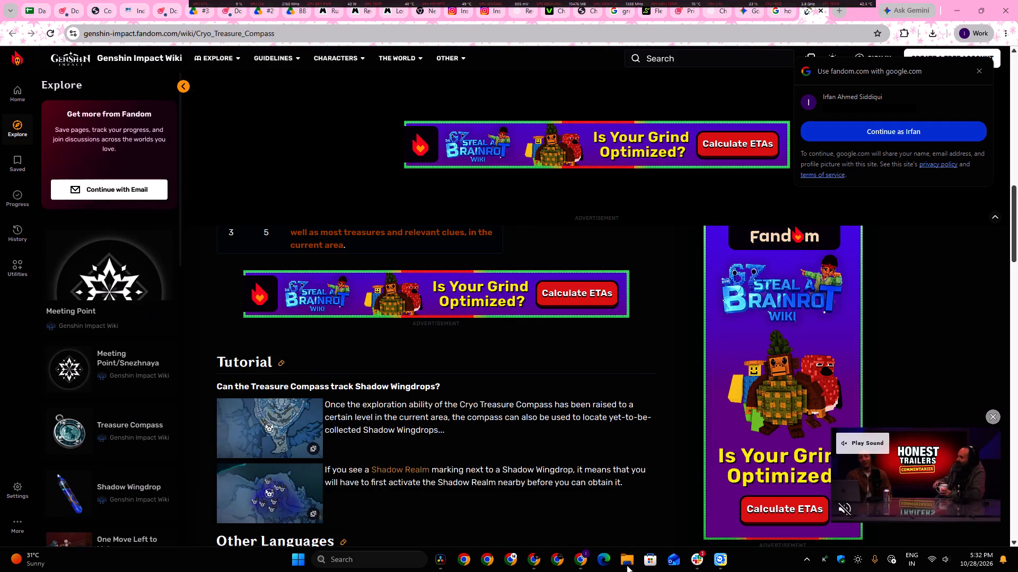
# Switch to File Explorer and open the After Effects project "#32542-Open File.aep" from the #32542 folder.
pyautogui.click(634, 559)
pyautogui.click(148, 336)
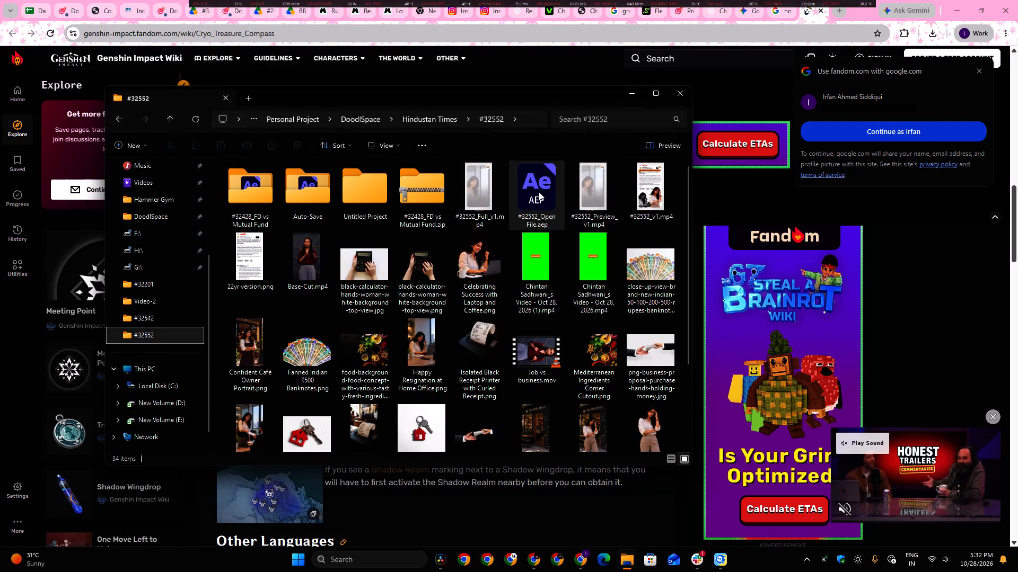
pyautogui.click(153, 316)
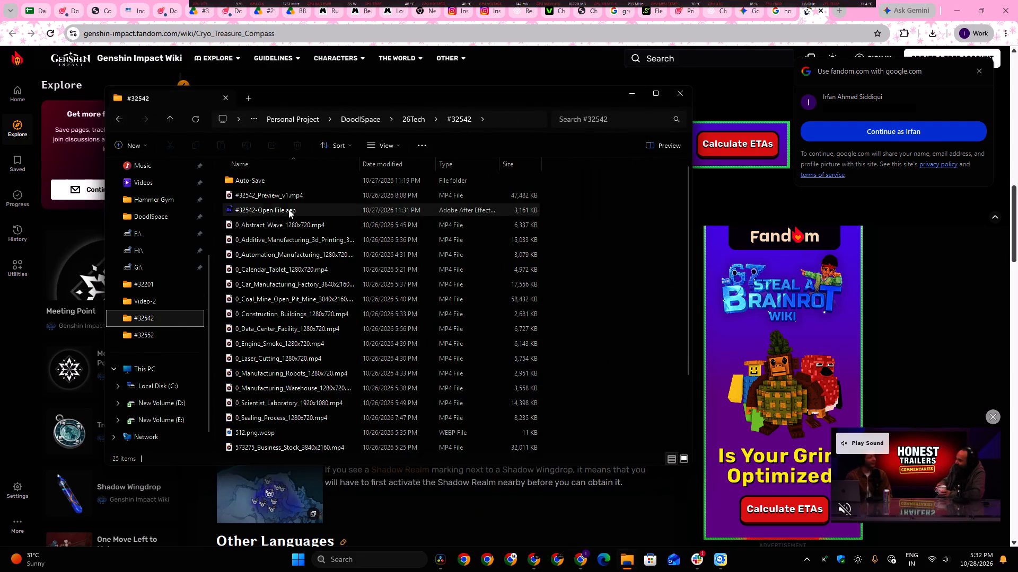
pyautogui.doubleClick(288, 209)
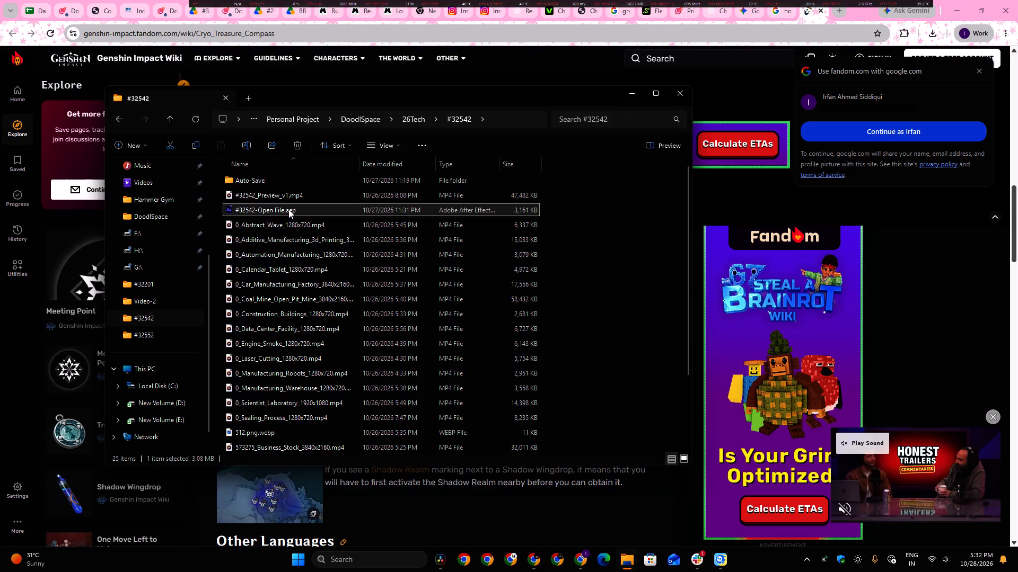
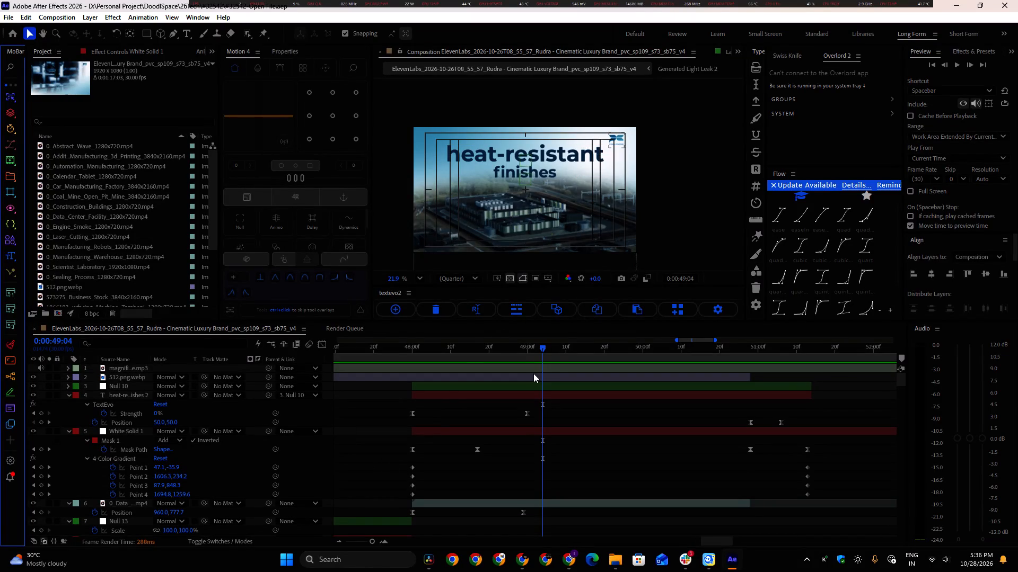
pyautogui.moveTo(542, 347); pyautogui.dragTo(297, 348)
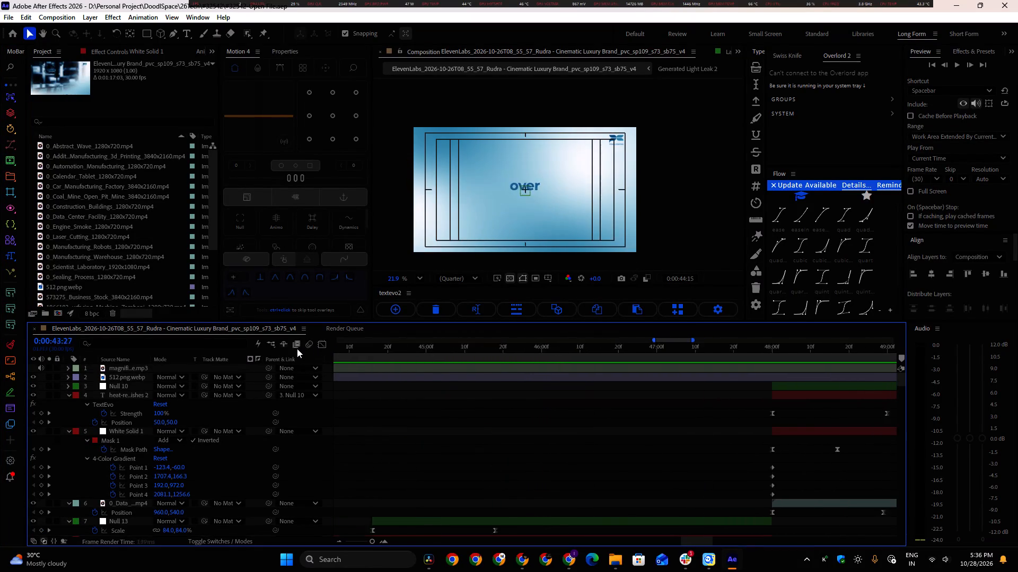
pyautogui.moveTo(297, 348); pyautogui.dragTo(296, 348)
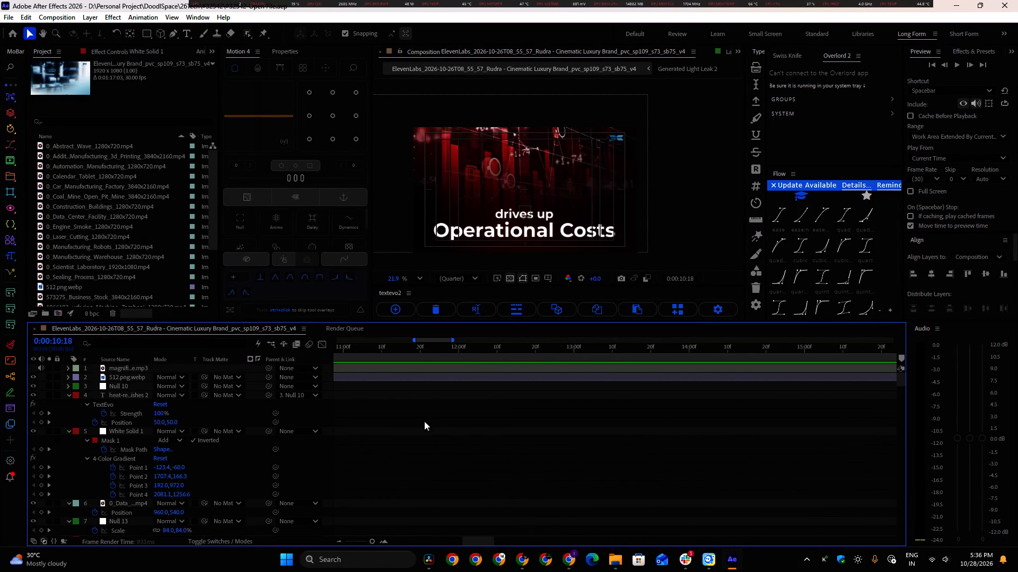
pyautogui.keyDown('alt'); pyautogui.scroll(-7, 518, 481); pyautogui.keyUp('alt')
pyautogui.moveTo(415, 350); pyautogui.dragTo(332, 347)
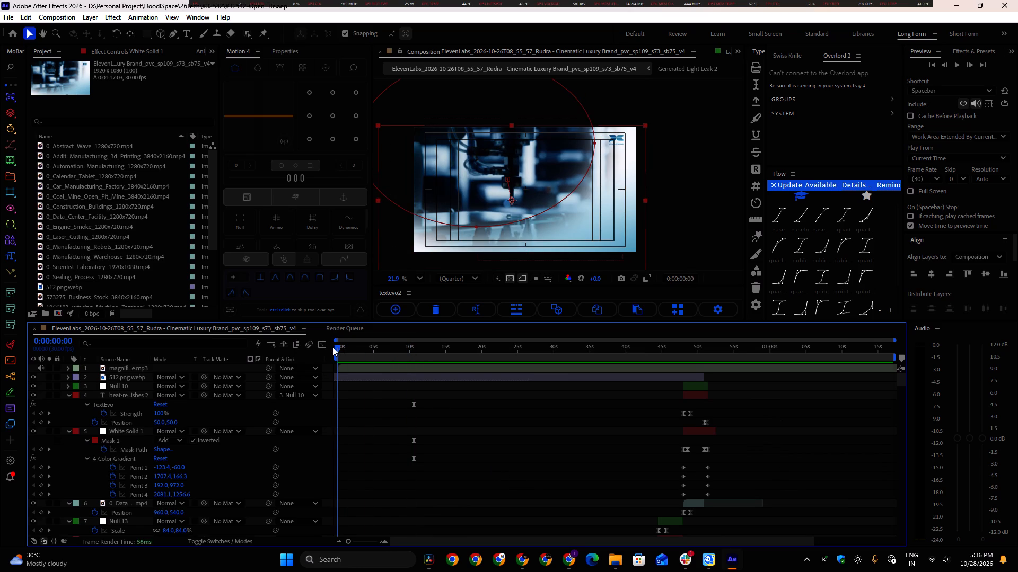
pyautogui.moveTo(332, 347); pyautogui.dragTo(319, 348)
pyautogui.keyDown('shift'); pyautogui.scroll(3, 376, 412); pyautogui.keyUp('shift')
pyautogui.keyDown('alt'); pyautogui.scroll(1, 372, 413); pyautogui.keyUp('alt')
pyautogui.keyDown('shift'); pyautogui.scroll(4, 371, 415); pyautogui.keyUp('shift')
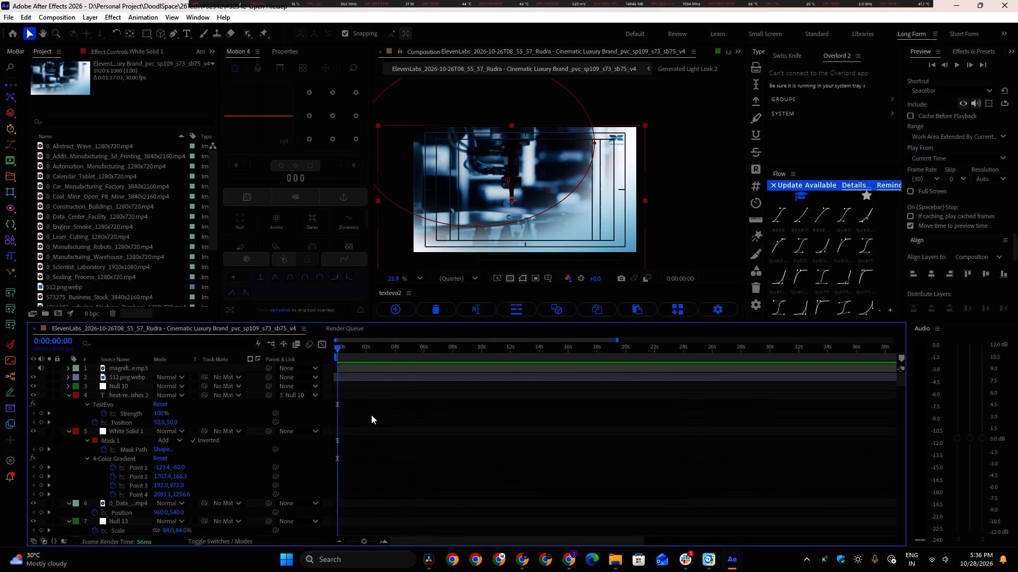
pyautogui.keyDown('shift'); pyautogui.scroll(8, 371, 415); pyautogui.keyUp('shift')
pyautogui.press('space')
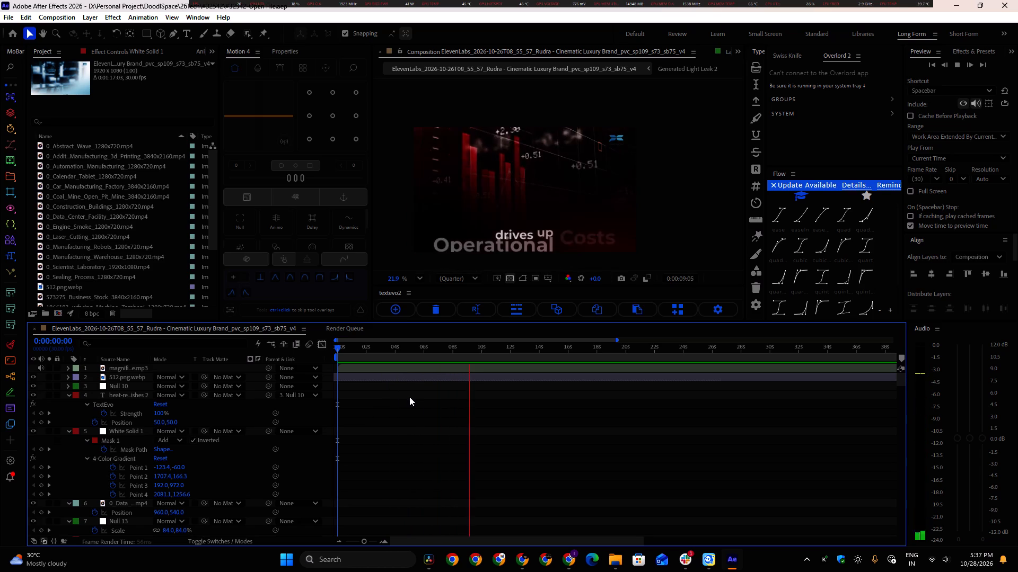
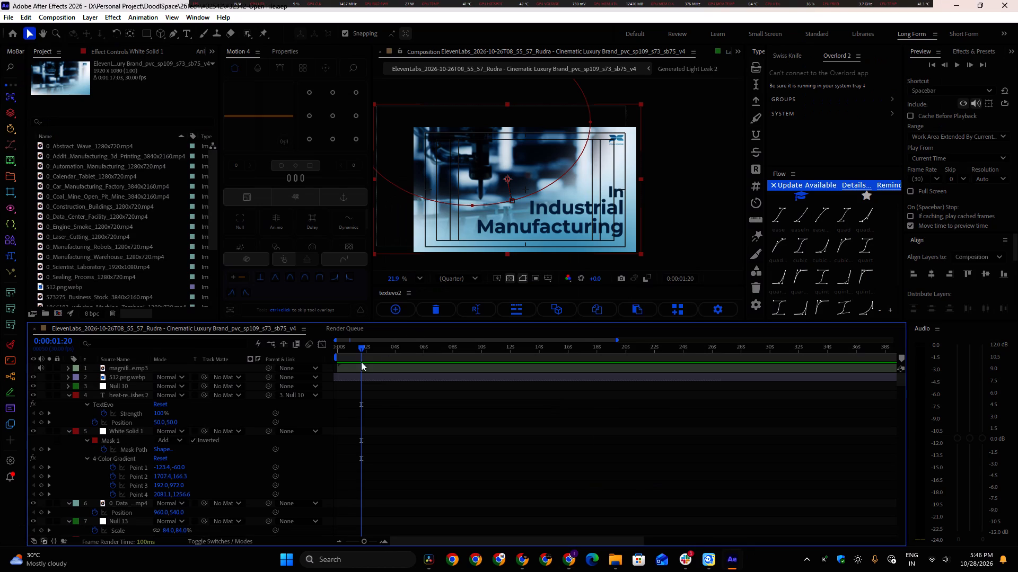
pyautogui.click(394, 418)
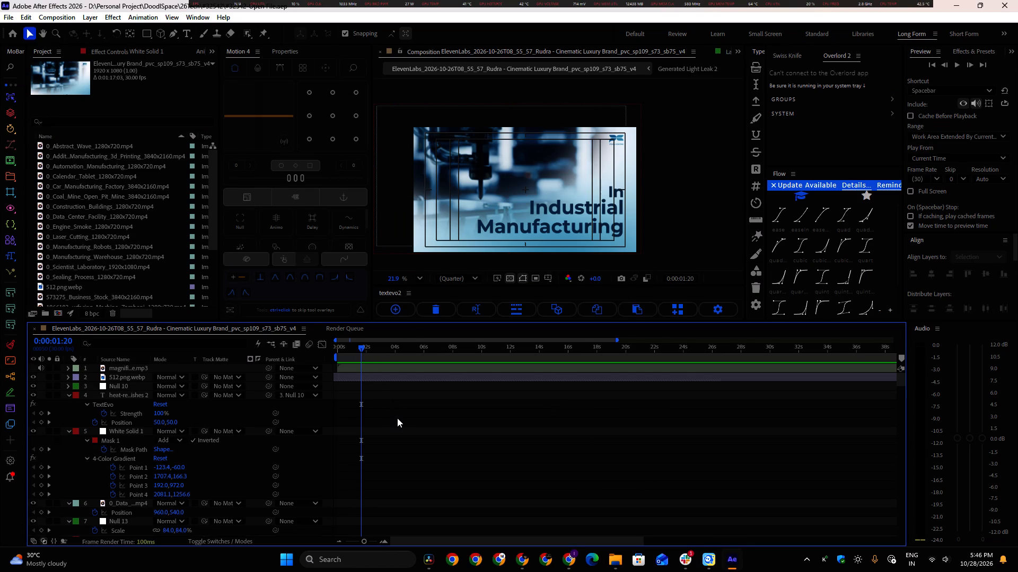
pyautogui.hotkey('ctrl', 'n')
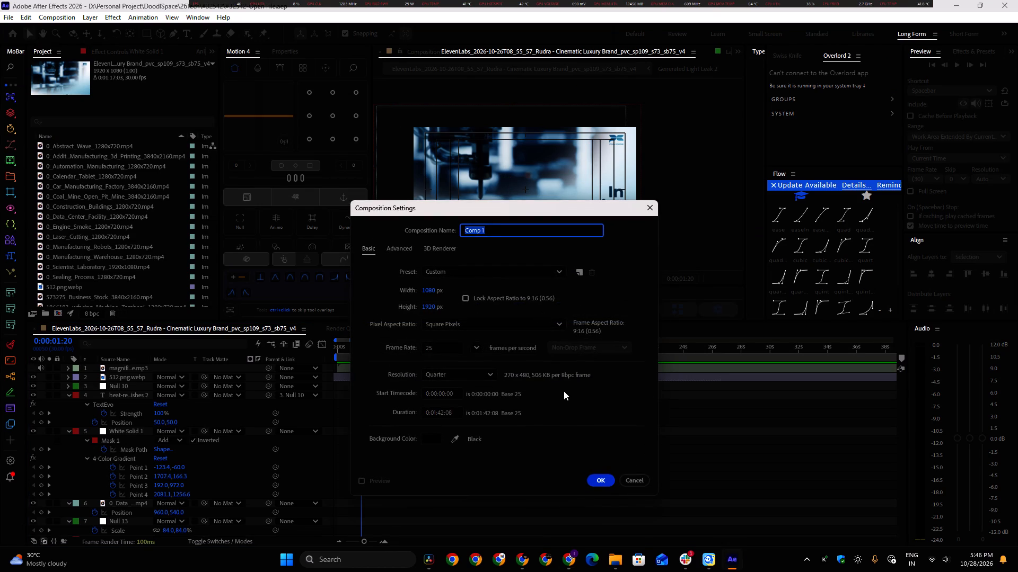
pyautogui.click(642, 477)
pyautogui.scroll(7, 98, 191)
pyautogui.scroll(-8, 98, 192)
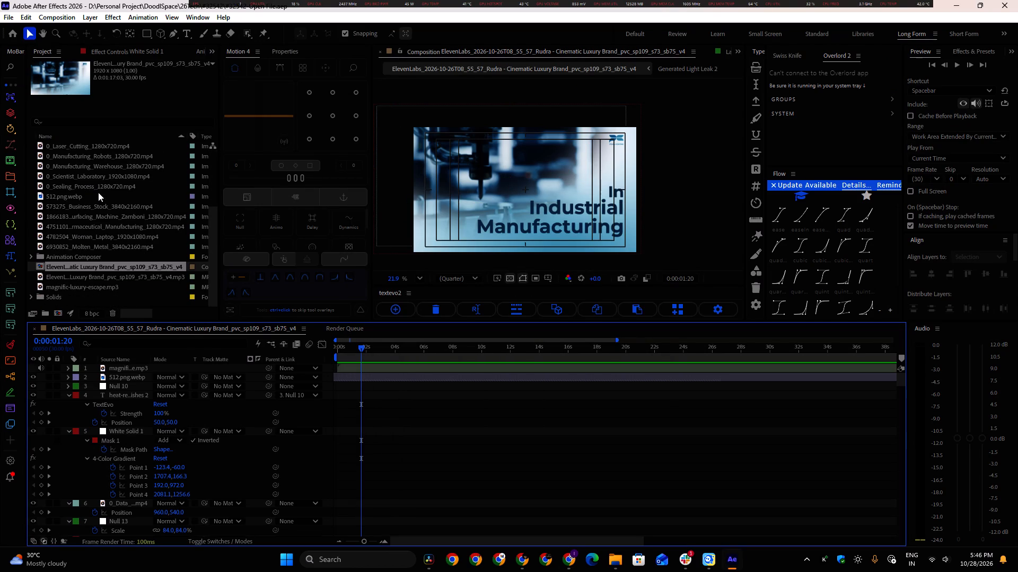
pyautogui.scroll(1, 98, 192)
pyautogui.scroll(-2, 98, 192)
pyautogui.scroll(-2, 98, 237)
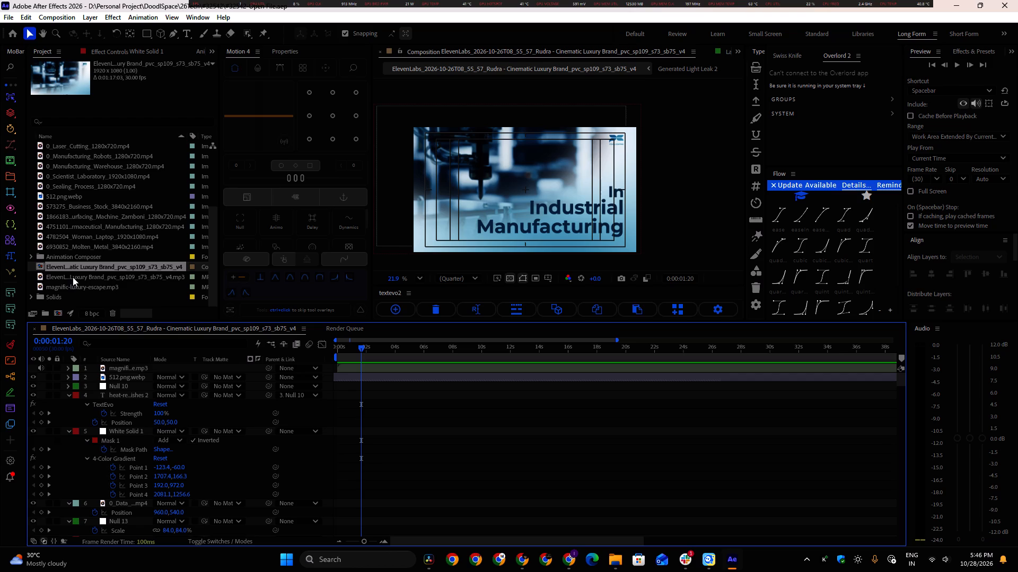
pyautogui.click(73, 277)
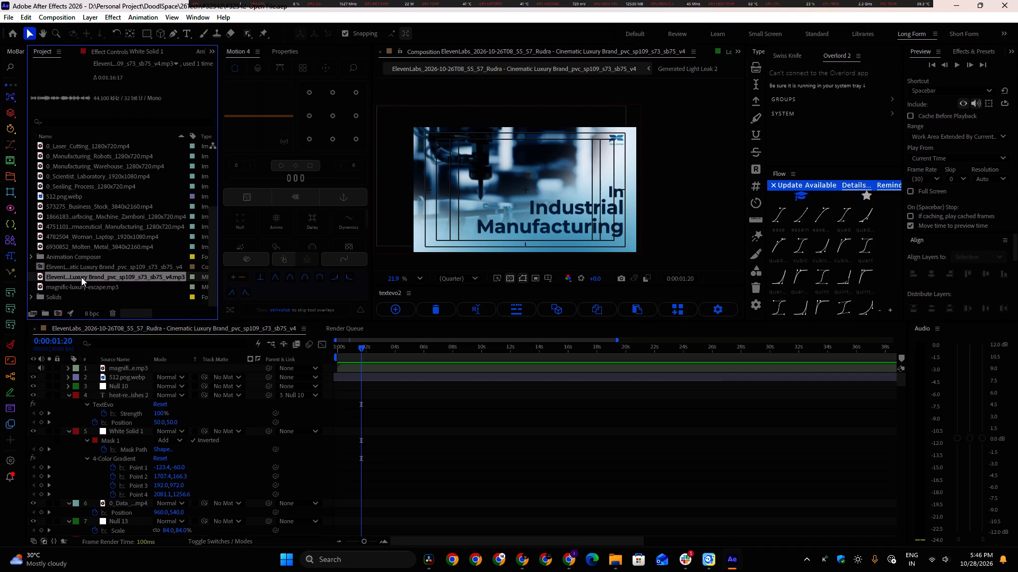
pyautogui.moveTo(81, 277); pyautogui.dragTo(57, 311)
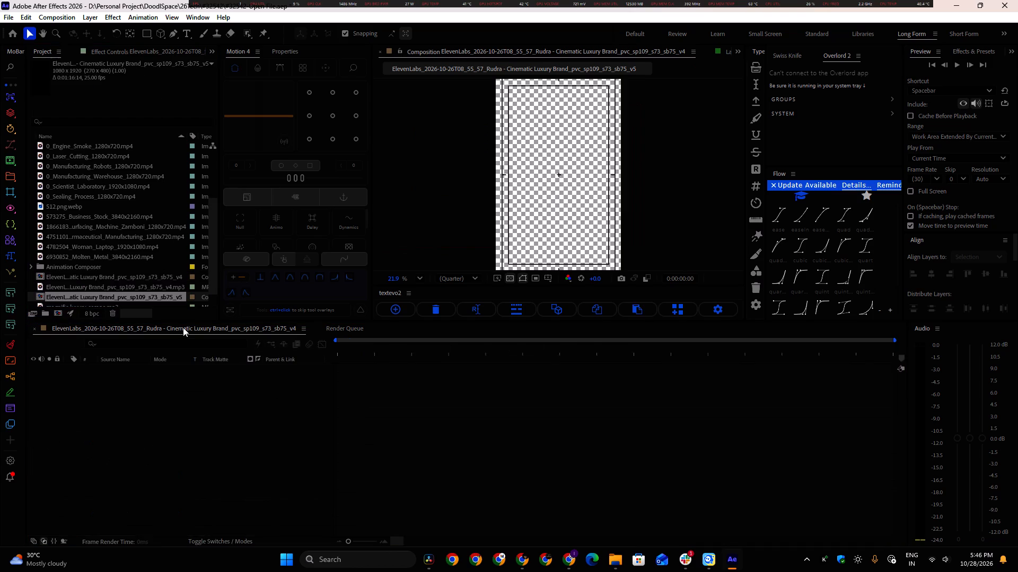
# Set the new composition to the Social Media Landscape HD preset, 1920x1080 at 30 fps.
pyautogui.click(57, 13)
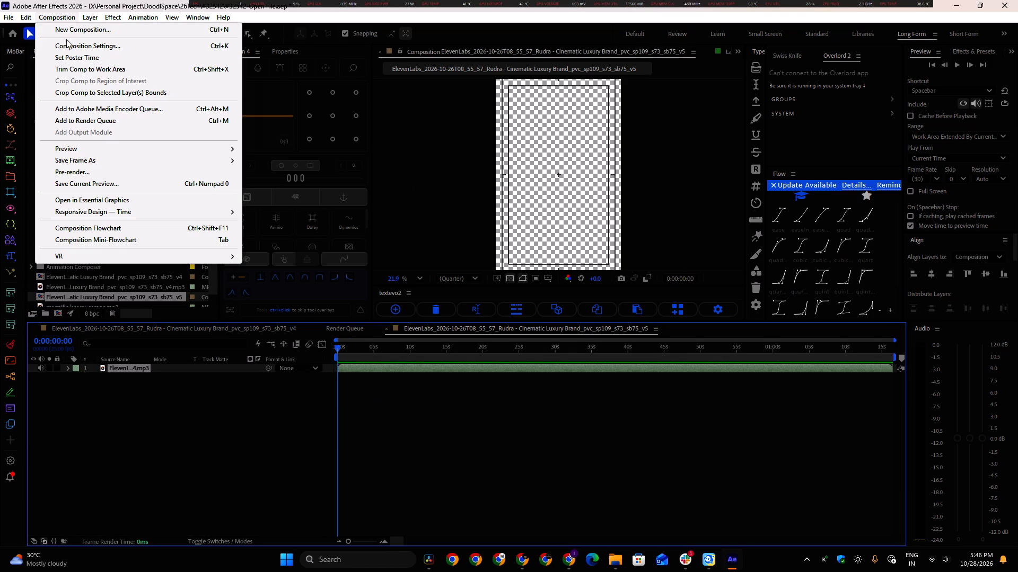
pyautogui.click(68, 39)
pyautogui.click(68, 42)
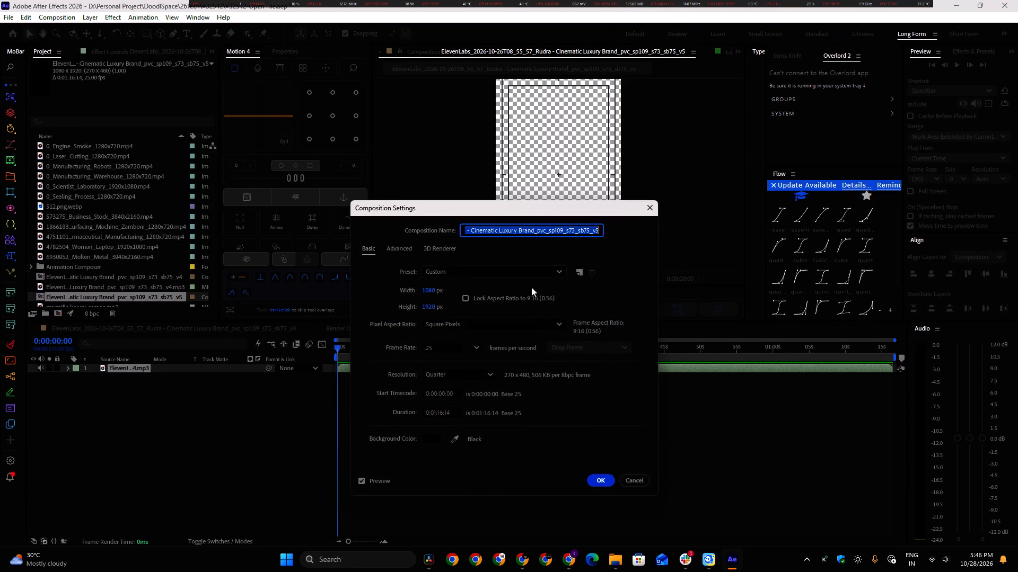
pyautogui.click(426, 272)
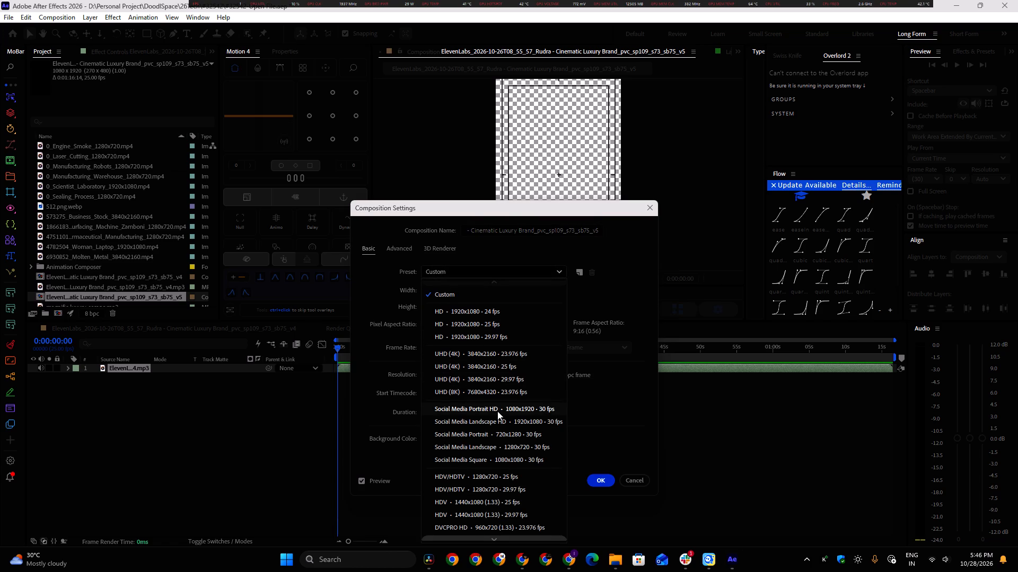
pyautogui.click(498, 423)
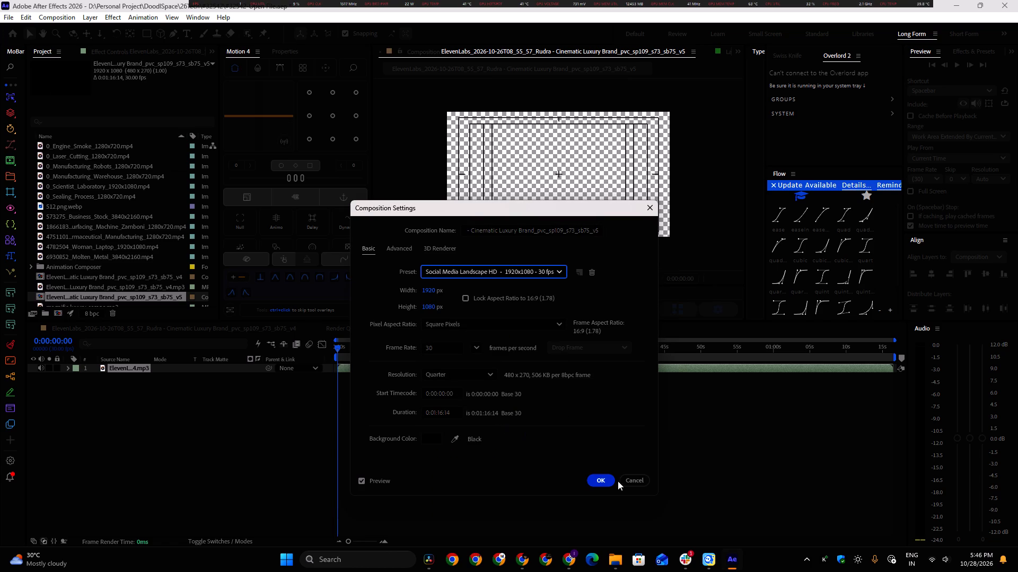
pyautogui.click(602, 481)
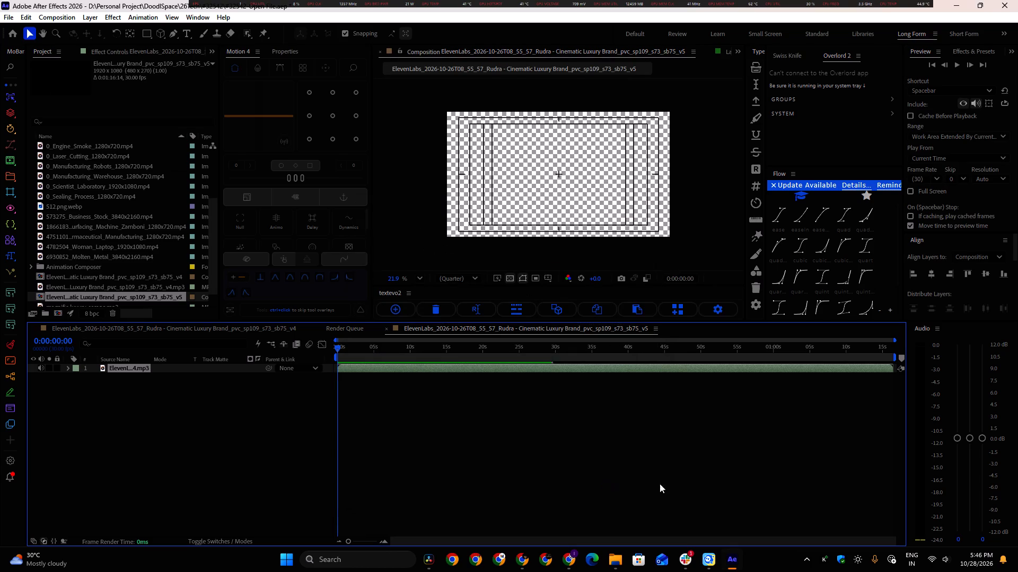
# Play the beginning of the new composition to listen to the voice-over.
pyautogui.keyDown('alt'); pyautogui.scroll(-2, 662, 473); pyautogui.keyUp('alt')
pyautogui.press('space')
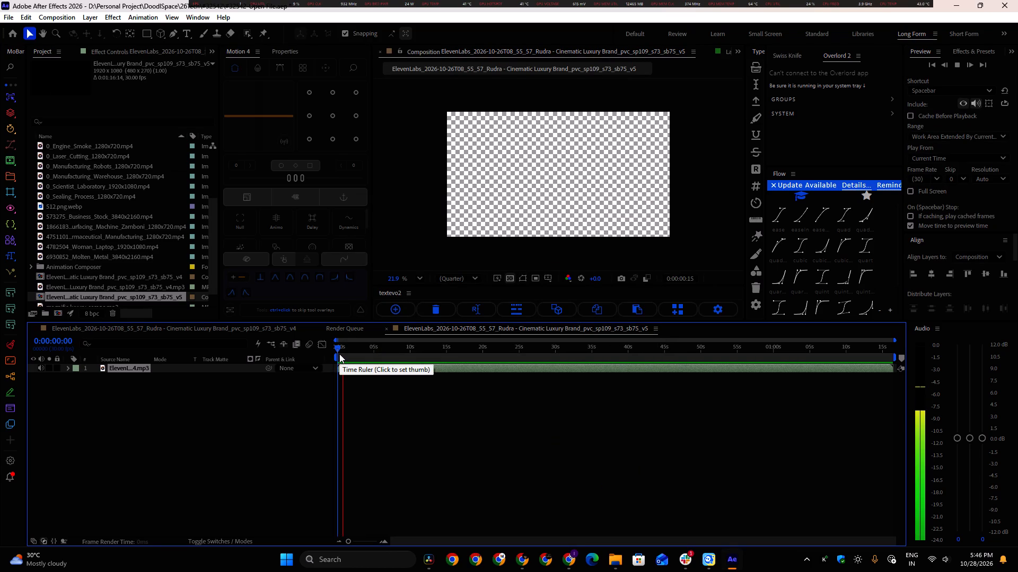
pyautogui.press('space')
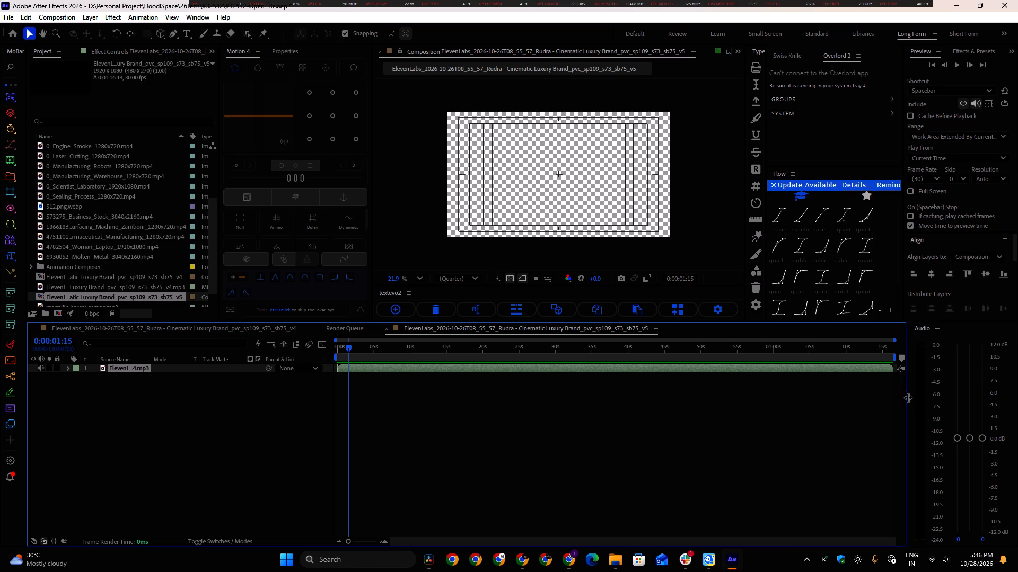
# Widen the timeline area by shrinking the adjoining audio meter area.
pyautogui.moveTo(906, 397); pyautogui.dragTo(912, 413)
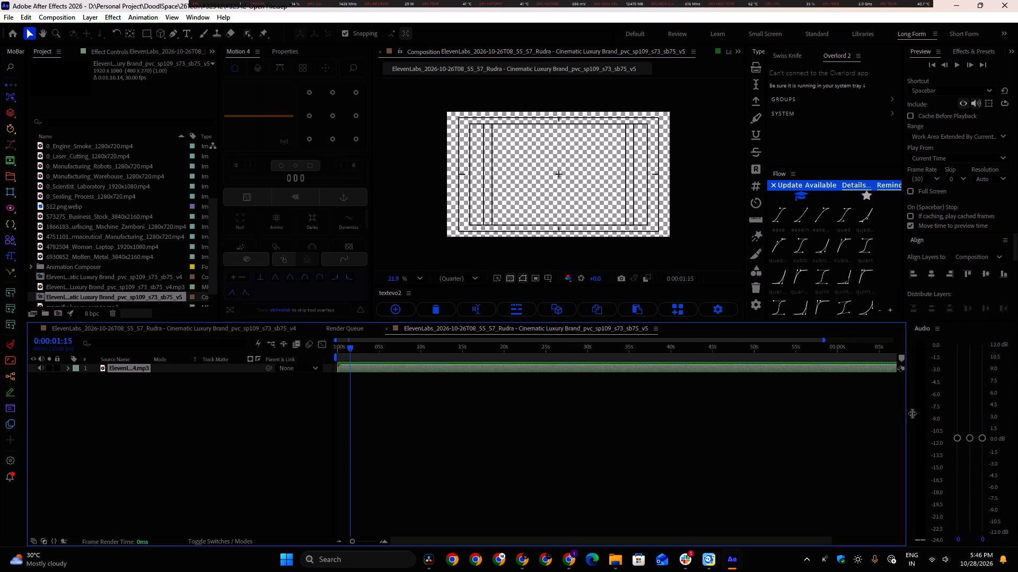
pyautogui.moveTo(912, 413); pyautogui.dragTo(998, 420)
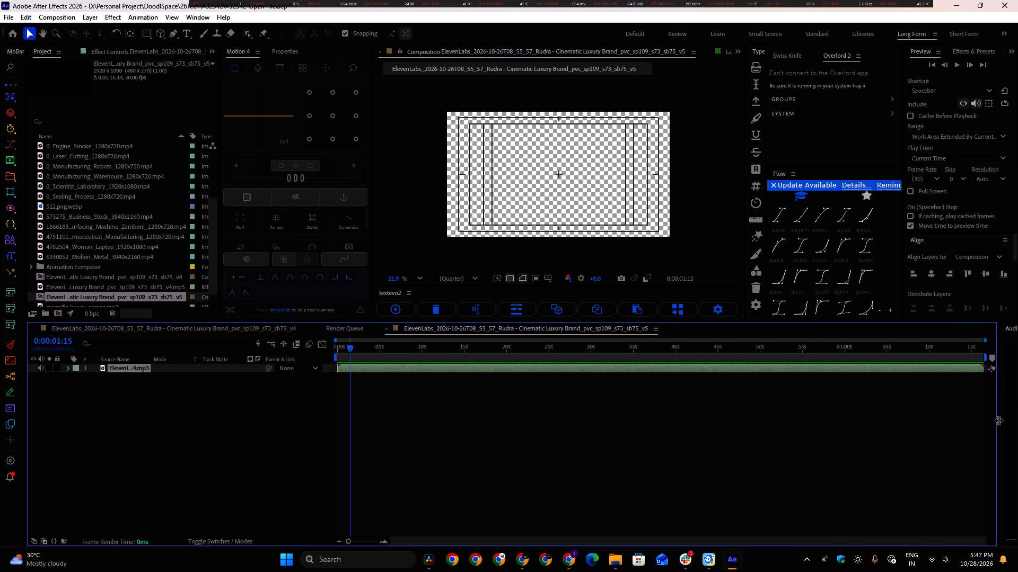
pyautogui.moveTo(998, 420); pyautogui.dragTo(998, 421)
# Copy the opening "In Industrial Manufacturing" text, its White Solid 1 and the laser-cutting clip layers from the original v4 composition.
pyautogui.scroll(4, 122, 450)
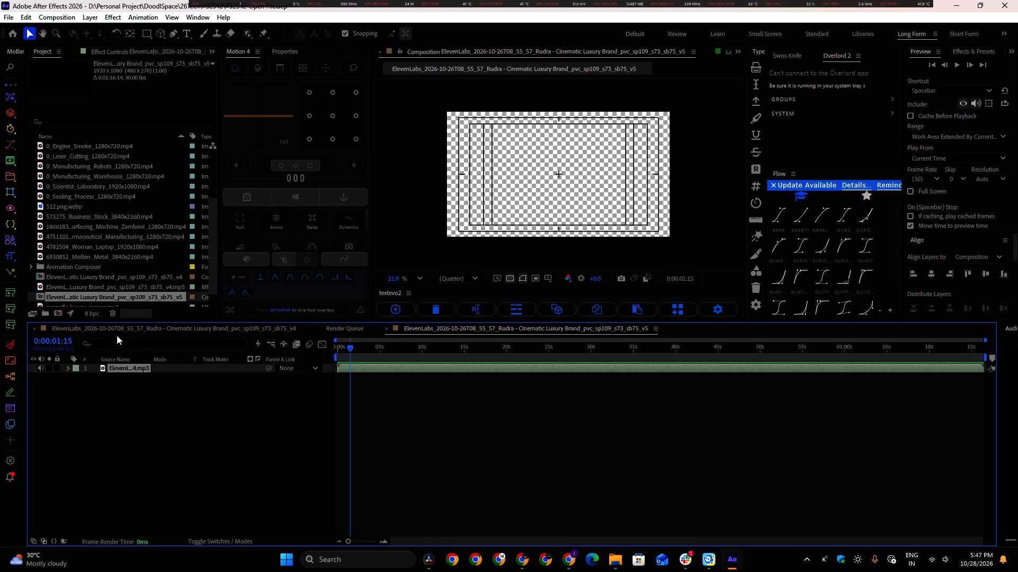
pyautogui.click(120, 326)
pyautogui.keyDown('shift'); pyautogui.scroll(12, 315, 393); pyautogui.keyUp('shift')
pyautogui.scroll(-6, 360, 403)
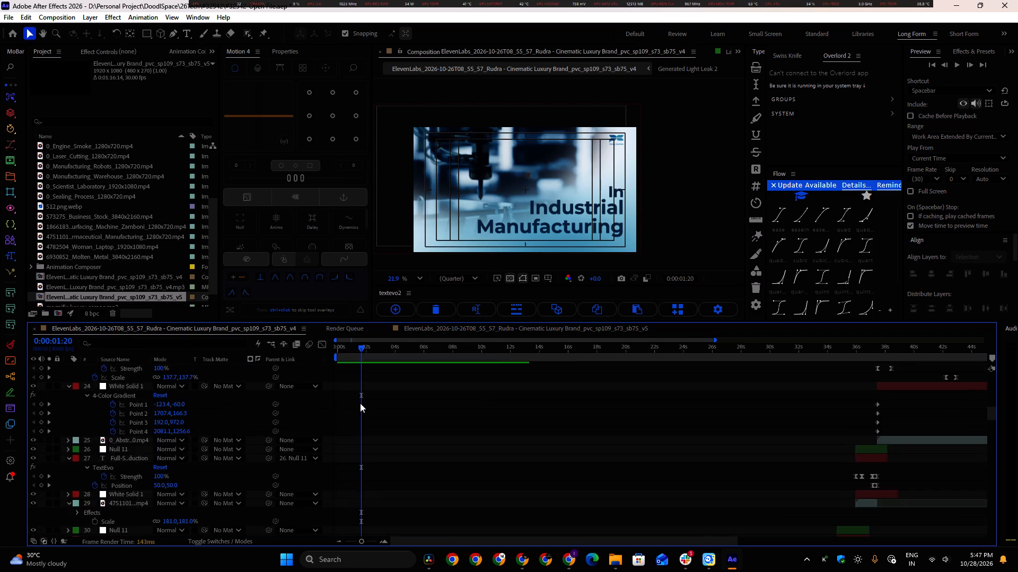
pyautogui.scroll(-20, 360, 403)
pyautogui.scroll(-11, 360, 403)
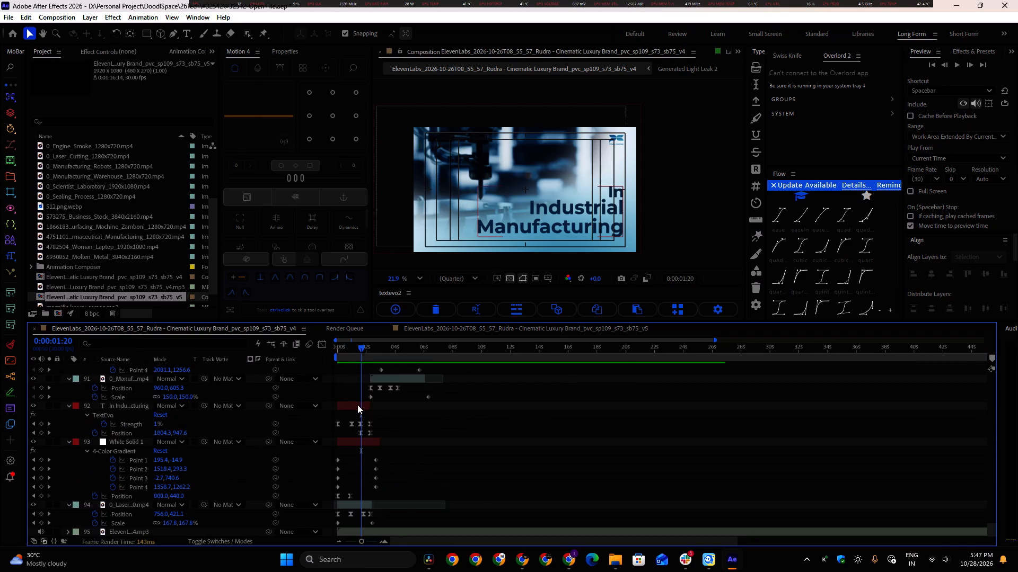
pyautogui.keyDown('alt'); pyautogui.scroll(8, 357, 405); pyautogui.keyUp('alt')
pyautogui.click(362, 407)
pyautogui.scroll(-2, 368, 446)
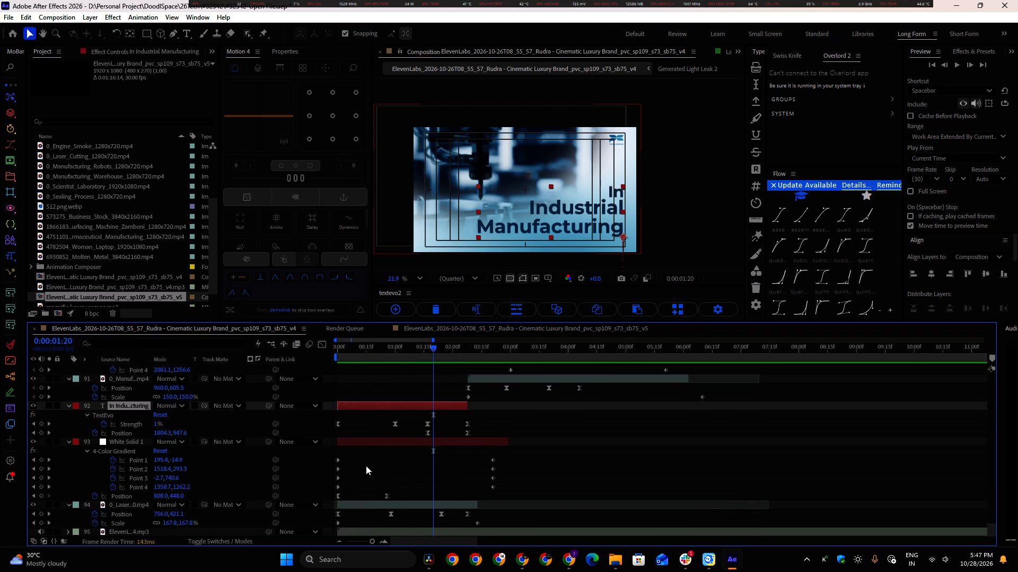
pyautogui.keyDown('shift'); pyautogui.click(363, 504); pyautogui.keyUp('shift')
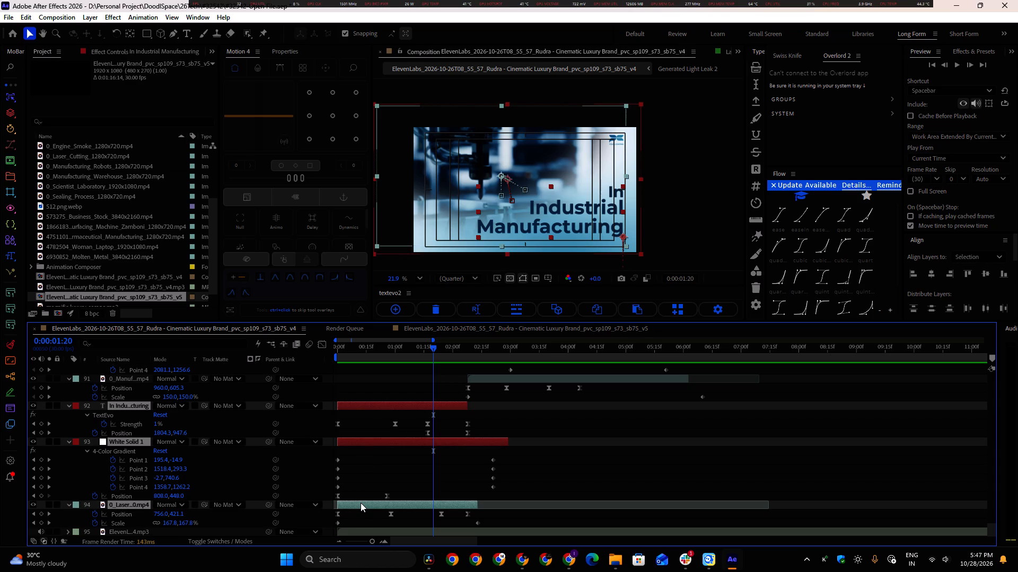
pyautogui.hotkey('ctrl', 'c')
pyautogui.hotkey('ctrl', 'c')
pyautogui.hotkey('ctrl', 'c')
# Paste the copied text, solid and laser-cutting clip layers into the new voice-over composition.
pyautogui.click(424, 325)
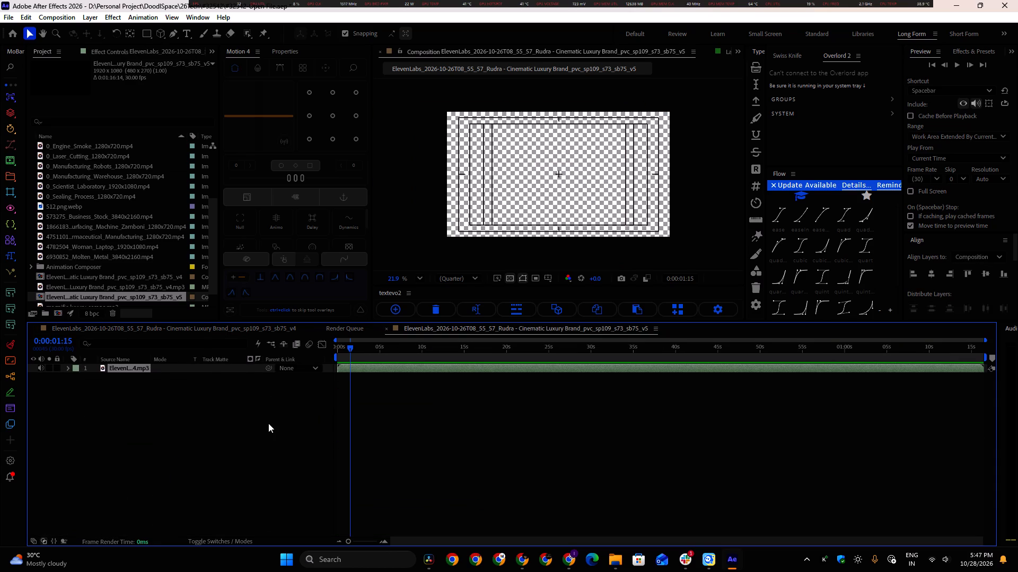
pyautogui.hotkey('ctrl', 'v')
pyautogui.keyDown('alt'); pyautogui.scroll(8, 386, 363); pyautogui.keyUp('alt')
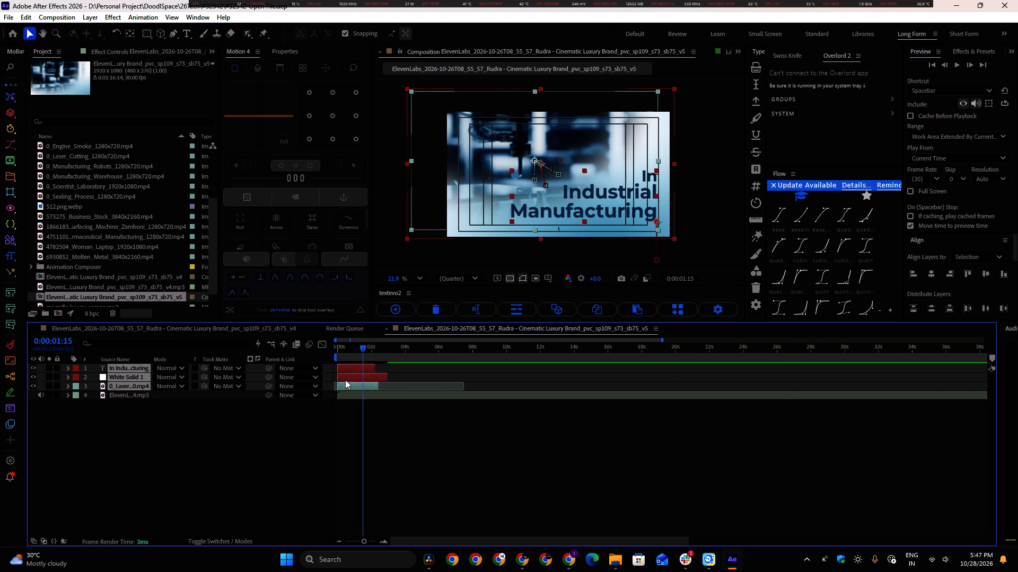
pyautogui.keyDown('alt'); pyautogui.scroll(1, 345, 380); pyautogui.keyUp('alt')
pyautogui.keyDown('shift'); pyautogui.scroll(6, 345, 380); pyautogui.keyUp('shift')
pyautogui.click(363, 437)
# Add the car painting clip from the New-Footage folder in File Explorer to the new composition, directly beneath White Solid 1.
pyautogui.hotkey('alt', 'Tab')
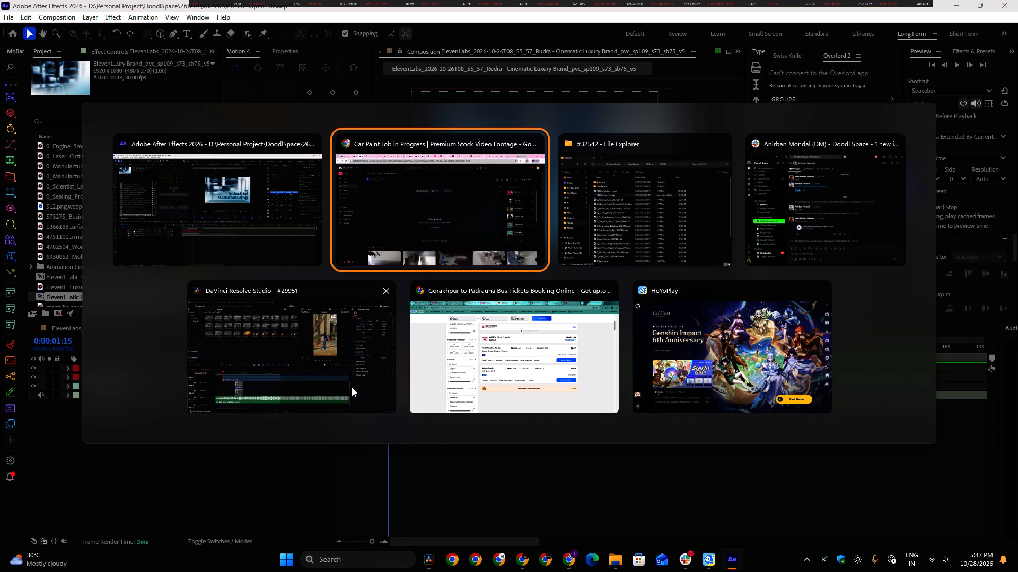
pyautogui.hotkey('alt', 'Tab')
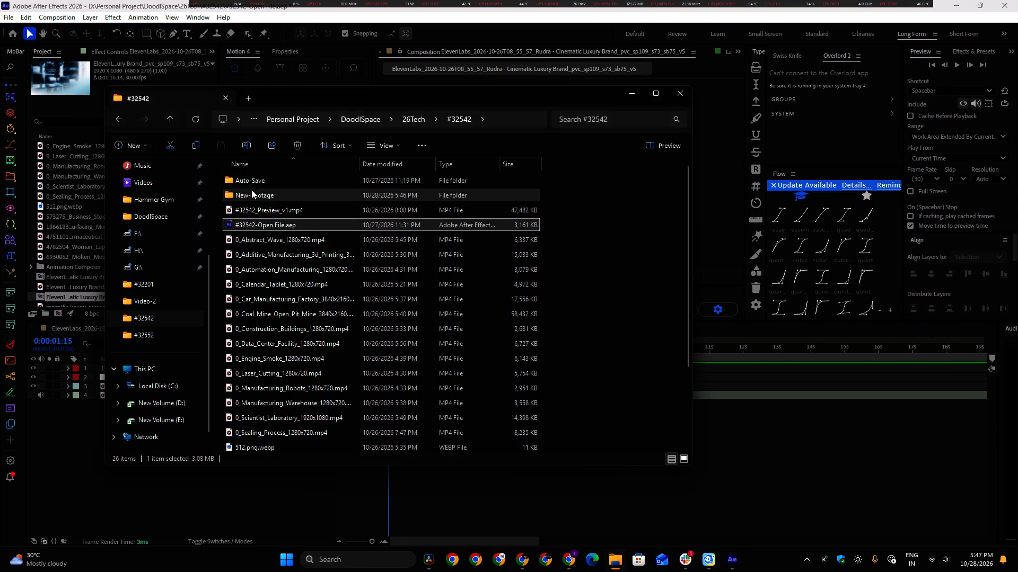
pyautogui.scroll(4, 258, 189)
pyautogui.doubleClick(260, 192)
pyautogui.moveTo(250, 182); pyautogui.dragTo(228, 234)
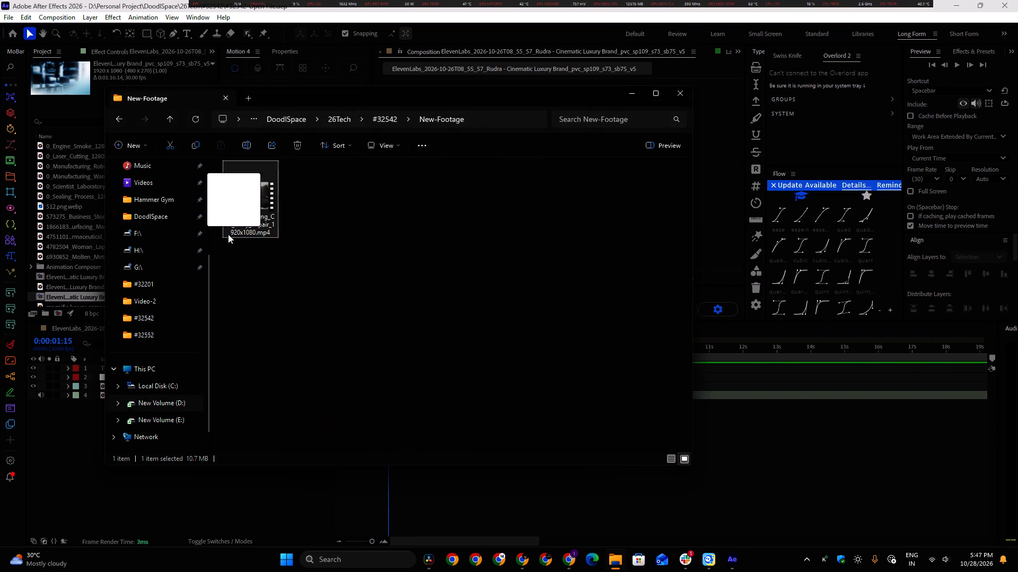
pyautogui.moveTo(228, 234); pyautogui.dragTo(51, 481)
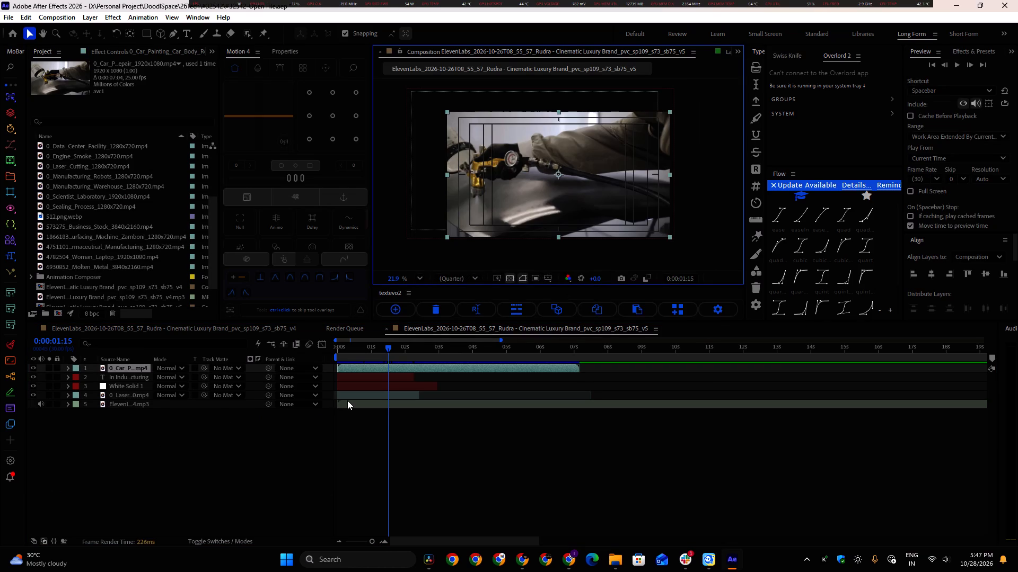
pyautogui.hotkey('ctrl', '[')
pyautogui.hotkey('ctrl', '[')
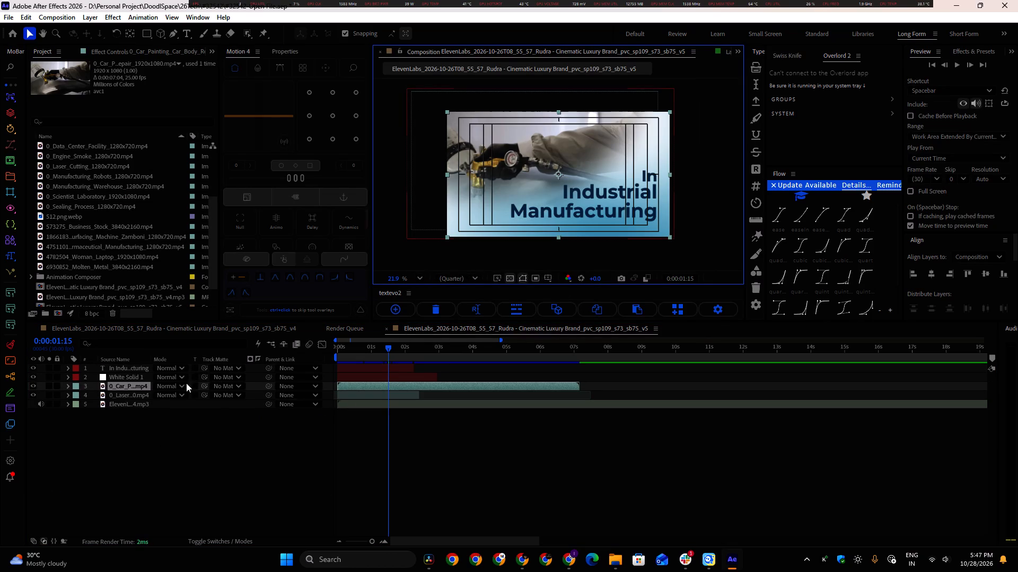
# Copy the Tritone effect from the laser-cutting clip onto the car painting clip.
pyautogui.click(133, 393)
pyautogui.click(107, 45)
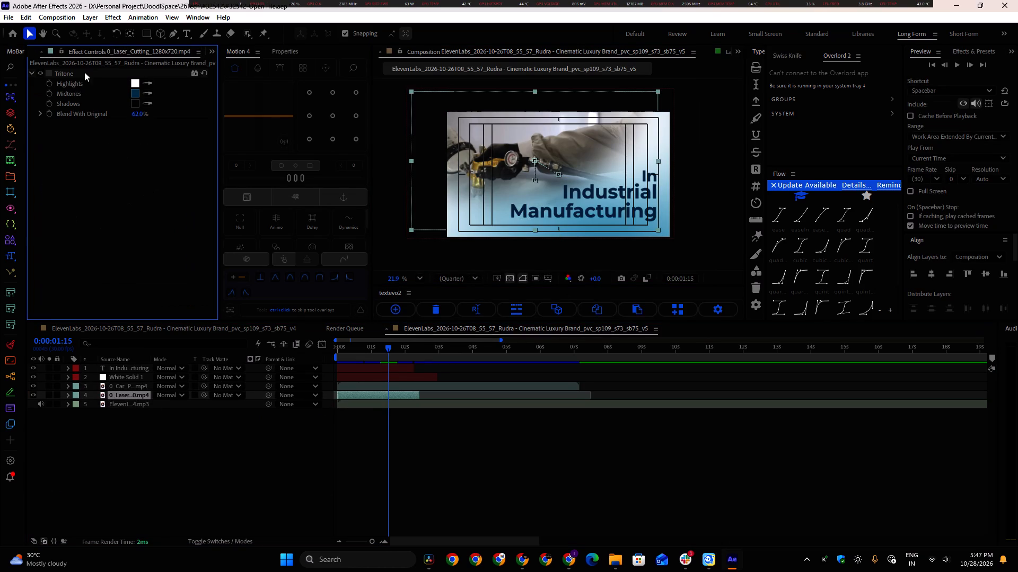
pyautogui.click(63, 72)
pyautogui.hotkey('ctrl', 'c')
pyautogui.hotkey('ctrl', 'c')
pyautogui.click(119, 386)
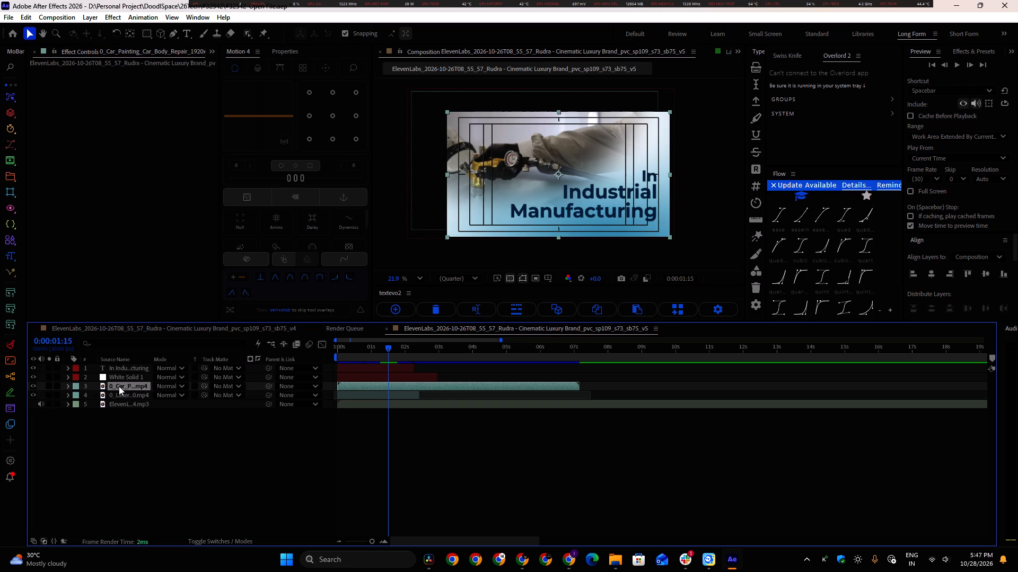
pyautogui.hotkey('ctrl', 'v')
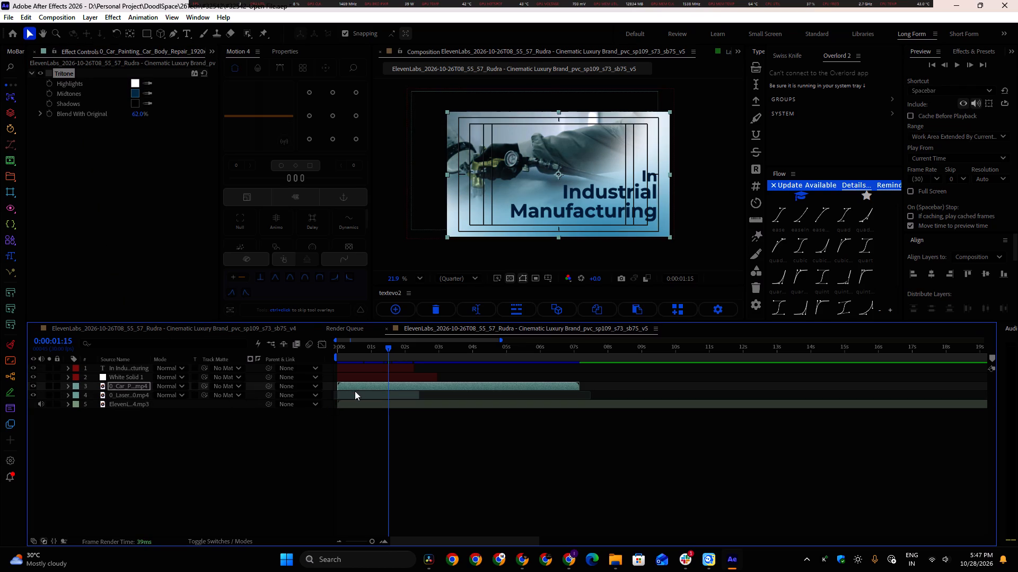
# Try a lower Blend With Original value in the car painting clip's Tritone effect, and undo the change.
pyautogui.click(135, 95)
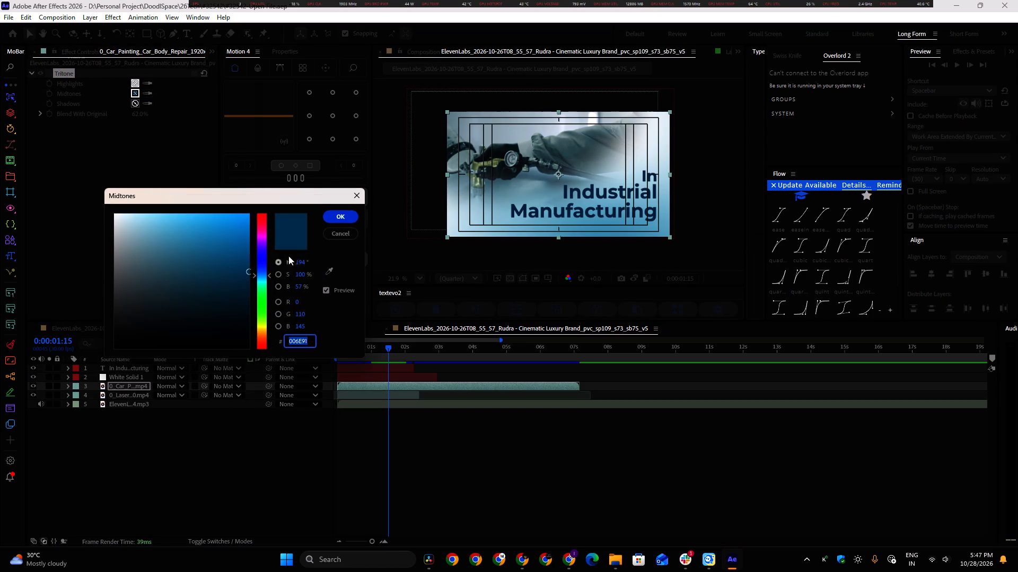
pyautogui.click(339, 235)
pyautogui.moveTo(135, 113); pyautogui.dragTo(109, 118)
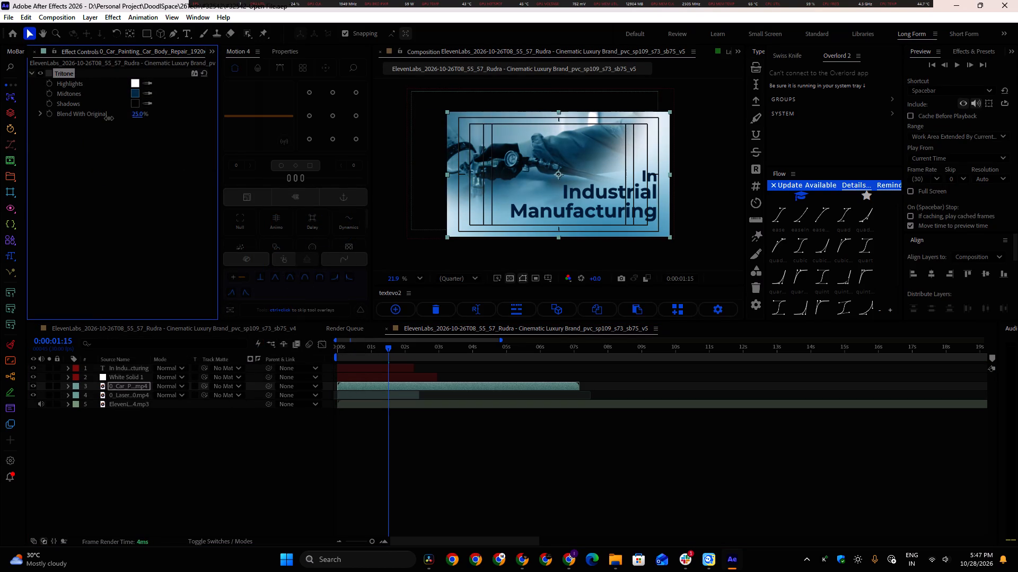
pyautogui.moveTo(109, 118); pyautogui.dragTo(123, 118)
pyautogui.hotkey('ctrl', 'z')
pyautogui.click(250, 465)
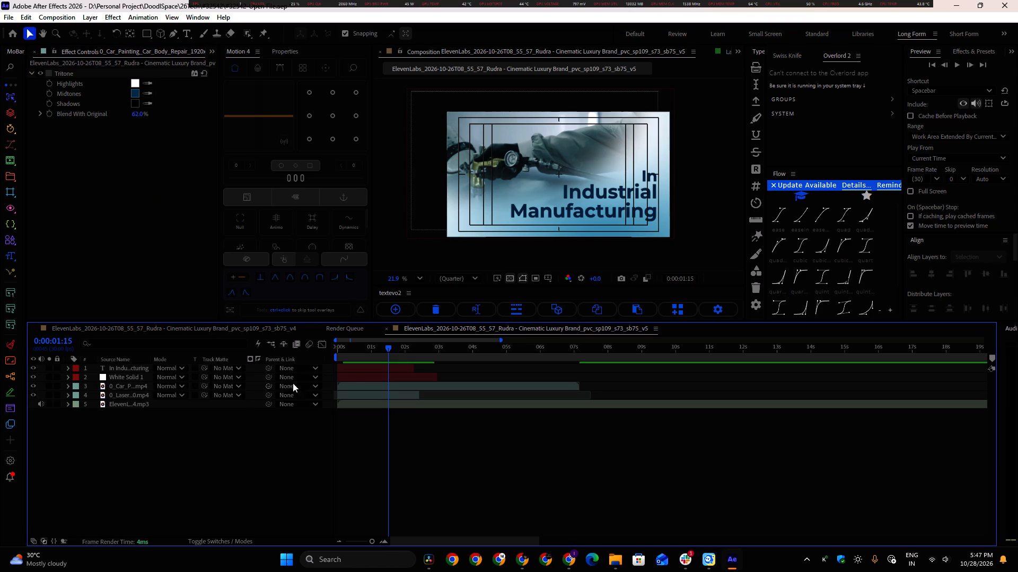
# Play the opening scene from the start to check the new clip against the voice-over.
pyautogui.moveTo(389, 347); pyautogui.dragTo(318, 354)
pyautogui.click(123, 402)
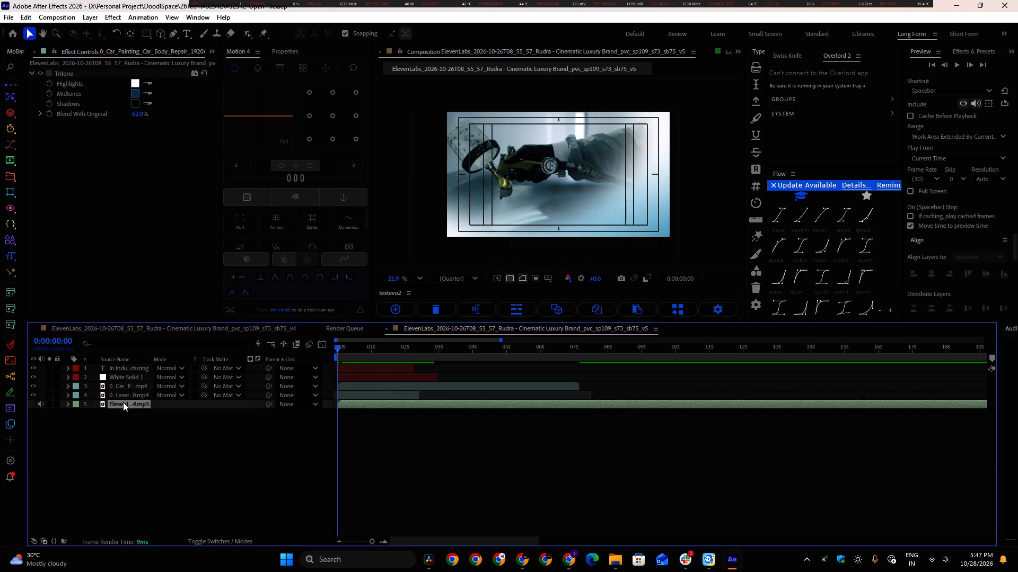
pyautogui.press('space')
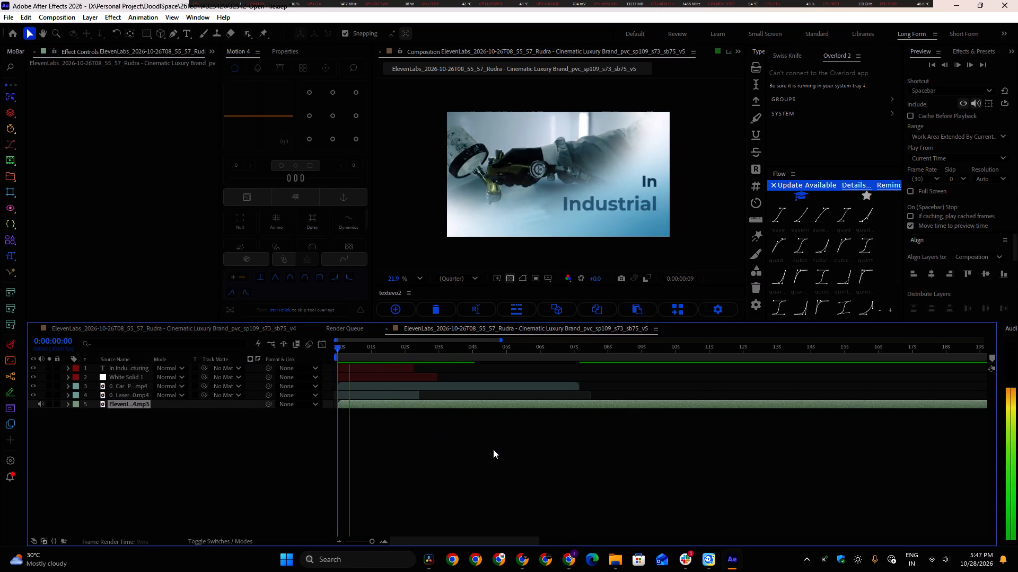
pyautogui.press('space')
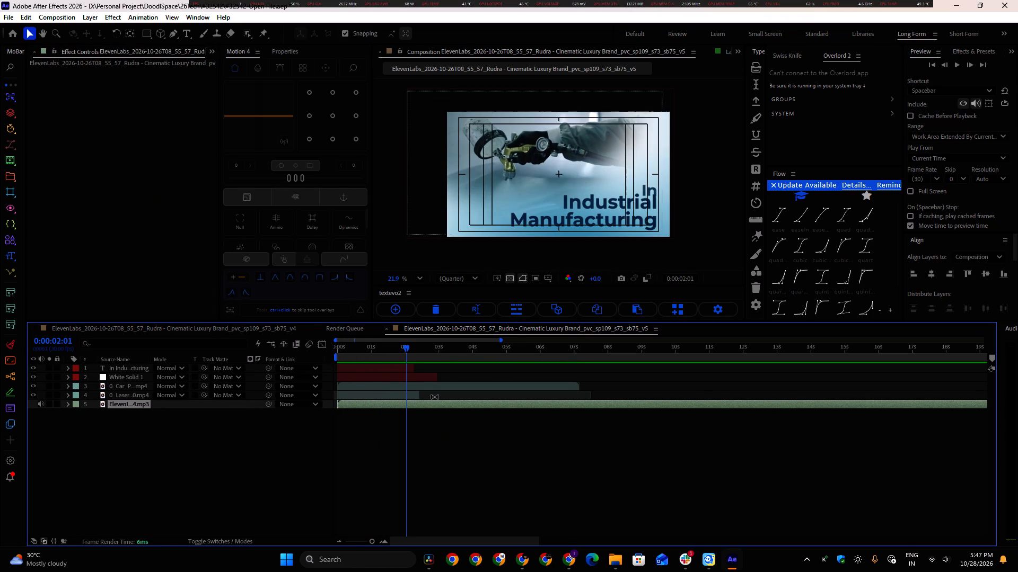
# Extend the White Solid 1 layer to end at about 14.5 seconds, and preview the scene past the opening text.
pyautogui.moveTo(436, 378); pyautogui.dragTo(550, 380)
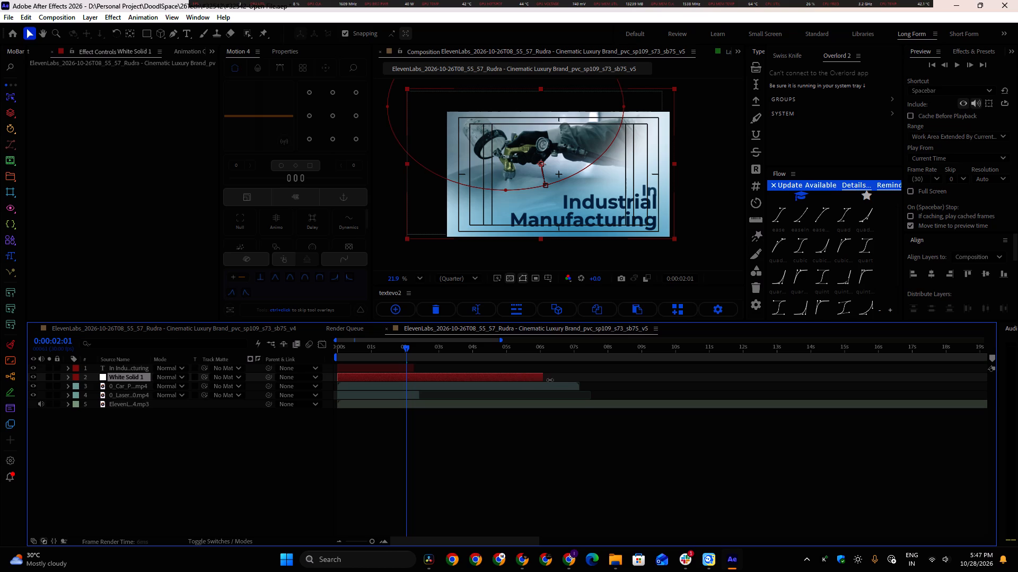
pyautogui.moveTo(550, 380); pyautogui.dragTo(833, 385)
pyautogui.press('space')
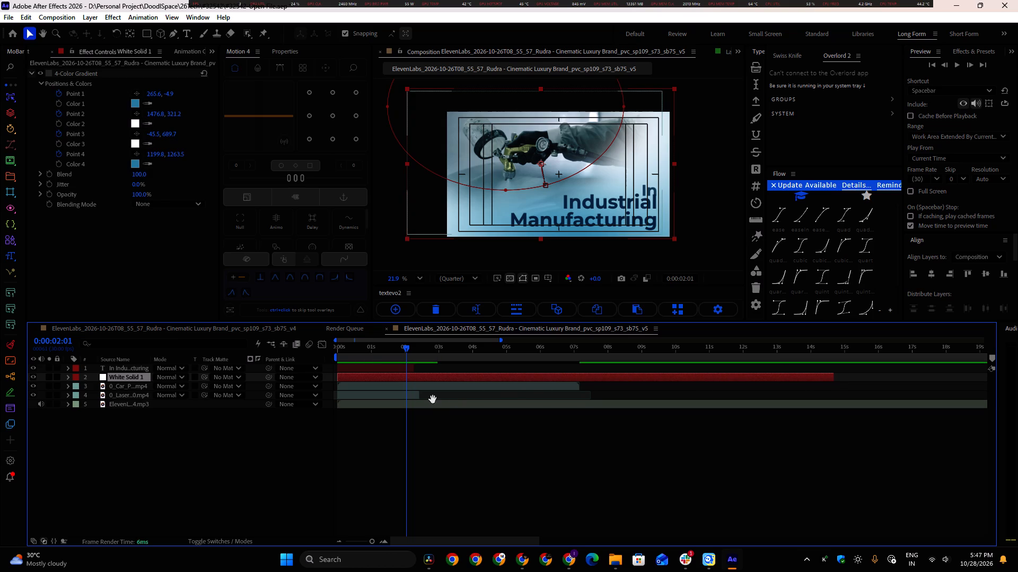
pyautogui.press('space')
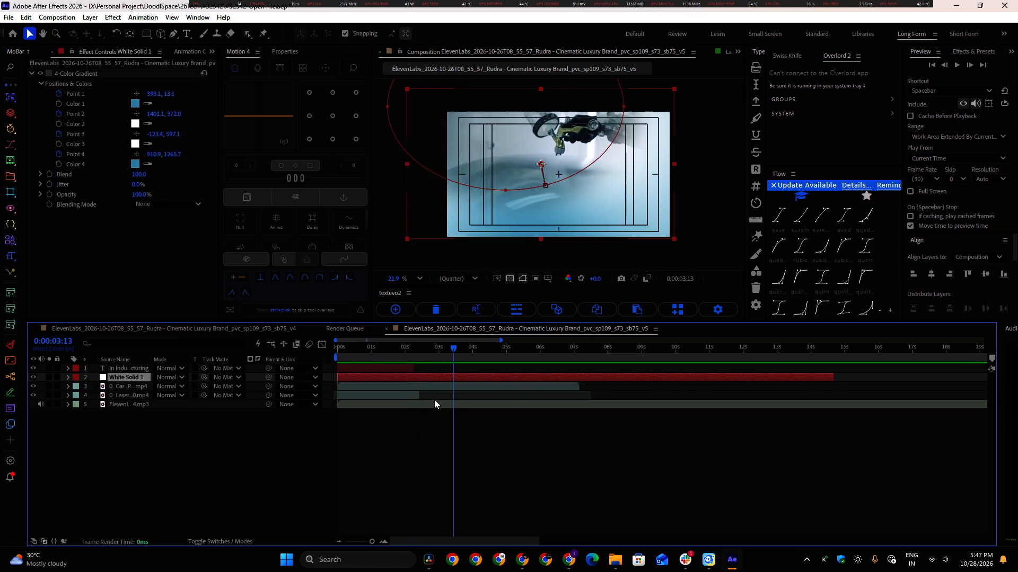
pyautogui.hotkey('alt', 'Tab')
pyautogui.keyDown('alt'); pyautogui.click(480, 509); pyautogui.keyUp('alt')
# Copy the 512.png.webp logo layer from the v4 composition into the new v5 composition and bring it to the top of the stack.
pyautogui.click(124, 330)
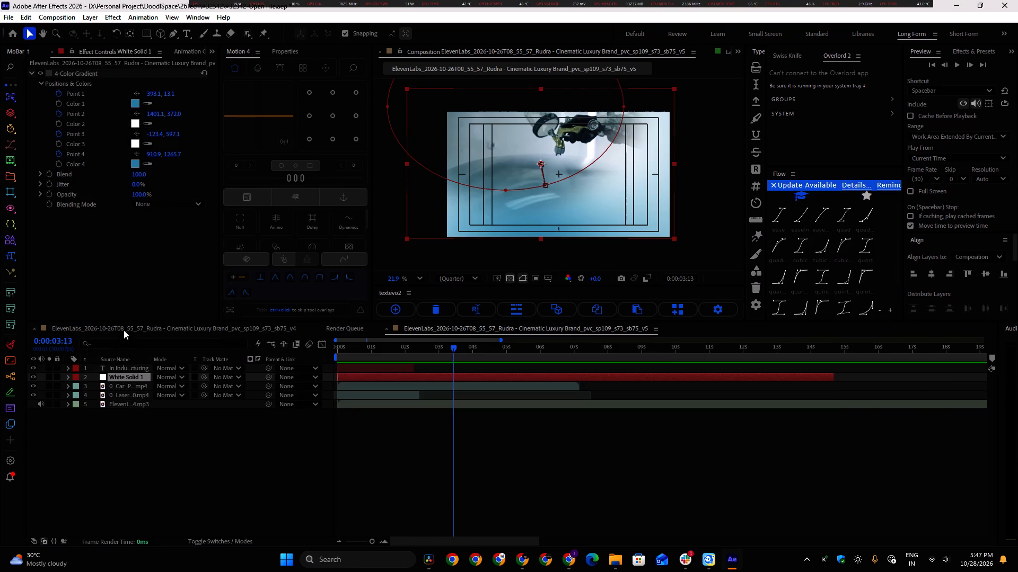
pyautogui.scroll(20, 415, 396)
pyautogui.scroll(6, 415, 396)
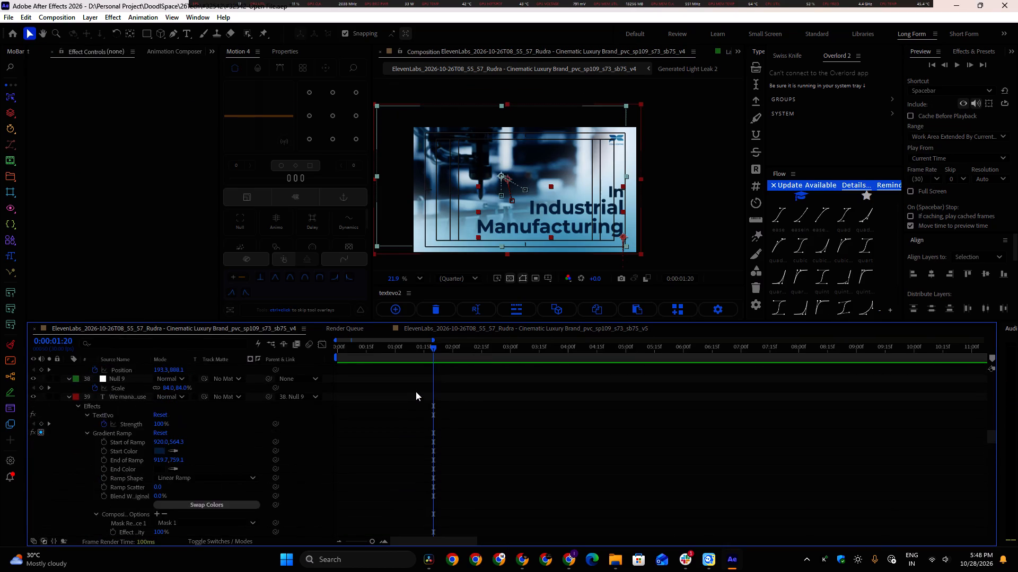
pyautogui.scroll(20, 416, 391)
pyautogui.scroll(1, 416, 391)
pyautogui.click(123, 379)
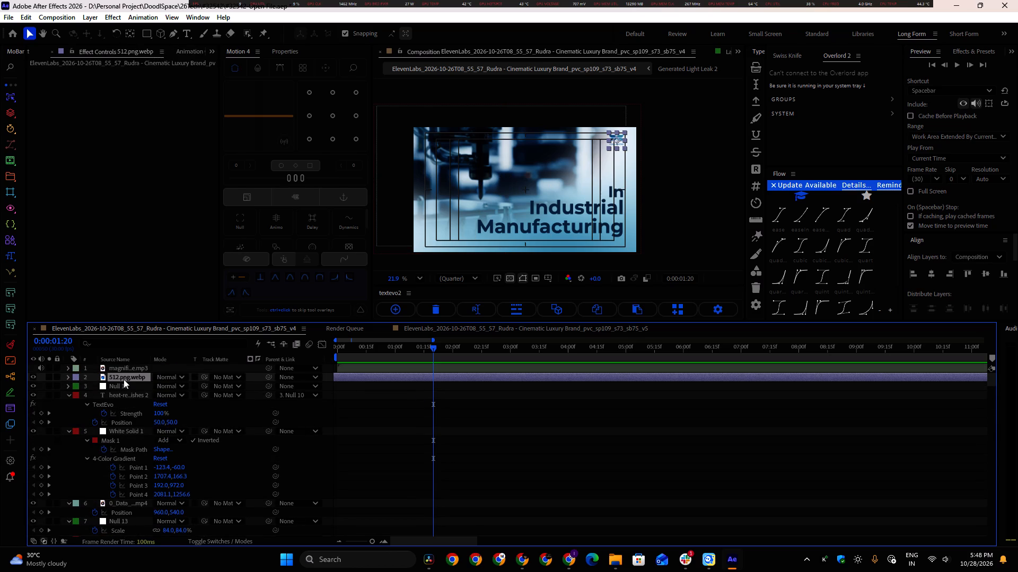
pyautogui.hotkey('ctrl', 'c')
pyautogui.hotkey('ctrl', 'c')
pyautogui.hotkey('ctrl', 'c')
pyautogui.click(455, 327)
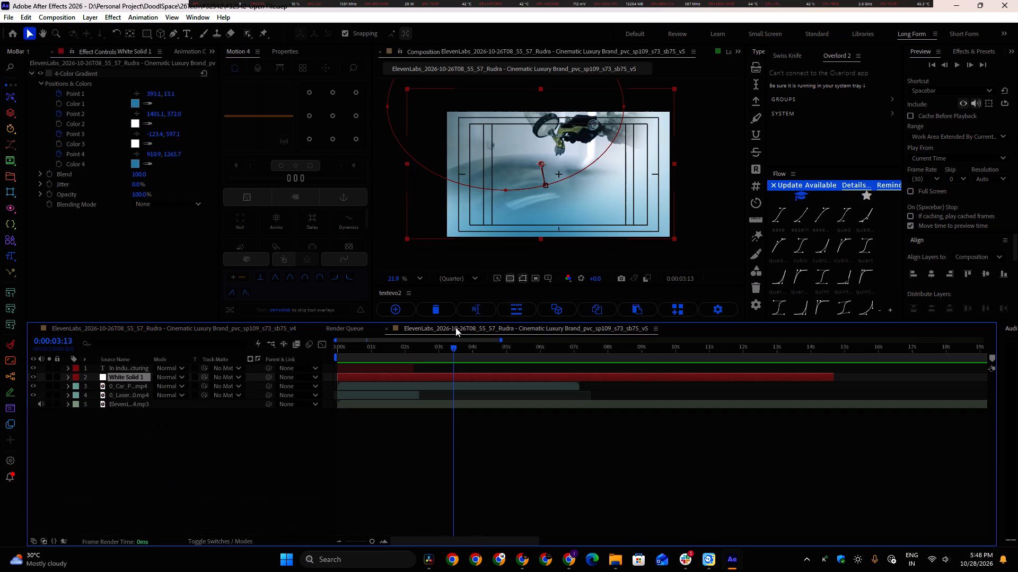
pyautogui.hotkey('ctrl', 'v')
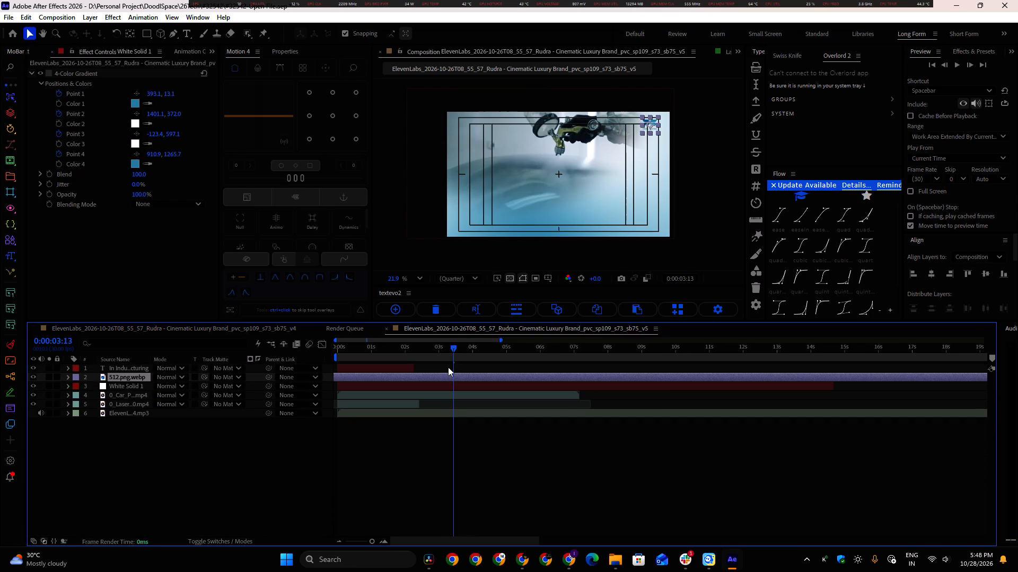
pyautogui.hotkey('ctrl', 'shift', ']')
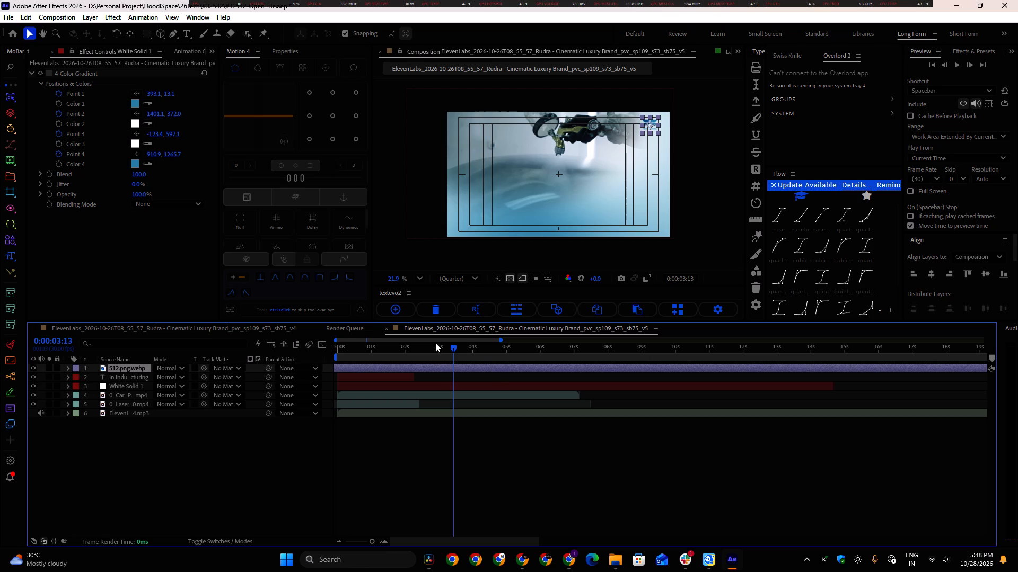
# Play the opening from the start with the logo in place.
pyautogui.moveTo(434, 352); pyautogui.dragTo(280, 367)
pyautogui.press('space')
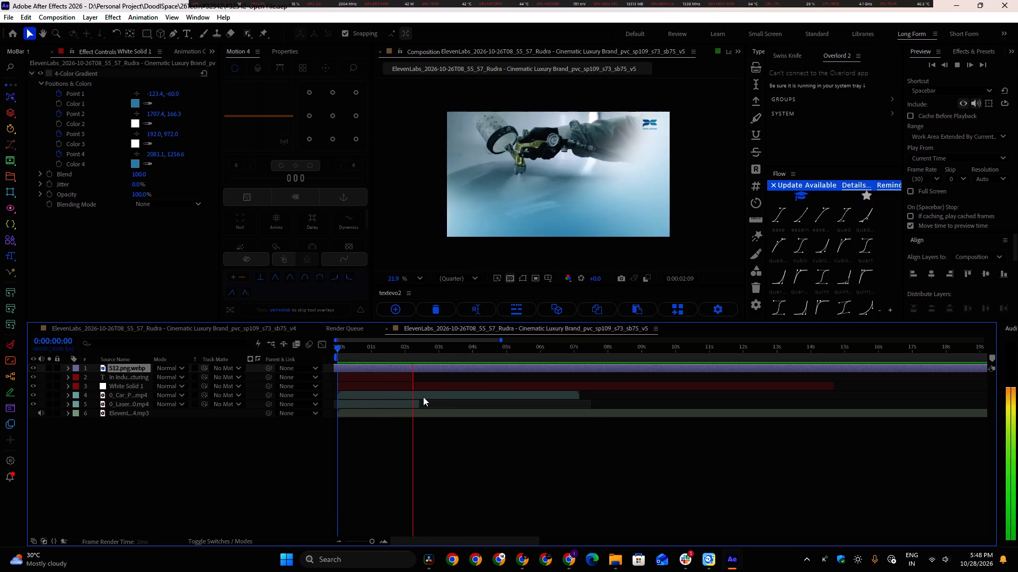
pyautogui.press('space')
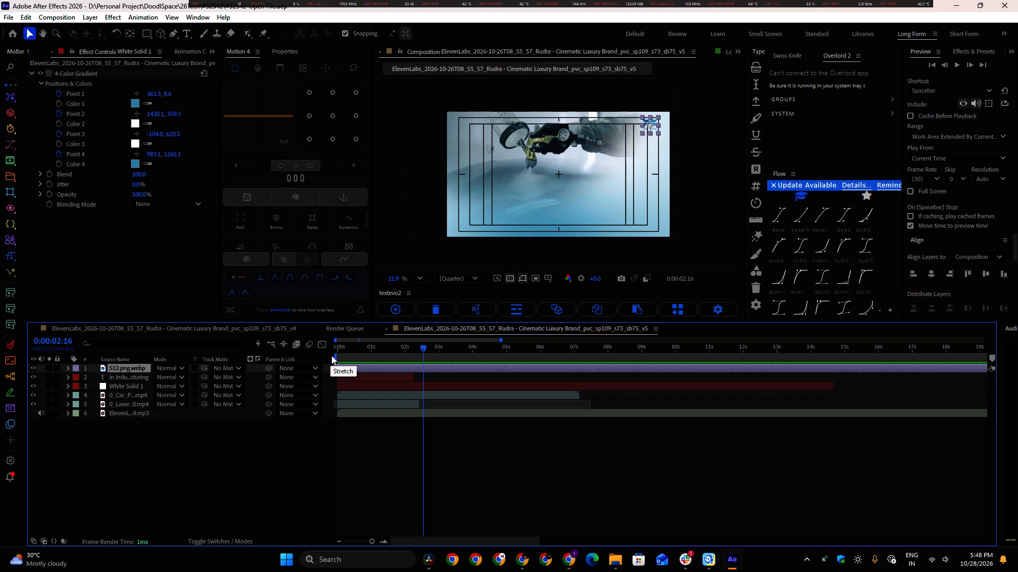
# Copy the "Line Downtime caused by" text layer from the v4 composition into the new one, starting where the opening text ends.
pyautogui.click(200, 333)
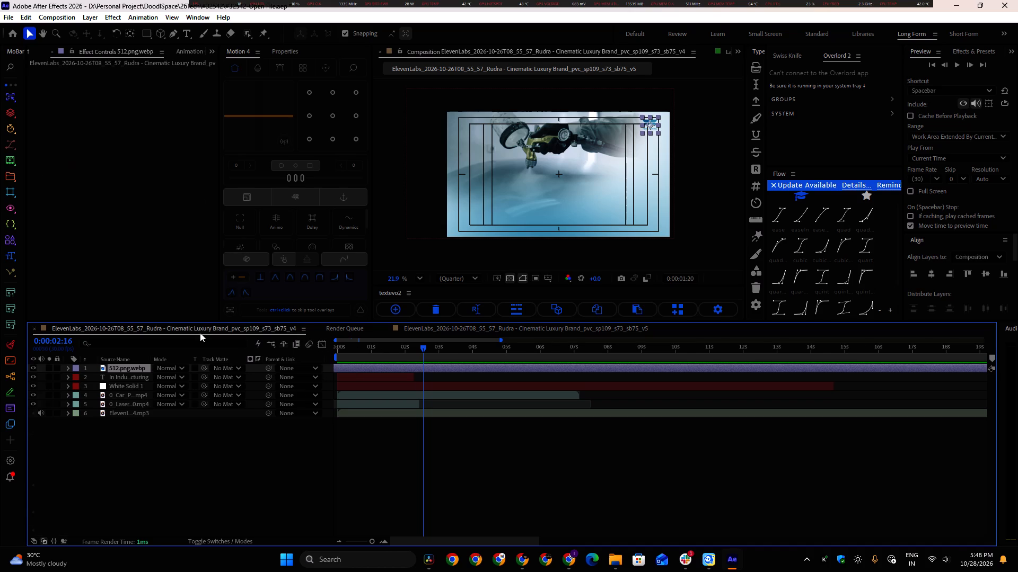
pyautogui.scroll(-20, 410, 426)
pyautogui.scroll(-7, 410, 426)
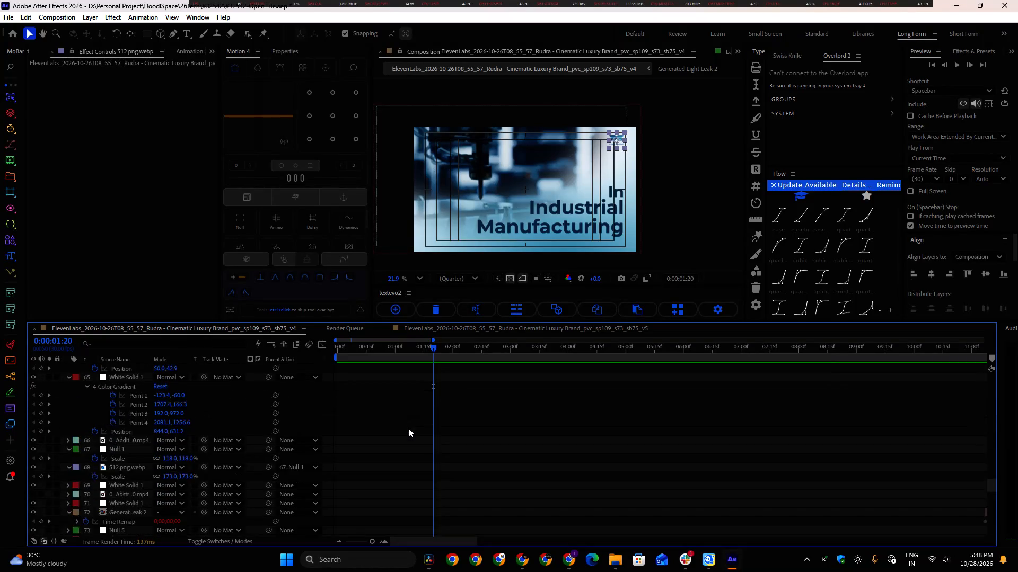
pyautogui.scroll(-11, 408, 428)
pyautogui.moveTo(433, 344); pyautogui.dragTo(452, 348)
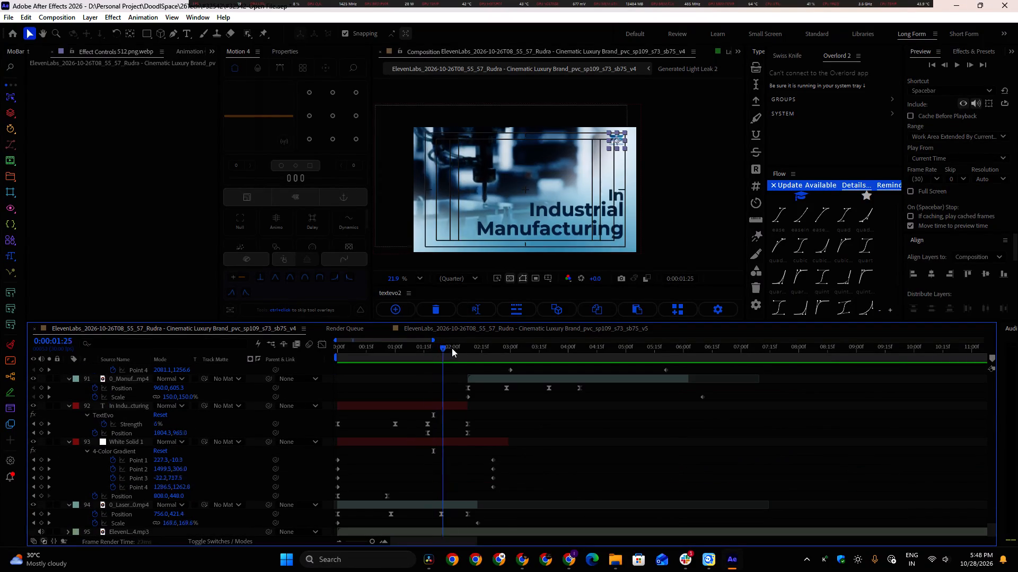
pyautogui.moveTo(452, 348); pyautogui.dragTo(513, 364)
pyautogui.scroll(3, 526, 414)
pyautogui.click(502, 481)
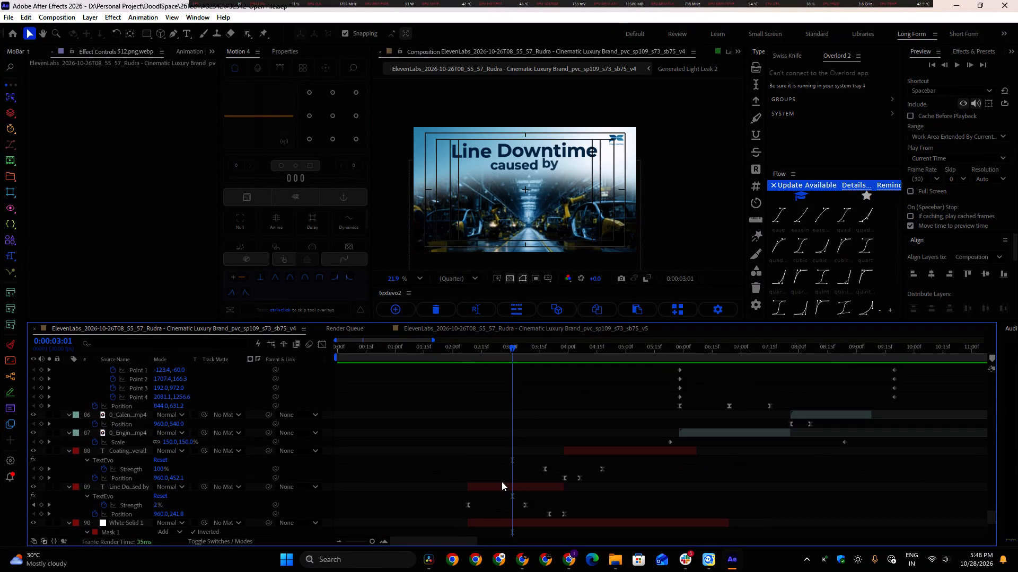
pyautogui.click(505, 486)
pyautogui.hotkey('ctrl', 'c')
pyautogui.hotkey('ctrl', 'c')
pyautogui.hotkey('ctrl', 'c')
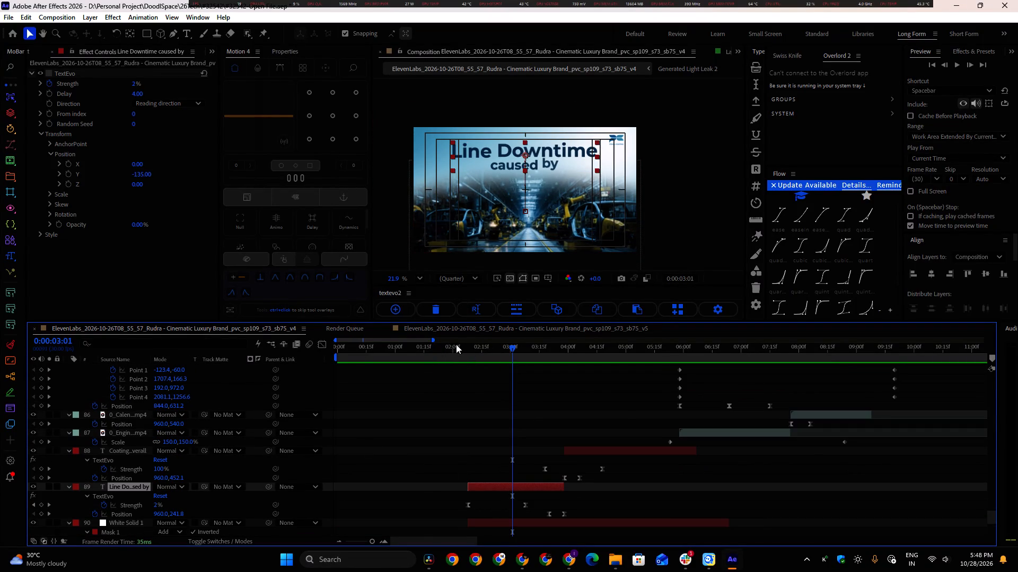
pyautogui.click(485, 328)
pyautogui.moveTo(423, 349); pyautogui.dragTo(415, 350)
pyautogui.hotkey('ctrl', 'v')
# Play the transition from the opening text into the "Line Downtime caused by" text.
pyautogui.moveTo(413, 349); pyautogui.dragTo(388, 351)
pyautogui.press('space')
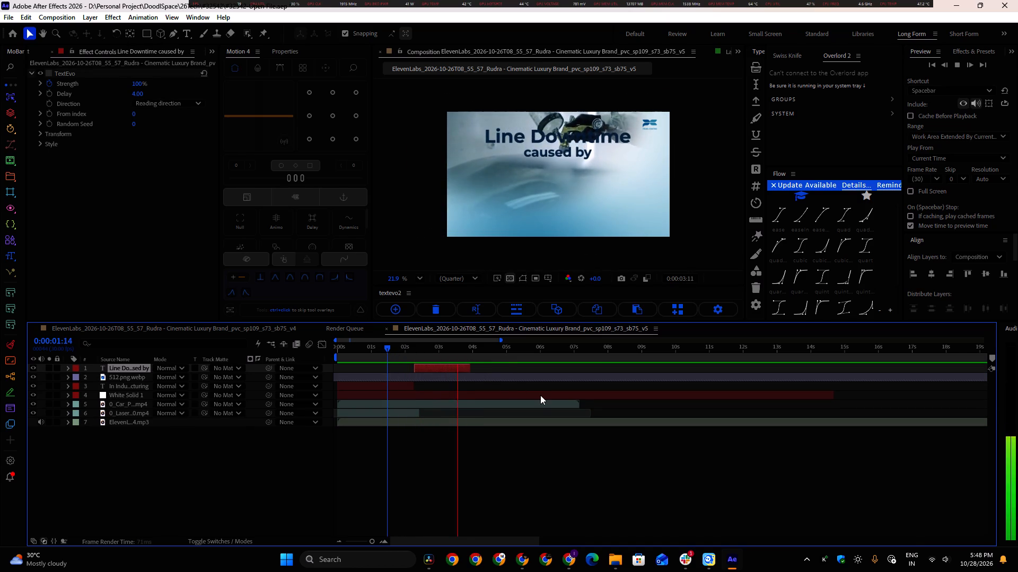
pyautogui.press('space')
# Right-align the paragraph of the "Line Downtime caused by" text.
pyautogui.click(444, 368)
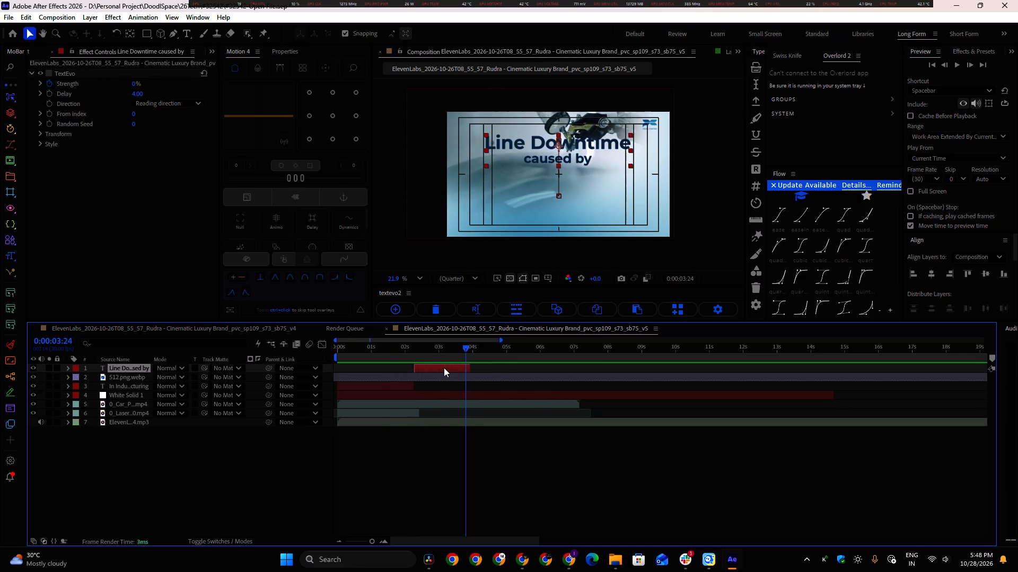
pyautogui.click(274, 53)
pyautogui.scroll(-3, 267, 283)
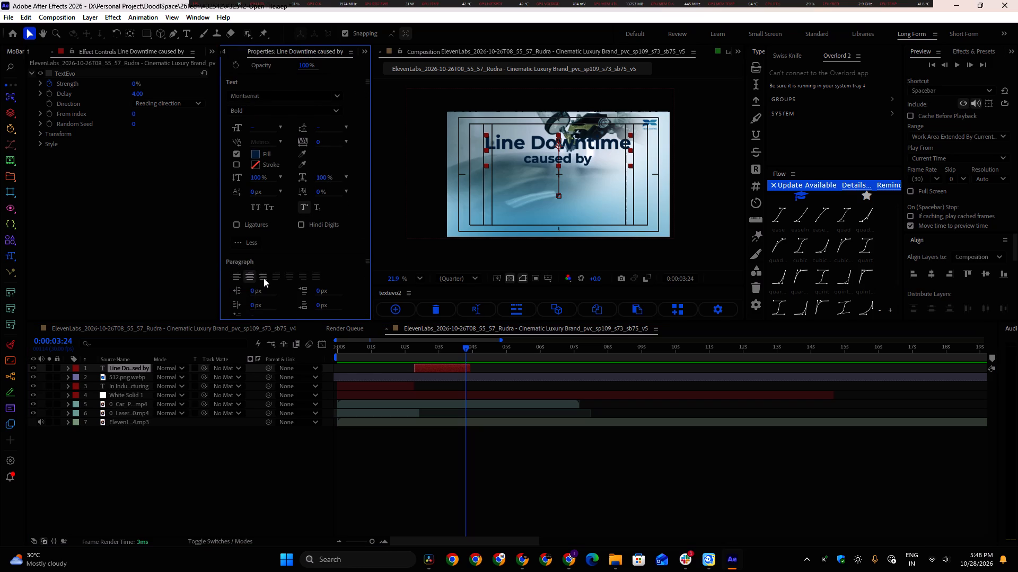
pyautogui.click(264, 278)
pyautogui.scroll(1, 238, 45)
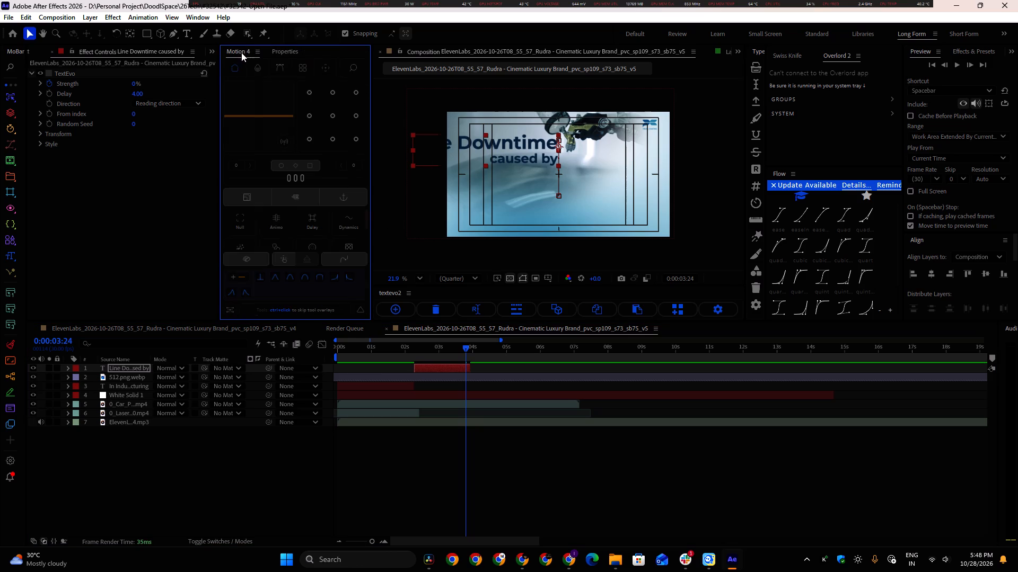
# Add a parent null to the "Line Downtime caused by" text and move it to the lower-right area of the frame.
pyautogui.click(236, 222)
pyautogui.moveTo(557, 145); pyautogui.dragTo(653, 201)
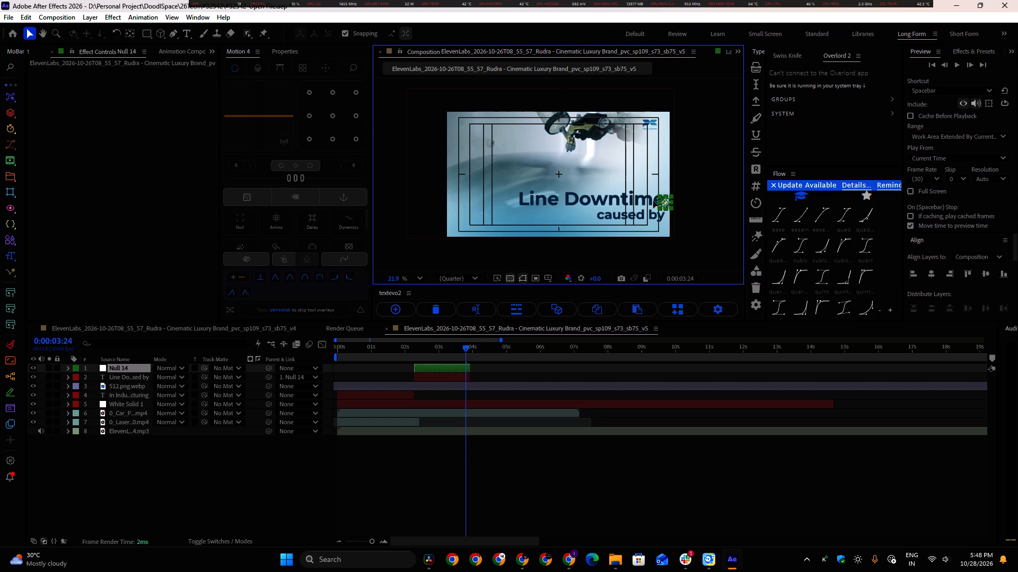
# Shift the parent null of the "Line Downtime caused by" text slightly left so the text ends inside the outer safe margin.
pyautogui.moveTo(653, 201); pyautogui.dragTo(652, 199)
pyautogui.hotkey('shift', 'Down')
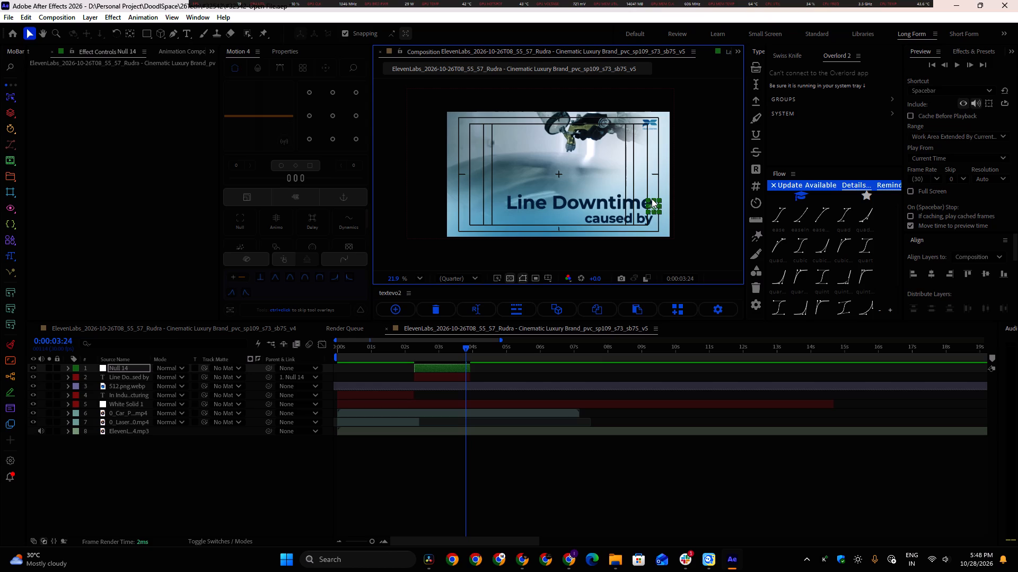
pyautogui.hotkey('shift', 'Up')
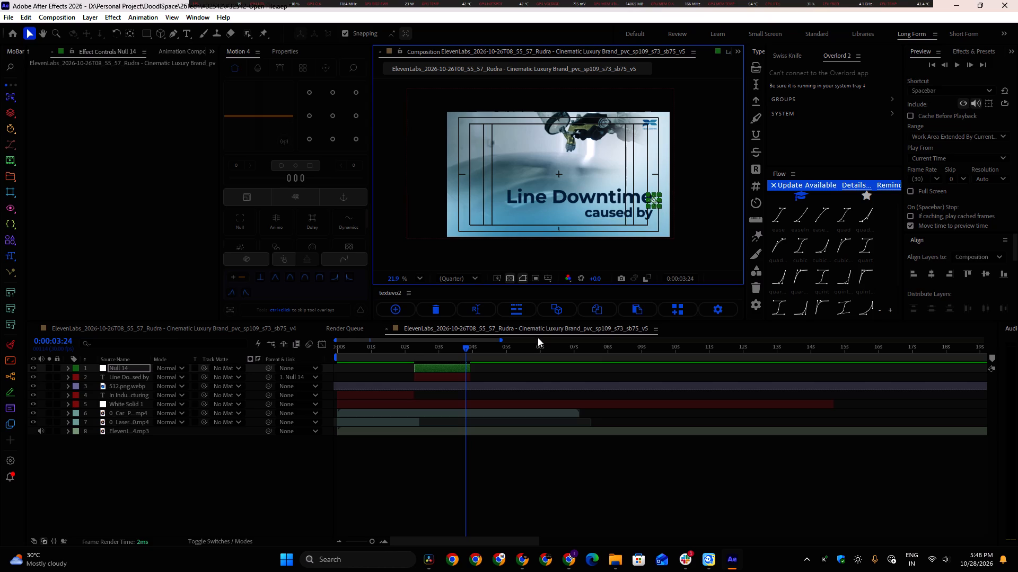
# Show the rulers and add a horizontal guide at about 946 px and a vertical guide at about 1806 px along the opening text's right edge.
pyautogui.moveTo(415, 351); pyautogui.dragTo(448, 353)
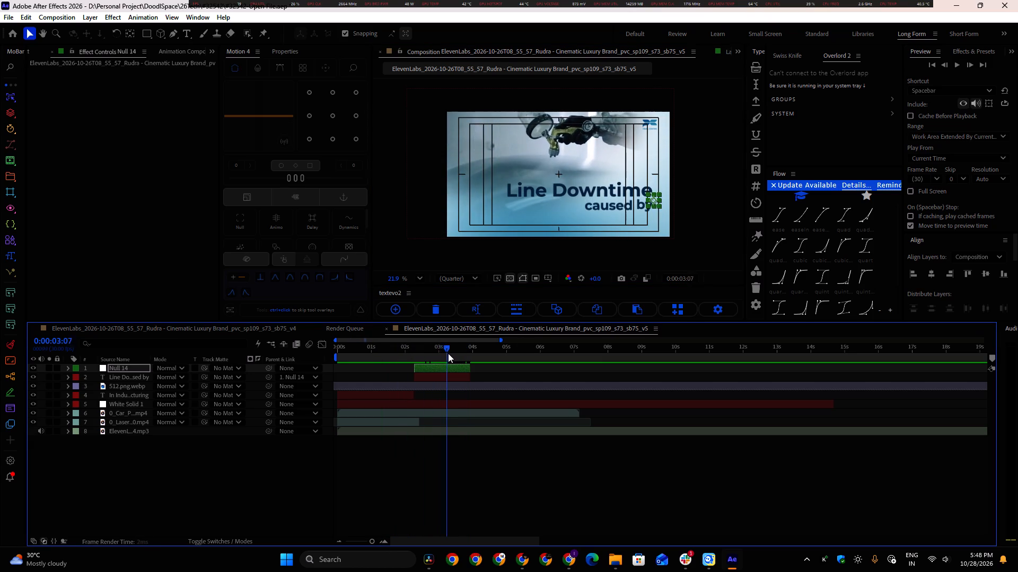
pyautogui.moveTo(448, 353); pyautogui.dragTo(390, 357)
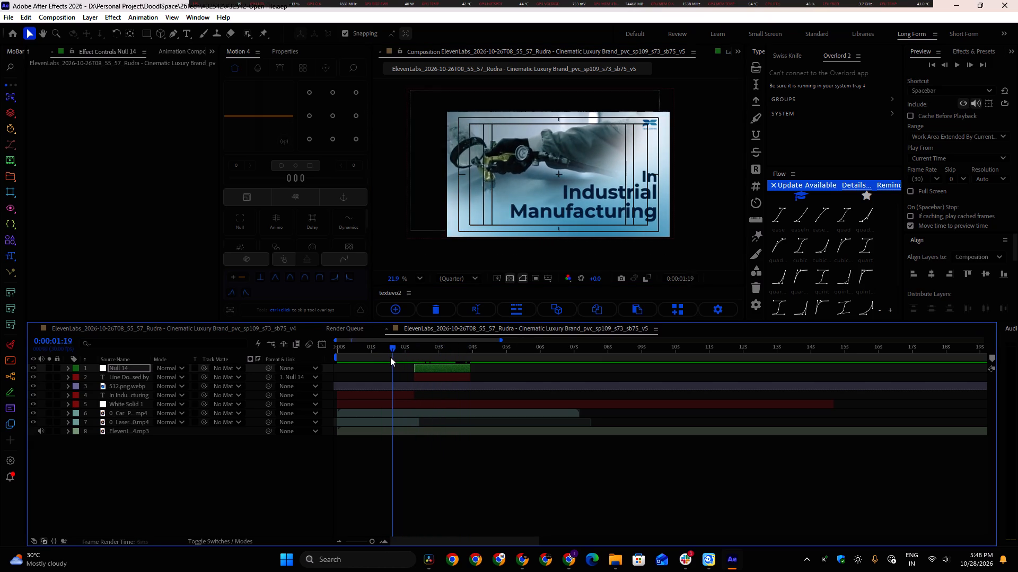
pyautogui.moveTo(390, 357); pyautogui.dragTo(388, 357)
pyautogui.hotkey('ctrl', 'r')
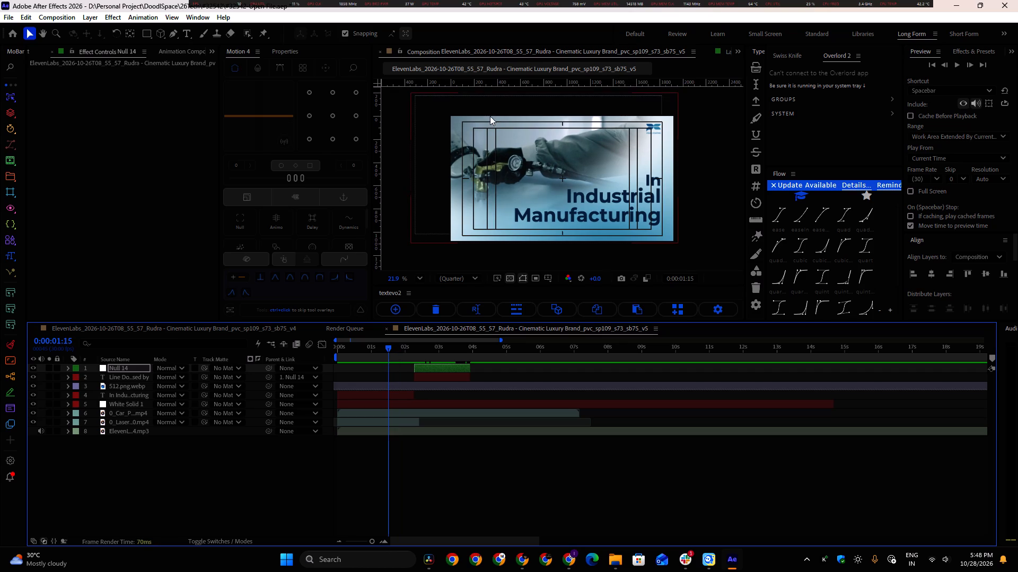
pyautogui.moveTo(534, 84); pyautogui.dragTo(659, 226)
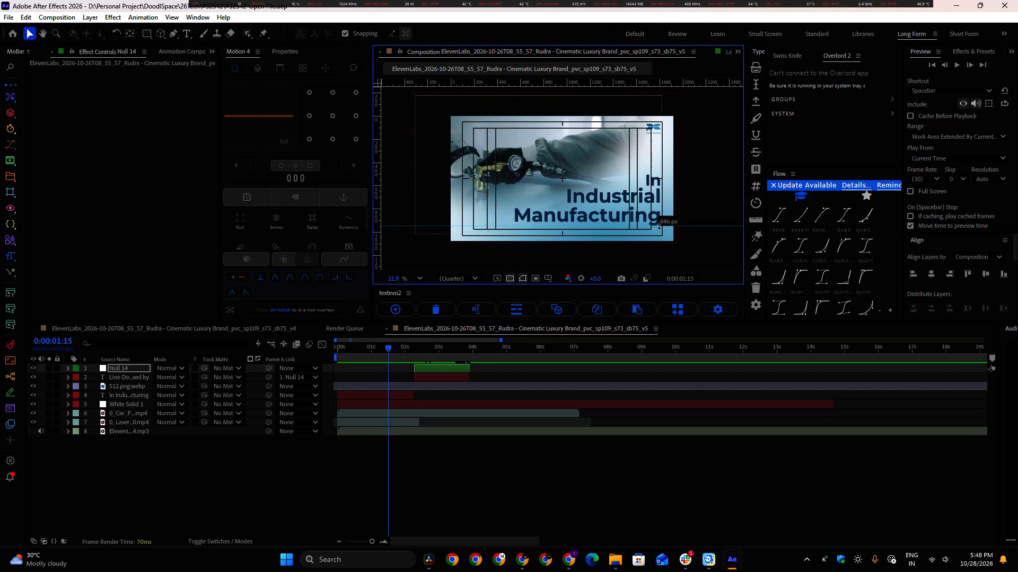
pyautogui.moveTo(659, 226); pyautogui.dragTo(659, 226)
pyautogui.moveTo(376, 204); pyautogui.dragTo(660, 216)
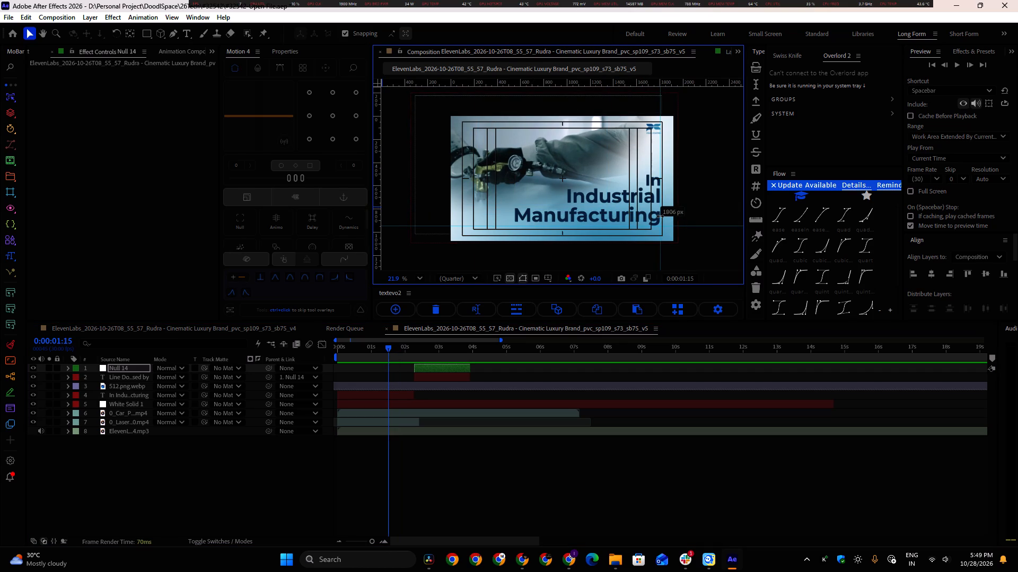
pyautogui.moveTo(660, 216); pyautogui.dragTo(660, 216)
pyautogui.keyDown('alt'); pyautogui.scroll(3, 660, 216); pyautogui.keyUp('alt')
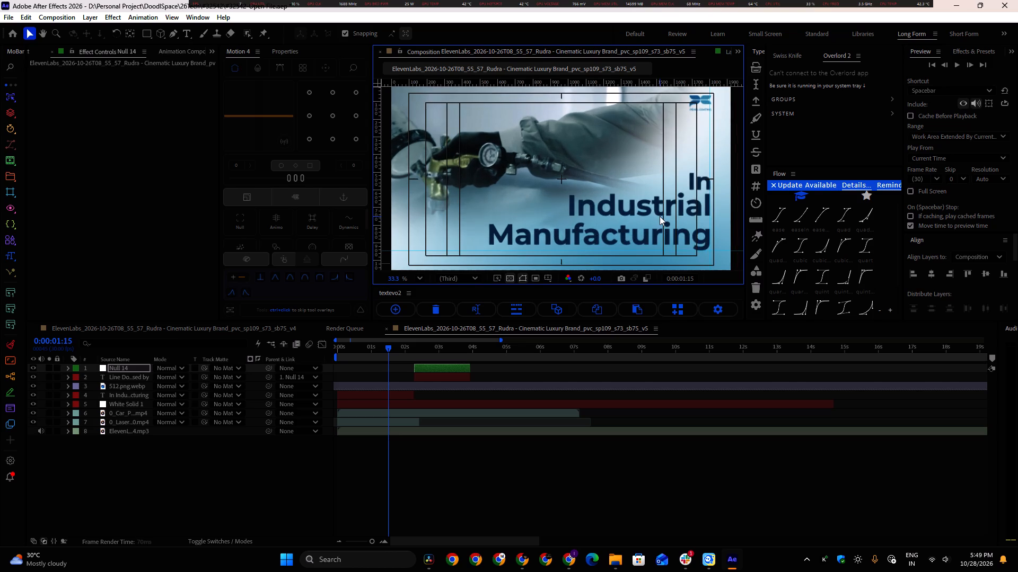
pyautogui.moveTo(690, 210); pyautogui.dragTo(615, 204, button='middle')
pyautogui.keyDown('alt'); pyautogui.scroll(3, 633, 195); pyautogui.keyUp('alt')
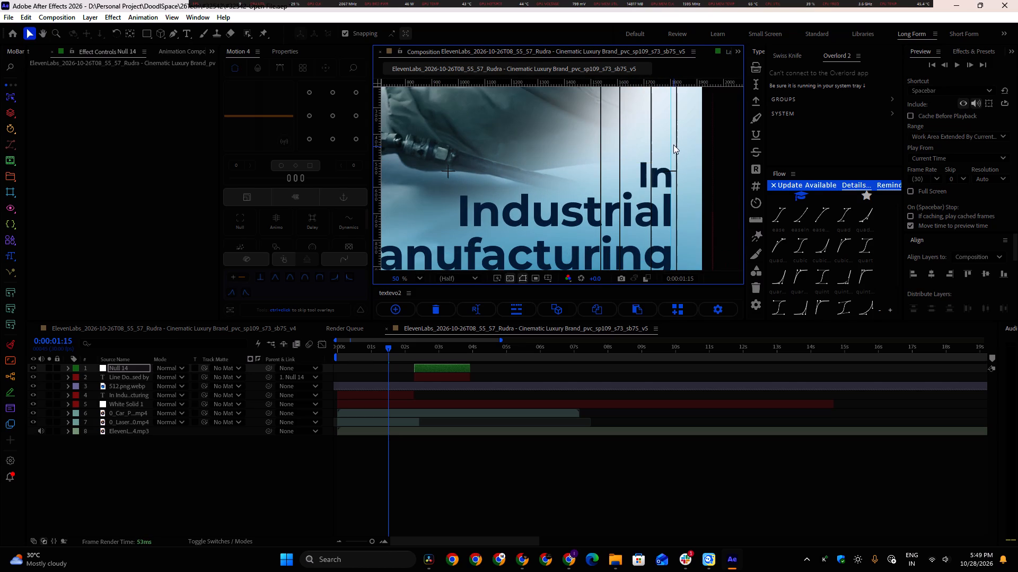
pyautogui.click(671, 145)
pyautogui.keyDown('alt'); pyautogui.scroll(-2, 620, 157); pyautogui.keyUp('alt')
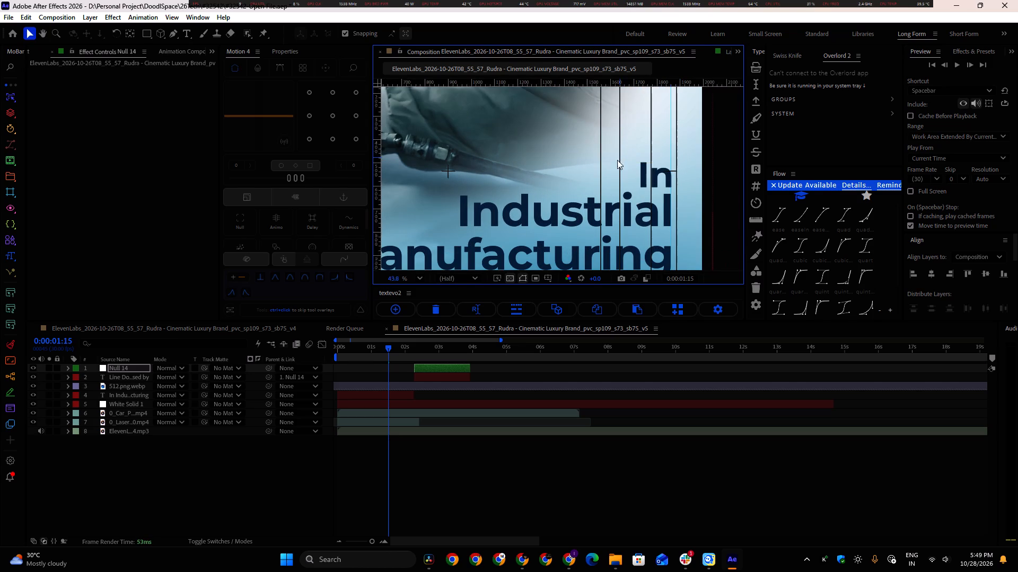
pyautogui.keyDown('alt'); pyautogui.scroll(-5, 617, 160); pyautogui.keyUp('alt')
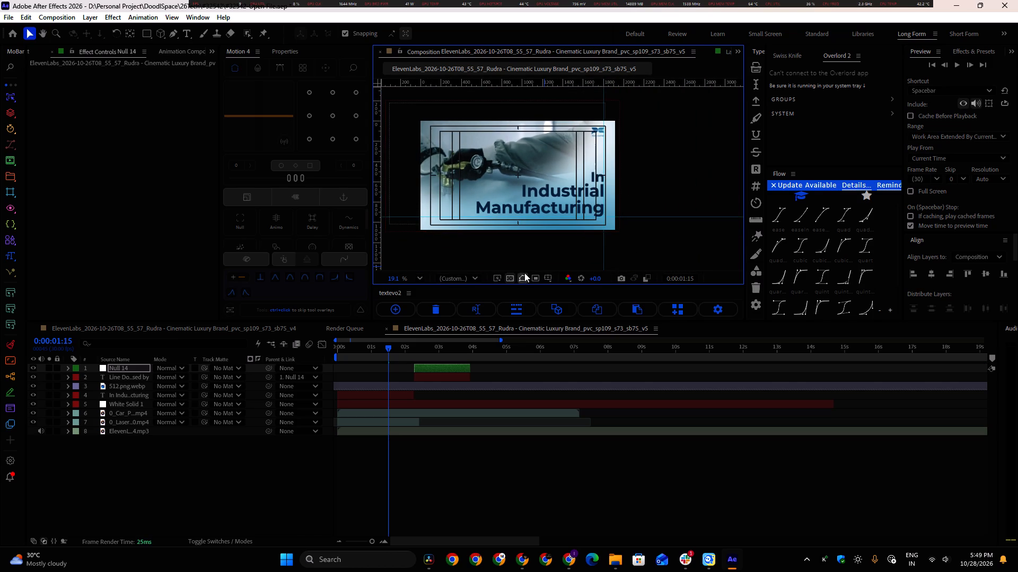
# Move the parent null to align the right edge of the "Line Downtime caused by" text with the vertical guide and lower it slightly.
pyautogui.moveTo(388, 348); pyautogui.dragTo(453, 361)
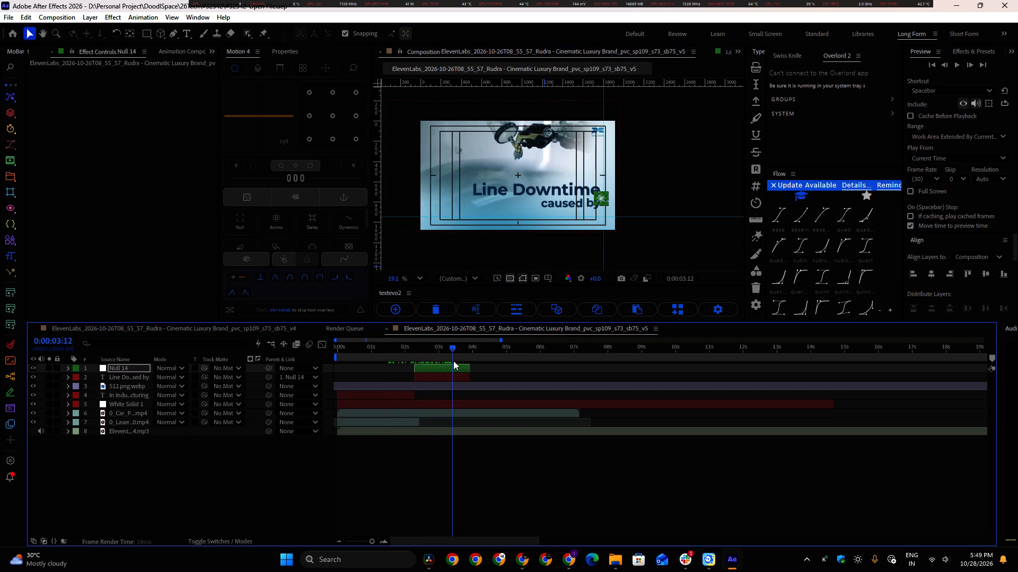
pyautogui.moveTo(453, 361); pyautogui.dragTo(461, 361)
pyautogui.click(449, 376)
pyautogui.click(445, 365)
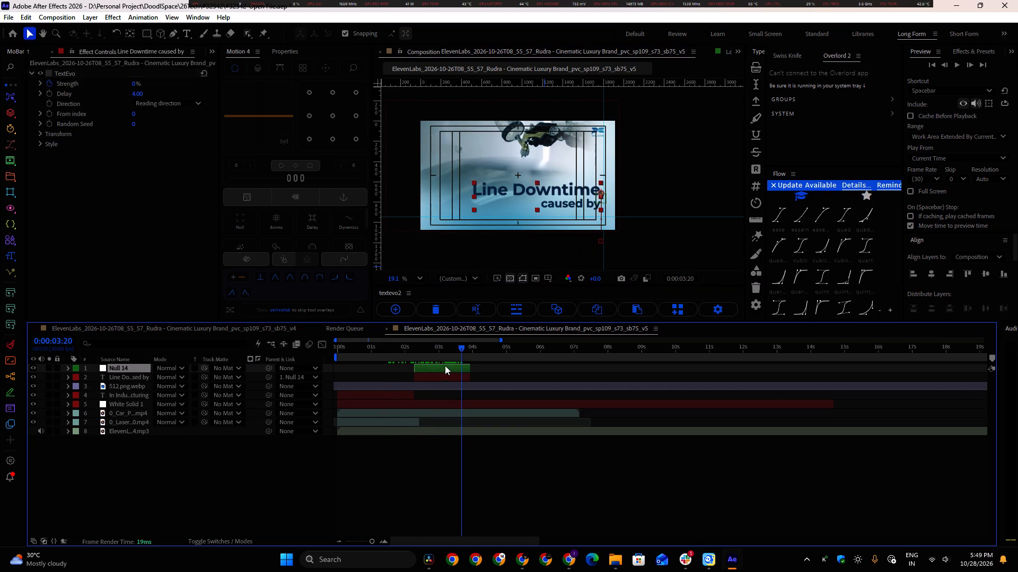
pyautogui.scroll(4, 596, 198)
pyautogui.moveTo(607, 198); pyautogui.dragTo(612, 198)
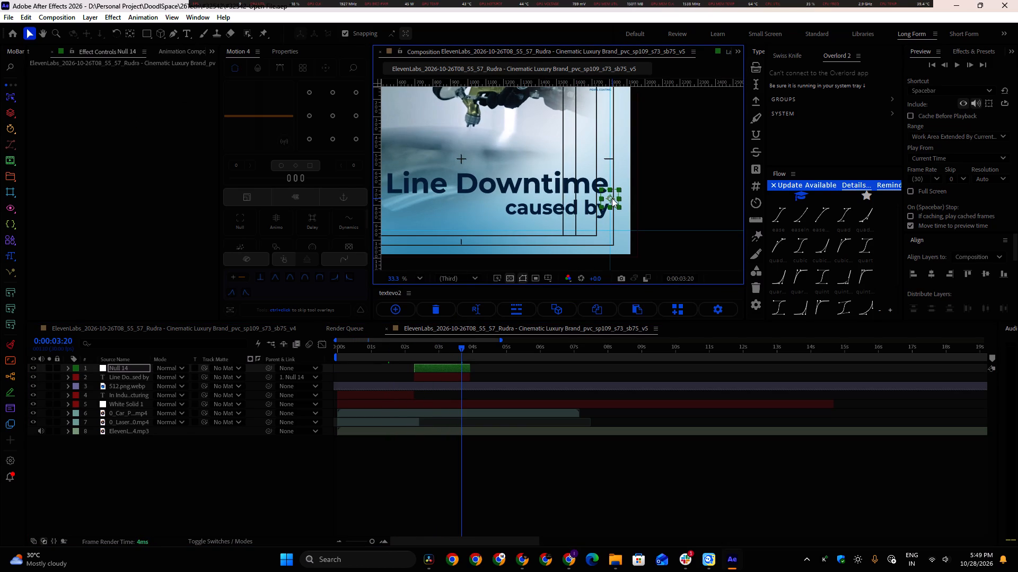
pyautogui.keyDown('alt'); pyautogui.scroll(6, 612, 198); pyautogui.keyUp('alt')
pyautogui.click(664, 221)
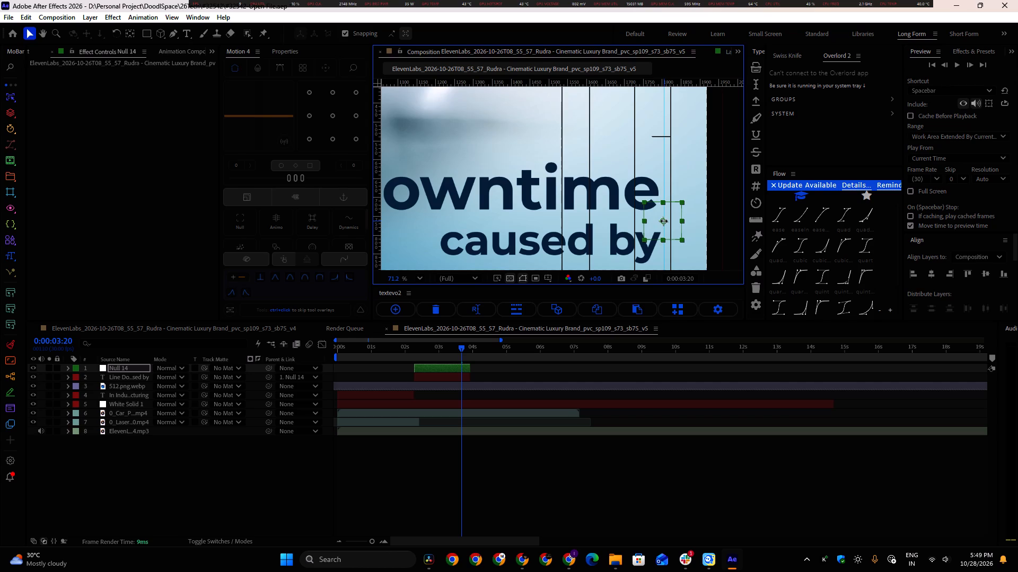
pyautogui.keyDown('alt'); pyautogui.scroll(-4, 661, 225); pyautogui.keyUp('alt')
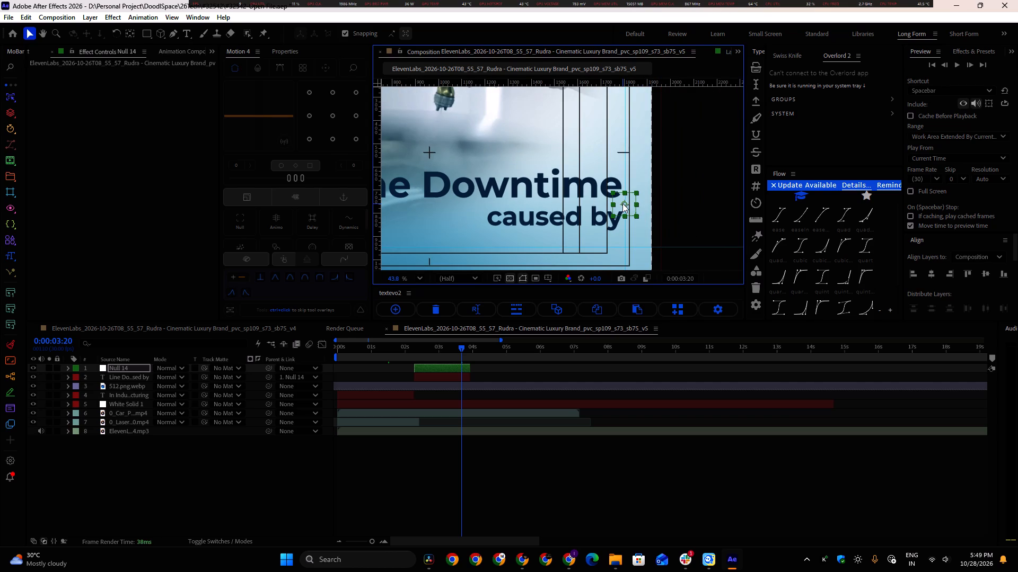
pyautogui.moveTo(622, 203); pyautogui.dragTo(622, 220)
pyautogui.keyDown('alt'); pyautogui.scroll(-5, 543, 237); pyautogui.keyUp('alt')
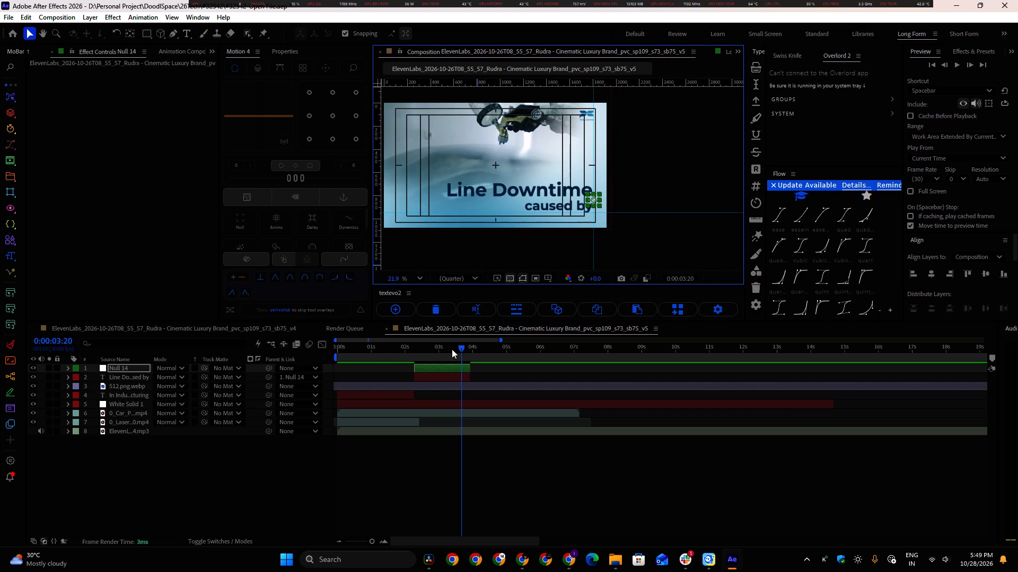
# Play the opening from the start through the end of the "Line Downtime caused by" text and review its exit.
pyautogui.moveTo(453, 353); pyautogui.dragTo(316, 364)
pyautogui.press('space')
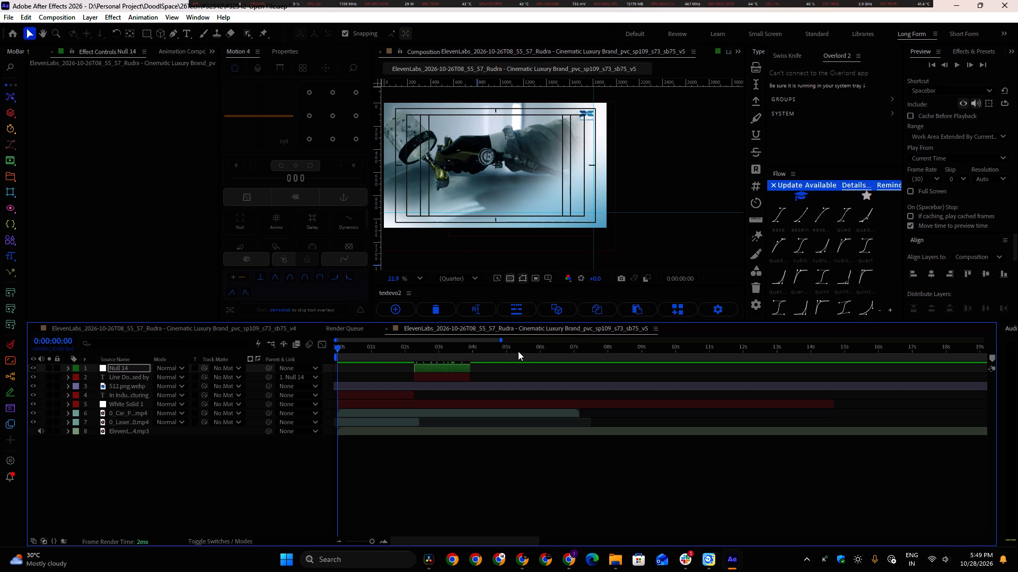
pyautogui.moveTo(353, 345); pyautogui.dragTo(334, 354)
pyautogui.press('space')
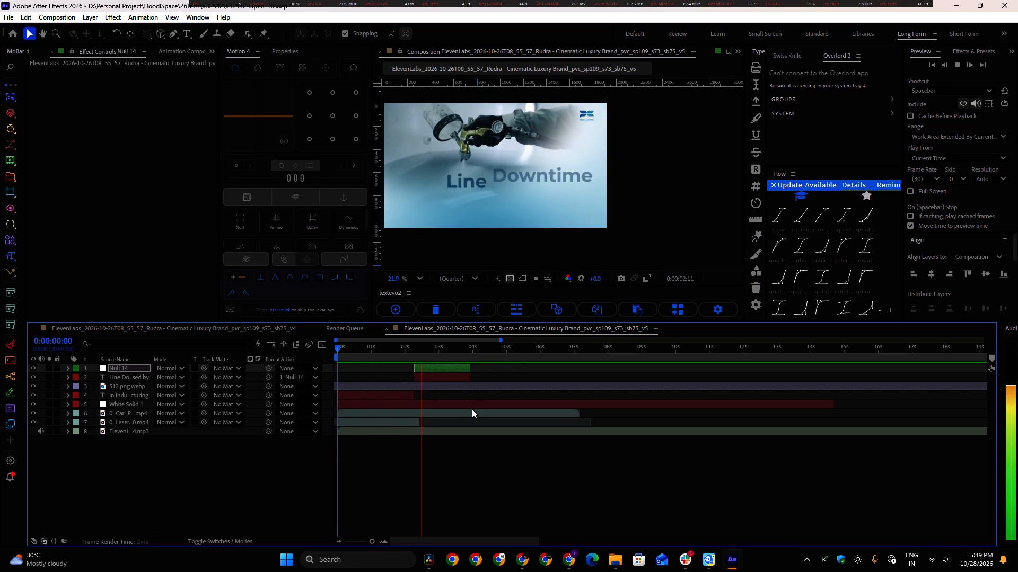
pyautogui.press('space')
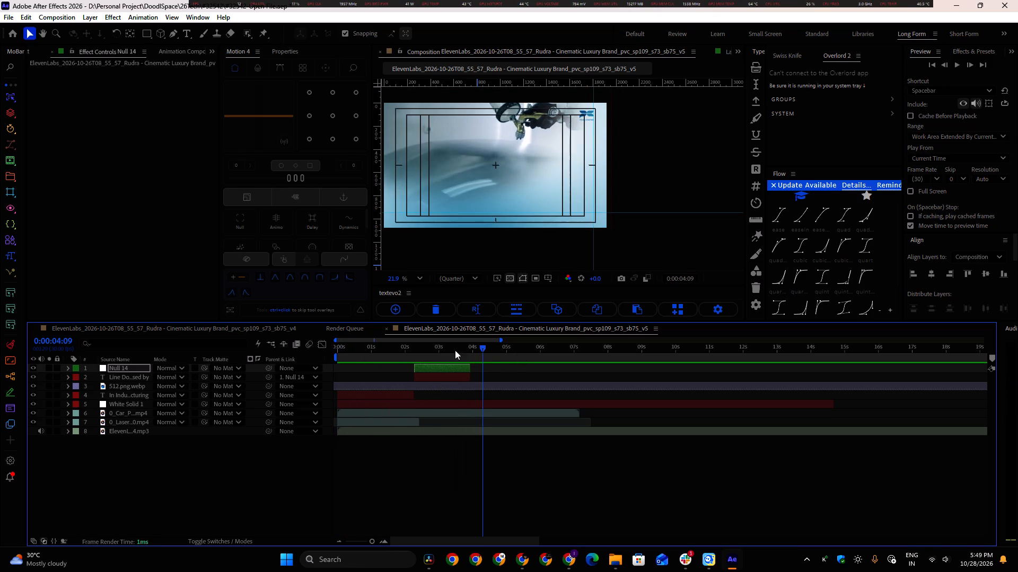
pyautogui.moveTo(471, 348); pyautogui.dragTo(468, 354)
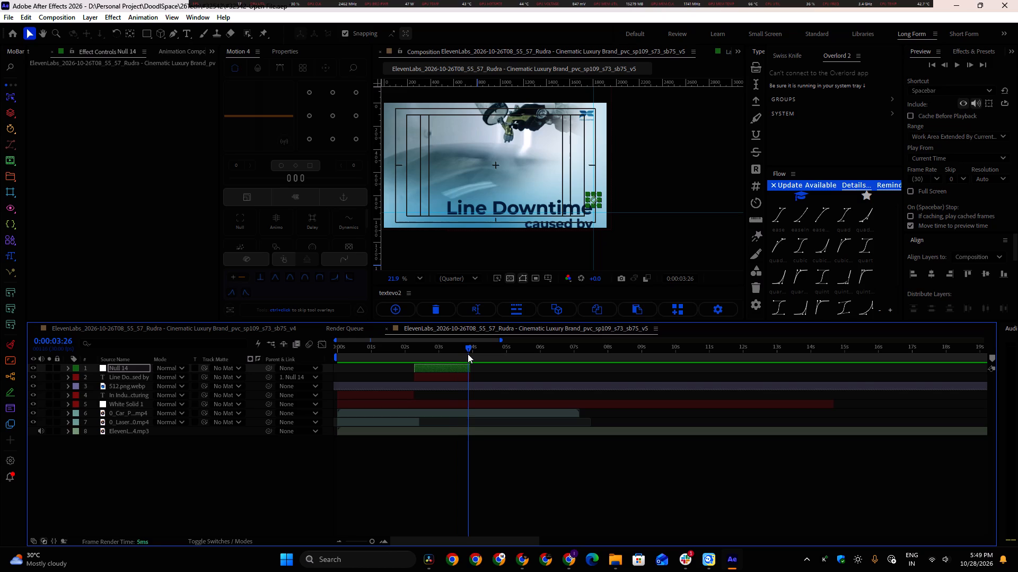
pyautogui.moveTo(468, 354); pyautogui.dragTo(463, 354)
# Copy the "Coating Inconsistencies impacts overall" text layer from the v4 composition into v5, starting at 0:00:03:27 where the previous text ends.
pyautogui.click(245, 330)
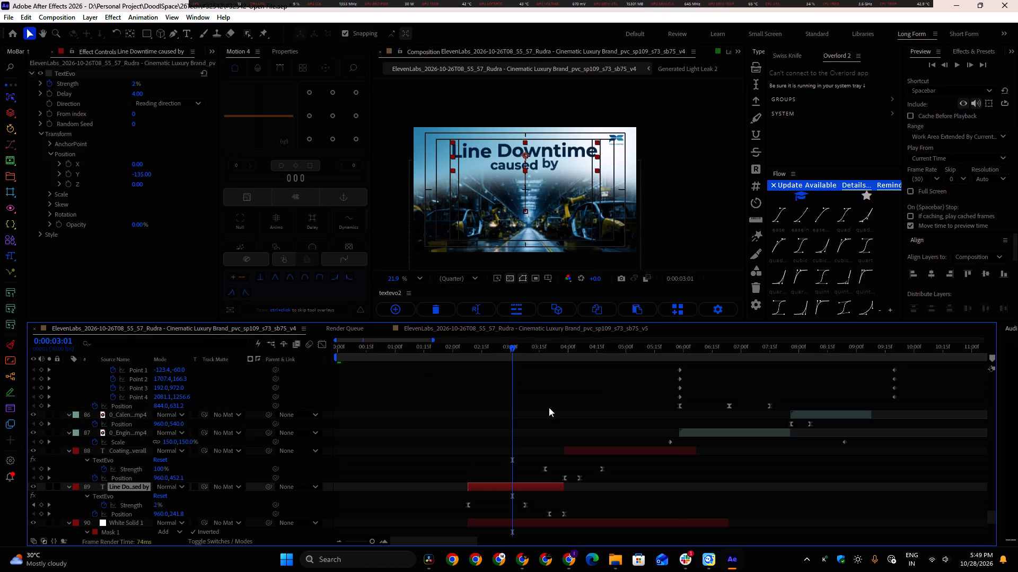
pyautogui.scroll(-2, 547, 411)
pyautogui.scroll(1, 543, 417)
pyautogui.moveTo(514, 348); pyautogui.dragTo(596, 361)
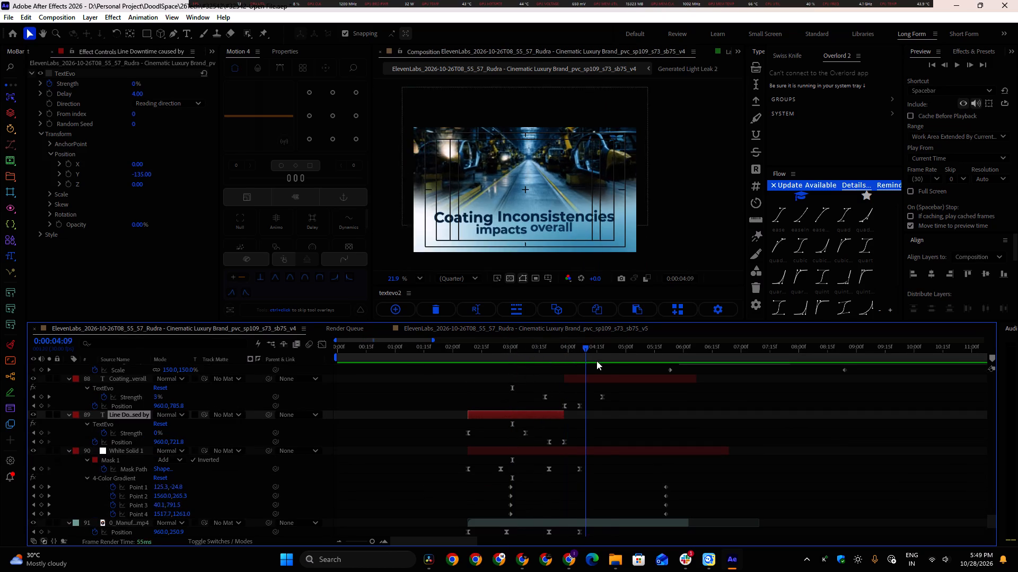
pyautogui.moveTo(596, 361); pyautogui.dragTo(615, 360)
pyautogui.click(594, 378)
pyautogui.scroll(1, 591, 381)
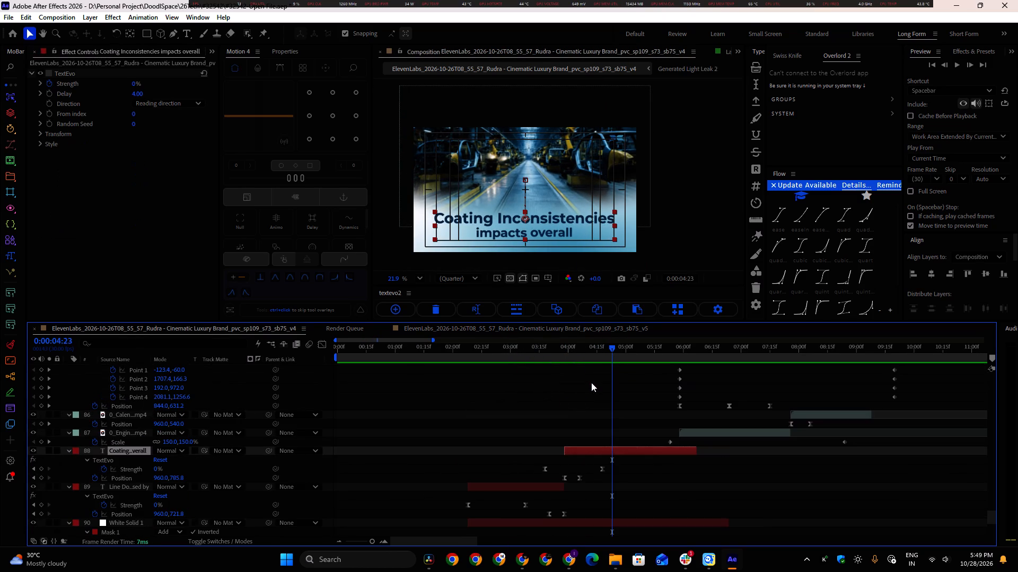
pyautogui.hotkey('ctrl', 'c')
pyautogui.hotkey('ctrl', 'c')
pyautogui.hotkey('ctrl', 'c')
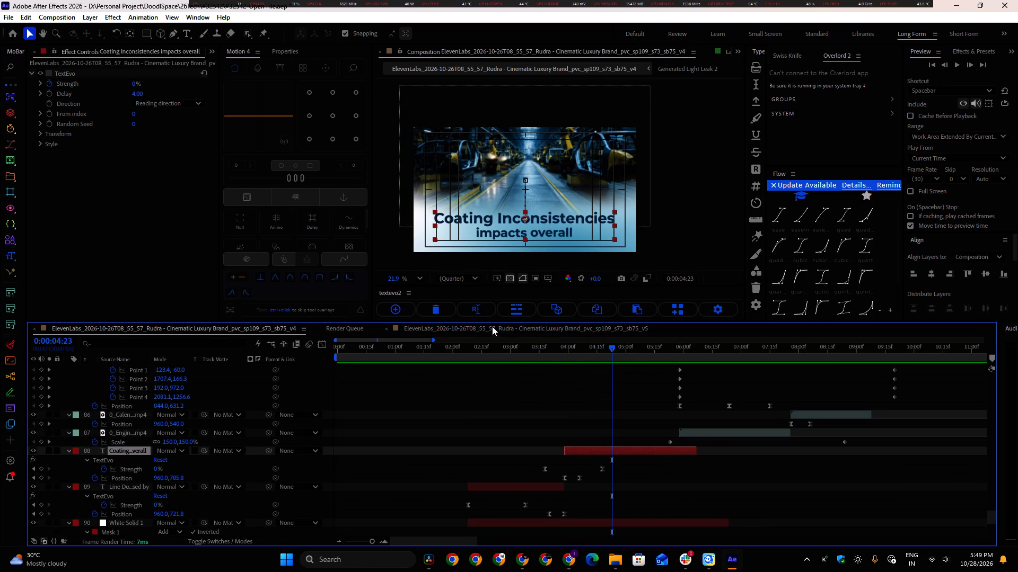
pyautogui.click(490, 329)
pyautogui.moveTo(463, 349); pyautogui.dragTo(474, 350)
pyautogui.hotkey('ctrl', 'v')
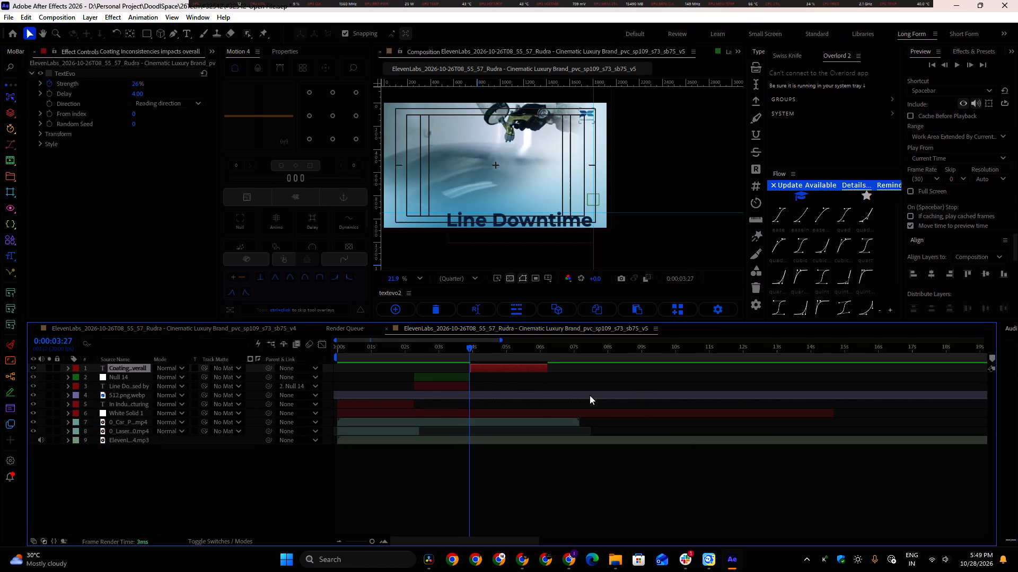
# Play the entrance of the "Coating Inconsistencies impacts overall" text over the new footage.
pyautogui.press('space')
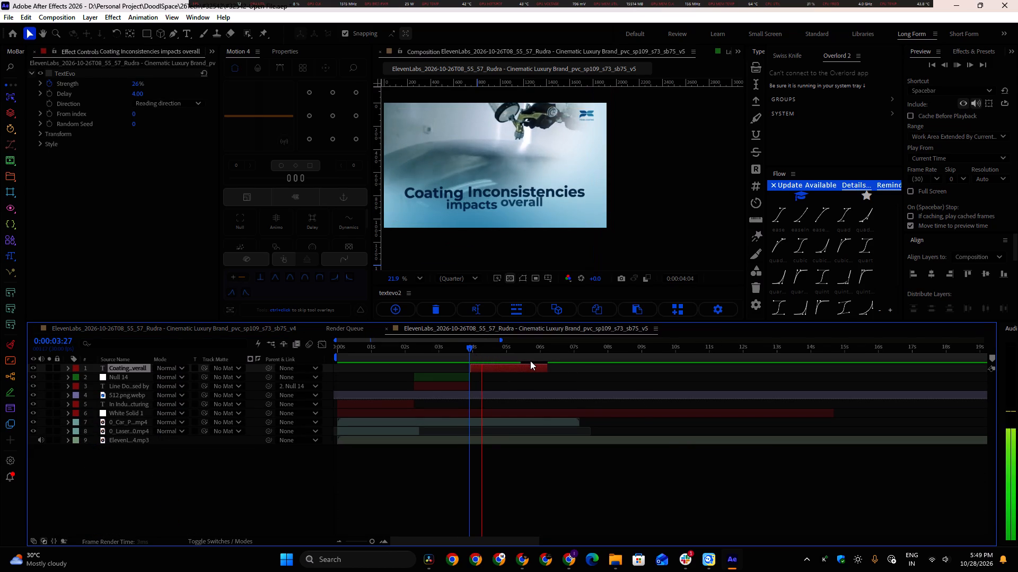
pyautogui.press('space')
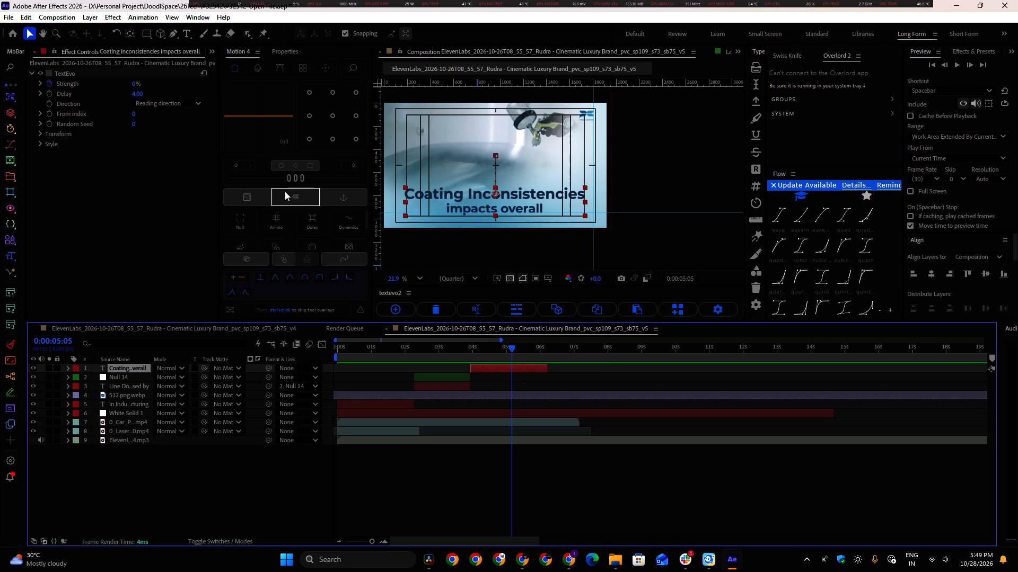
# Switch to Chrome and read the voiceover lines and visual cues in the Pearl Coating ticket brief, then return to After Effects.
pyautogui.click(565, 558)
pyautogui.click(565, 558)
pyautogui.click(522, 560)
pyautogui.click(522, 560)
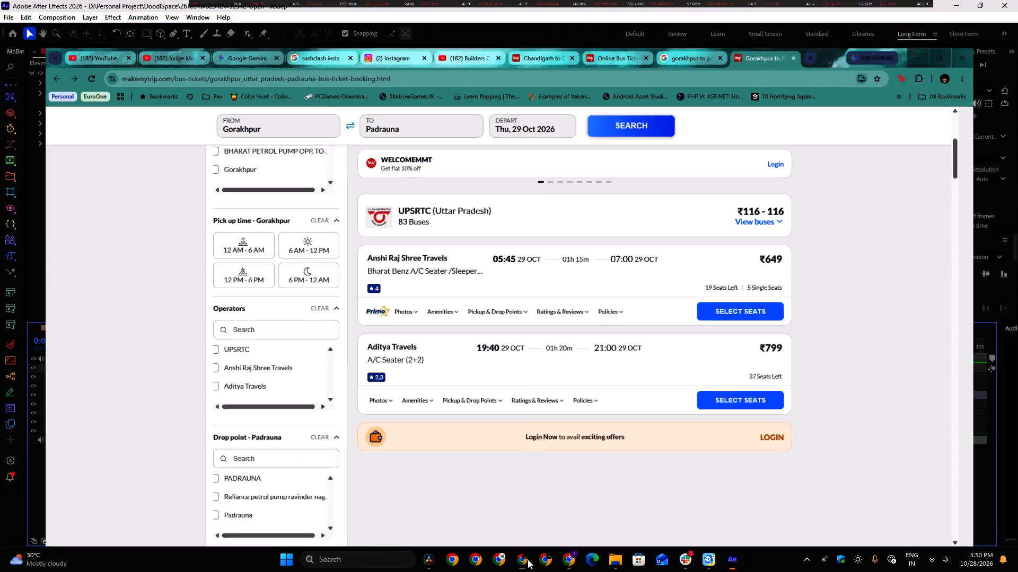
pyautogui.click(577, 558)
pyautogui.click(62, 3)
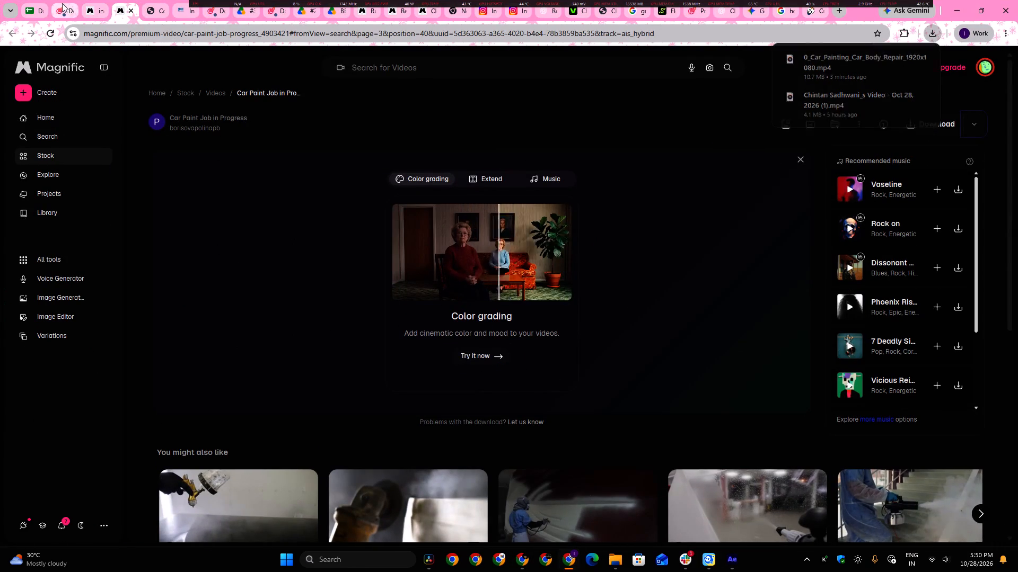
pyautogui.click(610, 109)
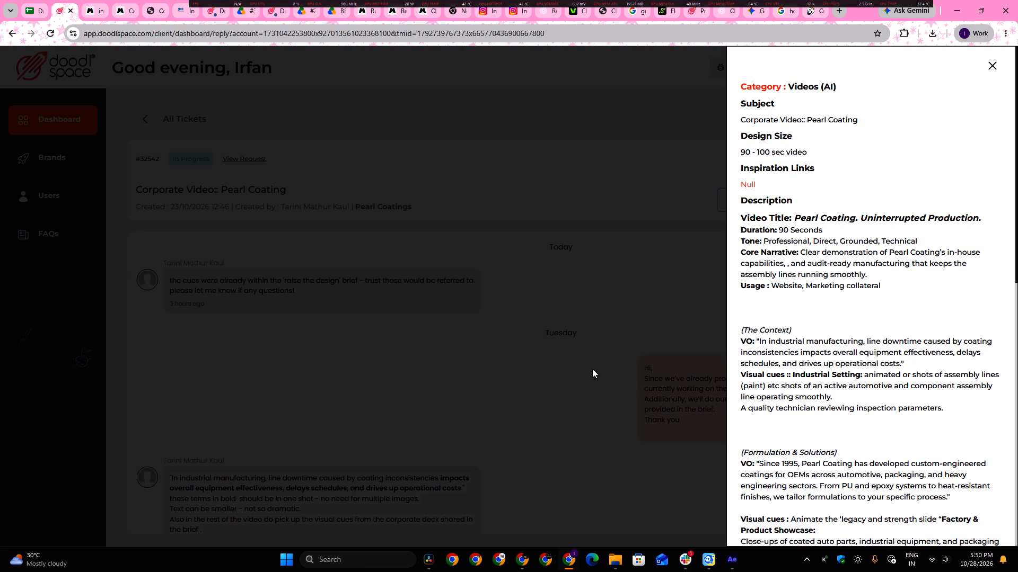
pyautogui.hotkey('alt', 'Tab')
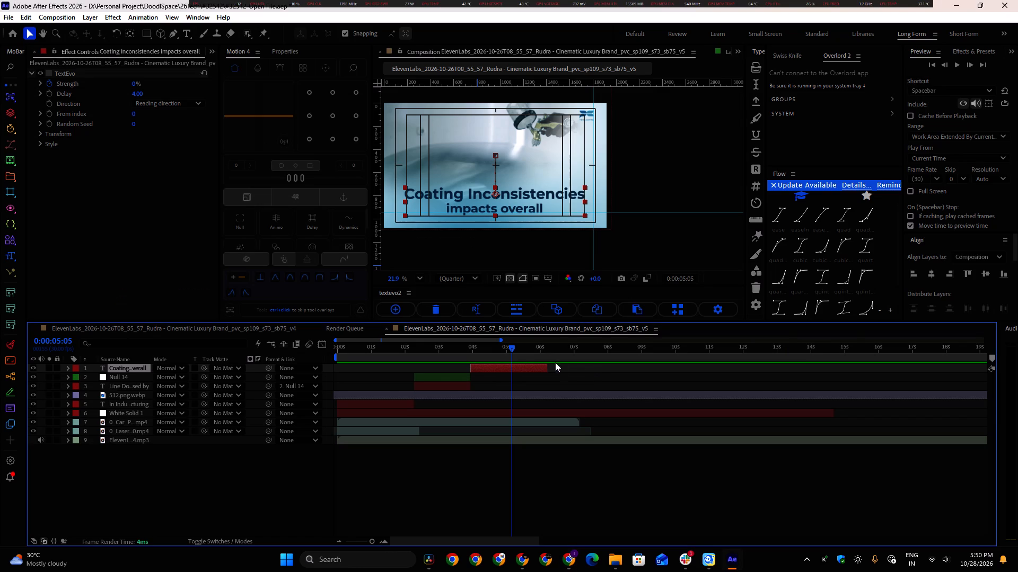
# Parent the "Coating Inconsistencies impacts overall" text to a new null and move it up to about (960, 461).
pyautogui.moveTo(510, 346); pyautogui.dragTo(526, 353)
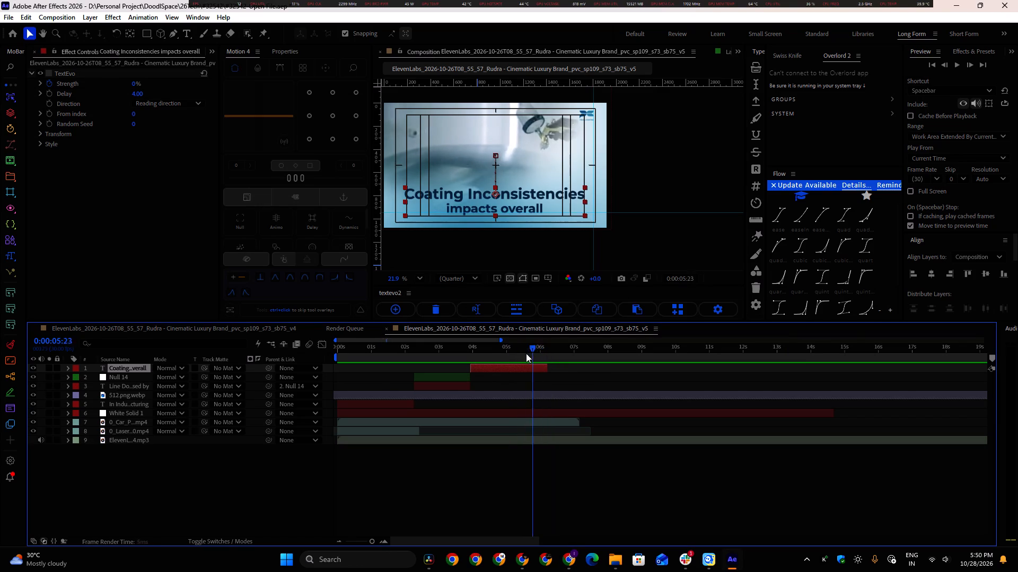
pyautogui.moveTo(526, 353); pyautogui.dragTo(506, 346)
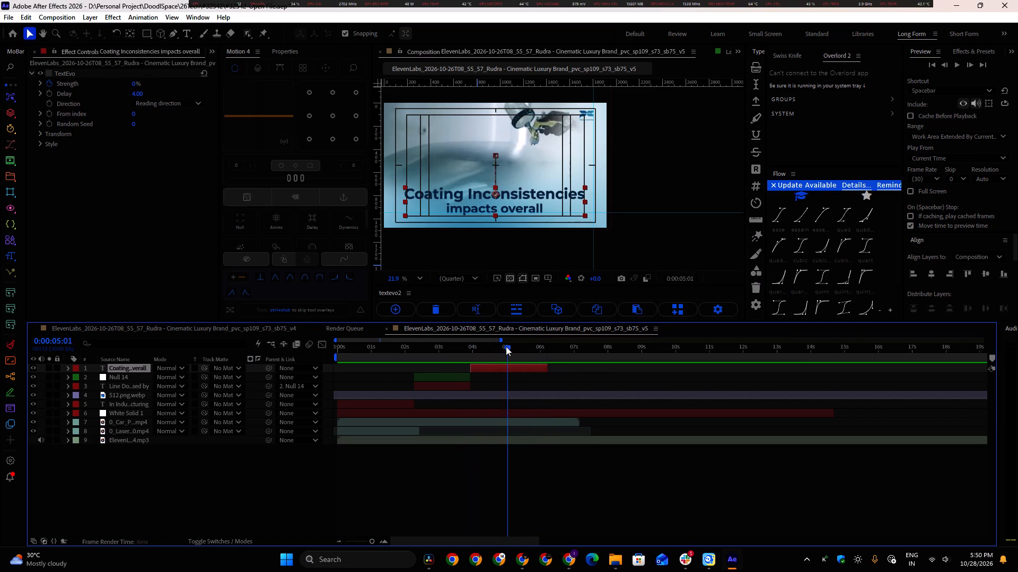
pyautogui.moveTo(506, 346); pyautogui.dragTo(517, 343)
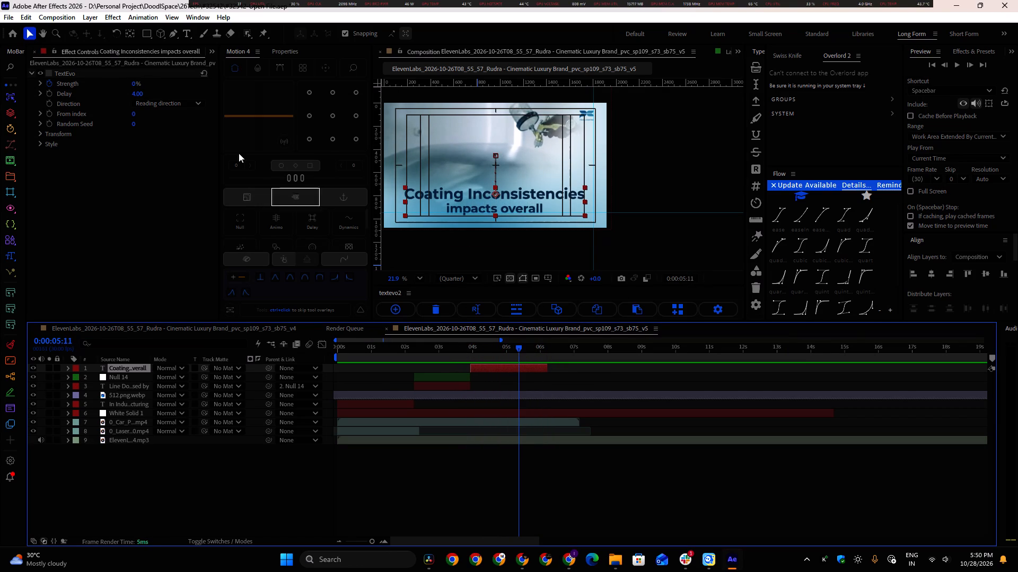
pyautogui.click(241, 226)
pyautogui.moveTo(495, 193); pyautogui.dragTo(496, 192)
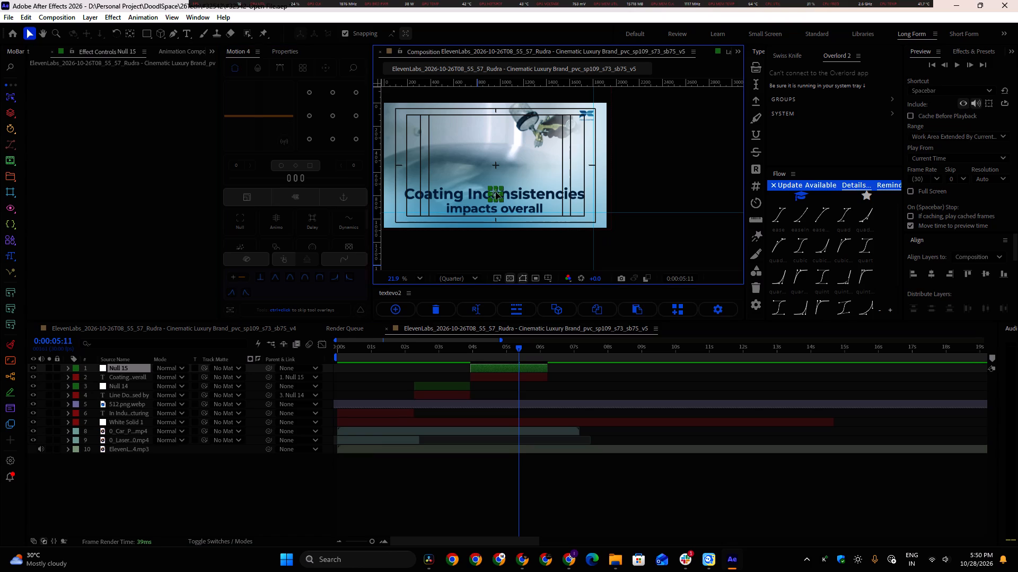
pyautogui.moveTo(496, 192); pyautogui.dragTo(497, 156)
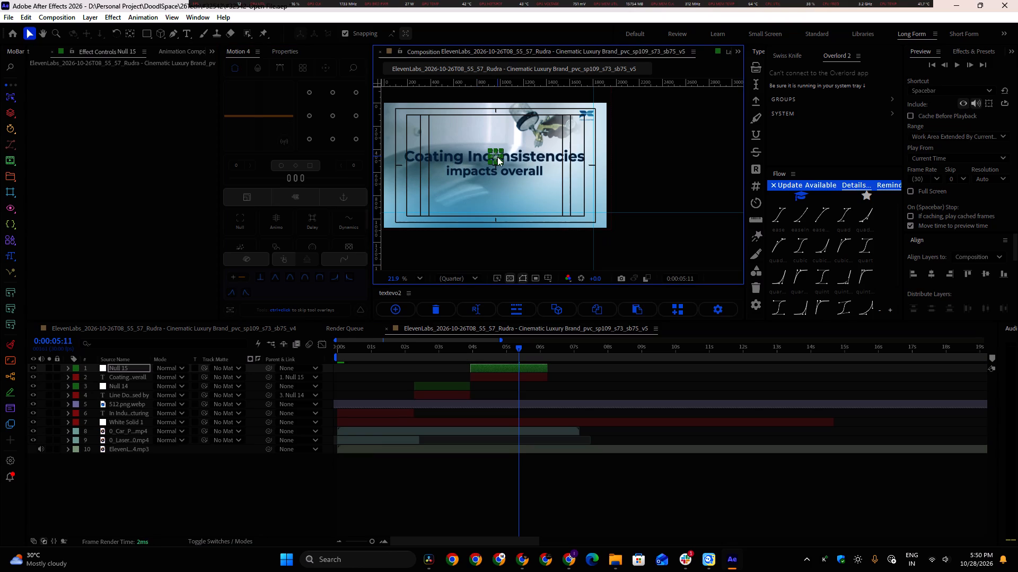
# Play from 0:00:02:18 through the "Coating Inconsistencies impacts overall" text to review its new placement.
pyautogui.moveTo(517, 348); pyautogui.dragTo(424, 347)
pyautogui.press('space')
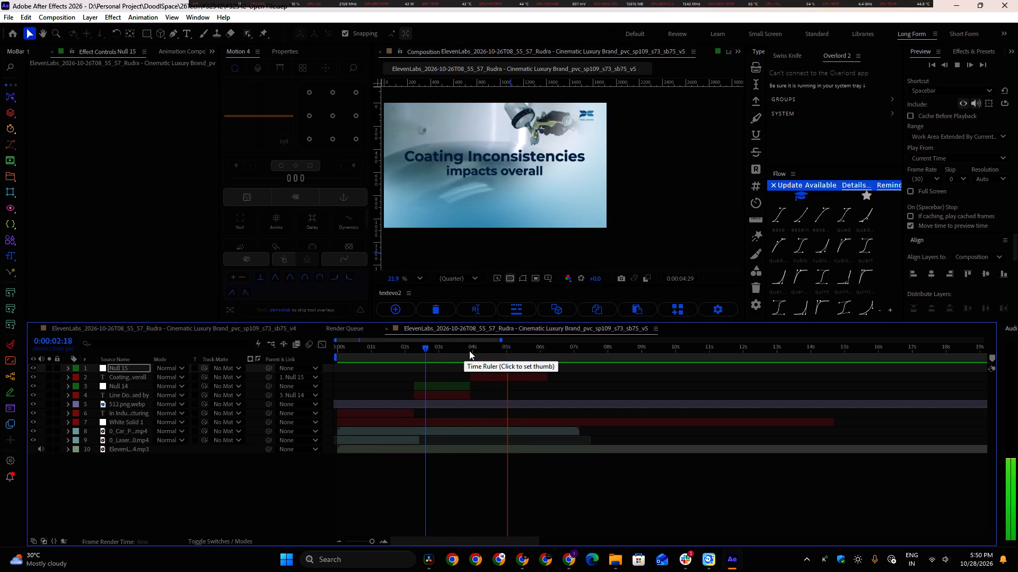
pyautogui.press('space')
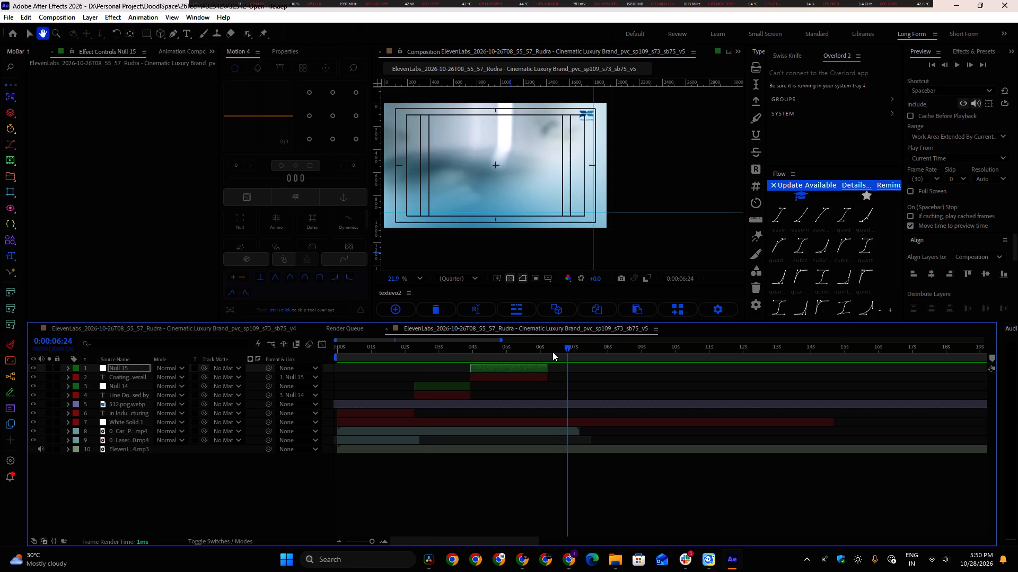
# Right-align the paragraph of the "Coating Inconsistencies impacts overall" text layer.
pyautogui.moveTo(556, 348); pyautogui.dragTo(536, 350)
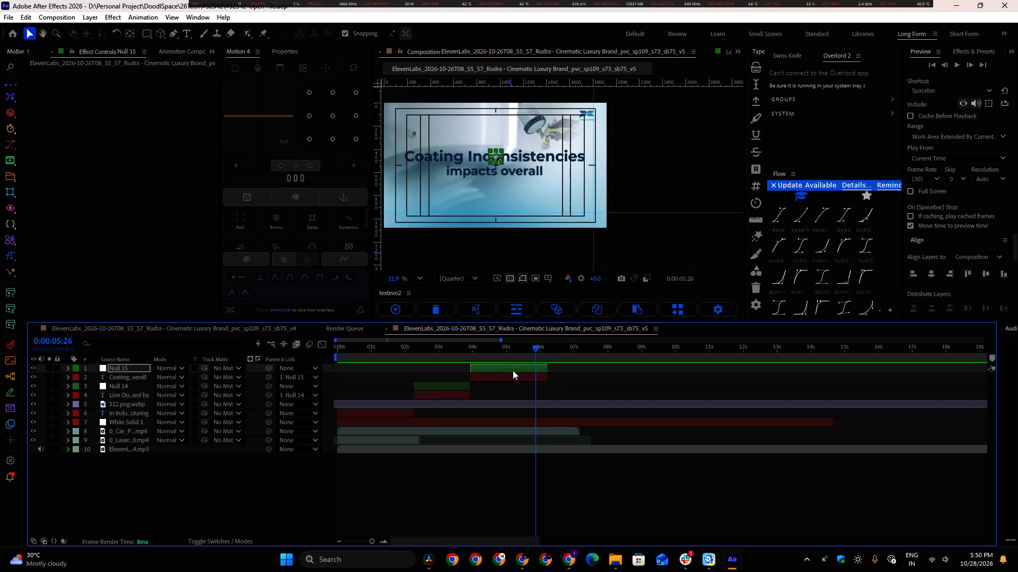
pyautogui.click(505, 384)
pyautogui.click(503, 378)
pyautogui.scroll(1, 262, 51)
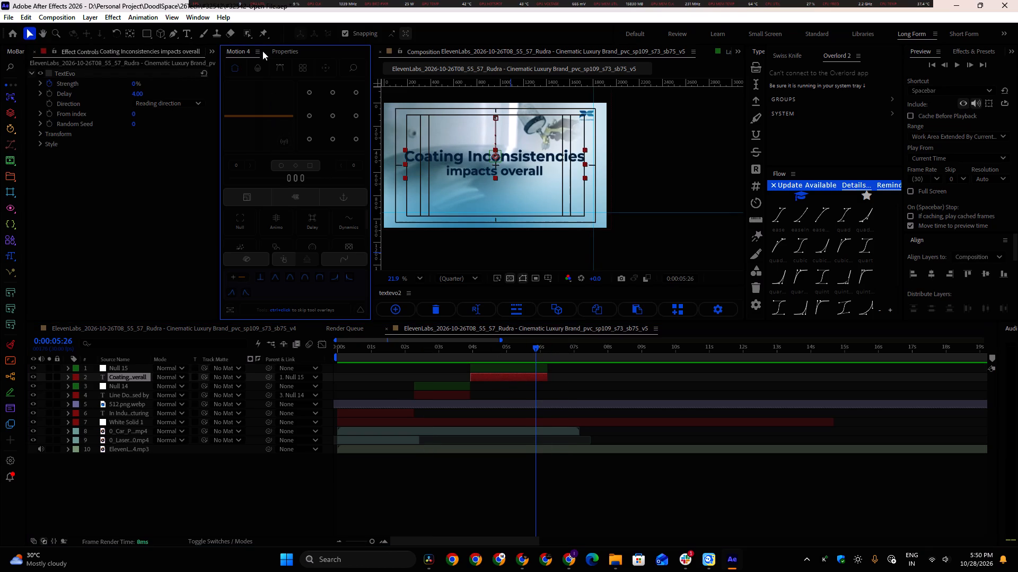
pyautogui.scroll(2, 264, 53)
pyautogui.scroll(-2, 265, 53)
pyautogui.click(263, 271)
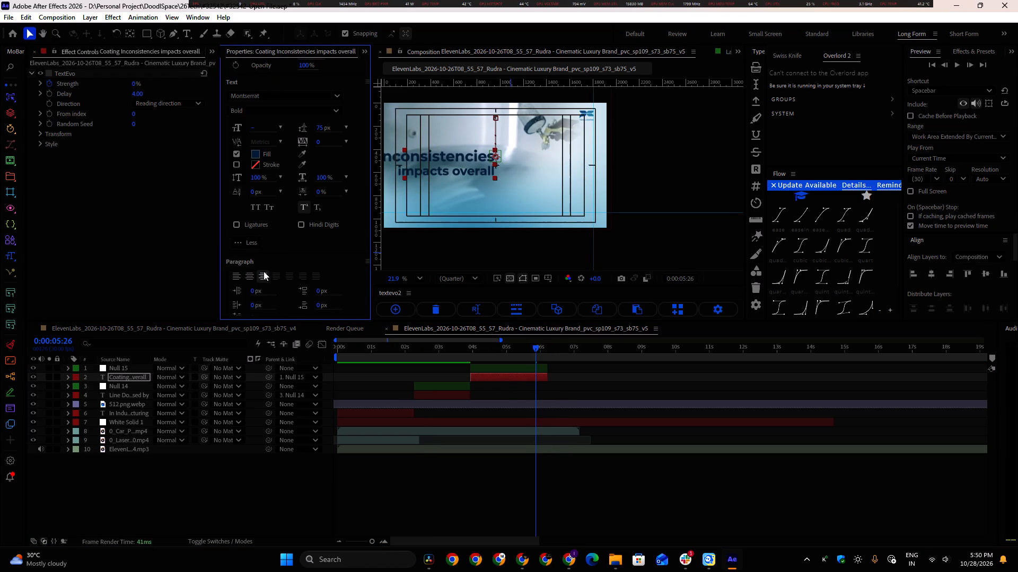
# Move the text's null to the lower right of the frame, at about (1810, 767.5).
pyautogui.click(514, 370)
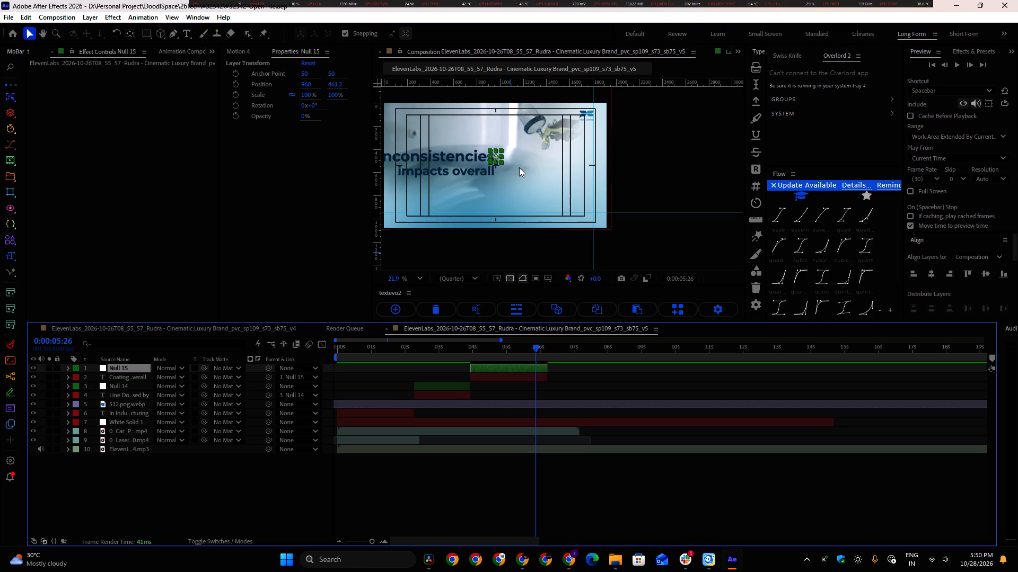
pyautogui.moveTo(495, 156); pyautogui.dragTo(587, 195)
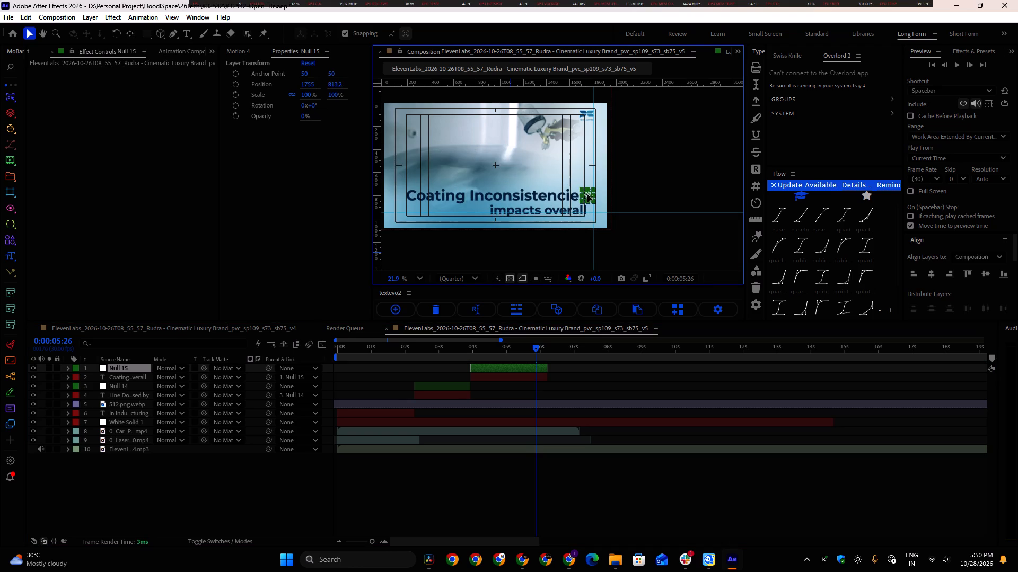
pyautogui.moveTo(587, 195); pyautogui.dragTo(590, 191)
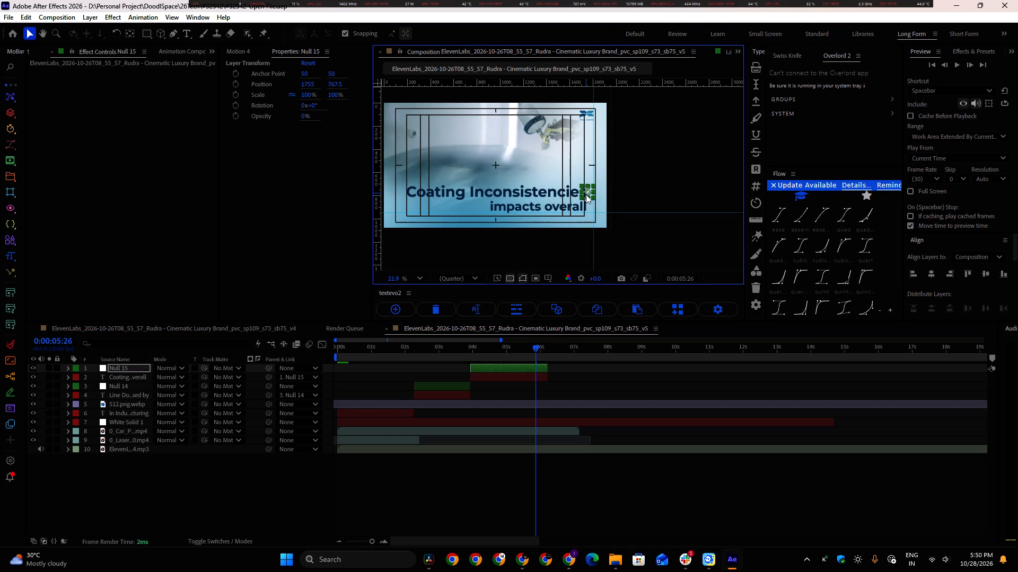
pyautogui.moveTo(587, 192); pyautogui.dragTo(593, 192)
pyautogui.press('Right')
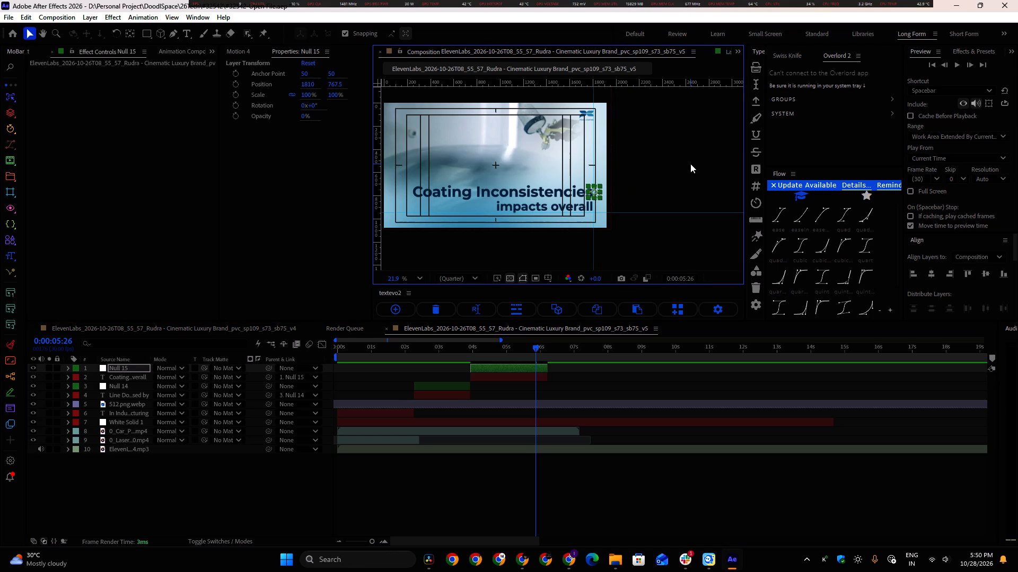
# Enlarge the "Coating Inconsistencies" line to a font size of 173.3 px.
pyautogui.doubleClick(507, 191)
pyautogui.click(398, 195)
pyautogui.click(410, 191)
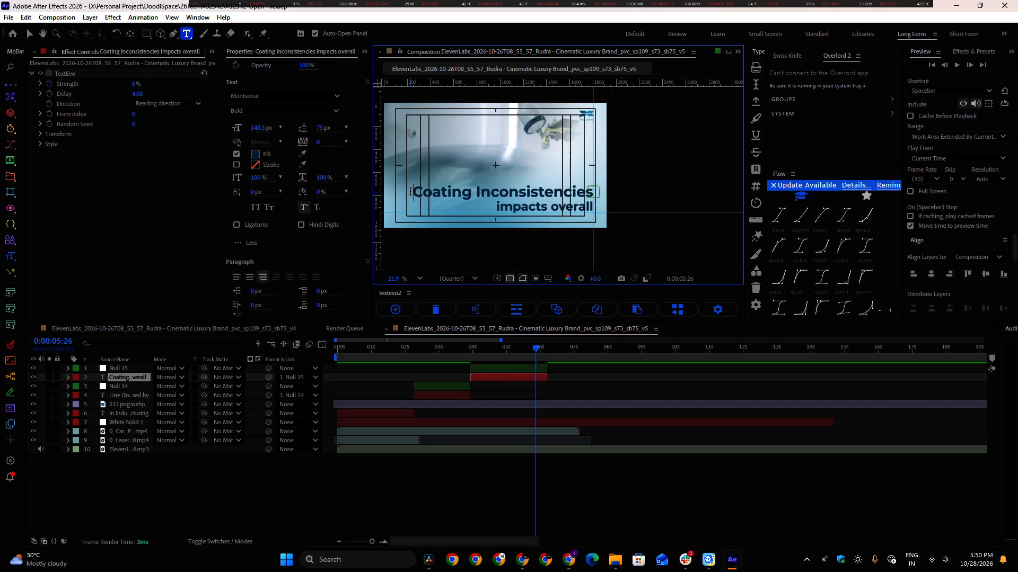
pyautogui.moveTo(414, 193); pyautogui.dragTo(605, 196)
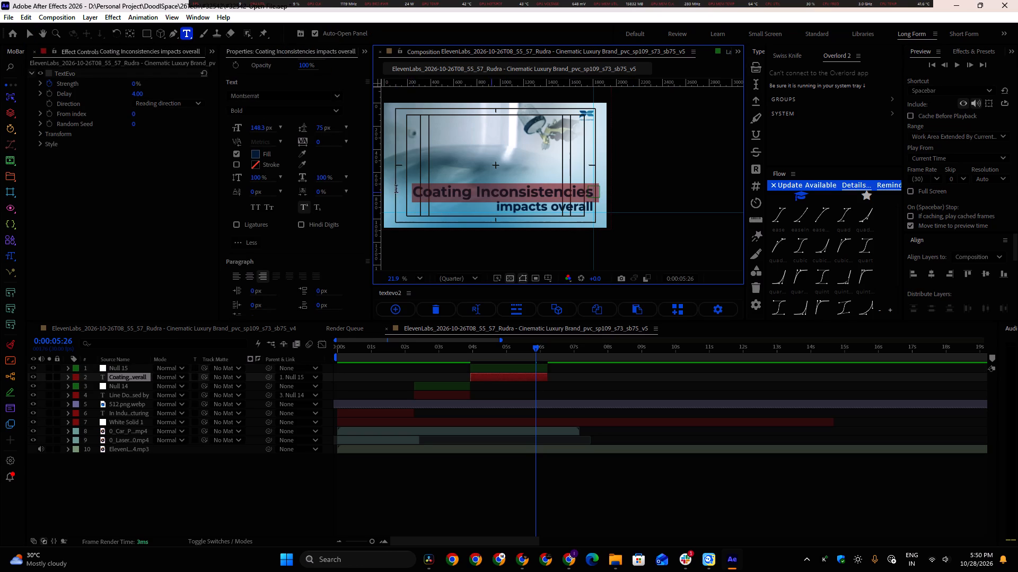
pyautogui.moveTo(258, 124); pyautogui.dragTo(279, 130)
# Break the heading into two lines, with "Coating" above "Inconsistencies".
pyautogui.click(460, 189)
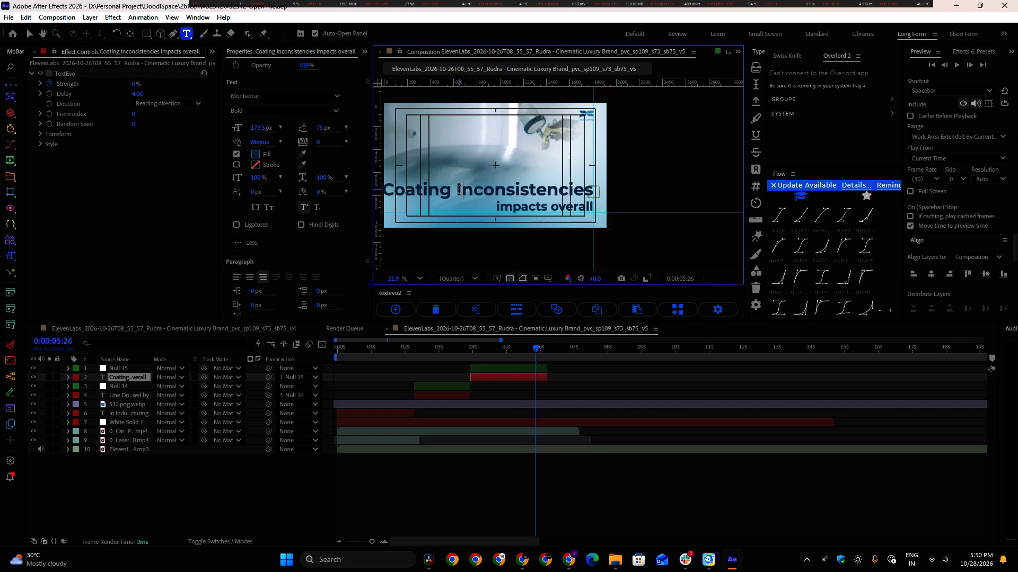
pyautogui.press('Left')
pyautogui.press('BackSpace')
pyautogui.press('Return')
pyautogui.press('Return')
pyautogui.press('BackSpace')
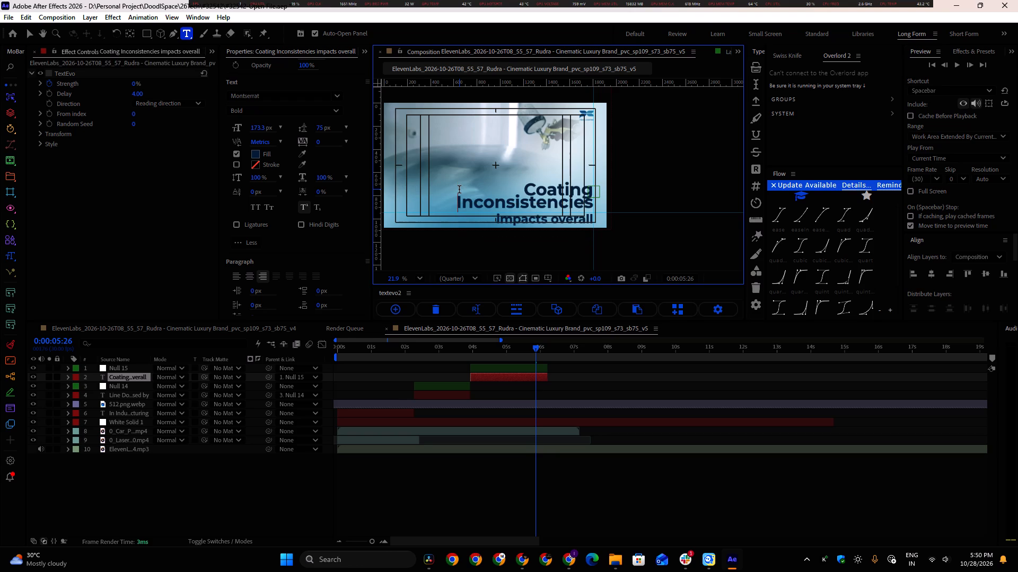
# Set the leading of the "Coating" and "Inconsistencies" lines to 97 px.
pyautogui.moveTo(522, 187); pyautogui.dragTo(585, 198)
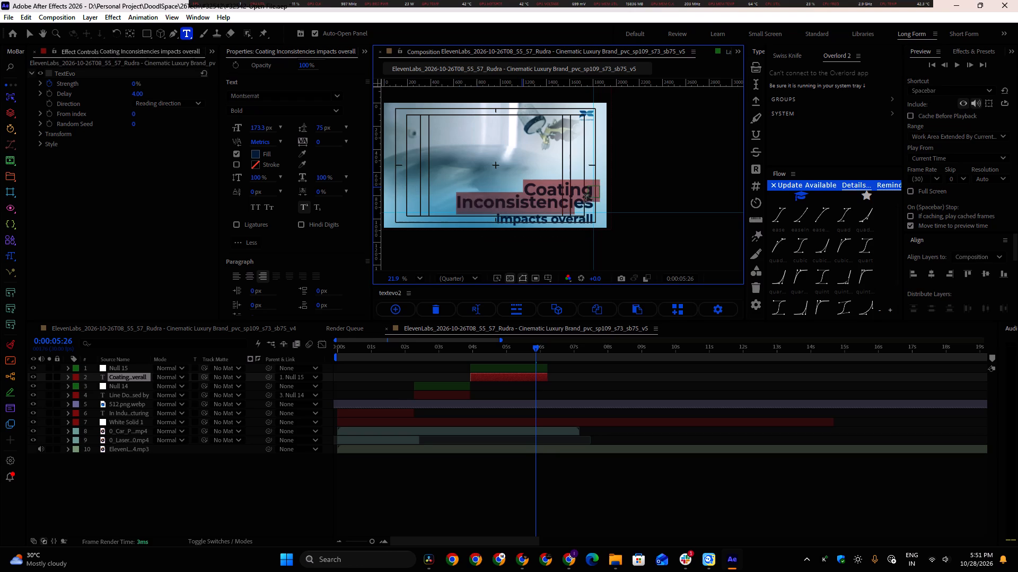
pyautogui.moveTo(585, 198); pyautogui.dragTo(598, 204)
pyautogui.moveTo(321, 126); pyautogui.dragTo(333, 129)
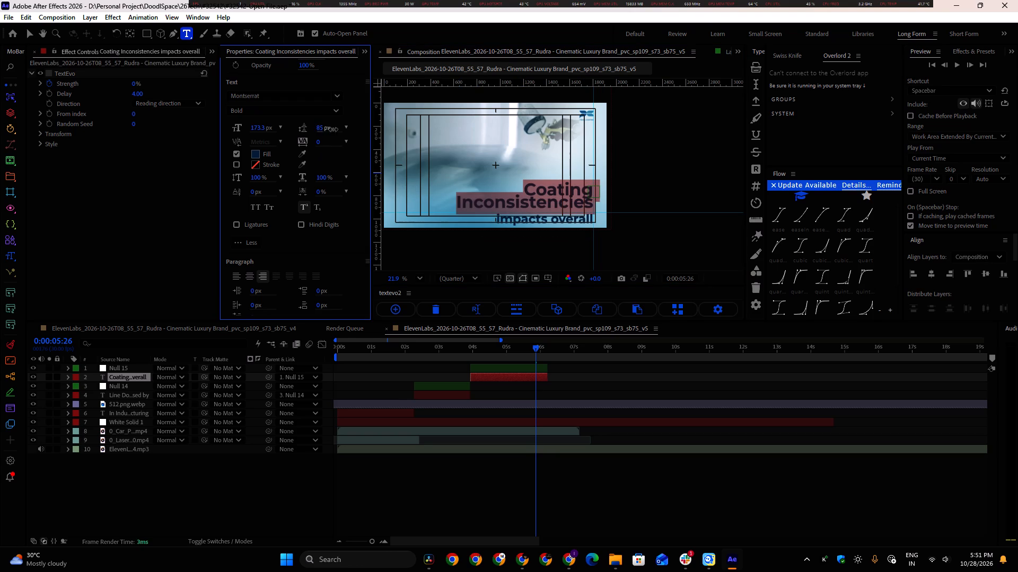
pyautogui.moveTo(333, 129); pyautogui.dragTo(340, 132)
pyautogui.click(28, 30)
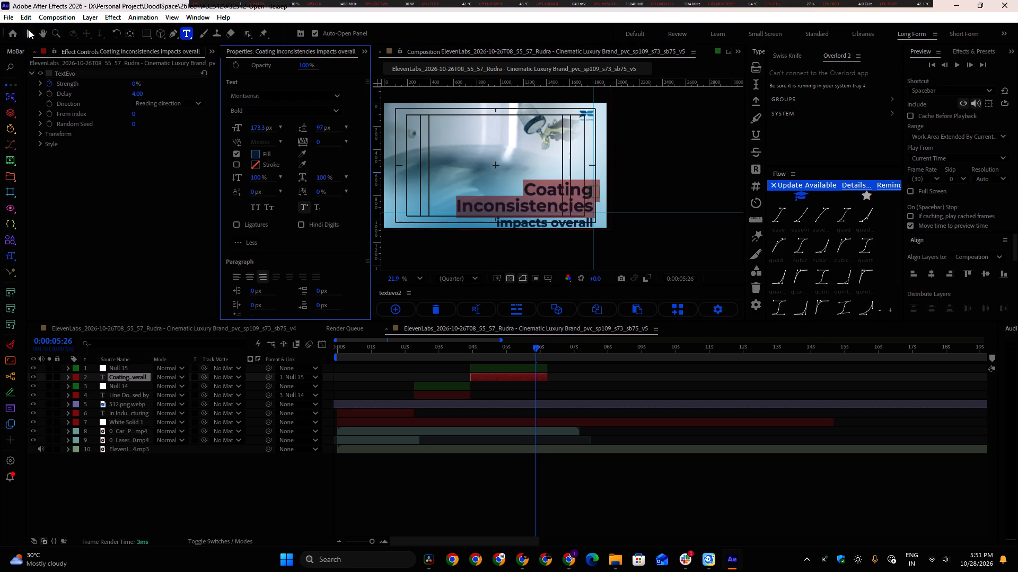
# Raise the text's null and shift it slightly right to about (1855, 644) so all three lines fit the frame.
pyautogui.click(490, 368)
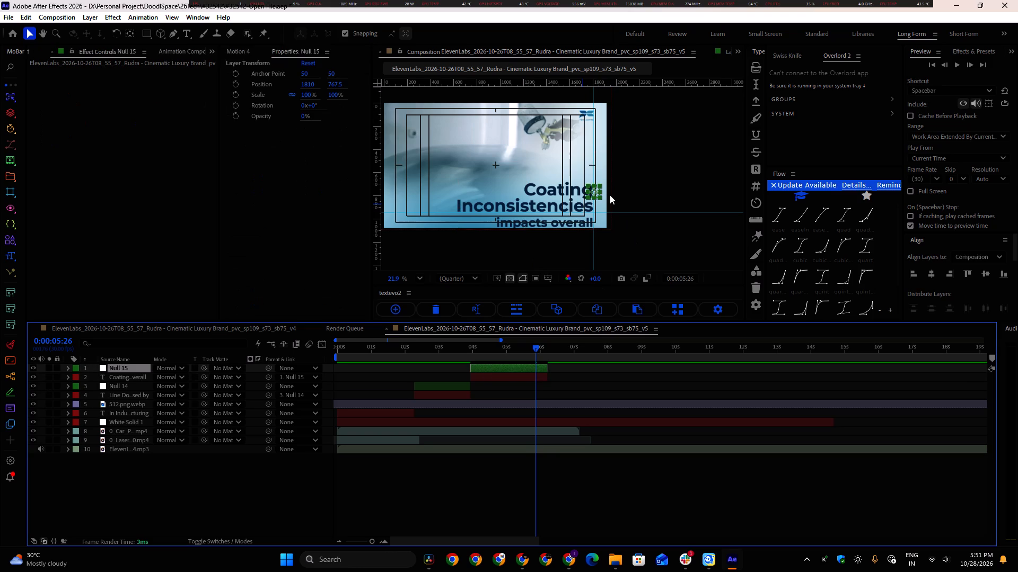
pyautogui.scroll(5, 594, 191)
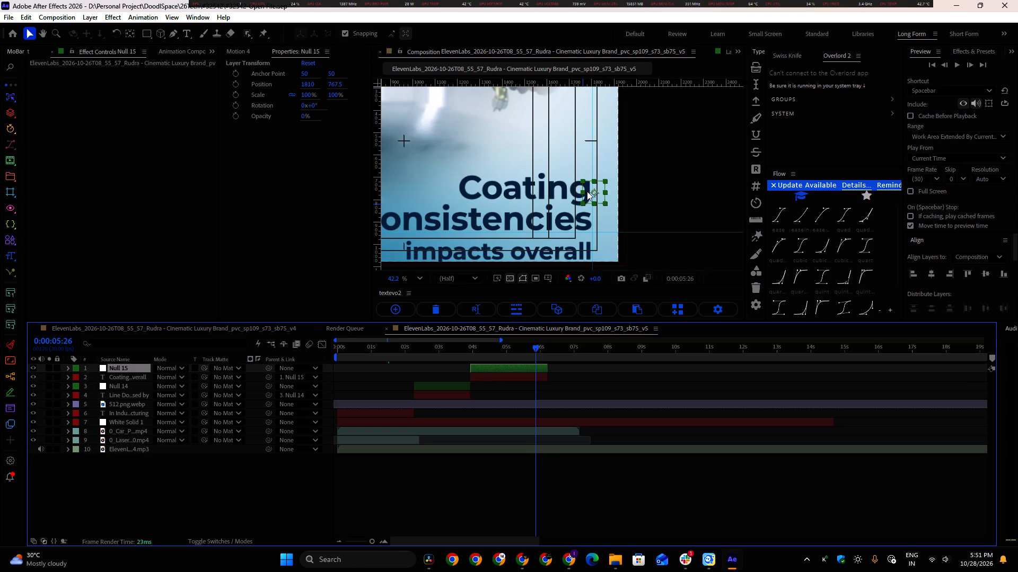
pyautogui.moveTo(590, 191); pyautogui.dragTo(596, 166)
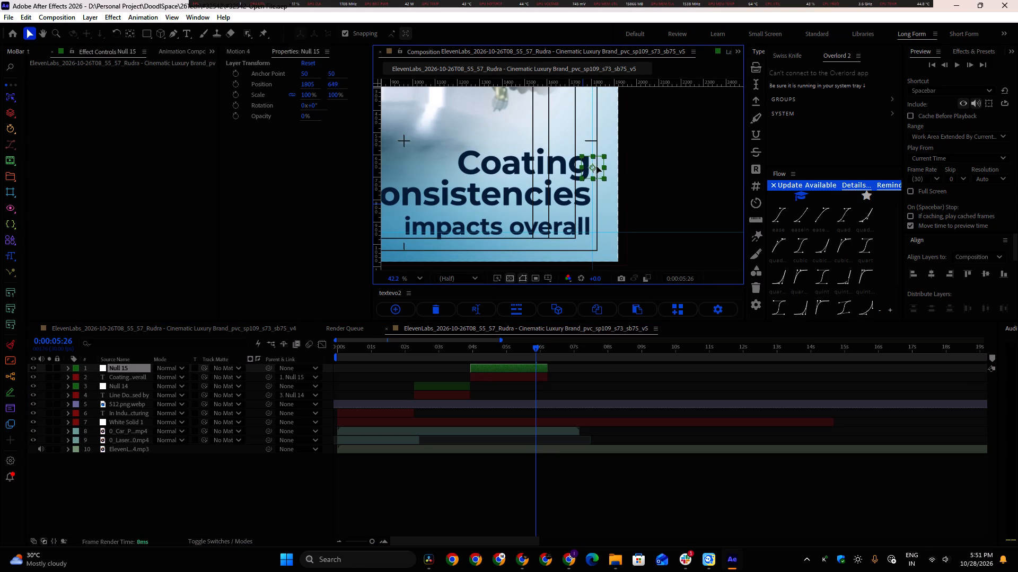
pyautogui.moveTo(596, 166); pyautogui.dragTo(596, 164)
pyautogui.keyDown('ctrl'); pyautogui.scroll(-4, 565, 183); pyautogui.keyUp('ctrl')
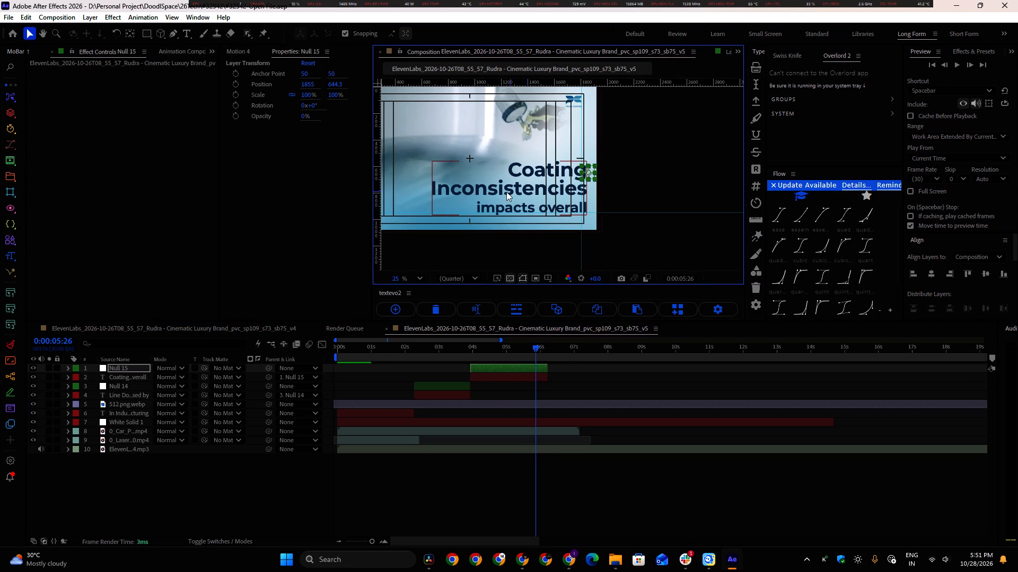
pyautogui.moveTo(463, 198); pyautogui.dragTo(518, 196, button='middle')
pyautogui.scroll(-2, 518, 196)
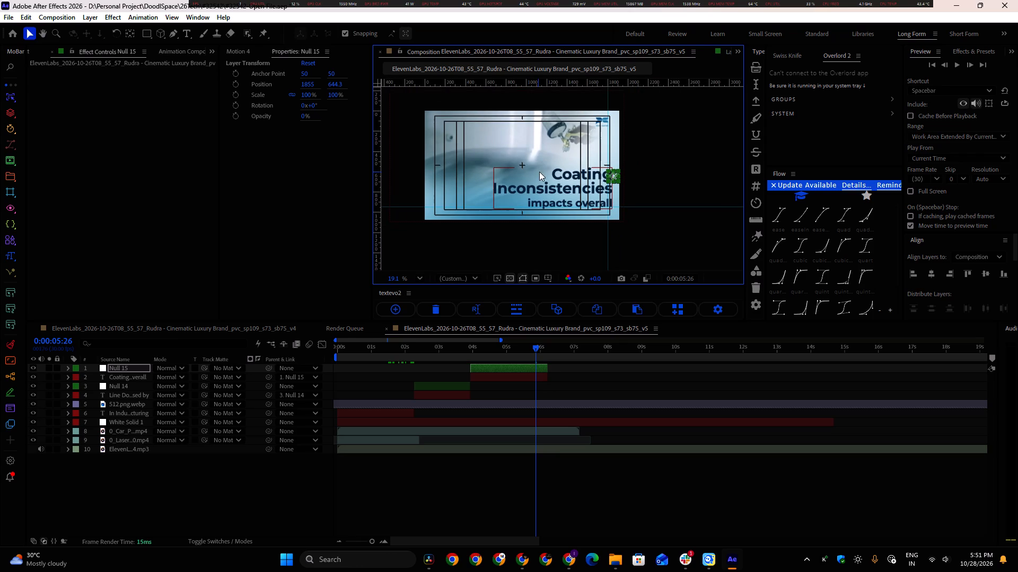
# Review the transition from the "Line Downtime caused by" text into the restyled "Coating Inconsistencies" text, playing from 0:00:03:17.
pyautogui.moveTo(534, 348); pyautogui.dragTo(431, 348)
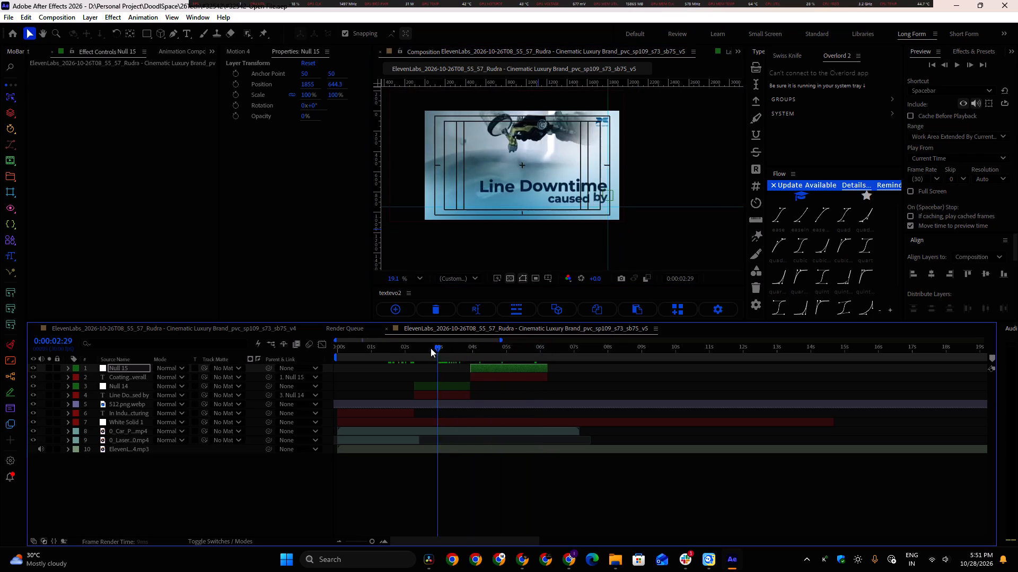
pyautogui.moveTo(431, 348); pyautogui.dragTo(496, 341)
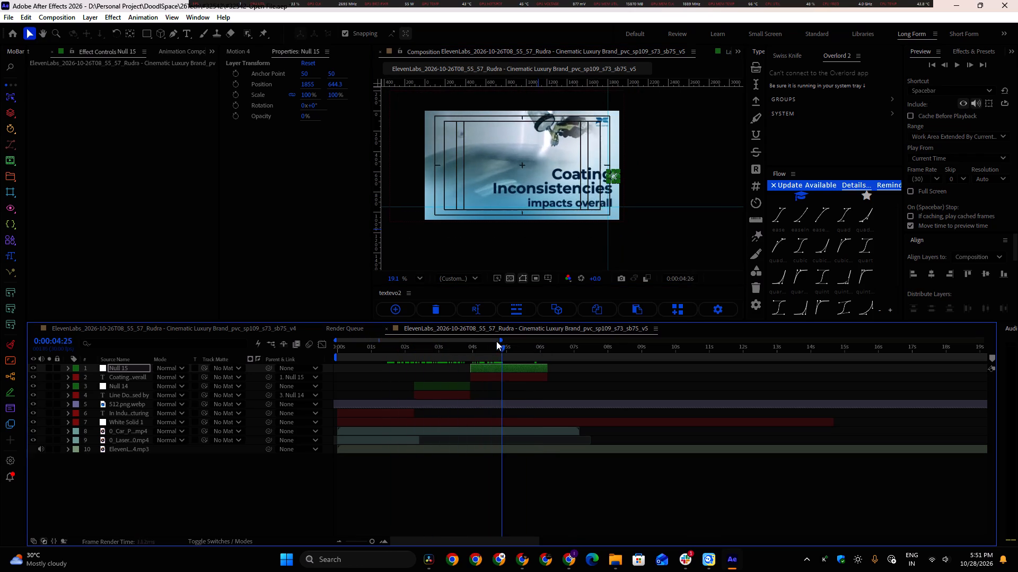
pyautogui.moveTo(496, 341); pyautogui.dragTo(462, 342)
pyautogui.press('space')
pyautogui.moveTo(461, 345); pyautogui.dragTo(455, 347)
pyautogui.press('space')
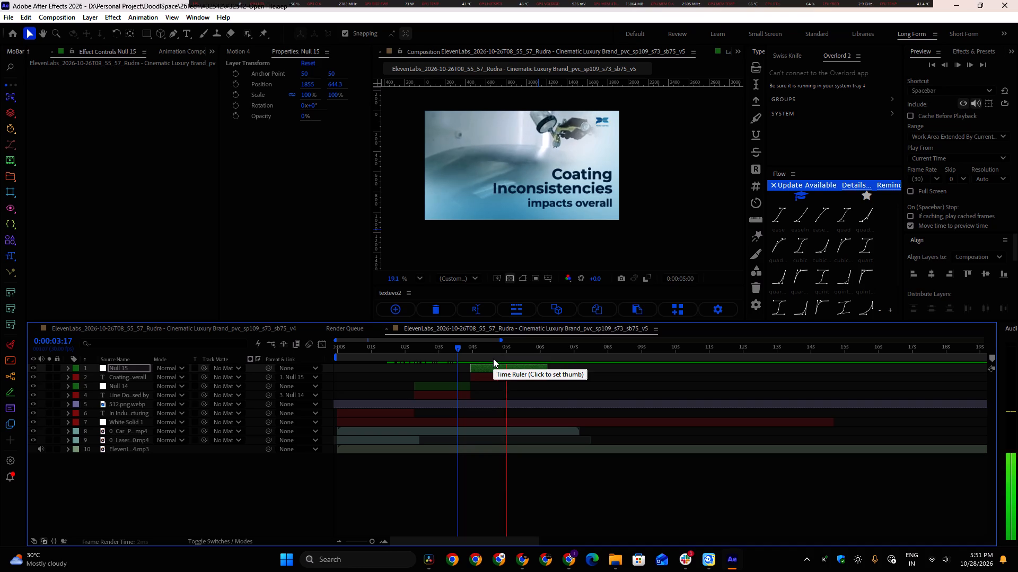
pyautogui.press('space')
# Cut the "impacts overall" line from the text layer, leaving only "Coating Inconsistencies".
pyautogui.click(524, 347)
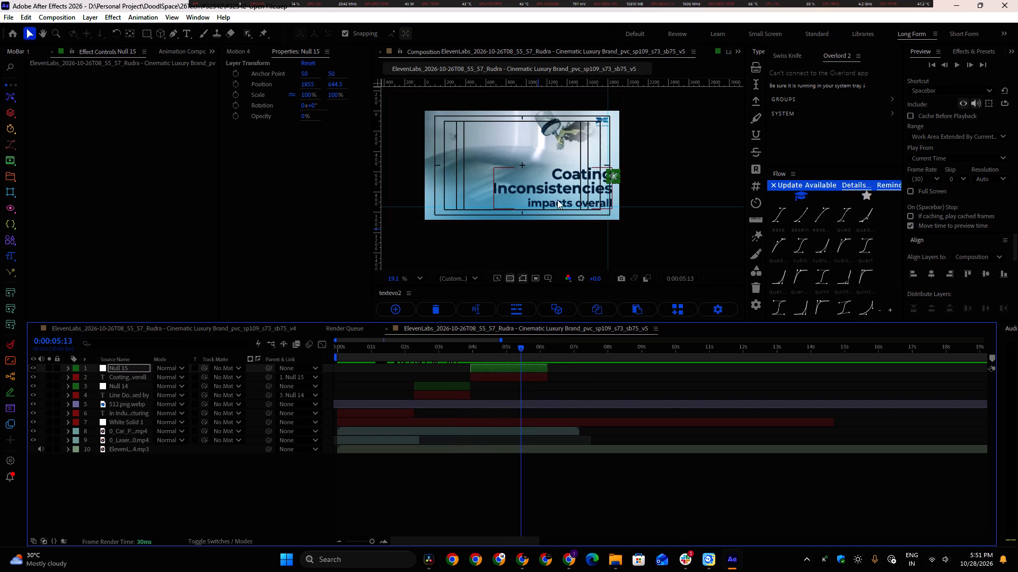
pyautogui.doubleClick(554, 202)
pyautogui.click(530, 200)
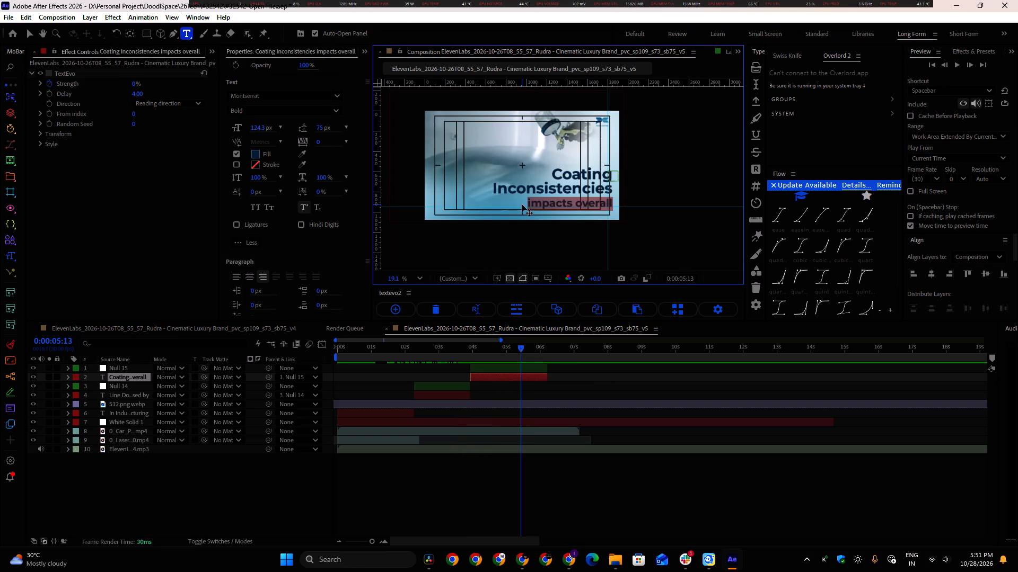
pyautogui.hotkey('ctrl', 'x')
pyautogui.press('BackSpace')
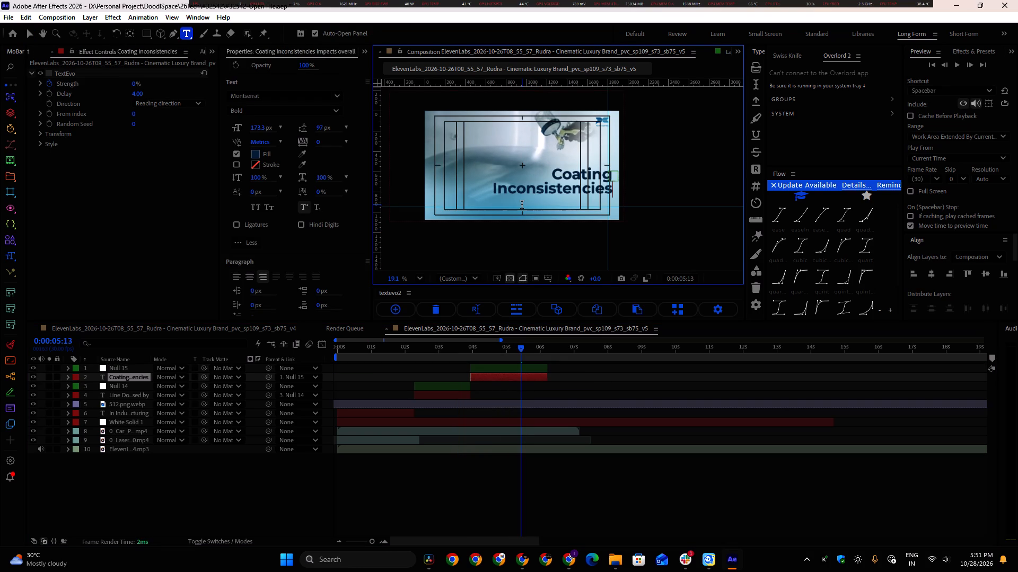
pyautogui.click(30, 35)
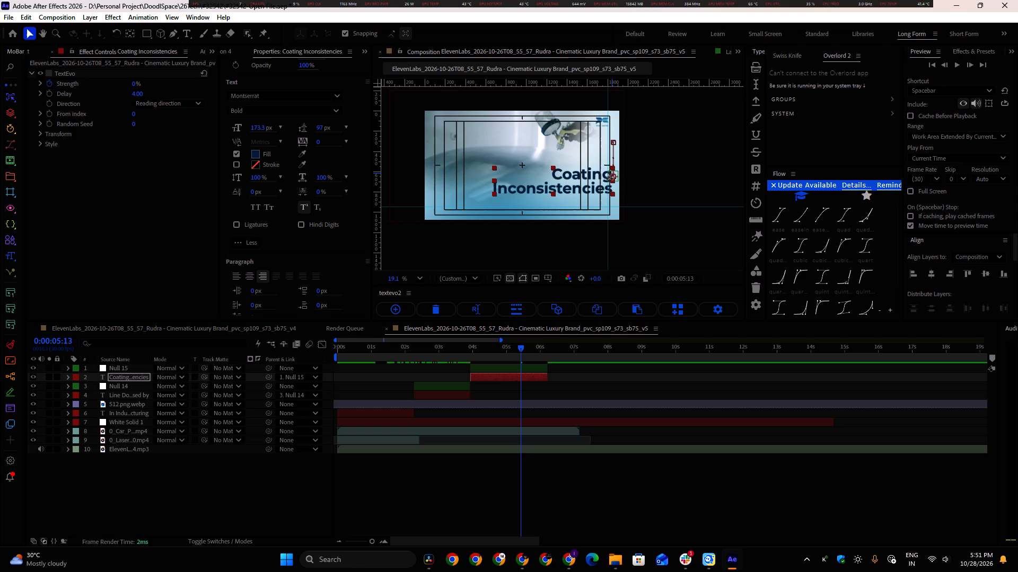
# Nudge the "Coating Inconsistencies" text down by its null to a position of about (1855, 759).
pyautogui.click(501, 369)
pyautogui.hotkey('shift', 'Down')
pyautogui.hotkey('shift', 'Down')
pyautogui.hotkey('shift', 'Down')
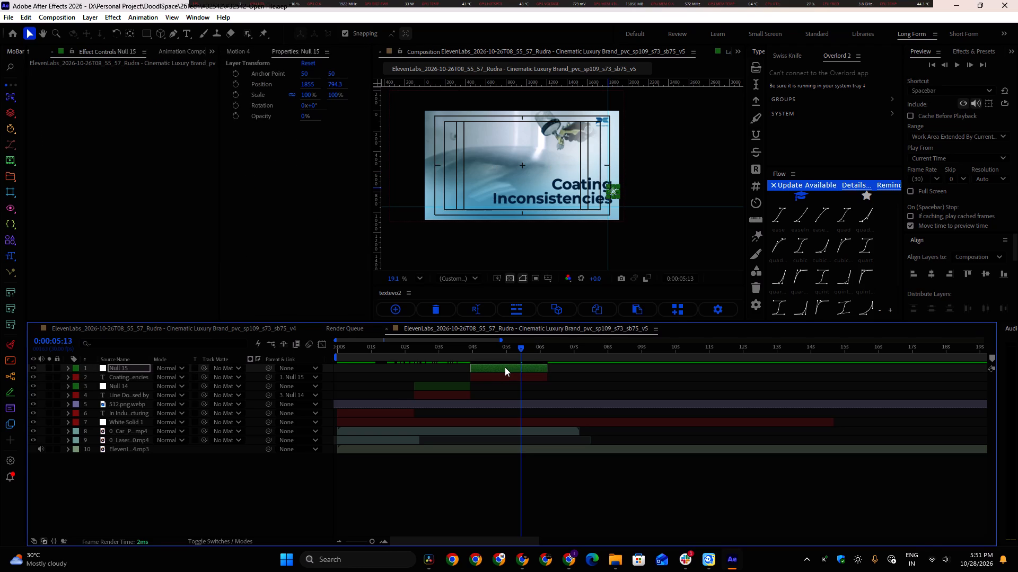
pyautogui.hotkey('shift', 'Up')
pyautogui.press('Down')
pyautogui.press('Down')
pyautogui.press('Down')
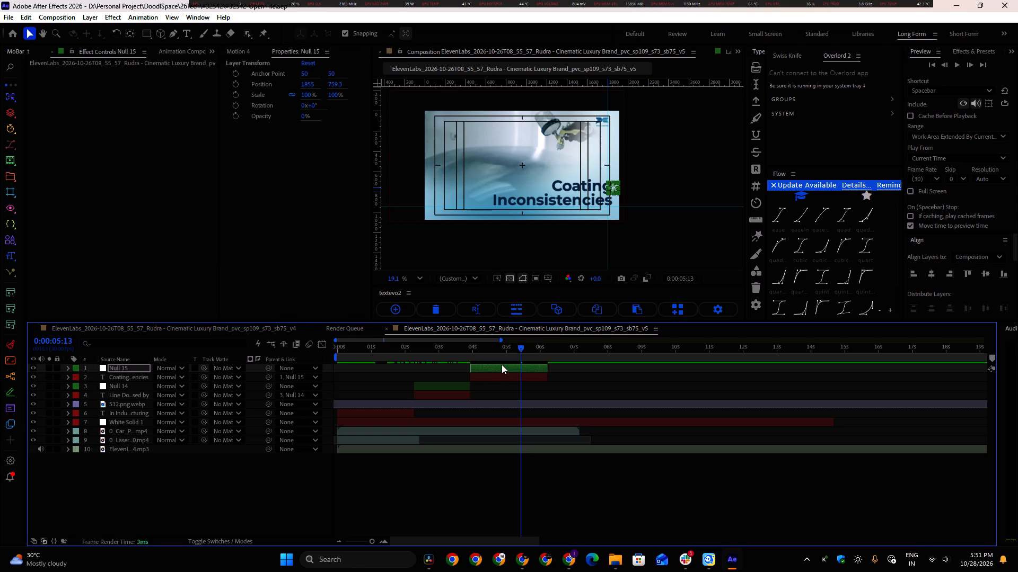
# Play the v5 composition from the start to review the text sequence through "Coating Inconsistencies".
pyautogui.moveTo(522, 341); pyautogui.dragTo(473, 352)
pyautogui.moveTo(473, 352); pyautogui.dragTo(473, 352)
pyautogui.moveTo(493, 355); pyautogui.dragTo(322, 361)
pyautogui.press('space')
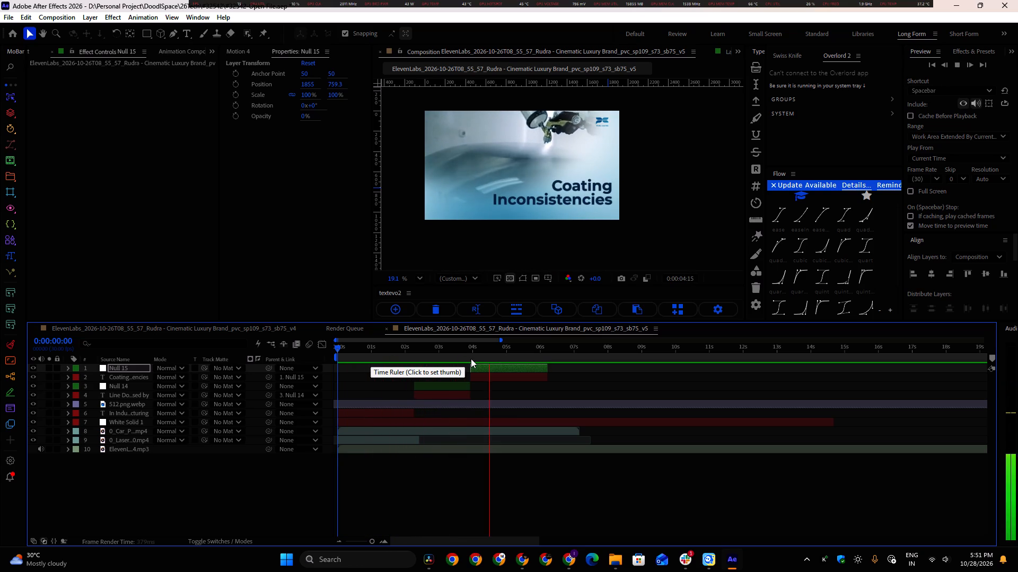
pyautogui.press('space')
# Delete the Position keyframes from the "Coating Inconsistencies" text layer.
pyautogui.keyDown('alt'); pyautogui.scroll(1, 450, 369); pyautogui.keyUp('alt')
pyautogui.click(509, 378)
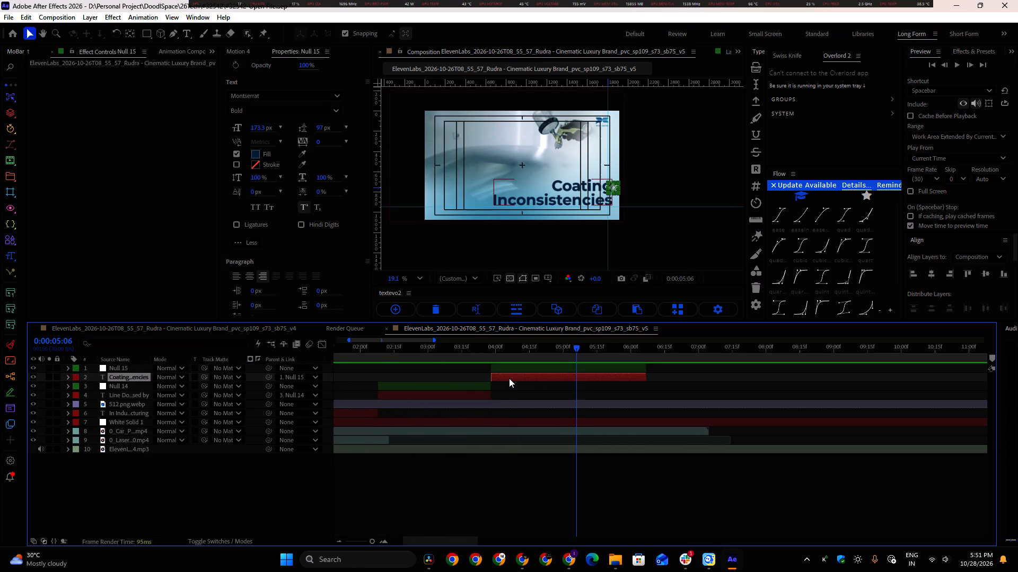
pyautogui.press('u')
pyautogui.moveTo(434, 386); pyautogui.dragTo(560, 395)
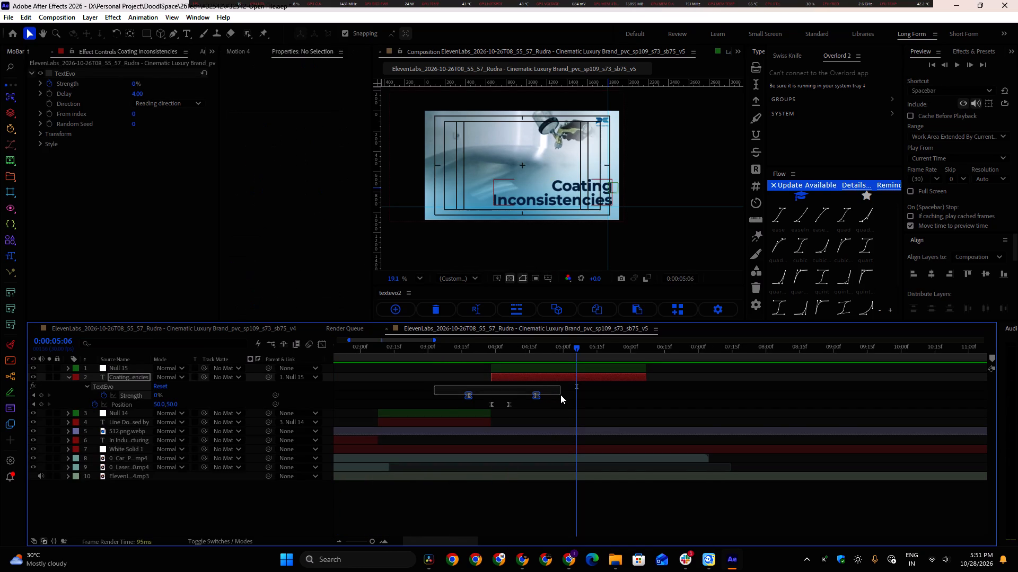
pyautogui.moveTo(560, 395); pyautogui.dragTo(561, 395)
pyautogui.moveTo(475, 405); pyautogui.dragTo(530, 406)
pyautogui.press('Delete')
# Shift the text's TextEvo Strength keyframes later so the first sits at the layer's start, and preview the reveal.
pyautogui.moveTo(548, 386); pyautogui.dragTo(454, 406)
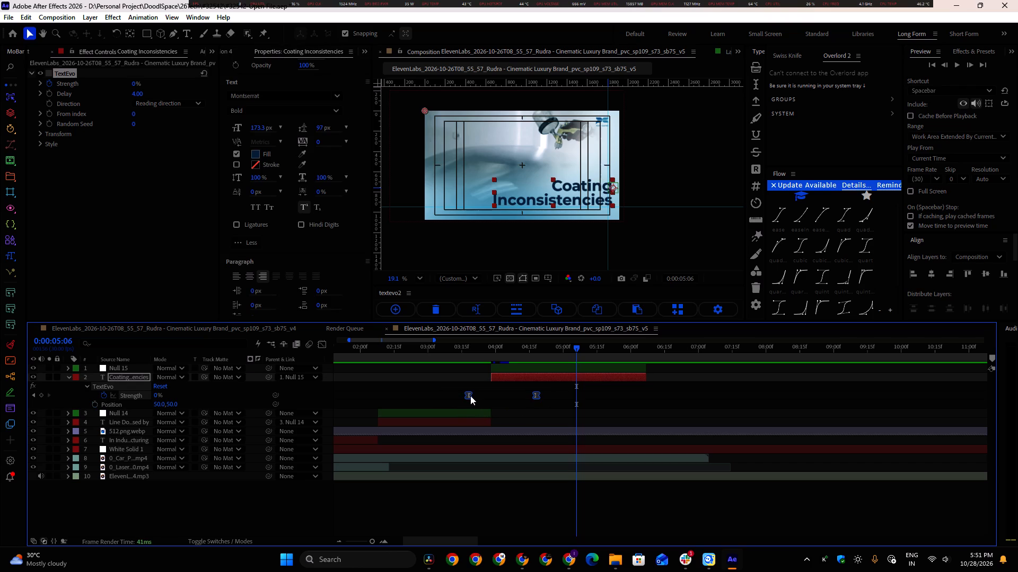
pyautogui.moveTo(470, 396); pyautogui.dragTo(497, 397)
pyautogui.click(467, 348)
pyautogui.press('space')
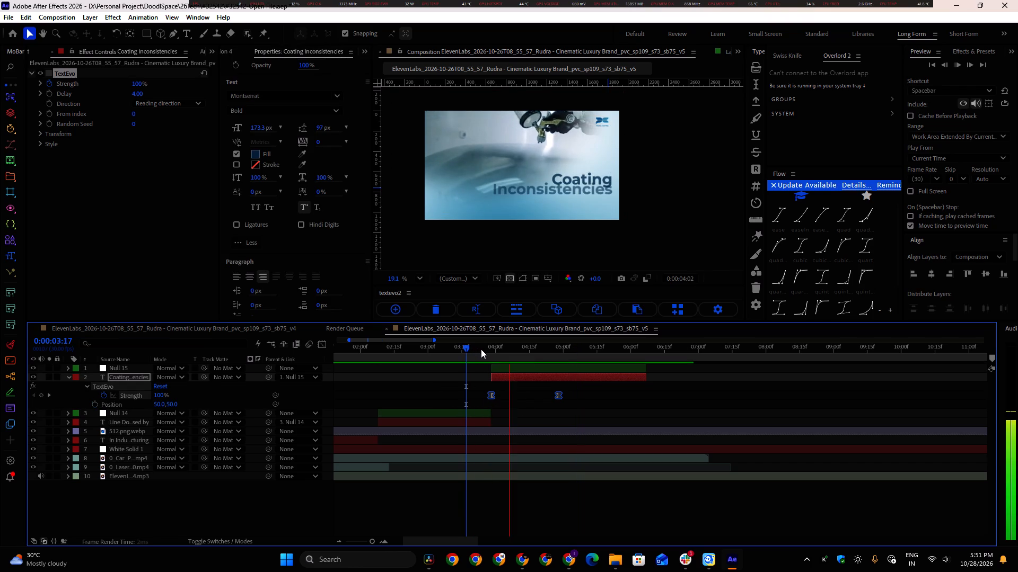
pyautogui.press('space')
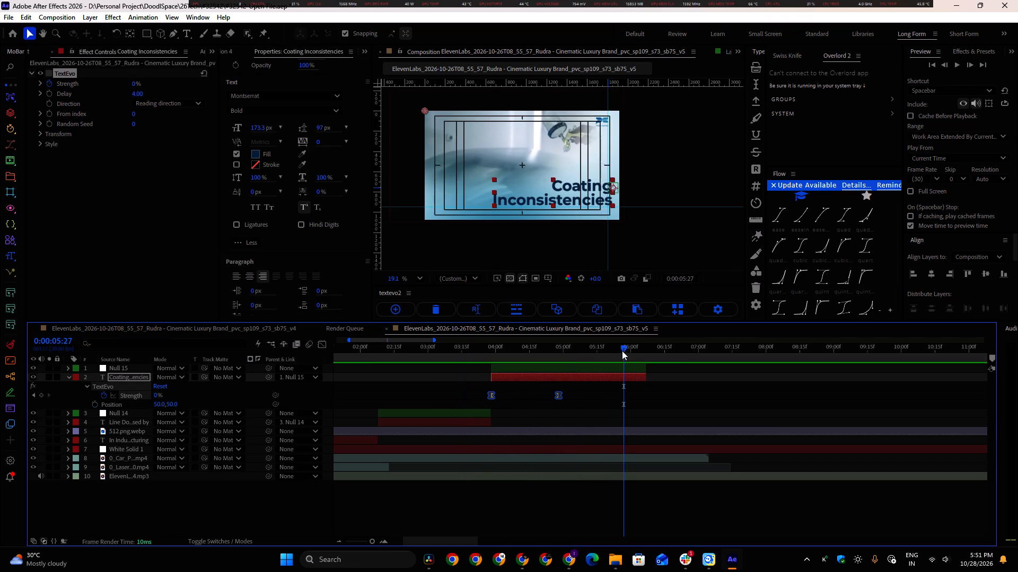
pyautogui.moveTo(622, 352); pyautogui.dragTo(380, 361)
pyautogui.press('space')
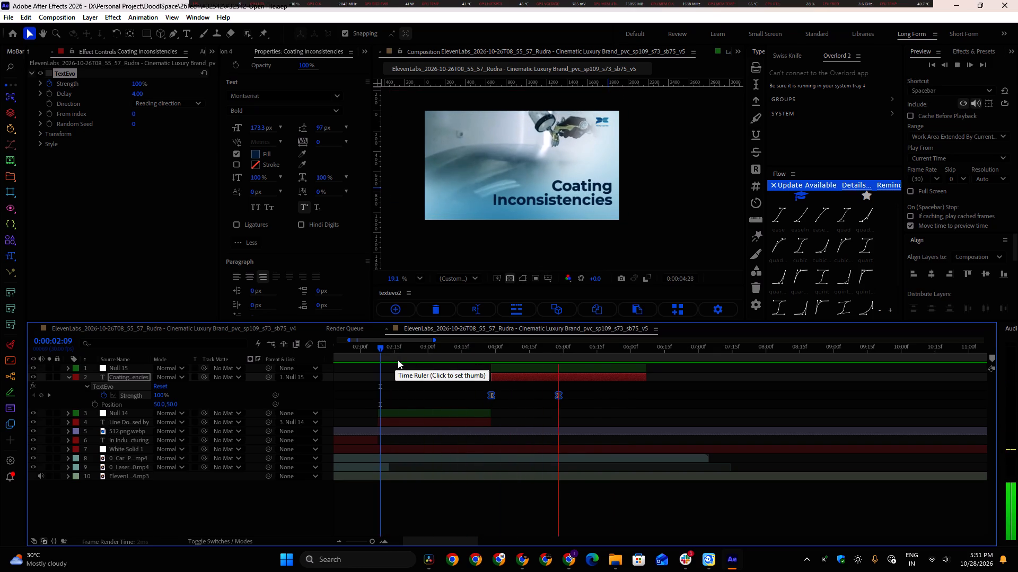
pyautogui.press('space')
# Keyframe Null 15's Position from 0:00:05:12 to 0:00:05:25, dropping the text below the frame to about (1855, 1193).
pyautogui.click(603, 365)
pyautogui.keyDown('shift'); pyautogui.click(604, 377); pyautogui.keyUp('shift')
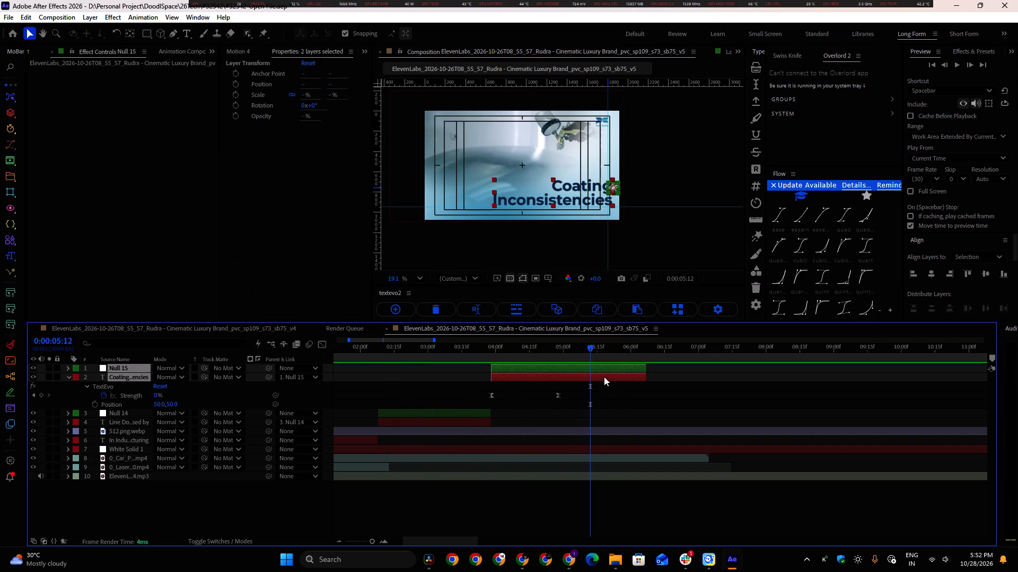
pyautogui.click(616, 394)
pyautogui.press('p')
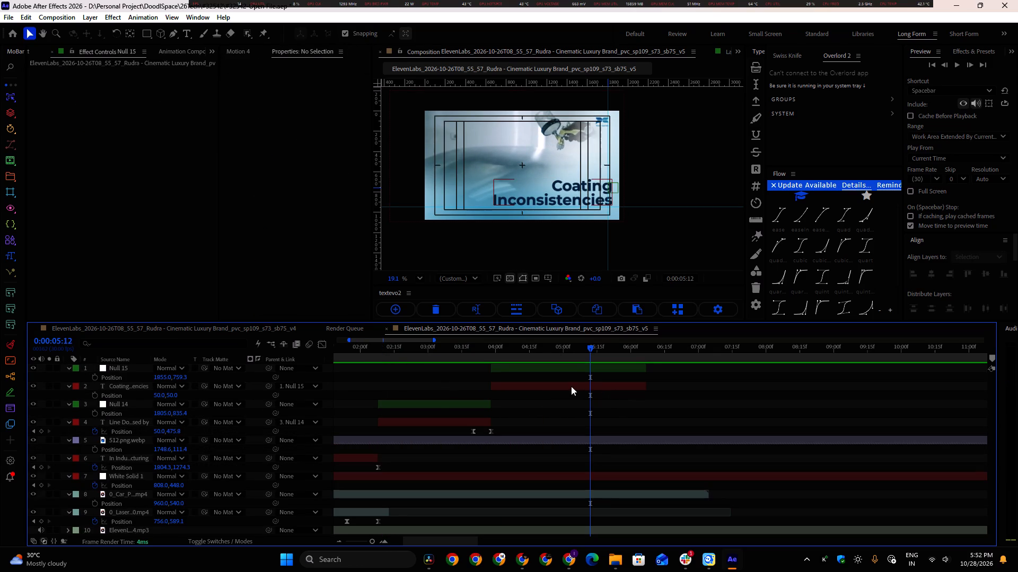
pyautogui.press('p')
pyautogui.click(585, 370)
pyautogui.press('p')
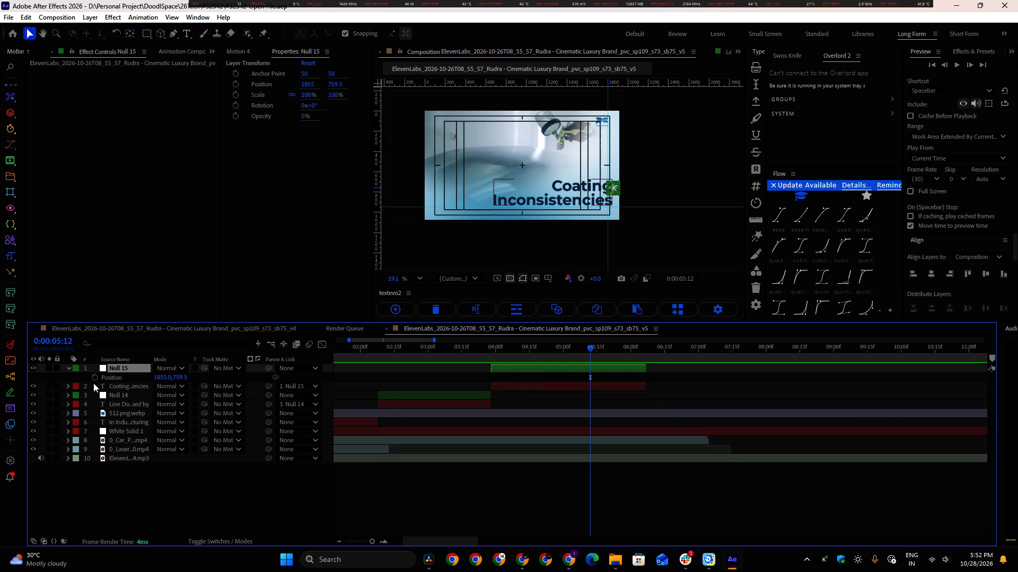
pyautogui.click(94, 375)
pyautogui.moveTo(590, 348); pyautogui.dragTo(601, 349)
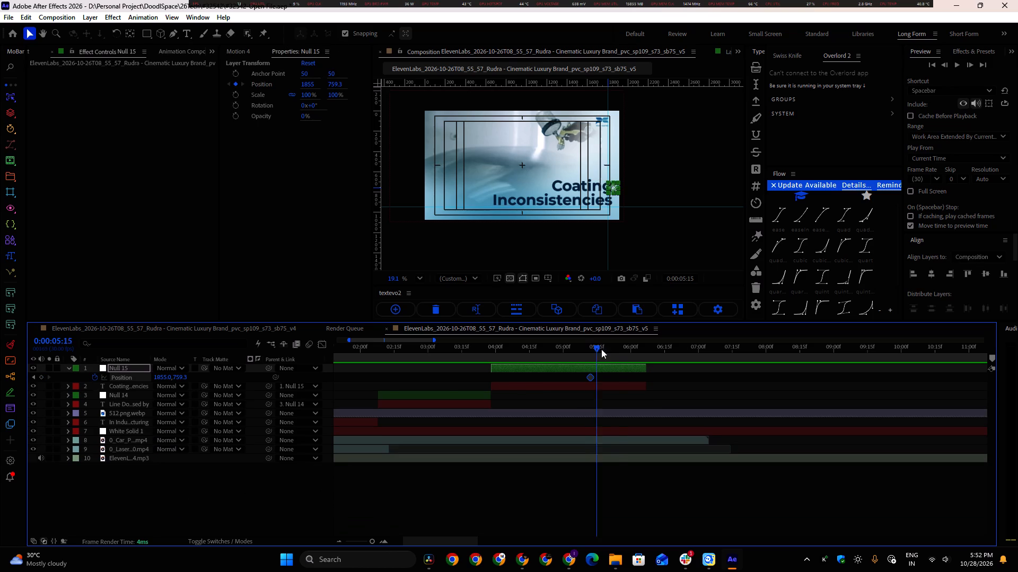
pyautogui.moveTo(601, 349); pyautogui.dragTo(618, 351)
pyautogui.moveTo(613, 187); pyautogui.dragTo(616, 222)
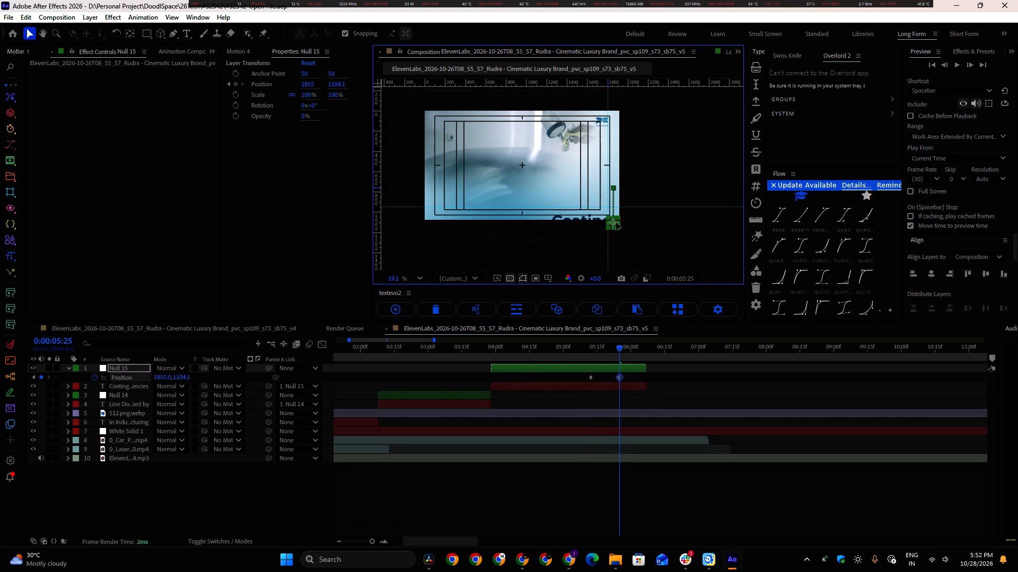
pyautogui.moveTo(616, 222); pyautogui.dragTo(617, 231)
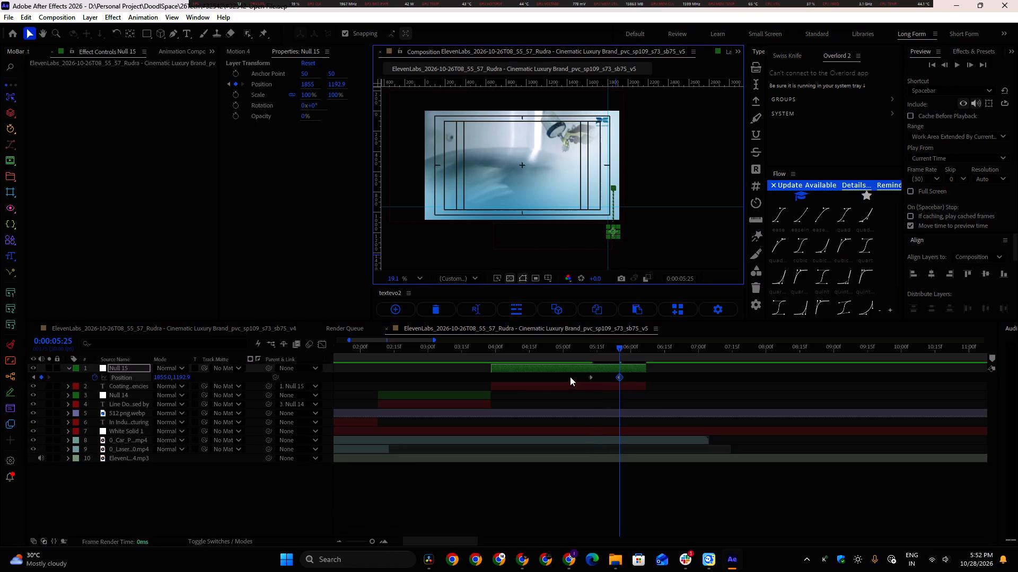
# Apply a Motion 4 easing preset to both of Null 15's Position keyframes and preview the text's exit.
pyautogui.moveTo(570, 377); pyautogui.dragTo(630, 376)
pyautogui.scroll(1, 248, 53)
pyautogui.click(335, 279)
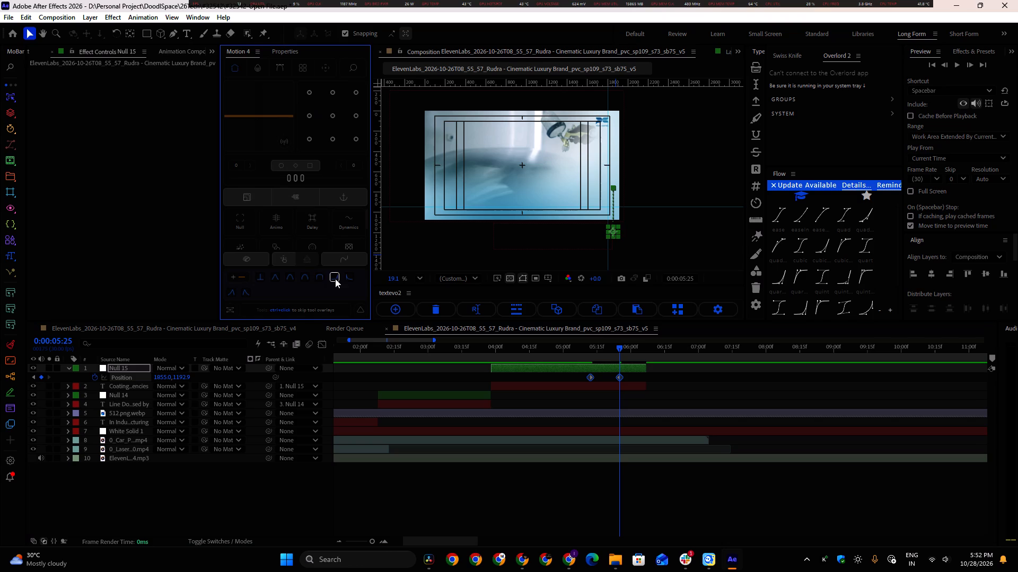
pyautogui.moveTo(608, 353); pyautogui.dragTo(588, 356)
pyautogui.press('space')
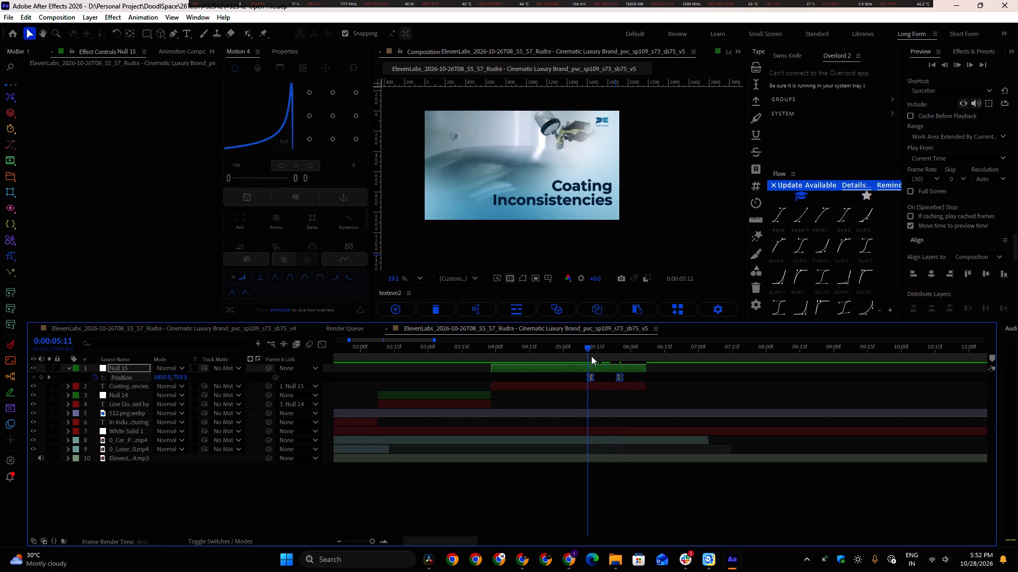
pyautogui.press('space')
pyautogui.moveTo(631, 351); pyautogui.dragTo(624, 351)
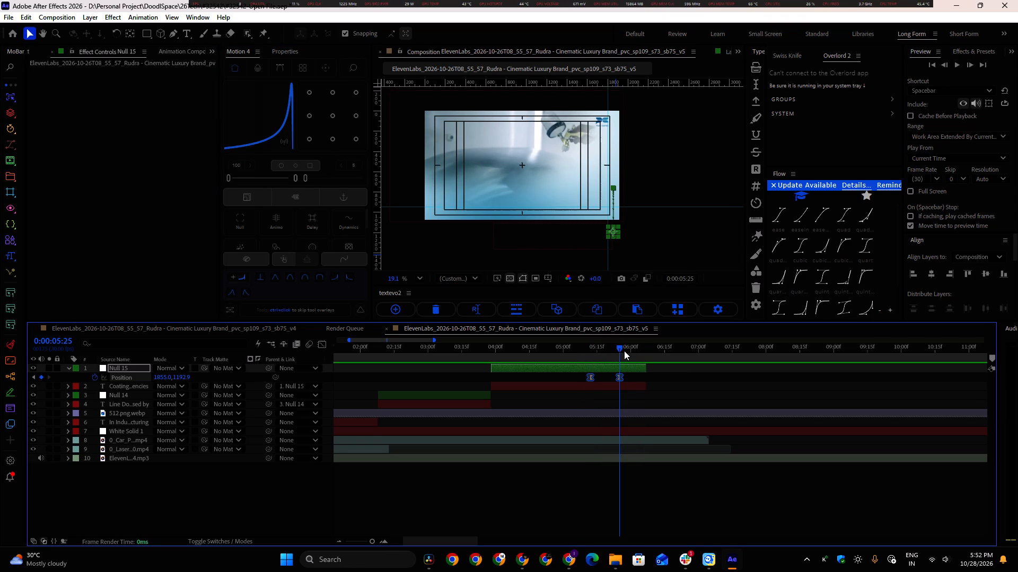
# Check the v4 composition against the Pearl Coating brief in Chrome for the text that follows "Coating Inconsistencies".
pyautogui.hotkey('alt', 'Tab')
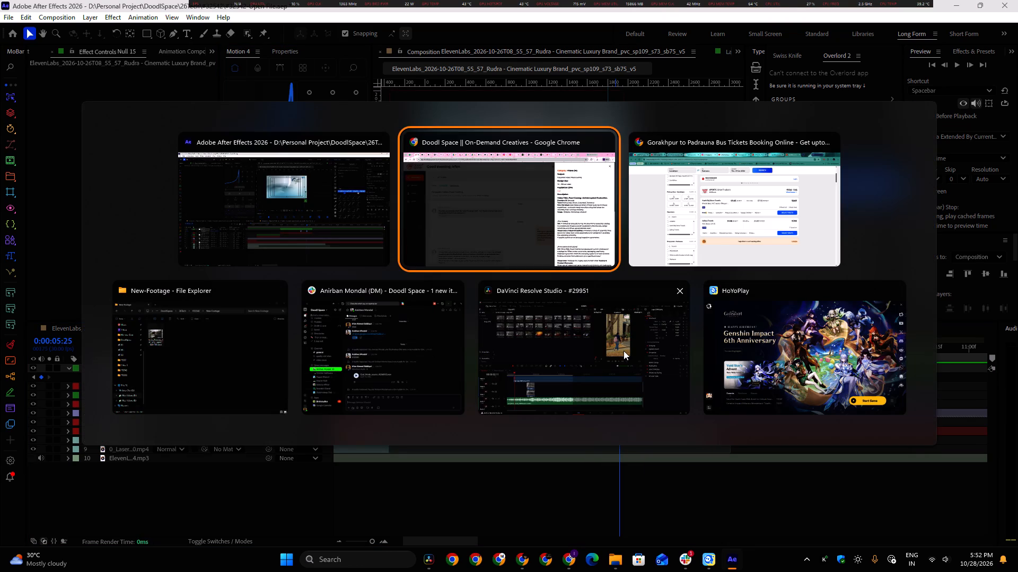
pyautogui.keyDown('alt'); pyautogui.click(539, 488); pyautogui.keyUp('alt')
pyautogui.click(141, 329)
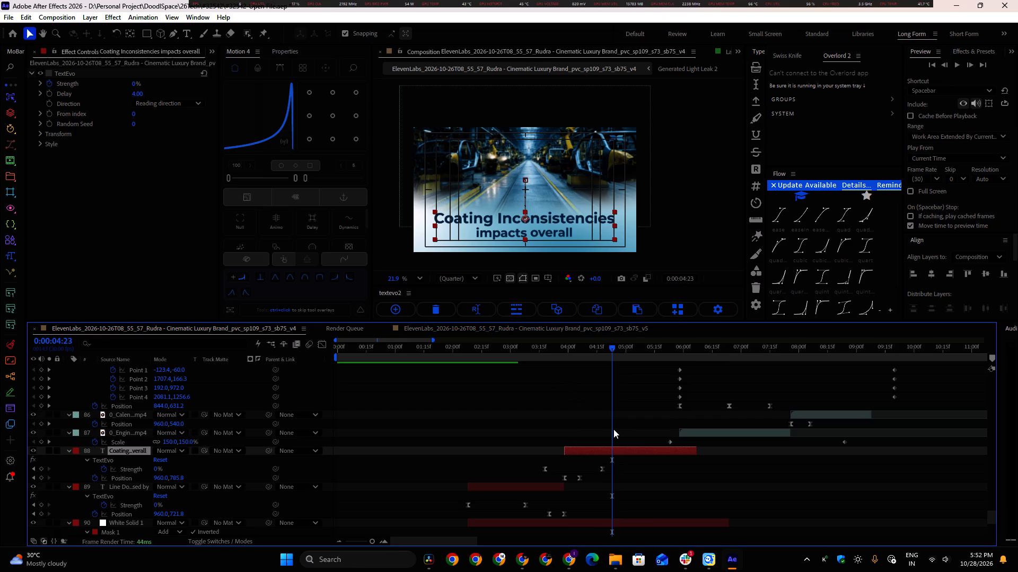
pyautogui.keyDown('shift'); pyautogui.scroll(-4, 615, 430); pyautogui.keyUp('shift')
pyautogui.hotkey('alt', 'Tab')
pyautogui.hotkey('alt', 'Tab')
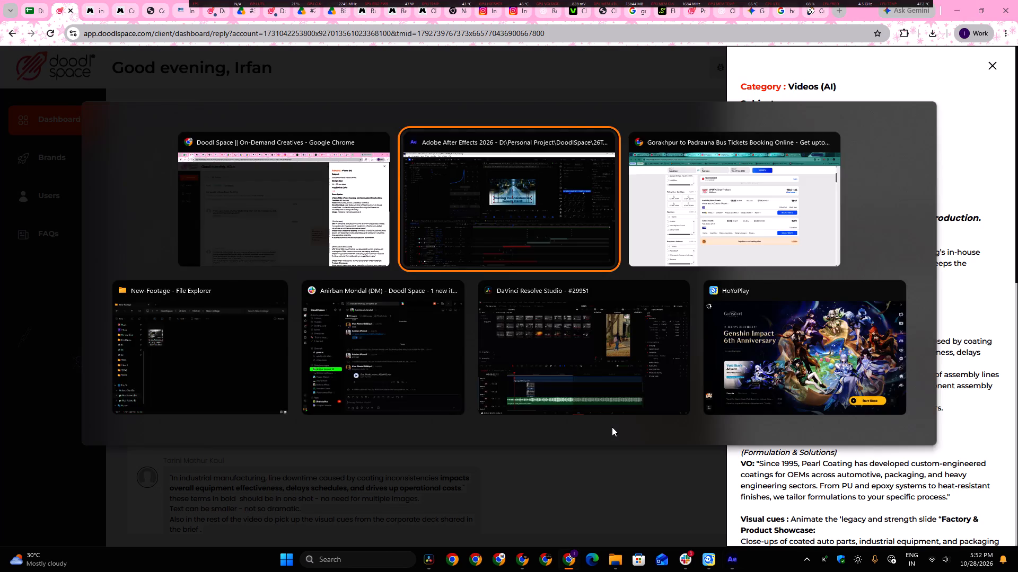
pyautogui.keyDown('alt'); pyautogui.scroll(-2, 639, 470); pyautogui.keyUp('alt')
pyautogui.keyDown('alt'); pyautogui.scroll(1, 477, 410); pyautogui.keyUp('alt')
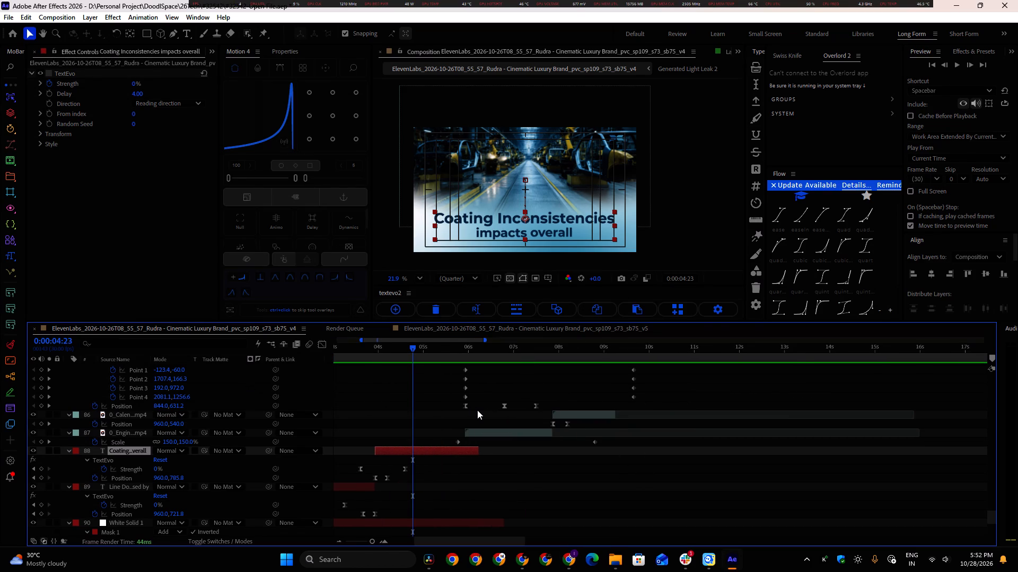
pyautogui.hotkey('alt', 'Tab')
pyautogui.keyDown('alt'); pyautogui.click(549, 235); pyautogui.keyUp('alt')
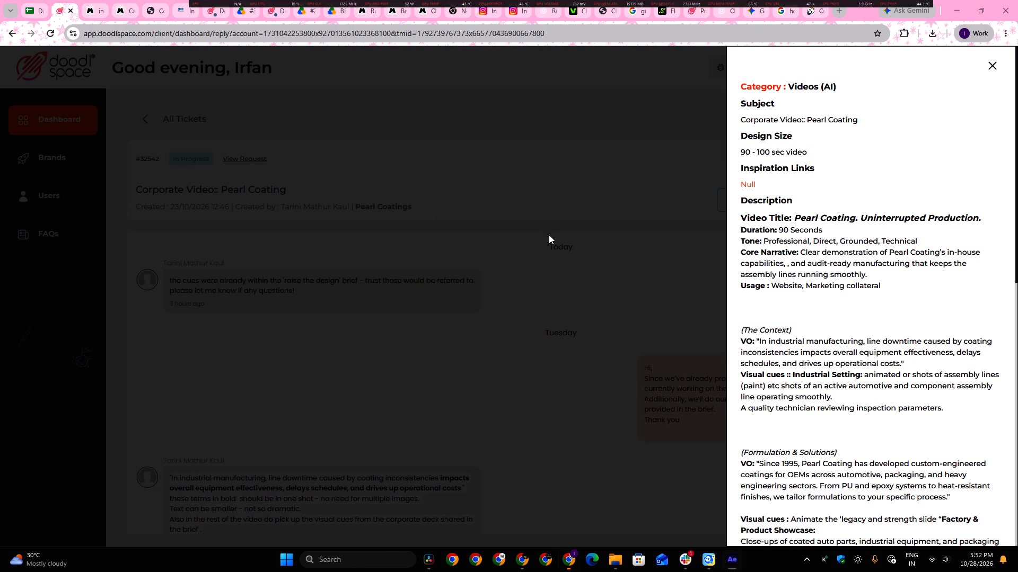
pyautogui.hotkey('alt', 'Tab')
# Examine the "Equipment Effectiveness" text, its null and its transition into the next scene in the v4 composition.
pyautogui.scroll(-5, 447, 413)
pyautogui.scroll(4, 447, 413)
pyautogui.moveTo(412, 345); pyautogui.dragTo(506, 355)
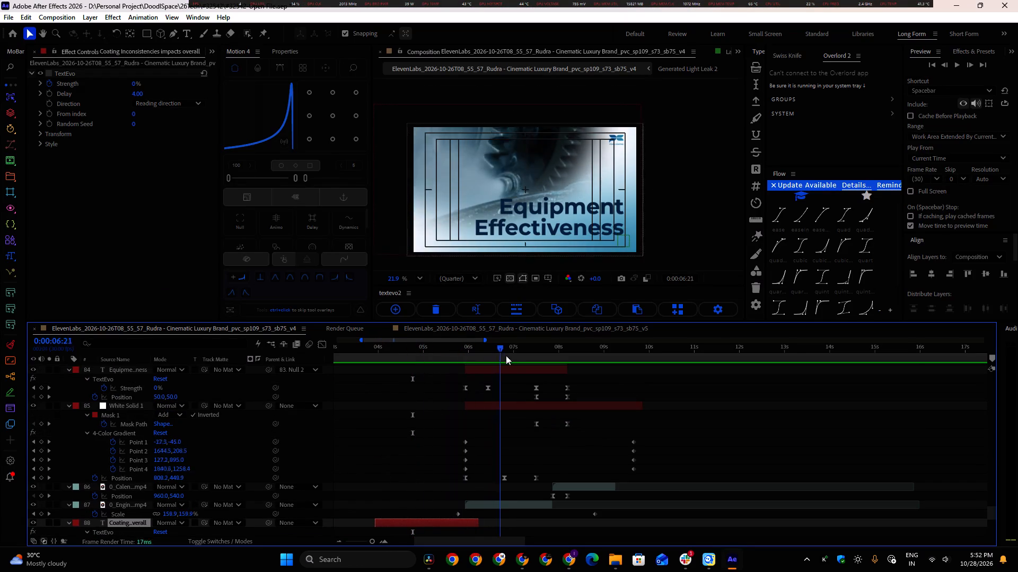
pyautogui.moveTo(506, 355); pyautogui.dragTo(498, 338)
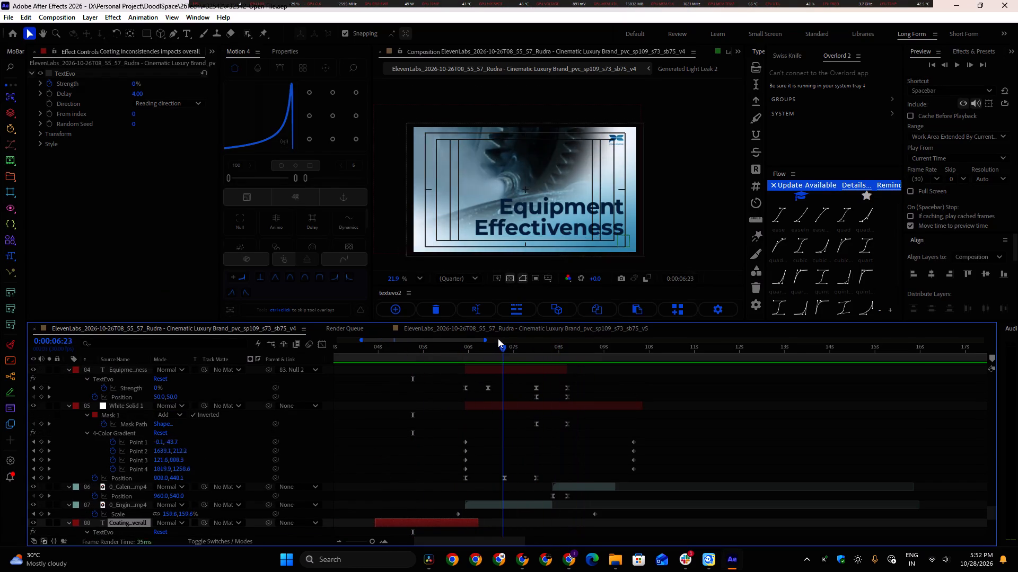
pyautogui.moveTo(498, 338); pyautogui.dragTo(506, 330)
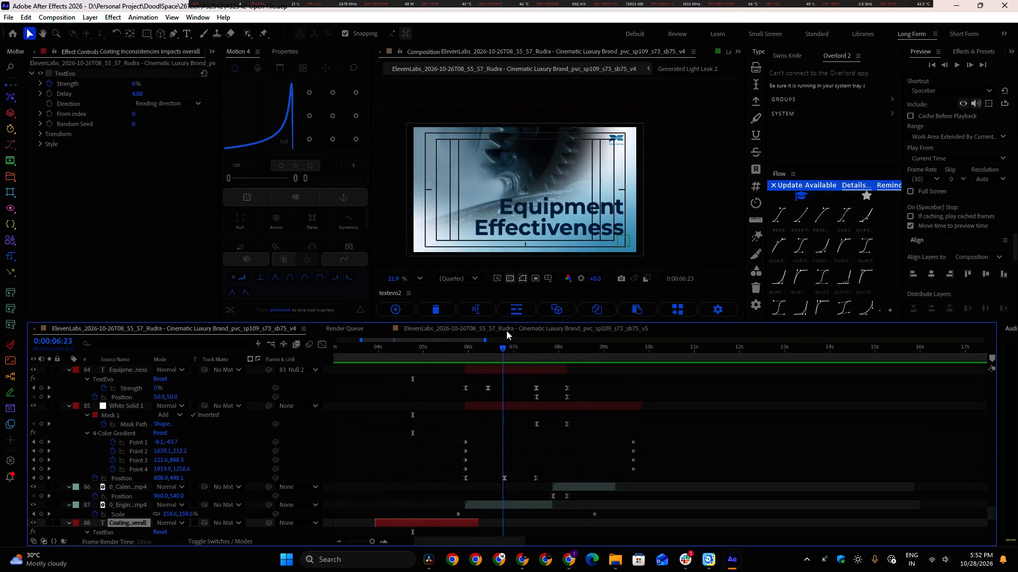
pyautogui.moveTo(506, 330); pyautogui.dragTo(509, 330)
pyautogui.scroll(1, 493, 380)
pyautogui.click(495, 430)
pyautogui.keyDown('shift'); pyautogui.click(497, 442); pyautogui.keyUp('shift')
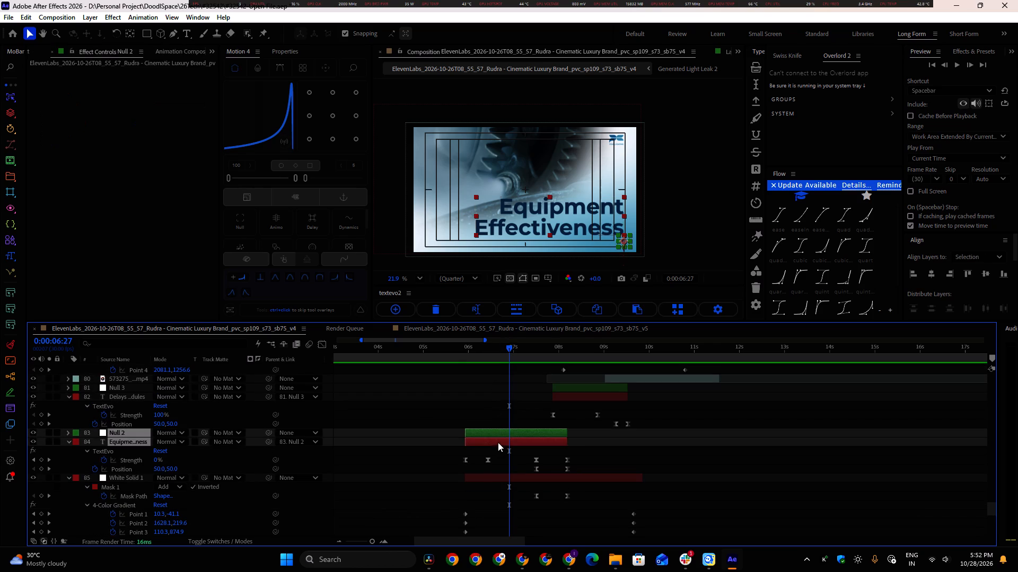
pyautogui.keyDown('shift'); pyautogui.scroll(1, 567, 440); pyautogui.keyUp('shift')
pyautogui.moveTo(531, 348); pyautogui.dragTo(581, 354)
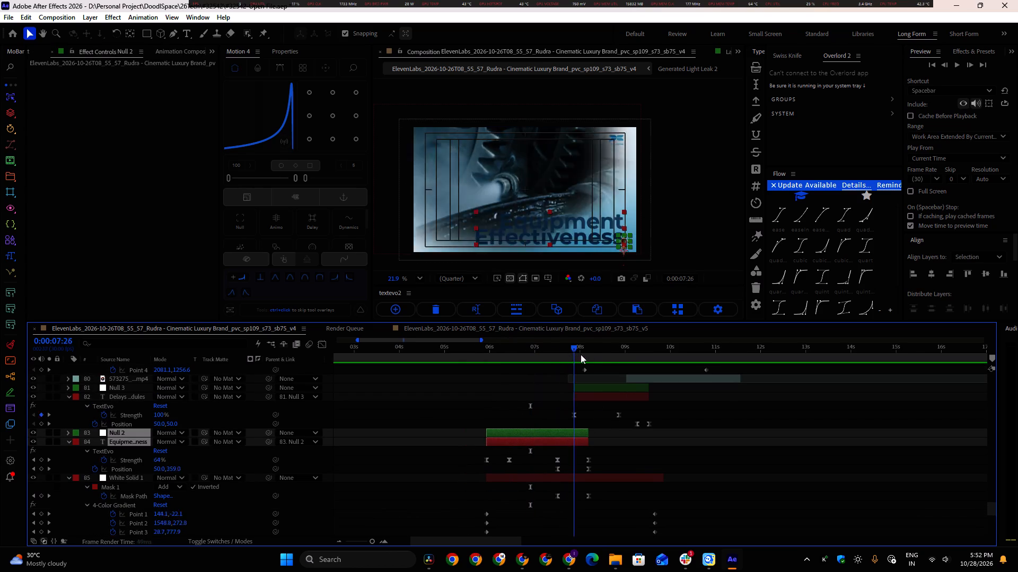
pyautogui.moveTo(581, 354); pyautogui.dragTo(572, 373)
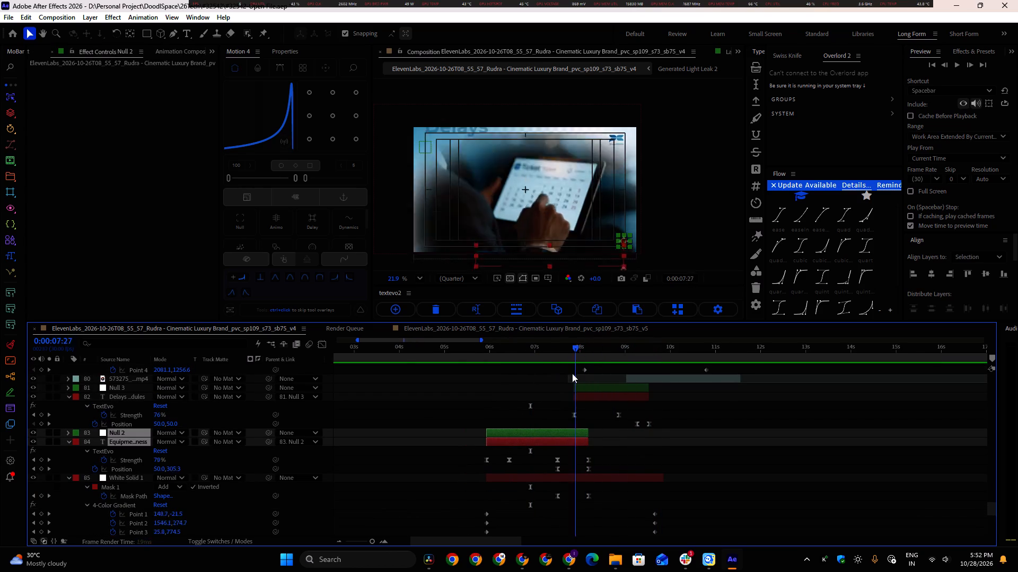
pyautogui.moveTo(572, 373); pyautogui.dragTo(521, 377)
# Copy the "Equipment Effectiveness" text with Null 2 from v4 into the v5 composition, starting at 0:00:05:25.
pyautogui.click(489, 418)
pyautogui.click(505, 435)
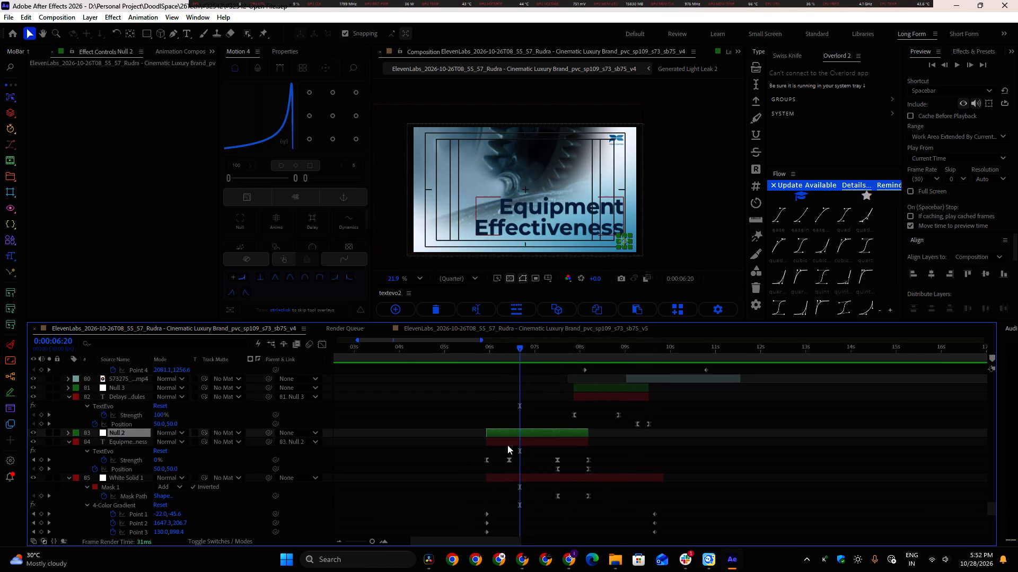
pyautogui.keyDown('shift'); pyautogui.click(507, 445); pyautogui.keyUp('shift')
pyautogui.hotkey('ctrl', 'c')
pyautogui.hotkey('ctrl', 'c')
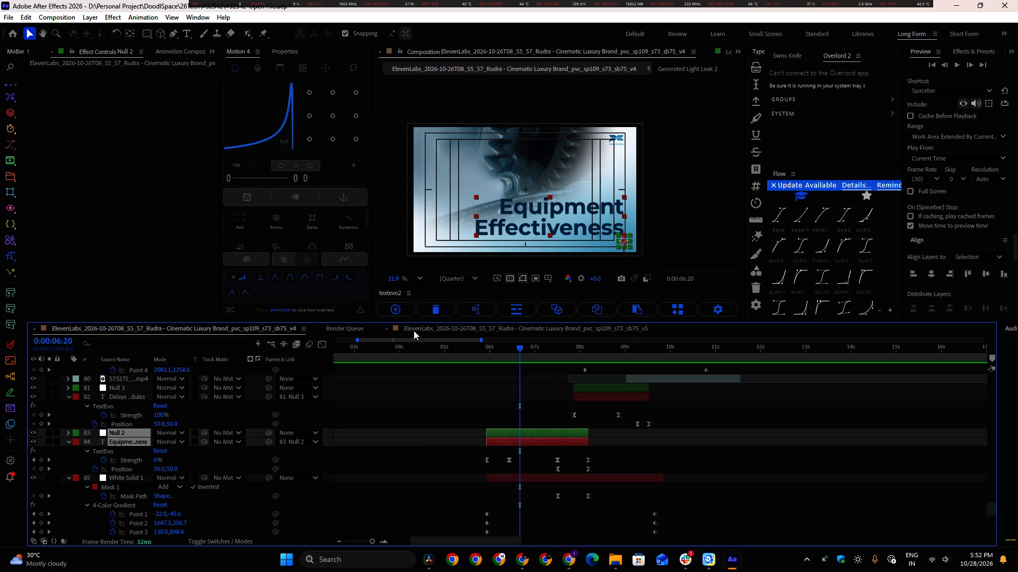
pyautogui.click(428, 329)
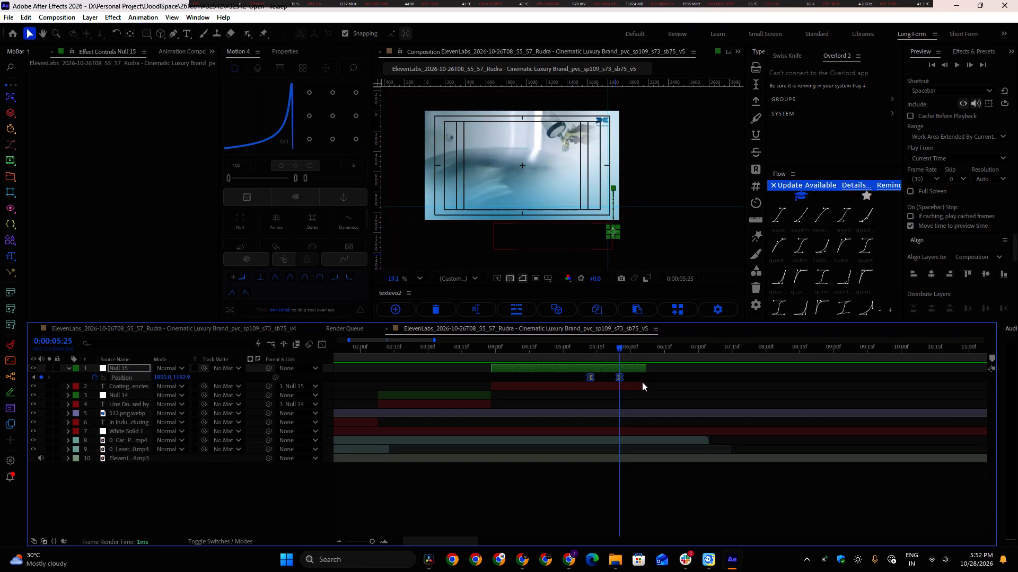
pyautogui.hotkey('ctrl', 'v')
pyautogui.press('[')
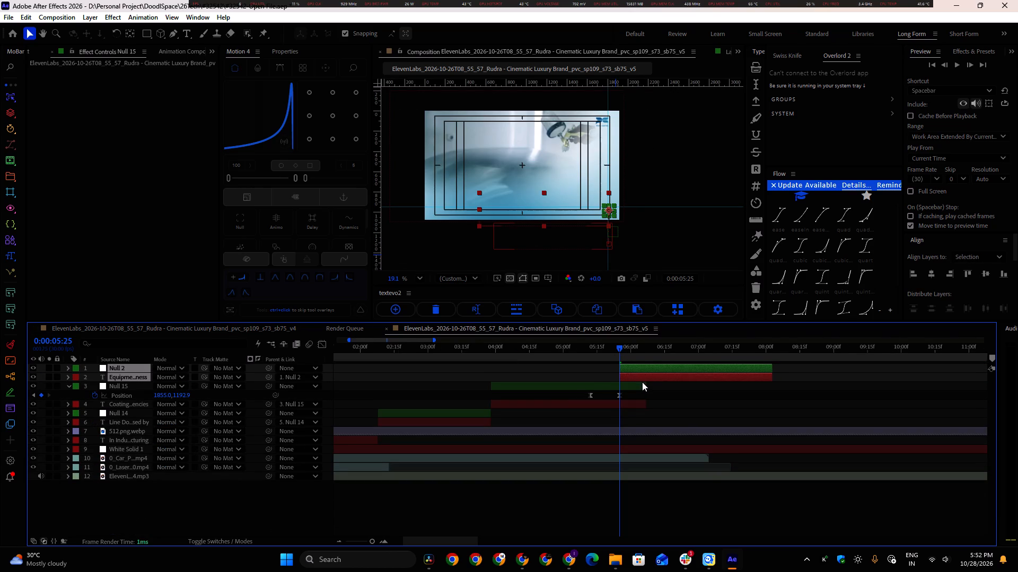
# Slide the "Equipment Effectiveness" text and its null earlier to start at about 0:00:05:17, and preview from 0:00:05:12.
pyautogui.moveTo(644, 369); pyautogui.dragTo(622, 371)
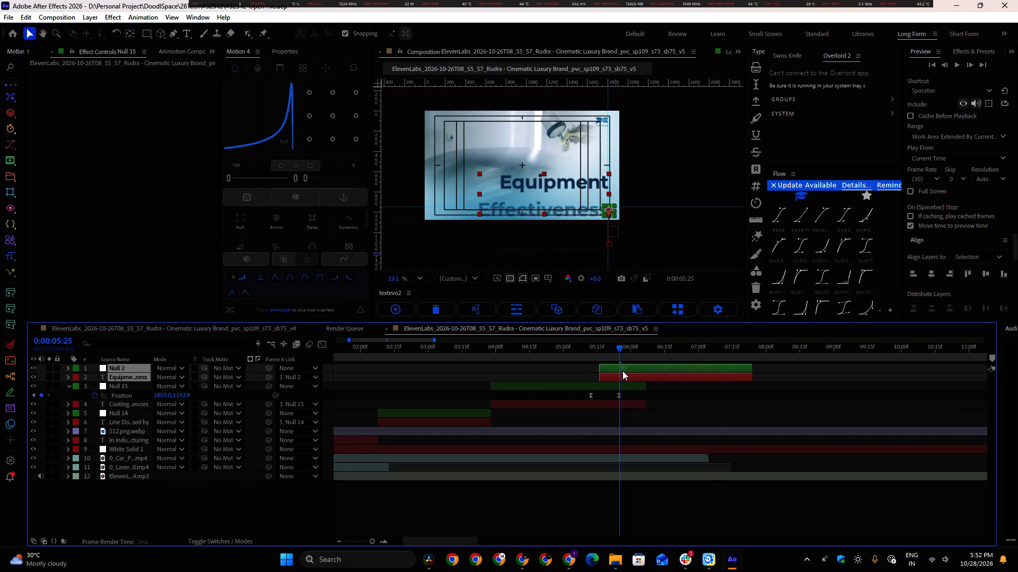
pyautogui.moveTo(622, 371); pyautogui.dragTo(625, 371)
pyautogui.moveTo(615, 348); pyautogui.dragTo(590, 350)
pyautogui.press('space')
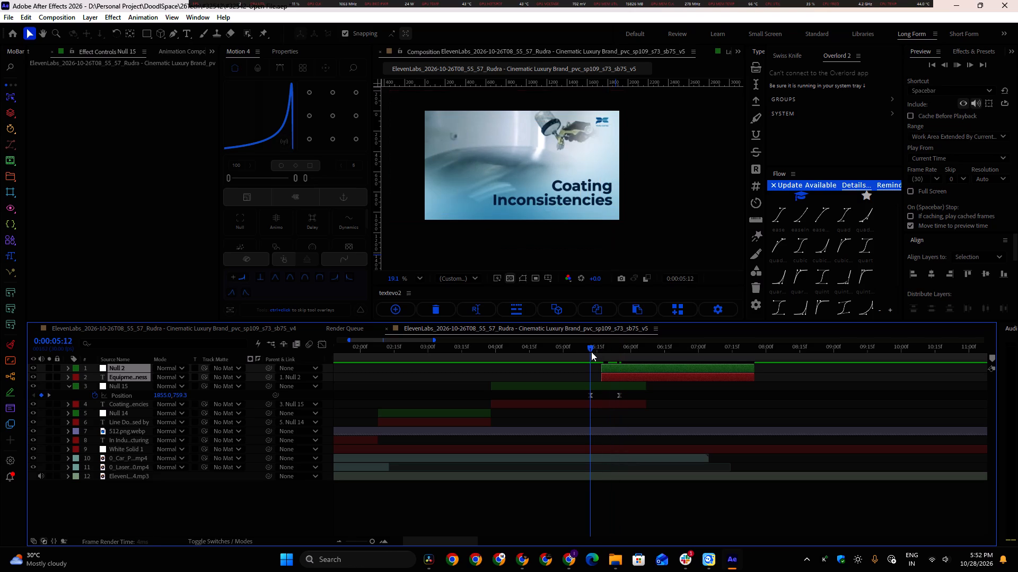
pyautogui.press('space')
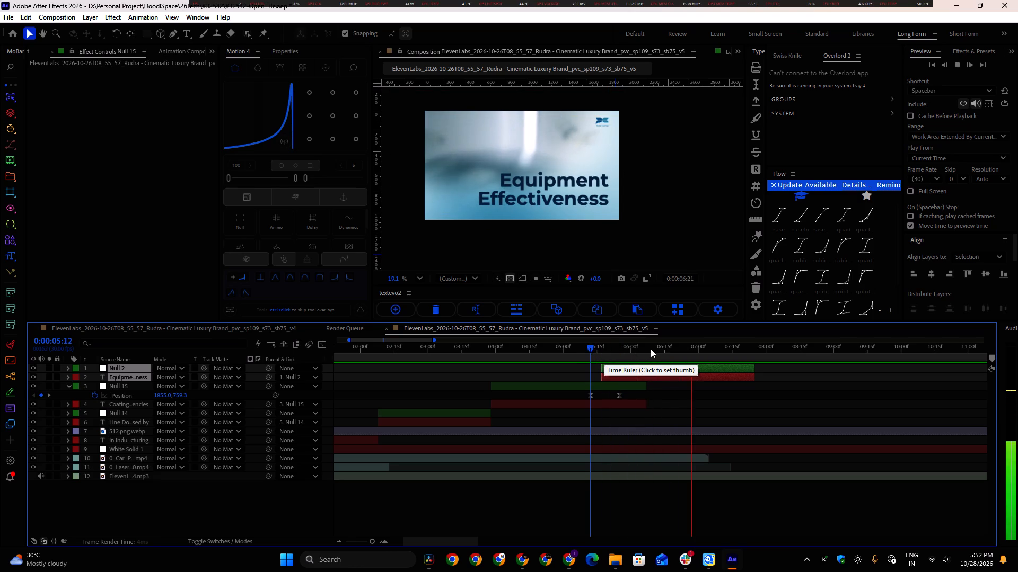
# Duplicate the "Coating Inconsistencies" text with its null, bring both duplicates to the top of the stack, and start them at about 0:00:05:17.
pyautogui.moveTo(650, 348); pyautogui.dragTo(489, 354)
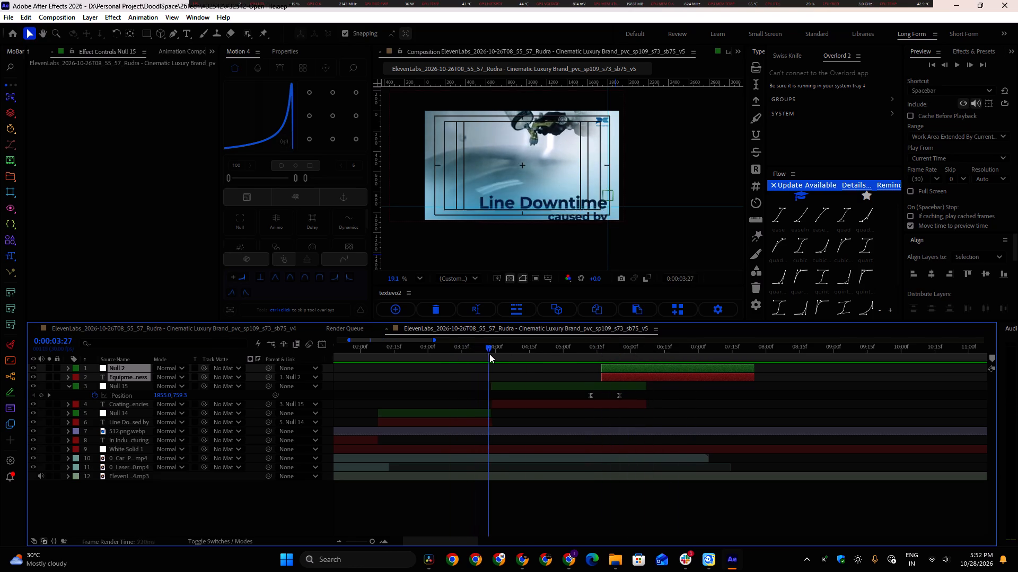
pyautogui.moveTo(489, 354); pyautogui.dragTo(621, 339)
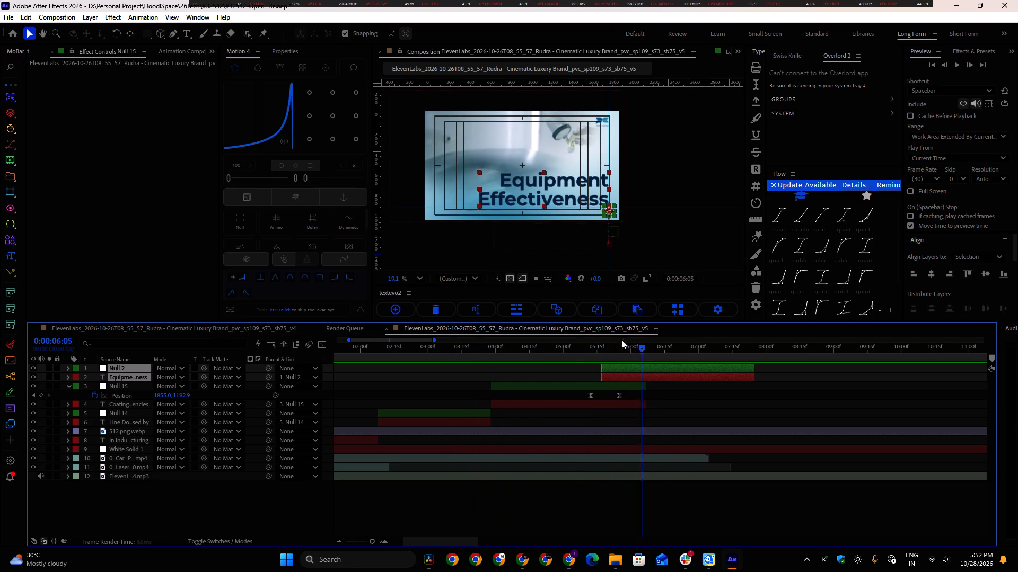
pyautogui.moveTo(621, 339); pyautogui.dragTo(568, 325)
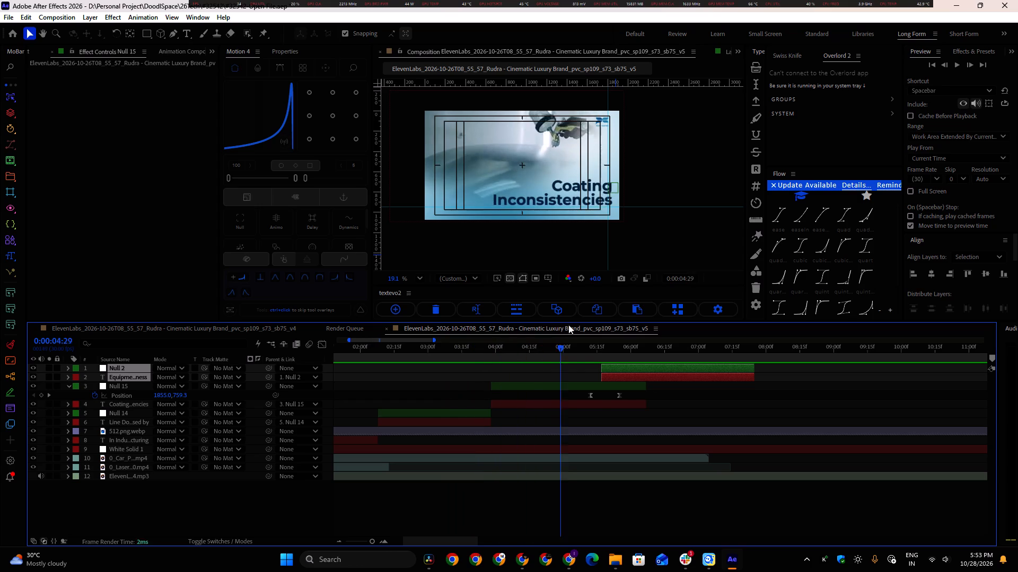
pyautogui.moveTo(568, 325); pyautogui.dragTo(662, 321)
pyautogui.click(700, 401)
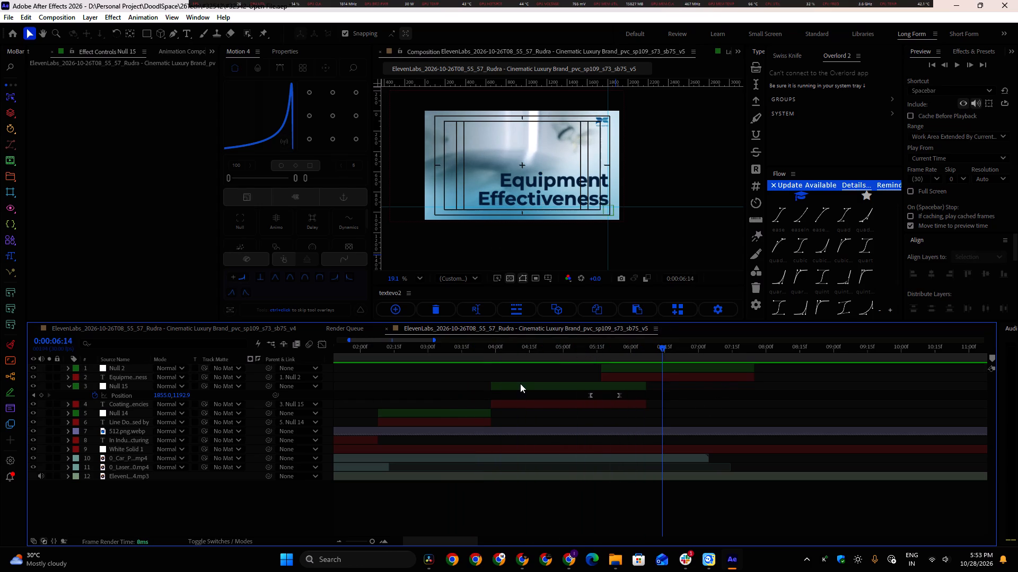
pyautogui.click(526, 383)
pyautogui.keyDown('shift'); pyautogui.click(531, 405); pyautogui.keyUp('shift')
pyautogui.hotkey('ctrl', 'd')
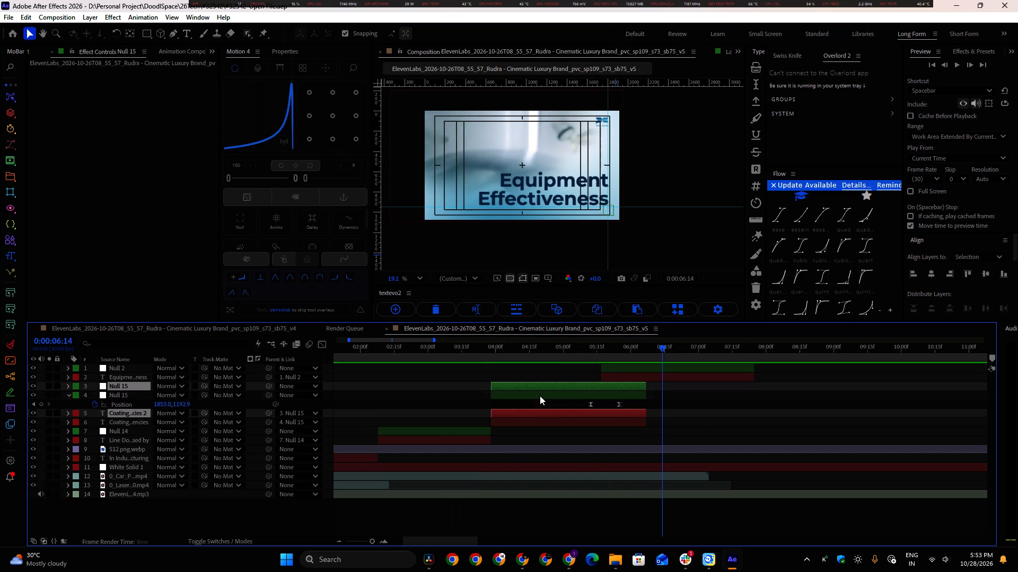
pyautogui.hotkey('ctrl', 'shift', ']')
pyautogui.press('[')
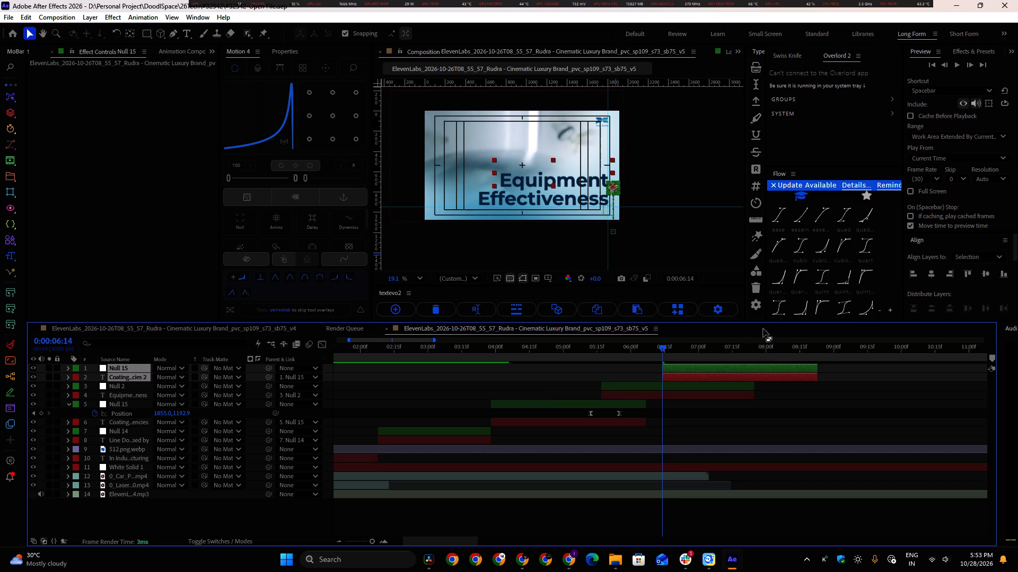
pyautogui.moveTo(693, 367); pyautogui.dragTo(630, 369)
pyautogui.keyDown('alt'); pyautogui.scroll(1, 624, 370); pyautogui.keyUp('alt')
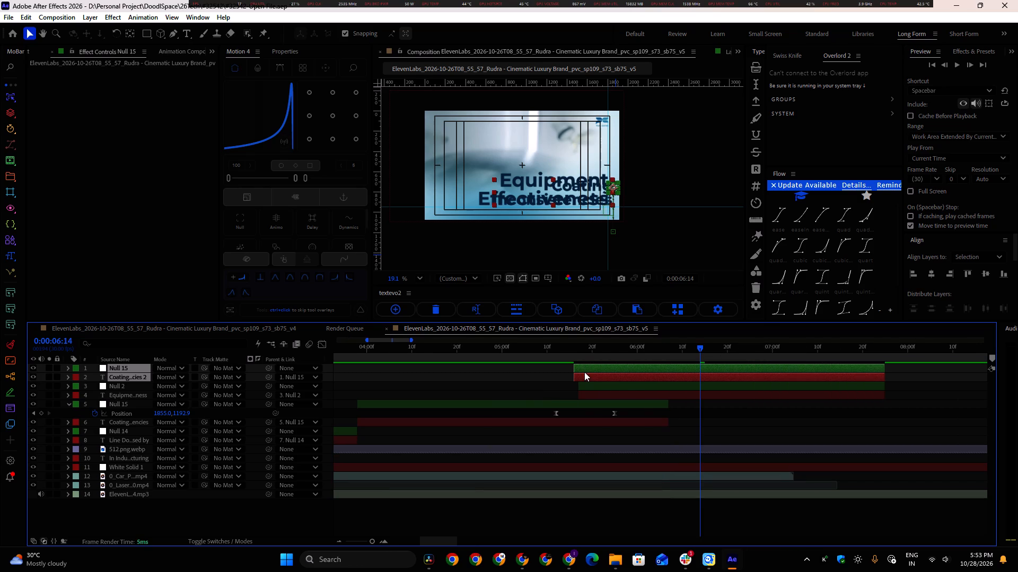
pyautogui.moveTo(586, 369); pyautogui.dragTo(591, 369)
# Slide the "Equipment Effectiveness" text and Null 2 later to start at about 0:00:06:00, and preview from 0:00:05:14.
pyautogui.click(592, 383)
pyautogui.keyDown('shift'); pyautogui.click(593, 396); pyautogui.keyUp('shift')
pyautogui.moveTo(590, 385); pyautogui.dragTo(636, 389)
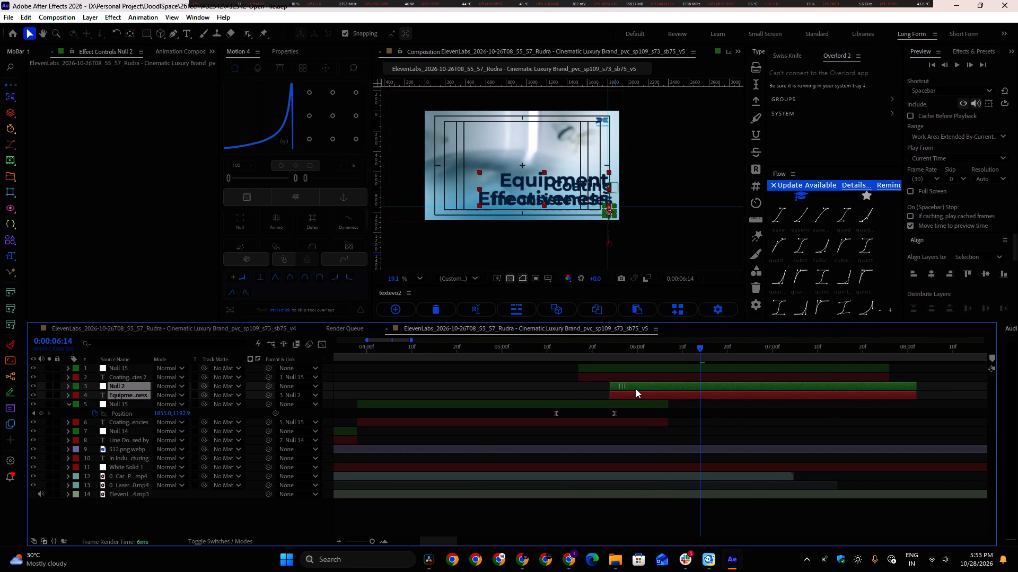
pyautogui.moveTo(636, 389); pyautogui.dragTo(648, 390)
pyautogui.click(562, 337)
pyautogui.click(565, 345)
pyautogui.press('space')
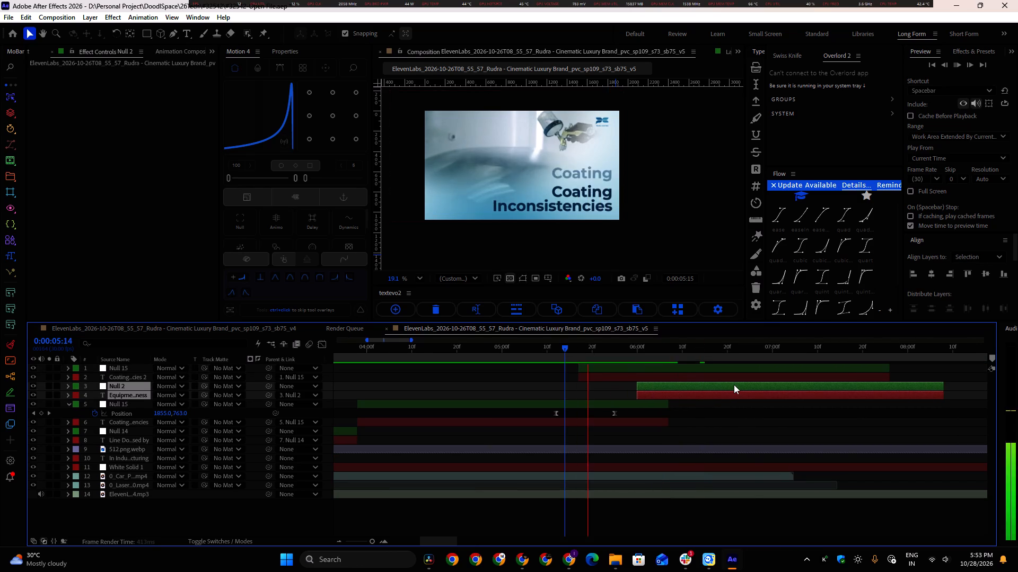
pyautogui.press('space')
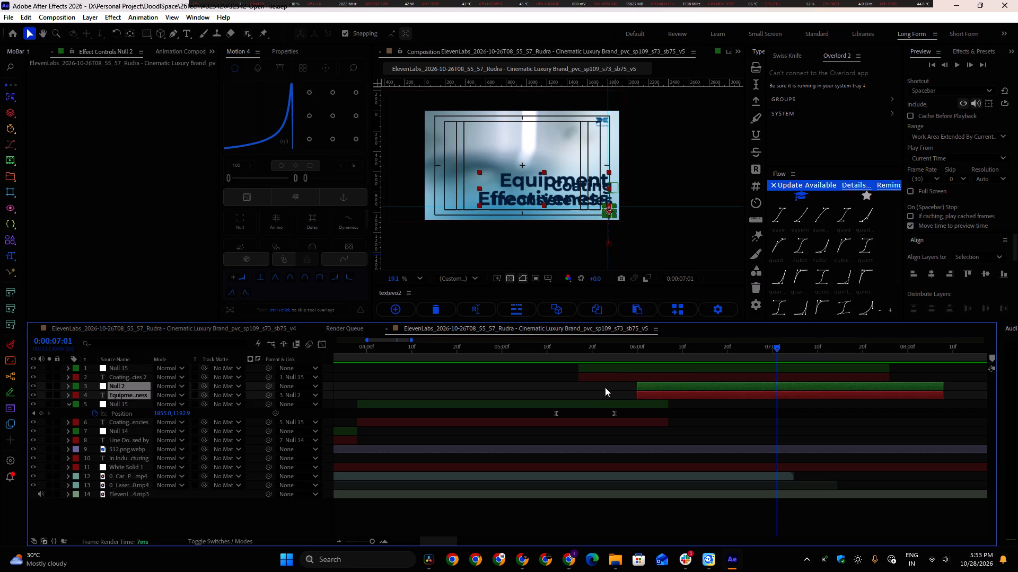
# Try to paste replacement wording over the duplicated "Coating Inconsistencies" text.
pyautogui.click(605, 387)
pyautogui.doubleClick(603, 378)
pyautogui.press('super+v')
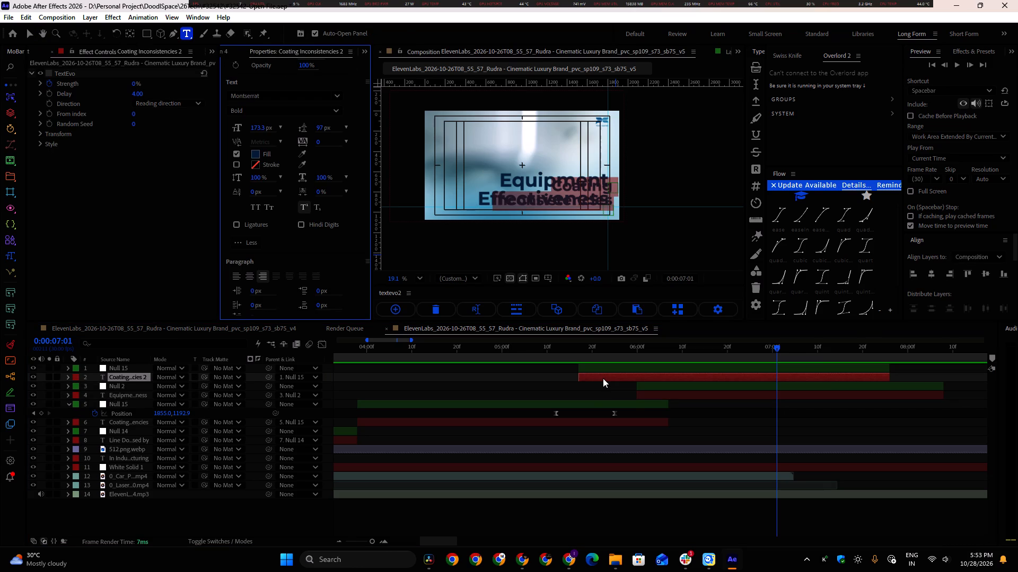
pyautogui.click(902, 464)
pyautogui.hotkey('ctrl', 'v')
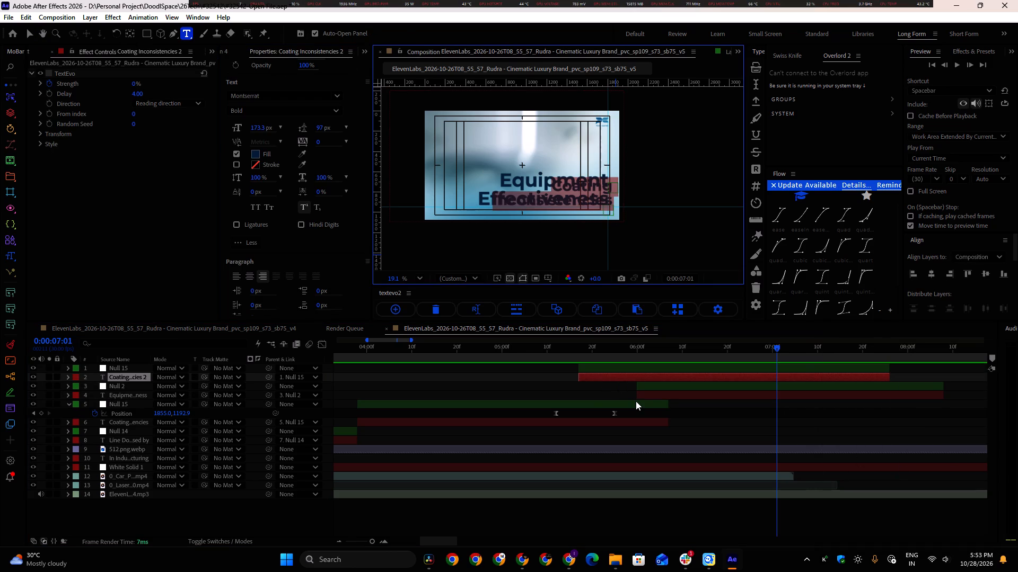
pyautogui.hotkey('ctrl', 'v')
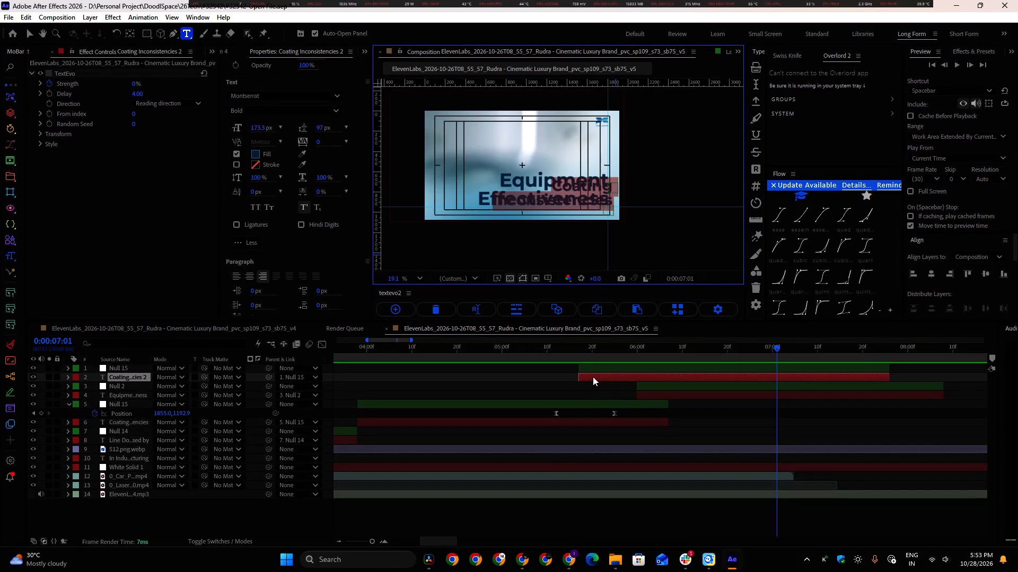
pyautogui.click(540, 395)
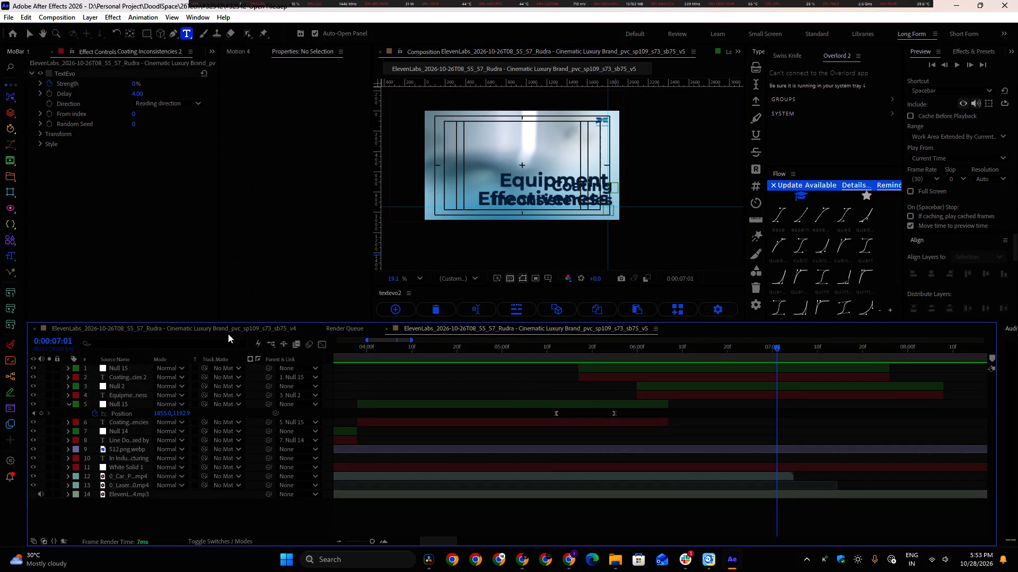
# Copy the words "impacts overall" from the "Coating Inconsistencies impacts overall" text in the v4 composition.
pyautogui.click(207, 329)
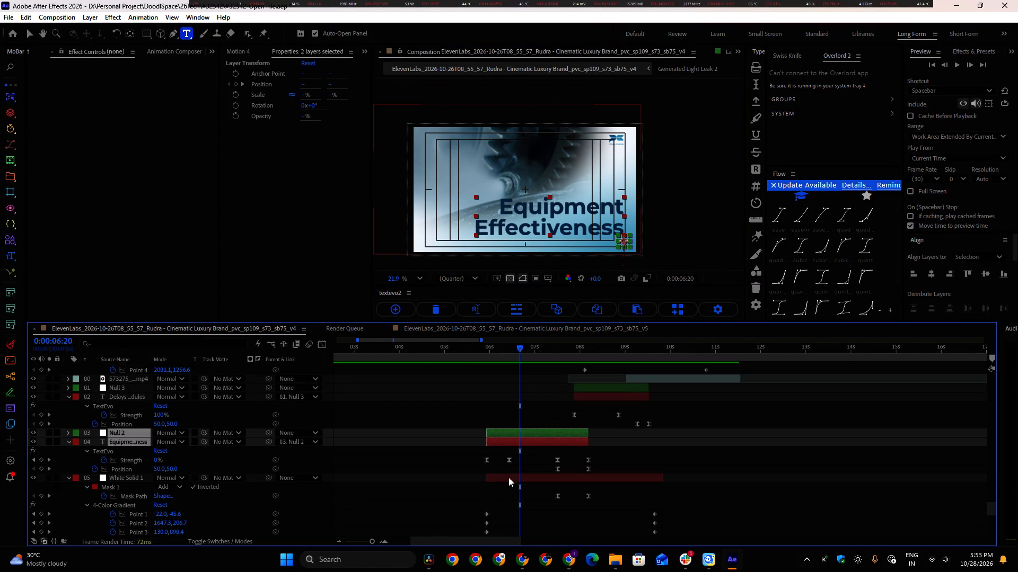
pyautogui.keyDown('shift'); pyautogui.scroll(5, 430, 475); pyautogui.keyUp('shift')
pyautogui.scroll(-1, 494, 473)
pyautogui.click(555, 522)
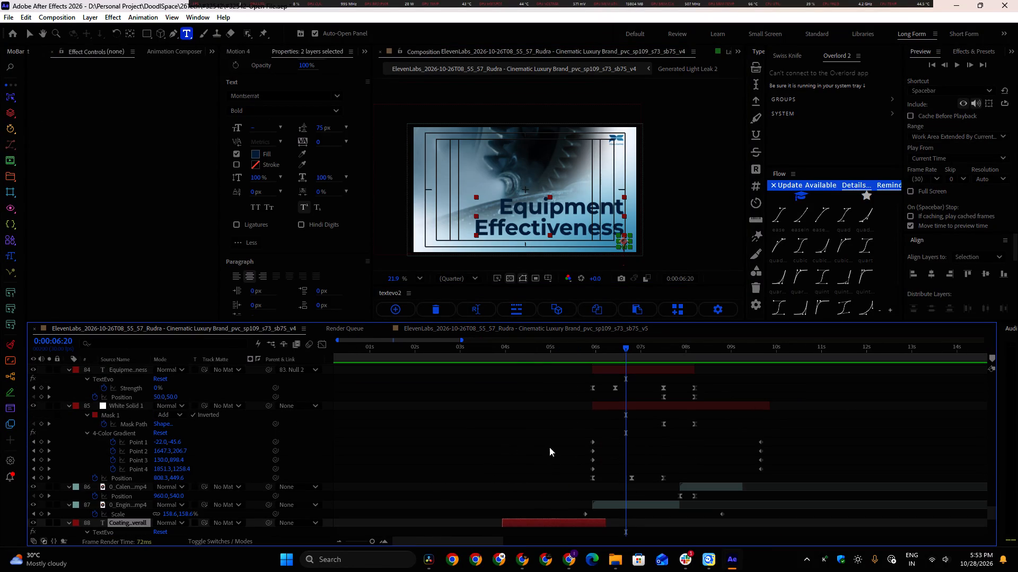
pyautogui.click(532, 356)
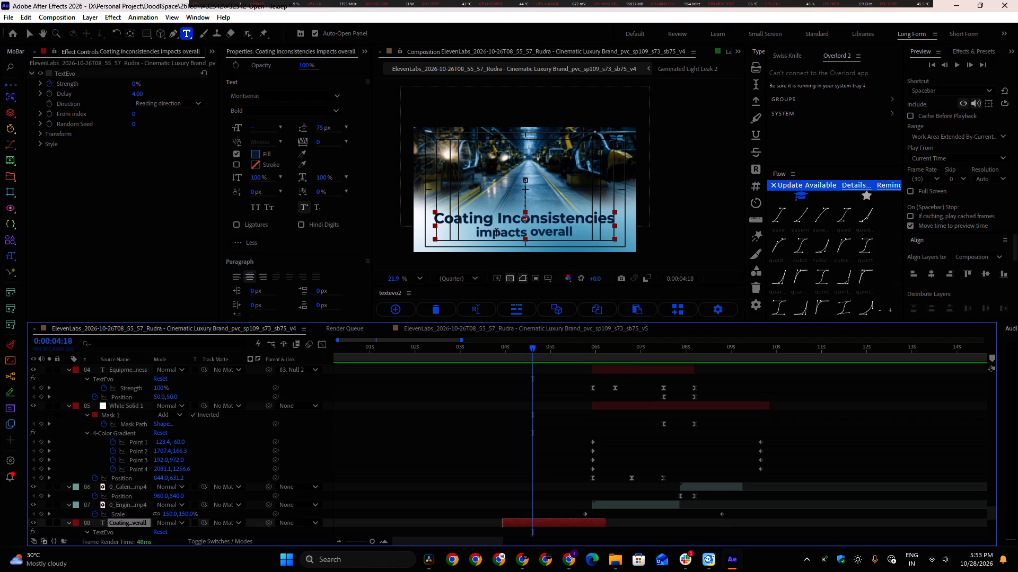
pyautogui.click(495, 232)
pyautogui.moveTo(471, 233); pyautogui.dragTo(579, 231)
pyautogui.hotkey('ctrl', 'c')
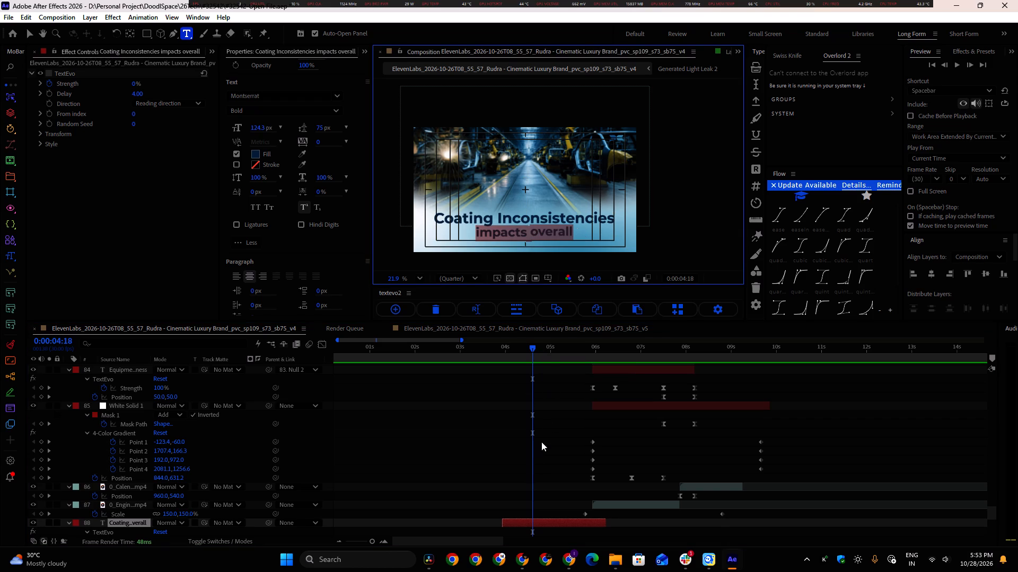
pyautogui.hotkey('ctrl', 'c')
pyautogui.click(557, 497)
# Replace the duplicated "Coating Inconsistencies" text in the v5 composition with "impacts overall" and right-align it.
pyautogui.click(463, 330)
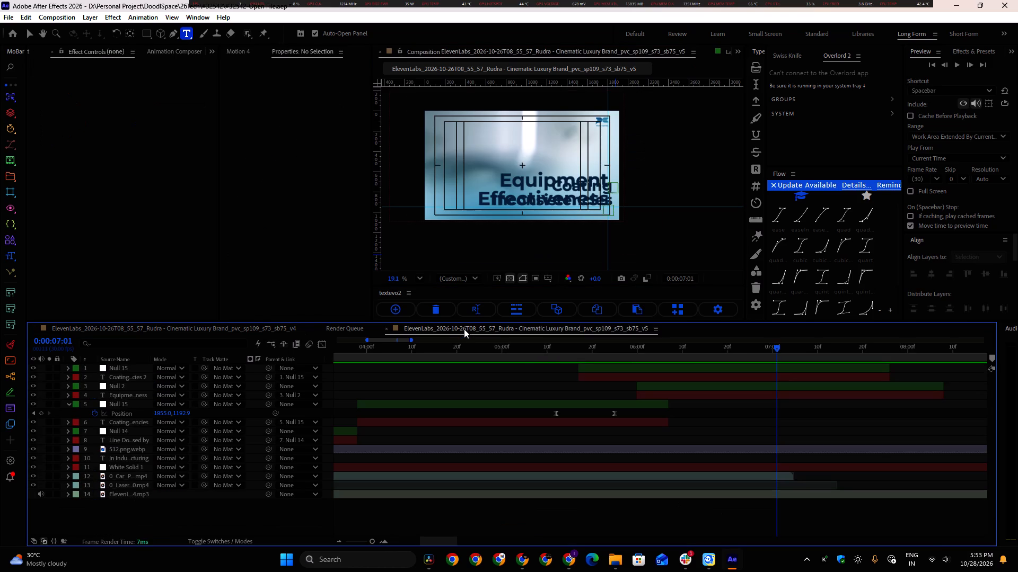
pyautogui.moveTo(578, 347); pyautogui.dragTo(629, 354)
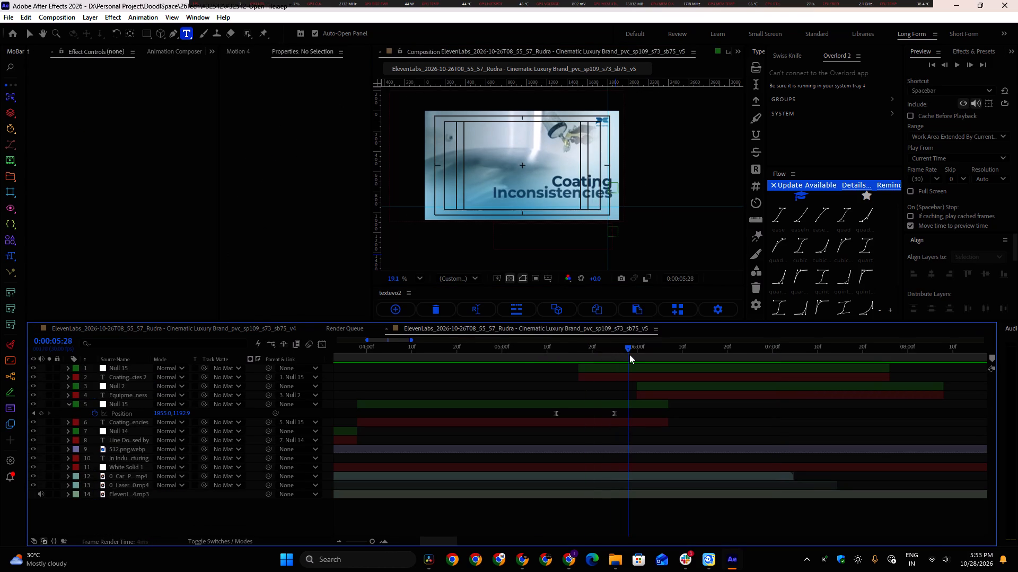
pyautogui.moveTo(629, 354); pyautogui.dragTo(630, 354)
pyautogui.doubleClick(619, 377)
pyautogui.hotkey('ctrl', 'v')
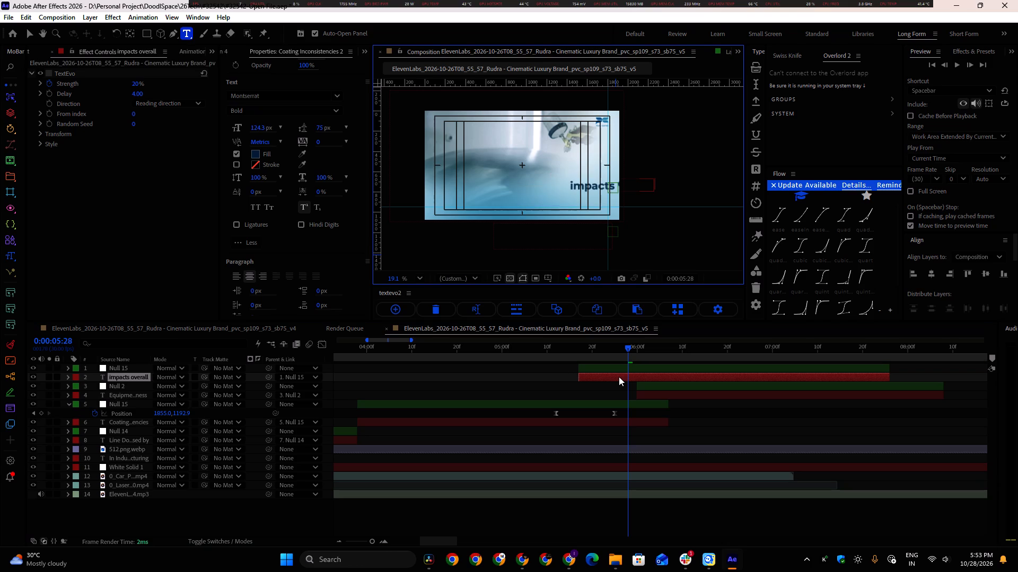
pyautogui.hotkey('ctrl', 'a')
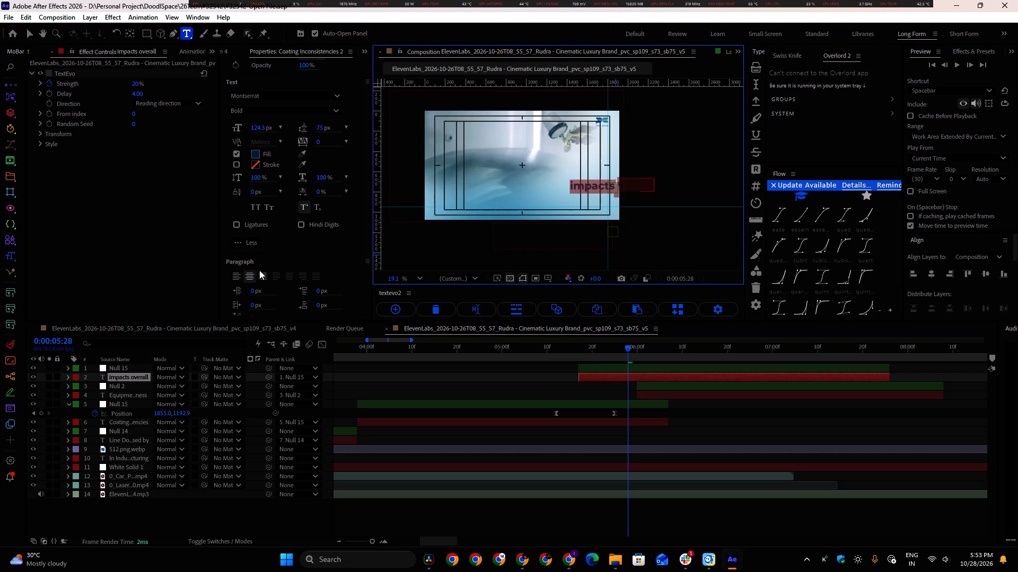
pyautogui.click(267, 281)
pyautogui.click(28, 30)
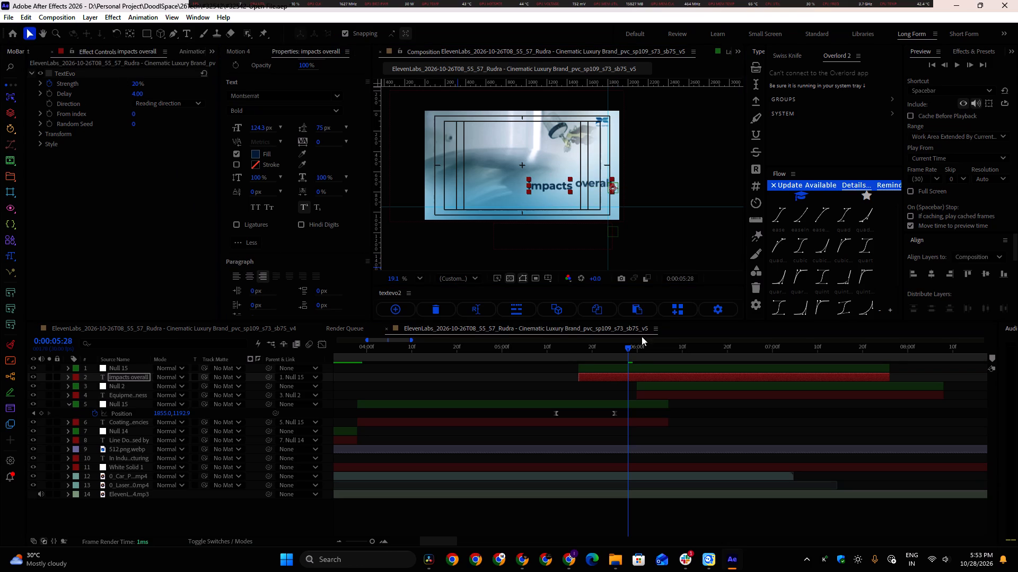
# Raise both Position keyframes of the "impacts overall" null so the text sits above "Equipment Effectiveness", with the first keyframe at about 1855, 493.
pyautogui.moveTo(630, 351); pyautogui.dragTo(717, 356)
pyautogui.click(699, 368)
pyautogui.press('u')
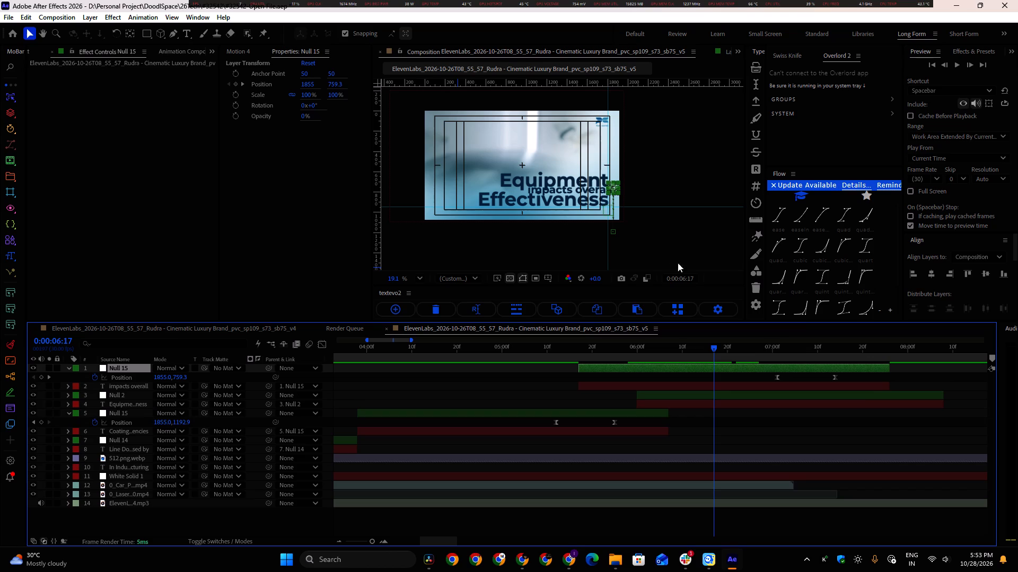
pyautogui.moveTo(715, 346); pyautogui.dragTo(783, 352)
pyautogui.moveTo(751, 378); pyautogui.dragTo(877, 381)
pyautogui.moveTo(612, 189); pyautogui.dragTo(612, 163)
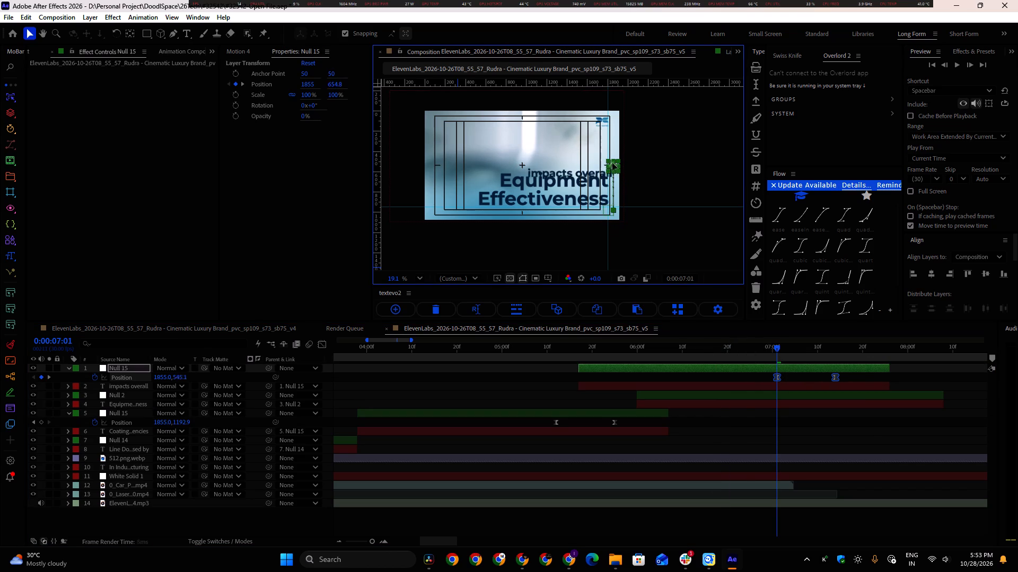
pyautogui.moveTo(612, 163); pyautogui.dragTo(611, 161)
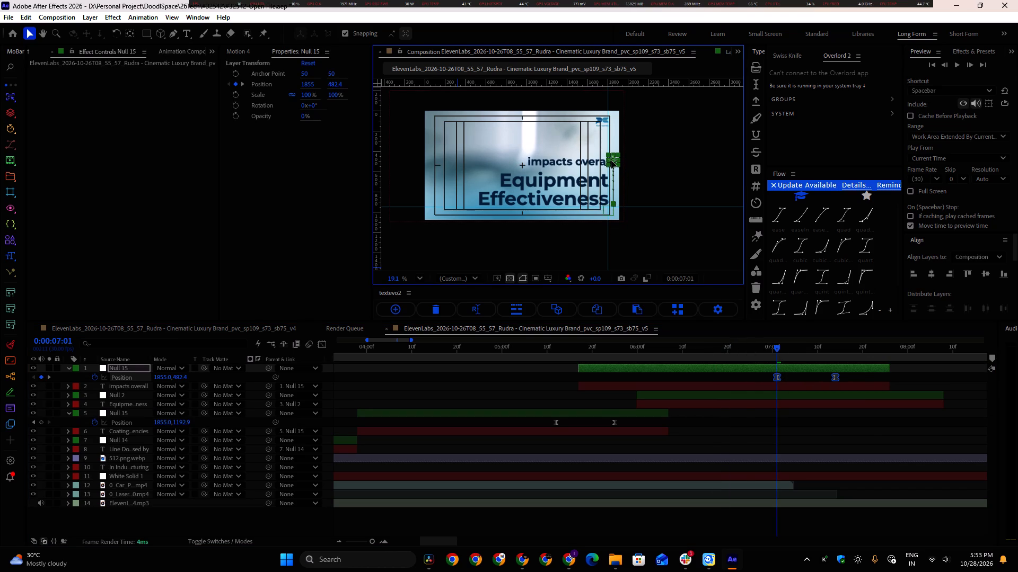
pyautogui.moveTo(611, 161); pyautogui.dragTo(611, 162)
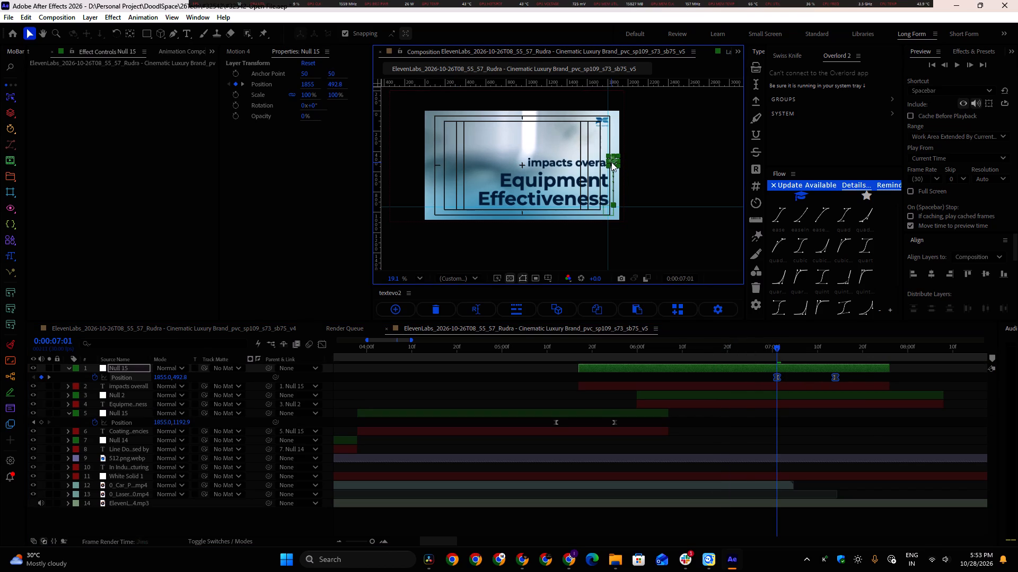
# Review the v5 text sequence from "Line Downtime caused by" through "impacts overall Equipment Effectiveness", and return to 0:00:00:00.
pyautogui.keyDown('shift'); pyautogui.scroll(-2, 769, 471); pyautogui.keyUp('shift')
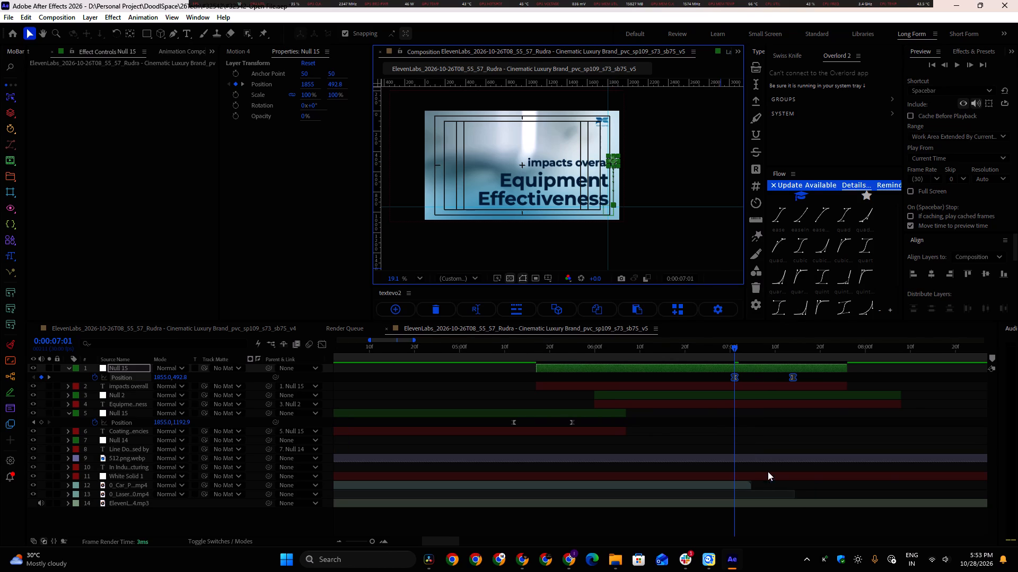
pyautogui.keyDown('alt'); pyautogui.scroll(-2, 740, 430); pyautogui.keyUp('alt')
pyautogui.moveTo(654, 349); pyautogui.dragTo(523, 363)
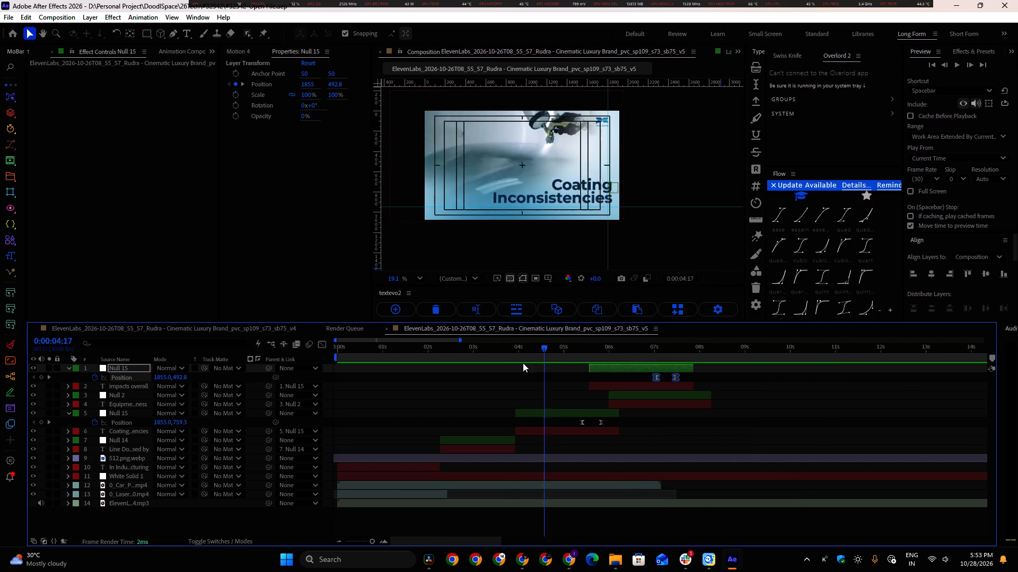
pyautogui.moveTo(523, 363); pyautogui.dragTo(516, 361)
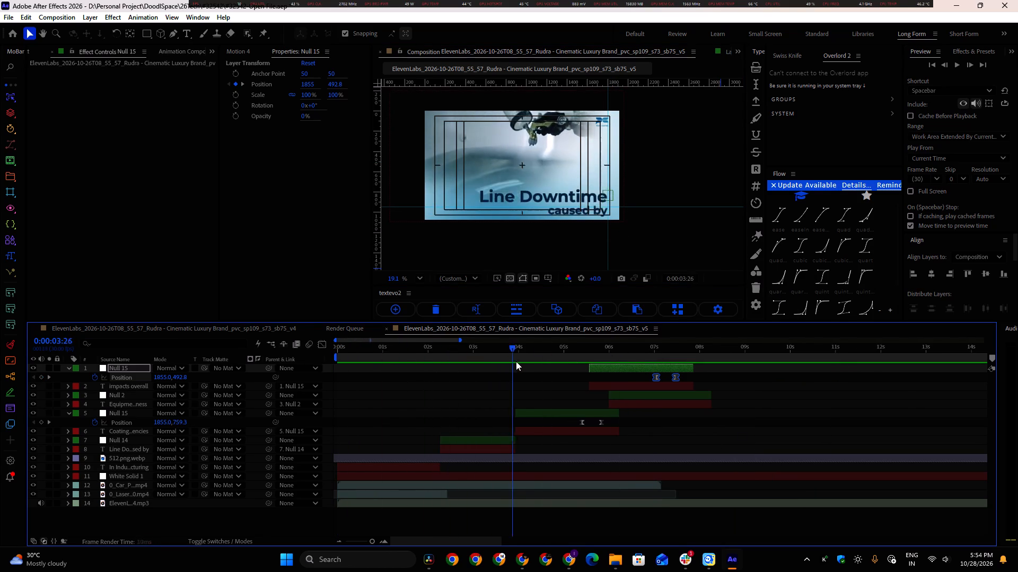
pyautogui.moveTo(516, 361); pyautogui.dragTo(650, 348)
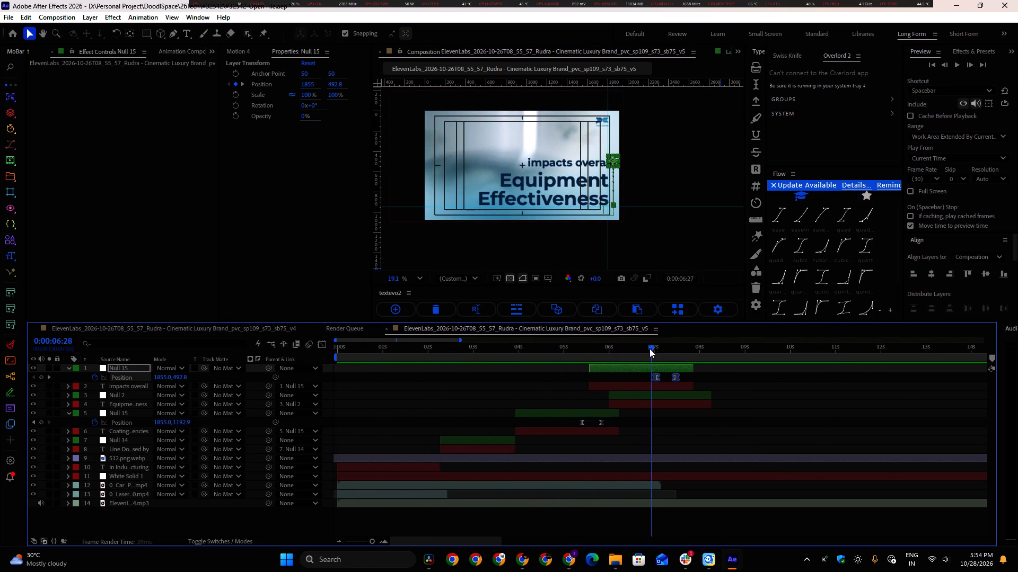
pyautogui.moveTo(650, 348); pyautogui.dragTo(659, 355)
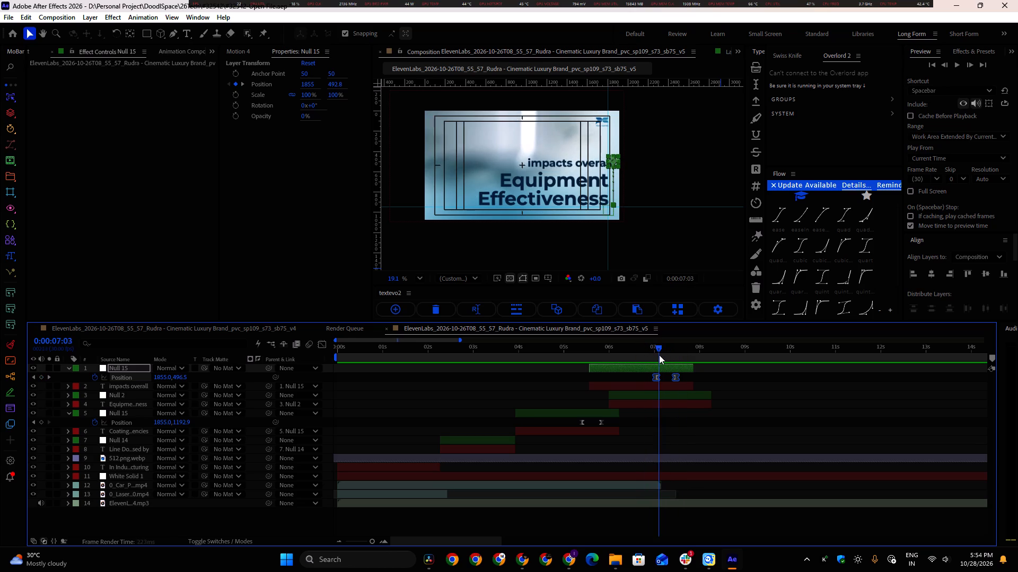
pyautogui.moveTo(659, 355); pyautogui.dragTo(282, 319)
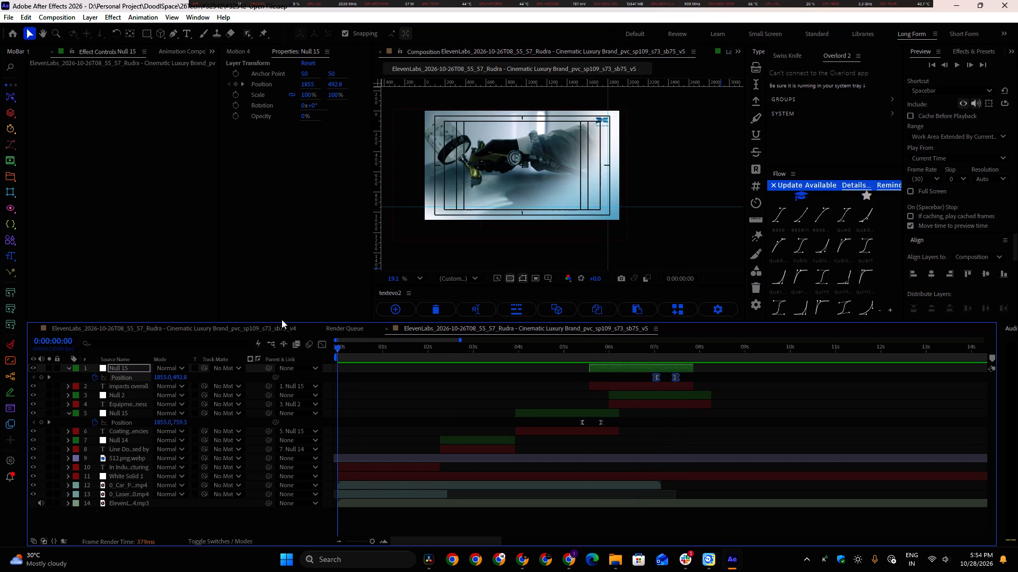
# Time-stretch the car painting footage in the v5 composition to a new duration of 0:00:15:05, holding the layer in-point.
pyautogui.click(414, 483)
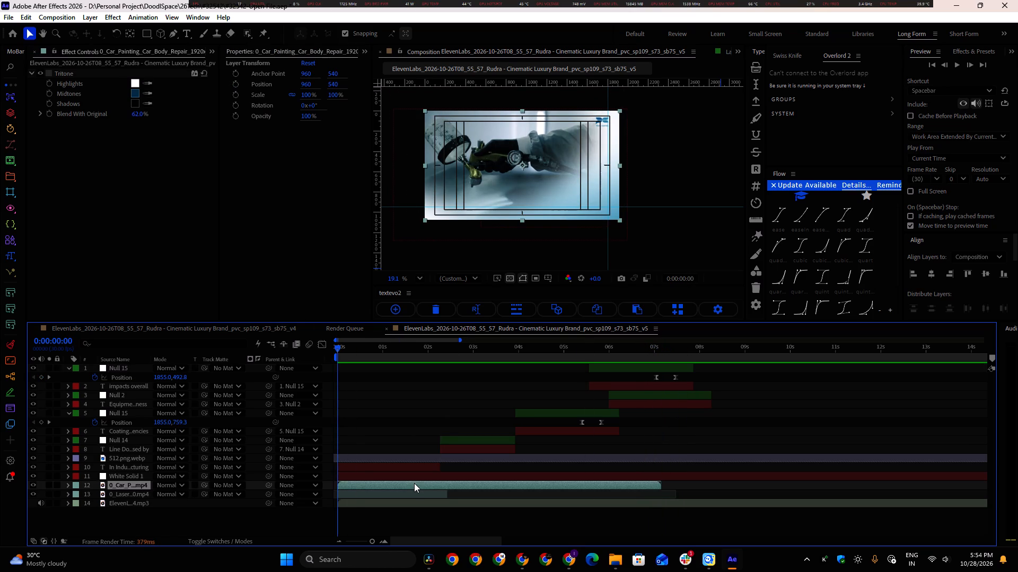
pyautogui.rightClick(414, 483)
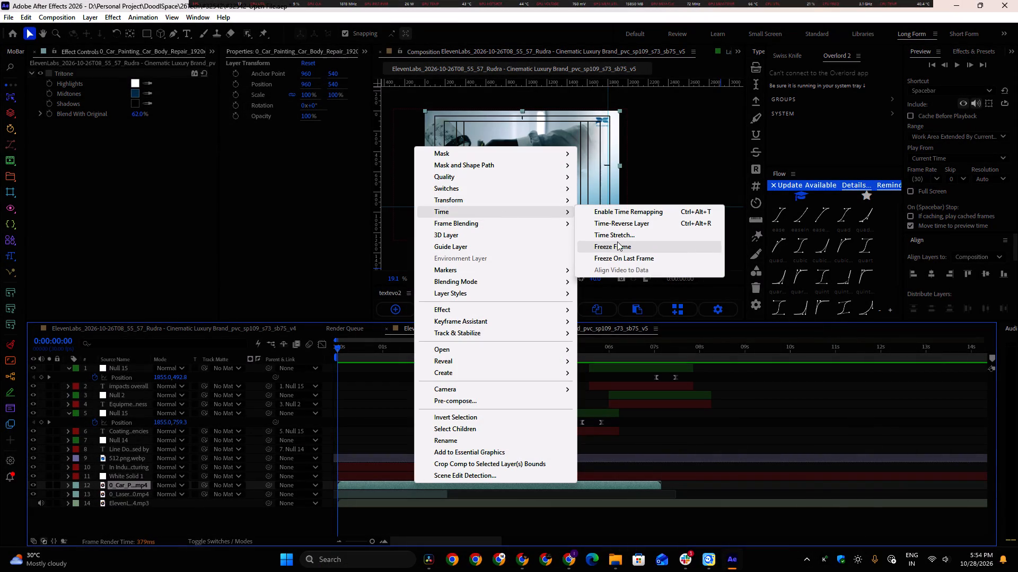
pyautogui.click(619, 235)
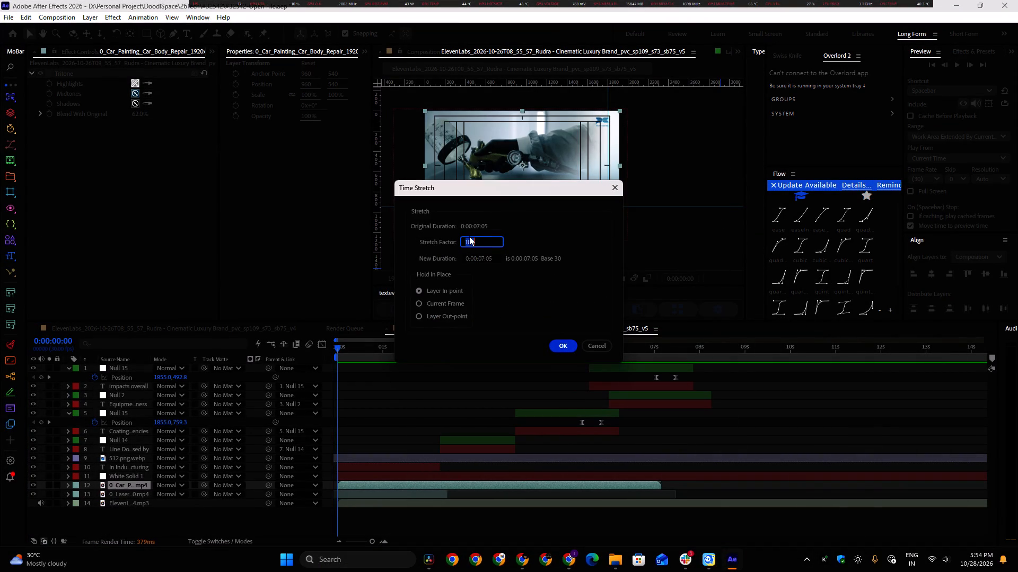
pyautogui.click(484, 257)
pyautogui.hotkey('shift', 'Left')
pyautogui.press('Right')
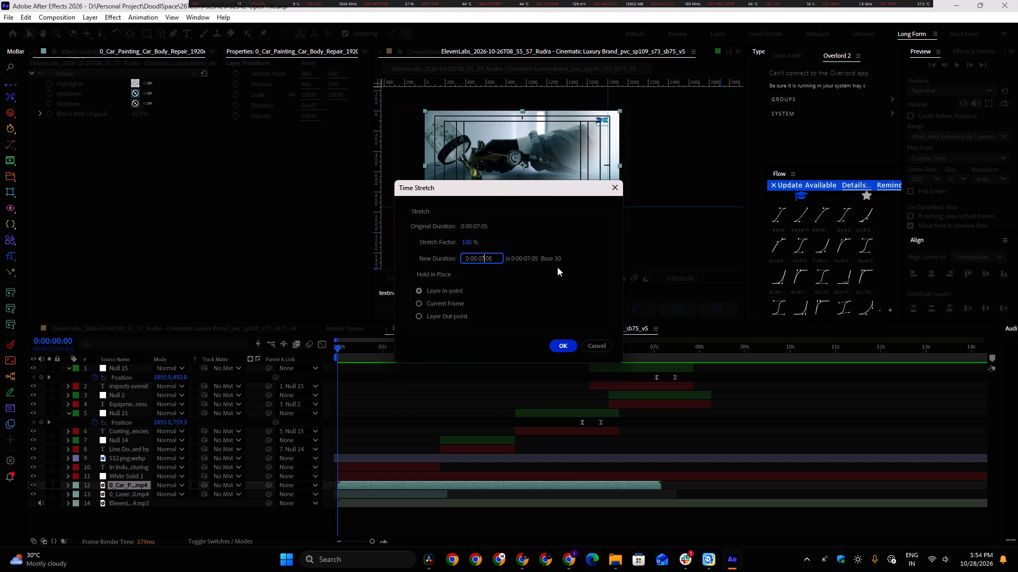
pyautogui.press('Left')
pyautogui.press('Right')
pyautogui.hotkey('shift', 'Left')
pyautogui.hotkey('shift', 'Left')
pyautogui.write('15')
pyautogui.click(567, 344)
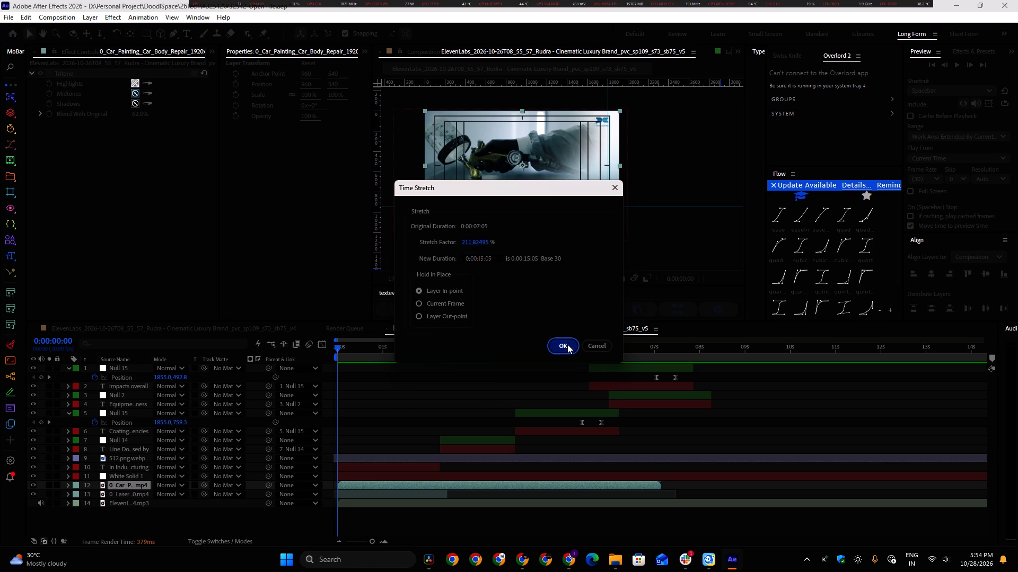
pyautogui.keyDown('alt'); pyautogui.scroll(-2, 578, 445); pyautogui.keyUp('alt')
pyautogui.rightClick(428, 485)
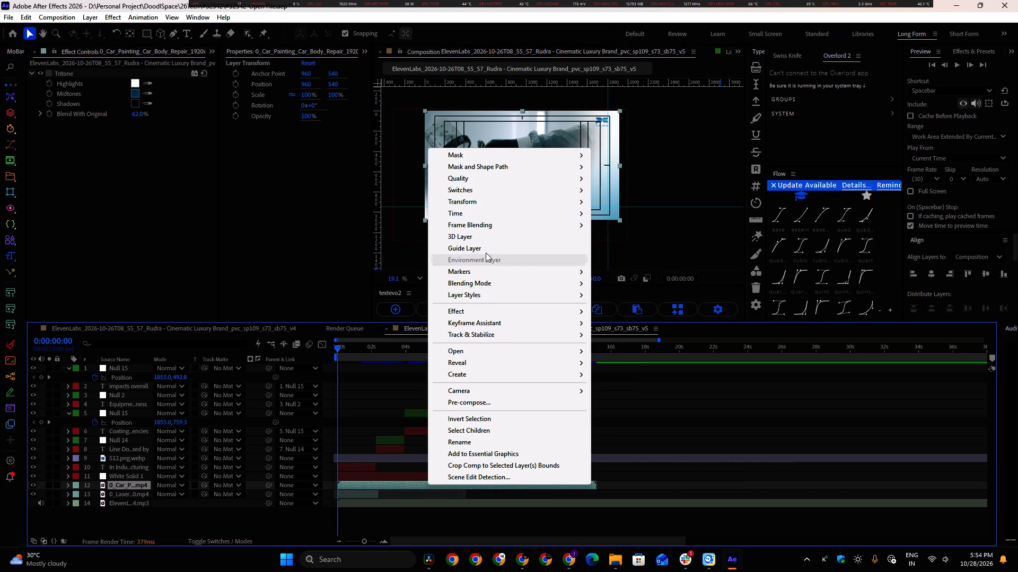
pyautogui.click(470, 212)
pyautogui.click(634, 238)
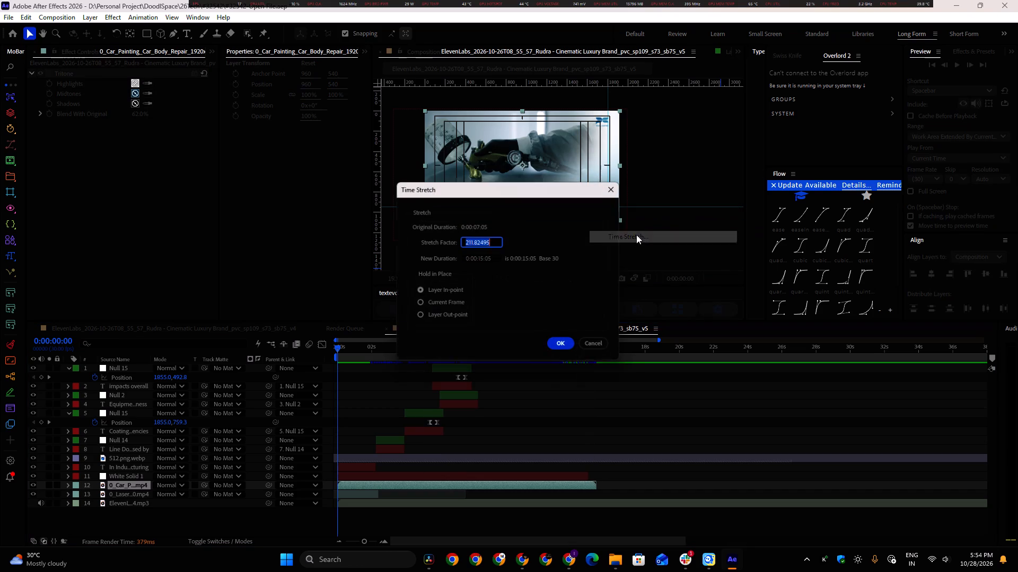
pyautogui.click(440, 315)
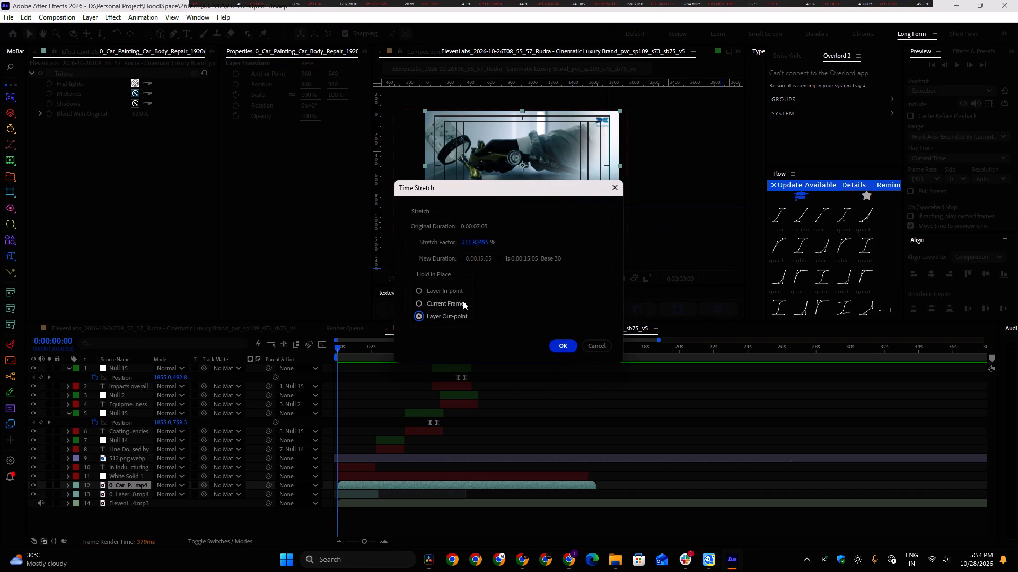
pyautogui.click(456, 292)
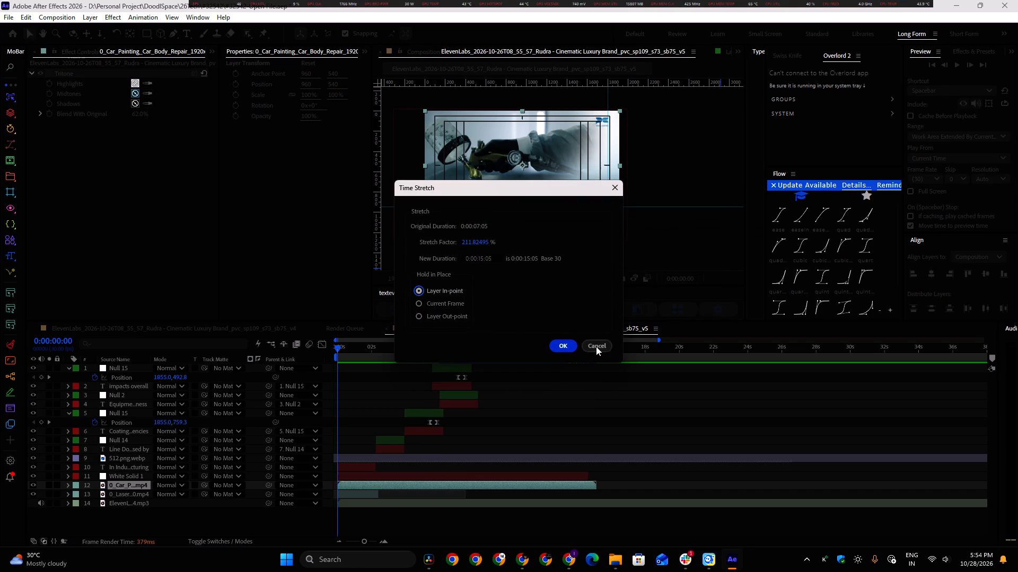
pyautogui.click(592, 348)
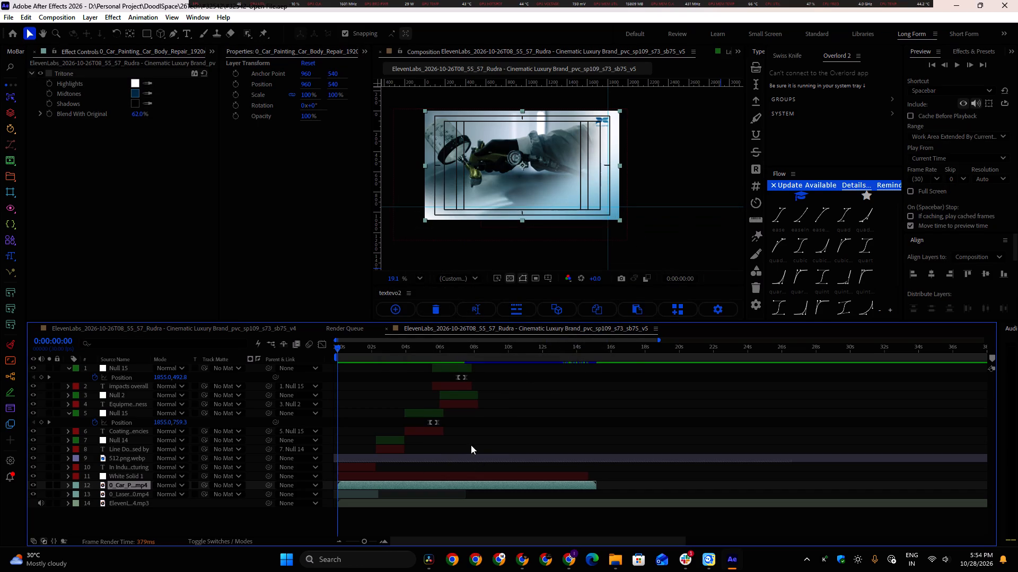
# Turn on frame blending for the stretched car painting footage and play the composition from the start to check it.
pyautogui.rightClick(443, 487)
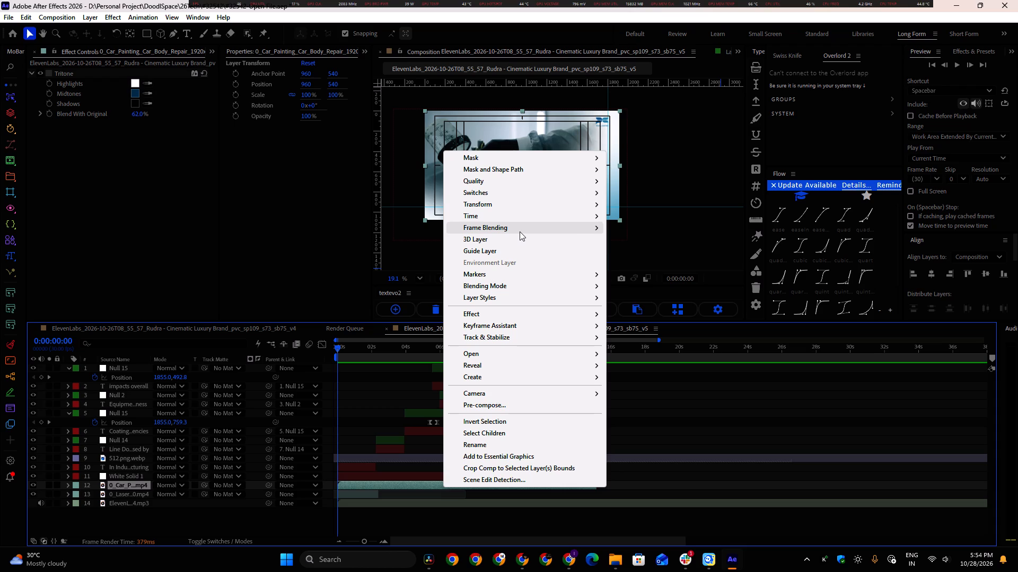
pyautogui.click(653, 251)
pyautogui.press('space')
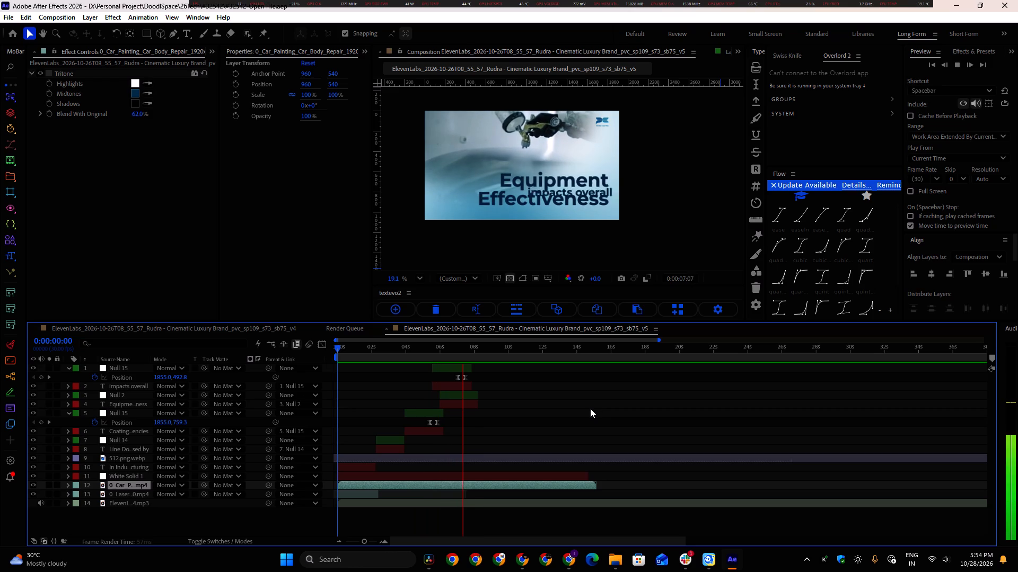
pyautogui.press('space')
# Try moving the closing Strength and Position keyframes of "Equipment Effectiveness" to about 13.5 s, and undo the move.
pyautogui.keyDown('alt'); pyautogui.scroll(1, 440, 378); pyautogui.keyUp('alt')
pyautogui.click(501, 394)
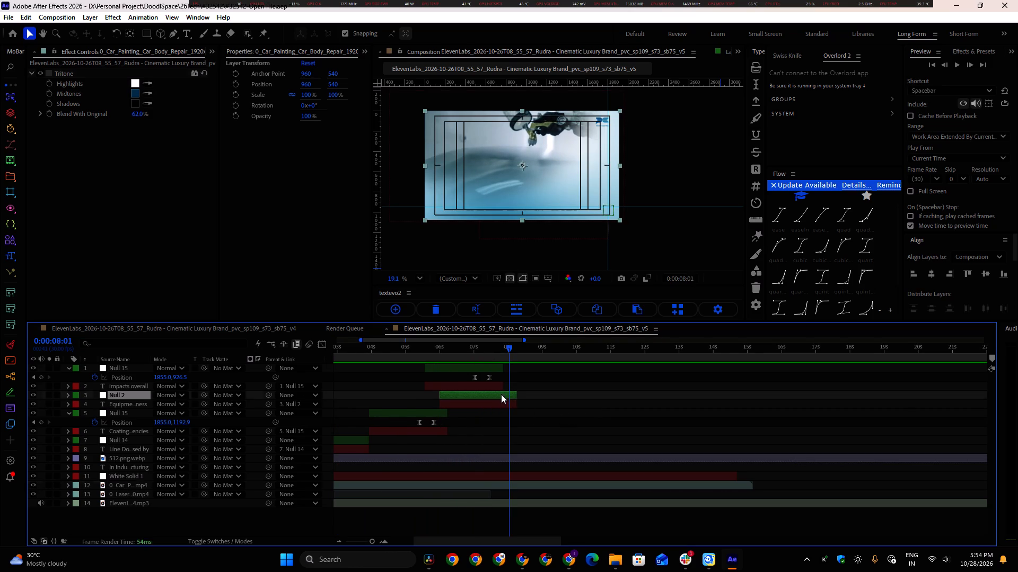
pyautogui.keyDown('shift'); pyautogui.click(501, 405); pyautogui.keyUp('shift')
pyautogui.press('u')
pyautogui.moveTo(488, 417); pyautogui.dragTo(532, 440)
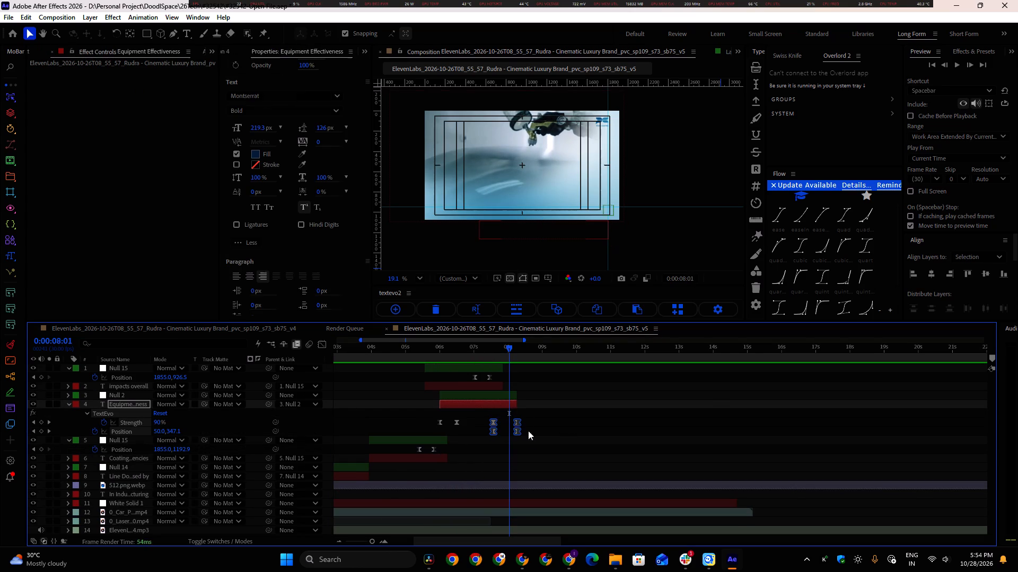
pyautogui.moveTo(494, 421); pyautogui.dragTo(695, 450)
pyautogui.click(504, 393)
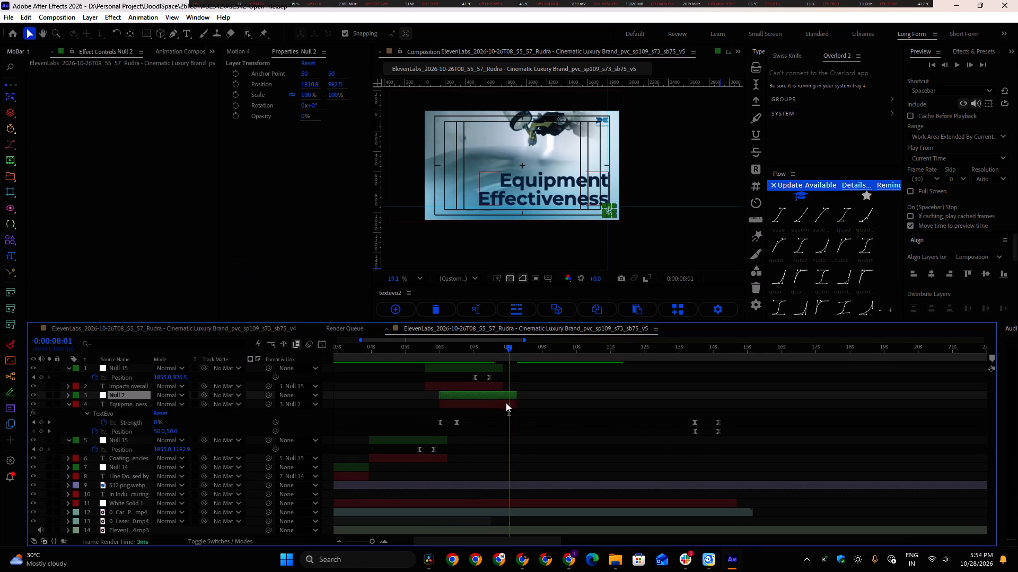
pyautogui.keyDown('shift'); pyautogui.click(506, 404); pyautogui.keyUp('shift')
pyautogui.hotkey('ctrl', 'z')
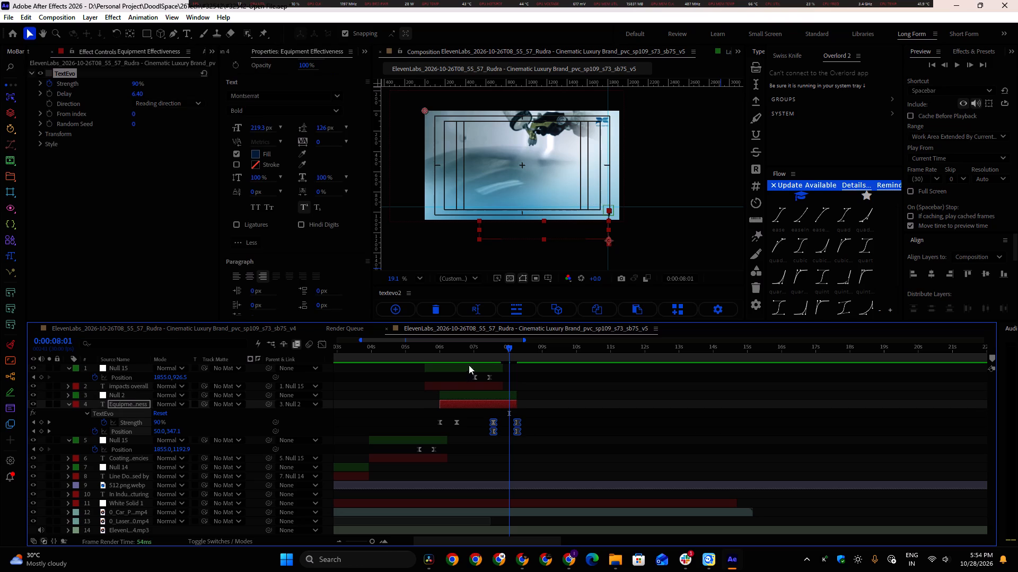
# Move the "impacts overall" null's Position keyframes to about 16.5 s, extend the null and text to about 17 s, and preview.
pyautogui.moveTo(482, 348); pyautogui.dragTo(474, 348)
pyautogui.moveTo(462, 376); pyautogui.dragTo(504, 381)
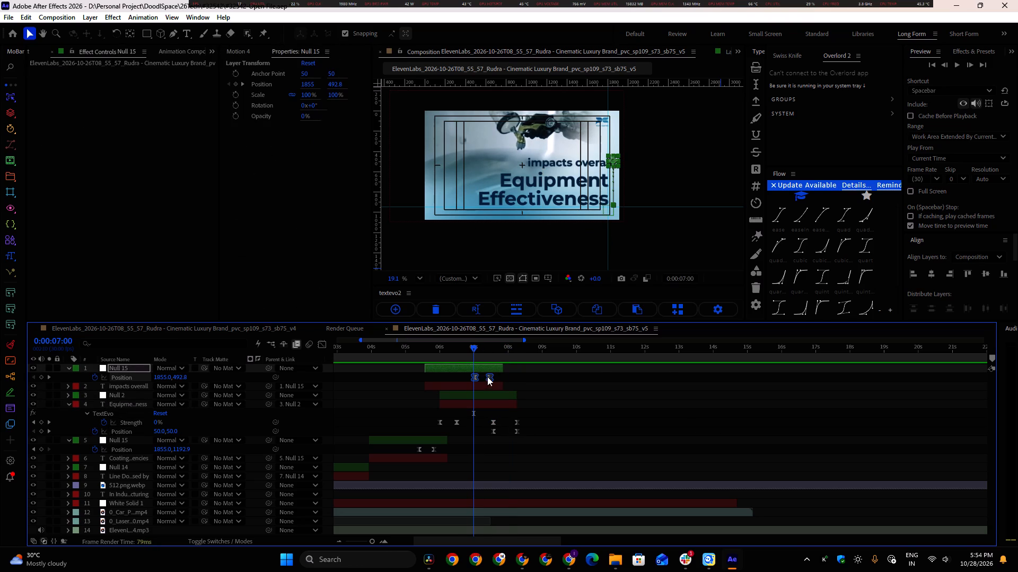
pyautogui.moveTo(487, 377); pyautogui.dragTo(810, 403)
pyautogui.keyDown('shift'); pyautogui.click(496, 382); pyautogui.keyUp('shift')
pyautogui.moveTo(502, 384); pyautogui.dragTo(816, 415)
pyautogui.press('space')
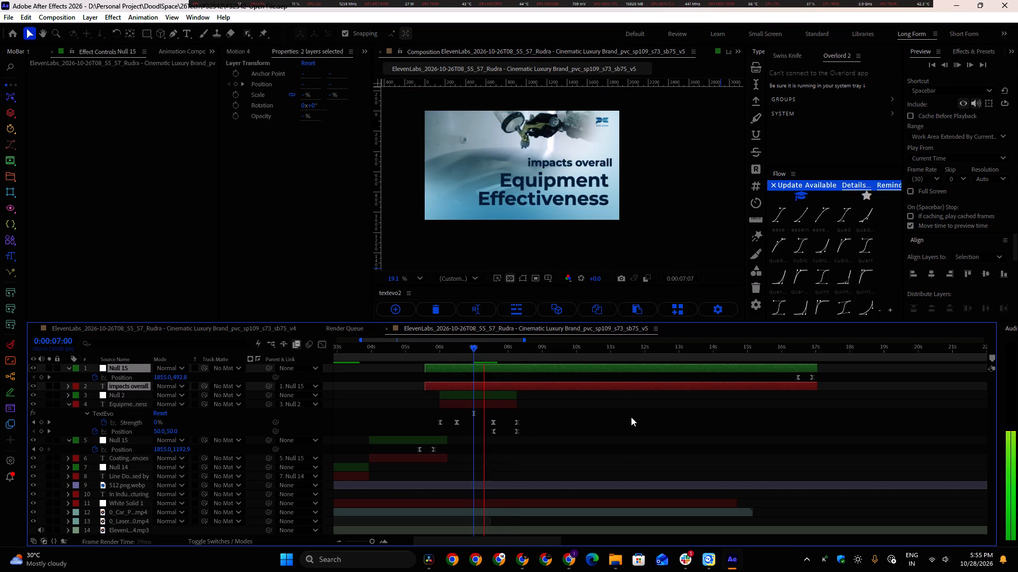
pyautogui.press('space')
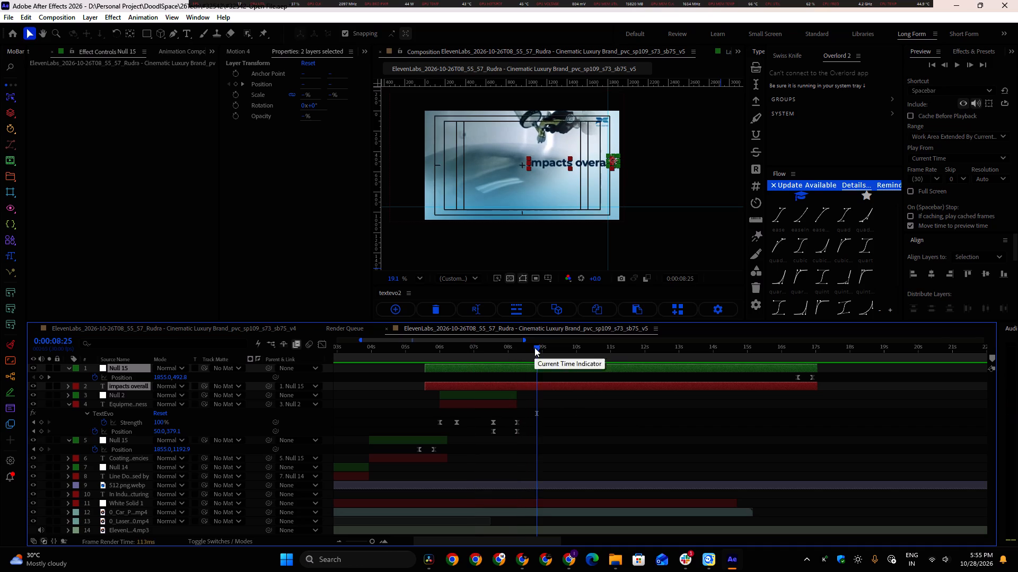
# Examine the v4 composition's text layers after "Equipment Effectiveness", especially the "Delays Schedules" text and its null around 0:00:08:17.
pyautogui.moveTo(534, 347); pyautogui.dragTo(494, 353)
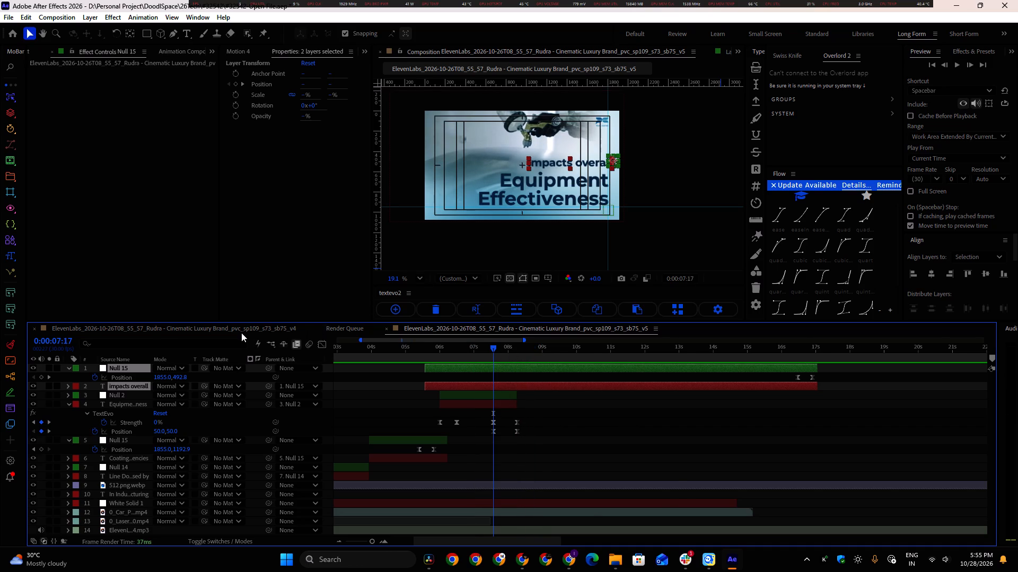
pyautogui.click(241, 333)
pyautogui.scroll(19, 494, 400)
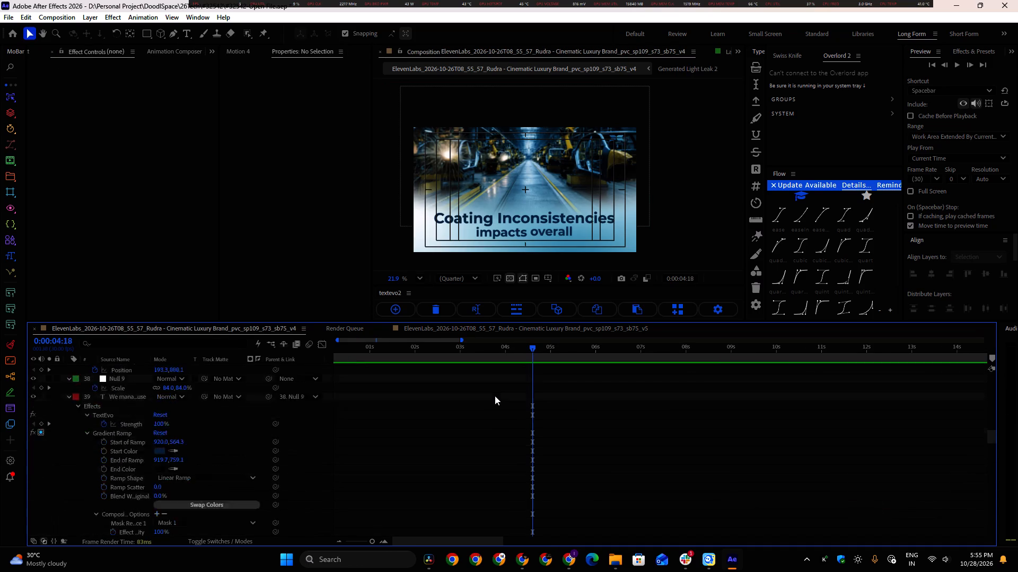
pyautogui.scroll(1, 495, 396)
pyautogui.scroll(-1, 495, 395)
pyautogui.scroll(15, 495, 394)
pyautogui.scroll(-18, 496, 394)
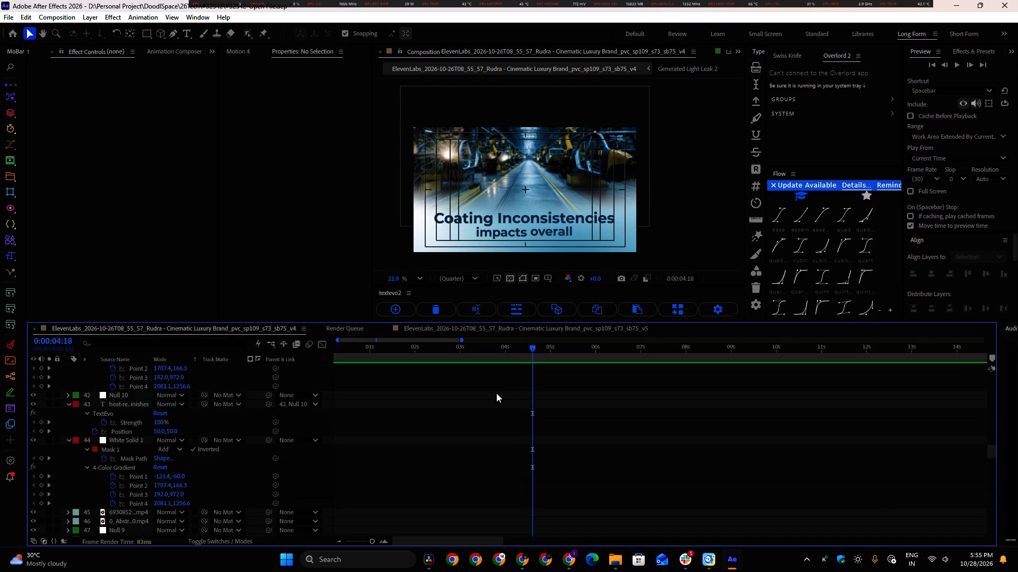
pyautogui.scroll(-13, 496, 393)
pyautogui.scroll(1, 565, 419)
pyautogui.scroll(-3, 565, 421)
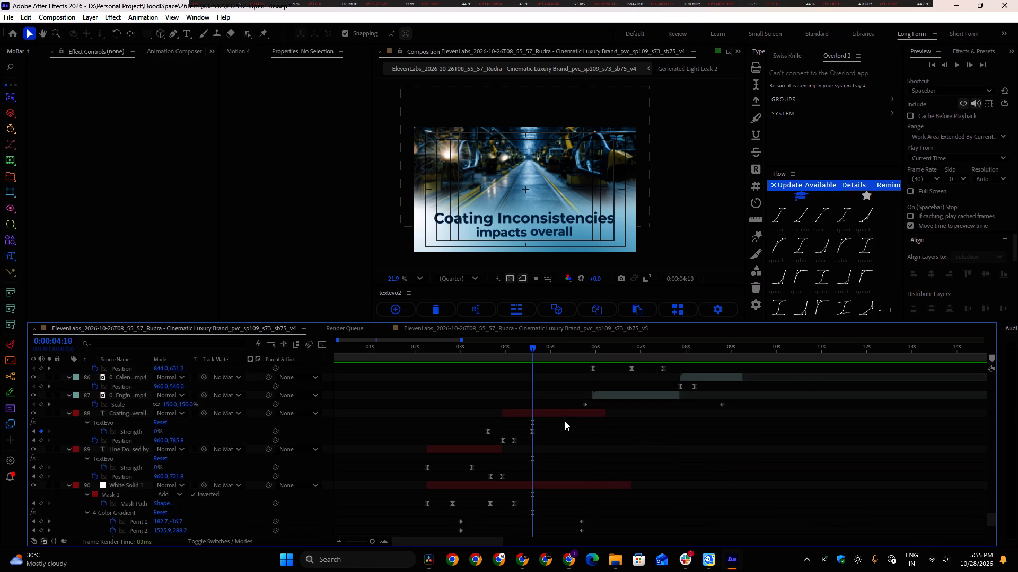
pyautogui.scroll(1, 565, 421)
pyautogui.keyDown('shift'); pyautogui.scroll(-3, 565, 421); pyautogui.keyUp('shift')
pyautogui.scroll(1, 549, 423)
pyautogui.moveTo(467, 347); pyautogui.dragTo(492, 352)
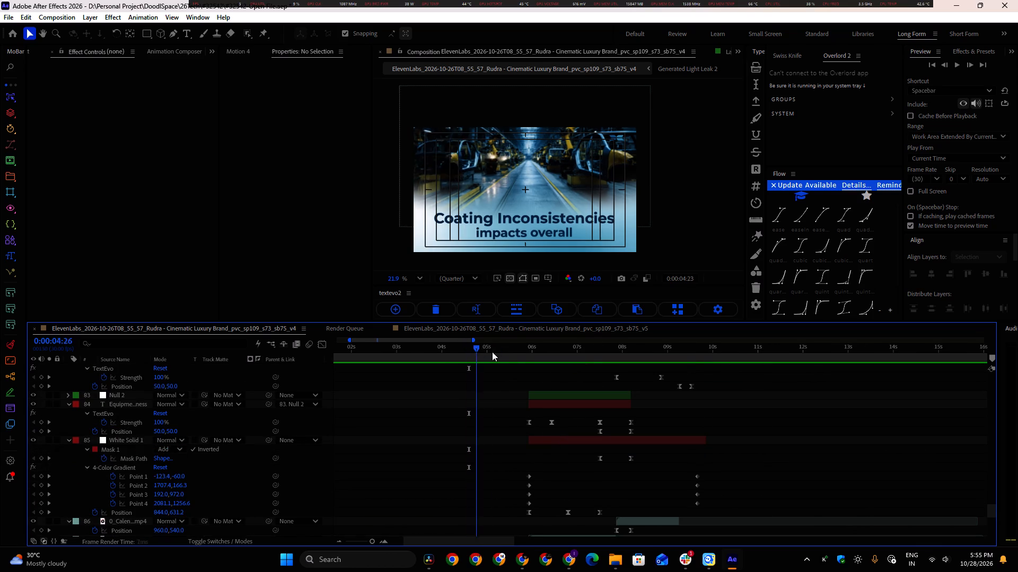
pyautogui.moveTo(492, 352); pyautogui.dragTo(644, 376)
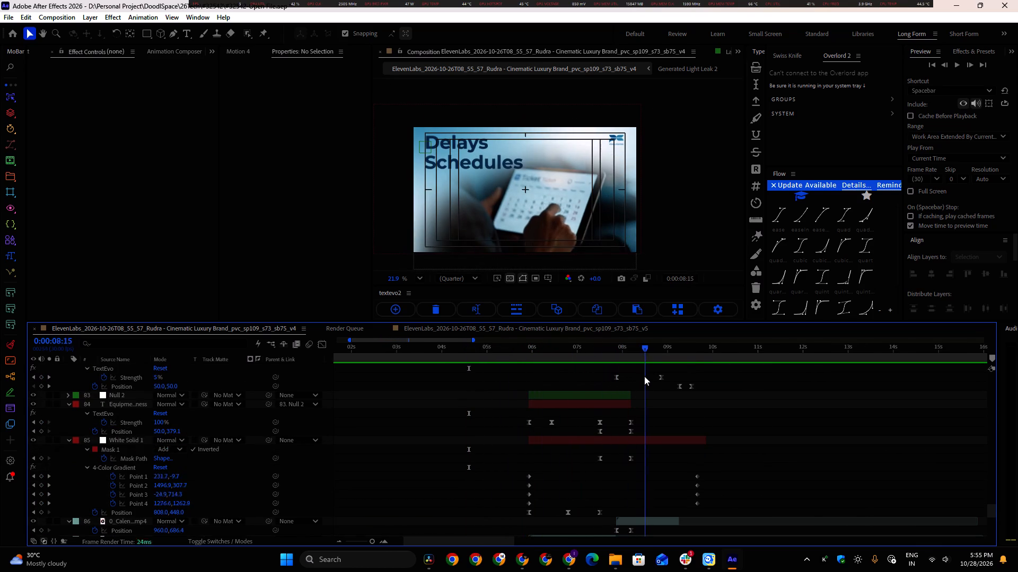
pyautogui.moveTo(644, 376); pyautogui.dragTo(646, 377)
pyautogui.click(426, 146)
pyautogui.scroll(2, 712, 445)
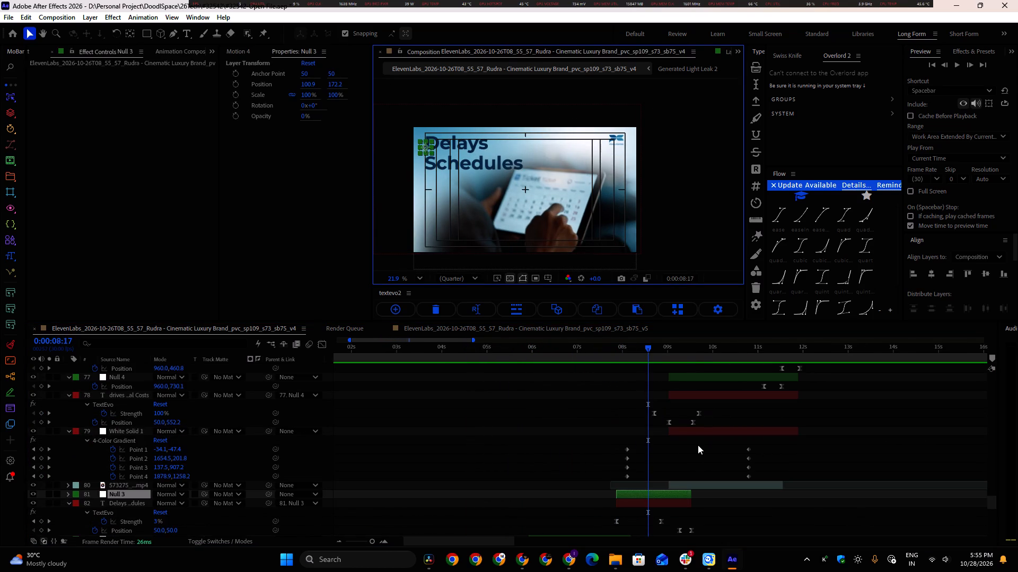
pyautogui.keyDown('shift'); pyautogui.click(660, 505); pyautogui.keyUp('shift')
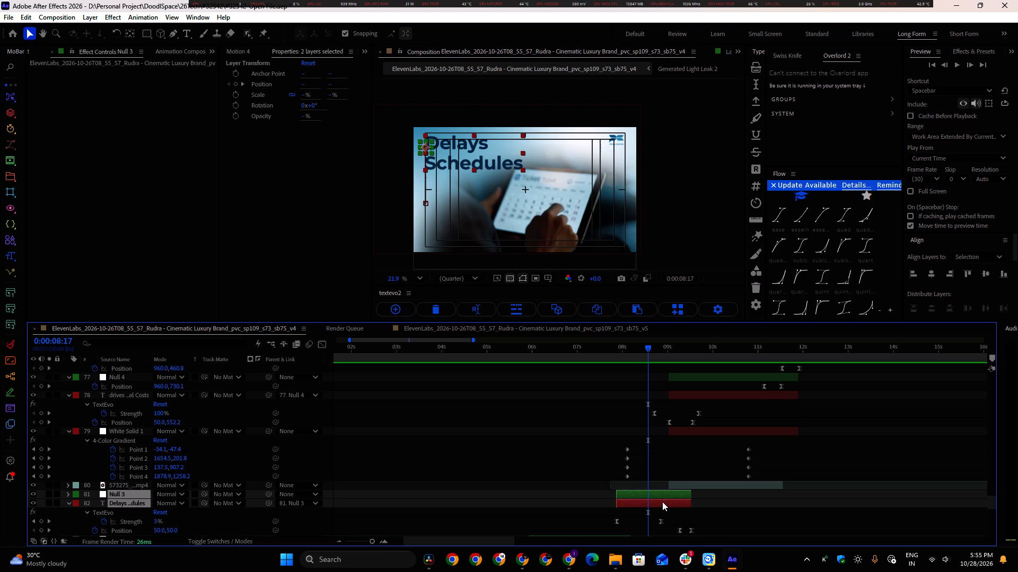
pyautogui.click(484, 333)
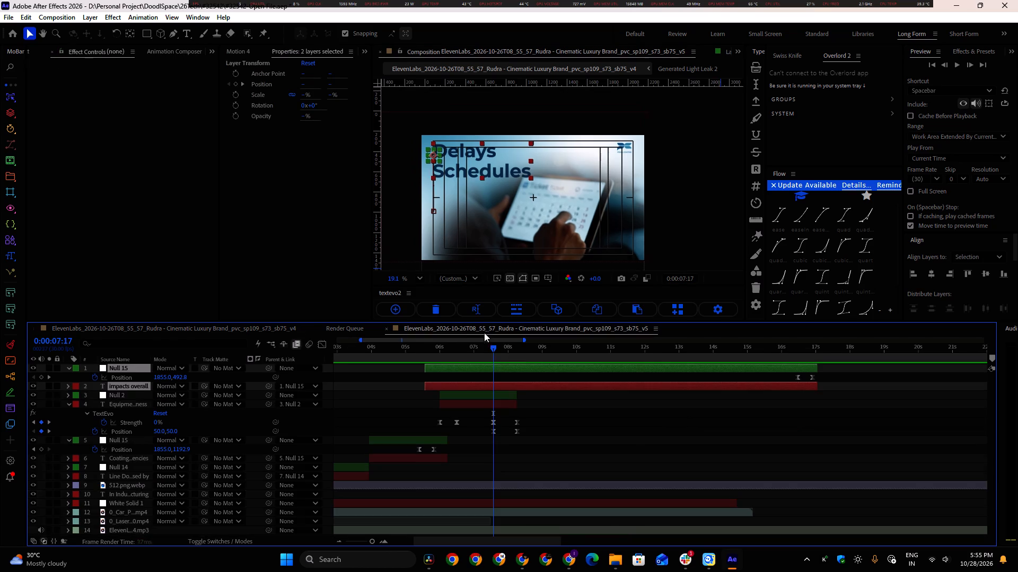
# Duplicate the "Equipment Effectiveness" text and its null in v5, stack the copies together, and start them at 0:00:07:17.
pyautogui.click(496, 395)
pyautogui.keyDown('shift'); pyautogui.click(497, 406); pyautogui.keyUp('shift')
pyautogui.hotkey('ctrl', 'd')
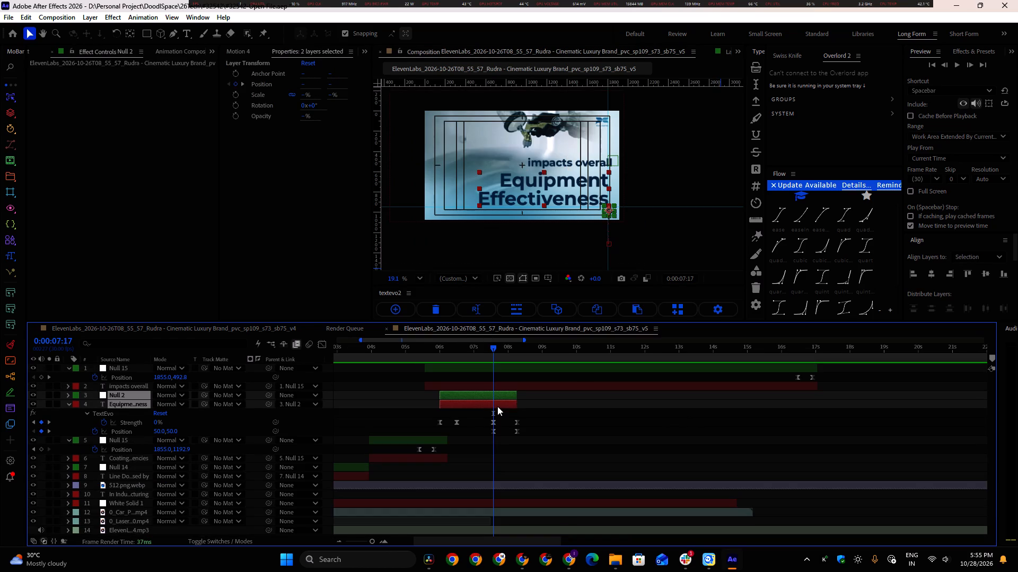
pyautogui.hotkey('ctrl', ']')
pyautogui.hotkey('ctrl', '[')
pyautogui.press('[')
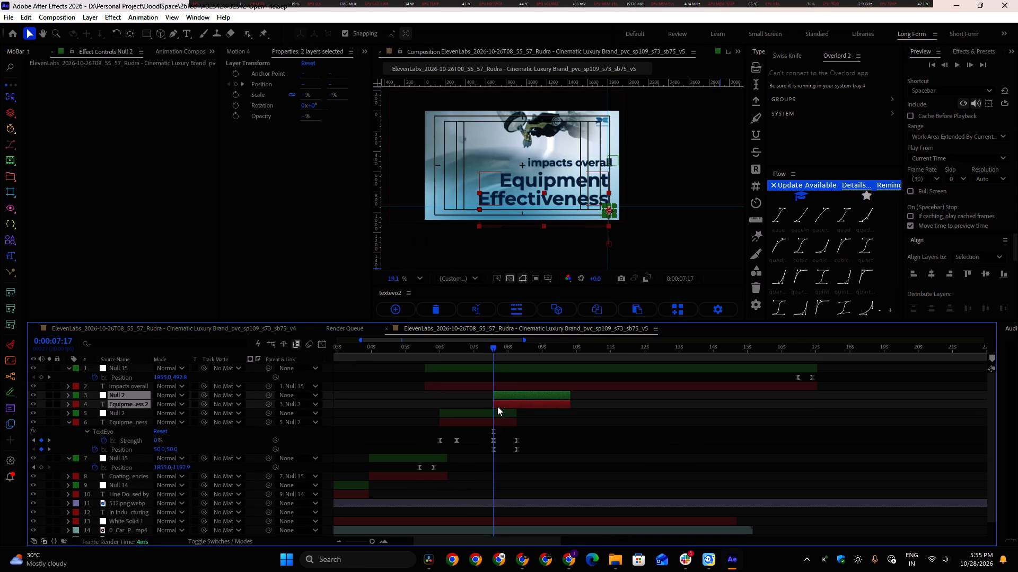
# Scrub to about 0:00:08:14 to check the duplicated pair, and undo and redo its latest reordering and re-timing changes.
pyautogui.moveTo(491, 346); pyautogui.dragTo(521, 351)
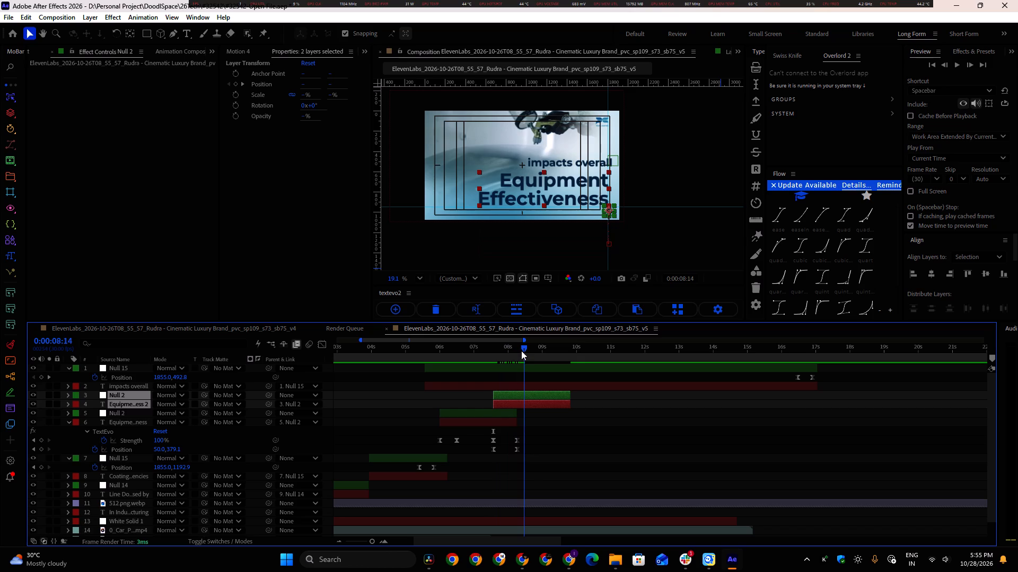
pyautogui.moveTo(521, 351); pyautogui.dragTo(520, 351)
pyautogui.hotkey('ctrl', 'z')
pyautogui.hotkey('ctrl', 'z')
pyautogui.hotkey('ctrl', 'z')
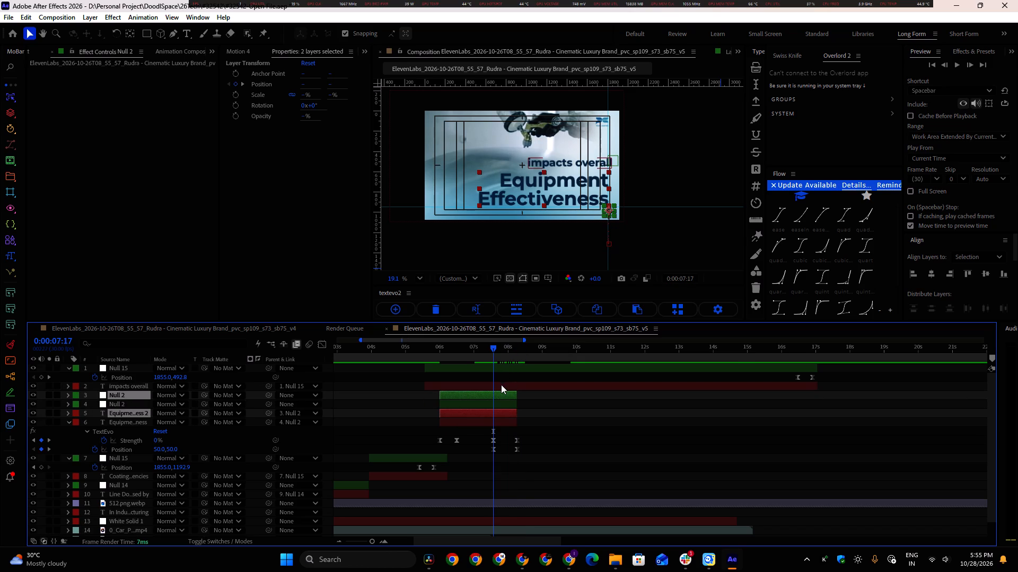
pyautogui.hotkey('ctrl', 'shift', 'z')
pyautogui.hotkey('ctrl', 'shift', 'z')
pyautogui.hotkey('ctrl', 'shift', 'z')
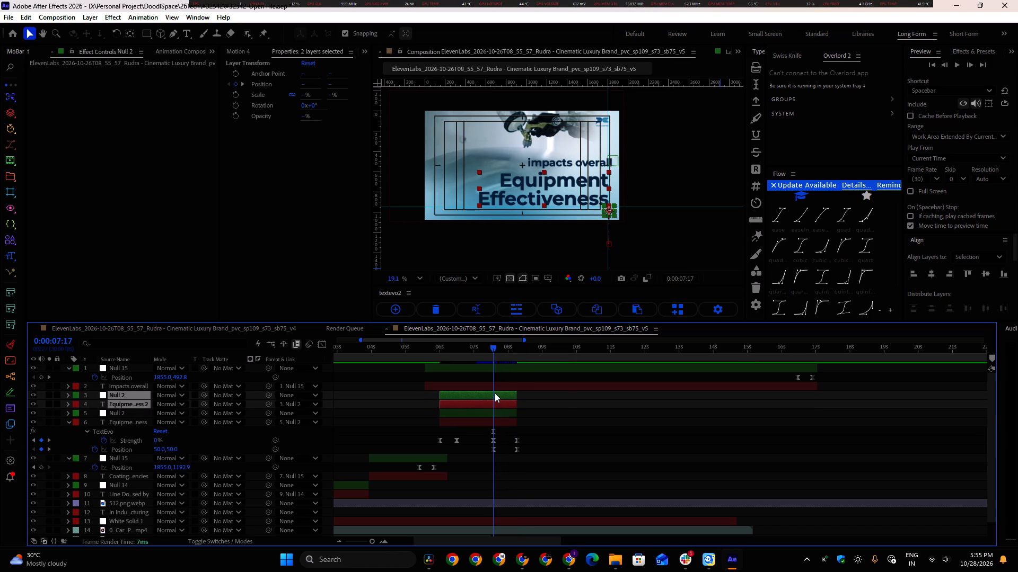
# Set the TextEvo Position Y to -137 on the duplicated "Equipment Effectiveness" text, with the pair starting at 0:00:07:17.
pyautogui.click(462, 406)
pyautogui.click(515, 403)
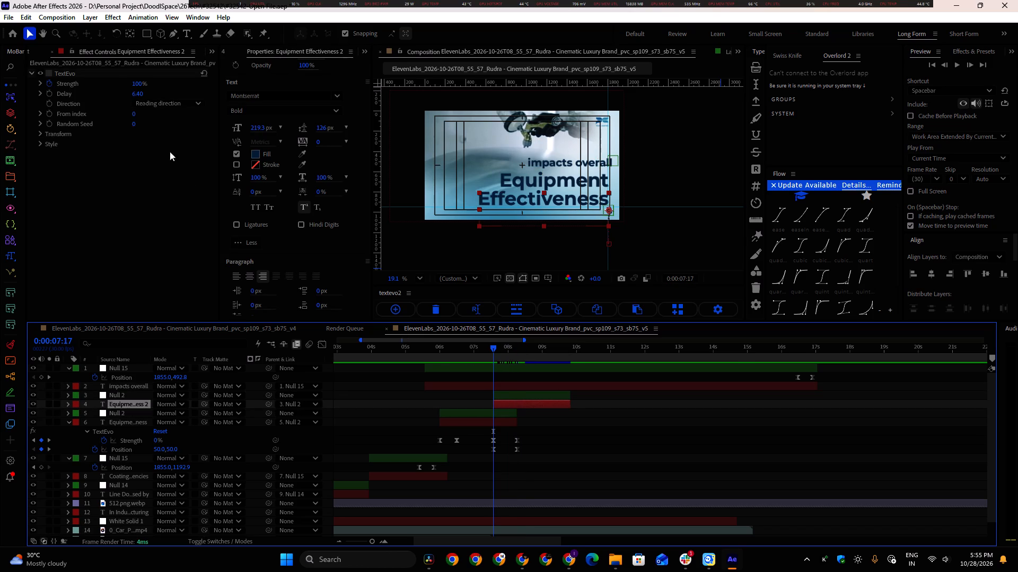
pyautogui.click(39, 133)
pyautogui.click(49, 154)
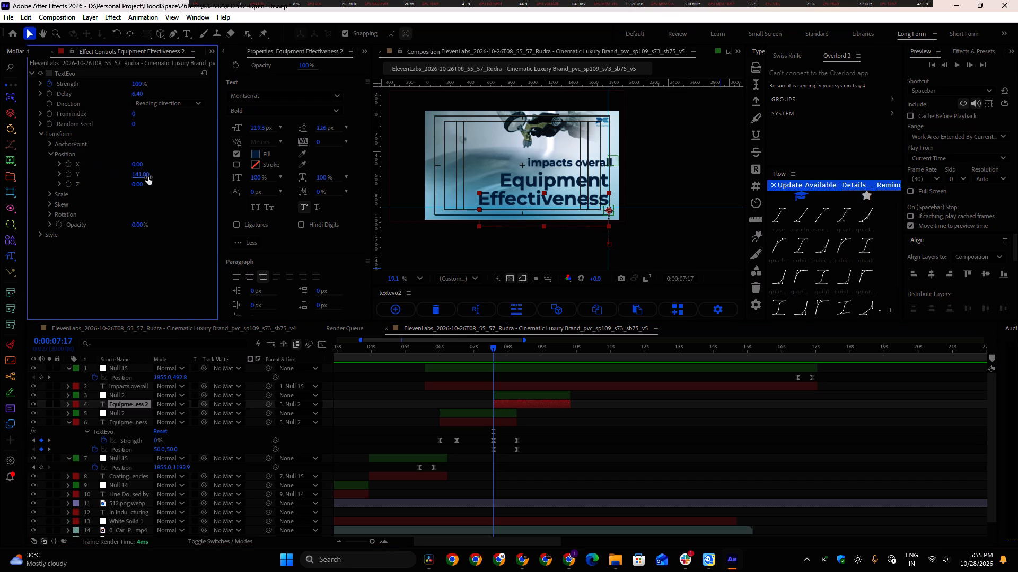
pyautogui.moveTo(142, 175); pyautogui.dragTo(19, 212)
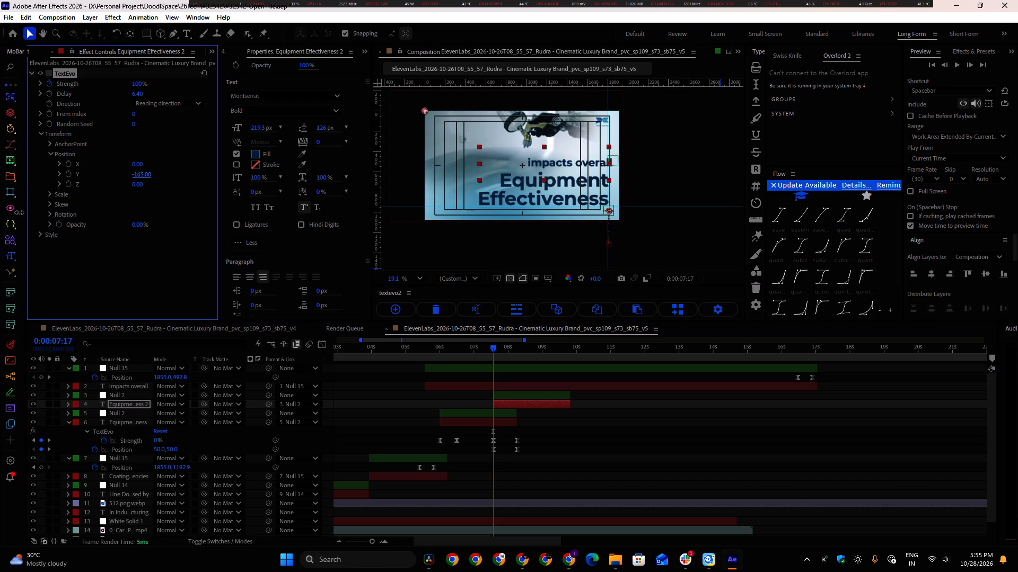
pyautogui.moveTo(19, 212); pyautogui.dragTo(23, 205)
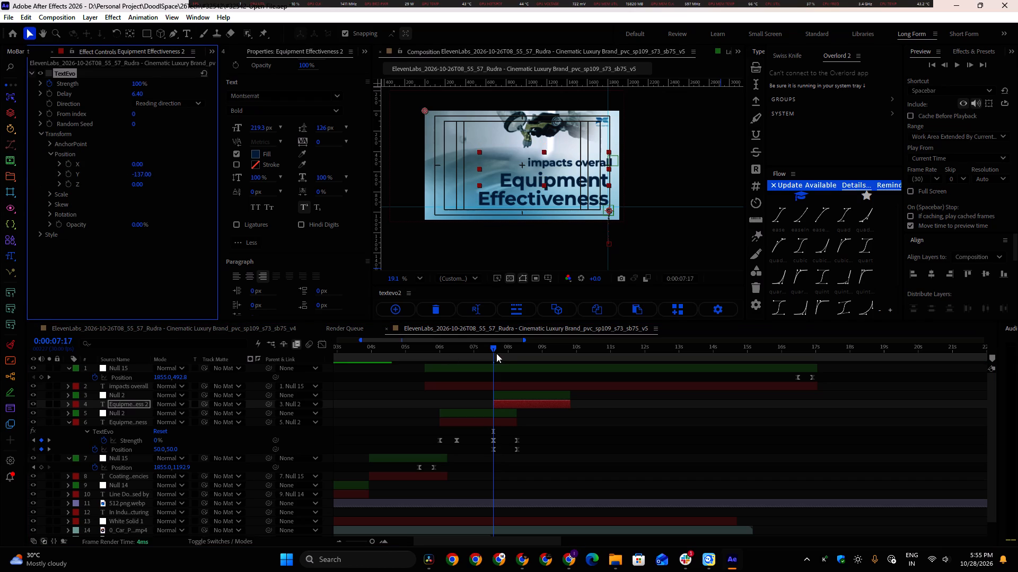
# Shift the duplicated text and its null to start at about 0:00:07:28, and scrub through the transition.
pyautogui.moveTo(494, 348); pyautogui.dragTo(500, 354)
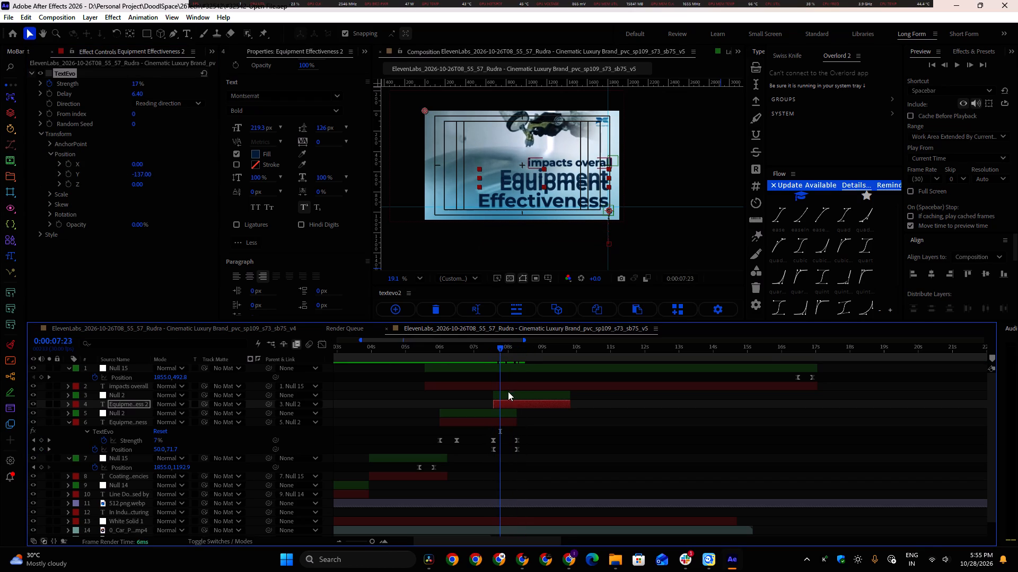
pyautogui.click(508, 395)
pyautogui.keyDown('shift'); pyautogui.click(508, 402); pyautogui.keyUp('shift')
pyautogui.moveTo(507, 405); pyautogui.dragTo(519, 405)
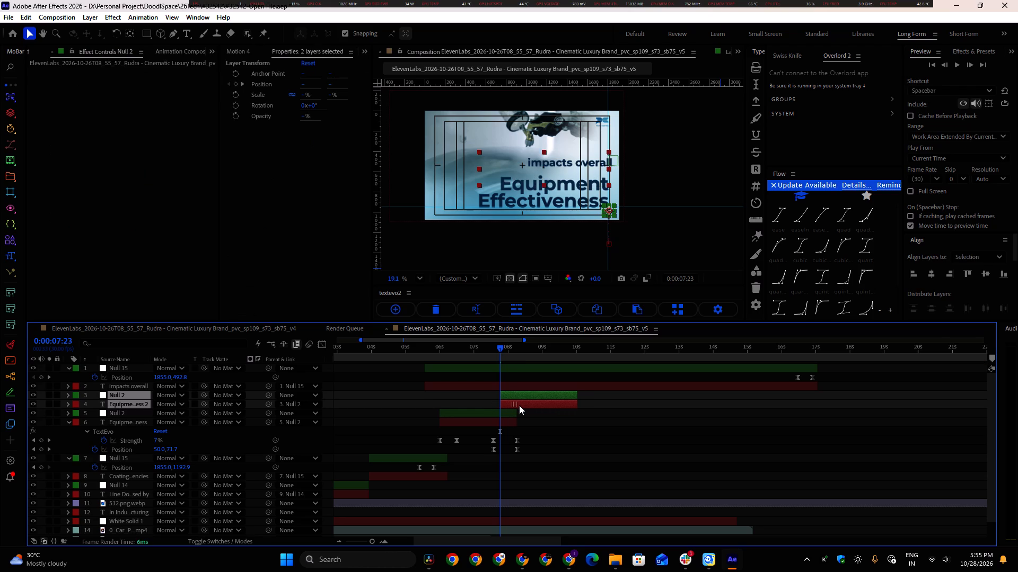
pyautogui.moveTo(519, 405); pyautogui.dragTo(519, 406)
pyautogui.moveTo(500, 347); pyautogui.dragTo(510, 352)
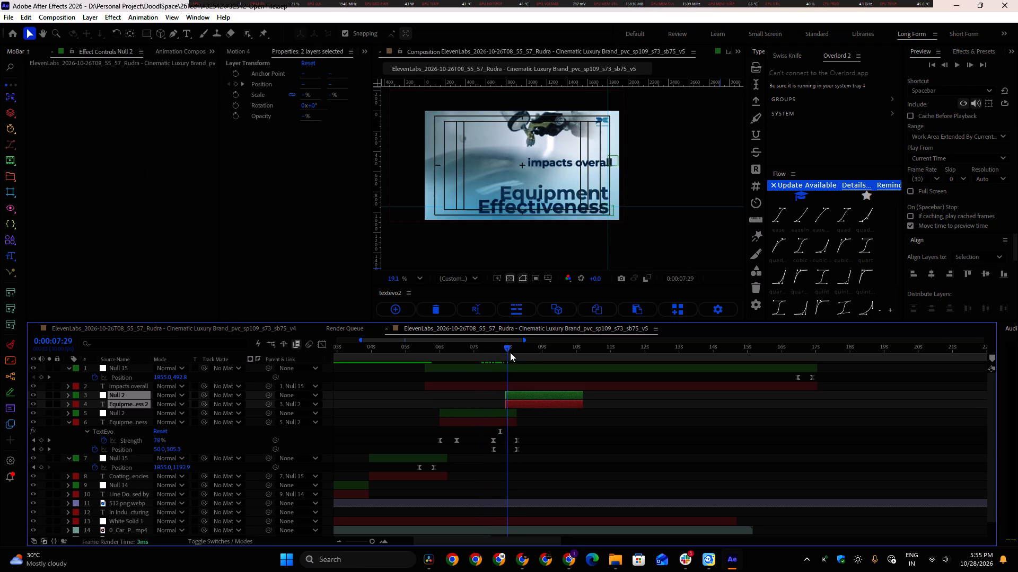
pyautogui.moveTo(510, 352); pyautogui.dragTo(541, 358)
# Replace "Equipment" in the duplicated text with "Delays", checking the wording in the client brief in Chrome.
pyautogui.click(528, 426)
pyautogui.doubleClick(527, 405)
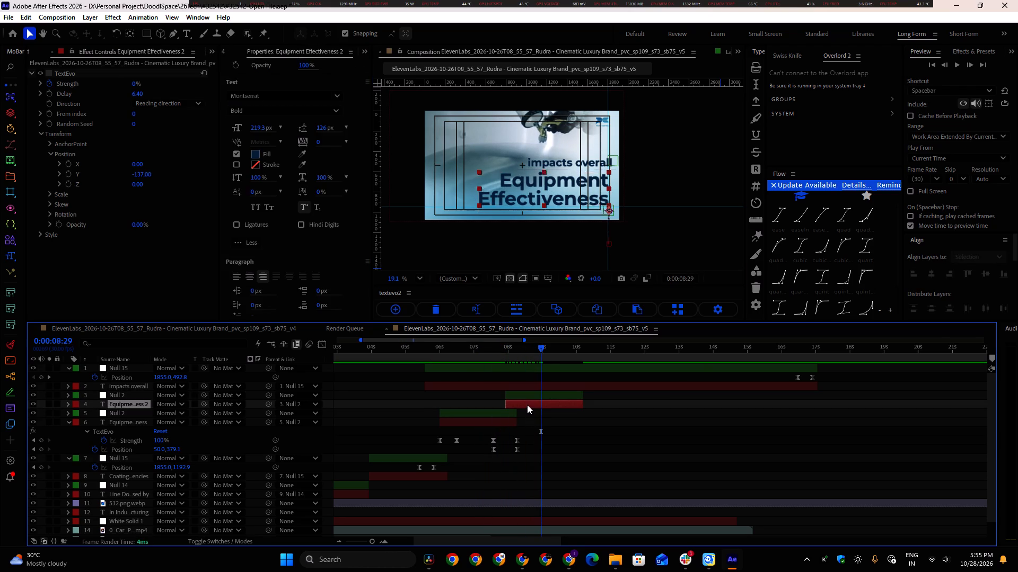
pyautogui.moveTo(503, 181); pyautogui.dragTo(618, 186)
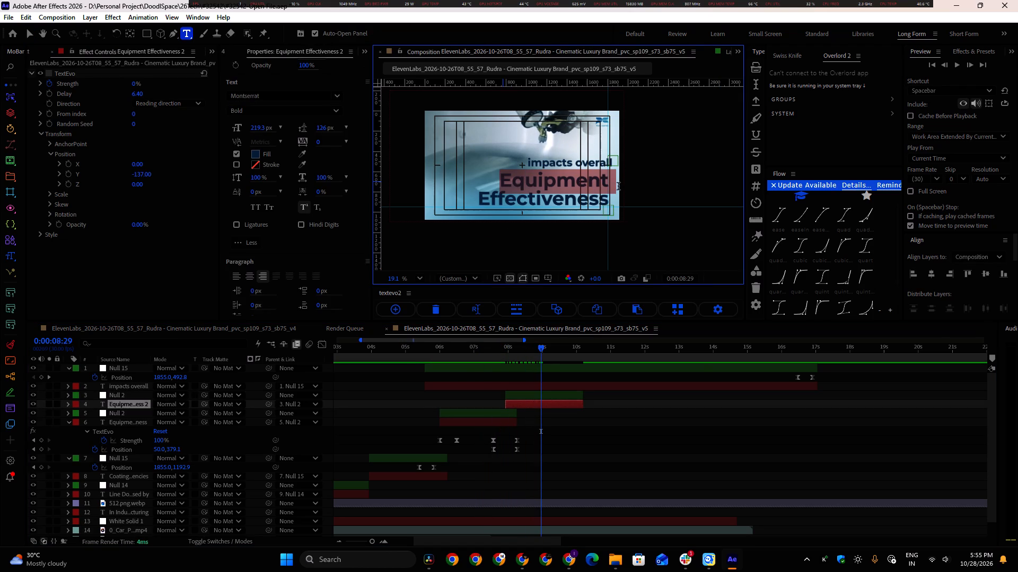
pyautogui.moveTo(618, 186); pyautogui.dragTo(605, 185)
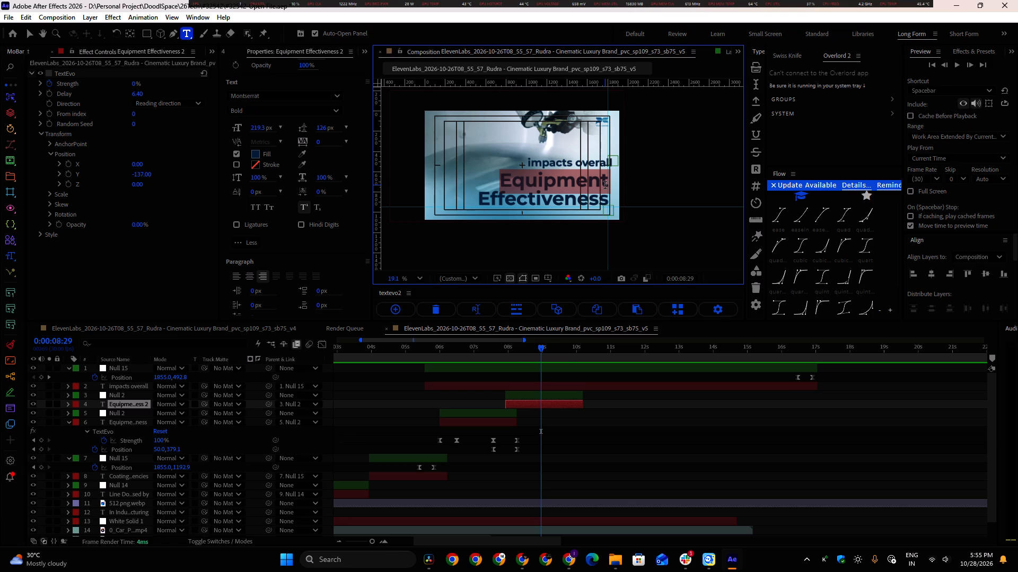
pyautogui.hotkey('alt', 'Tab')
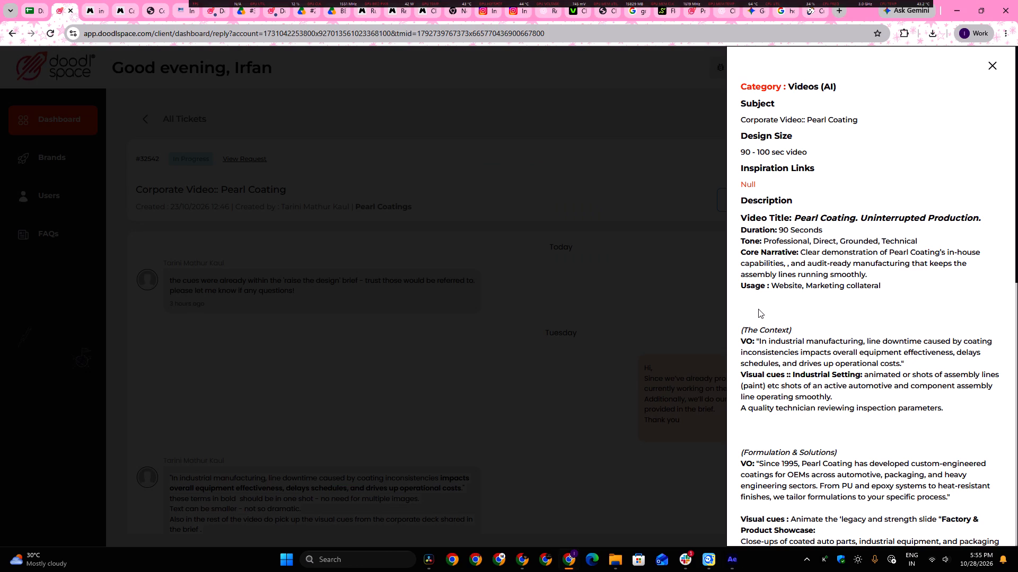
pyautogui.scroll(-1, 820, 384)
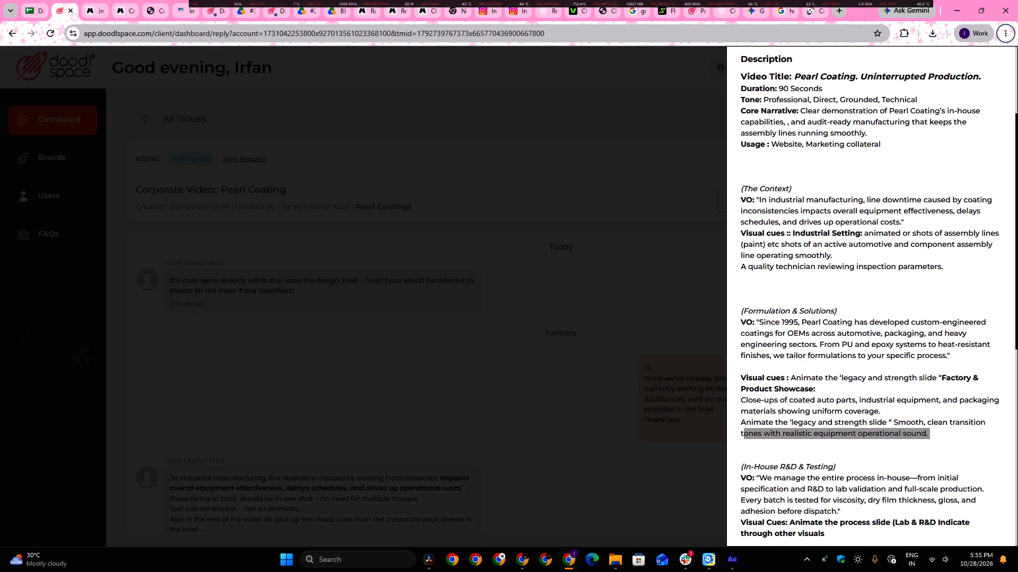
pyautogui.click(844, 402)
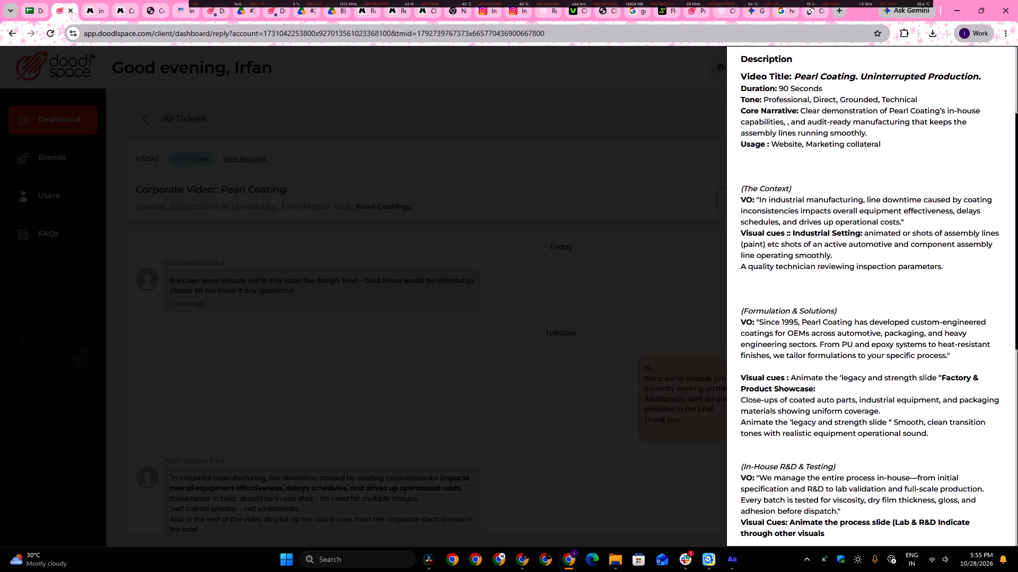
pyautogui.hotkey('alt', 'Tab')
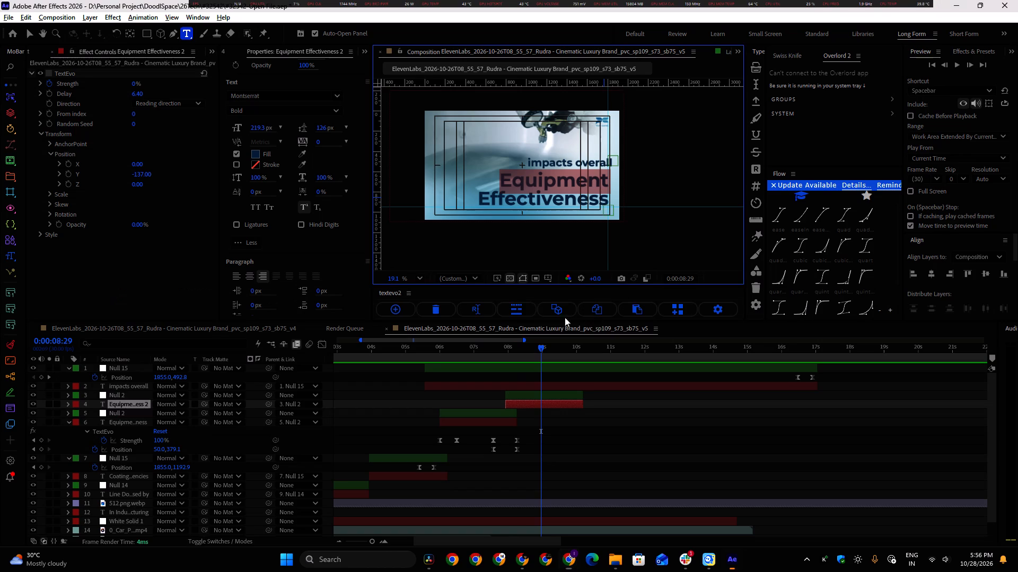
pyautogui.write('Del')
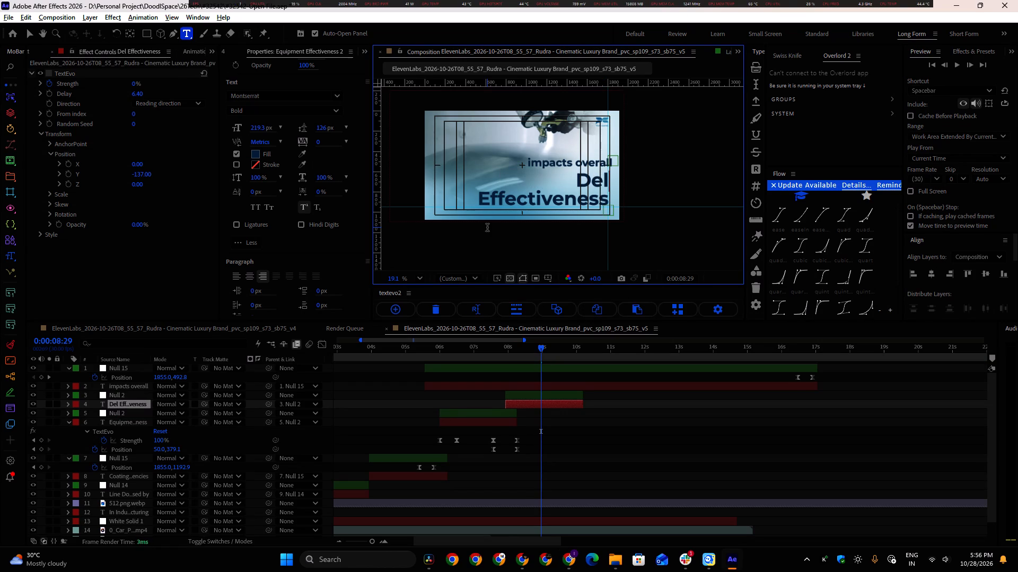
pyautogui.write('ays')
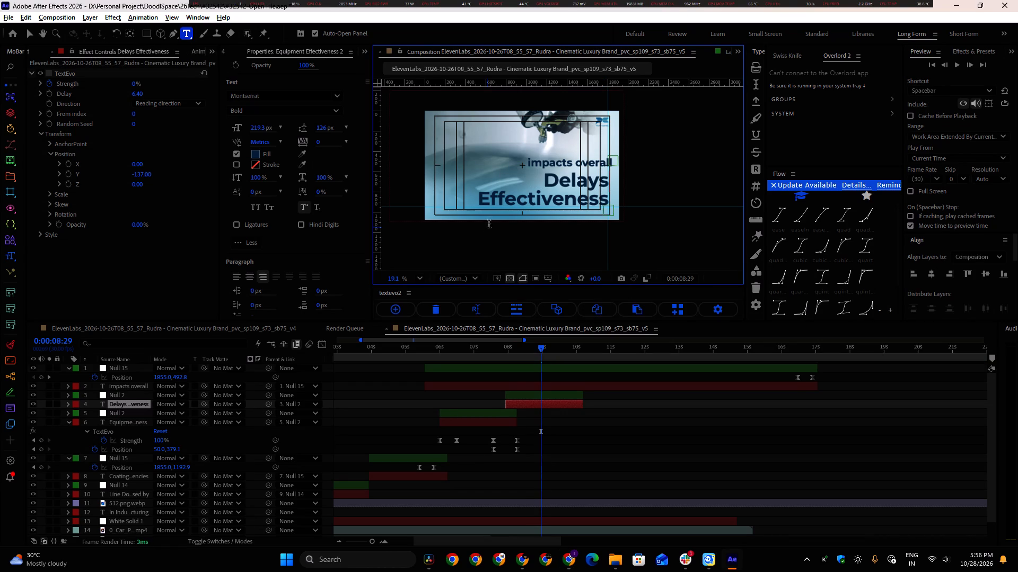
# Replace "Effectiveness" in the duplicated text with "Schedules", rechecking the voice-over wording in the brief.
pyautogui.moveTo(480, 198); pyautogui.dragTo(605, 206)
pyautogui.write('Schedu')
pyautogui.press('BackSpace')
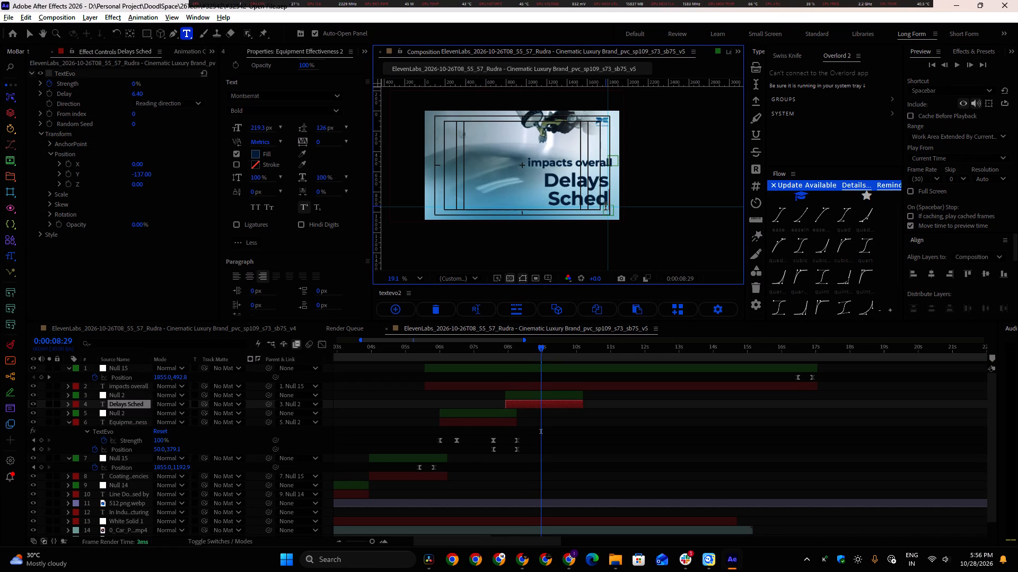
pyautogui.write('ule')
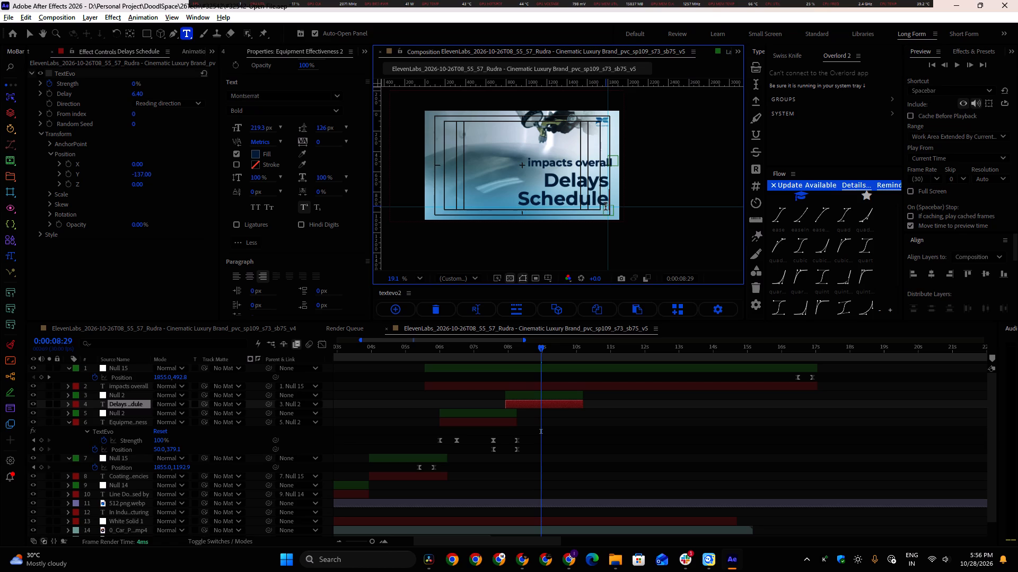
pyautogui.press('s')
pyautogui.hotkey('alt', 'Tab')
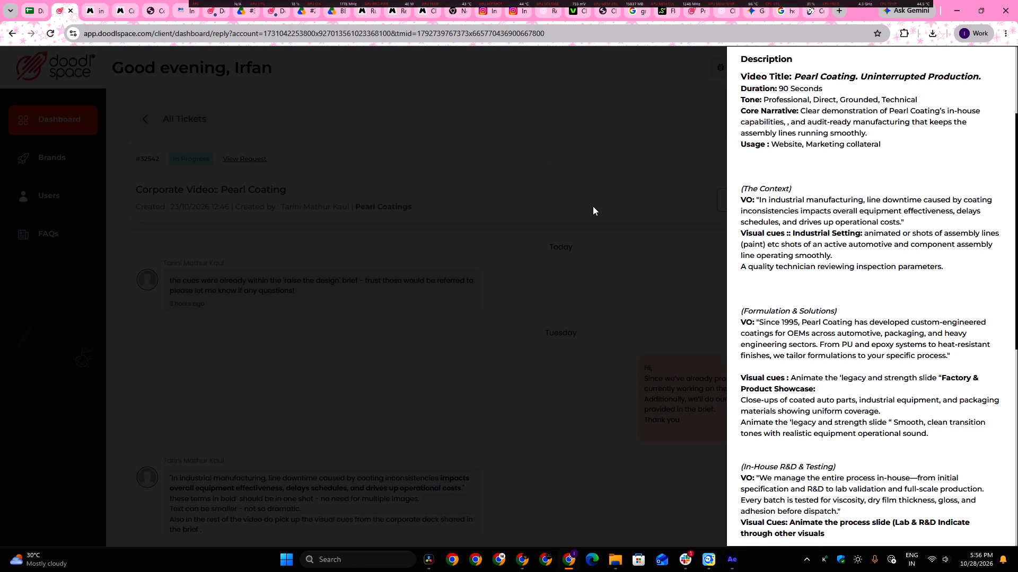
pyautogui.hotkey('alt', 'Tab')
pyautogui.click(28, 32)
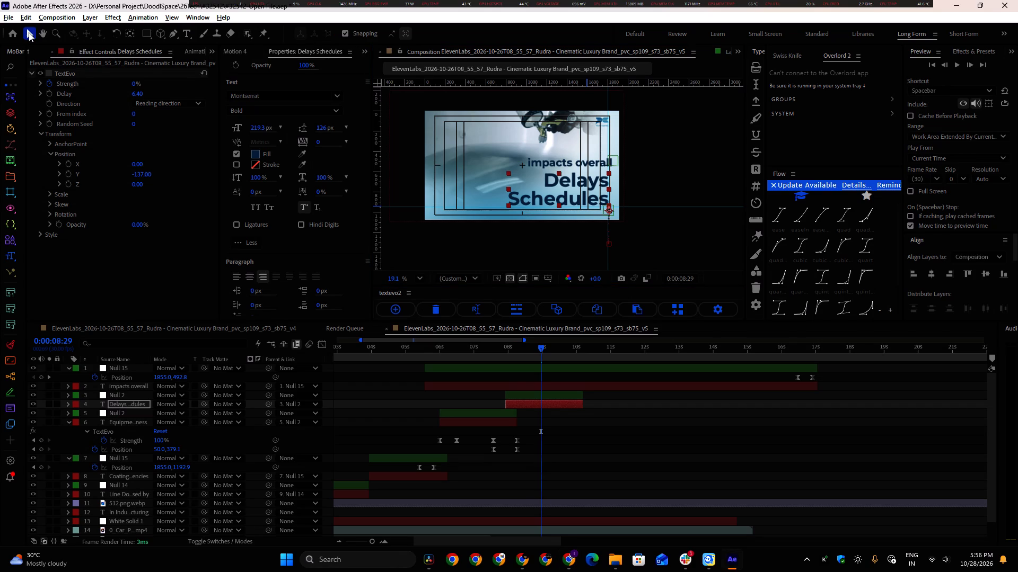
# Move the "impacts overall" null's two Position keyframes back to about 0:00:07:25 and 0:00:08:08, and scrub the exit.
pyautogui.moveTo(540, 350); pyautogui.dragTo(481, 348)
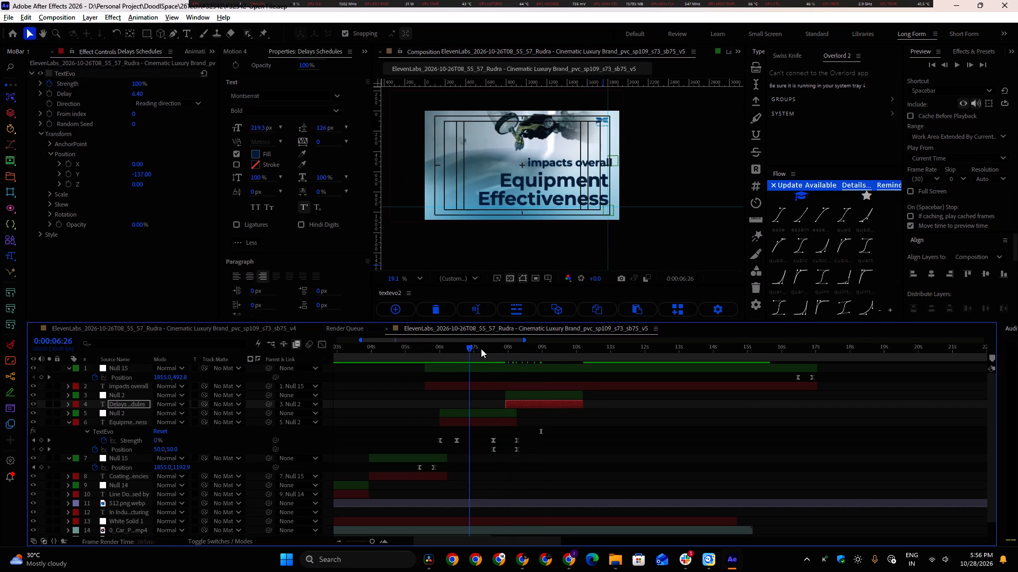
pyautogui.moveTo(481, 348); pyautogui.dragTo(494, 348)
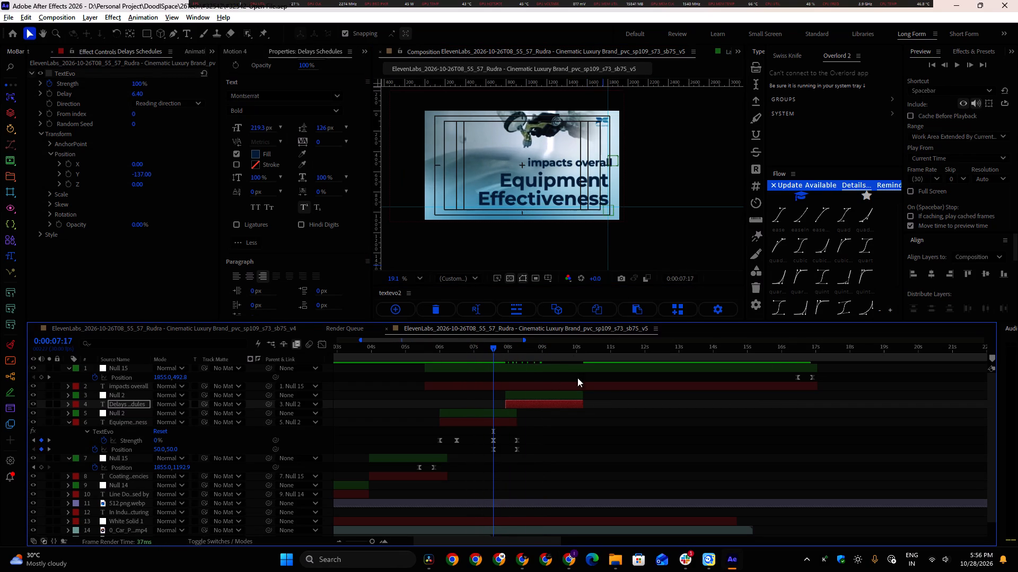
pyautogui.moveTo(780, 374); pyautogui.dragTo(852, 382)
pyautogui.moveTo(814, 377); pyautogui.dragTo(541, 390)
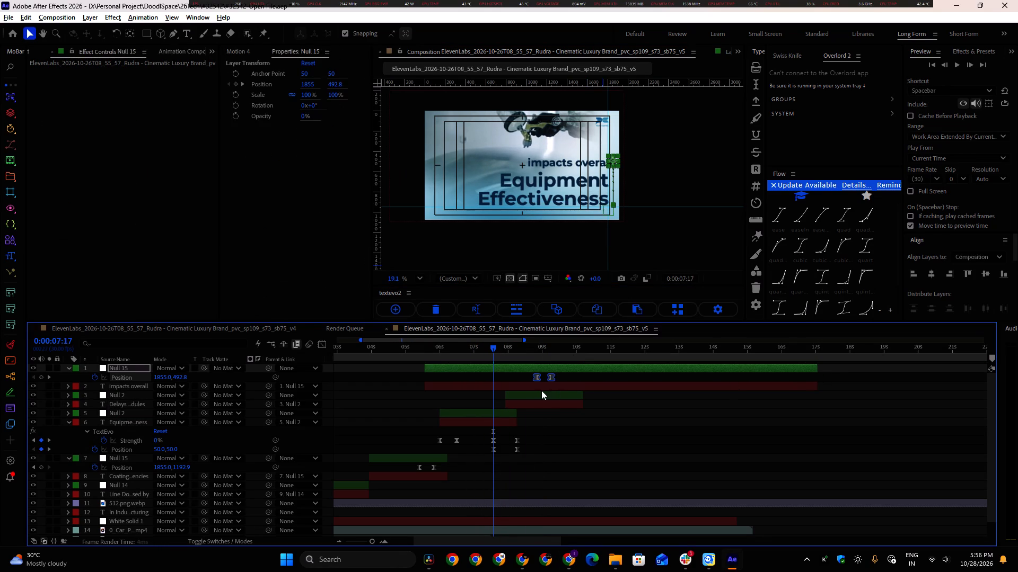
pyautogui.moveTo(541, 390); pyautogui.dragTo(519, 389)
pyautogui.moveTo(492, 347); pyautogui.dragTo(529, 353)
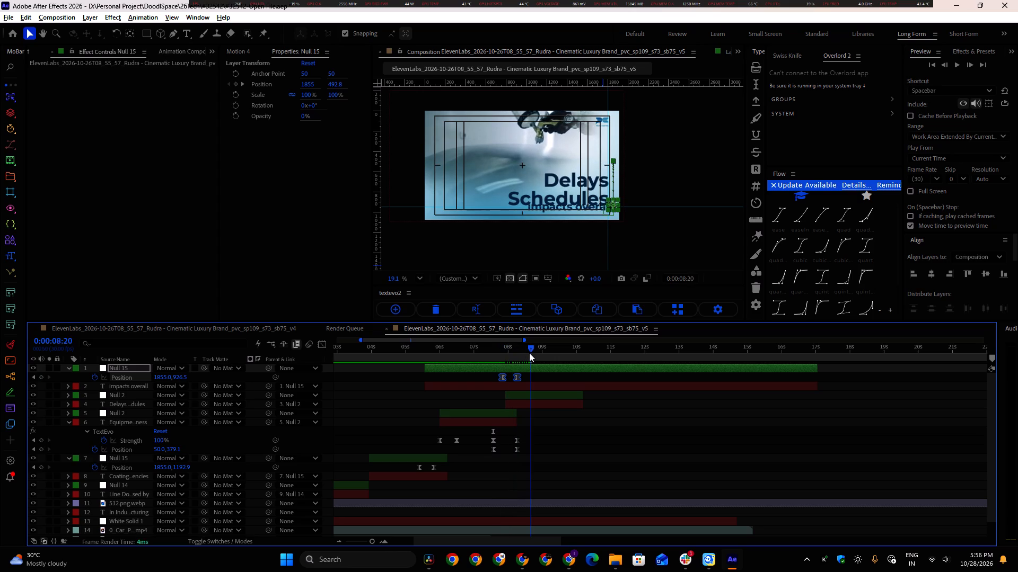
pyautogui.moveTo(529, 353); pyautogui.dragTo(513, 356)
pyautogui.keyDown('alt'); pyautogui.scroll(1, 524, 383); pyautogui.keyUp('alt')
pyautogui.click(508, 377)
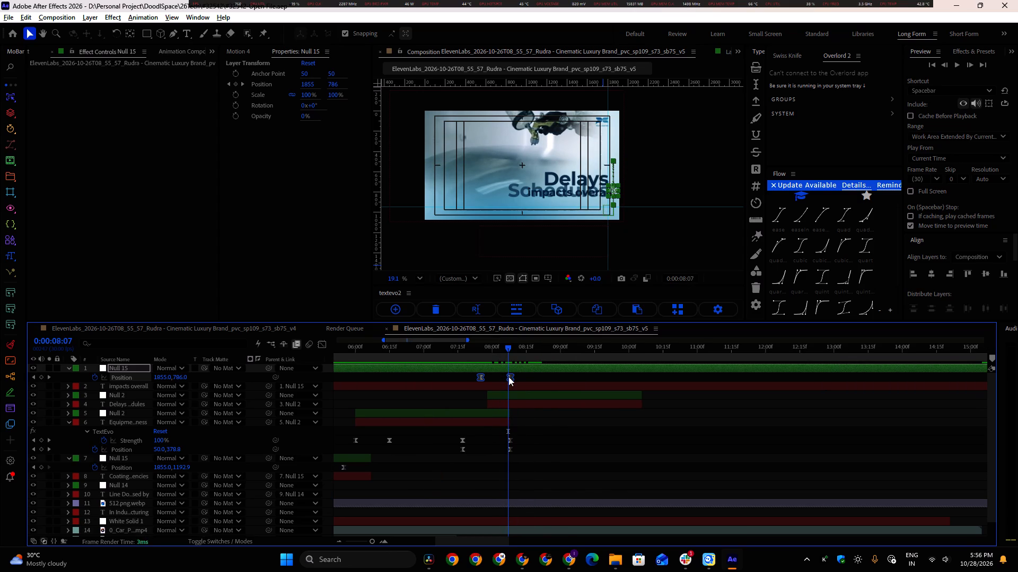
pyautogui.hotkey('ctrl', 'z')
# Trim the "impacts overall" text and its null to end at about 0:00:08:07, and preview from 0:00:07:16.
pyautogui.keyDown('shift'); pyautogui.click(516, 388); pyautogui.keyUp('shift')
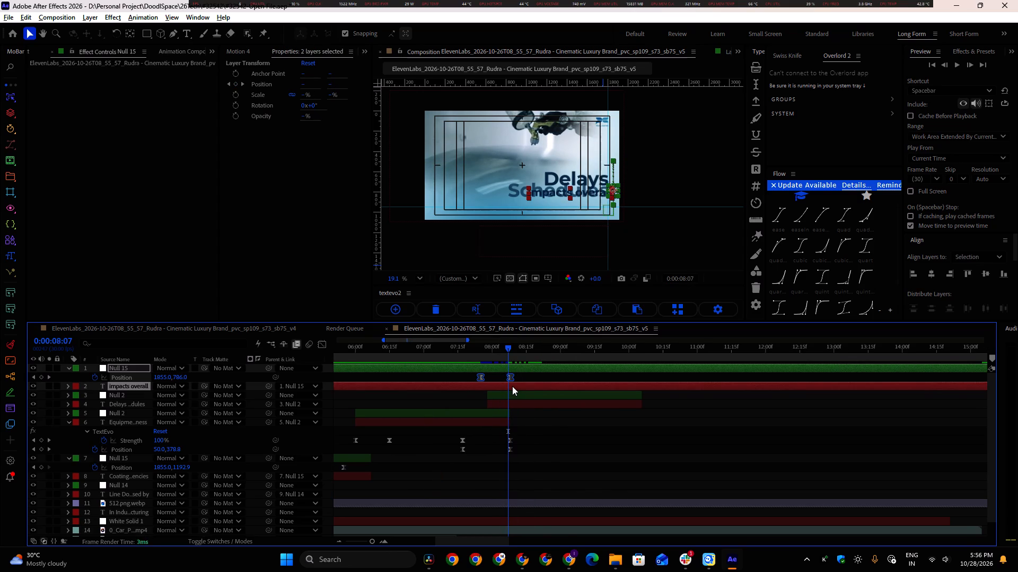
pyautogui.hotkey('alt', ']')
pyautogui.keyDown('alt'); pyautogui.scroll(2, 511, 386); pyautogui.keyUp('alt')
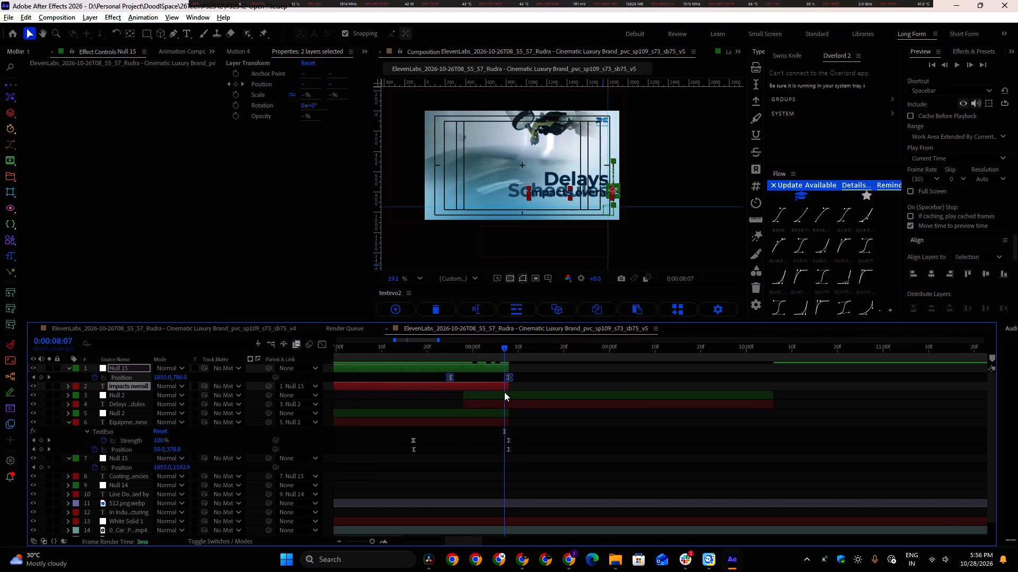
pyautogui.click(510, 389)
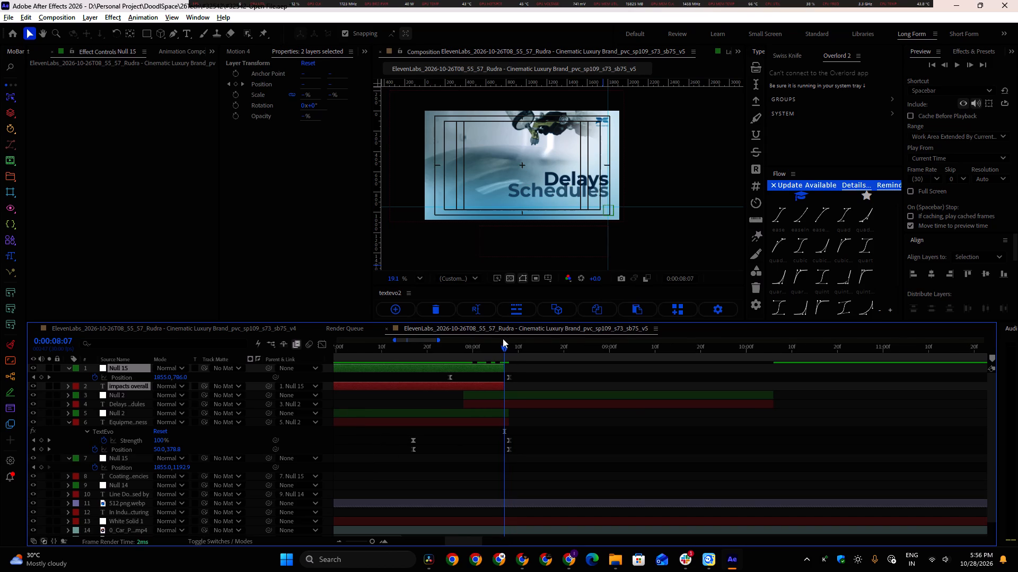
pyautogui.moveTo(503, 350); pyautogui.dragTo(410, 356)
pyautogui.press('space')
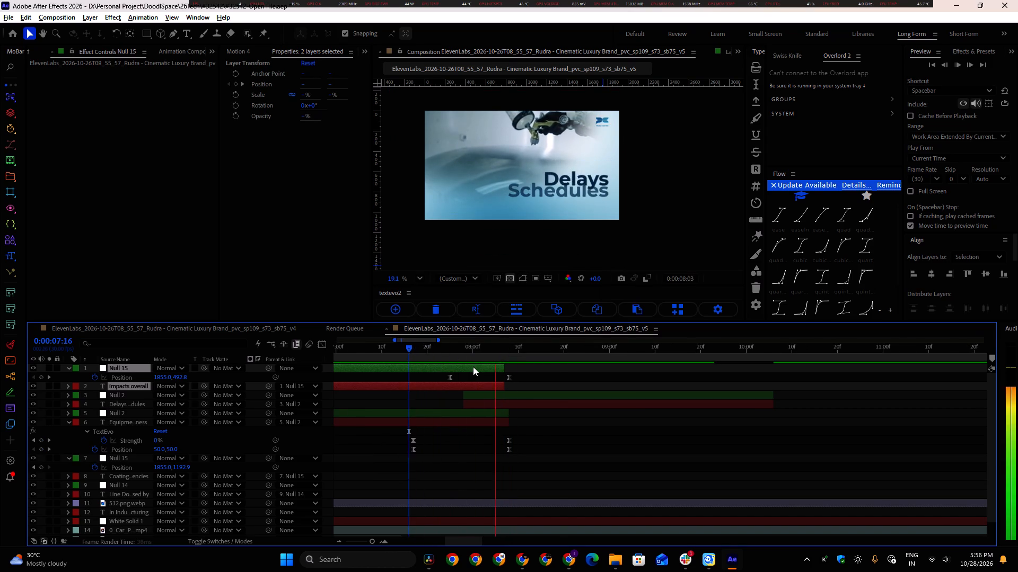
pyautogui.press('space')
# Move the "impacts overall" null's first Position keyframe to 0:00:07:17, and scrub through to 0:00:08:07 to check the motion.
pyautogui.moveTo(416, 375); pyautogui.dragTo(550, 387)
pyautogui.keyDown('alt'); pyautogui.click(447, 376); pyautogui.keyUp('alt')
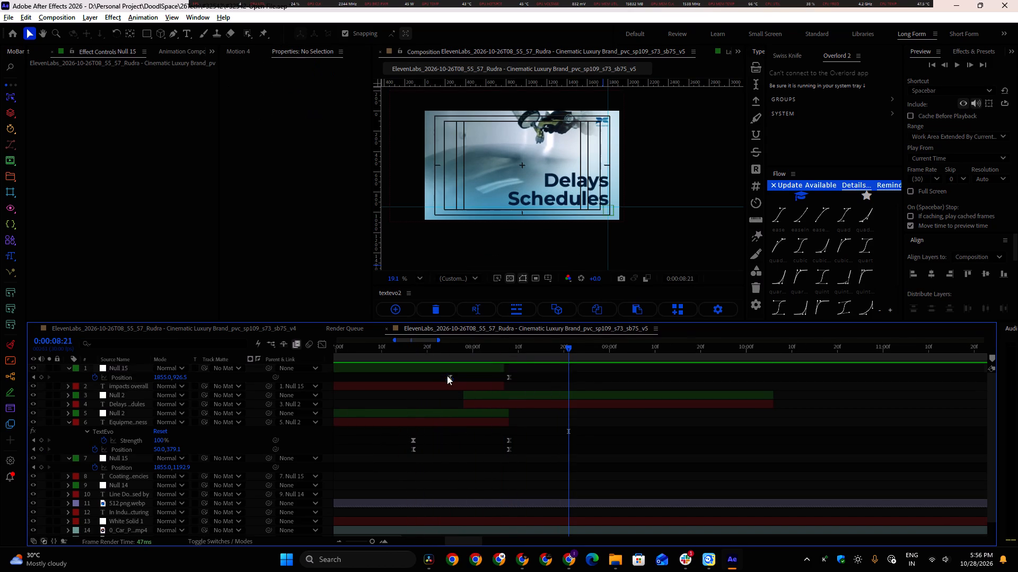
pyautogui.keyDown('alt'); pyautogui.moveTo(449, 376); pyautogui.dragTo(411, 376); pyautogui.keyUp('alt')
pyautogui.moveTo(395, 348); pyautogui.dragTo(477, 359)
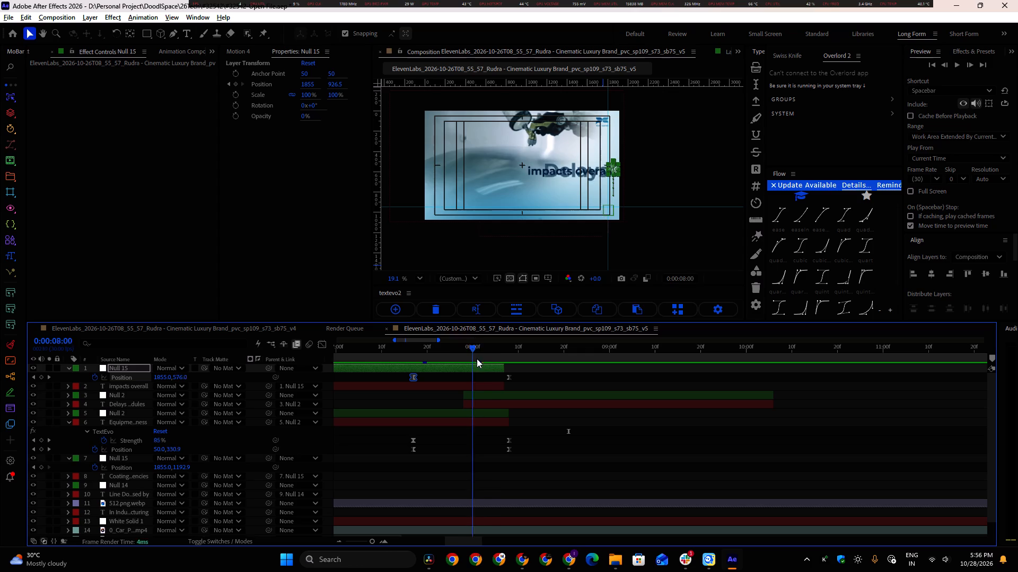
pyautogui.moveTo(477, 359); pyautogui.dragTo(448, 356)
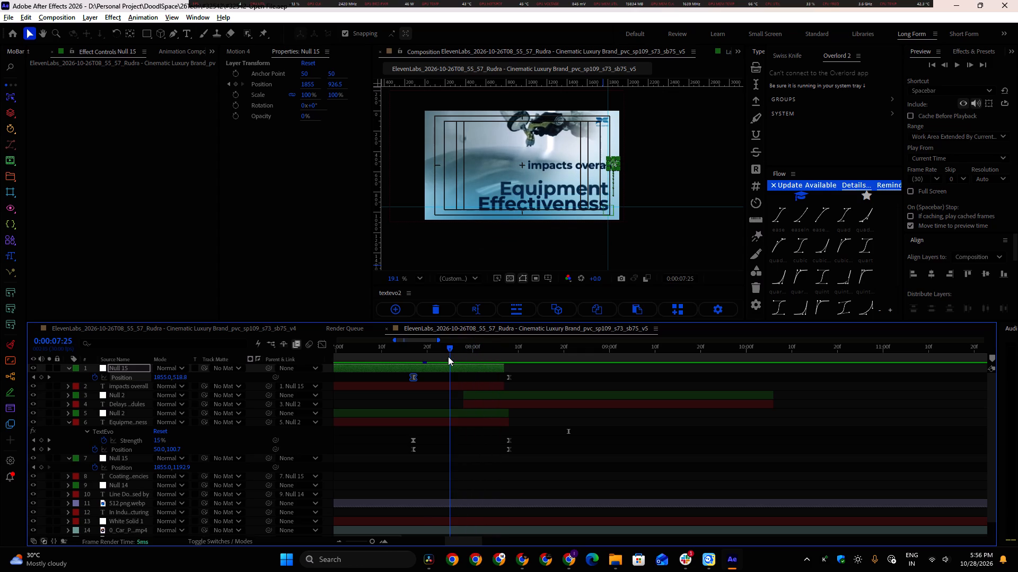
pyautogui.moveTo(448, 356); pyautogui.dragTo(434, 358)
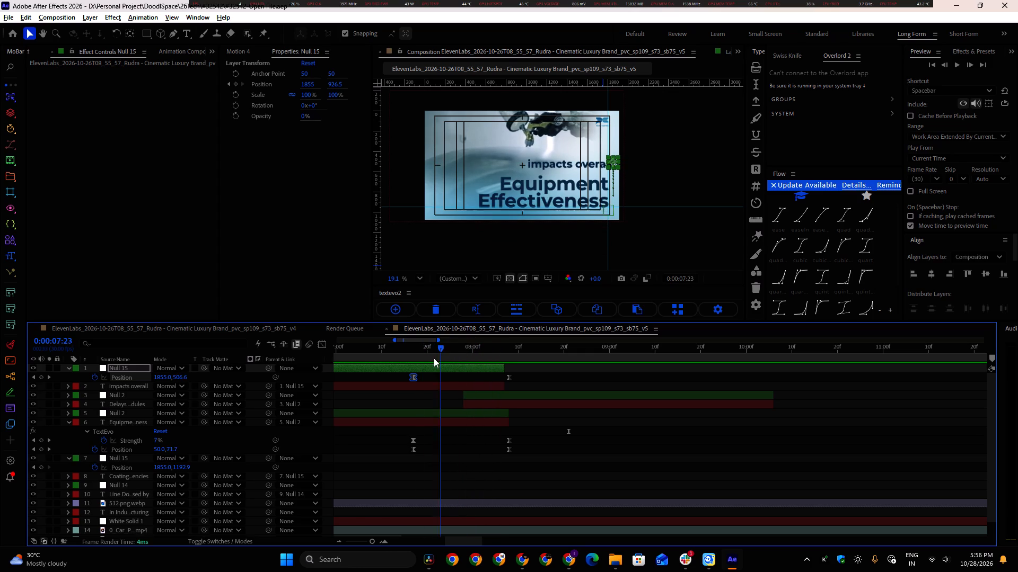
pyautogui.moveTo(434, 358); pyautogui.dragTo(507, 357)
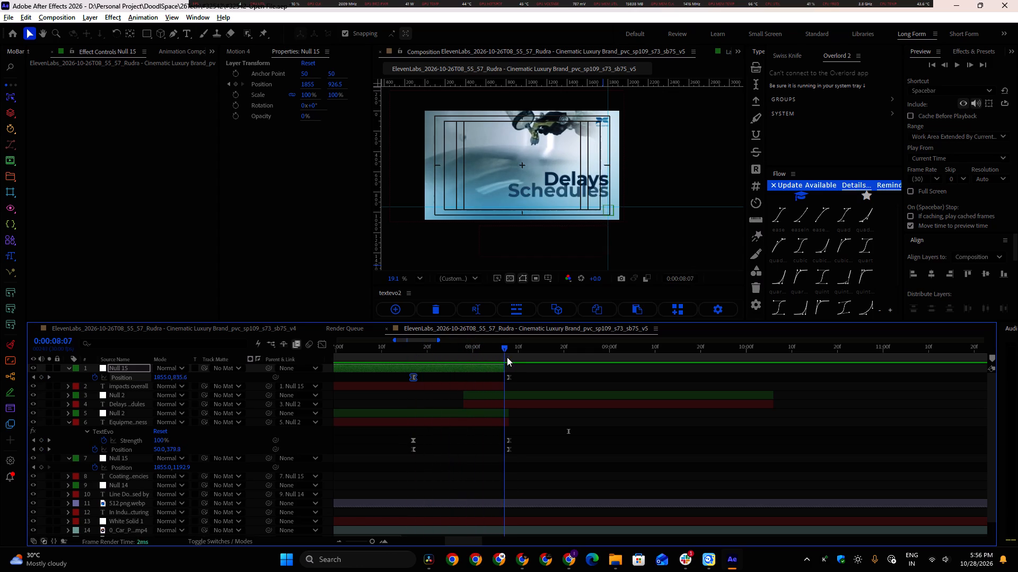
pyautogui.moveTo(507, 357); pyautogui.dragTo(414, 354)
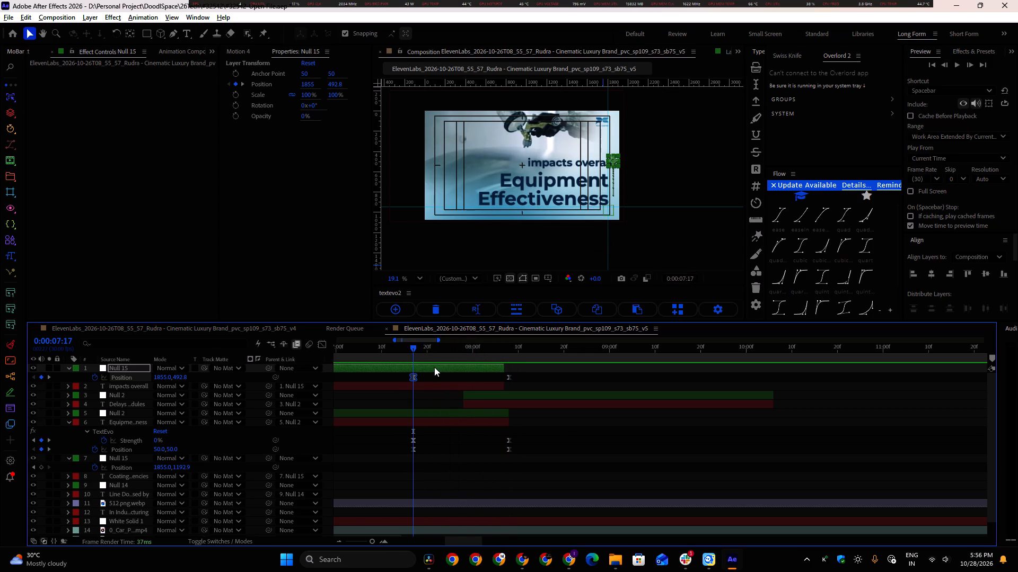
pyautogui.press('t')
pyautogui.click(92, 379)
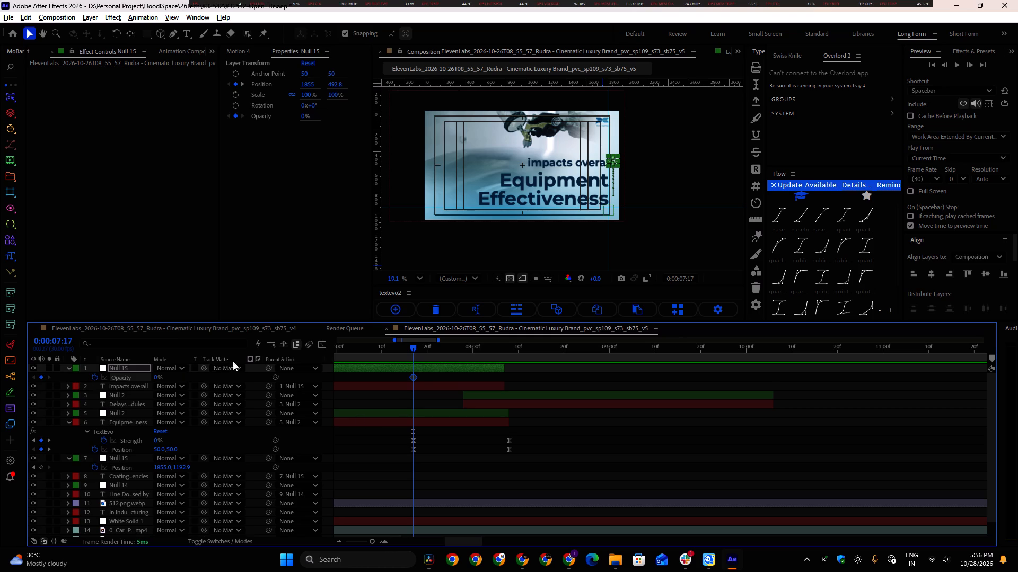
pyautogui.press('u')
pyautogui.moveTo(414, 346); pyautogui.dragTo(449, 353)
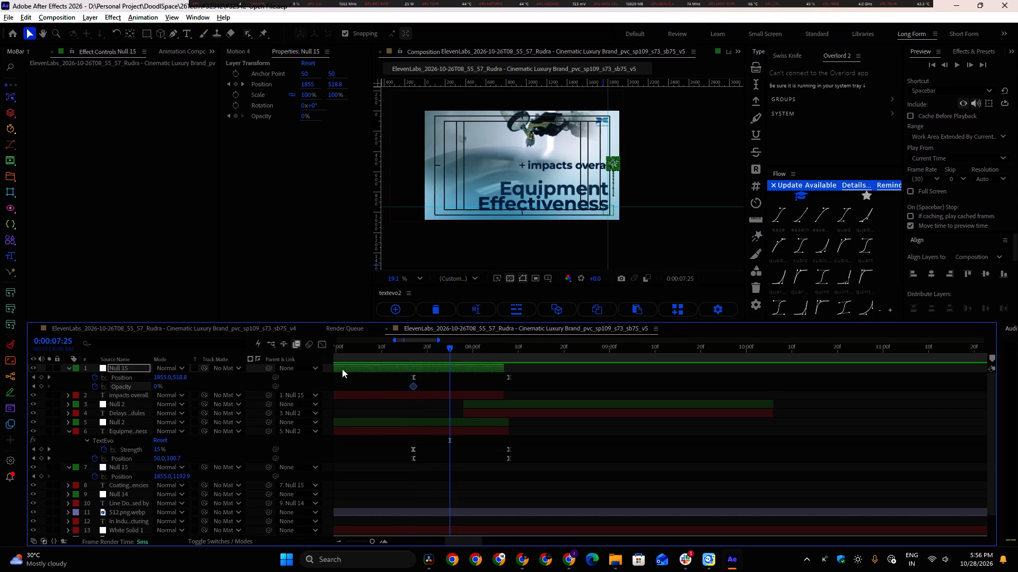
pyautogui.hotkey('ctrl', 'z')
# Keyframe the "impacts overall" text's Opacity from 100% at 0:00:07:17 to 0% at about 0:00:08:08.
pyautogui.click(420, 396)
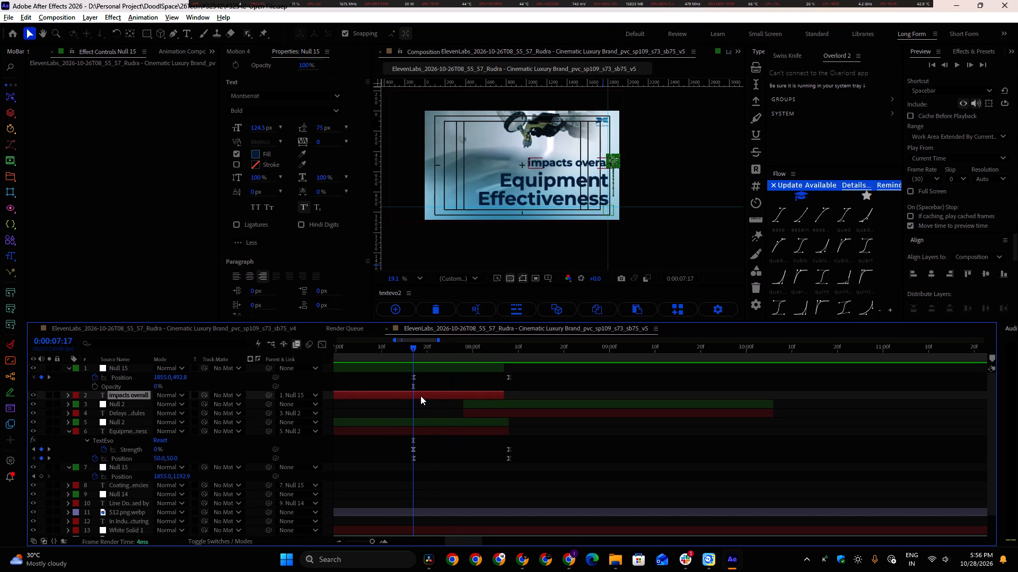
pyautogui.press('t')
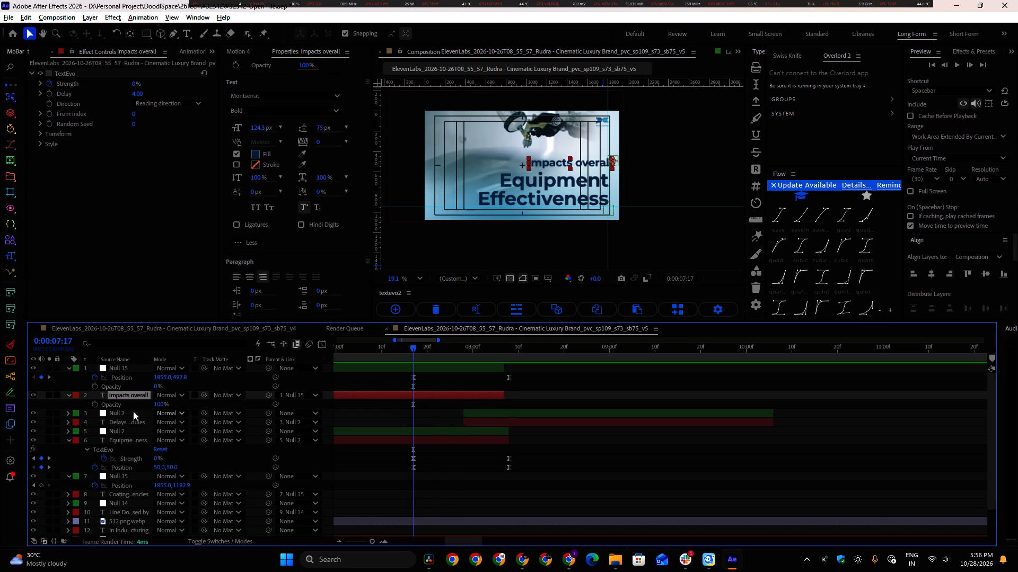
pyautogui.click(95, 406)
pyautogui.moveTo(411, 349); pyautogui.dragTo(462, 357)
pyautogui.moveTo(161, 403); pyautogui.dragTo(0, 422)
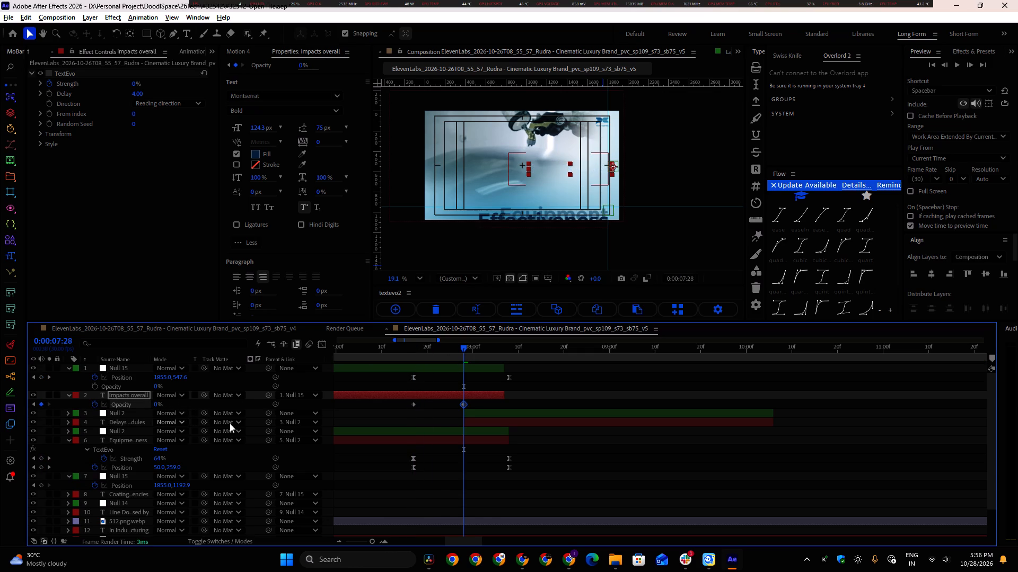
pyautogui.moveTo(464, 404); pyautogui.dragTo(510, 407)
# Ease the two "impacts overall" Opacity keyframes with Motion 4 presets, scrubbing the fade and settling on the symmetrical V-shaped curve.
pyautogui.moveTo(524, 405); pyautogui.dragTo(361, 410)
pyautogui.scroll(-1, 287, 255)
pyautogui.scroll(1, 259, 57)
pyautogui.click(333, 276)
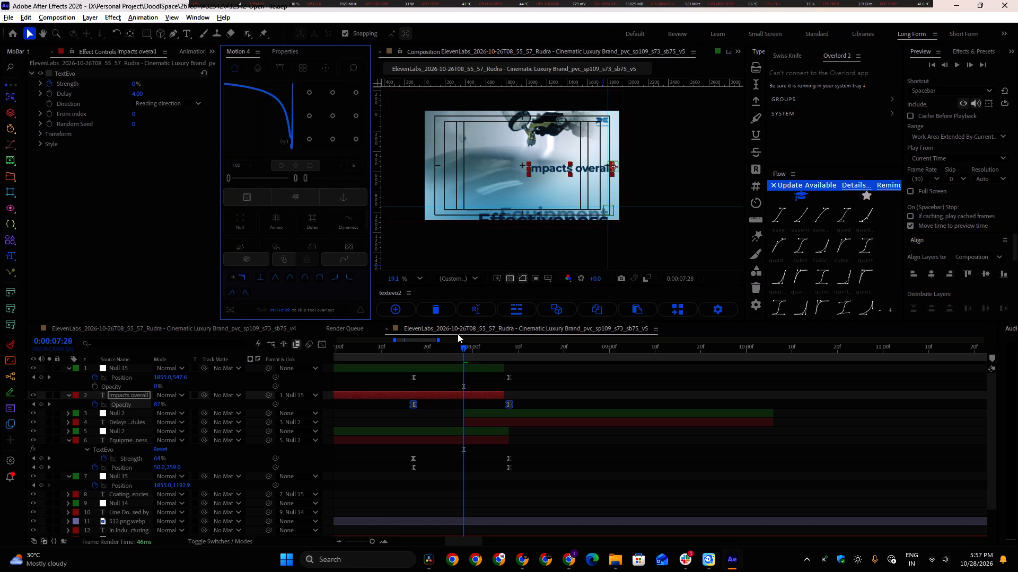
pyautogui.moveTo(453, 354); pyautogui.dragTo(501, 366)
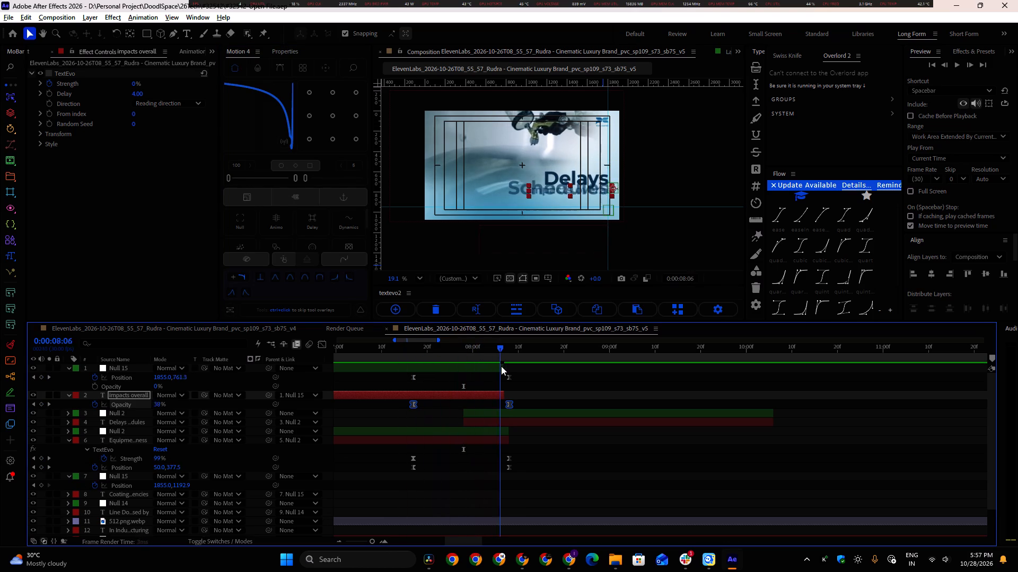
pyautogui.moveTo(501, 366); pyautogui.dragTo(458, 371)
pyautogui.moveTo(390, 403); pyautogui.dragTo(542, 411)
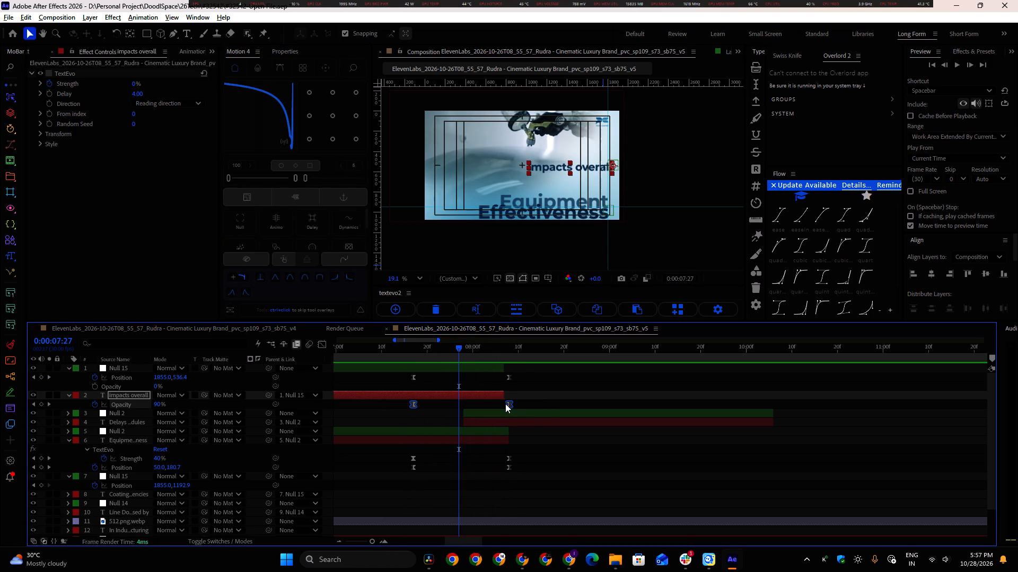
pyautogui.click(275, 276)
# Move the "impacts overall" text's last Opacity keyframe to about 0:00:08:00, and preview the exit and the following "Delays Schedules" text.
pyautogui.keyDown('alt'); pyautogui.moveTo(509, 403); pyautogui.dragTo(471, 405); pyautogui.keyUp('alt')
pyautogui.moveTo(455, 348); pyautogui.dragTo(499, 352)
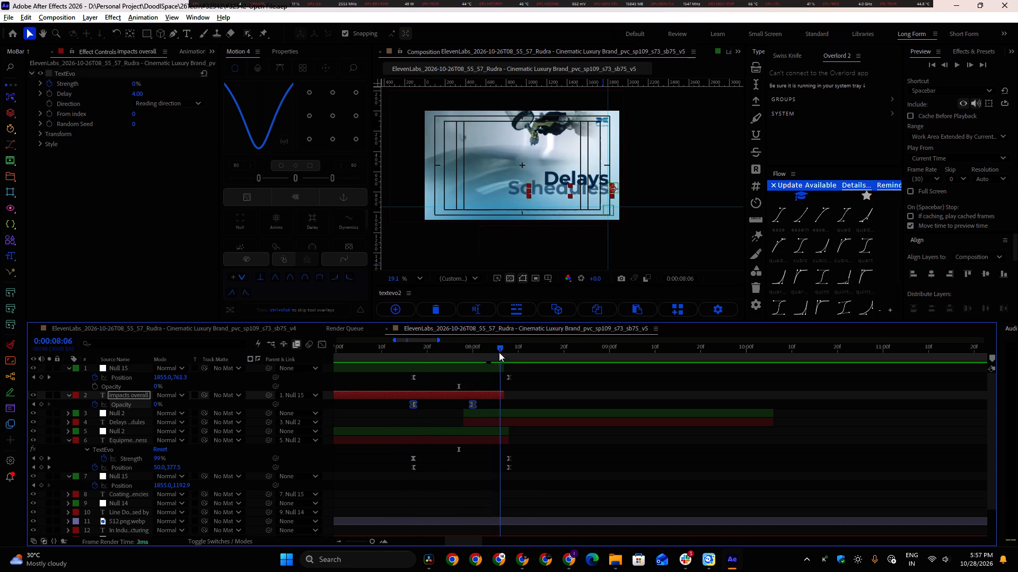
pyautogui.moveTo(499, 352); pyautogui.dragTo(384, 348)
pyautogui.press('space')
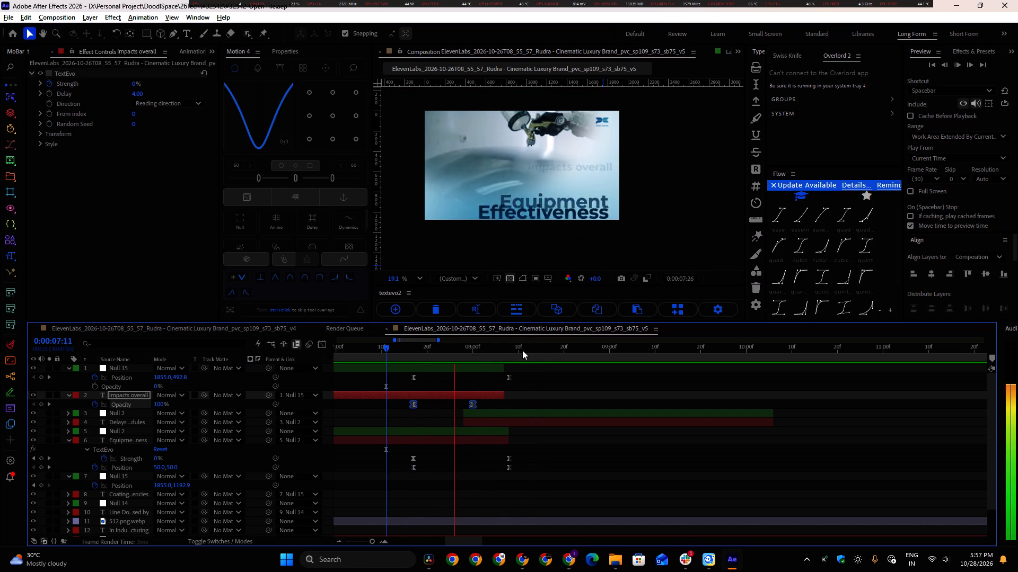
pyautogui.press('space')
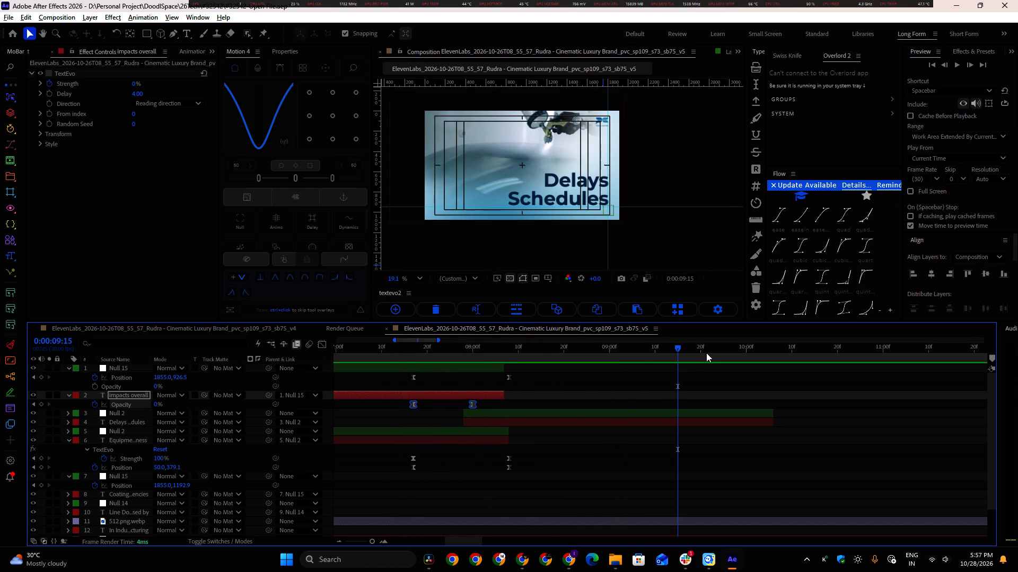
pyautogui.keyDown('shift'); pyautogui.scroll(-1, 677, 389); pyautogui.keyUp('shift')
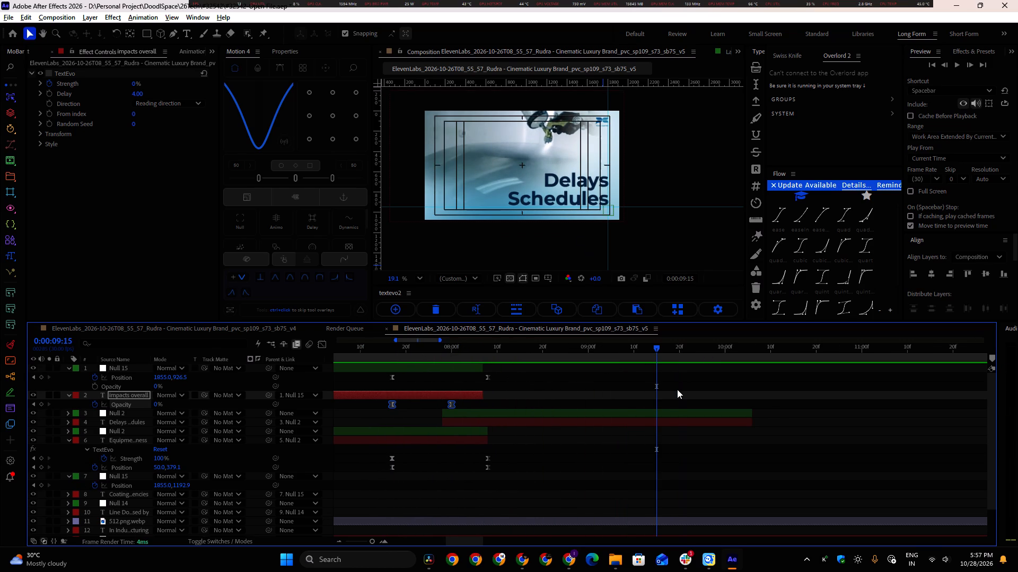
pyautogui.moveTo(653, 349); pyautogui.dragTo(641, 360)
pyautogui.press('space')
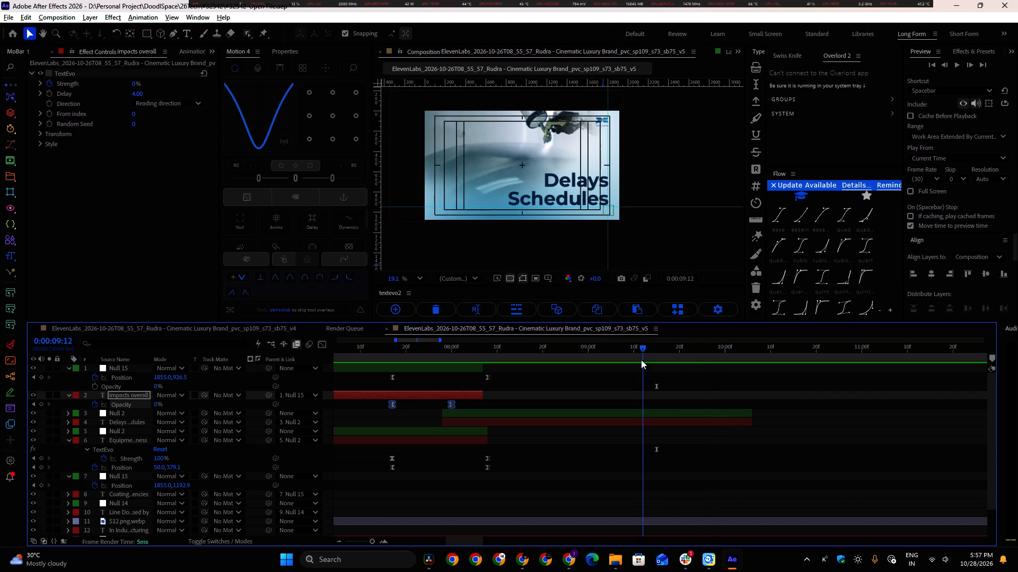
pyautogui.press('space')
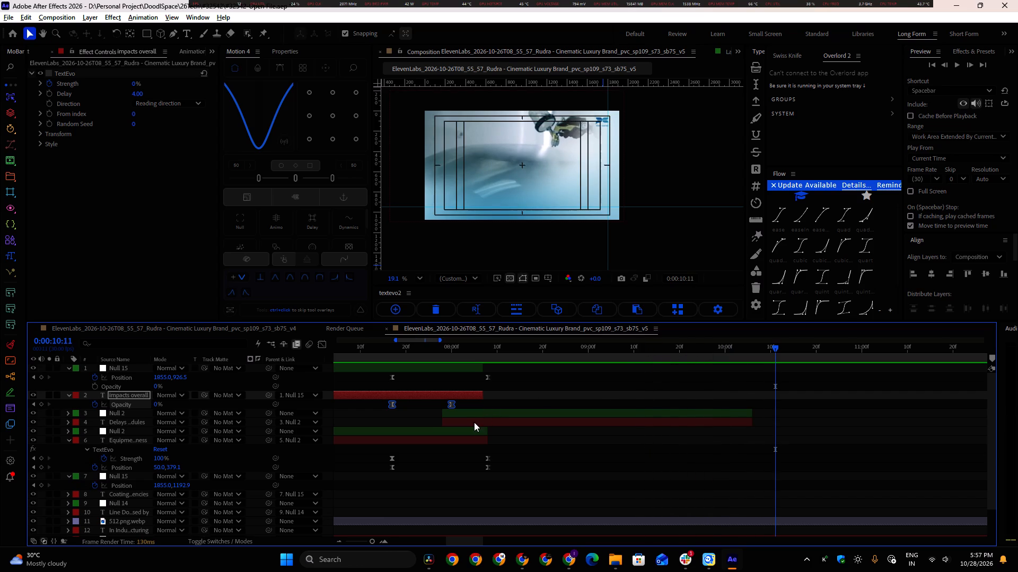
# Slide the "Delays Schedules" text and its null earlier to start at about 0:00:07:23.
pyautogui.click(471, 414)
pyautogui.keyDown('shift'); pyautogui.click(473, 424); pyautogui.keyUp('shift')
pyautogui.keyDown('alt'); pyautogui.scroll(-1, 473, 424); pyautogui.keyUp('alt')
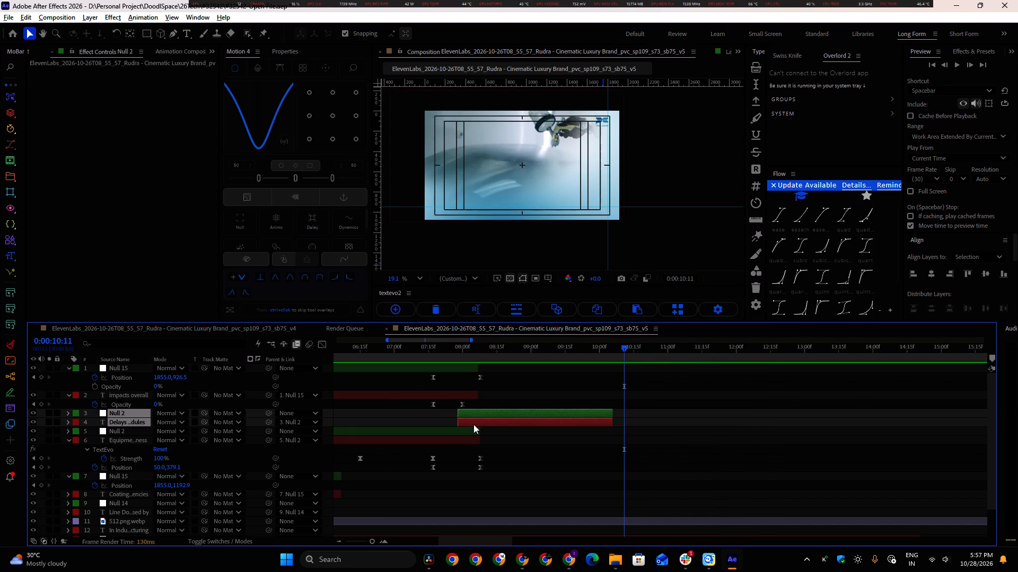
pyautogui.keyDown('shift'); pyautogui.scroll(3, 473, 424); pyautogui.keyUp('shift')
pyautogui.moveTo(564, 423); pyautogui.dragTo(545, 424)
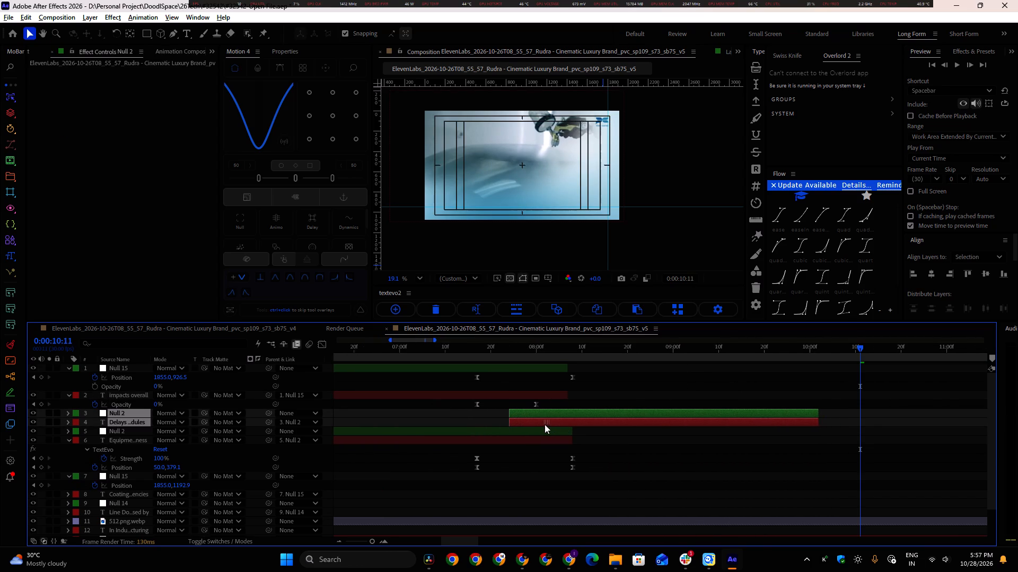
pyautogui.moveTo(545, 424); pyautogui.dragTo(543, 424)
# Shift the "Equipment Effectiveness" text's TextEvo exit keyframes, Strength and Position, back to about 0:00:07:02 and 0:00:07:23.
pyautogui.moveTo(434, 453); pyautogui.dragTo(570, 473)
pyautogui.moveTo(441, 448); pyautogui.dragTo(605, 477)
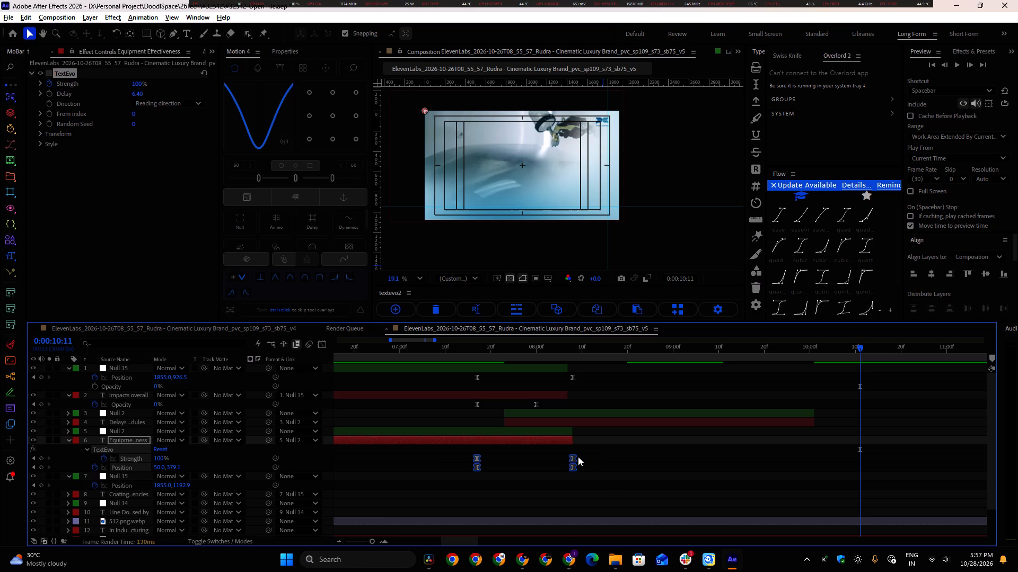
pyautogui.moveTo(572, 459); pyautogui.dragTo(514, 454)
# Shift the "impacts overall" null's Position and text's Opacity keyframes together to start at about 0:00:07:10, and preview from 0:00:07:05.
pyautogui.moveTo(429, 374); pyautogui.dragTo(610, 408)
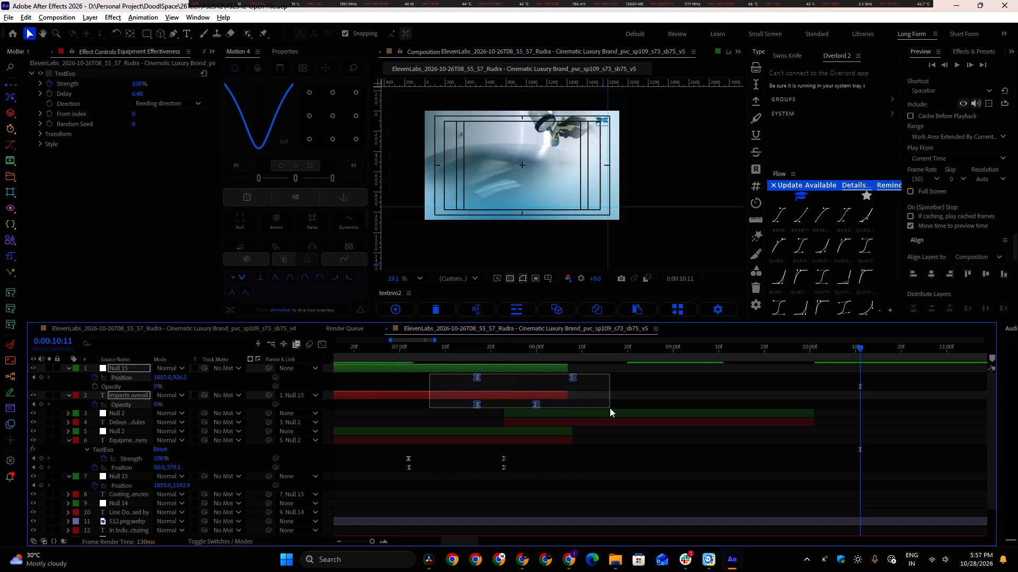
pyautogui.moveTo(610, 408); pyautogui.dragTo(608, 407)
pyautogui.moveTo(572, 378); pyautogui.dragTo(528, 378)
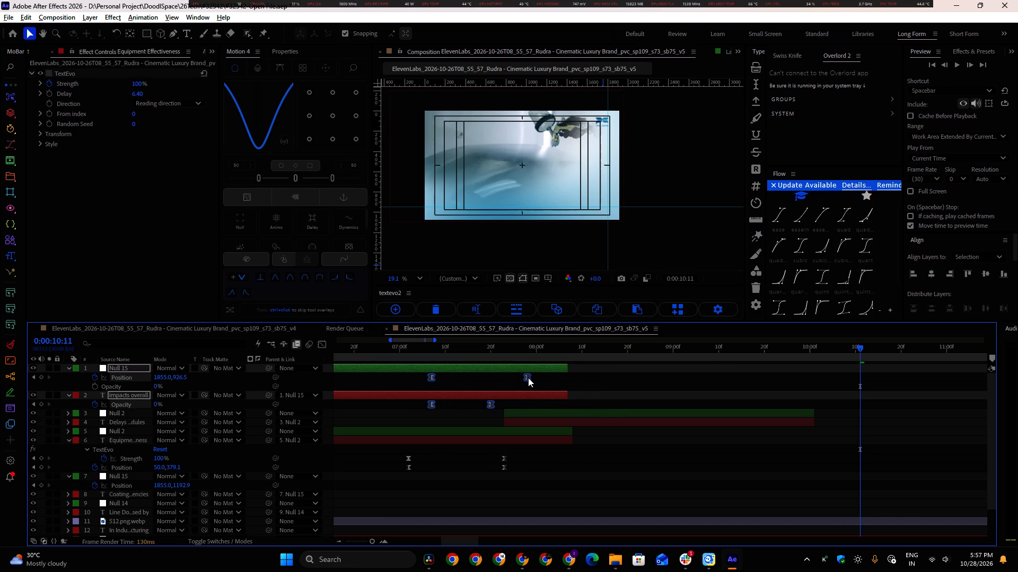
pyautogui.moveTo(528, 378); pyautogui.dragTo(541, 375)
pyautogui.click(422, 348)
pyautogui.press('space')
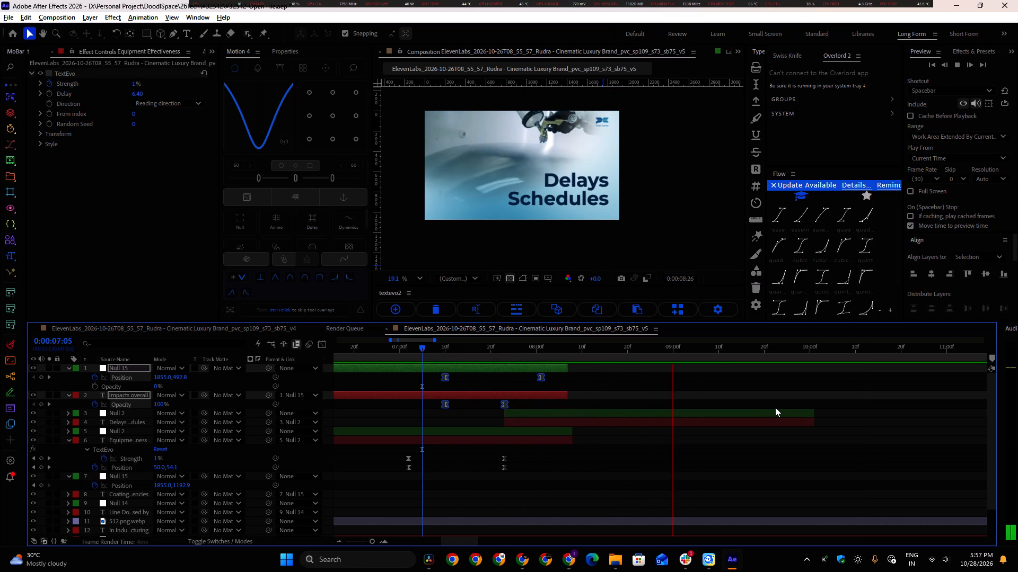
pyautogui.press('space')
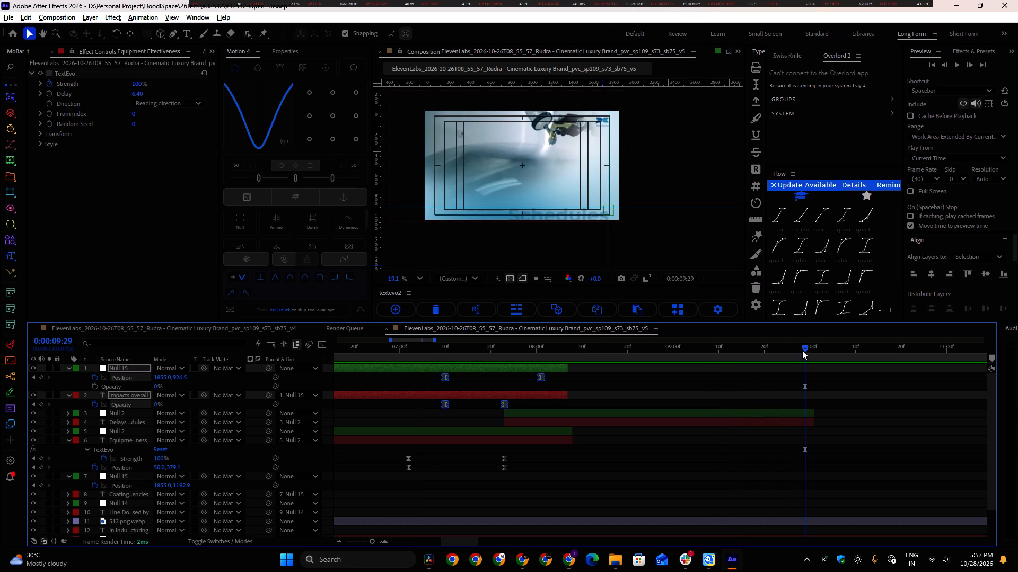
# Scrub the "Delays Schedules" exit and check the layout of the "drives up Operational Costs" scene in the v4 composition.
pyautogui.moveTo(802, 350); pyautogui.dragTo(713, 363)
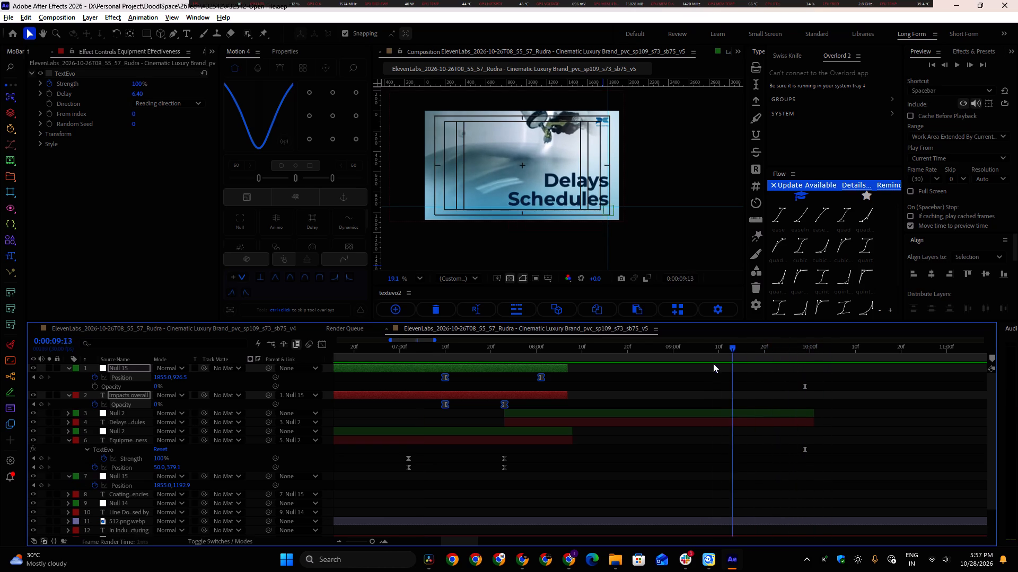
pyautogui.moveTo(713, 363); pyautogui.dragTo(779, 368)
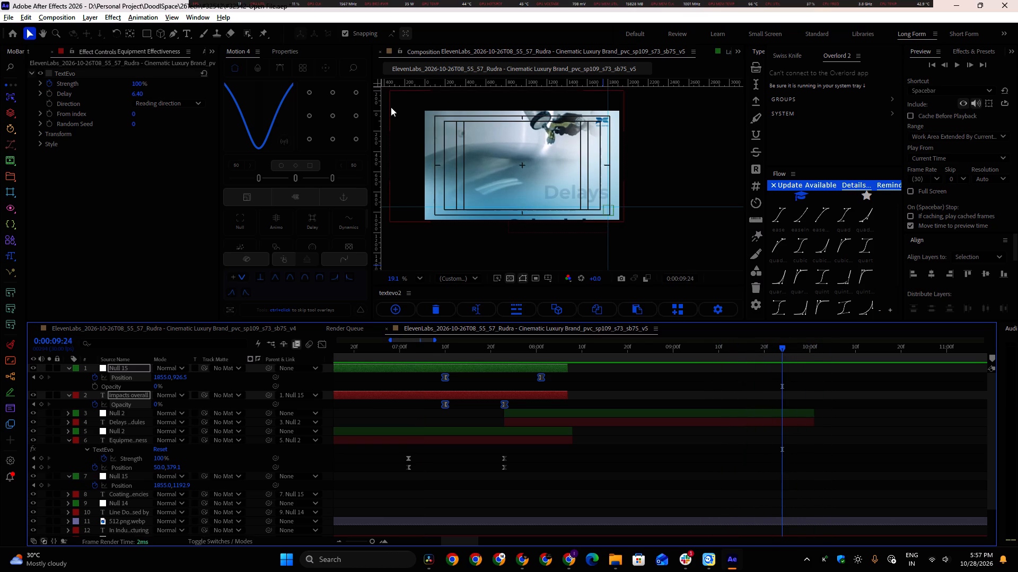
pyautogui.click(251, 326)
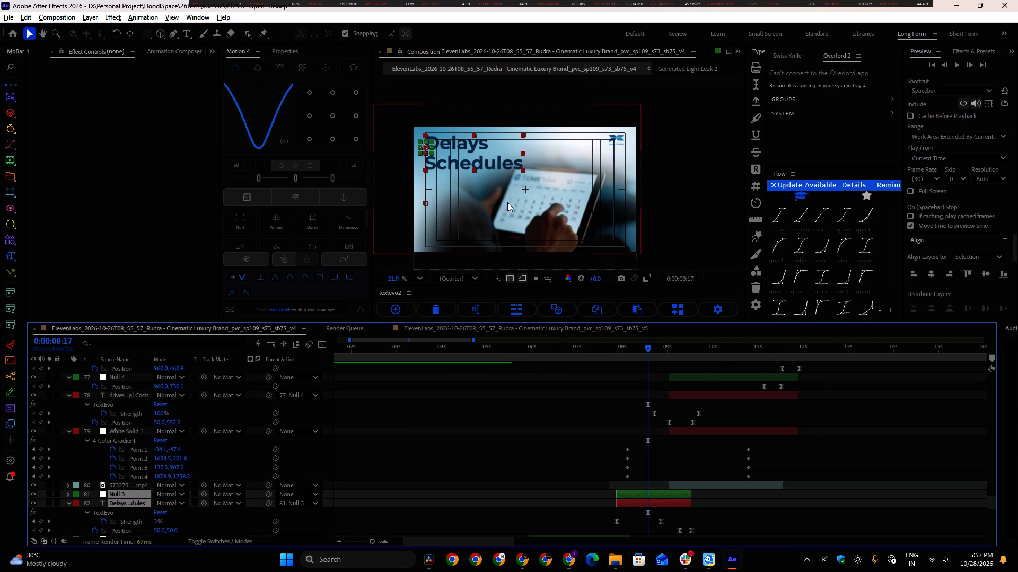
pyautogui.moveTo(649, 349); pyautogui.dragTo(706, 355)
pyautogui.hotkey('alt', 'Tab')
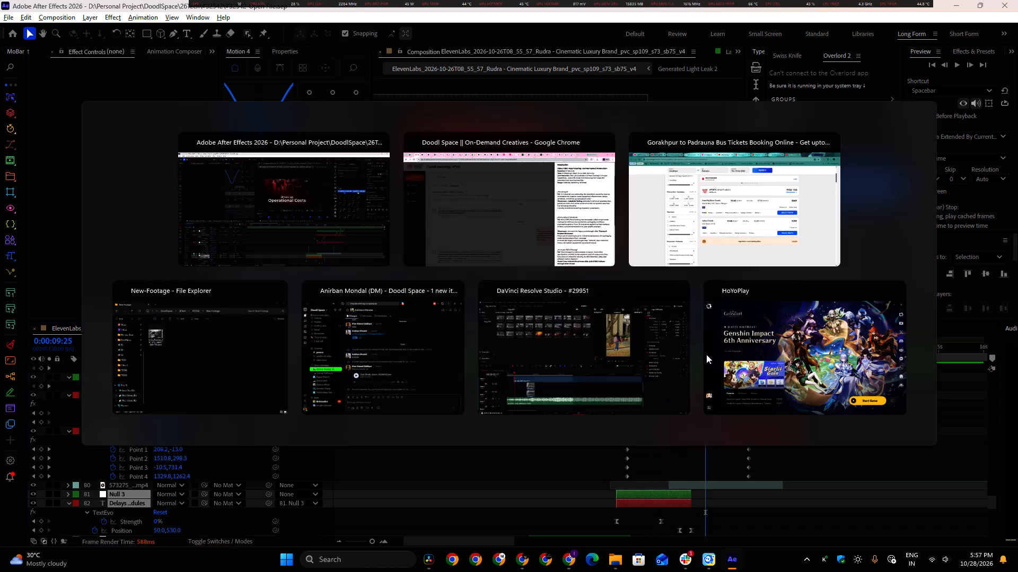
pyautogui.hotkey('alt', 'Tab')
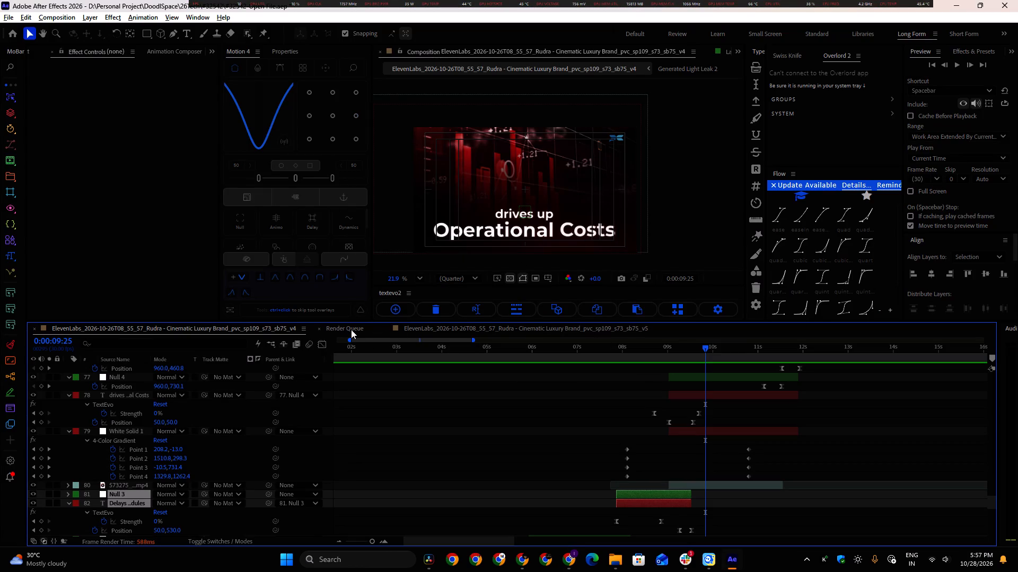
pyautogui.click(436, 333)
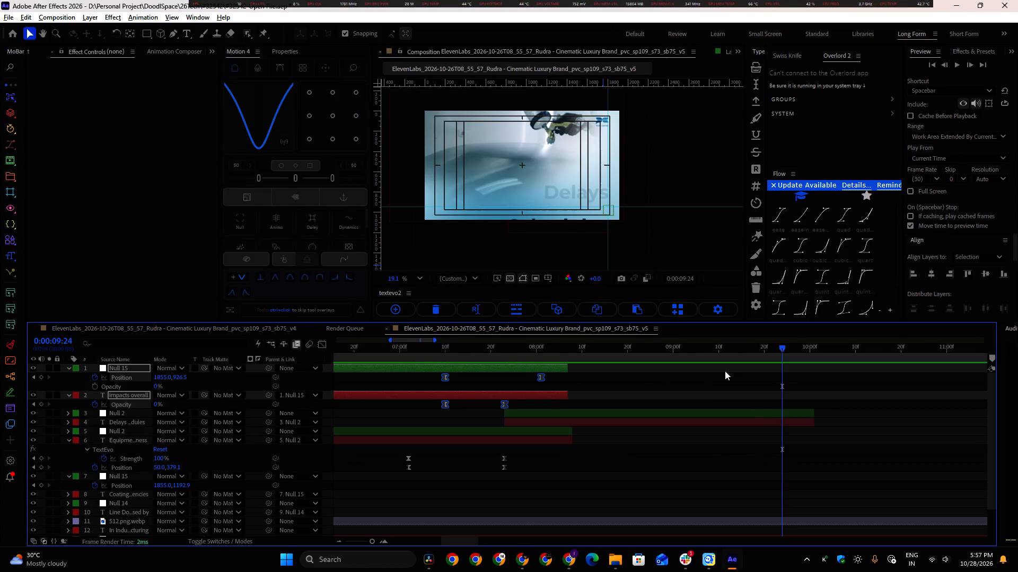
# Duplicate the "impacts overall" text and its null, place the copies topmost starting at about 0:00:09:19, and scrub to 0:00:10:26.
pyautogui.keyDown('shift'); pyautogui.scroll(-5, 760, 413); pyautogui.keyUp('shift')
pyautogui.keyDown('alt'); pyautogui.scroll(-3, 743, 419); pyautogui.keyUp('alt')
pyautogui.scroll(-2, 654, 449)
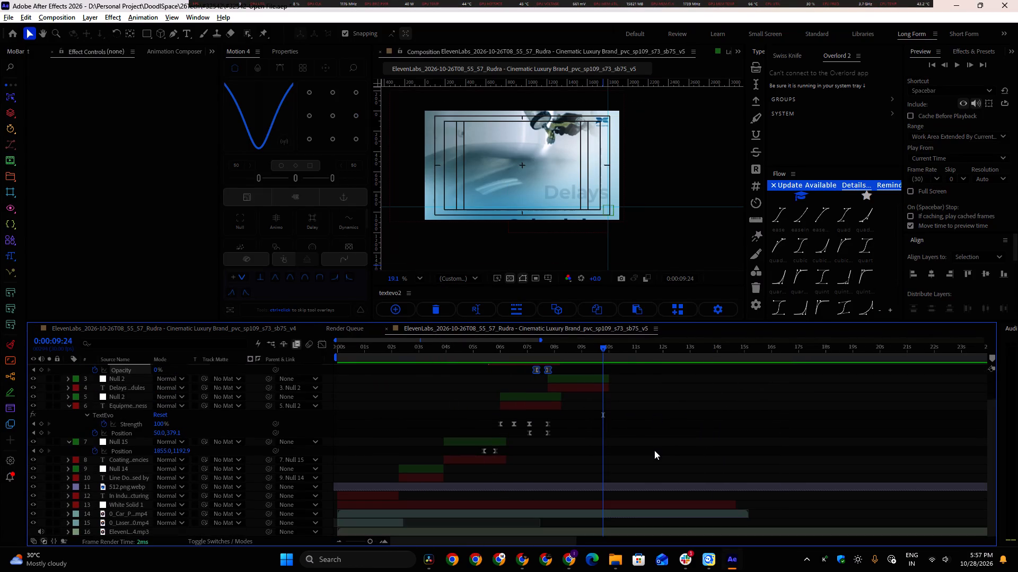
pyautogui.scroll(-1, 654, 450)
pyautogui.scroll(4, 648, 455)
pyautogui.click(467, 402)
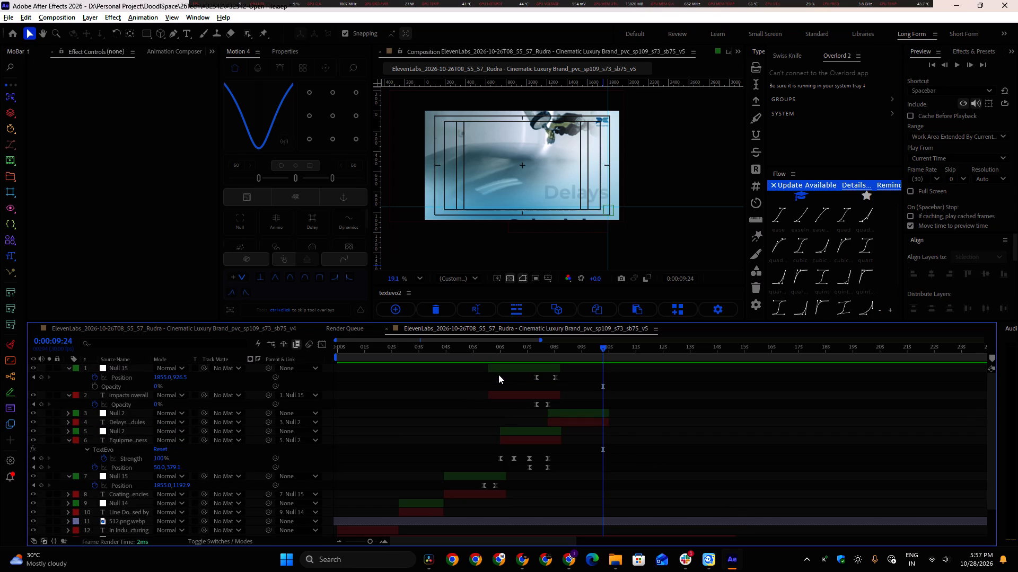
pyautogui.click(507, 368)
pyautogui.keyDown('shift'); pyautogui.click(505, 399); pyautogui.keyUp('shift')
pyautogui.keyDown('shift'); pyautogui.click(505, 396); pyautogui.keyUp('shift')
pyautogui.hotkey('ctrl', 'd')
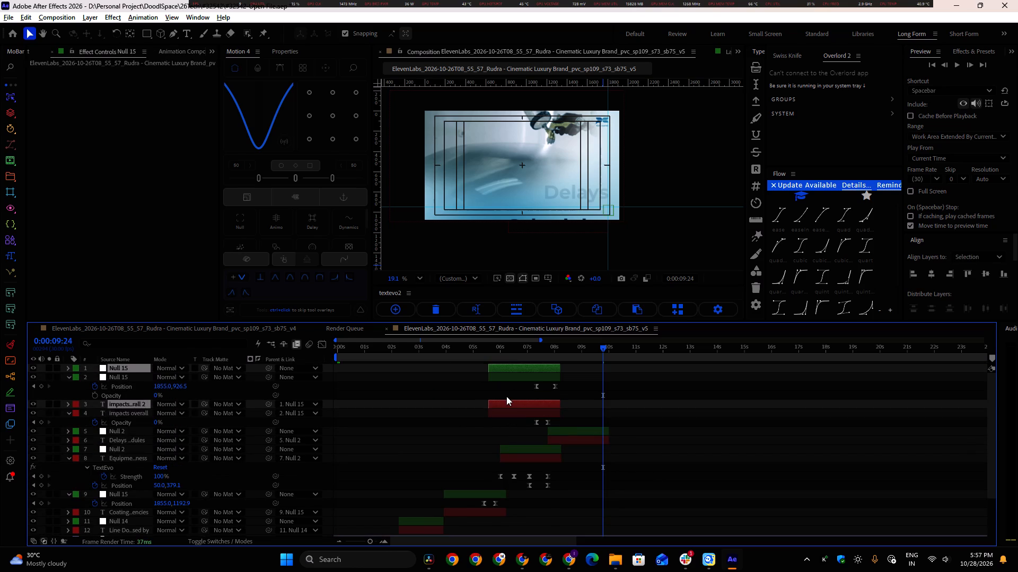
pyautogui.hotkey('ctrl', ']')
pyautogui.press('[')
pyautogui.keyDown('alt'); pyautogui.scroll(1, 617, 381); pyautogui.keyUp('alt')
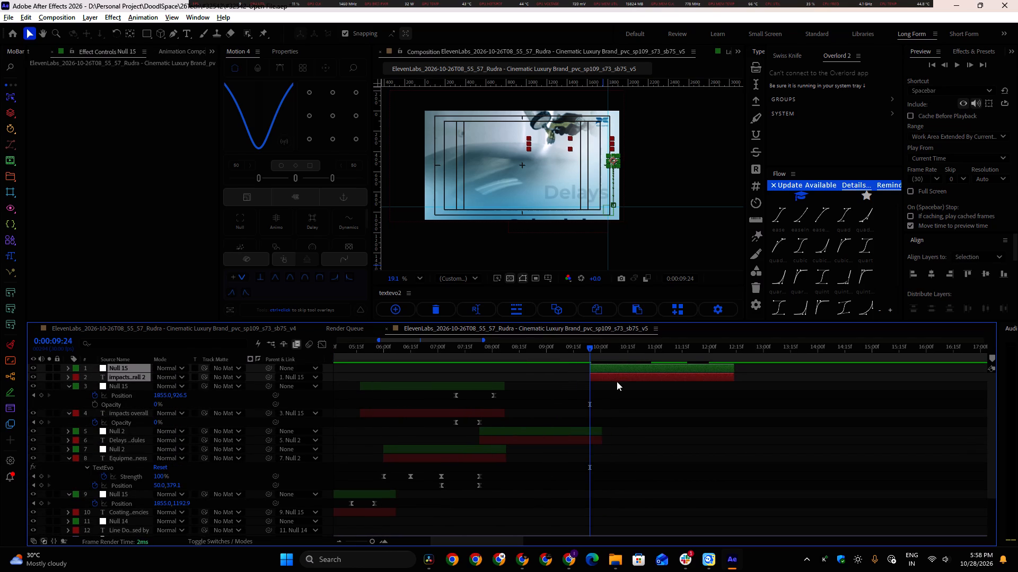
pyautogui.moveTo(604, 378); pyautogui.dragTo(595, 378)
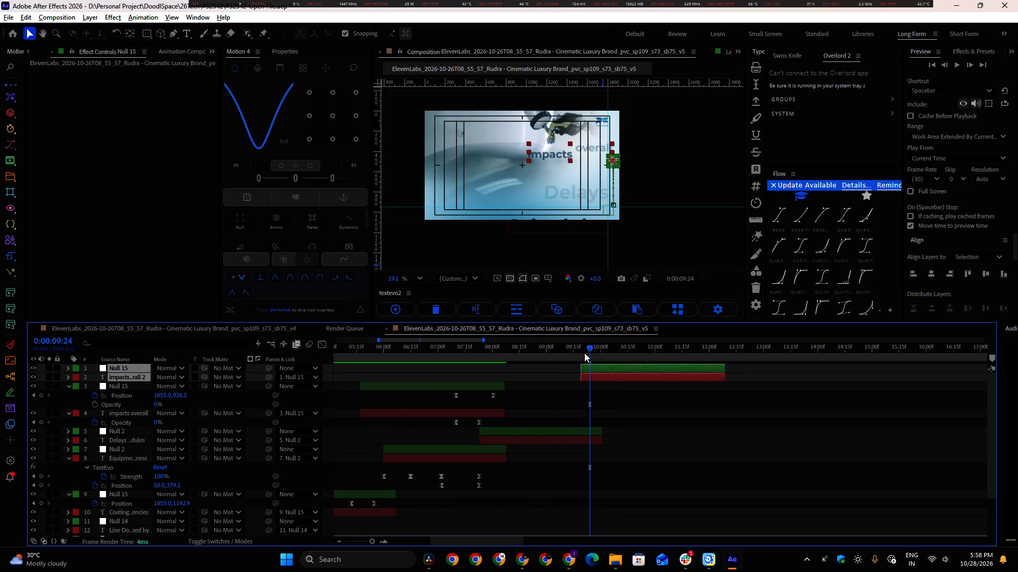
pyautogui.moveTo(589, 345); pyautogui.dragTo(647, 350)
pyautogui.click(598, 395)
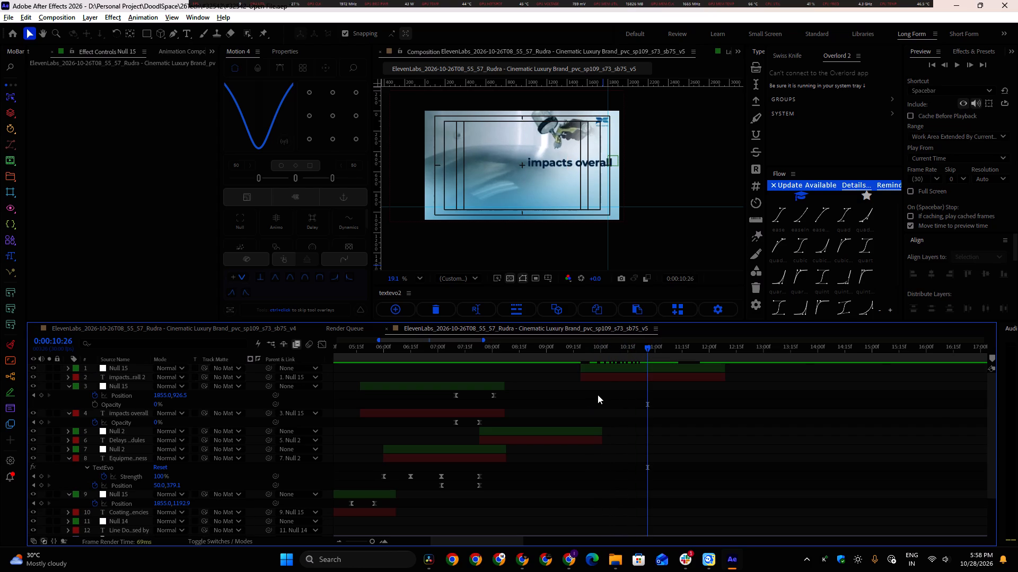
# Replace the duplicated "impacts overall" text with "drives up", copied from the voice-over script in the browser brief.
pyautogui.hotkey('alt', 'Tab')
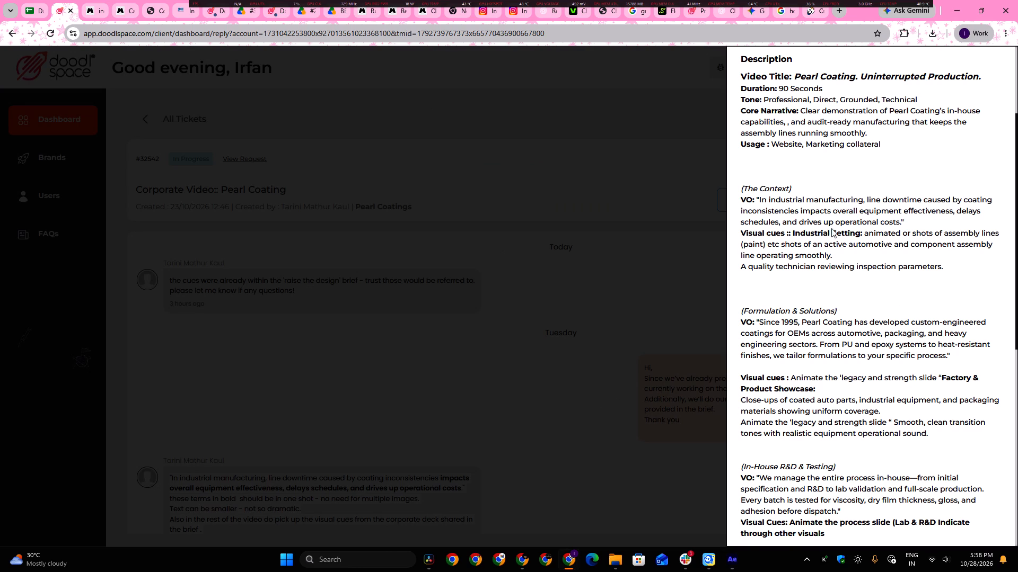
pyautogui.moveTo(800, 221); pyautogui.dragTo(833, 225)
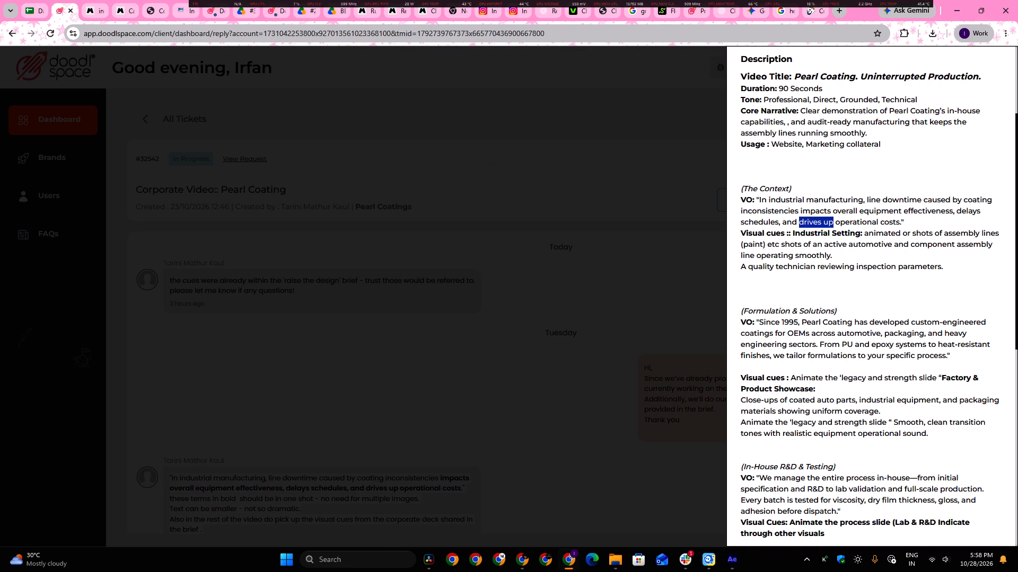
pyautogui.hotkey('ctrl', 'c')
pyautogui.hotkey('alt', 'Tab')
pyautogui.click(606, 395)
pyautogui.doubleClick(604, 381)
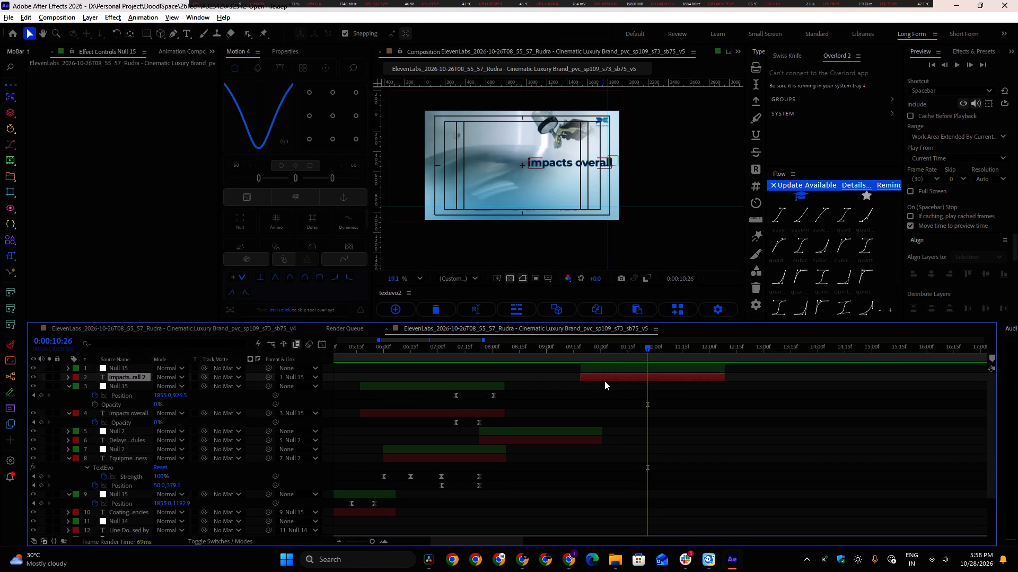
pyautogui.hotkey('ctrl', 'v')
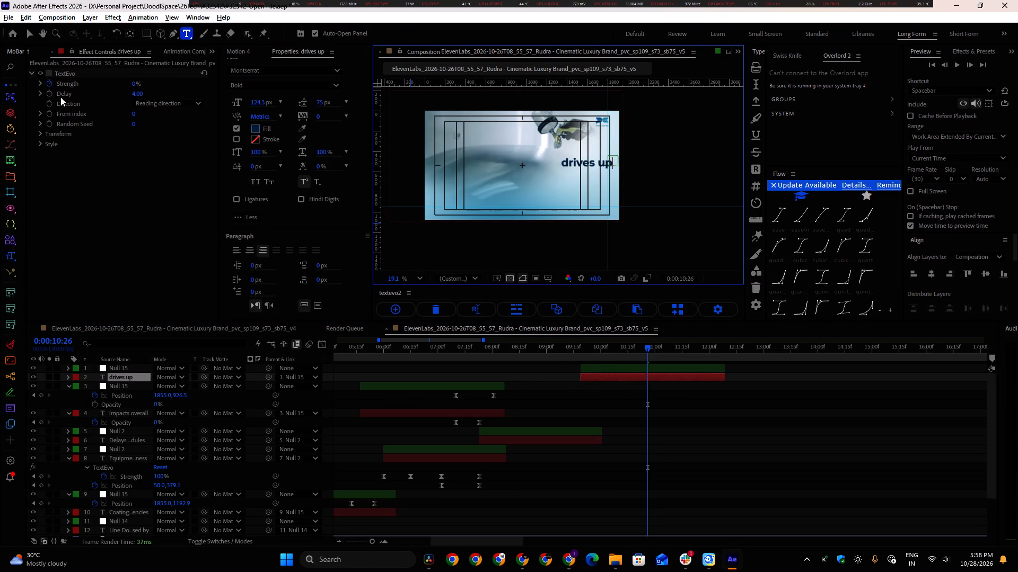
pyautogui.click(25, 35)
# Duplicate the "Delays Schedules" text and its null, place the copies above "impacts overall", starting at about 0:00:09:26.
pyautogui.moveTo(646, 345); pyautogui.dragTo(628, 347)
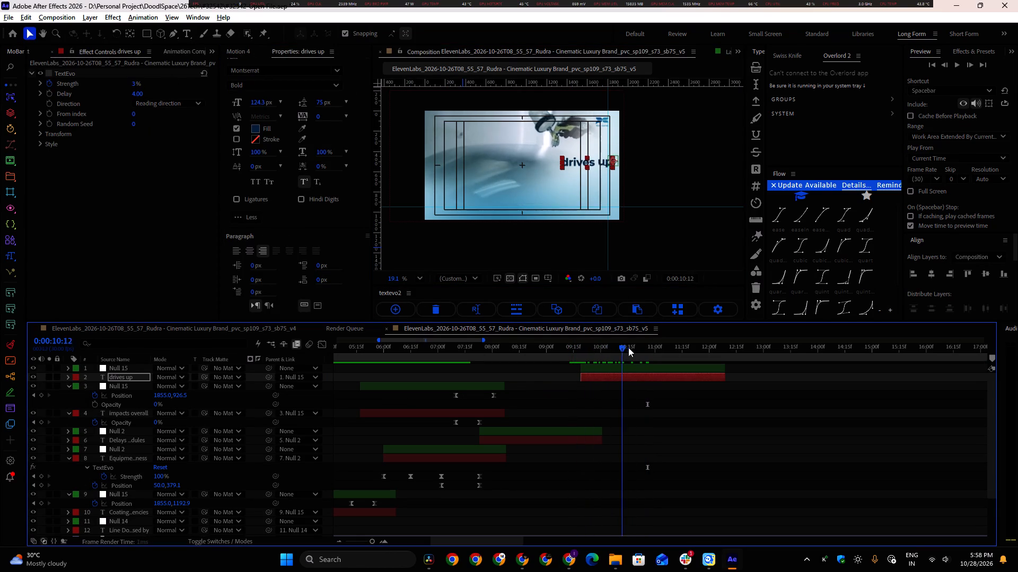
pyautogui.moveTo(628, 347); pyautogui.dragTo(639, 347)
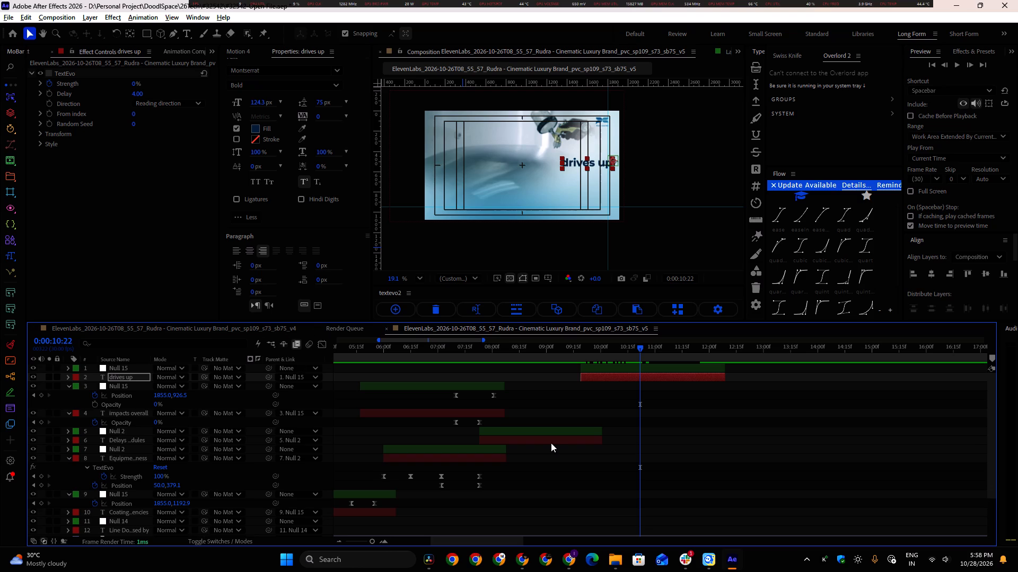
pyautogui.click(543, 431)
pyautogui.keyDown('shift'); pyautogui.click(539, 443); pyautogui.keyUp('shift')
pyautogui.hotkey('ctrl', 'd')
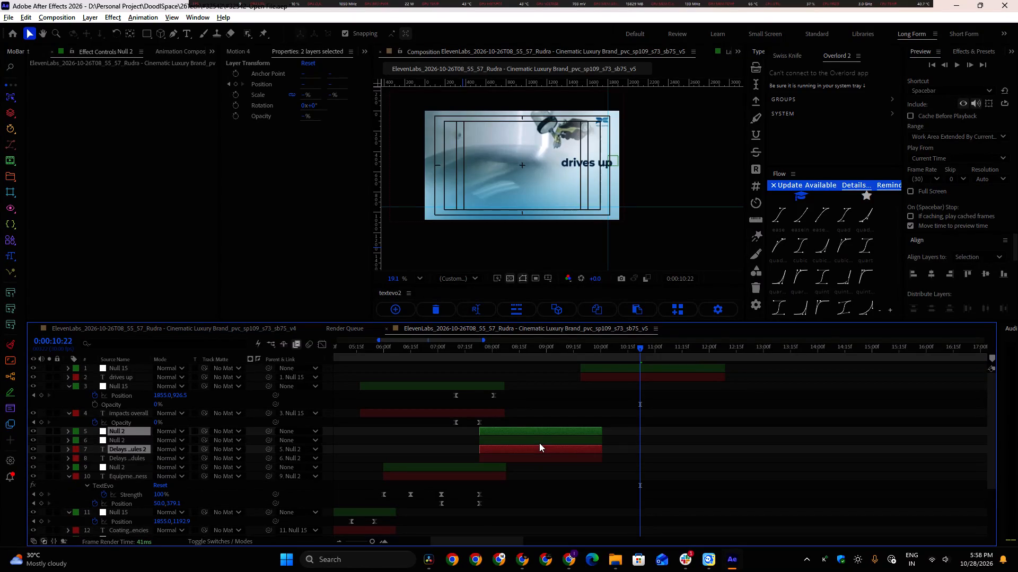
pyautogui.hotkey('ctrl', ']')
pyautogui.press('[')
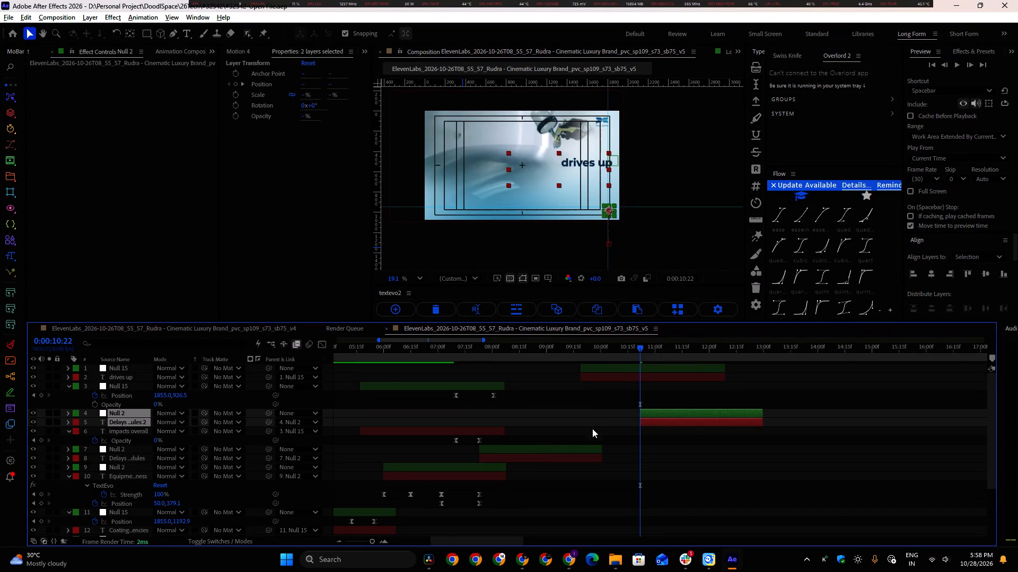
pyautogui.keyDown('alt'); pyautogui.scroll(1, 599, 419); pyautogui.keyUp('alt')
pyautogui.keyDown('alt'); pyautogui.scroll(-1, 505, 424); pyautogui.keyUp('alt')
pyautogui.keyDown('shift'); pyautogui.scroll(4, 505, 424); pyautogui.keyUp('shift')
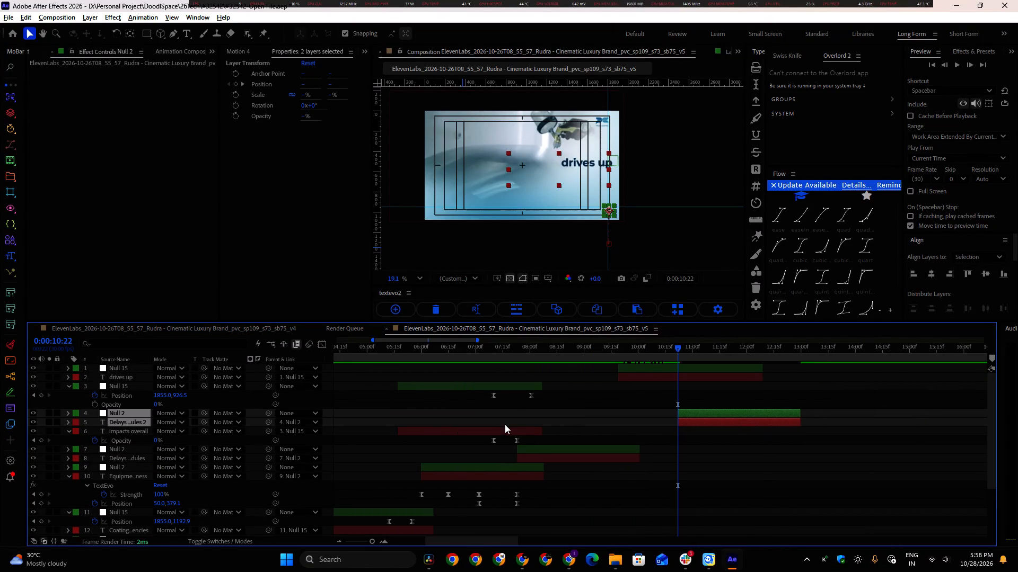
pyautogui.moveTo(693, 415); pyautogui.dragTo(649, 416)
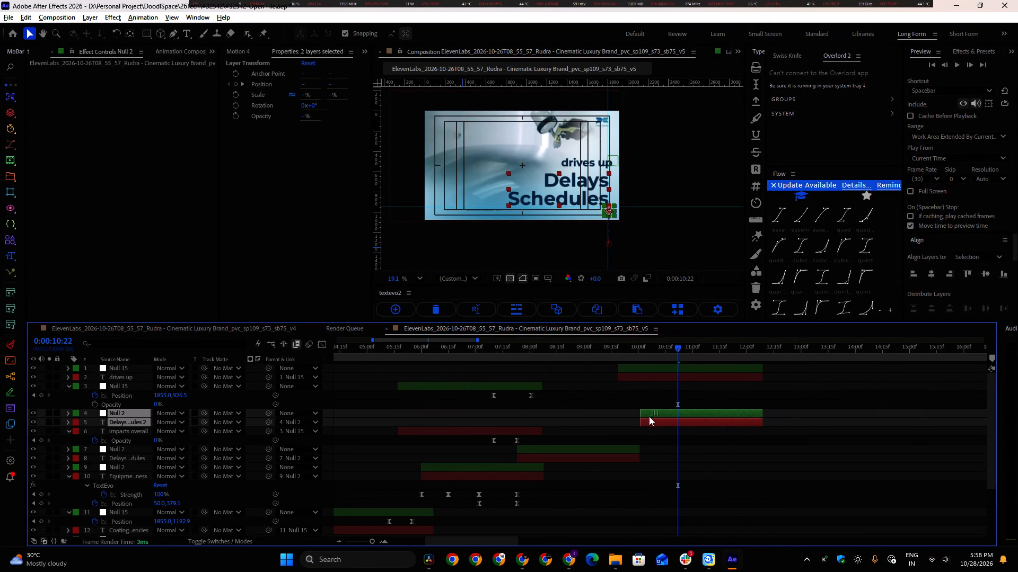
pyautogui.moveTo(649, 416); pyautogui.dragTo(646, 417)
pyautogui.keyDown('alt'); pyautogui.scroll(3, 645, 419); pyautogui.keyUp('alt')
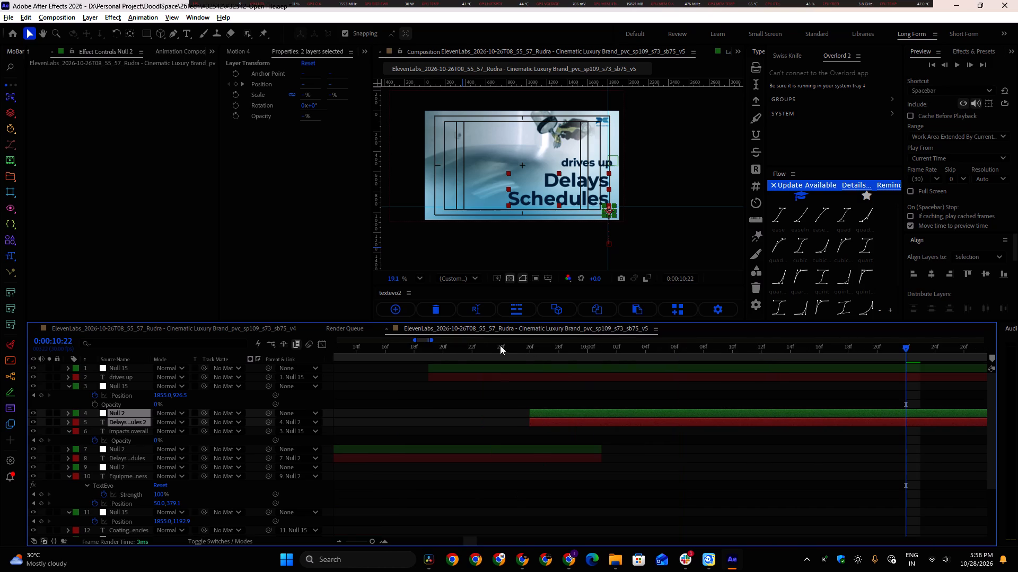
pyautogui.moveTo(473, 350); pyautogui.dragTo(760, 401)
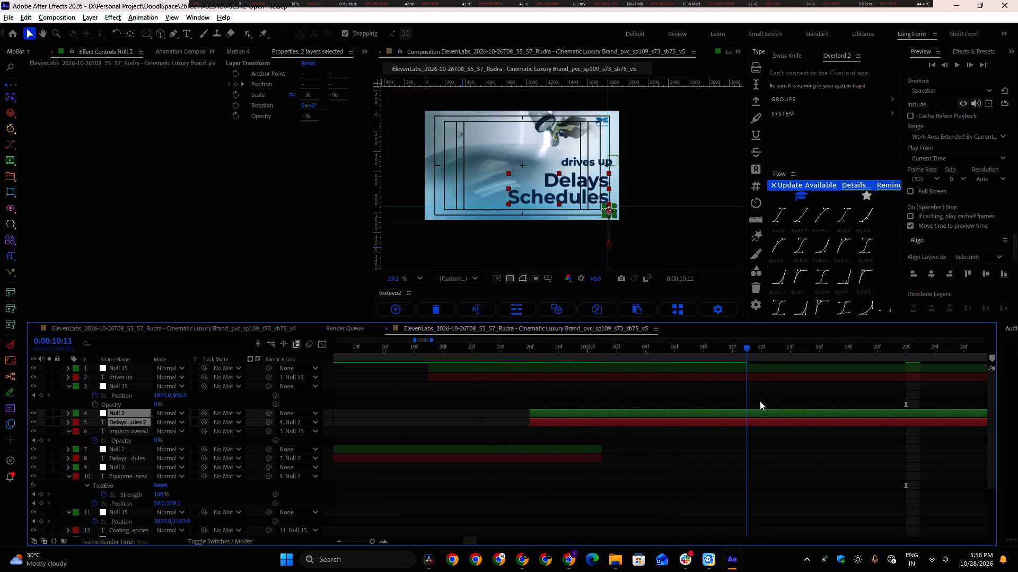
pyautogui.moveTo(760, 401); pyautogui.dragTo(769, 402)
# Change the duplicated "Delays Schedules" text to "Operational Costs" on two lines and check the wording against the brief.
pyautogui.click(692, 459)
pyautogui.doubleClick(667, 422)
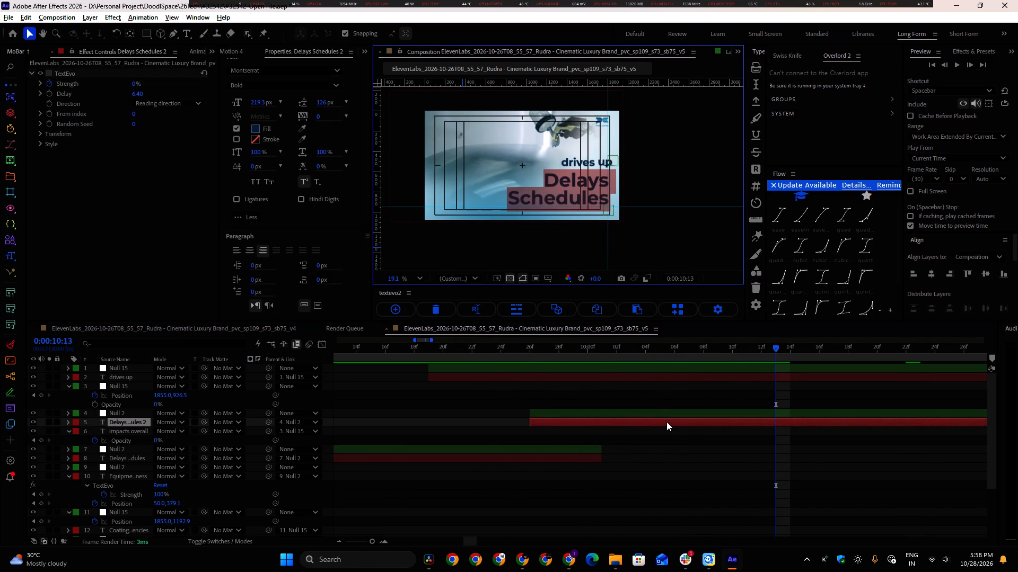
pyautogui.click(542, 174)
pyautogui.moveTo(542, 178); pyautogui.dragTo(611, 181)
pyautogui.write('Operational')
pyautogui.moveTo(508, 199); pyautogui.dragTo(529, 198)
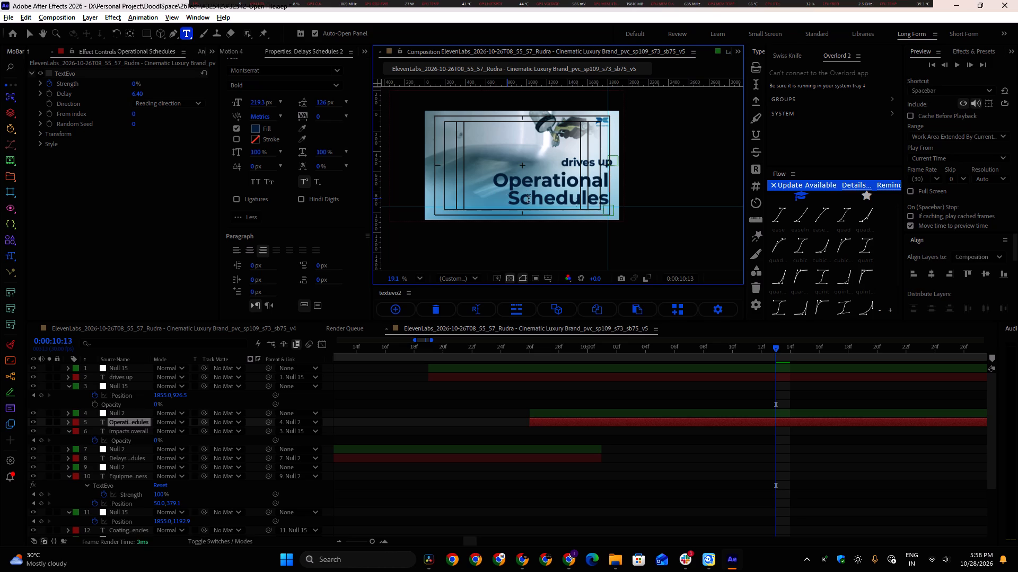
pyautogui.moveTo(529, 198); pyautogui.dragTo(609, 204)
pyautogui.write('Costs')
pyautogui.click(28, 35)
pyautogui.hotkey('alt', 'Tab')
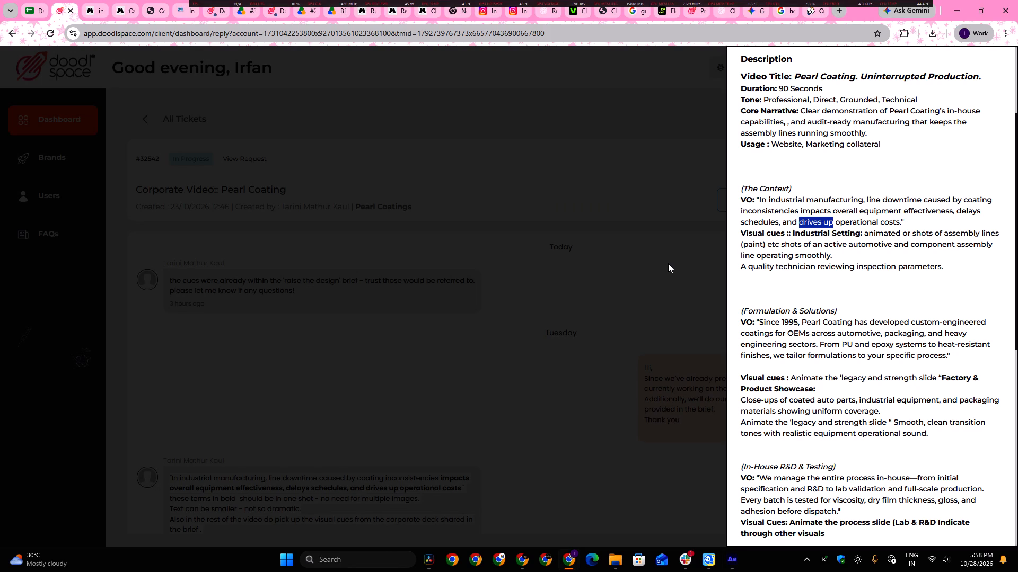
pyautogui.hotkey('alt', 'Tab')
pyautogui.keyDown('alt'); pyautogui.scroll(-2, 669, 358); pyautogui.keyUp('alt')
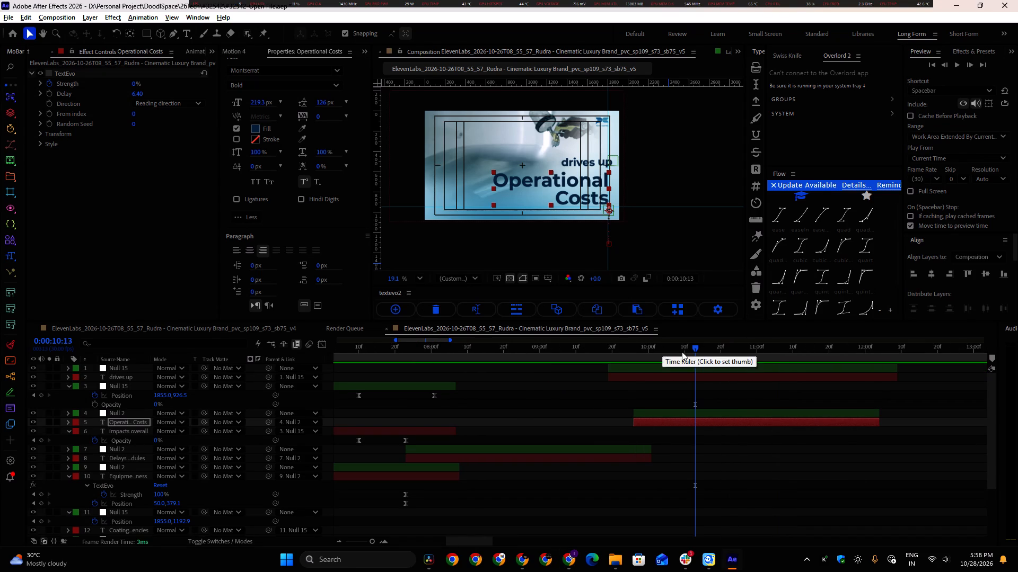
# Preview the text sequence from "impacts overall" through "drives up Operational Costs", playing from about 0:00:04:21.
pyautogui.moveTo(696, 348); pyautogui.dragTo(368, 352)
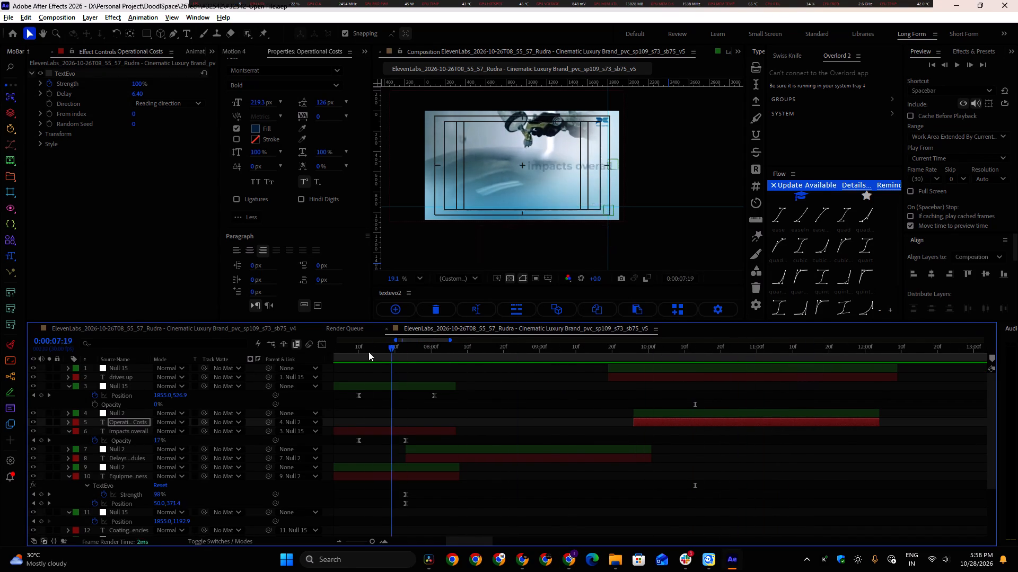
pyautogui.moveTo(368, 352); pyautogui.dragTo(308, 345)
pyautogui.keyDown('alt'); pyautogui.scroll(-2, 541, 409); pyautogui.keyUp('alt')
pyautogui.press('space')
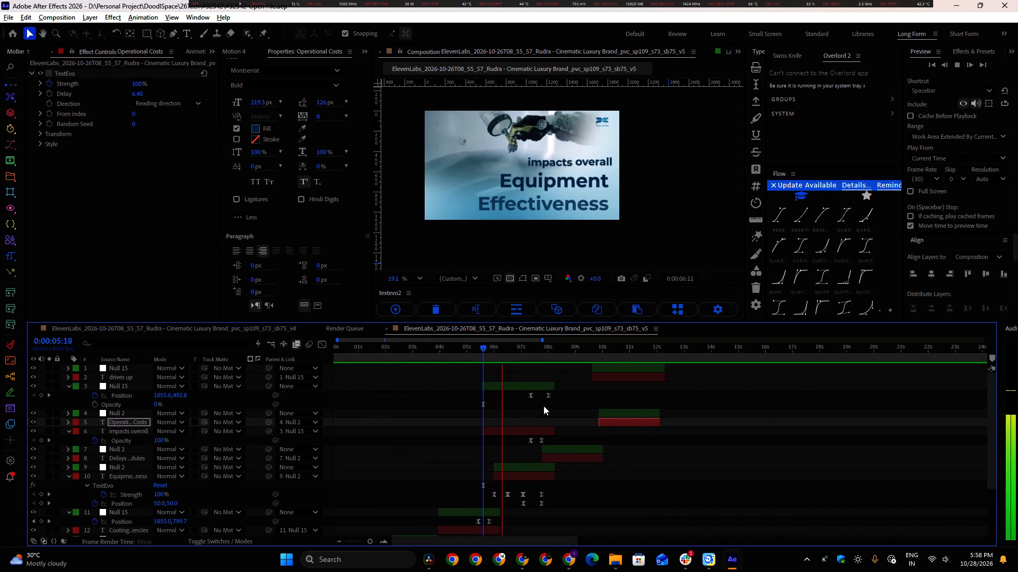
pyautogui.press('space')
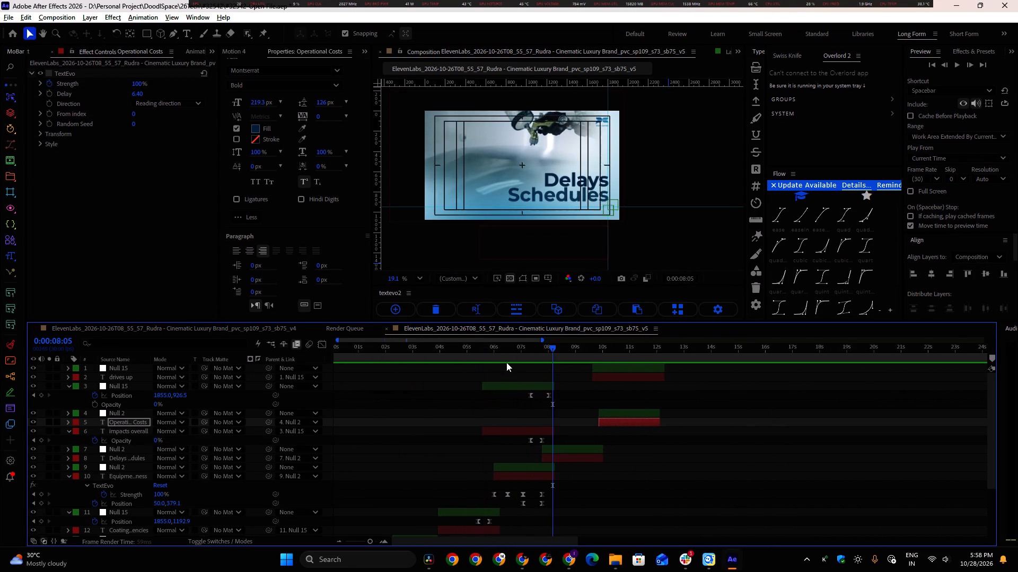
pyautogui.moveTo(513, 351); pyautogui.dragTo(553, 362)
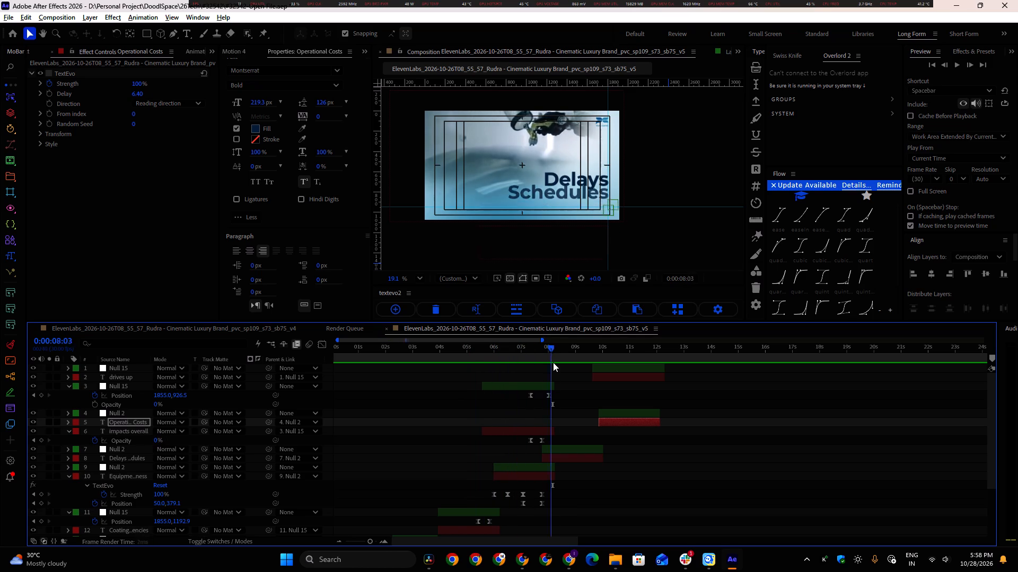
pyautogui.moveTo(553, 362); pyautogui.dragTo(645, 365)
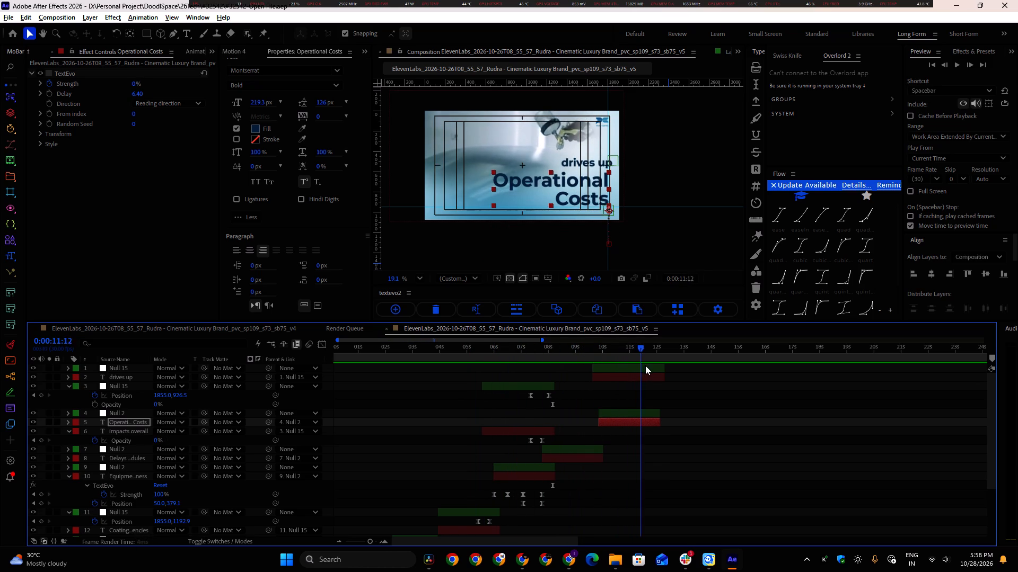
pyautogui.moveTo(645, 365); pyautogui.dragTo(459, 354)
pyautogui.press('space')
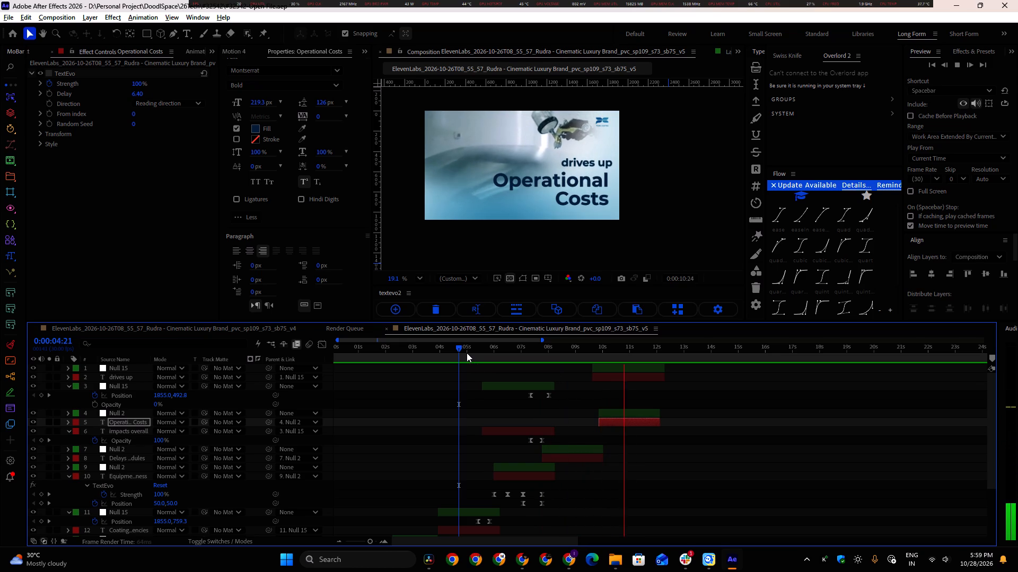
pyautogui.press('space')
# Duplicate the "Equipment Effectiveness" text and its null, place the copies above "Operational Costs", starting at 0:00:09:26.
pyautogui.keyDown('alt'); pyautogui.scroll(1, 598, 355); pyautogui.keyUp('alt')
pyautogui.moveTo(619, 347); pyautogui.dragTo(598, 353)
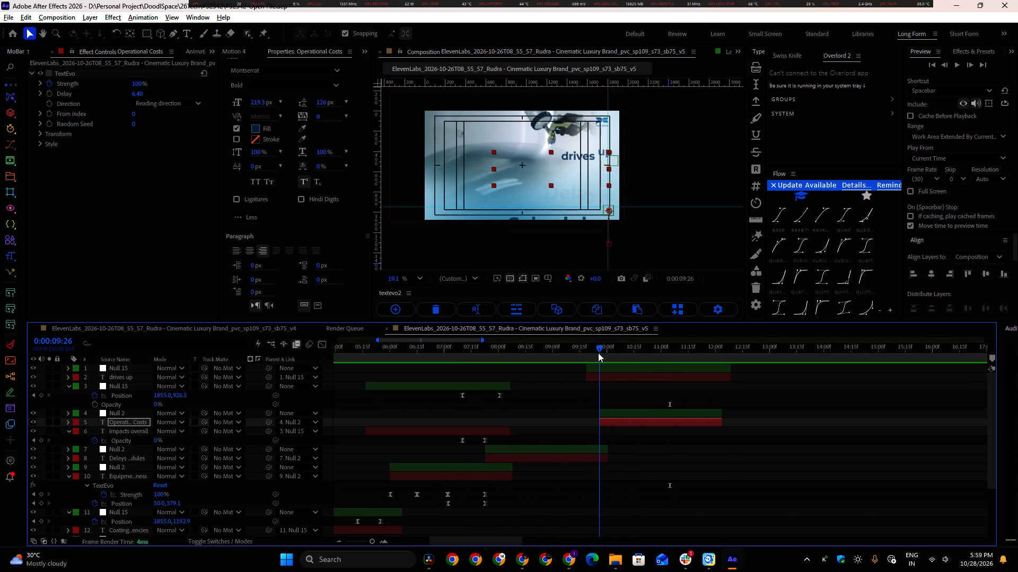
pyautogui.moveTo(598, 353); pyautogui.dragTo(598, 353)
pyautogui.click(428, 464)
pyautogui.keyDown('shift'); pyautogui.click(422, 478); pyautogui.keyUp('shift')
pyautogui.hotkey('ctrl', 'd')
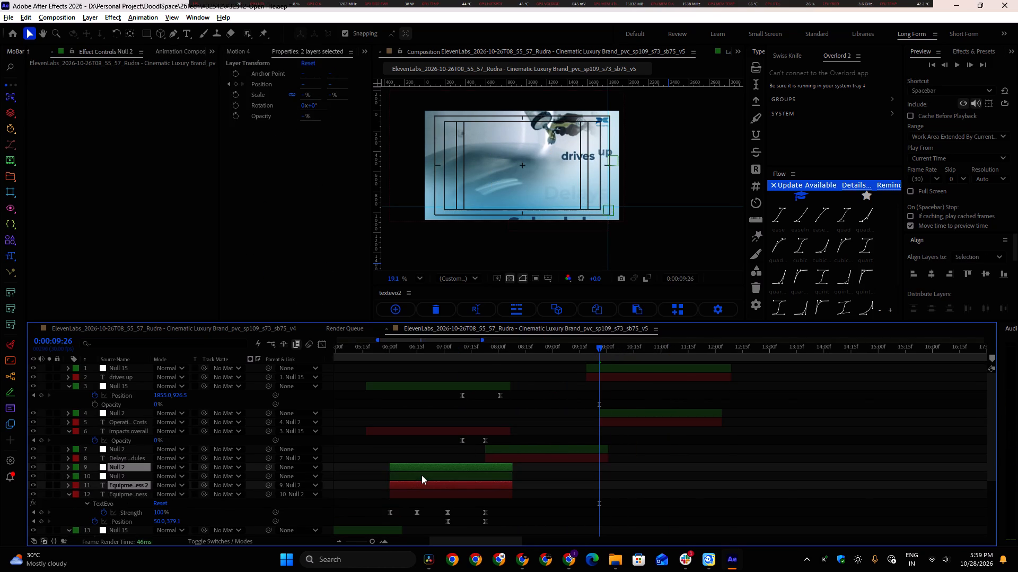
pyautogui.hotkey('ctrl', ']')
pyautogui.hotkey('ctrl', ']')
pyautogui.hotkey('ctrl', ']')
pyautogui.hotkey('ctrl', ']')
pyautogui.hotkey('ctrl', ']')
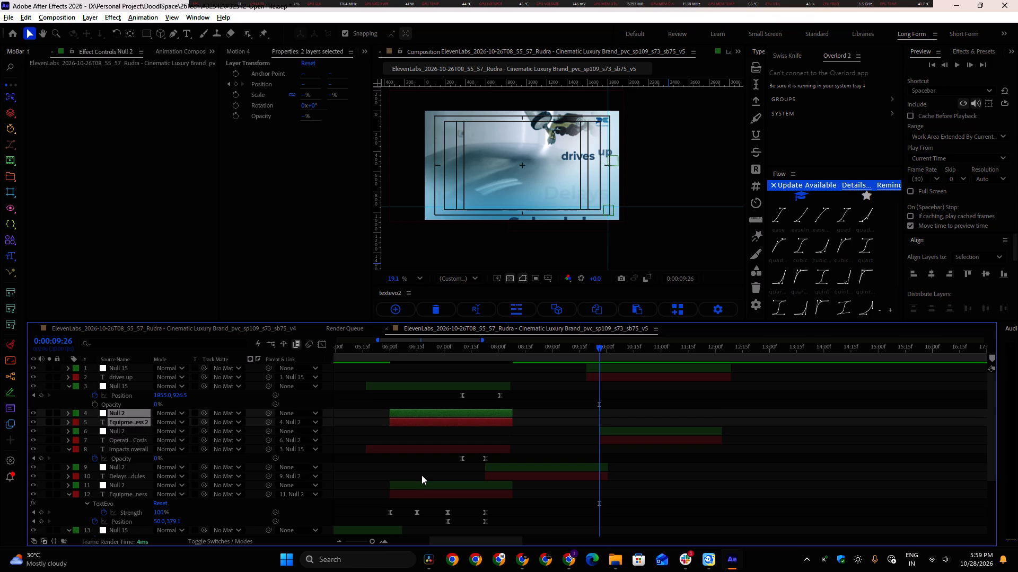
pyautogui.press('[')
# Copy the "Operational Costs" text, hide that text layer and its null, and play the scene from 0:00:09:26.
pyautogui.click(626, 428)
pyautogui.keyDown('shift'); pyautogui.click(624, 441); pyautogui.keyUp('shift')
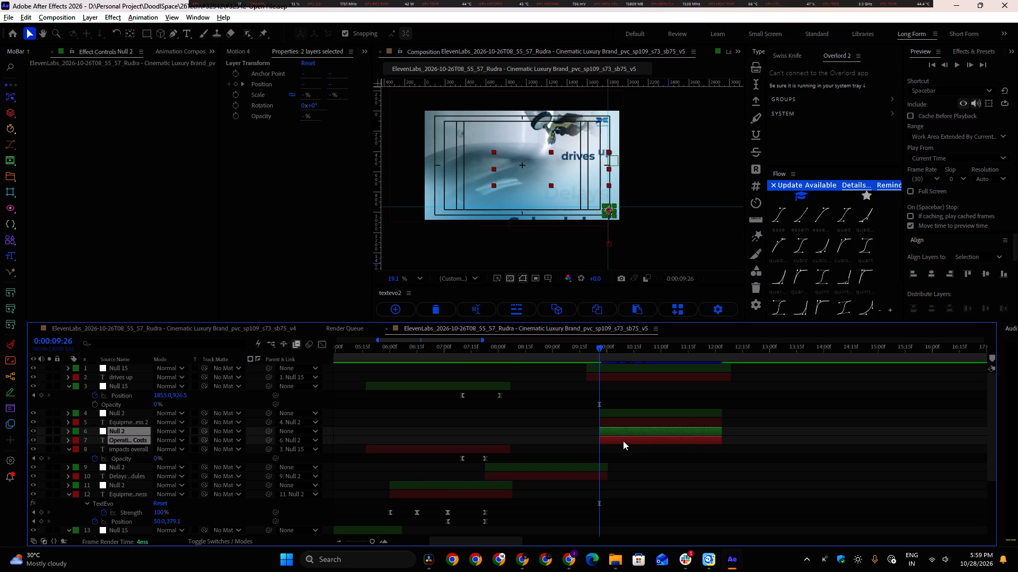
pyautogui.click(637, 452)
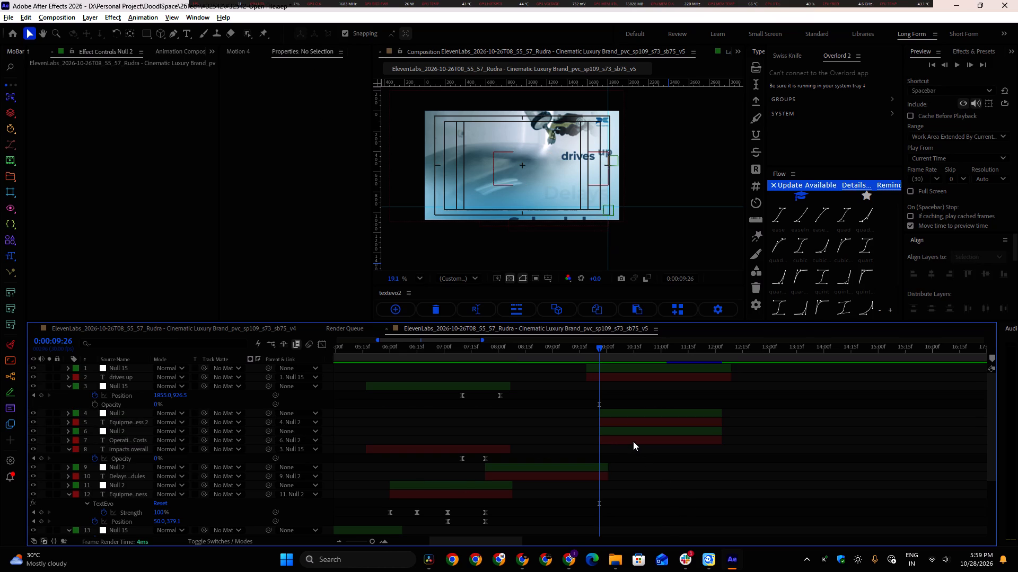
pyautogui.doubleClick(633, 441)
pyautogui.hotkey('ctrl', 'c')
pyautogui.click(651, 451)
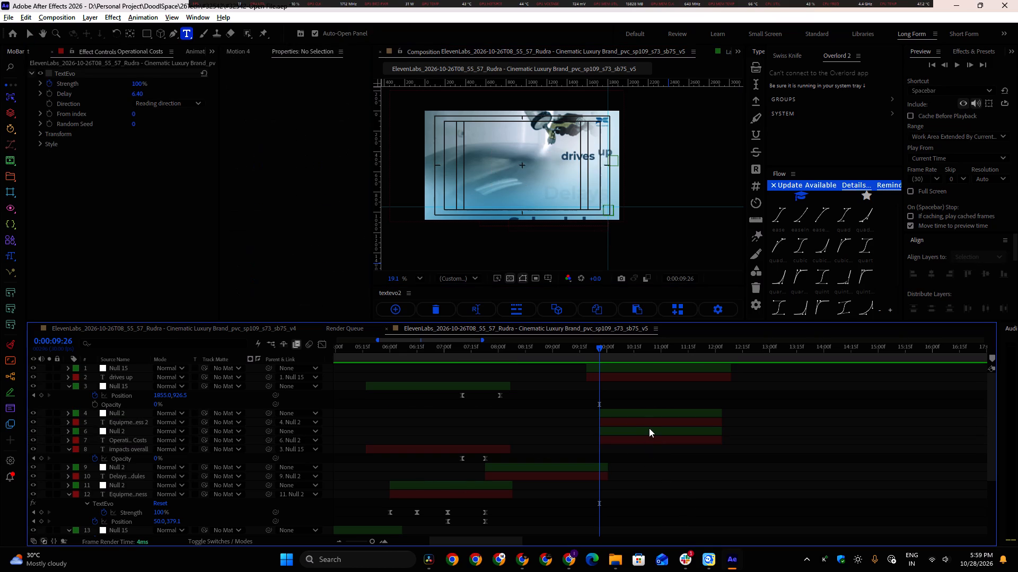
pyautogui.click(650, 430)
pyautogui.keyDown('shift'); pyautogui.click(649, 436); pyautogui.keyUp('shift')
pyautogui.click(33, 431)
pyautogui.press('space')
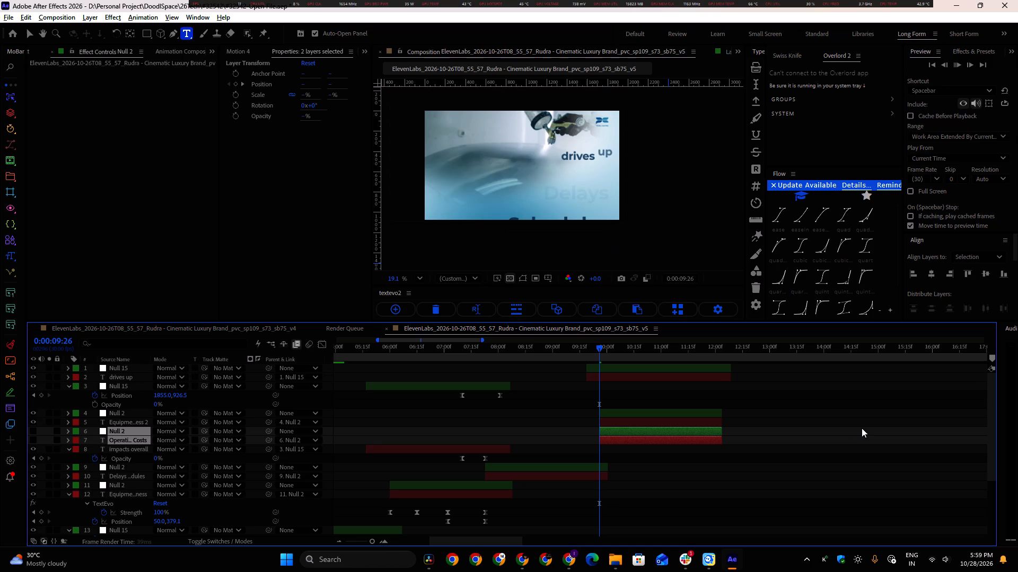
pyautogui.press('space')
# Replace the duplicated "Equipment Effectiveness" text with the copied "Operational Costs".
pyautogui.doubleClick(621, 419)
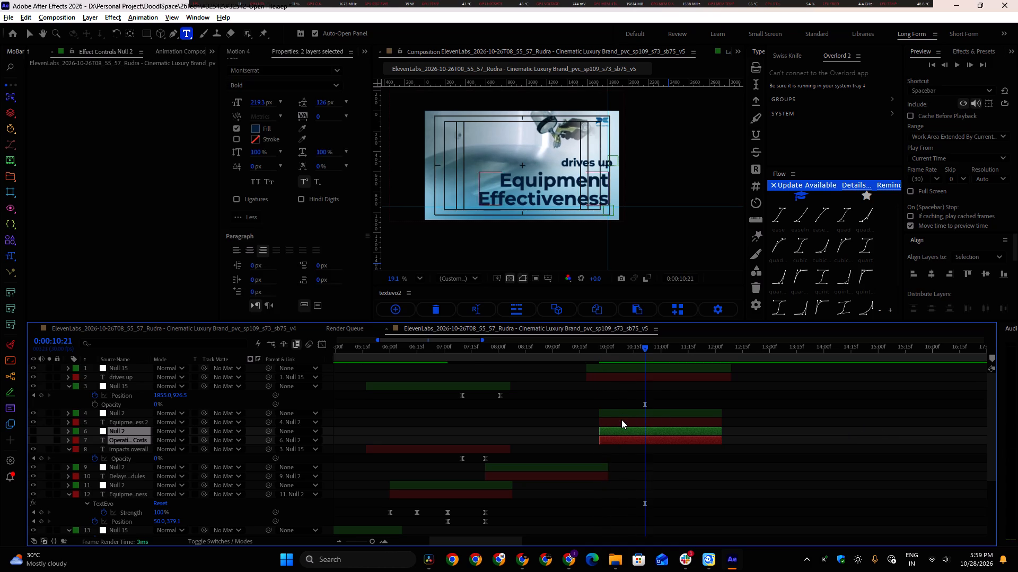
pyautogui.hotkey('ctrl', 'v')
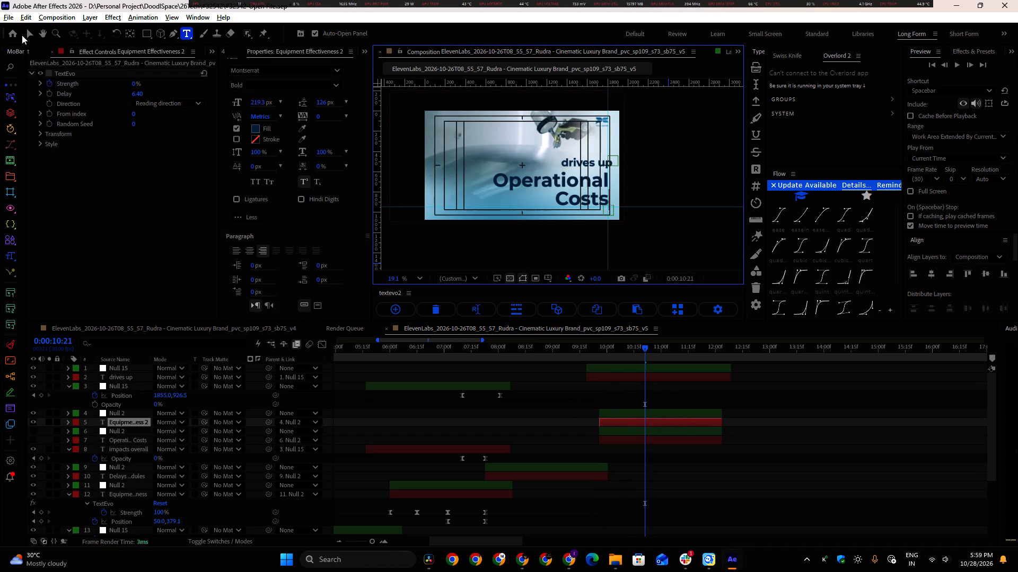
pyautogui.click(27, 32)
# Play the "Operational Costs" scene from about 0:00:09:04, and replay the opening sequence from the start of the composition.
pyautogui.moveTo(611, 345); pyautogui.dragTo(559, 351)
pyautogui.press('space')
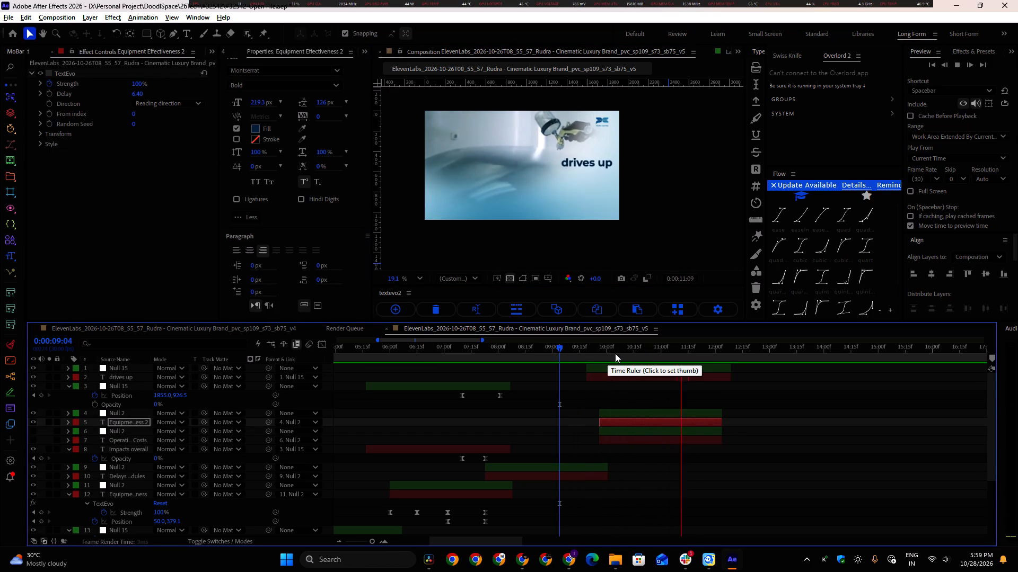
pyautogui.press('space')
pyautogui.keyDown('alt'); pyautogui.scroll(1, 692, 364); pyautogui.keyUp('alt')
pyautogui.keyDown('alt'); pyautogui.scroll(-1, 692, 364); pyautogui.keyUp('alt')
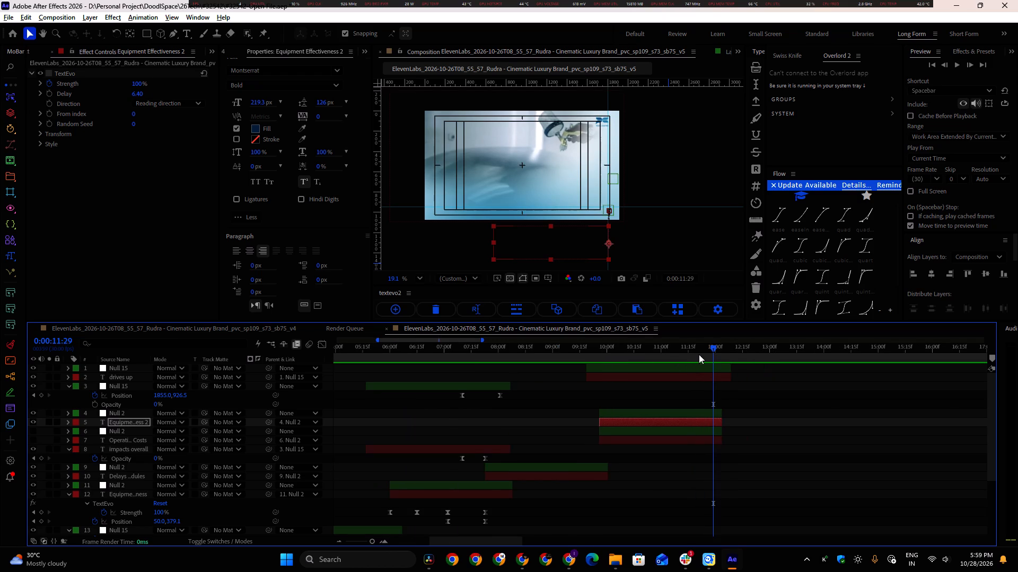
pyautogui.moveTo(703, 348); pyautogui.dragTo(230, 358)
pyautogui.keyDown('alt'); pyautogui.scroll(-3, 523, 411); pyautogui.keyUp('alt')
pyautogui.moveTo(361, 351); pyautogui.dragTo(323, 352)
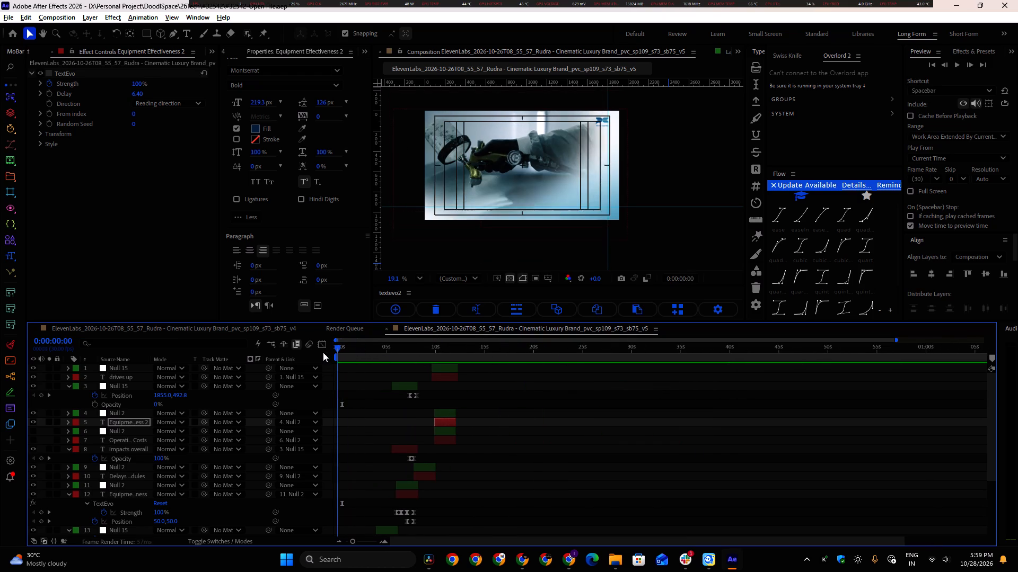
pyautogui.moveTo(323, 352); pyautogui.dragTo(319, 352)
pyautogui.press('space')
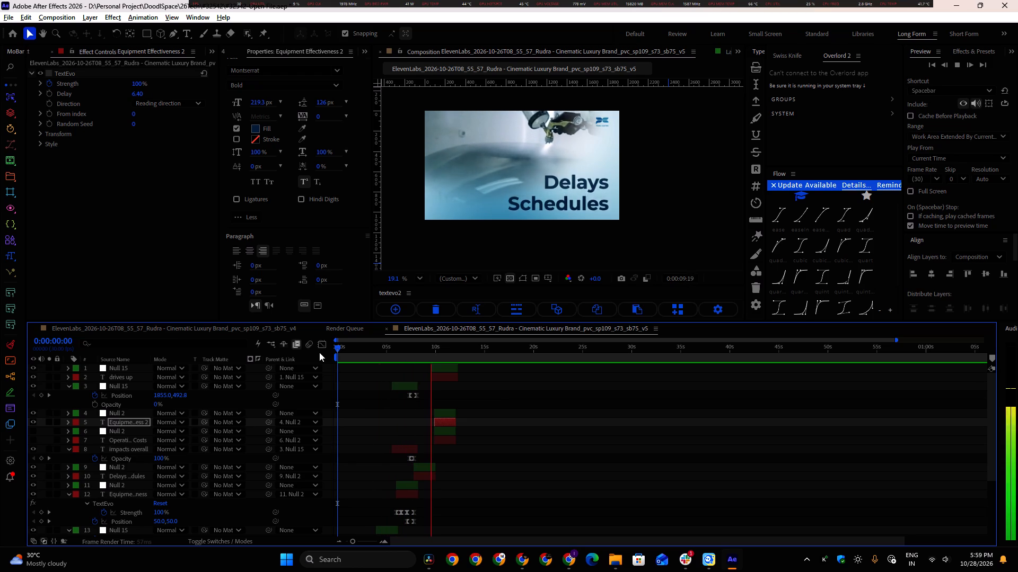
pyautogui.press('space')
# Shift the exit keyframes of "drives up" and the replacement "Operational Costs" later together, starting the "Operational Costs" exit at about 0:00:11:16, and preview it.
pyautogui.keyDown('alt'); pyautogui.scroll(2, 454, 408); pyautogui.keyUp('alt')
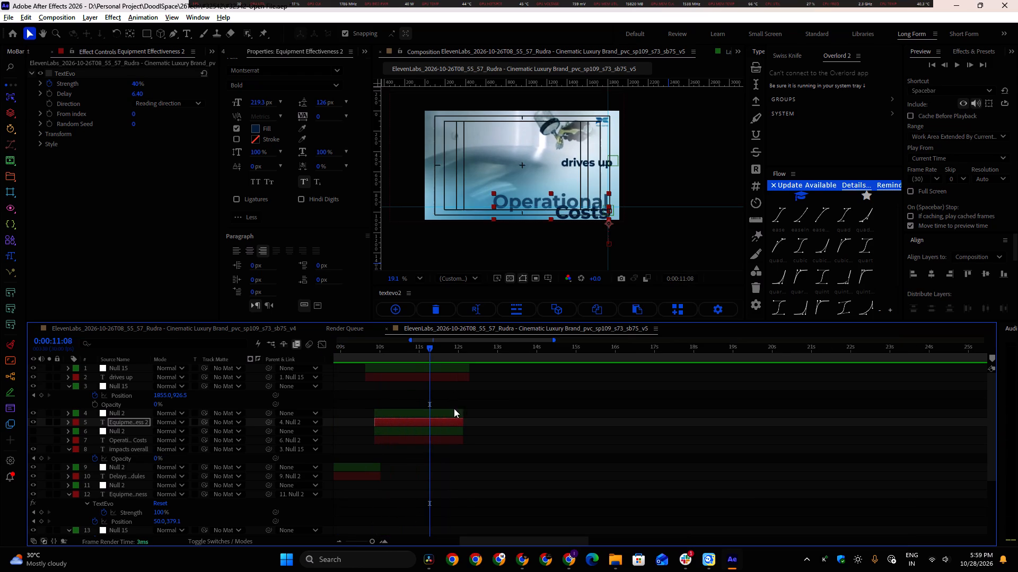
pyautogui.click(449, 370)
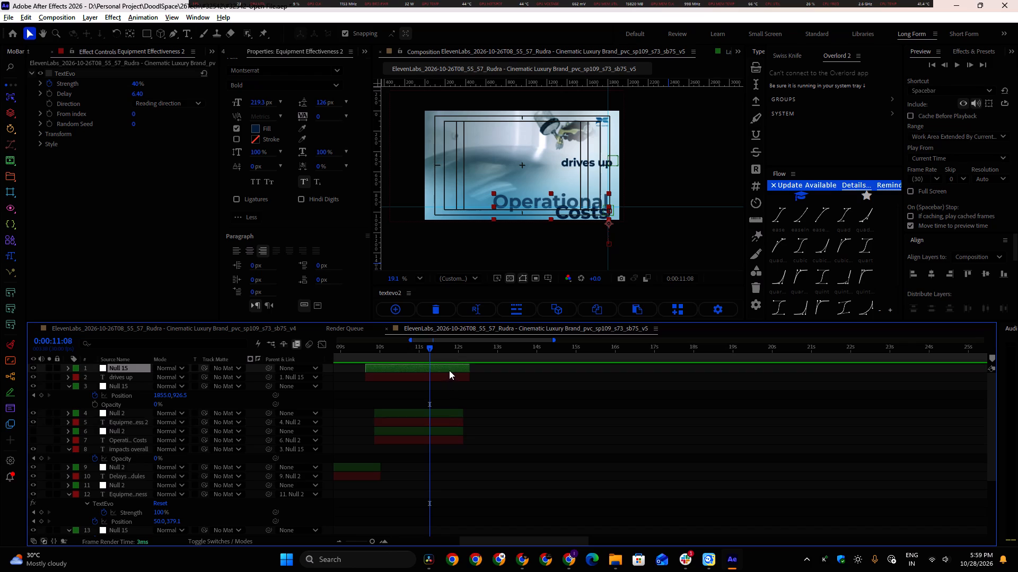
pyautogui.keyDown('shift'); pyautogui.click(445, 419); pyautogui.keyUp('shift')
pyautogui.press('u')
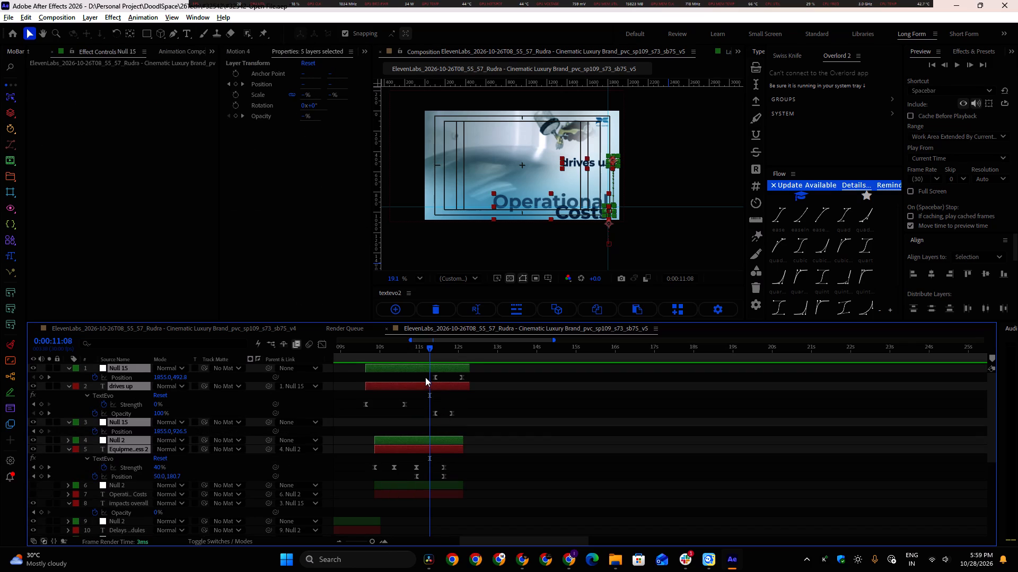
pyautogui.moveTo(424, 377); pyautogui.dragTo(485, 472)
pyautogui.click(484, 380)
pyautogui.moveTo(486, 378); pyautogui.dragTo(461, 416)
pyautogui.moveTo(415, 377); pyautogui.dragTo(489, 476)
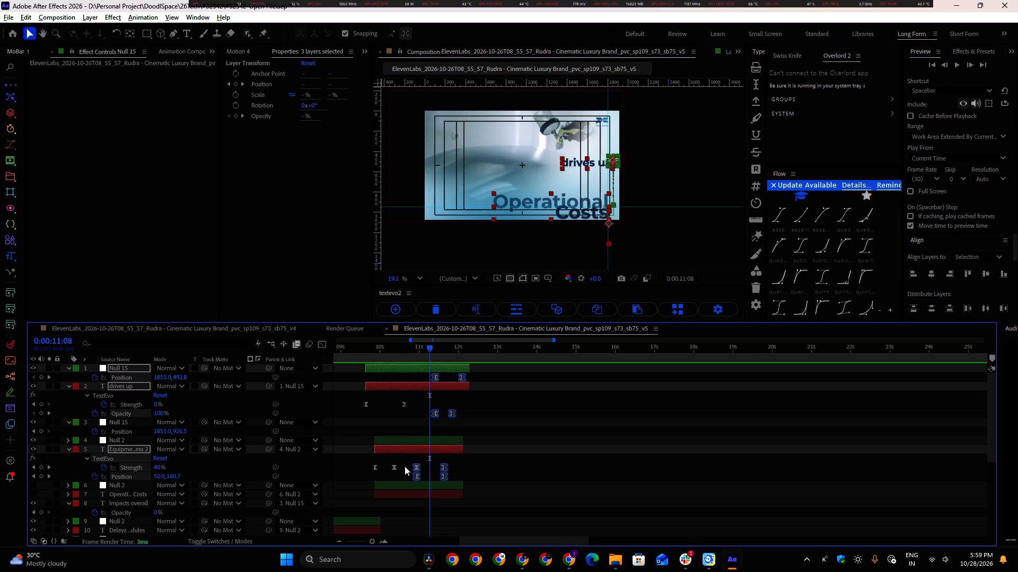
pyautogui.moveTo(415, 467); pyautogui.dragTo(439, 469)
pyautogui.press('space')
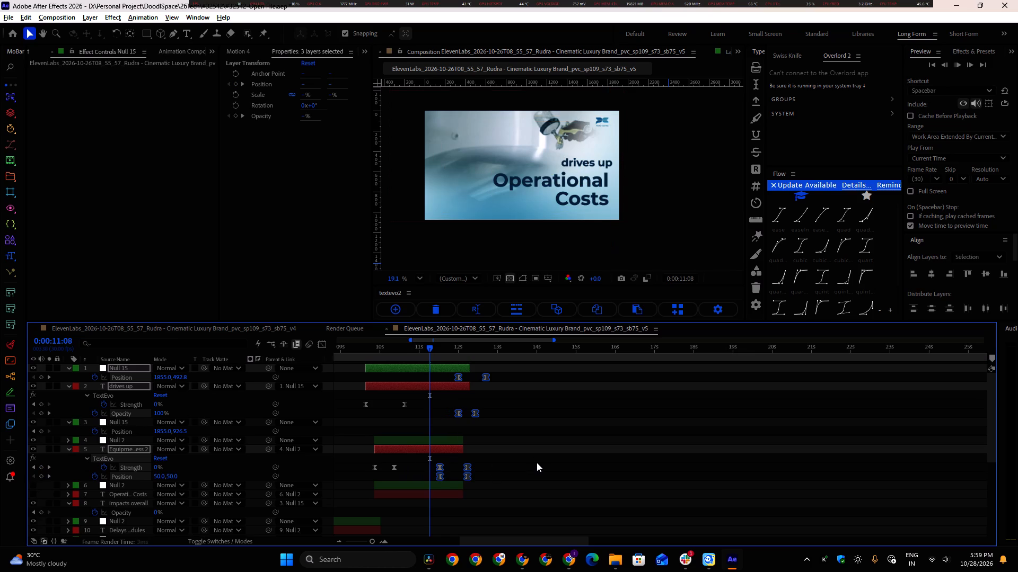
pyautogui.press('space')
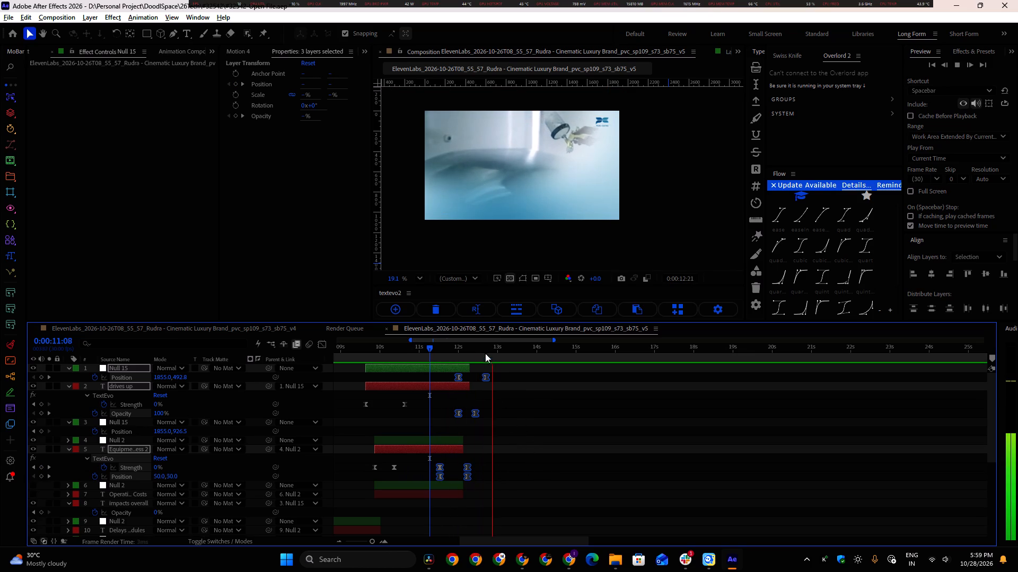
# Move the exit keyframes of "drives up" and its null back to start at 0:00:11:16, and preview from 0:00:10:26.
pyautogui.moveTo(489, 348); pyautogui.dragTo(440, 355)
pyautogui.moveTo(504, 374); pyautogui.dragTo(447, 416)
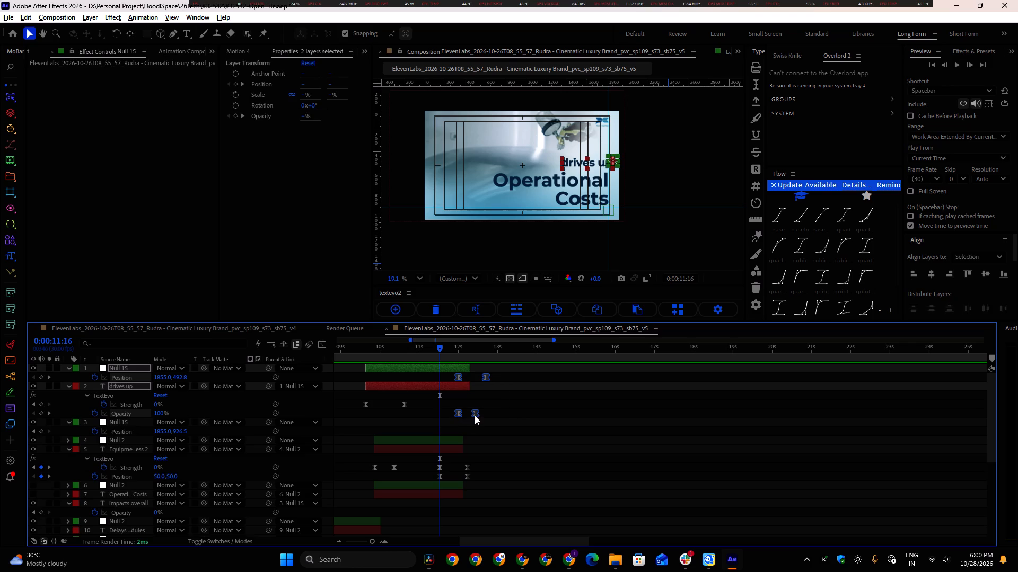
pyautogui.moveTo(456, 378); pyautogui.dragTo(435, 380)
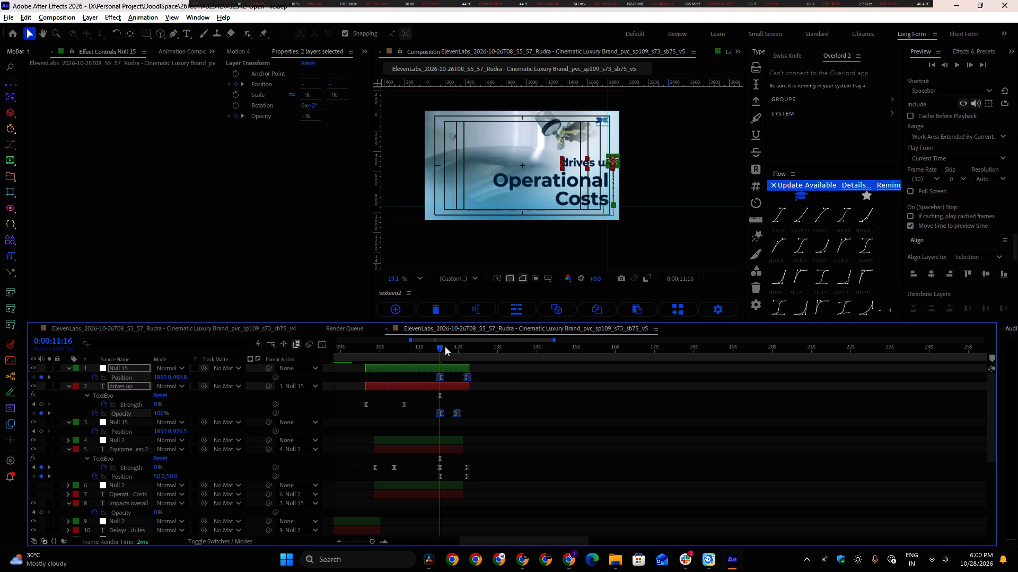
pyautogui.moveTo(440, 347); pyautogui.dragTo(413, 361)
pyautogui.press('space')
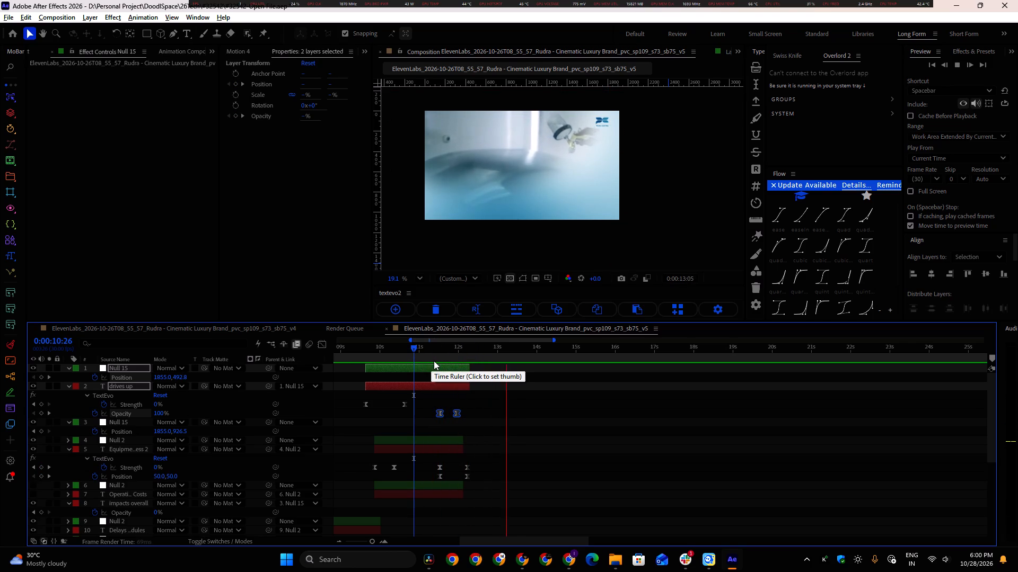
pyautogui.press('space')
pyautogui.moveTo(481, 347); pyautogui.dragTo(462, 351)
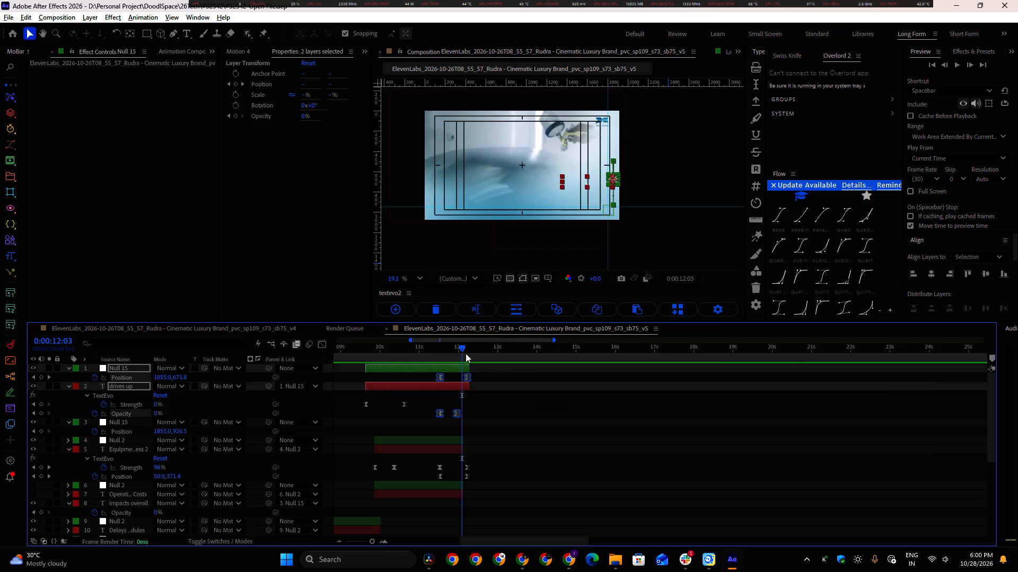
# Check the voice-over script in the Chrome brief, and set the "Operational Costs" font size to 159.3 px back in After Effects.
pyautogui.hotkey('alt', 'Tab')
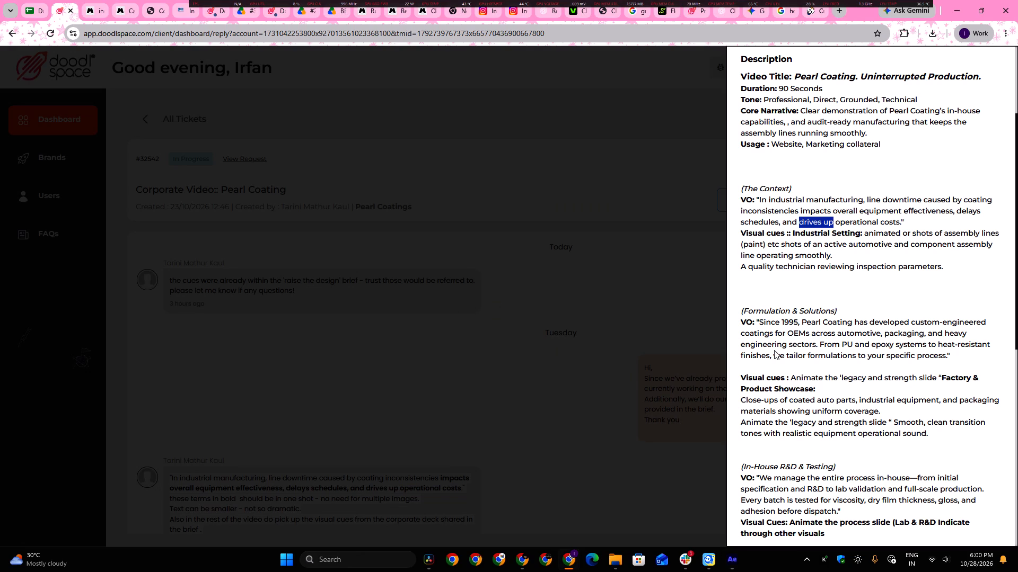
pyautogui.hotkey('alt', 'Tab')
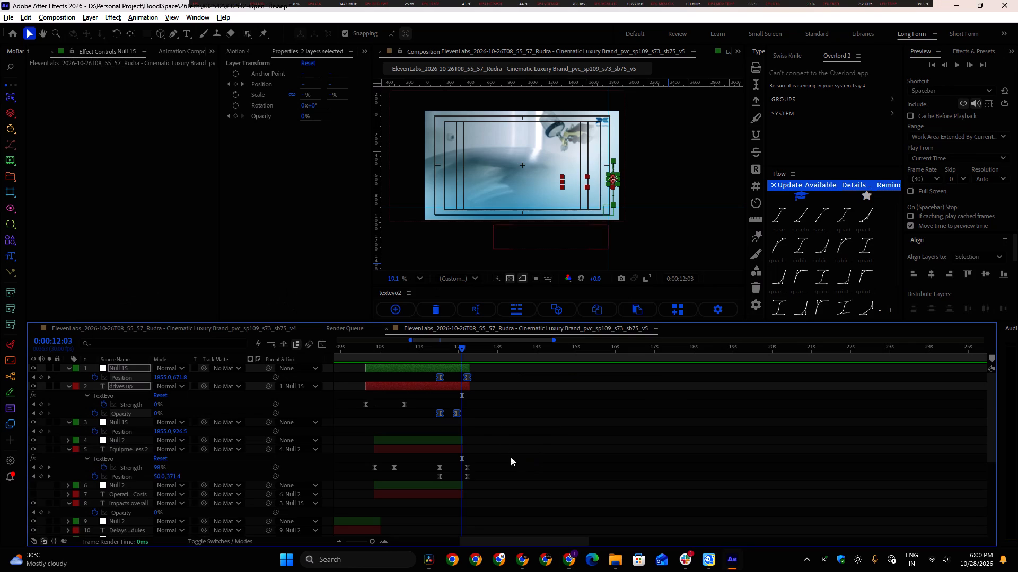
pyautogui.keyDown('alt'); pyautogui.scroll(1, 452, 422); pyautogui.keyUp('alt')
pyautogui.keyDown('shift'); pyautogui.scroll(5, 452, 422); pyautogui.keyUp('shift')
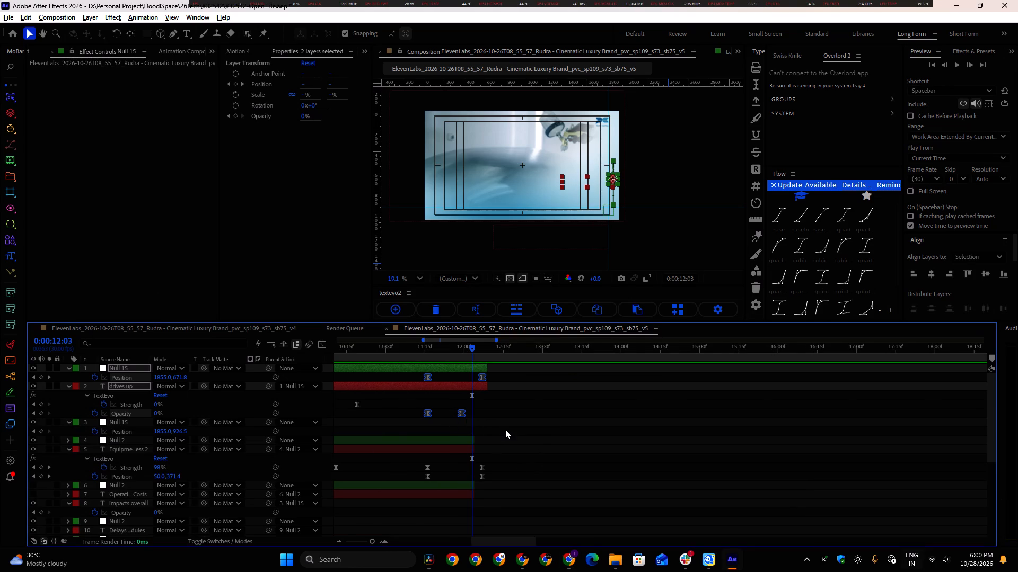
pyautogui.keyDown('shift'); pyautogui.scroll(5, 505, 430); pyautogui.keyUp('shift')
pyautogui.click(416, 426)
pyautogui.click(427, 446)
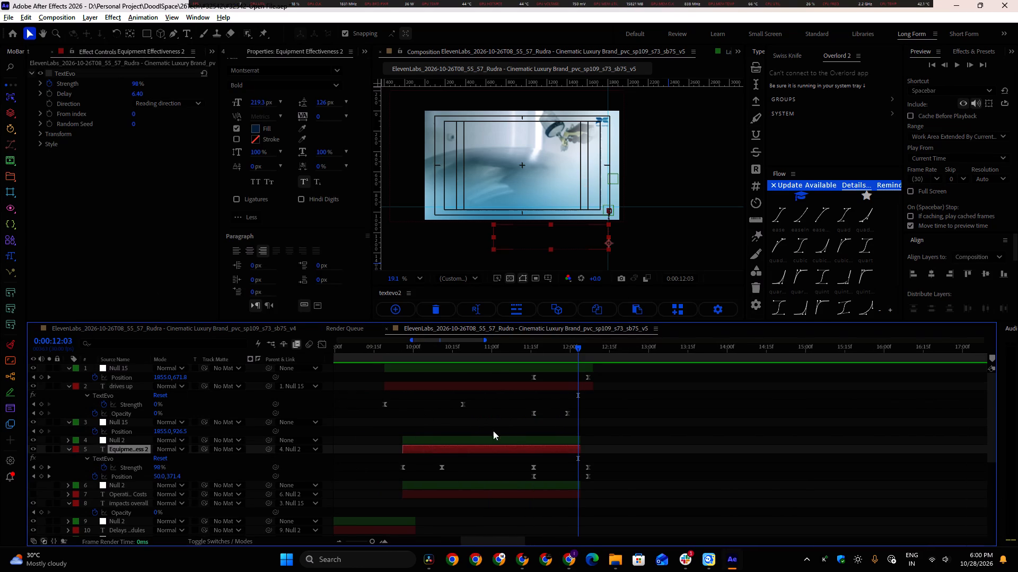
pyautogui.moveTo(492, 350); pyautogui.dragTo(466, 350)
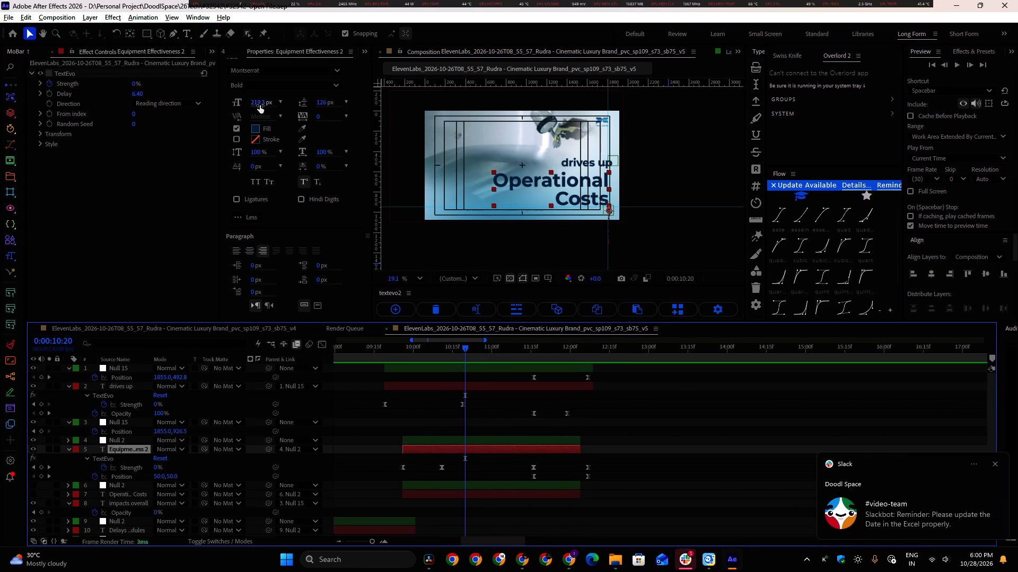
pyautogui.moveTo(260, 101); pyautogui.dragTo(229, 106)
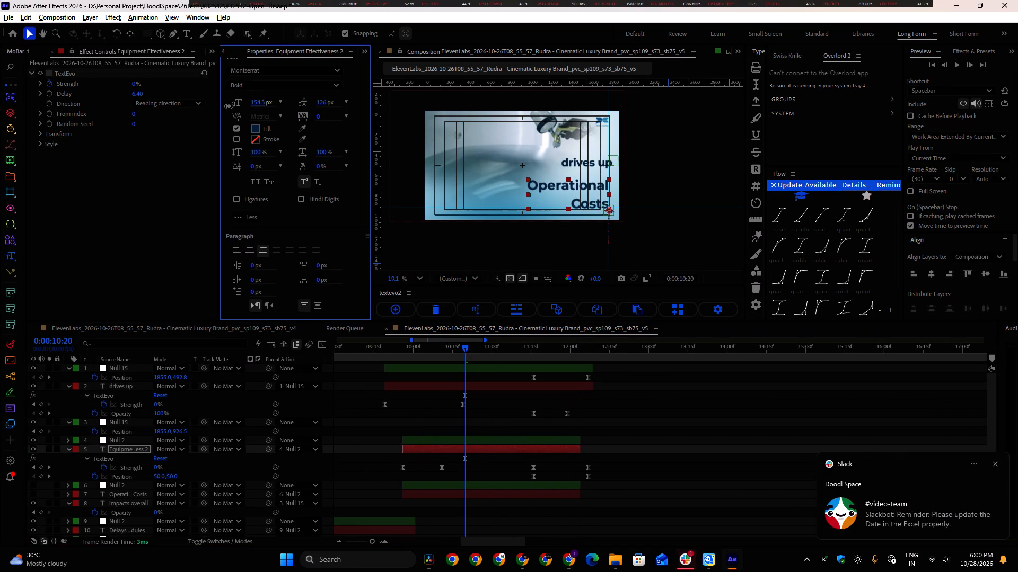
pyautogui.moveTo(229, 106); pyautogui.dragTo(227, 106)
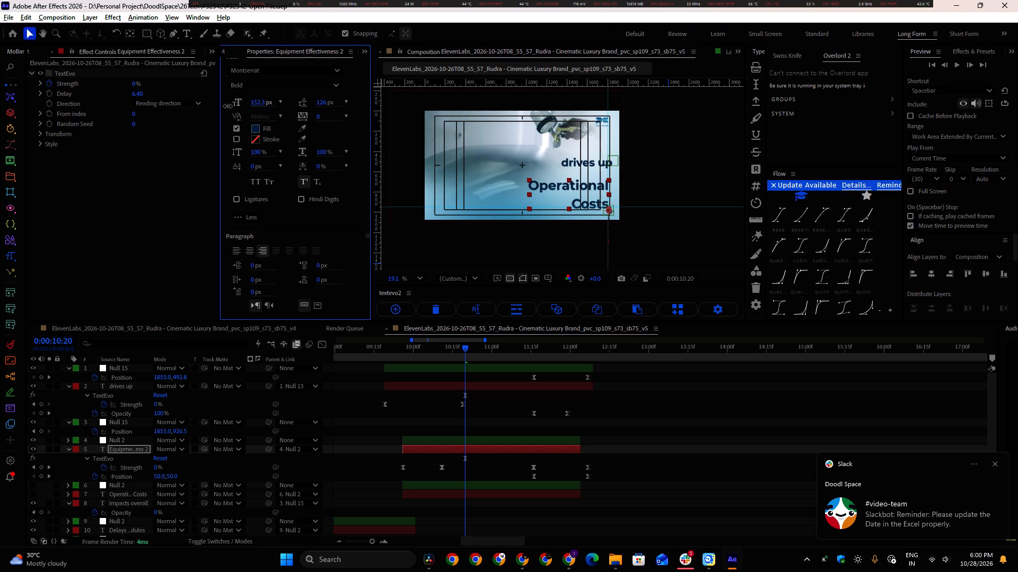
pyautogui.moveTo(227, 106); pyautogui.dragTo(231, 106)
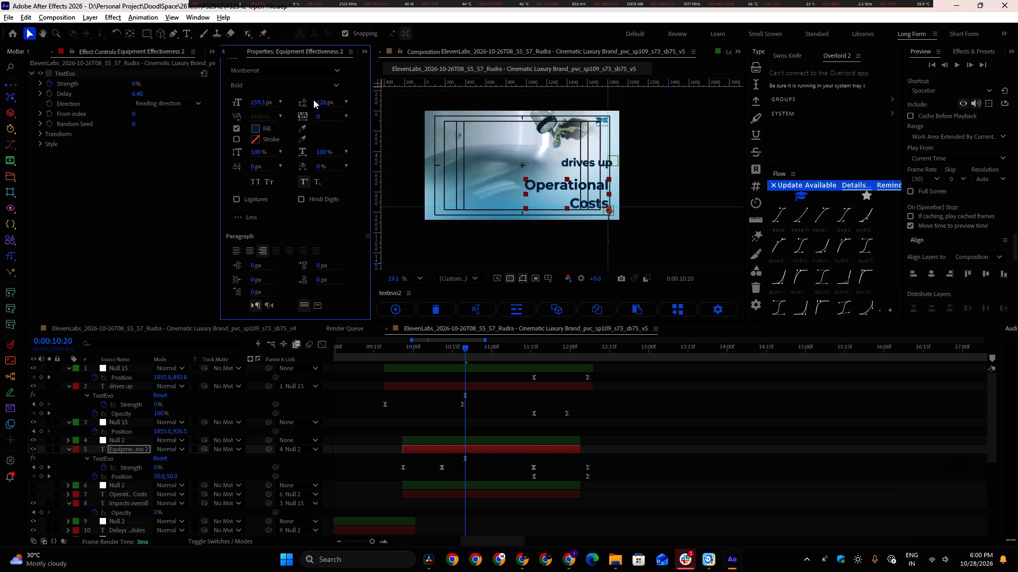
# Join the two-line "Operational Costs" text onto a single line separated by a space.
pyautogui.doubleClick(573, 200)
pyautogui.click(570, 204)
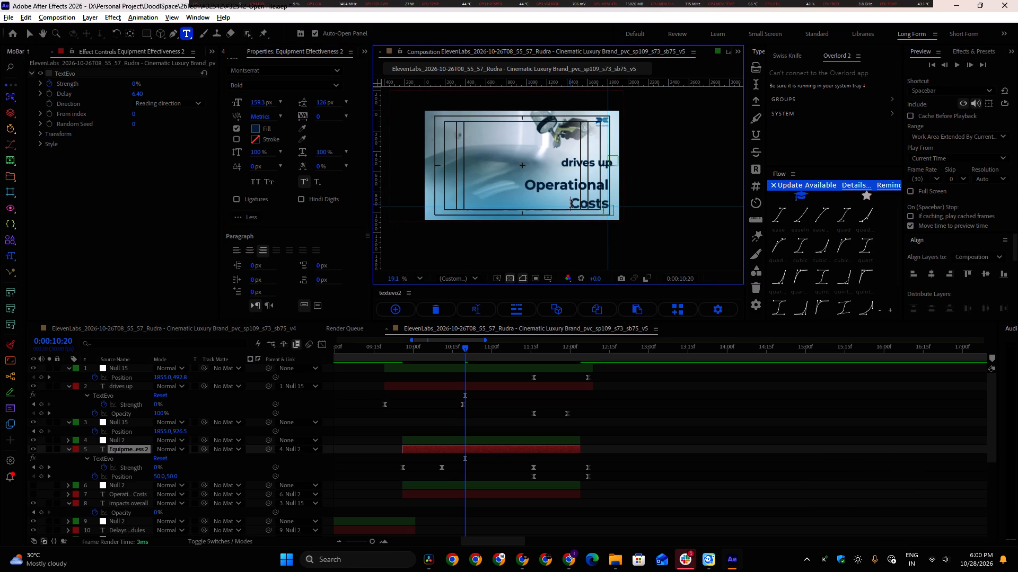
pyautogui.press('BackSpace')
pyautogui.press('space')
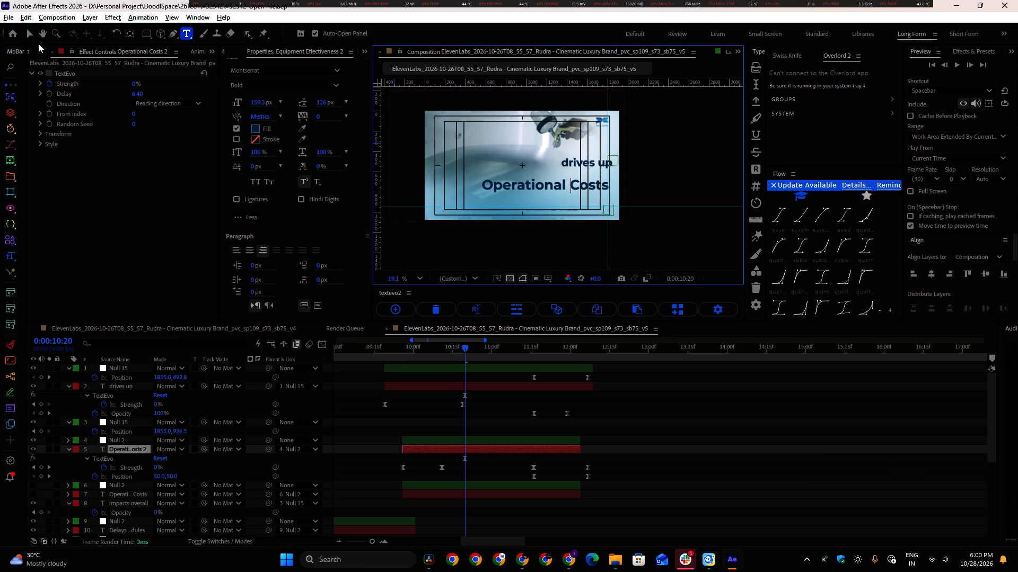
pyautogui.click(29, 35)
# Centre-align the "Operational Costs" text, centre its null horizontally in the composition, and lower it near the frame's bottom edge.
pyautogui.click(250, 248)
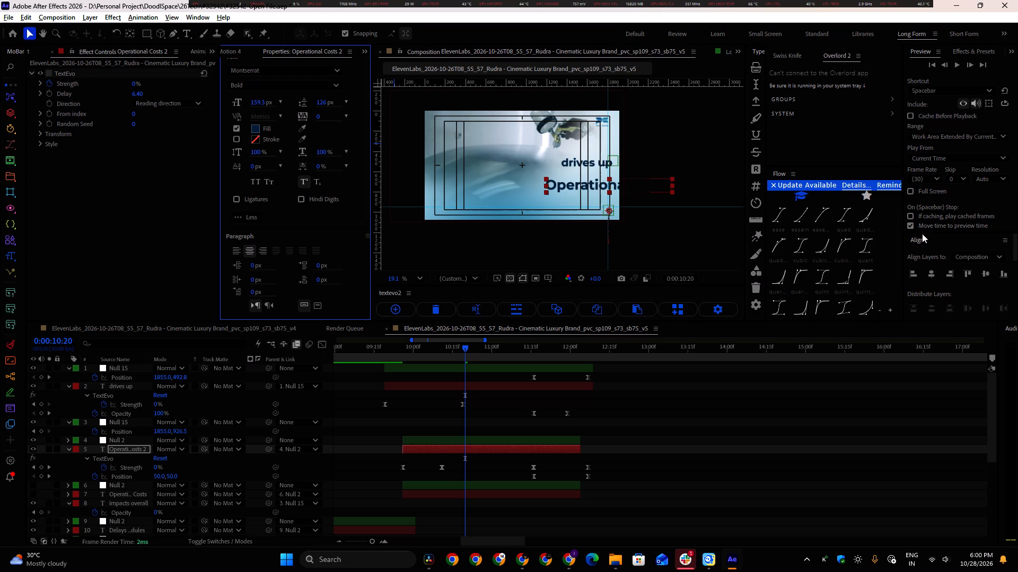
pyautogui.click(471, 440)
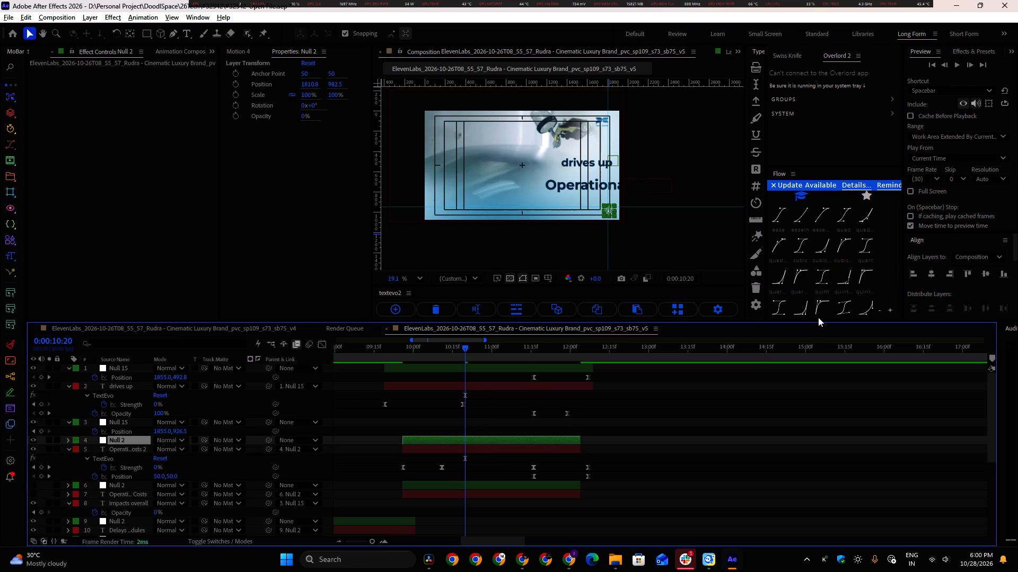
pyautogui.click(933, 276)
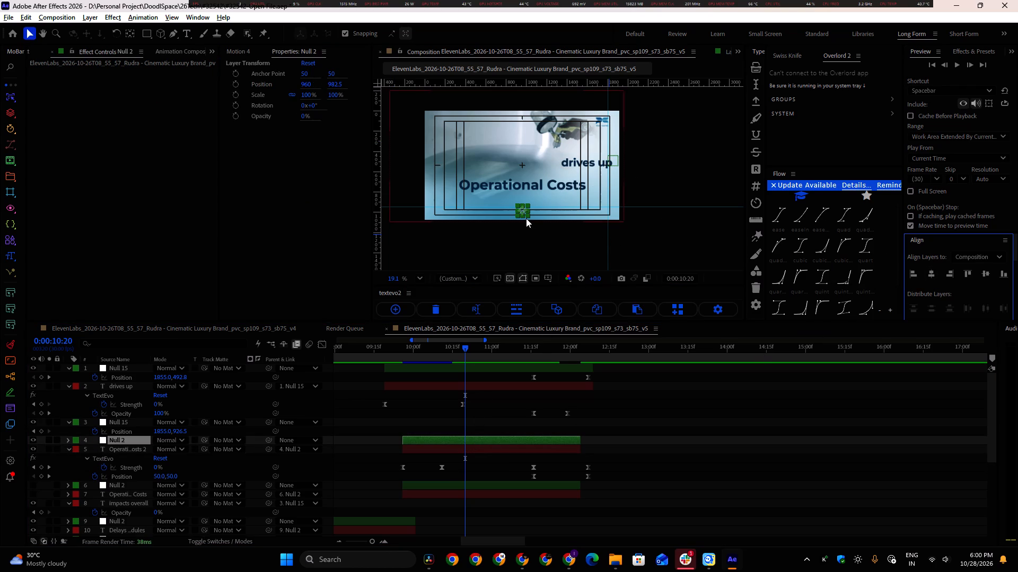
pyautogui.moveTo(468, 345); pyautogui.dragTo(454, 364)
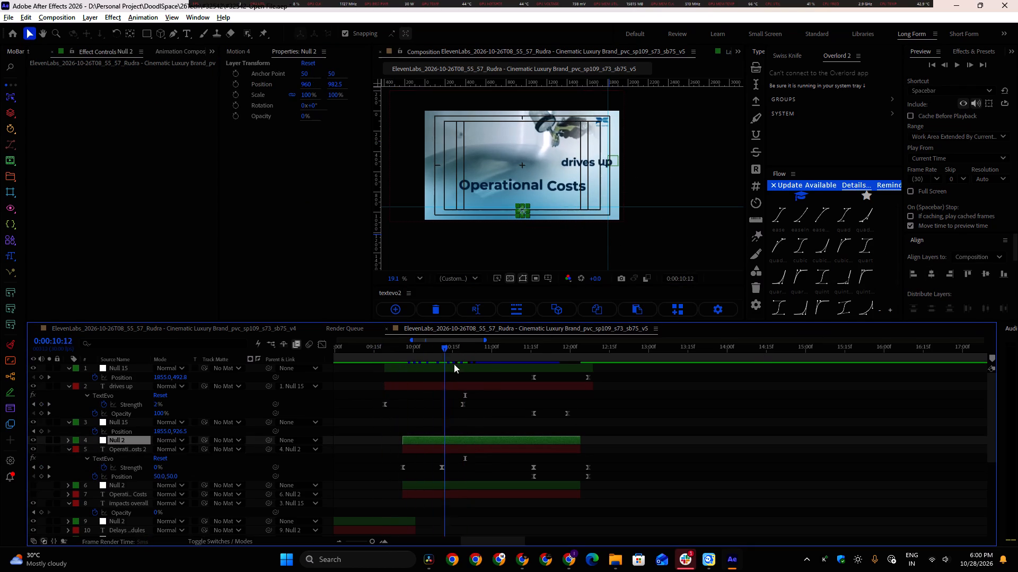
pyautogui.moveTo(454, 364); pyautogui.dragTo(492, 361)
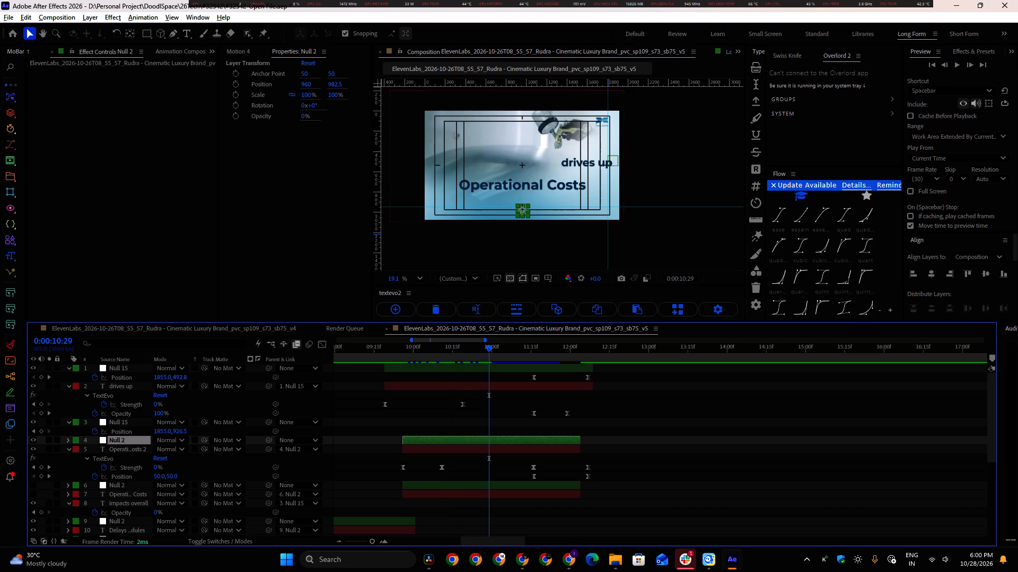
pyautogui.moveTo(521, 211); pyautogui.dragTo(522, 228)
# Centre-align the "drives up" text, centre it horizontally in the composition, and lower it to sit just above "Operational Costs".
pyautogui.click(590, 164)
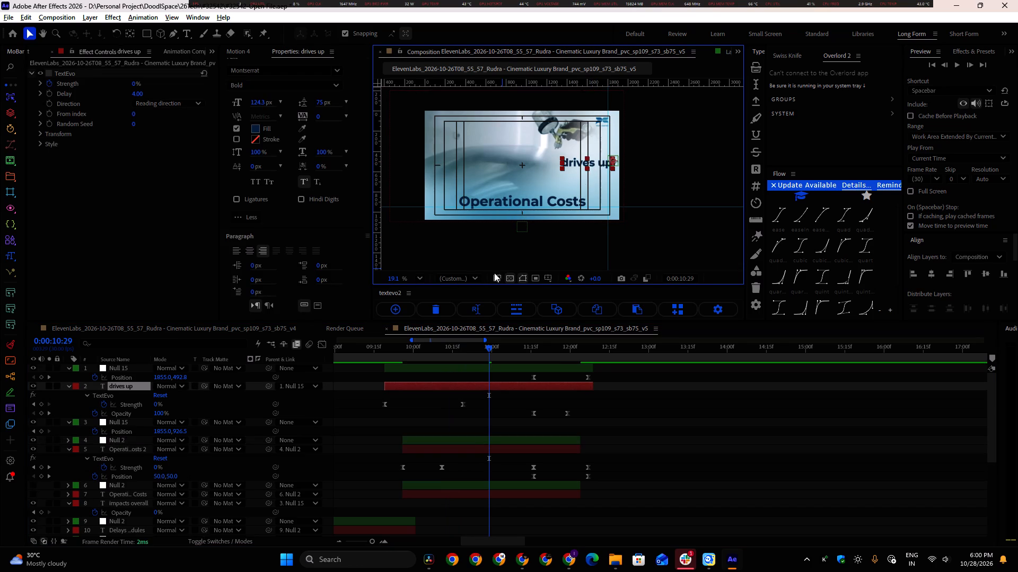
pyautogui.click(249, 249)
pyautogui.scroll(1, 248, 53)
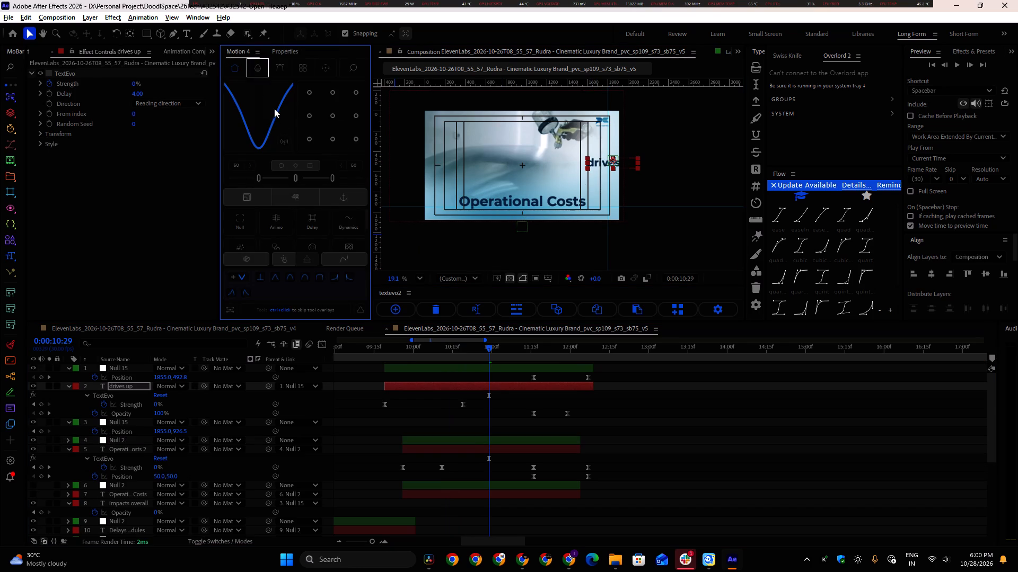
pyautogui.click(331, 120)
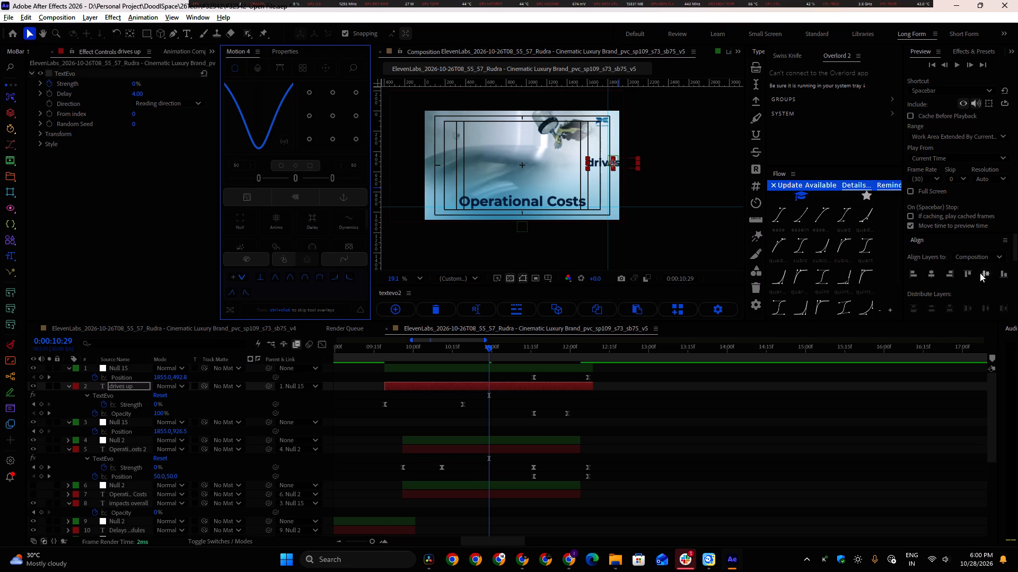
pyautogui.click(929, 276)
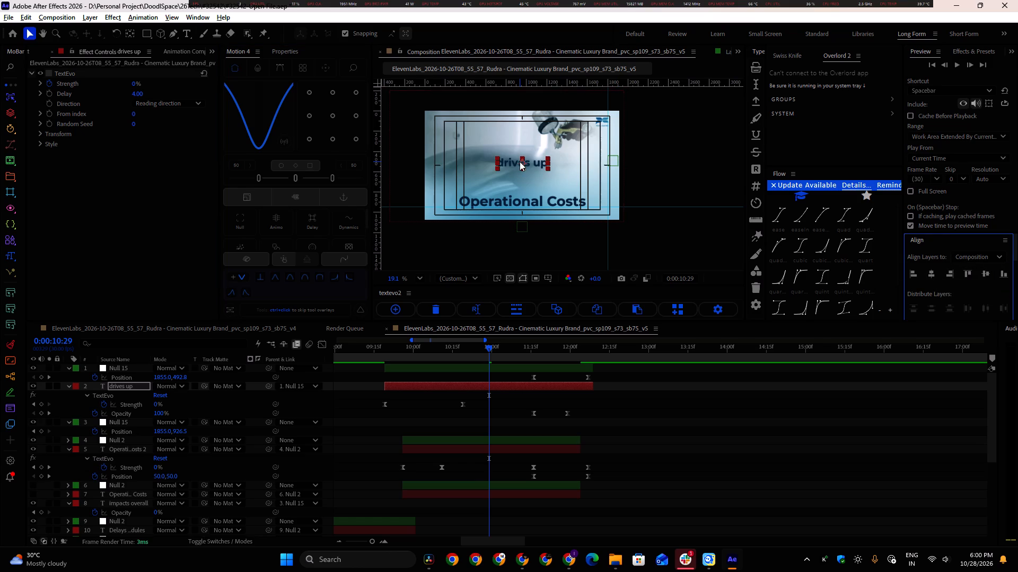
pyautogui.moveTo(520, 162); pyautogui.dragTo(520, 185)
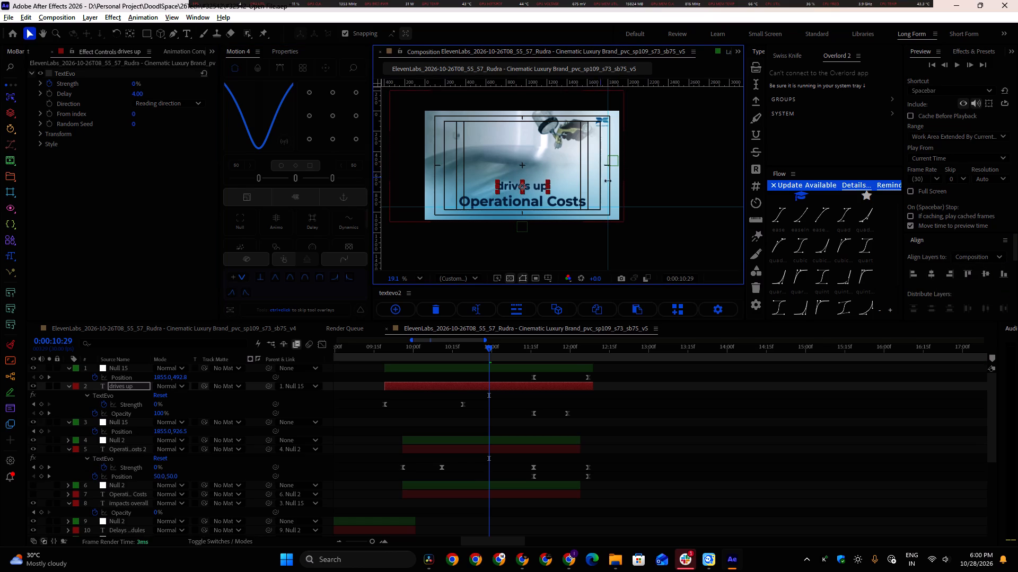
pyautogui.click(612, 183)
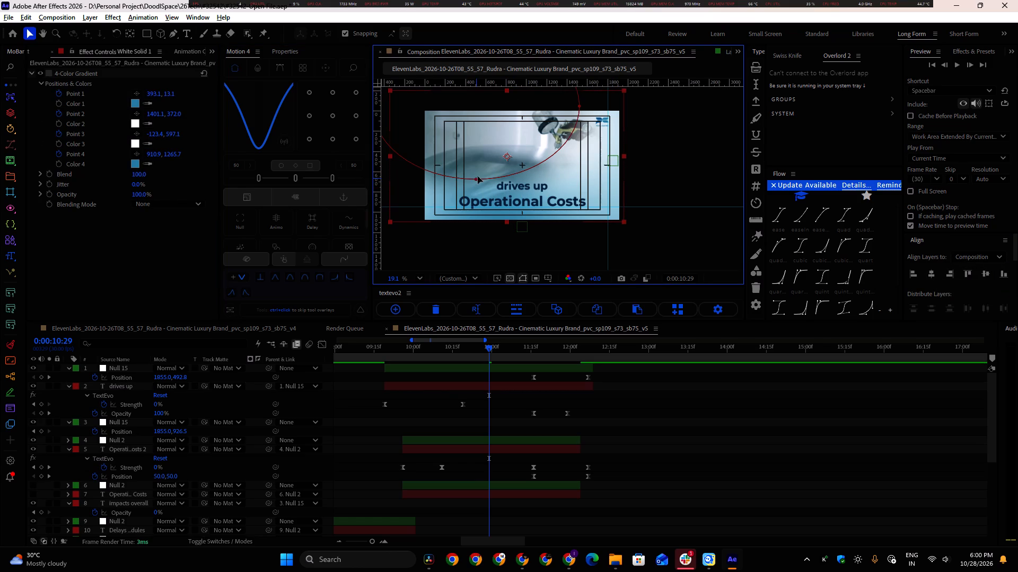
# Move the White Solid gradient's elliptical mask across so it is roughly centred horizontally over the frame's upper part.
pyautogui.doubleClick(477, 179)
pyautogui.scroll(-2, 502, 168)
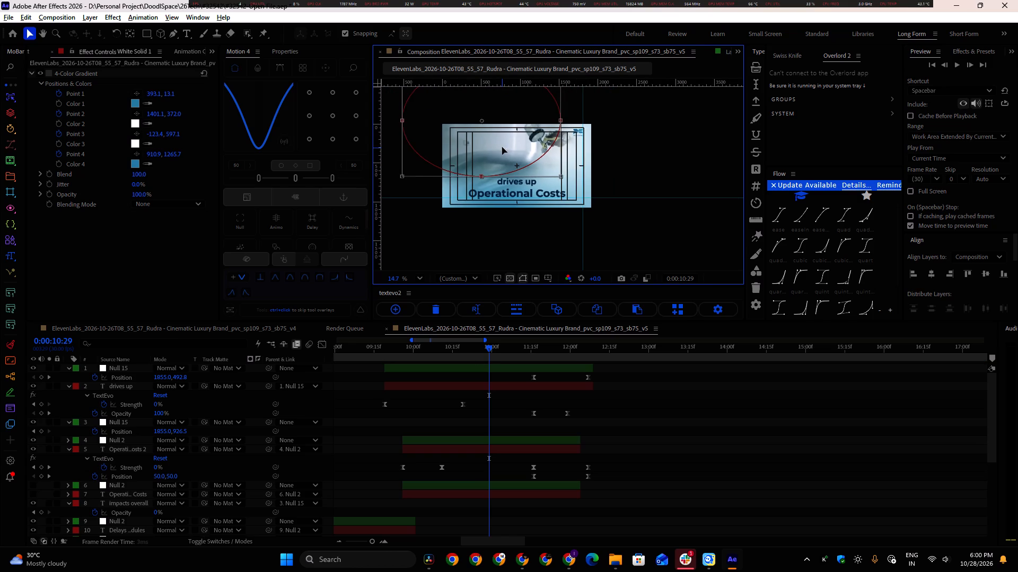
pyautogui.moveTo(501, 147); pyautogui.dragTo(537, 137)
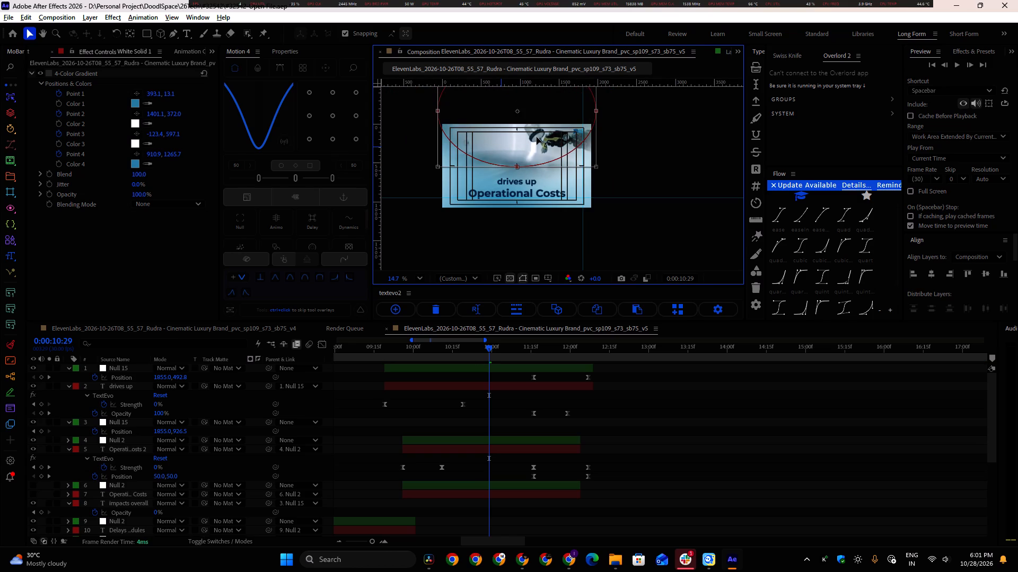
pyautogui.moveTo(537, 137); pyautogui.dragTo(536, 143)
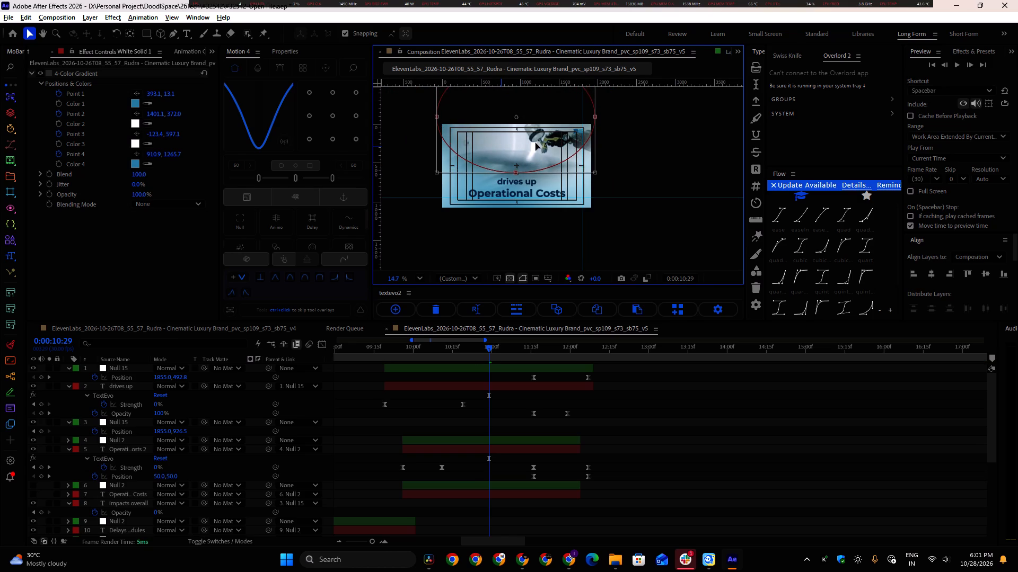
pyautogui.moveTo(536, 143); pyautogui.dragTo(536, 140)
# Flatten the elliptical mask, with its top edge a little above the frame and its bottom edge just above "drives up".
pyautogui.moveTo(515, 171); pyautogui.dragTo(517, 158)
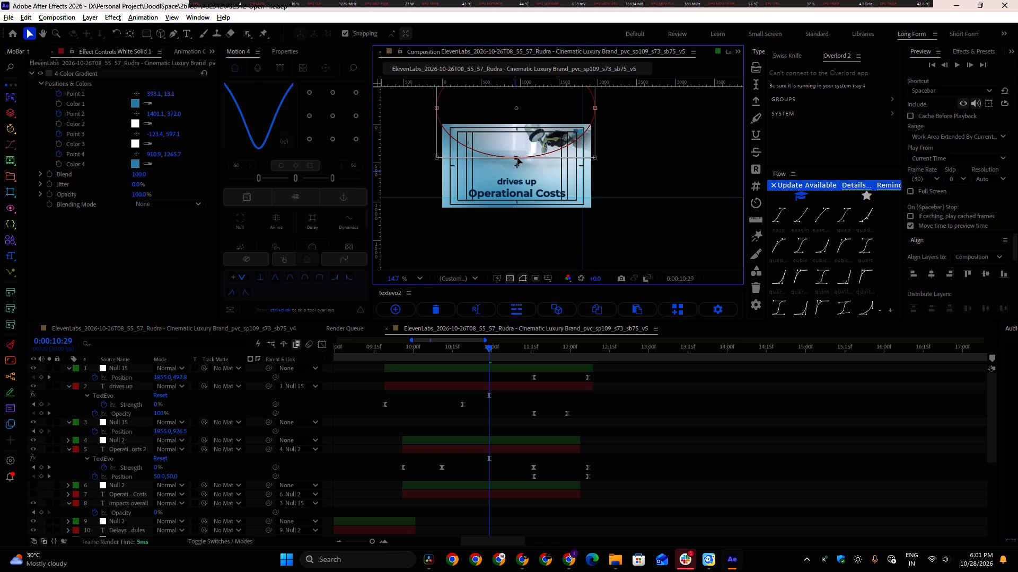
pyautogui.moveTo(517, 158); pyautogui.dragTo(517, 157)
pyautogui.scroll(-2, 545, 134)
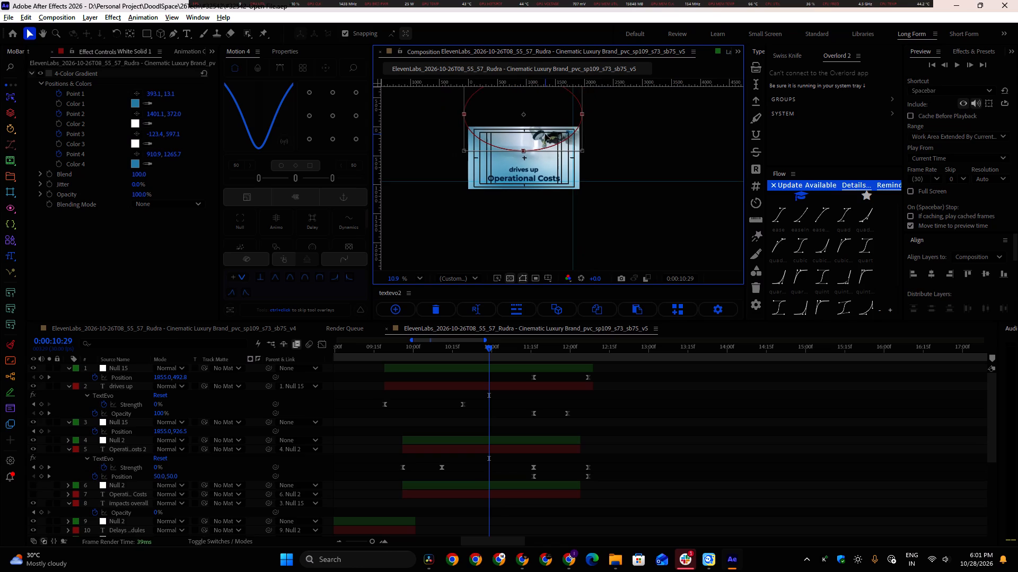
pyautogui.moveTo(538, 108); pyautogui.dragTo(538, 139, button='middle')
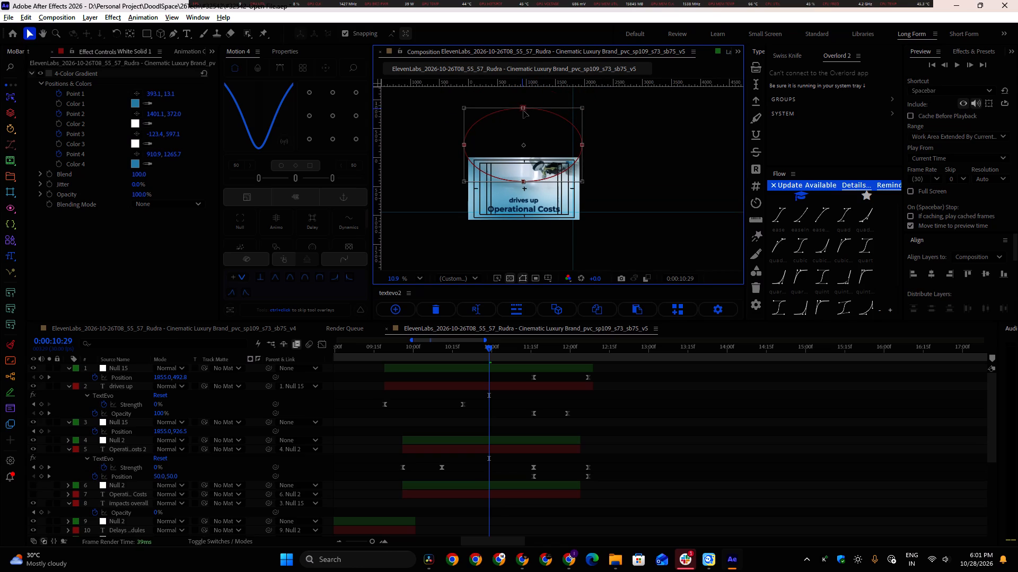
pyautogui.moveTo(523, 109); pyautogui.dragTo(526, 137)
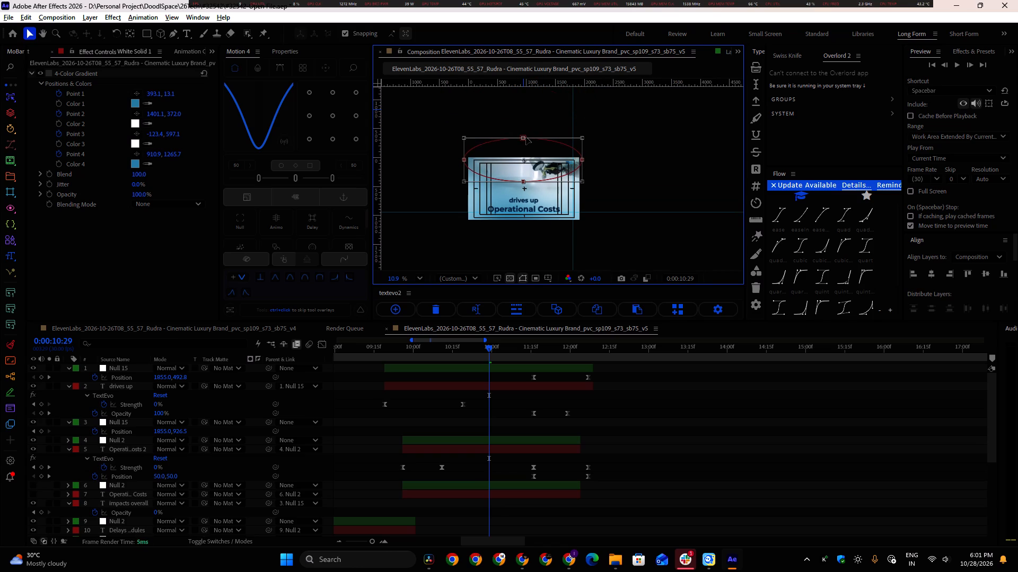
pyautogui.moveTo(526, 137); pyautogui.dragTo(526, 133)
pyautogui.moveTo(524, 181); pyautogui.dragTo(526, 194)
pyautogui.click(30, 31)
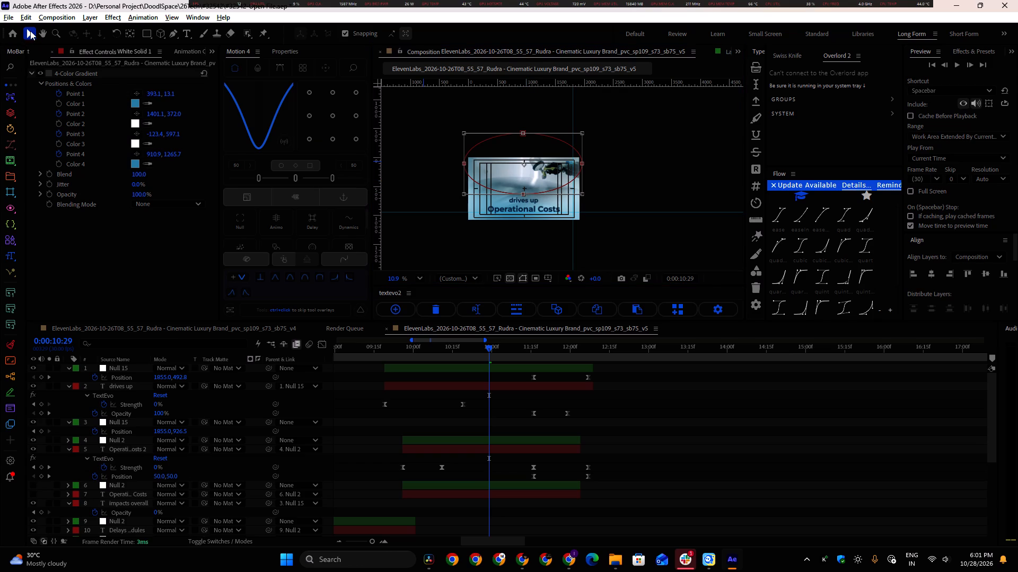
pyautogui.press('Return')
pyautogui.scroll(3, 494, 238)
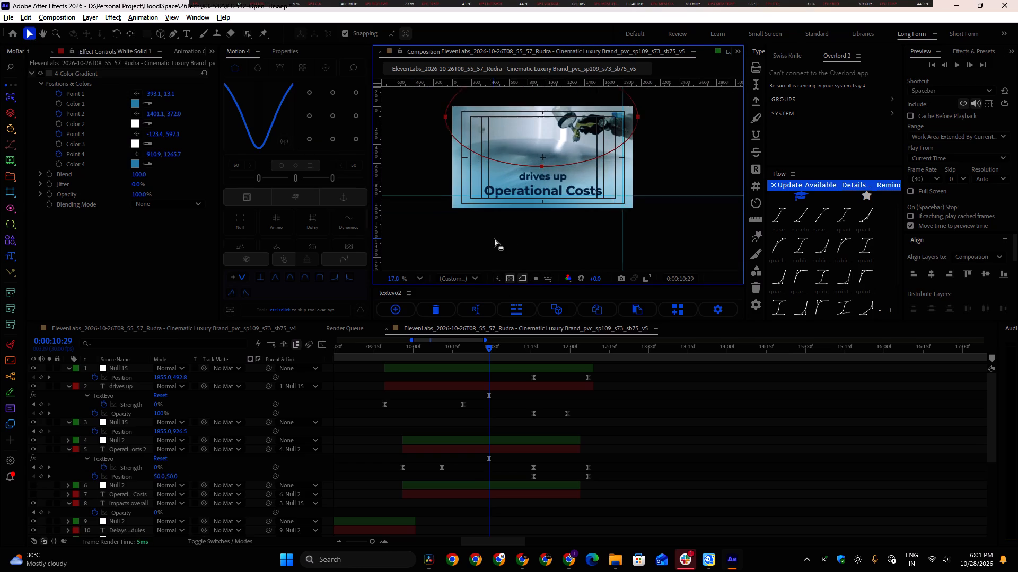
pyautogui.scroll(2, 494, 238)
pyautogui.moveTo(545, 195); pyautogui.dragTo(544, 218, button='middle')
pyautogui.keyDown('alt'); pyautogui.scroll(2, 555, 208); pyautogui.keyUp('alt')
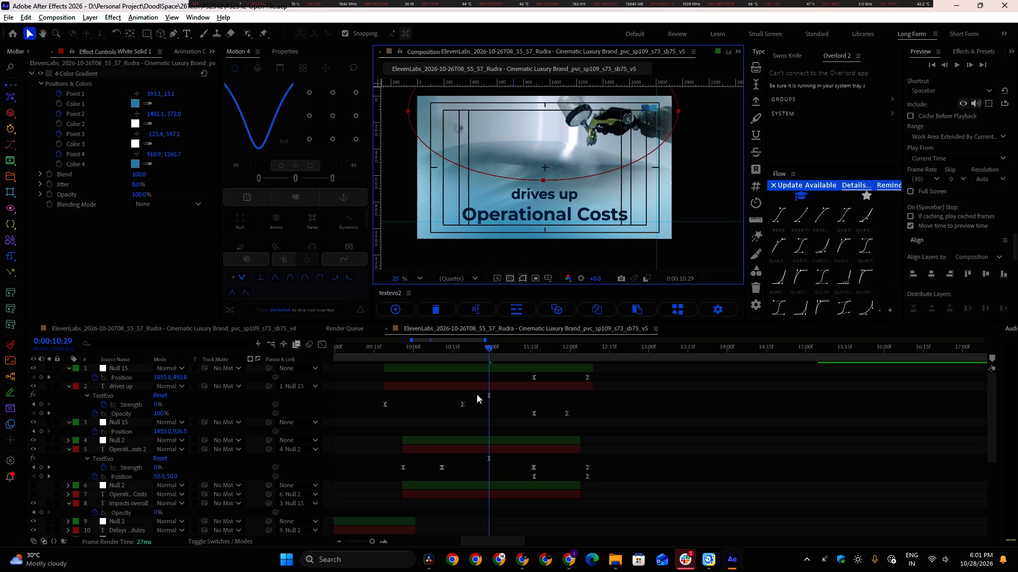
# Centre-align the "Delays Schedules" text and centre its null horizontally in the composition.
pyautogui.keyDown('shift'); pyautogui.scroll(7, 448, 426); pyautogui.keyUp('shift')
pyautogui.moveTo(631, 352); pyautogui.dragTo(521, 356)
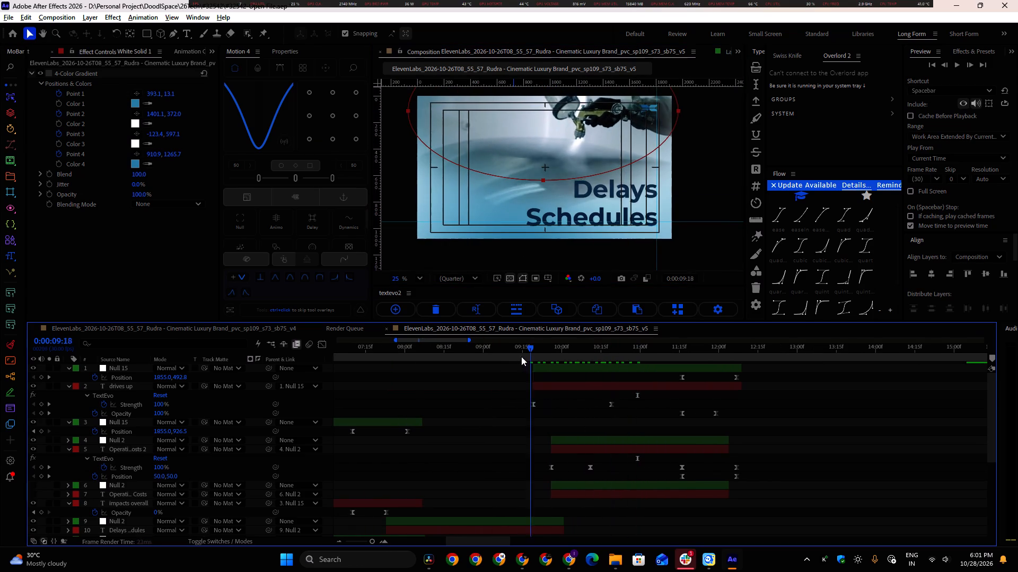
pyautogui.moveTo(521, 356); pyautogui.dragTo(485, 363)
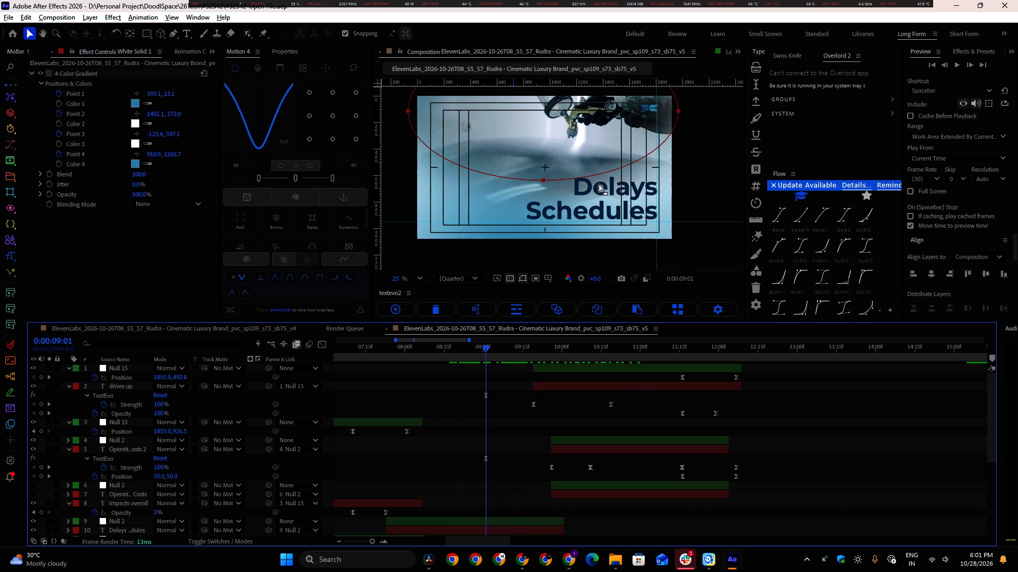
pyautogui.scroll(-1, 484, 499)
pyautogui.click(471, 447)
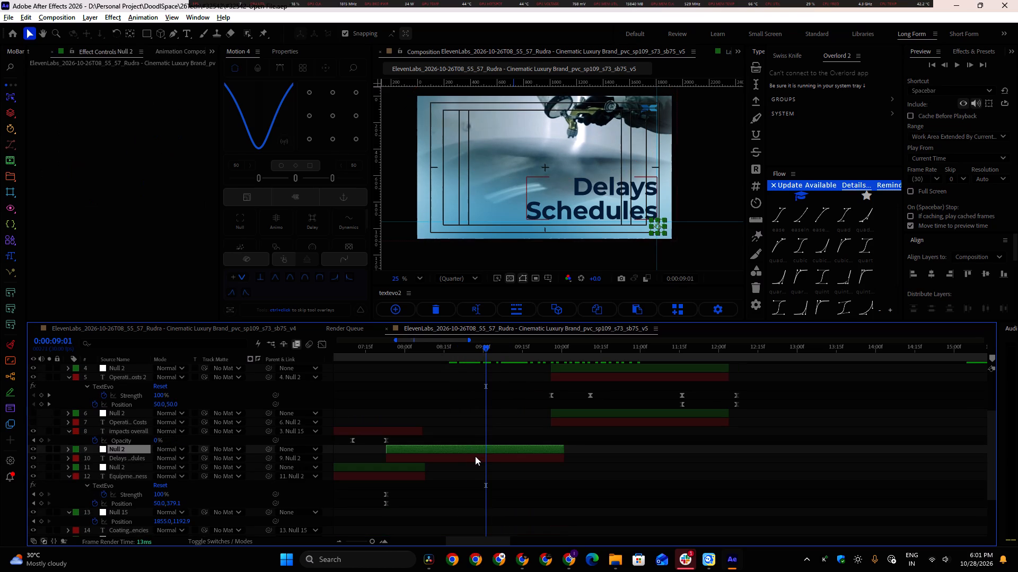
pyautogui.click(475, 456)
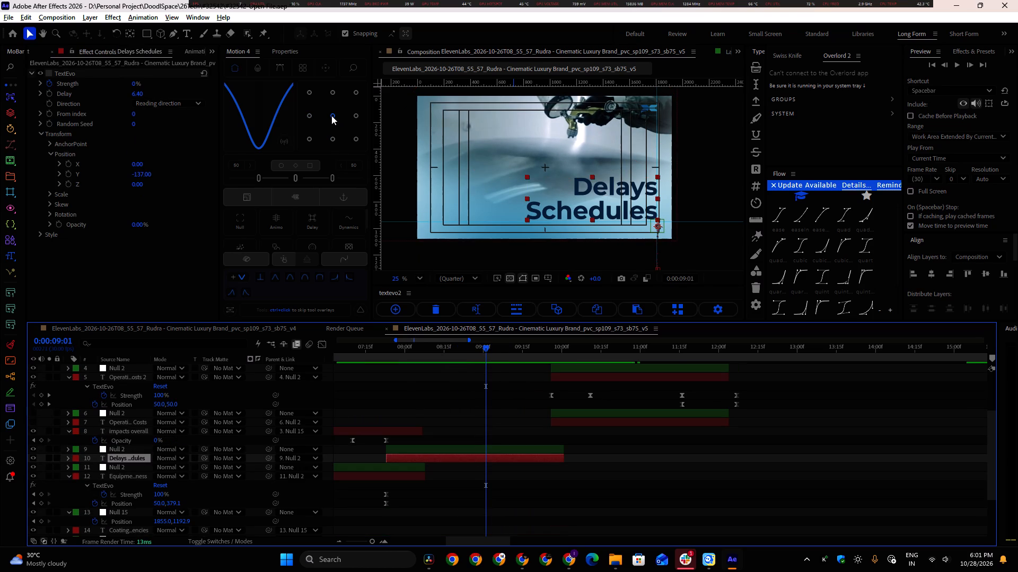
pyautogui.click(279, 55)
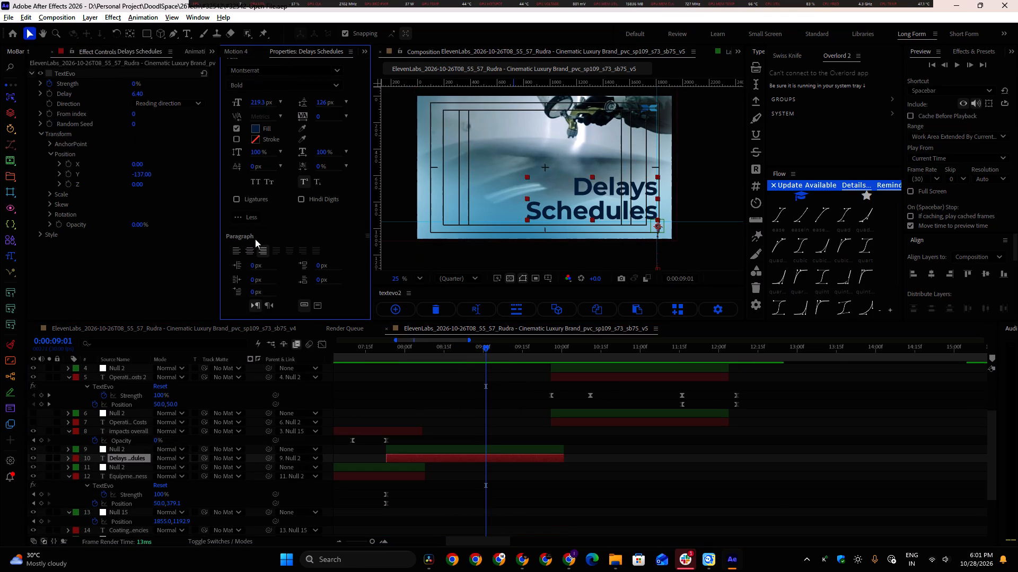
pyautogui.click(251, 247)
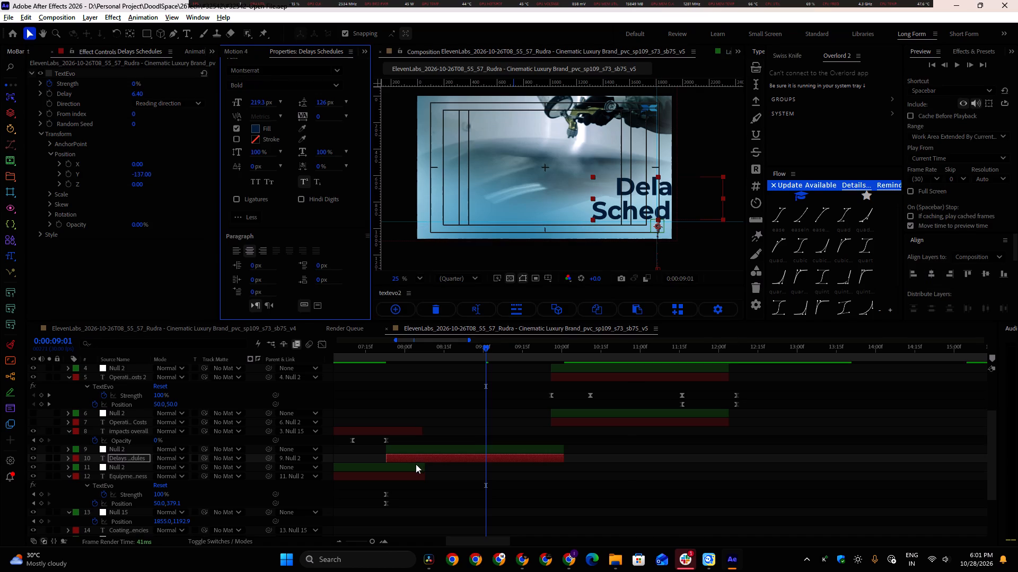
pyautogui.click(437, 449)
pyautogui.press('u')
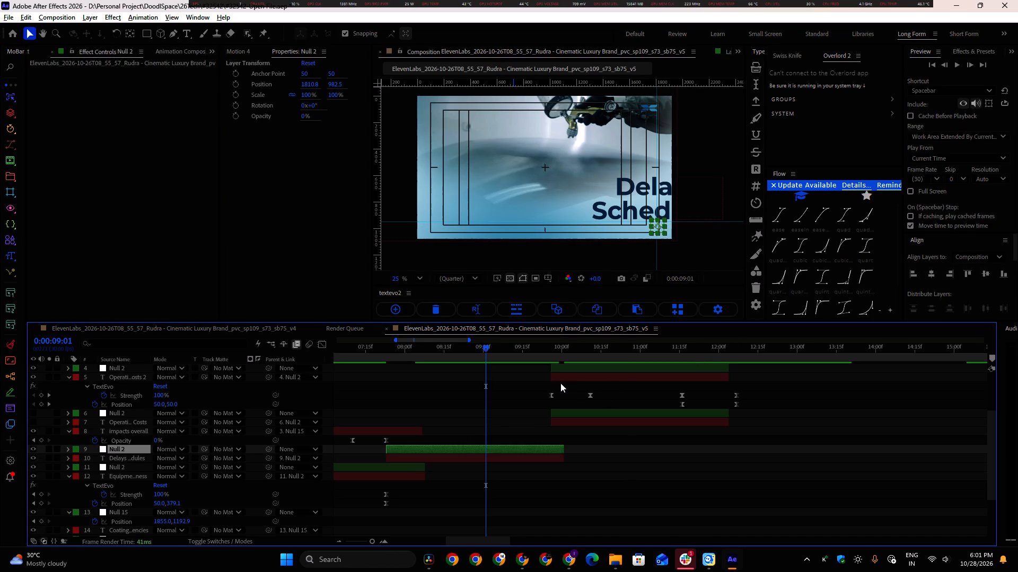
pyautogui.click(933, 276)
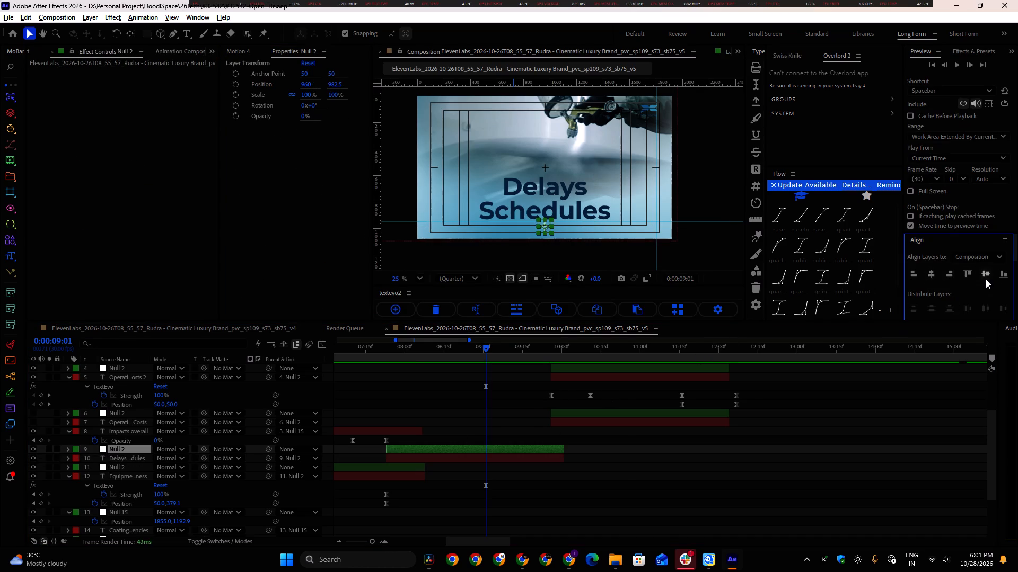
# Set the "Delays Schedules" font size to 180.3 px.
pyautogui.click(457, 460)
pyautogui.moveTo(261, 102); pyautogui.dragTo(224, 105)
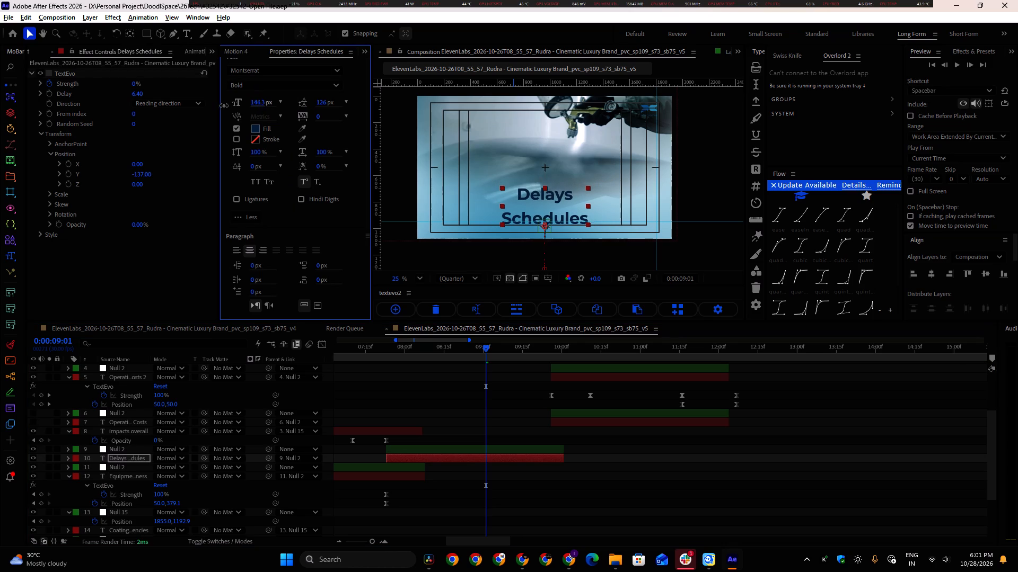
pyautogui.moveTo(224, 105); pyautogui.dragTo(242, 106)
# Join the two-line "Delays Schedules" text onto a single line separated by a space.
pyautogui.doubleClick(494, 212)
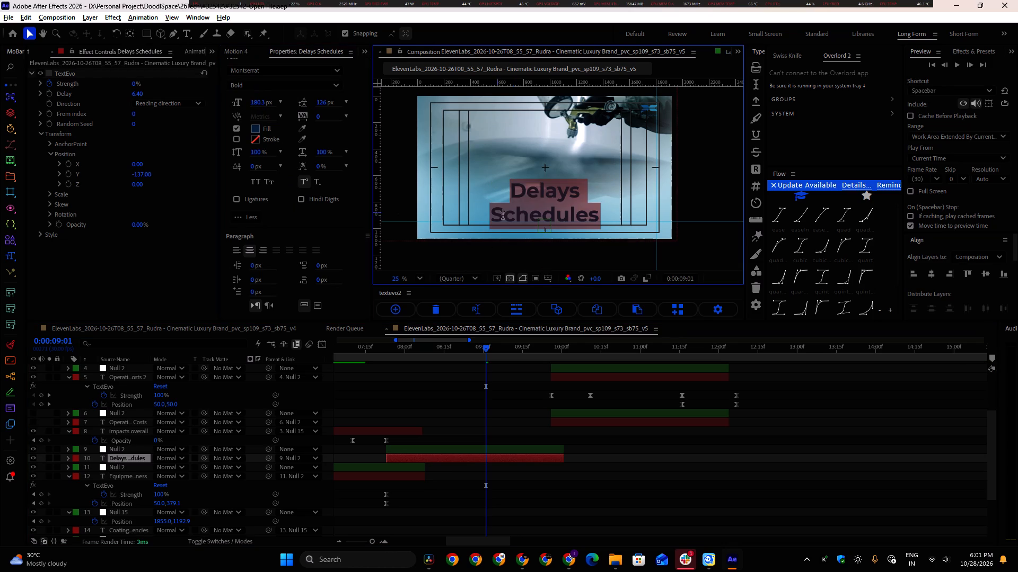
pyautogui.click(490, 216)
pyautogui.press('Left')
pyautogui.press('BackSpace')
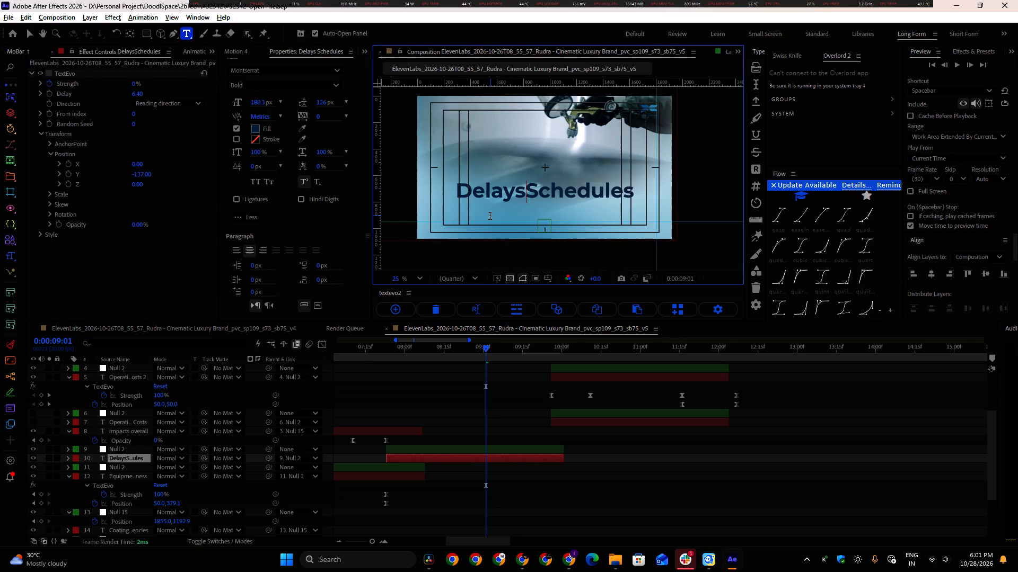
pyautogui.press('space')
pyautogui.click(30, 31)
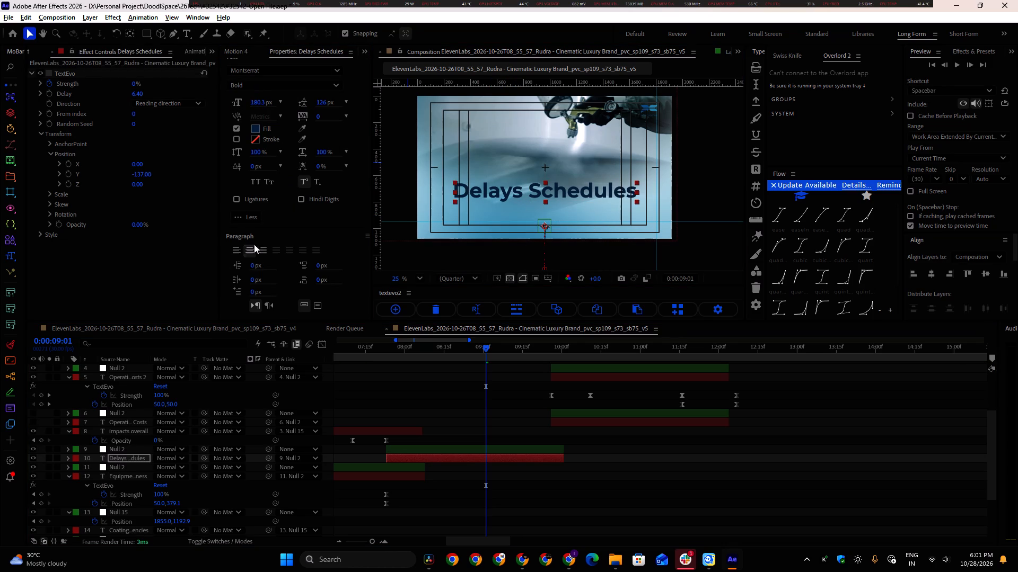
# Move the "Delays Schedules" text layer's anchor point to its centre with Motion 4.
pyautogui.scroll(1, 251, 57)
pyautogui.click(329, 111)
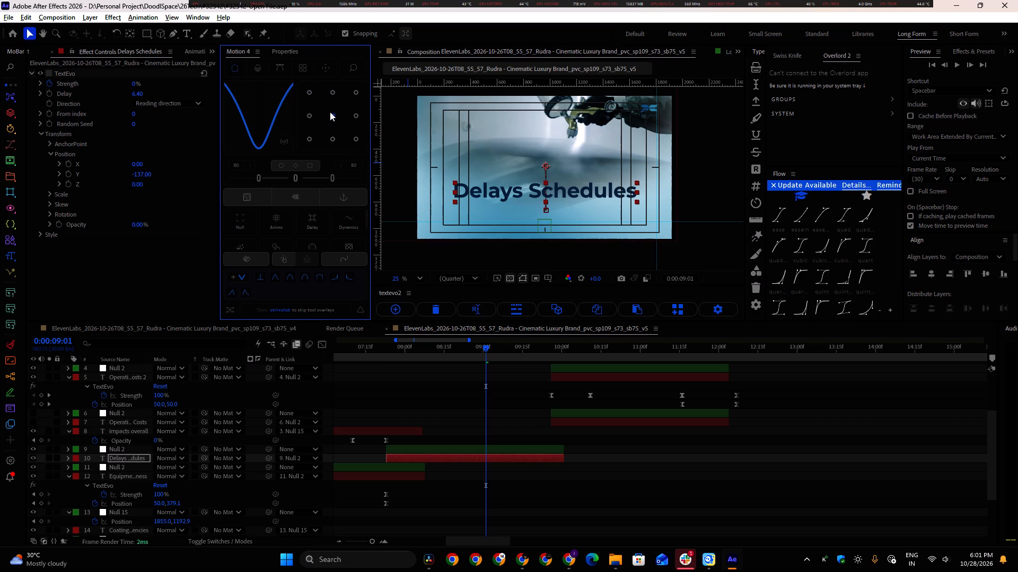
pyautogui.click(331, 118)
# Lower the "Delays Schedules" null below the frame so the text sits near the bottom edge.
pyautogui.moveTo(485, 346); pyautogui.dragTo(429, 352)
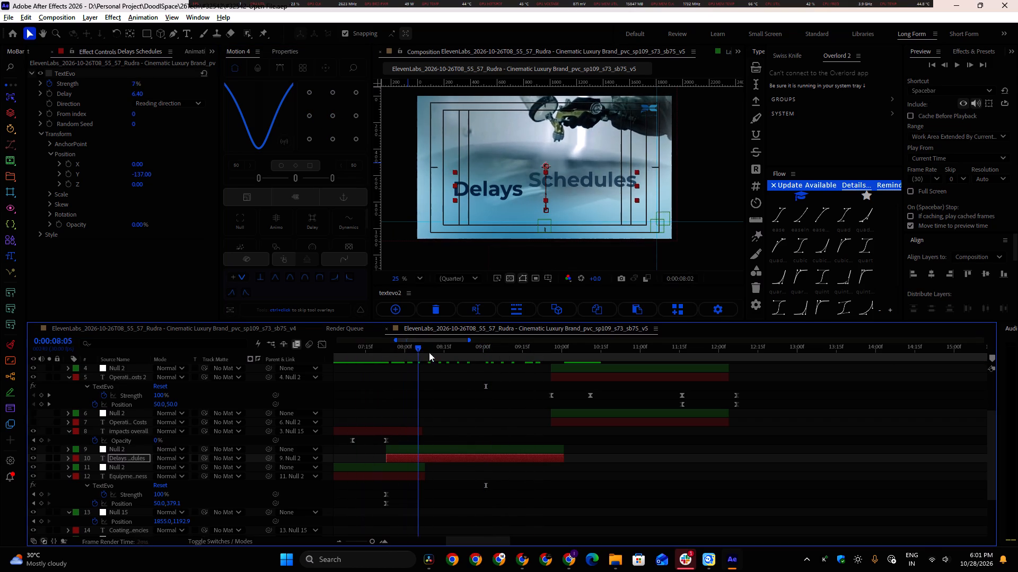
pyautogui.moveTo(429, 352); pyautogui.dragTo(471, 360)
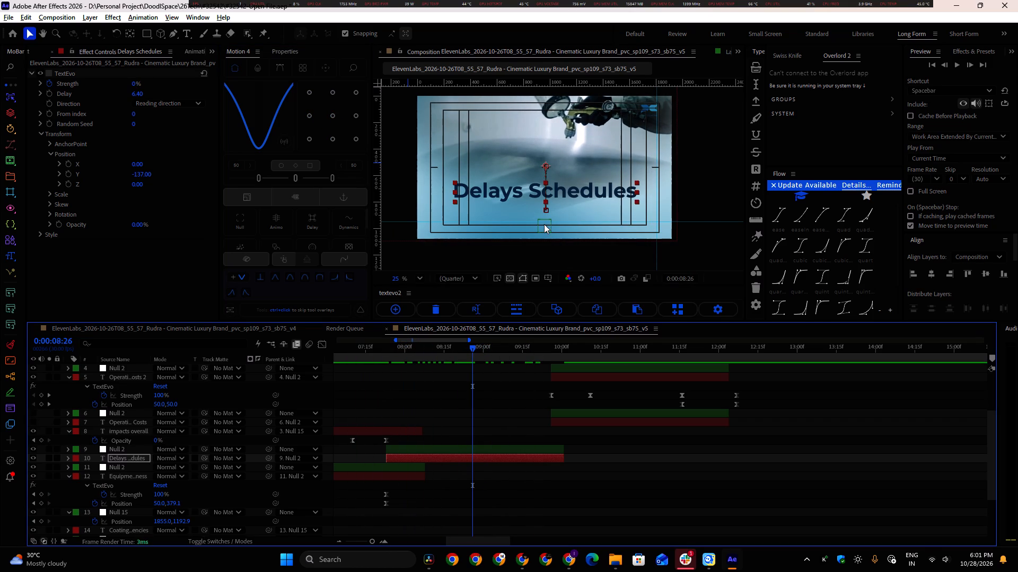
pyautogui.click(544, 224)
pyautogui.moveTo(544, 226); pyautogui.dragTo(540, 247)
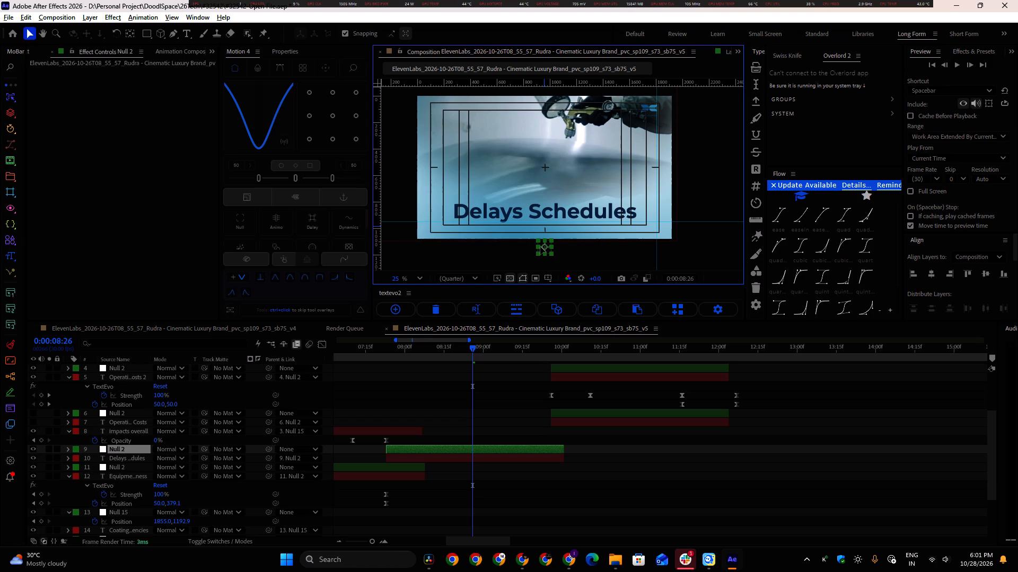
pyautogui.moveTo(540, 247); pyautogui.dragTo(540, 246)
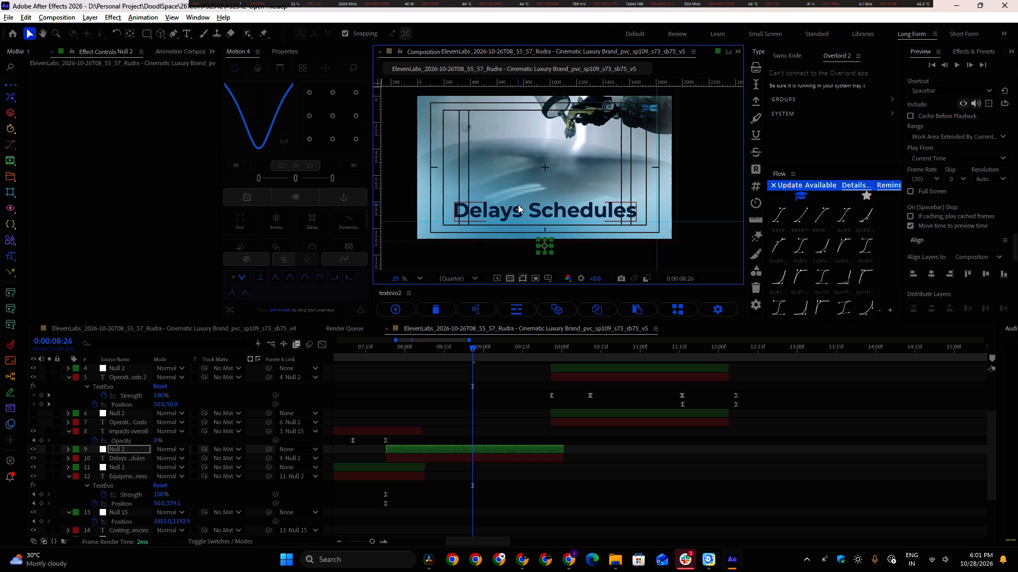
# Set the "Delays Schedules" font size to 149.3 px.
pyautogui.click(517, 209)
pyautogui.click(276, 53)
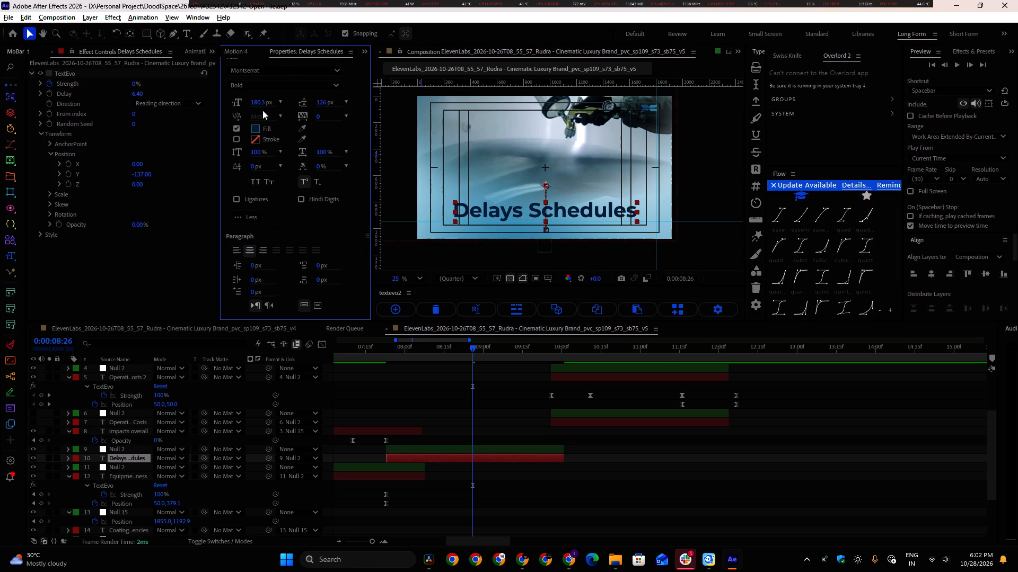
pyautogui.moveTo(259, 102); pyautogui.dragTo(242, 103)
# Raise the "Delays Schedules" null to position 960, 996, placing the text slightly higher in the frame.
pyautogui.scroll(-1, 575, 193)
pyautogui.scroll(-1, 541, 233)
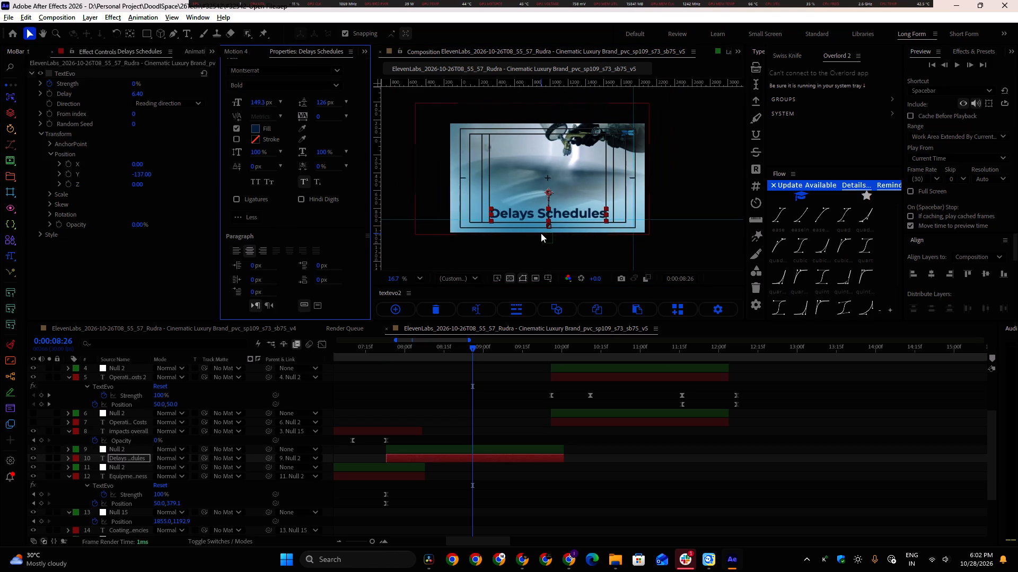
pyautogui.scroll(-1, 541, 233)
pyautogui.scroll(1, 549, 233)
pyautogui.click(546, 238)
pyautogui.moveTo(546, 238); pyautogui.dragTo(548, 228)
# Move the horizontal guide up to sit just beneath the "Delays Schedules" text.
pyautogui.moveTo(590, 219); pyautogui.dragTo(590, 211)
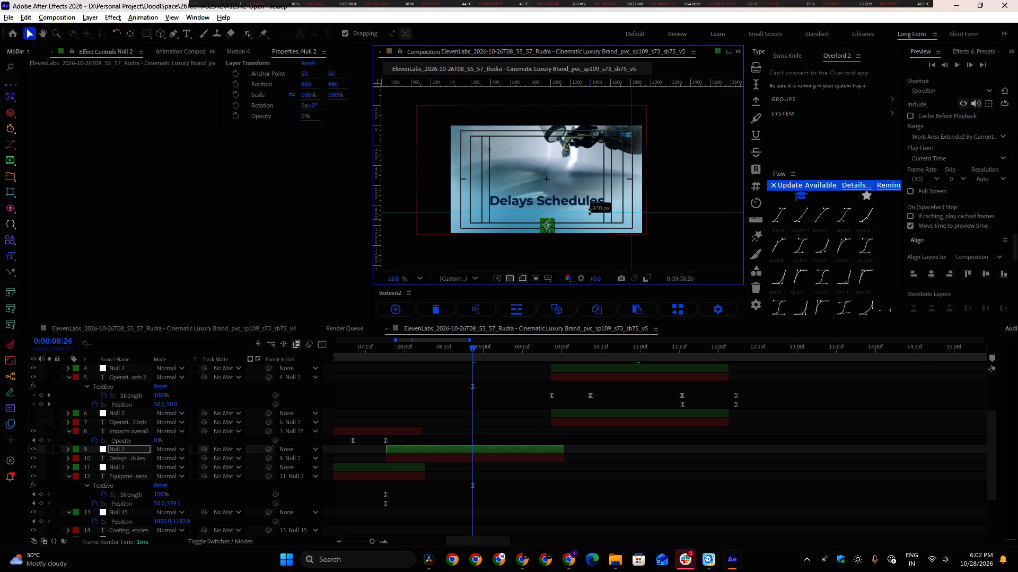
pyautogui.moveTo(590, 211); pyautogui.dragTo(591, 209)
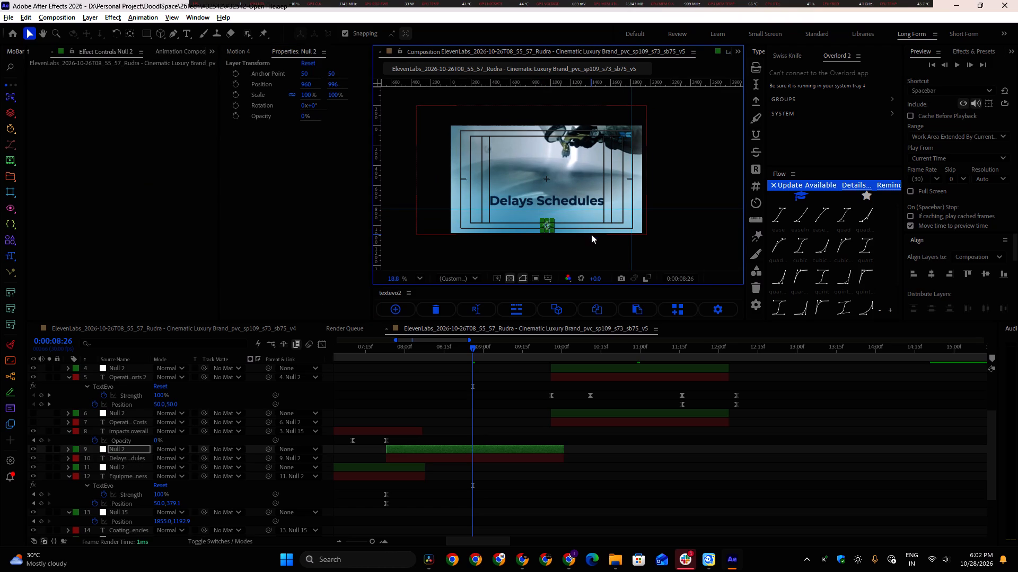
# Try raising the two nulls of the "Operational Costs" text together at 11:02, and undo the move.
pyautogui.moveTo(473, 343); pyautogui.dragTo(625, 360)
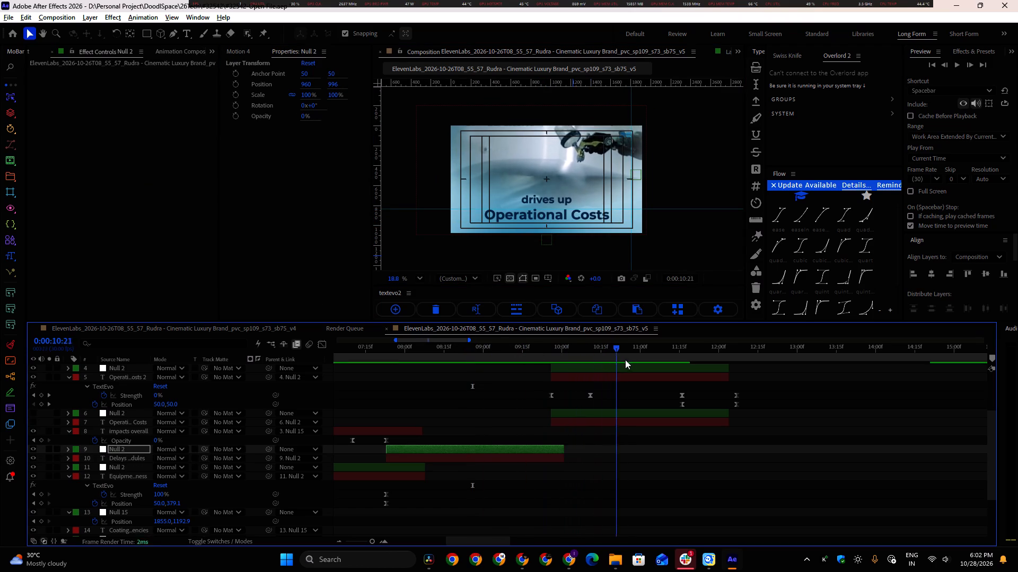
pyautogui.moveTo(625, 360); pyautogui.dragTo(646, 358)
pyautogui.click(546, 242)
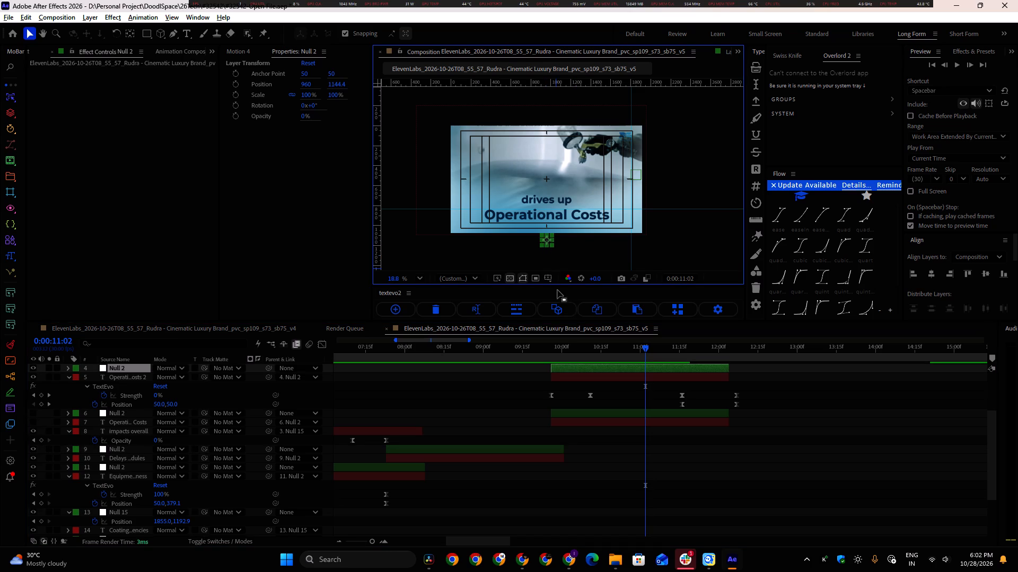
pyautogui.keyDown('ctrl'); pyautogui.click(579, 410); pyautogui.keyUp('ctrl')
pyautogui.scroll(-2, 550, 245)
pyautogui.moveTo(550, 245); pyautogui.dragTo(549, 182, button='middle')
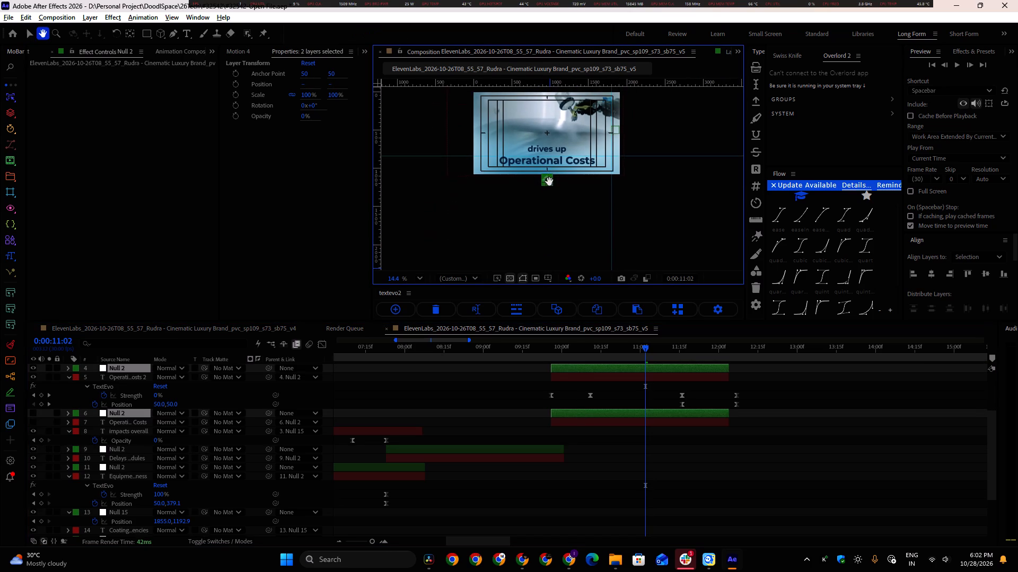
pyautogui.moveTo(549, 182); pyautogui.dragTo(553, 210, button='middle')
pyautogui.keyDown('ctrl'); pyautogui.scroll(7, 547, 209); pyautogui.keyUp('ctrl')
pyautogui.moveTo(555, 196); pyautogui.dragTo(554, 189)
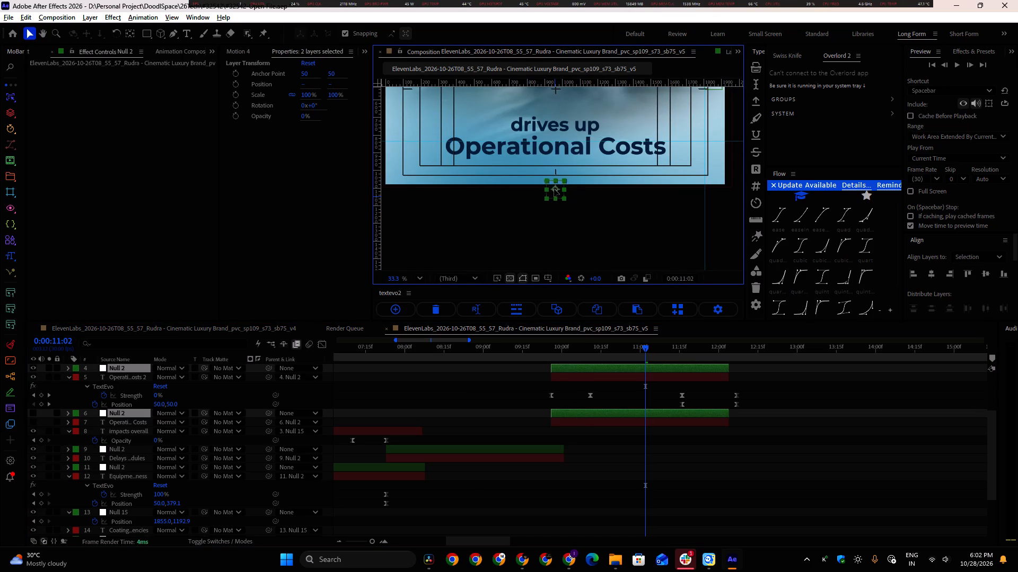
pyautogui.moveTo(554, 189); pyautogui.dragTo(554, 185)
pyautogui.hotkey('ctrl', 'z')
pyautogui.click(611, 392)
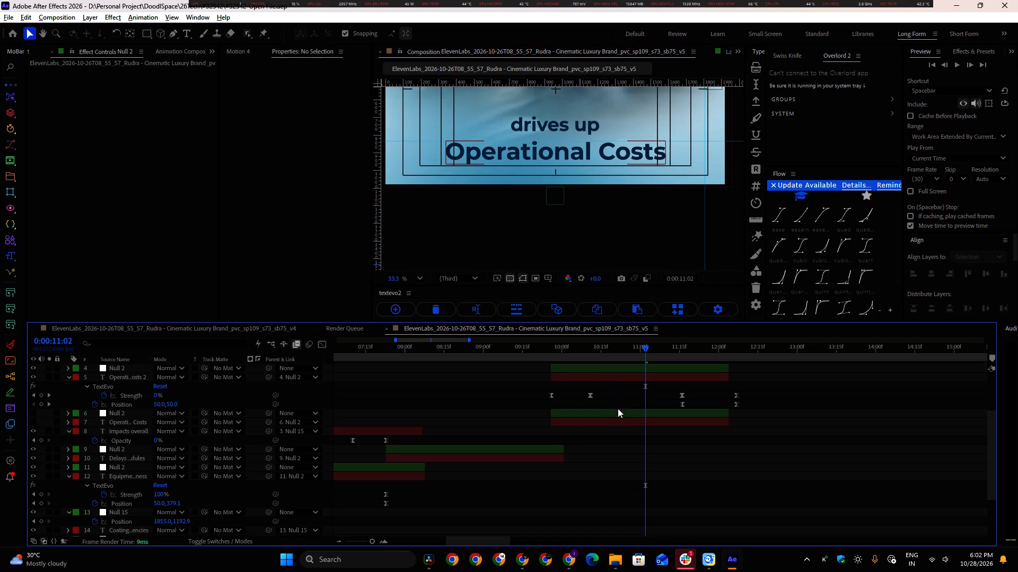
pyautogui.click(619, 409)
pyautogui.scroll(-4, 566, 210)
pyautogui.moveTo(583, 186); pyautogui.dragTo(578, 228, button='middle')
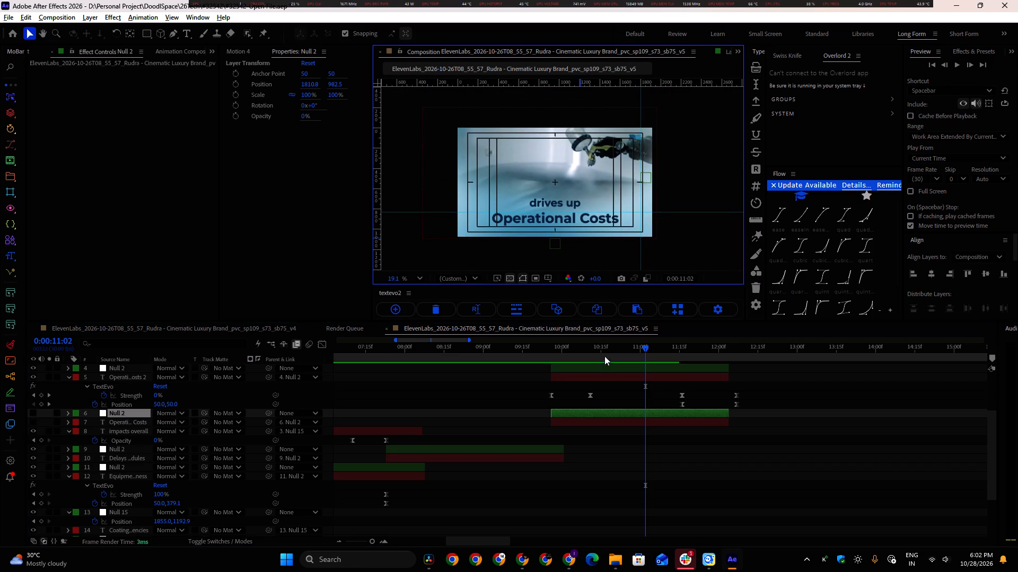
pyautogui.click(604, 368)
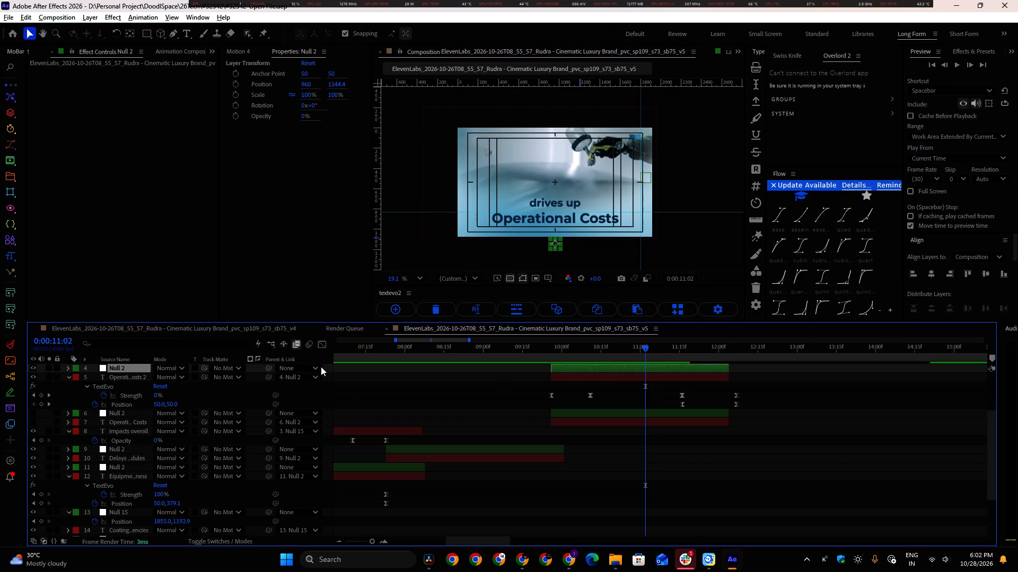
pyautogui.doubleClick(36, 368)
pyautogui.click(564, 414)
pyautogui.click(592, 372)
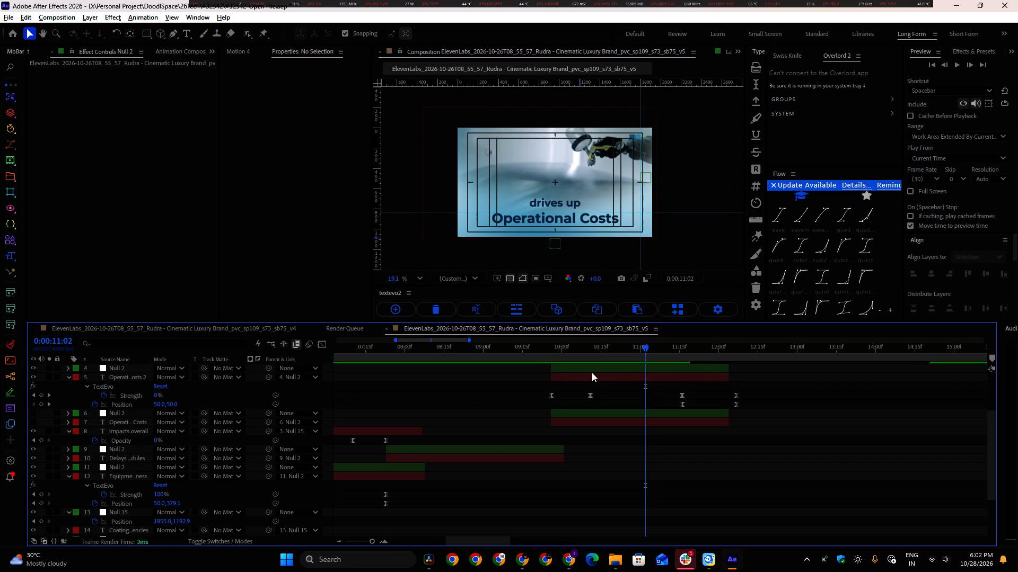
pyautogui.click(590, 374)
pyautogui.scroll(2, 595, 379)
# Raise the "drives up" null with both of its position keyframes selected, giving position 1855, 388.3 at 11:16.
pyautogui.click(589, 365)
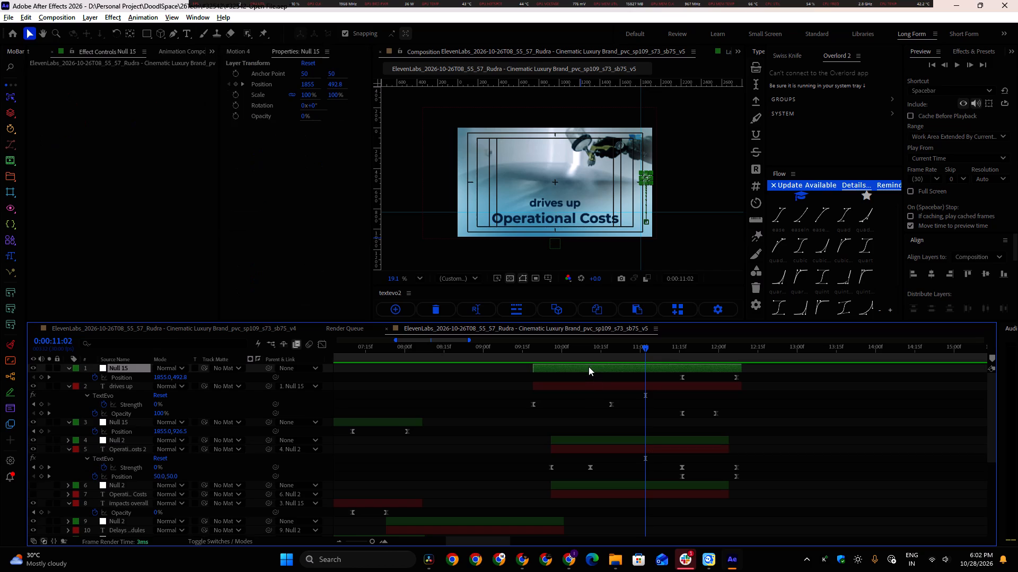
pyautogui.moveTo(646, 346); pyautogui.dragTo(688, 360)
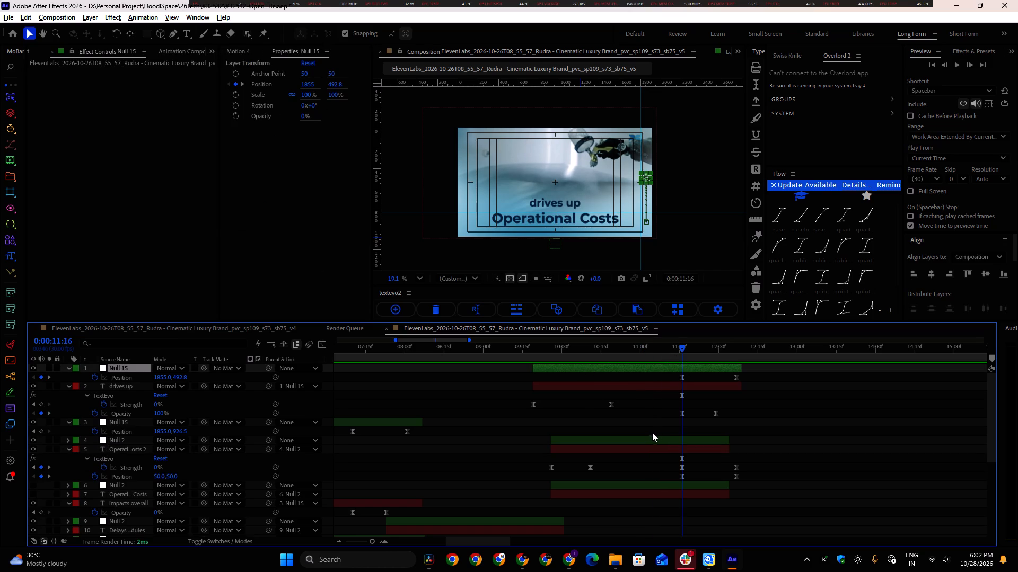
pyautogui.click(647, 438)
pyautogui.press('u')
pyautogui.moveTo(663, 379); pyautogui.dragTo(786, 379)
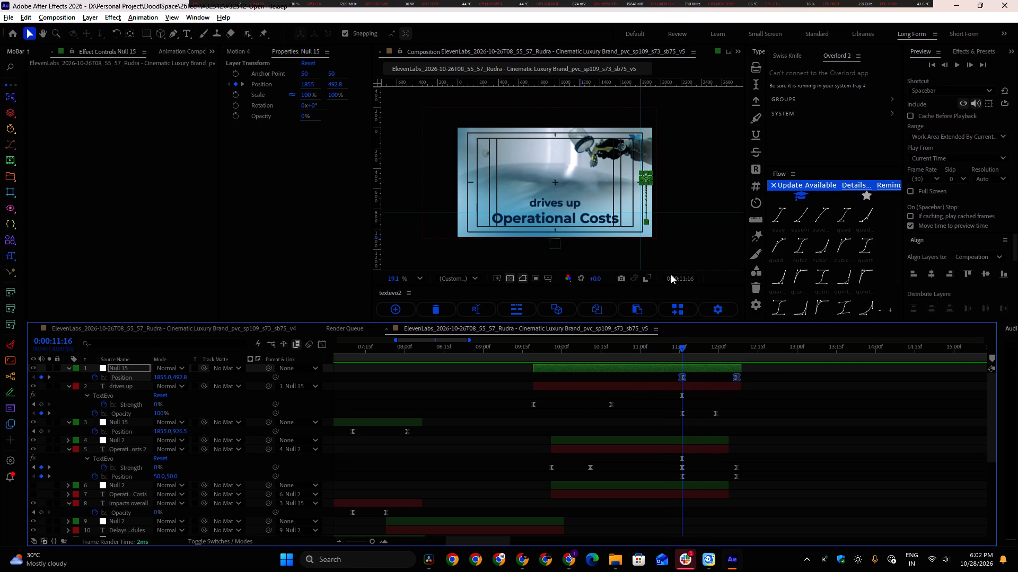
pyautogui.moveTo(647, 178); pyautogui.dragTo(647, 168)
# Raise the visible "Operational Costs" text's null to position 960, 1008.6.
pyautogui.click(653, 439)
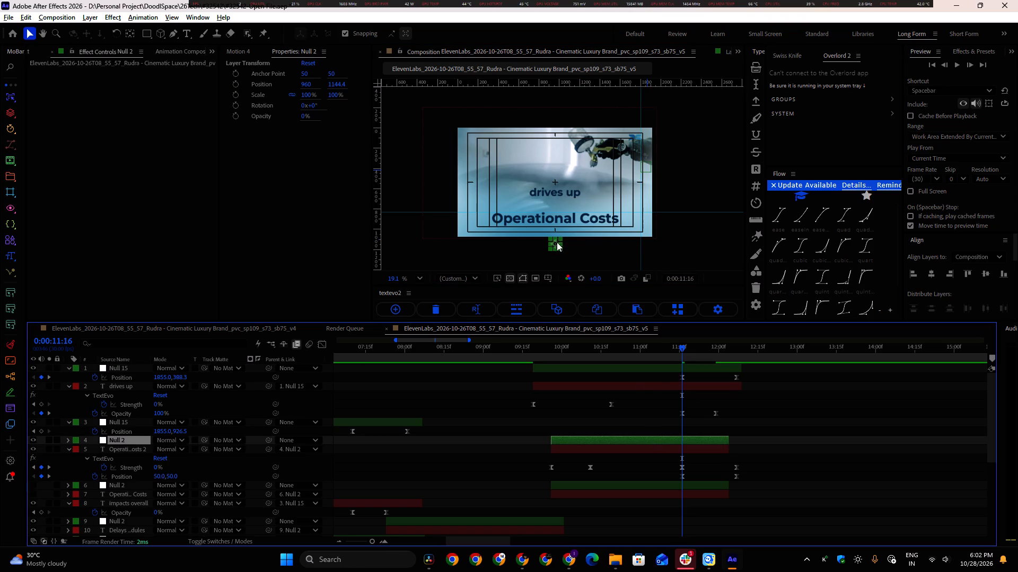
pyautogui.moveTo(555, 243); pyautogui.dragTo(558, 229)
# Centre-align the "In Industrial Manufacturing" text in the opening scene and centre its anchor point.
pyautogui.moveTo(666, 351); pyautogui.dragTo(387, 358)
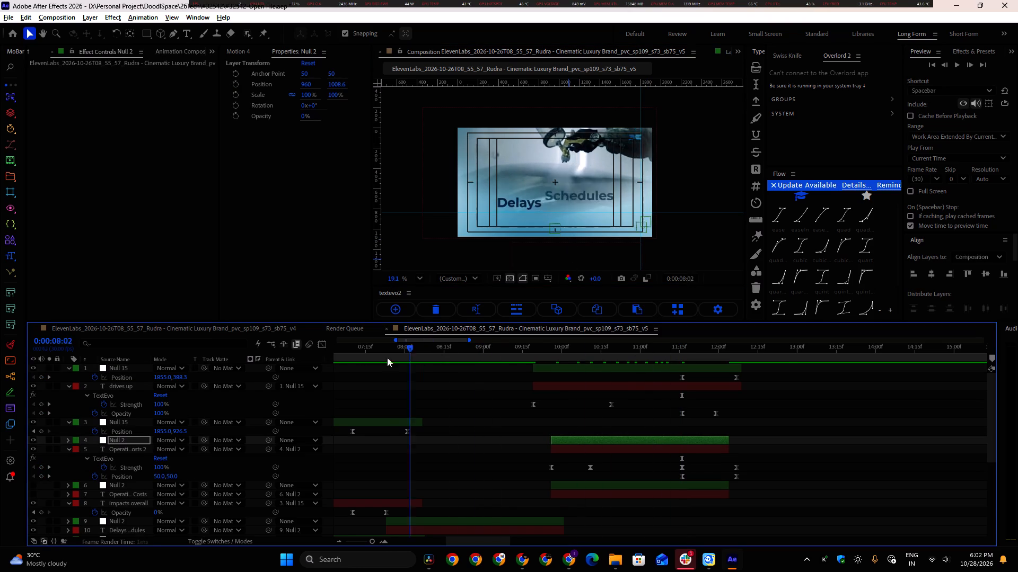
pyautogui.moveTo(387, 358); pyautogui.dragTo(299, 351)
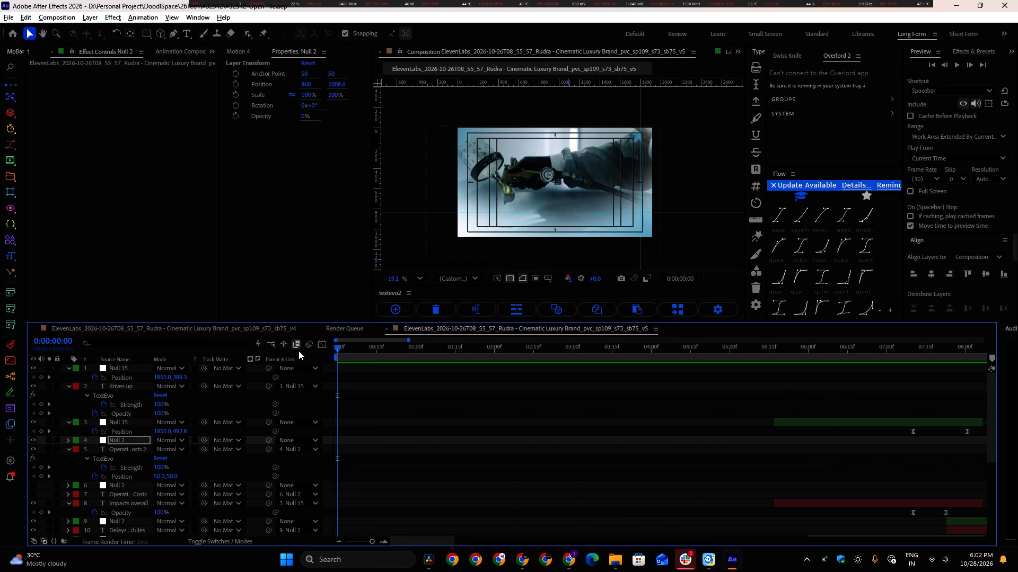
pyautogui.moveTo(299, 351); pyautogui.dragTo(454, 352)
pyautogui.click(562, 203)
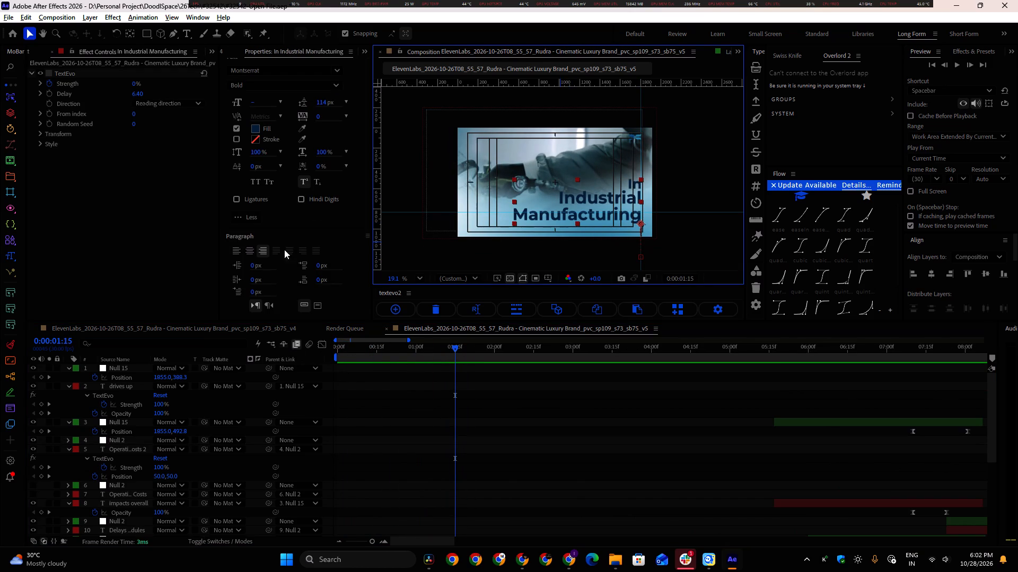
pyautogui.click(250, 248)
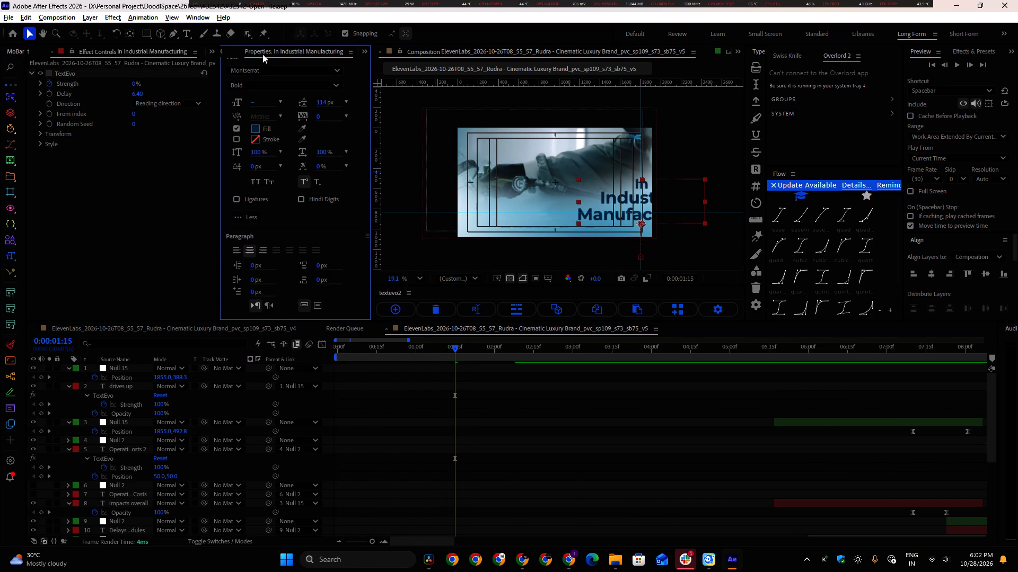
pyautogui.scroll(1, 262, 54)
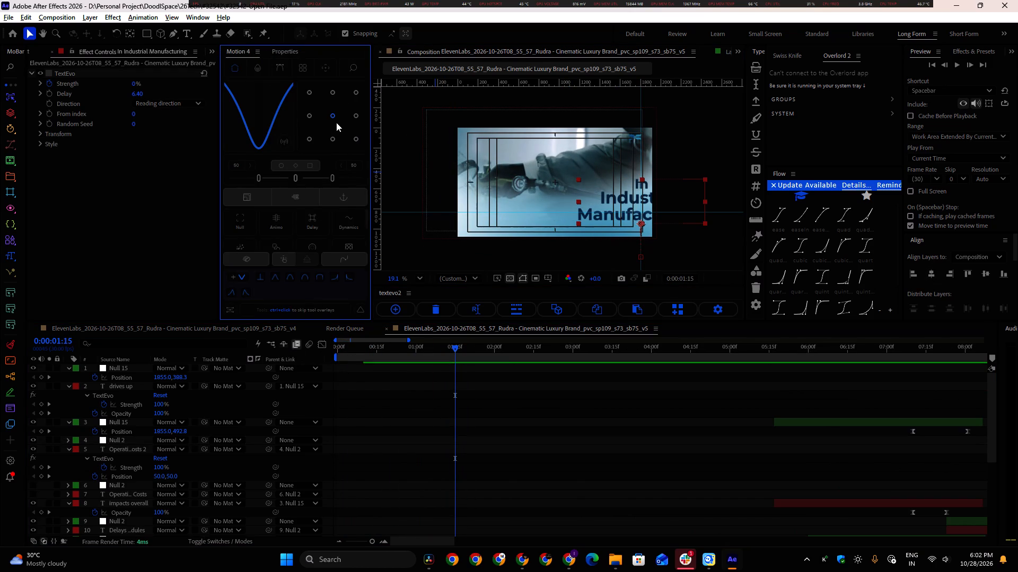
pyautogui.click(335, 117)
# Parent the "In Industrial Manufacturing" text to a new null and centre the null horizontally in the composition.
pyautogui.click(243, 226)
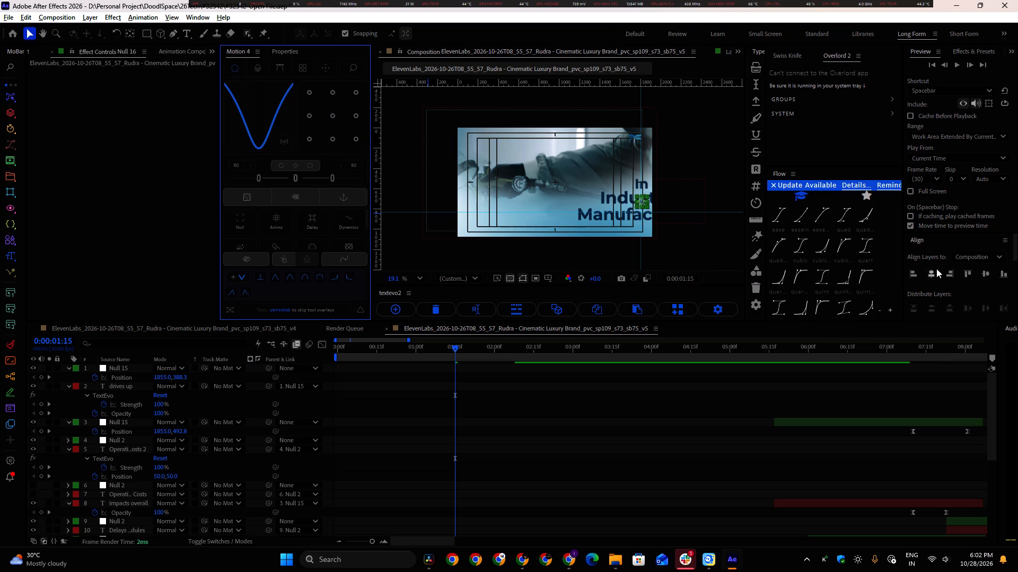
pyautogui.click(930, 270)
# Join "Industrial" and "Manufacturing" onto one line, separated by a space.
pyautogui.scroll(3, 512, 225)
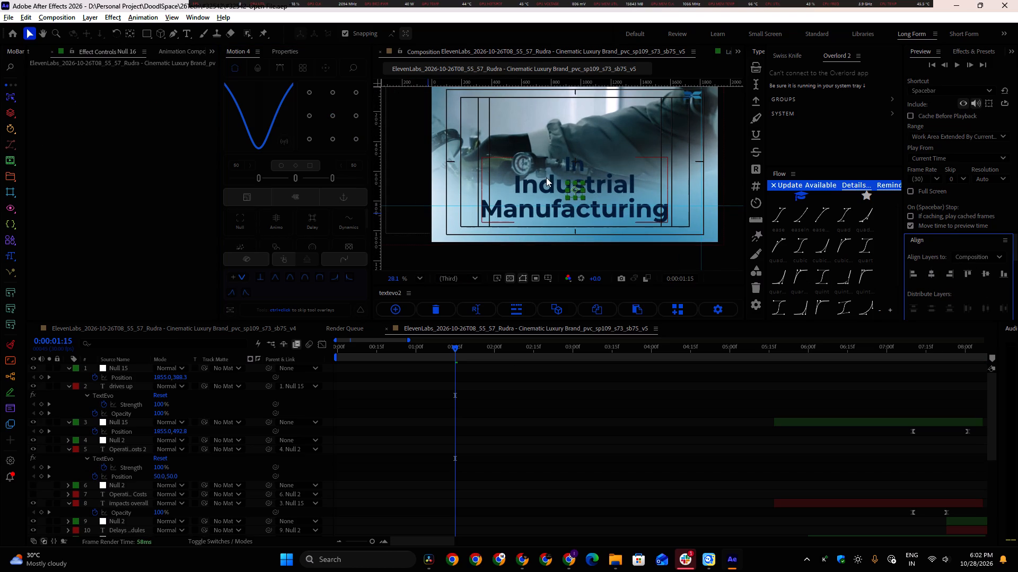
pyautogui.doubleClick(543, 182)
pyautogui.click(515, 189)
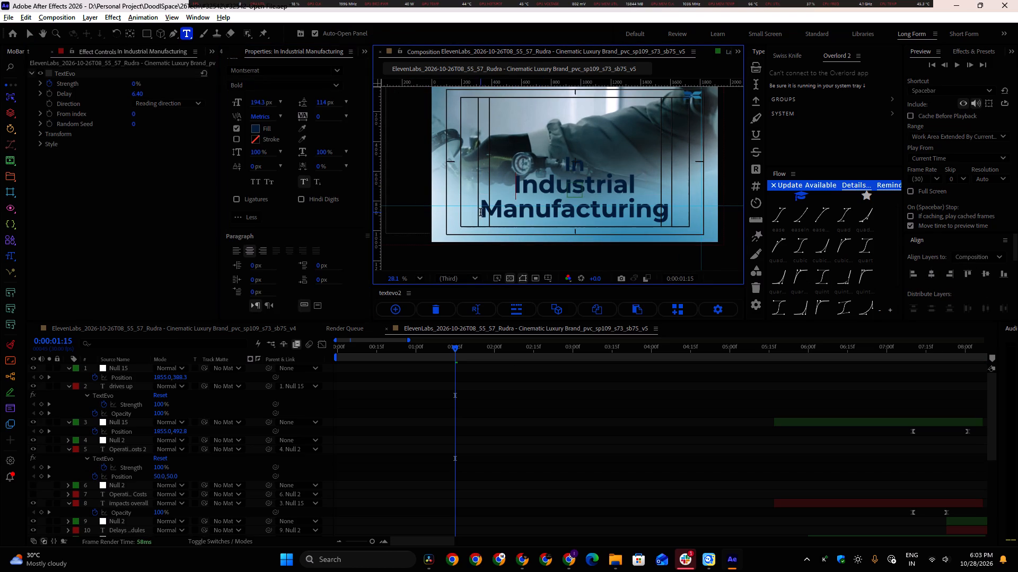
pyautogui.click(480, 212)
pyautogui.press('BackSpace')
pyautogui.press('space')
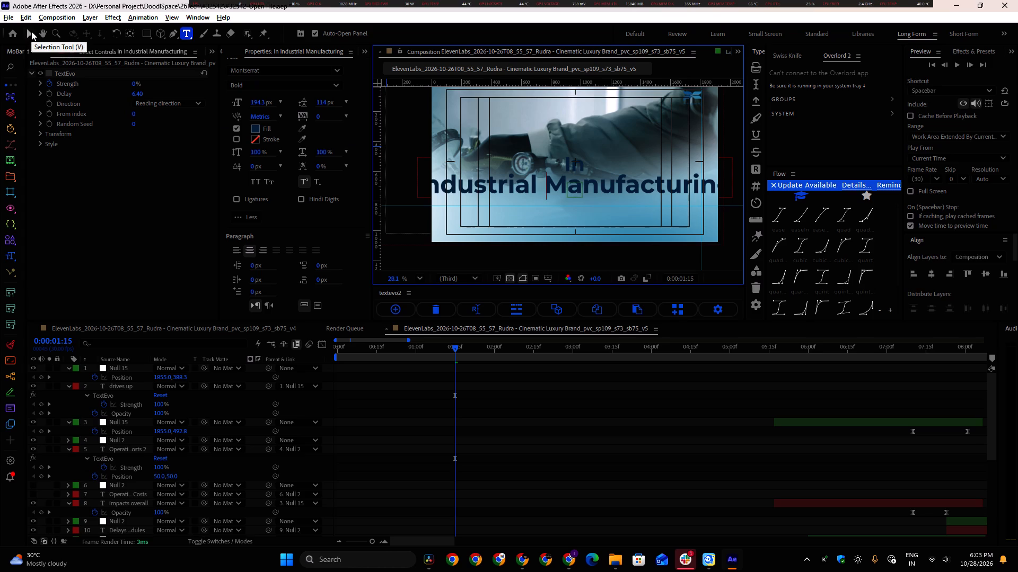
# Reduce the font size of the "Industrial Manufacturing" line so it fits within the frame.
pyautogui.press('End')
pyautogui.hotkey('shift', 'Home')
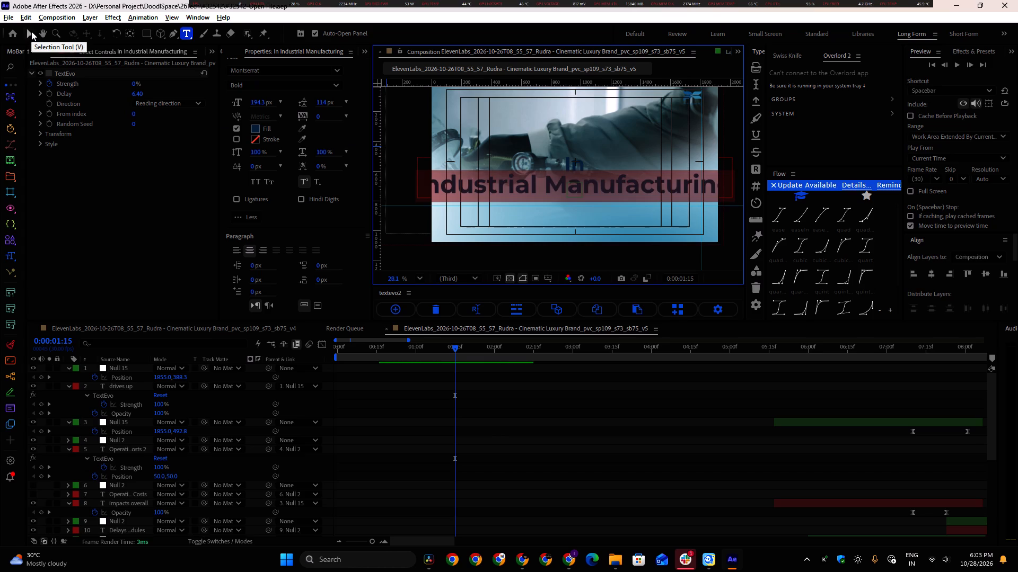
pyautogui.moveTo(258, 105); pyautogui.dragTo(227, 106)
# Reduce the font size of the word "In" above the "Industrial Manufacturing" line.
pyautogui.moveTo(568, 164); pyautogui.dragTo(585, 164)
pyautogui.click(586, 165)
pyautogui.moveTo(587, 168); pyautogui.dragTo(562, 167)
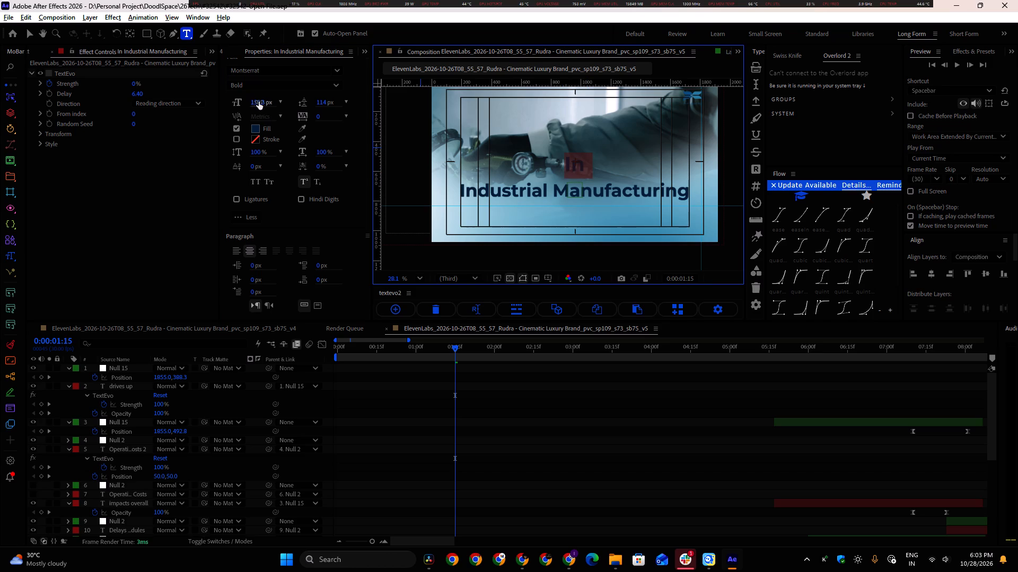
pyautogui.moveTo(259, 102); pyautogui.dragTo(221, 106)
pyautogui.click(28, 32)
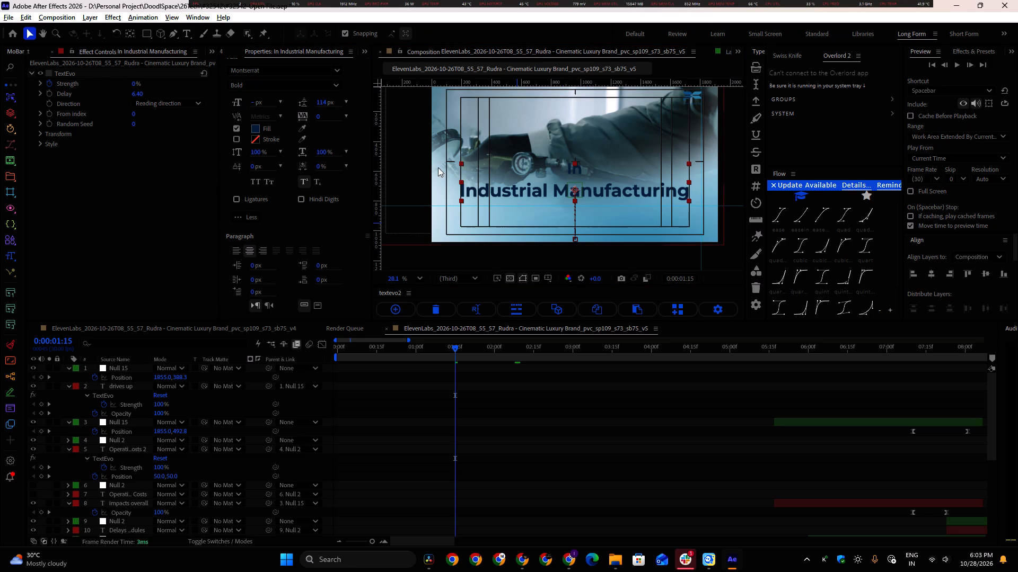
# Lower the "In Industrial Manufacturing" null to position 960, 783.
pyautogui.scroll(-6, 428, 470)
pyautogui.click(433, 488)
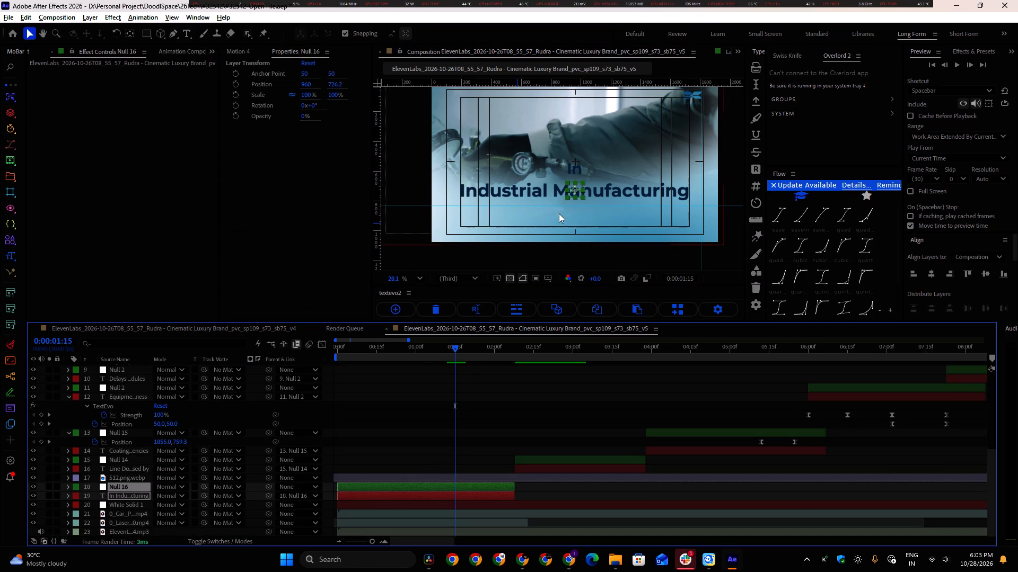
pyautogui.moveTo(574, 190); pyautogui.dragTo(573, 198)
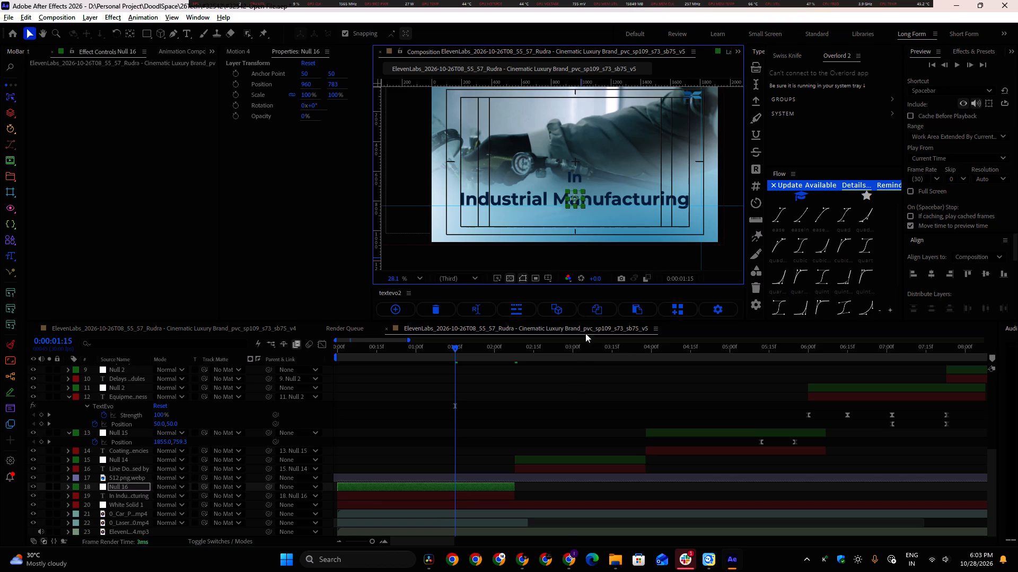
# Set the leading of the "In Industrial Manufacturing" text to 72 px.
pyautogui.keyDown('alt'); pyautogui.scroll(-2, 546, 403); pyautogui.keyUp('alt')
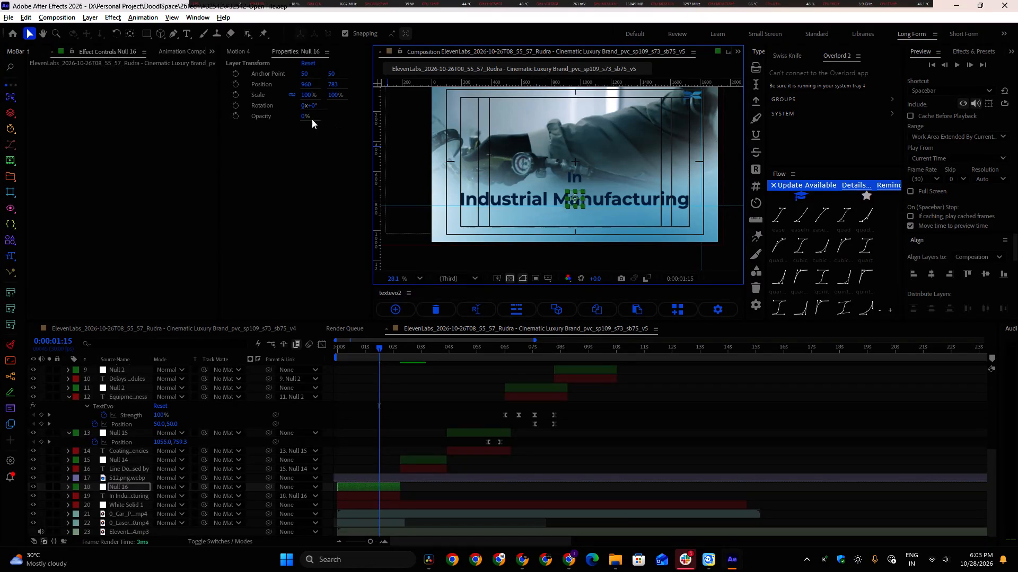
pyautogui.click(381, 494)
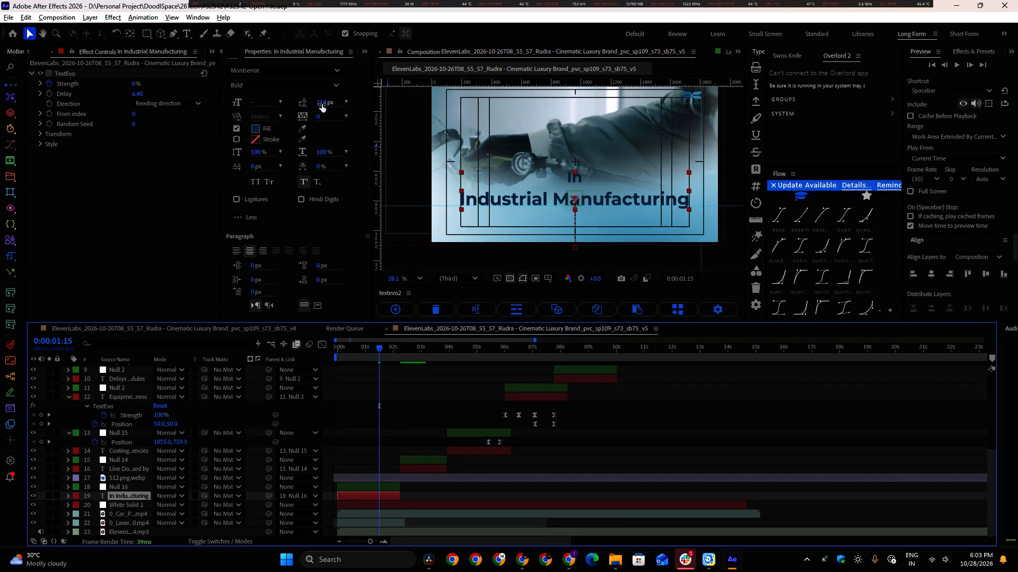
pyautogui.moveTo(322, 104); pyautogui.dragTo(294, 100)
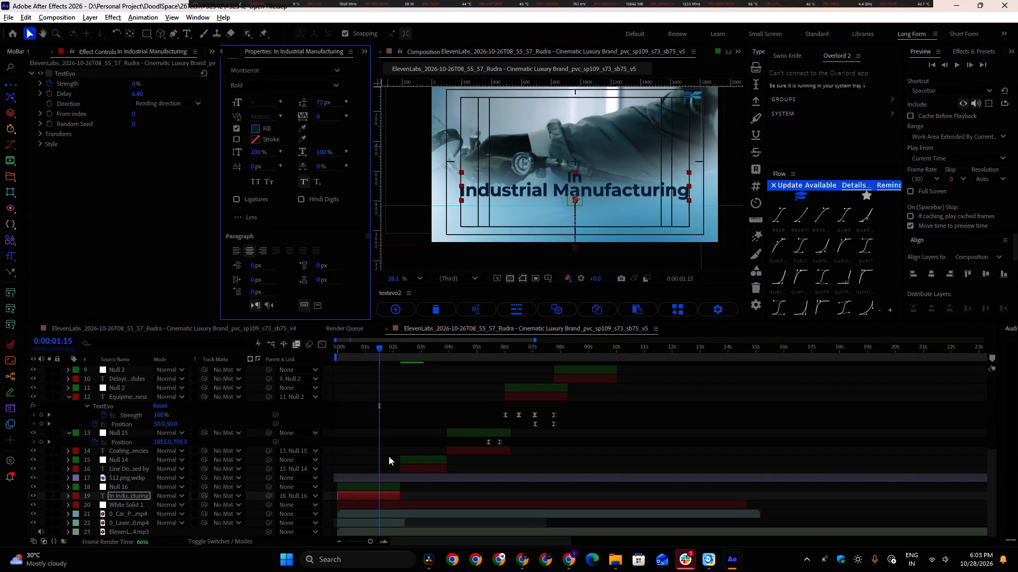
# Lower the "In Industrial Manufacturing" null to position 960, 833, level with the horizontal guide.
pyautogui.click(379, 486)
pyautogui.scroll(3, 532, 222)
pyautogui.moveTo(597, 185); pyautogui.dragTo(597, 191)
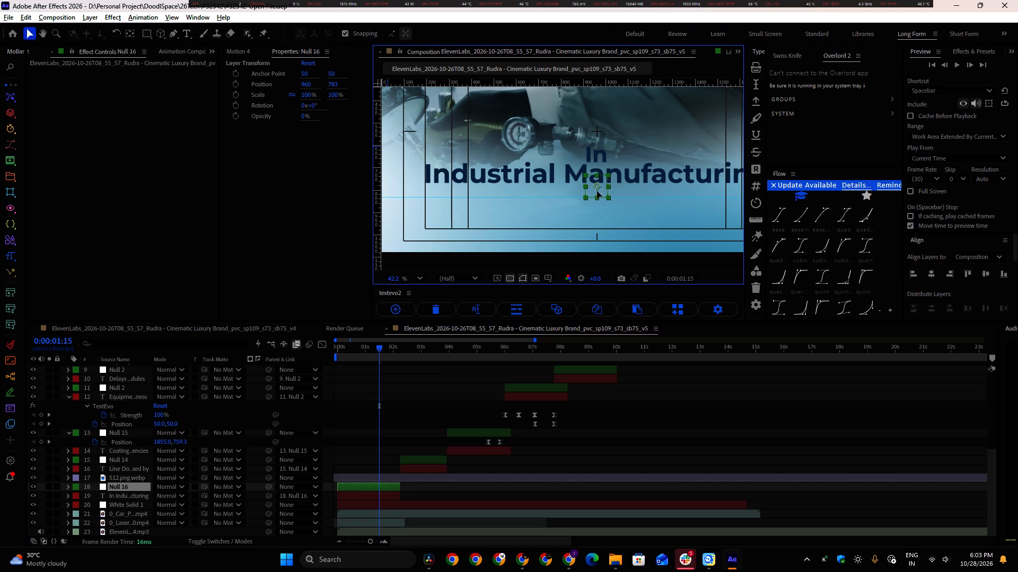
pyautogui.moveTo(597, 191); pyautogui.dragTo(596, 194)
pyautogui.scroll(-1, 596, 194)
pyautogui.moveTo(596, 194); pyautogui.dragTo(568, 192, button='middle')
pyautogui.scroll(-2, 569, 192)
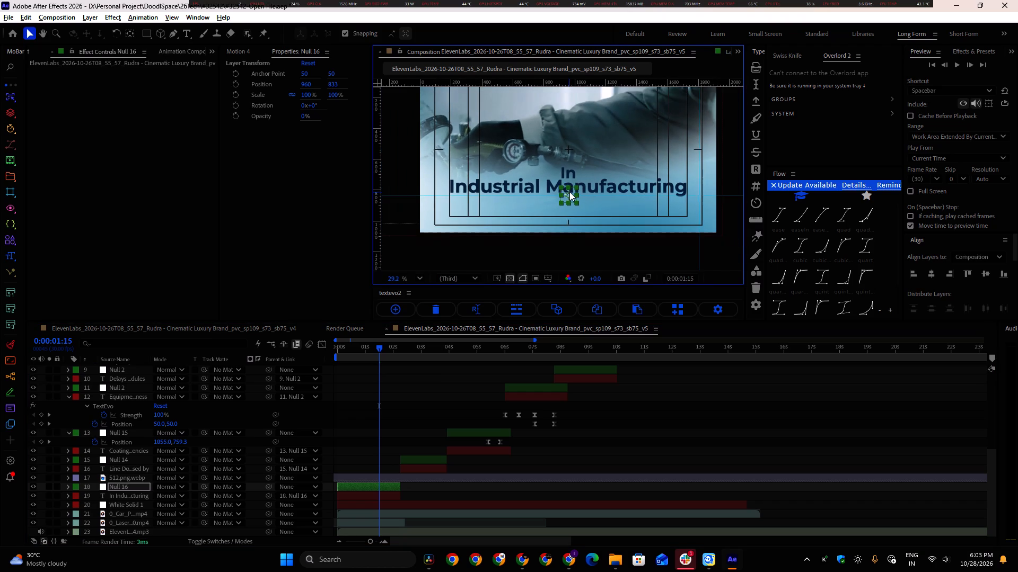
# Review the opening "In Industrial Manufacturing" scene from the start of the composition.
pyautogui.keyDown('alt'); pyautogui.scroll(-1, 408, 426); pyautogui.keyUp('alt')
pyautogui.moveTo(359, 350); pyautogui.dragTo(324, 348)
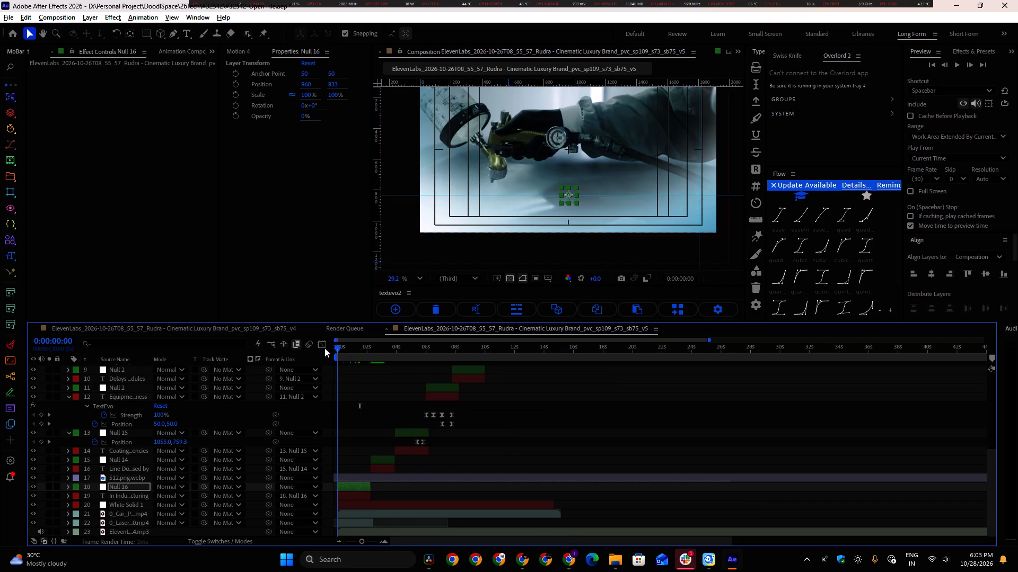
pyautogui.moveTo(324, 348); pyautogui.dragTo(334, 347)
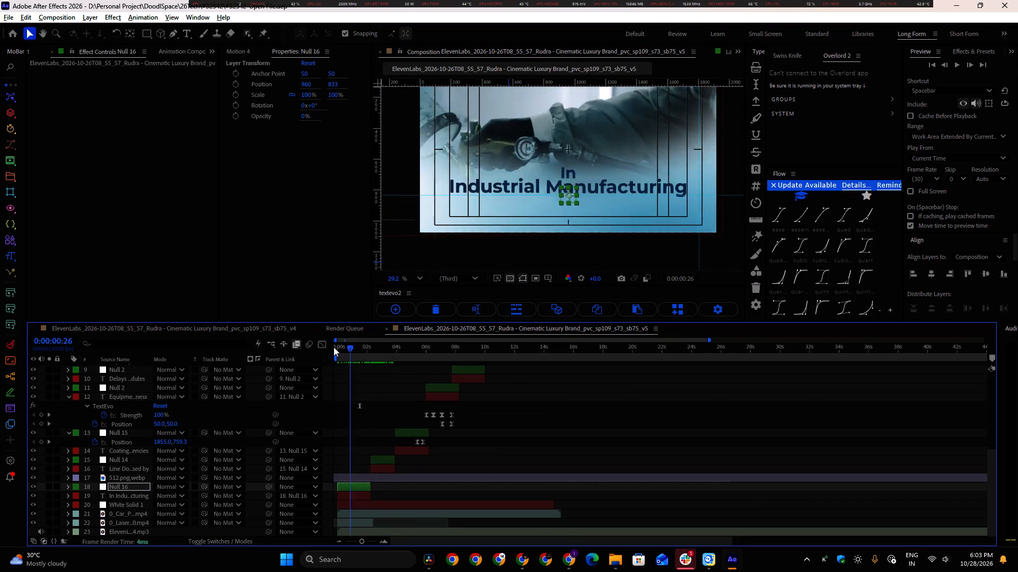
pyautogui.moveTo(334, 347); pyautogui.dragTo(310, 345)
pyautogui.press('space')
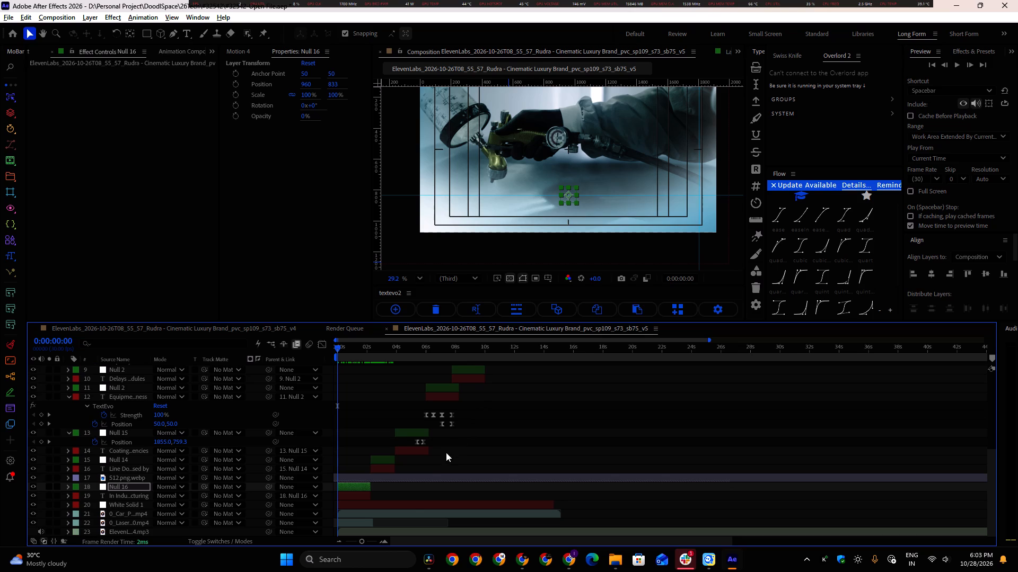
pyautogui.moveTo(350, 347); pyautogui.dragTo(358, 356)
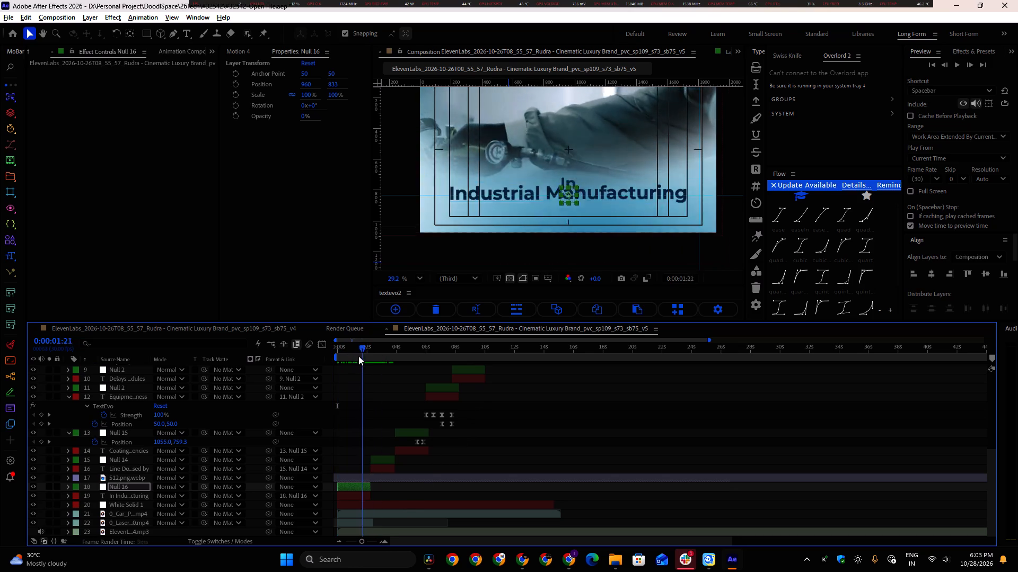
pyautogui.moveTo(358, 356); pyautogui.dragTo(331, 356)
# Reveal the keyframes of White Solid 1 and check its gradient animation against the "In Industrial Manufacturing" text.
pyautogui.click(373, 504)
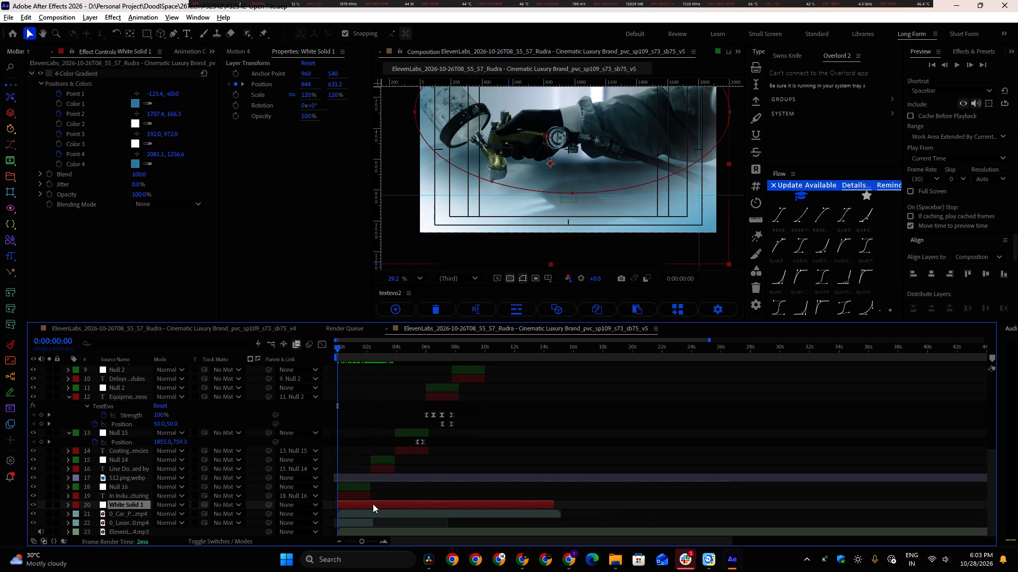
pyautogui.press('u')
pyautogui.keyDown('alt'); pyautogui.scroll(1, 379, 507); pyautogui.keyUp('alt')
pyautogui.keyDown('shift'); pyautogui.scroll(6, 379, 507); pyautogui.keyUp('shift')
pyautogui.scroll(-1, 379, 507)
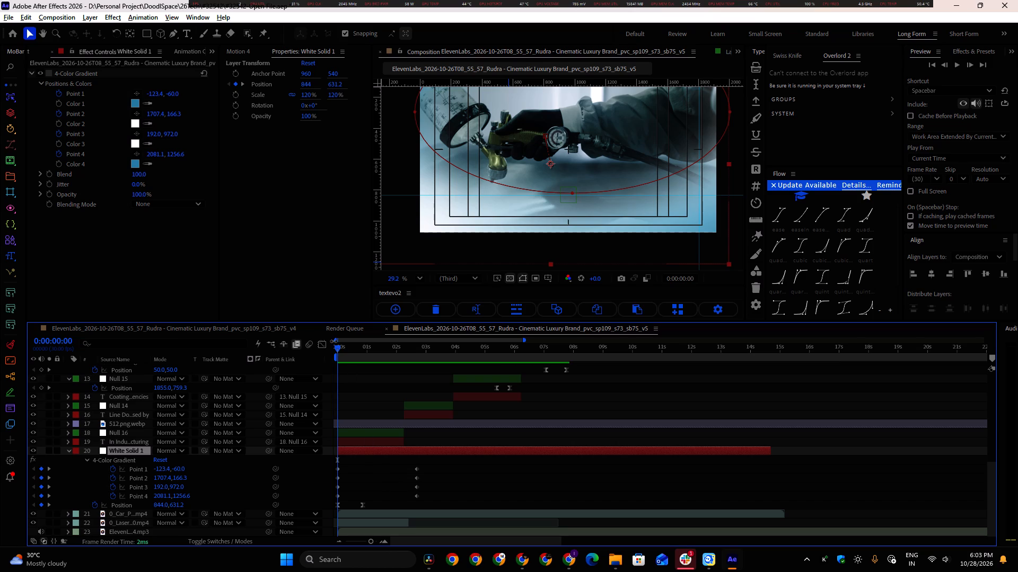
pyautogui.moveTo(337, 347); pyautogui.dragTo(374, 354)
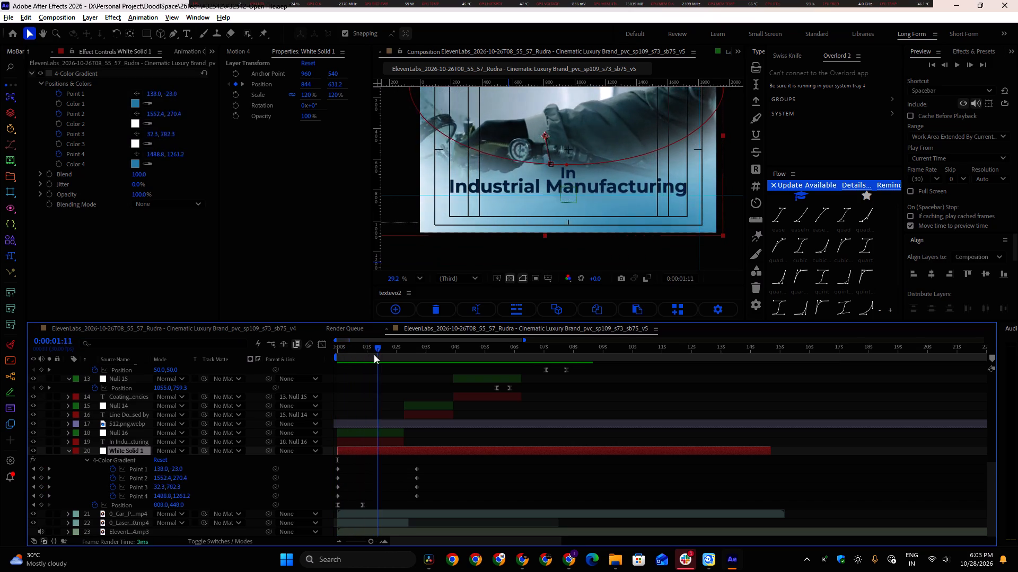
pyautogui.moveTo(374, 354); pyautogui.dragTo(393, 349)
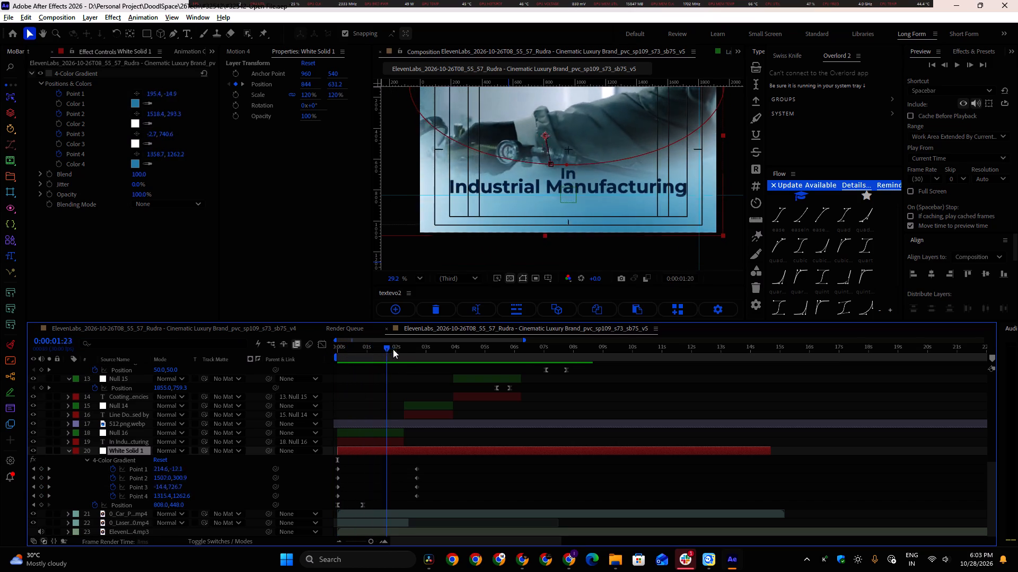
pyautogui.moveTo(393, 349); pyautogui.dragTo(404, 335)
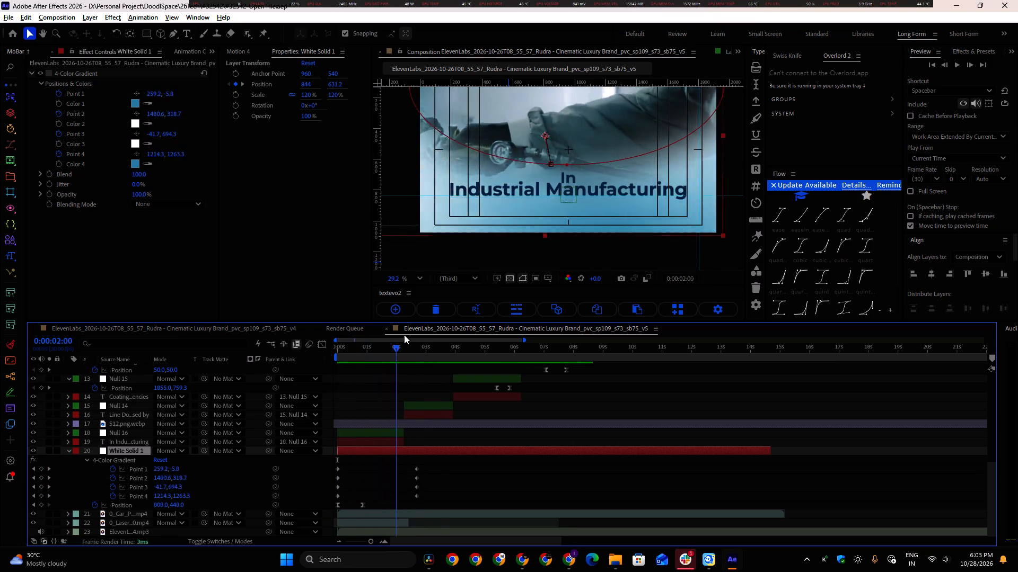
# Centre-align the "Line Downtime caused by" text, keeping it Bold, and centre its parent Null 14 horizontally in the composition.
pyautogui.moveTo(404, 335); pyautogui.dragTo(441, 329)
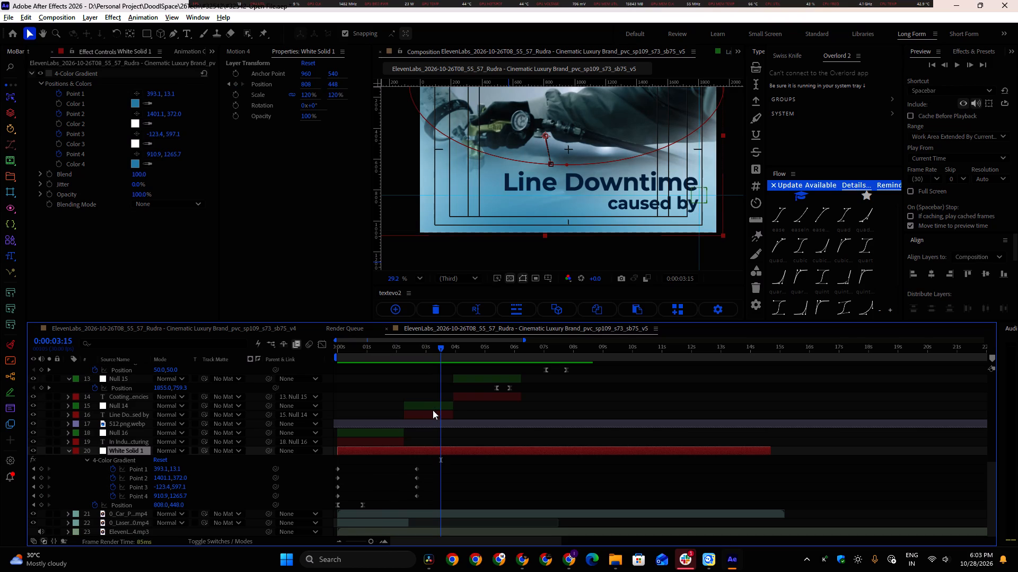
pyautogui.click(429, 413)
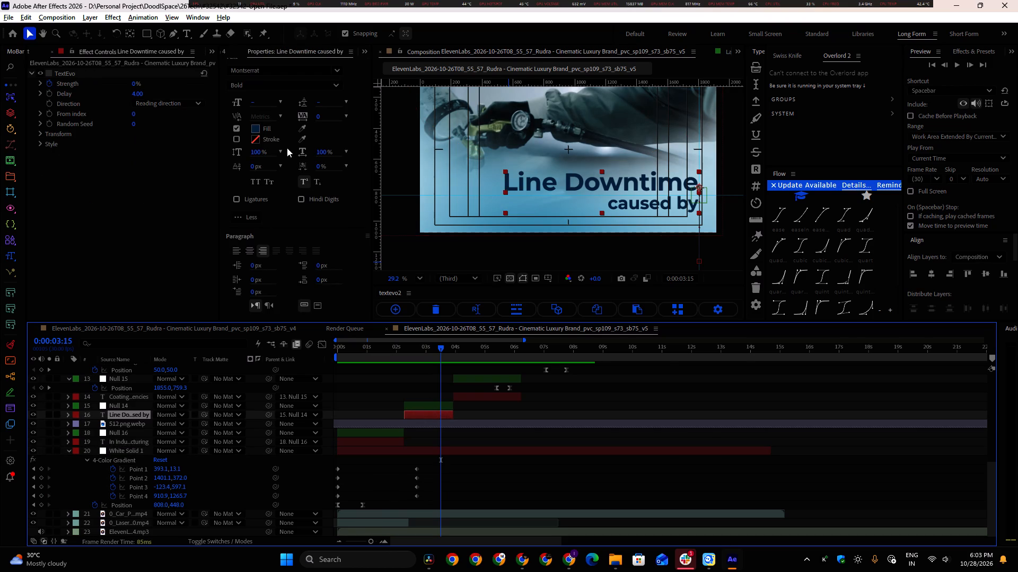
pyautogui.click(247, 251)
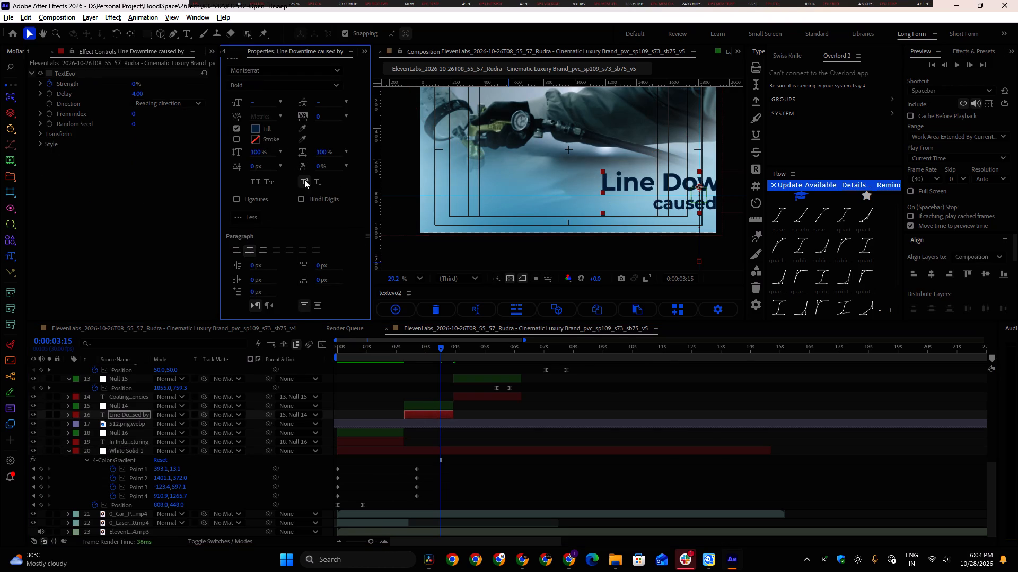
pyautogui.click(251, 85)
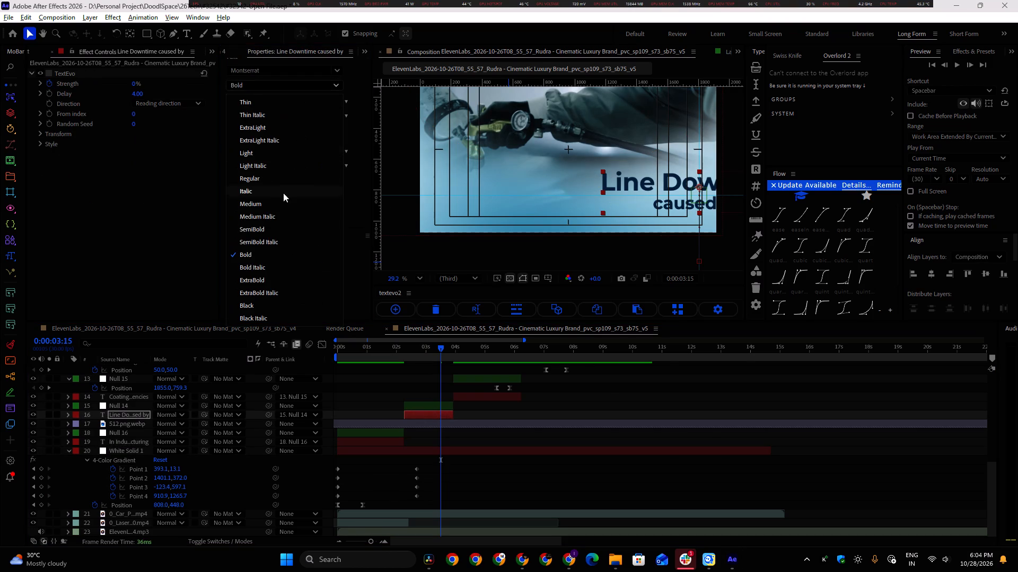
pyautogui.click(253, 254)
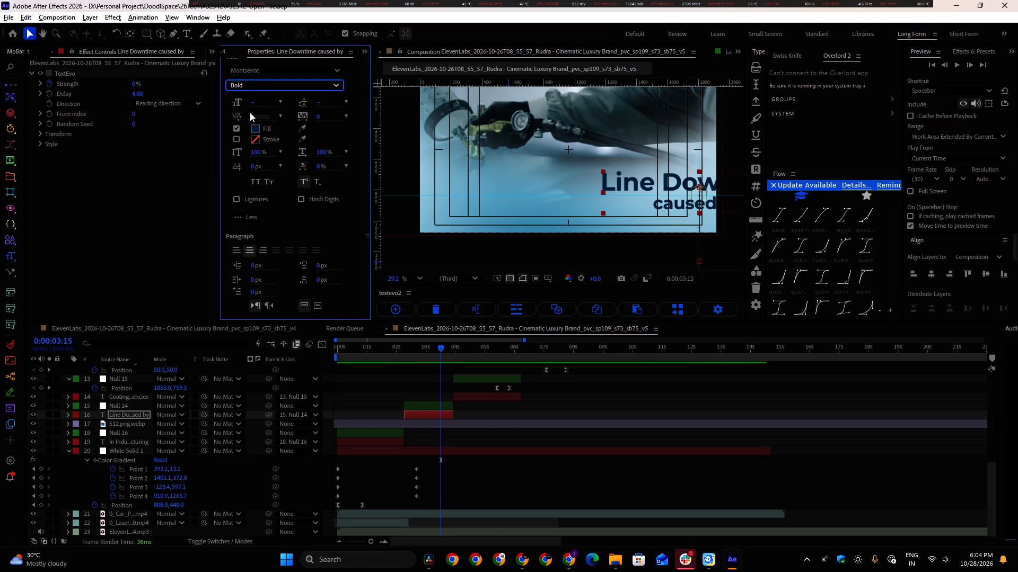
pyautogui.scroll(1, 261, 51)
pyautogui.click(331, 114)
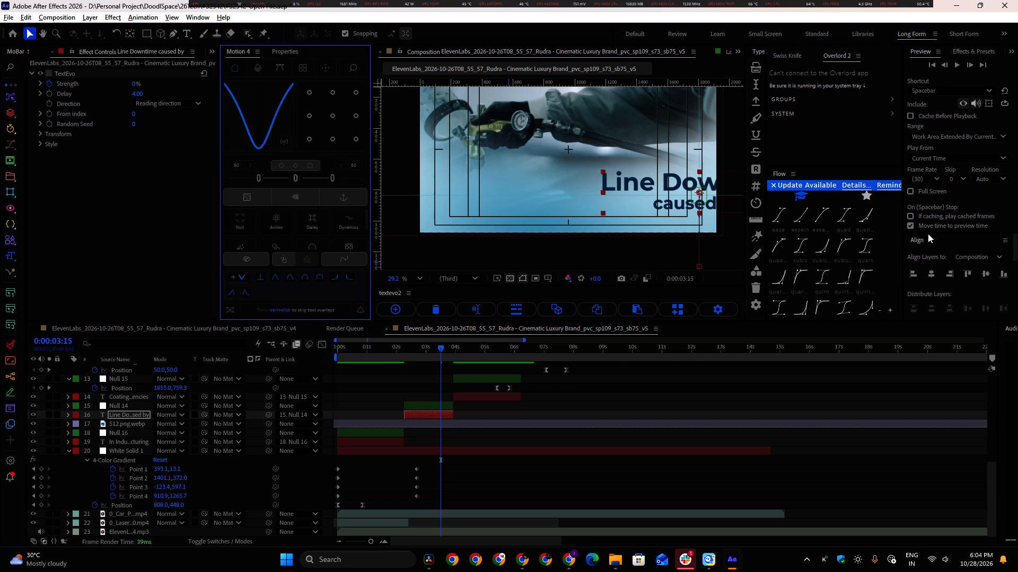
pyautogui.click(432, 405)
pyautogui.click(932, 269)
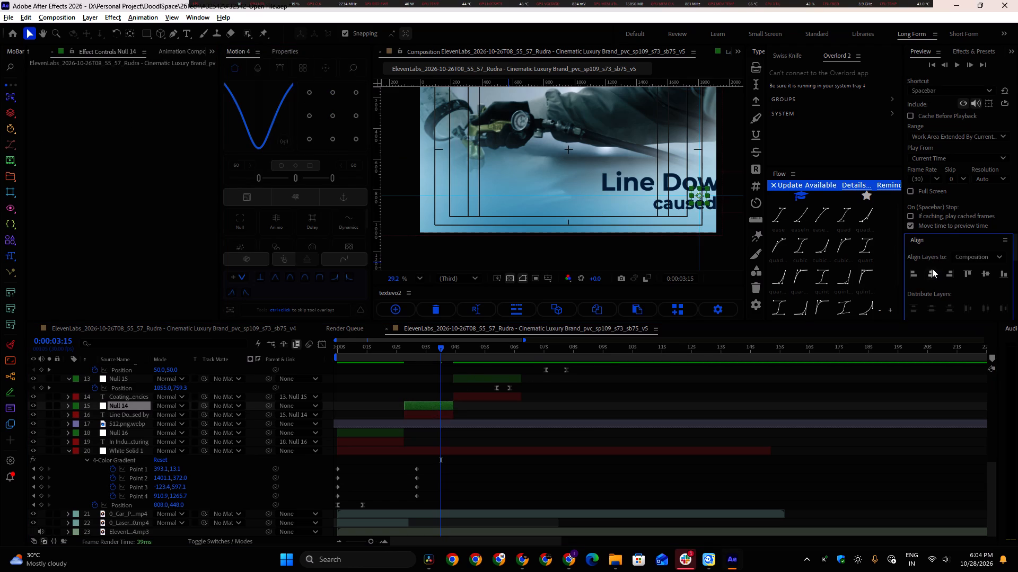
pyautogui.scroll(-2, 531, 190)
pyautogui.scroll(1, 531, 190)
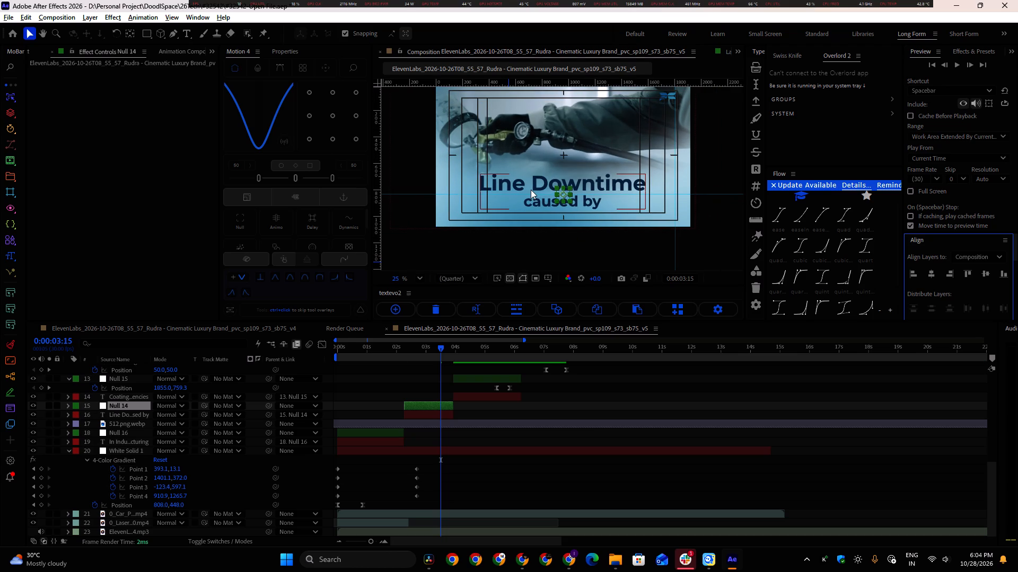
# Centre-align the paragraph of the "Coating Inconsistencies" text layer.
pyautogui.moveTo(429, 348); pyautogui.dragTo(372, 353)
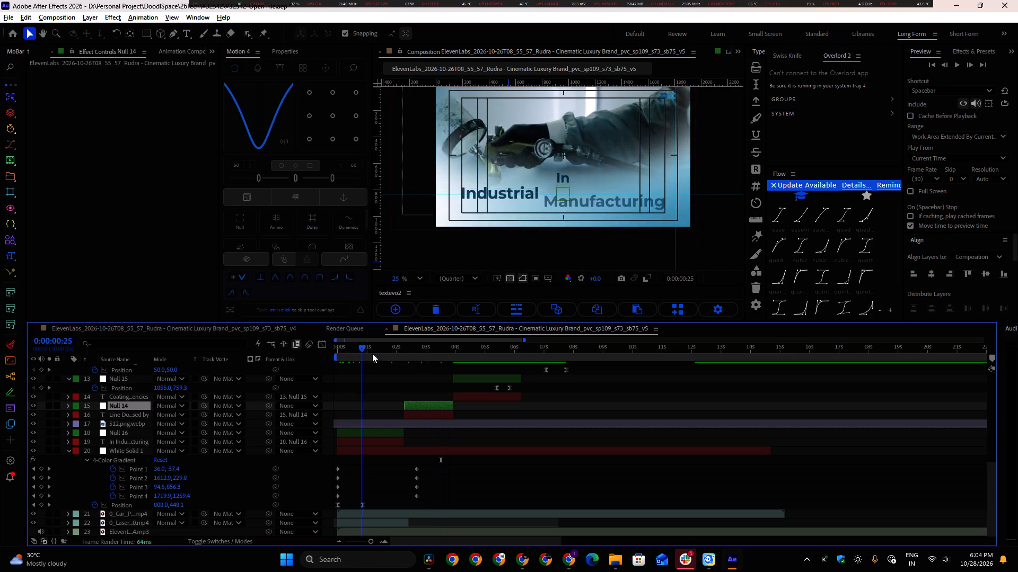
pyautogui.moveTo(372, 353); pyautogui.dragTo(486, 352)
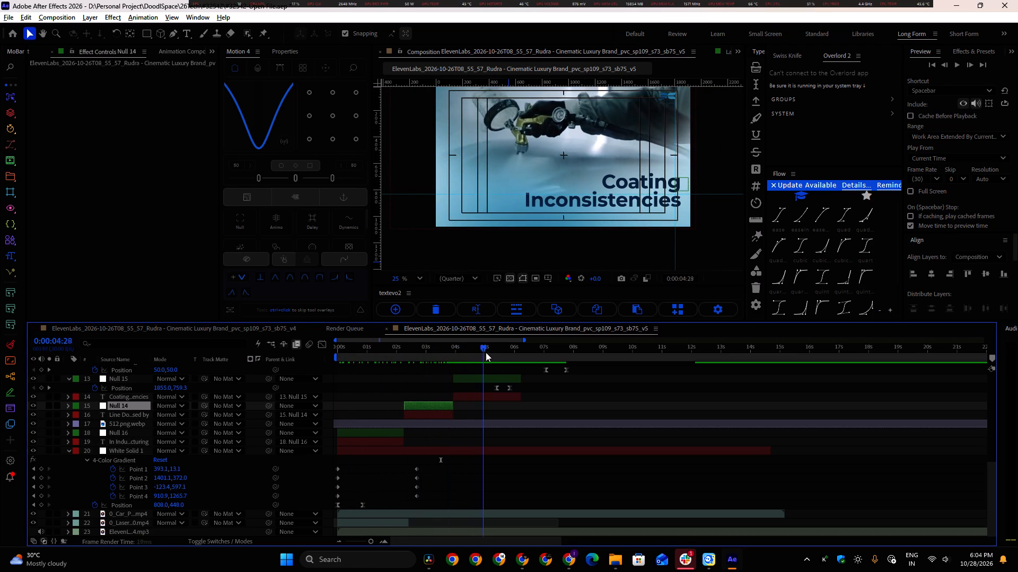
pyautogui.moveTo(486, 352); pyautogui.dragTo(482, 352)
pyautogui.click(481, 381)
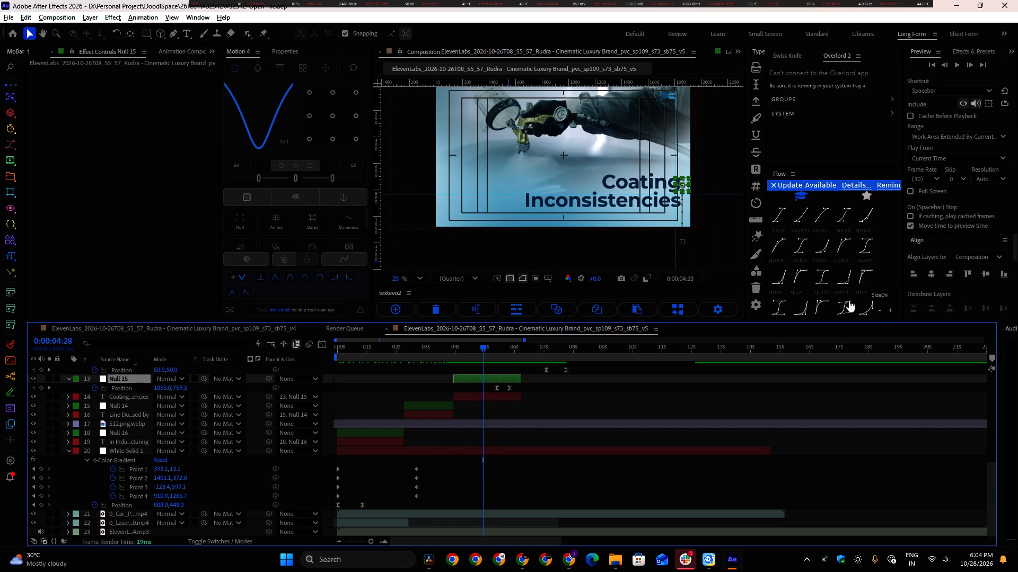
pyautogui.click(482, 399)
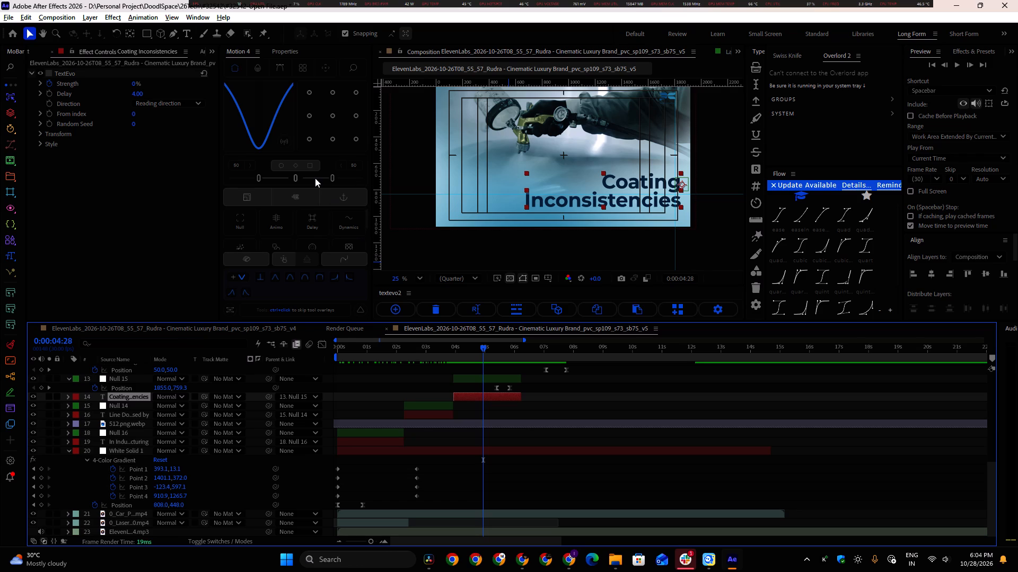
pyautogui.click(278, 52)
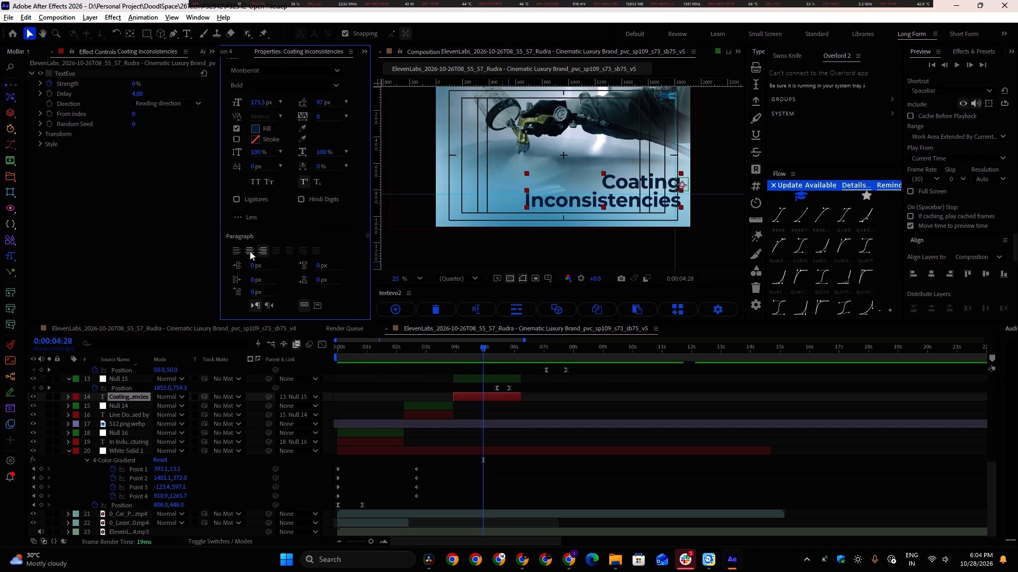
pyautogui.click(250, 251)
pyautogui.click(228, 54)
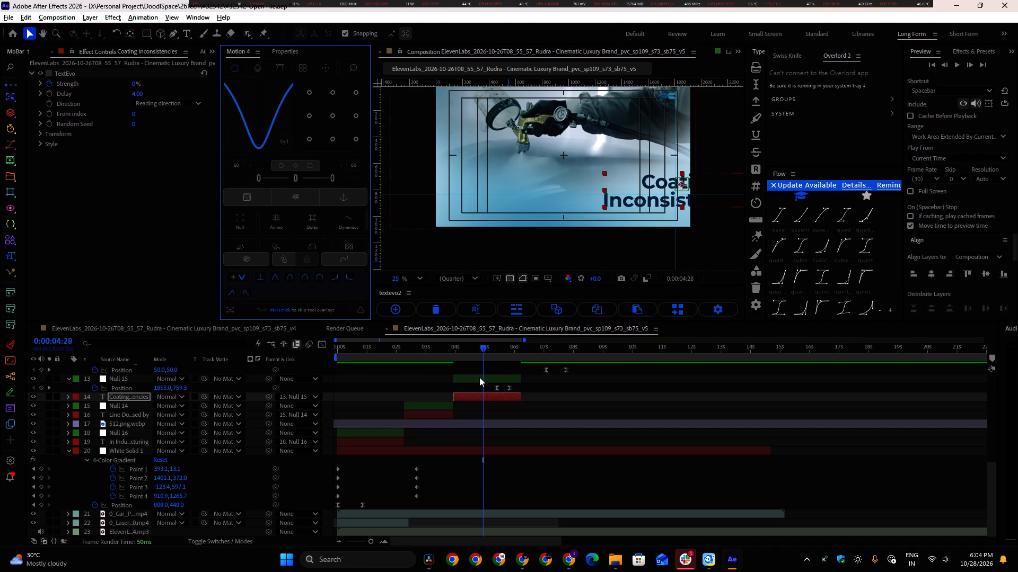
# Delete both Position keyframes of Null 15 and centre the null horizontally in the composition at 960, 759.3.
pyautogui.click(479, 380)
pyautogui.moveTo(486, 386); pyautogui.dragTo(532, 390)
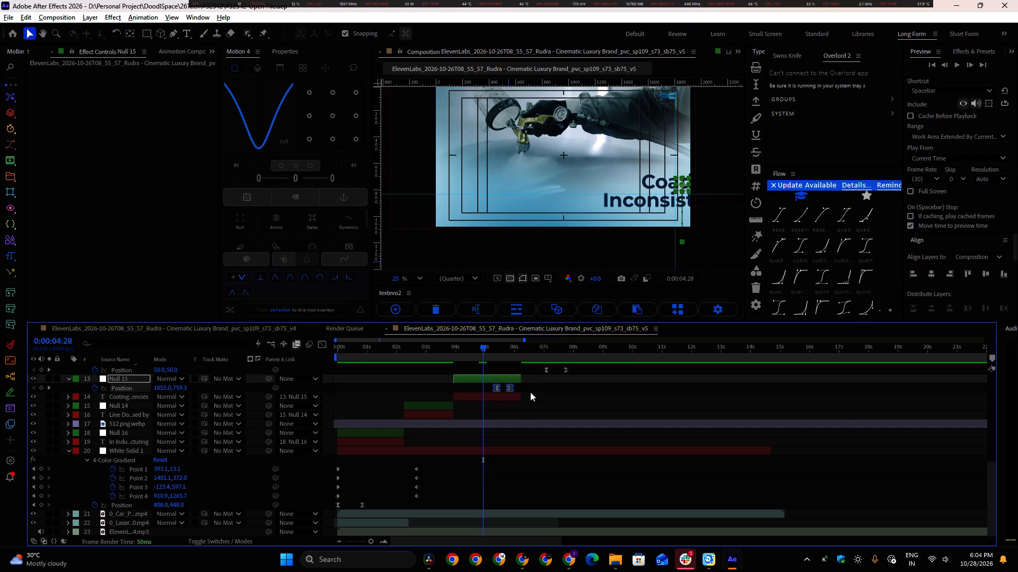
pyautogui.press('Delete')
pyautogui.click(504, 378)
pyautogui.click(933, 275)
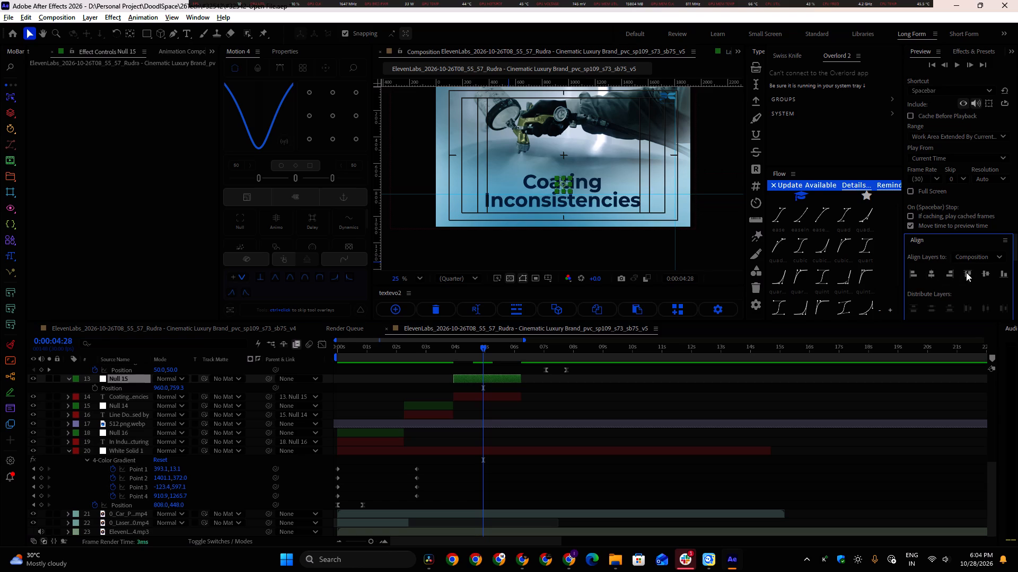
pyautogui.click(982, 276)
pyautogui.hotkey('ctrl', 'z')
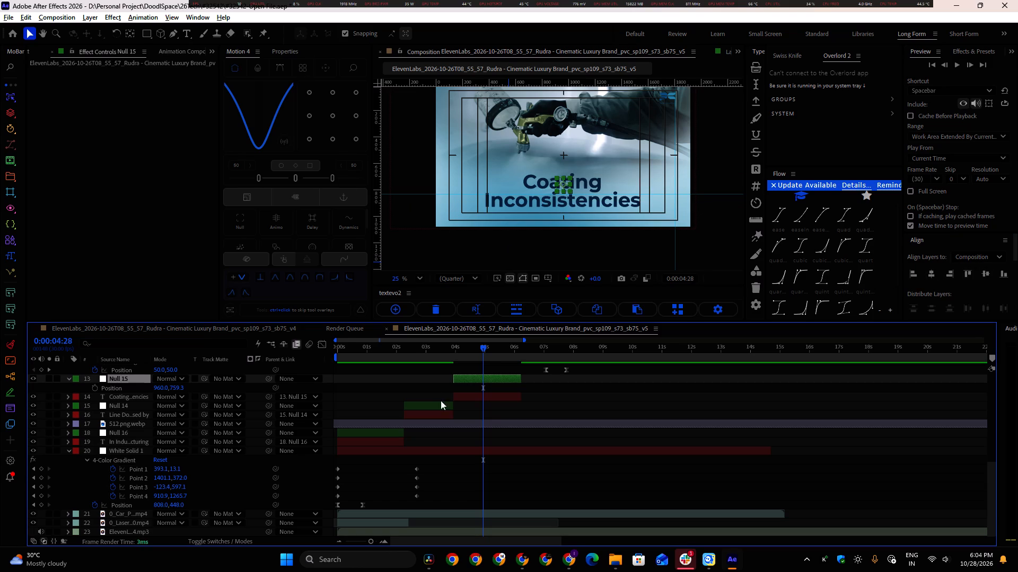
# Reduce the font size of the "Line Downtime" line to 142.3 px.
pyautogui.click(418, 351)
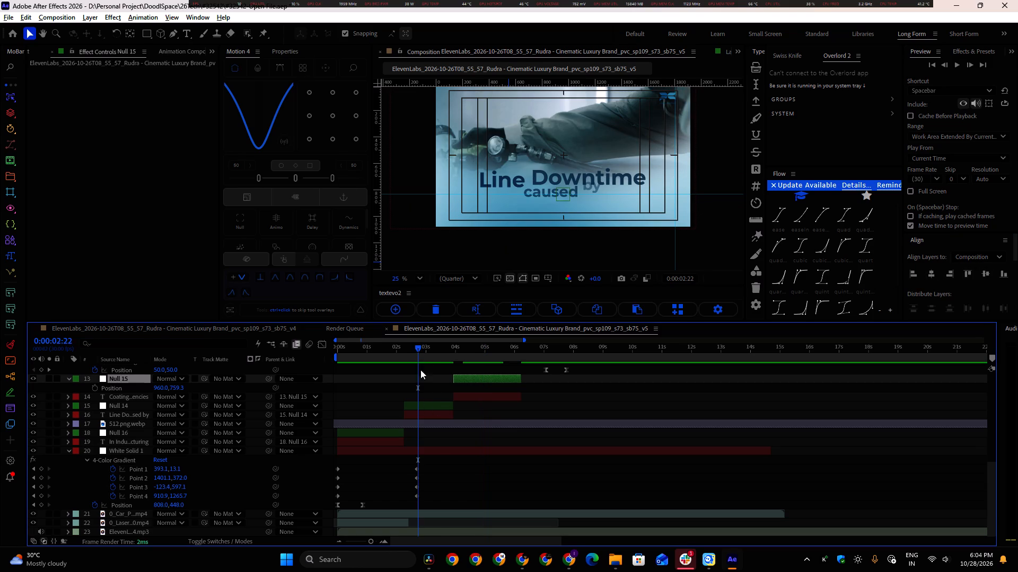
pyautogui.moveTo(418, 360); pyautogui.dragTo(442, 363)
pyautogui.click(425, 412)
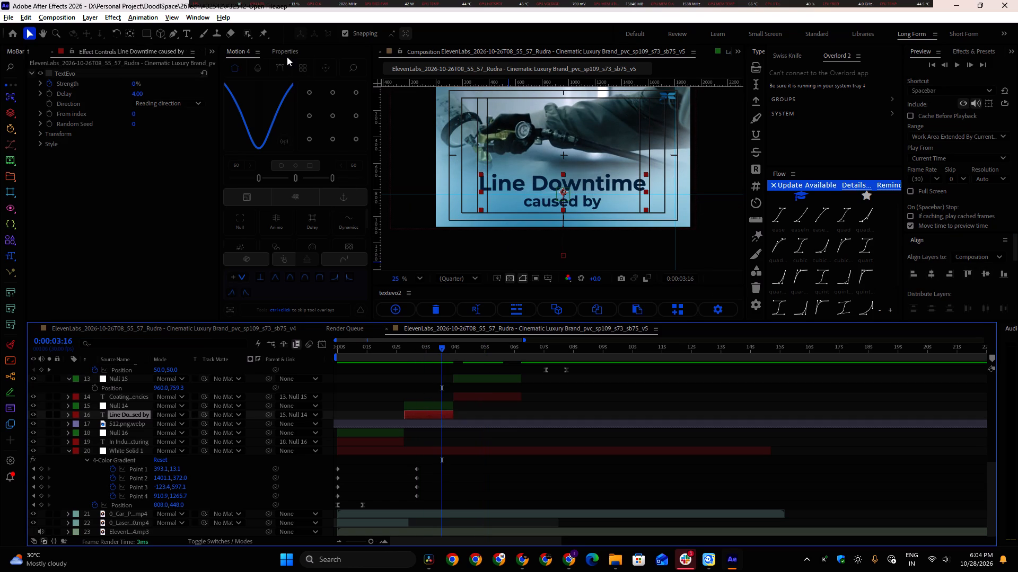
pyautogui.click(287, 52)
pyautogui.doubleClick(533, 184)
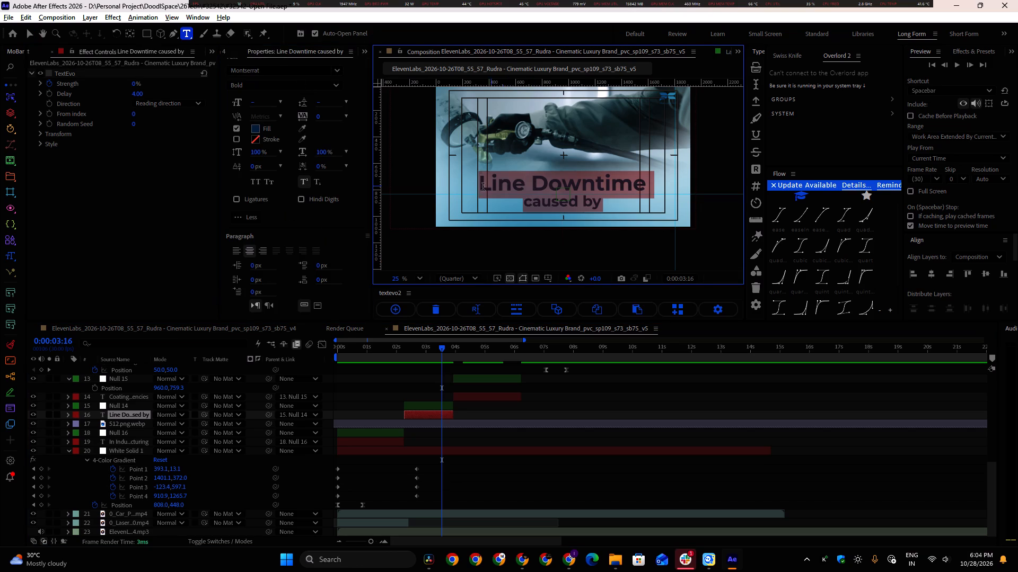
pyautogui.moveTo(475, 183); pyautogui.dragTo(648, 186)
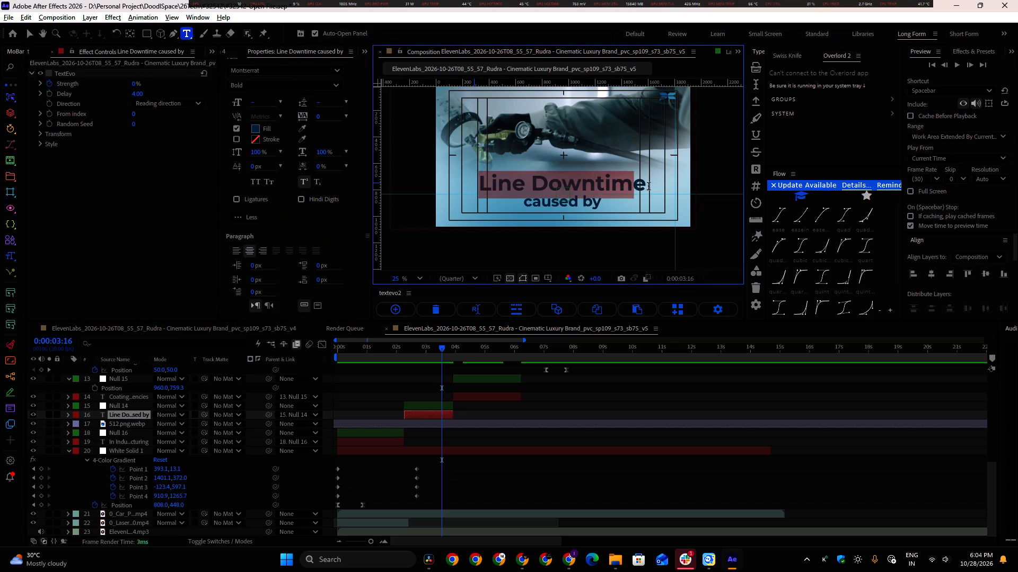
pyautogui.moveTo(648, 186); pyautogui.dragTo(649, 186)
pyautogui.moveTo(261, 103); pyautogui.dragTo(225, 104)
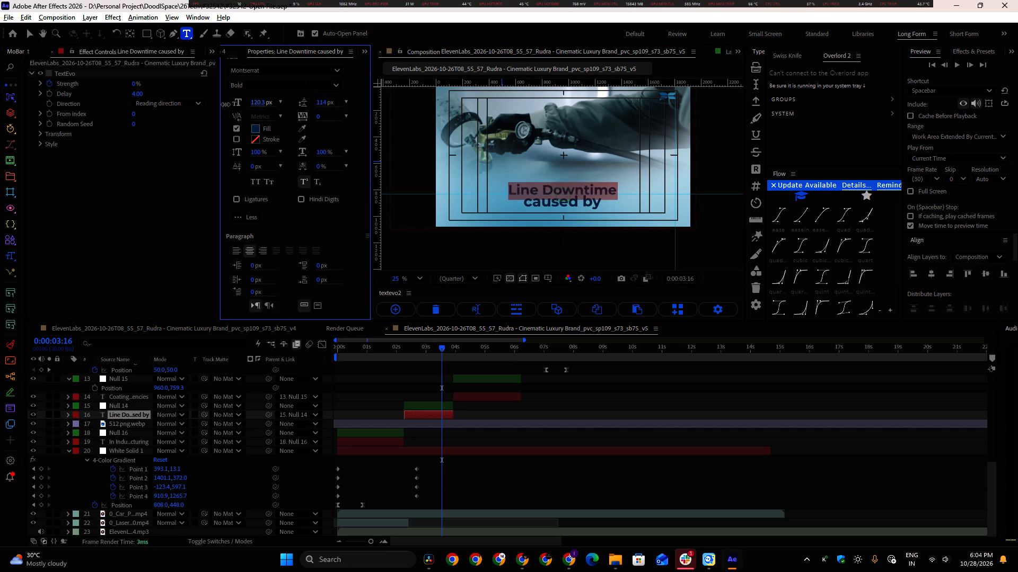
pyautogui.moveTo(225, 104); pyautogui.dragTo(242, 110)
# Slightly reduce the font size of the "caused by" line beneath "Line Downtime".
pyautogui.moveTo(522, 203); pyautogui.dragTo(576, 204)
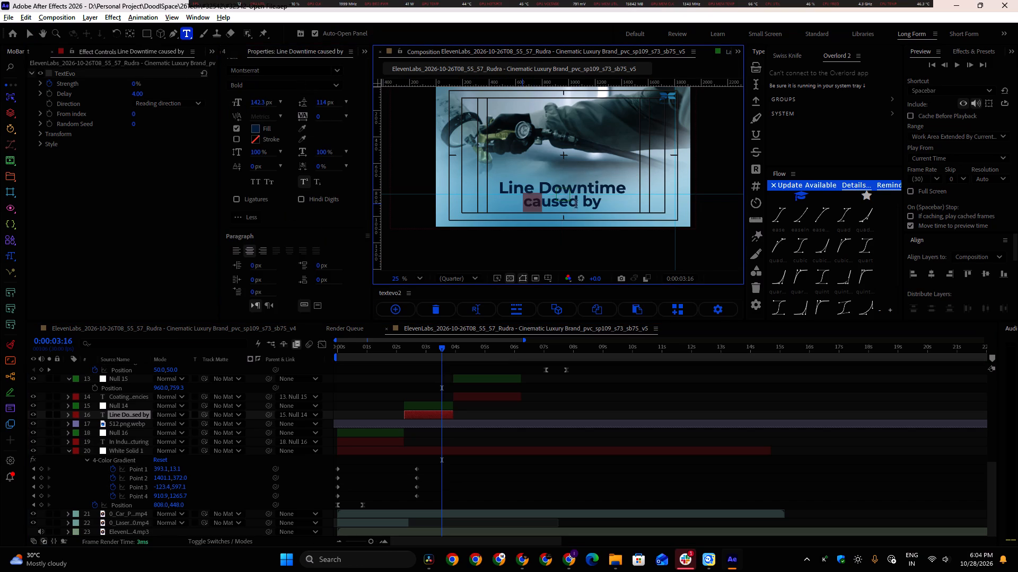
pyautogui.moveTo(576, 204); pyautogui.dragTo(605, 204)
pyautogui.moveTo(259, 104); pyautogui.dragTo(250, 106)
pyautogui.click(27, 38)
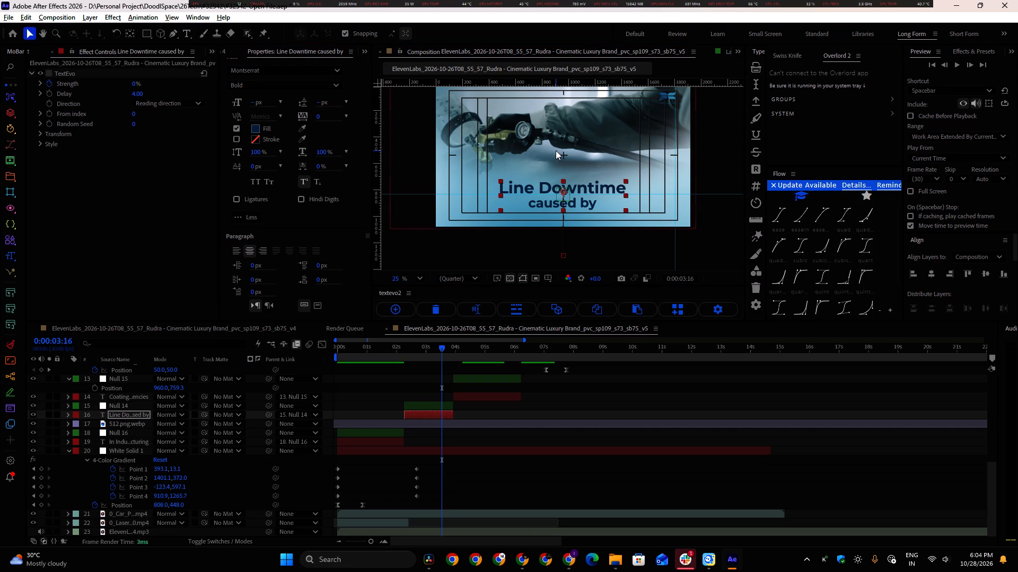
# Reduce the "Coating Inconsistencies" text to a 122.3 px font size with 73 px leading.
pyautogui.moveTo(433, 347); pyautogui.dragTo(333, 358)
pyautogui.press('space')
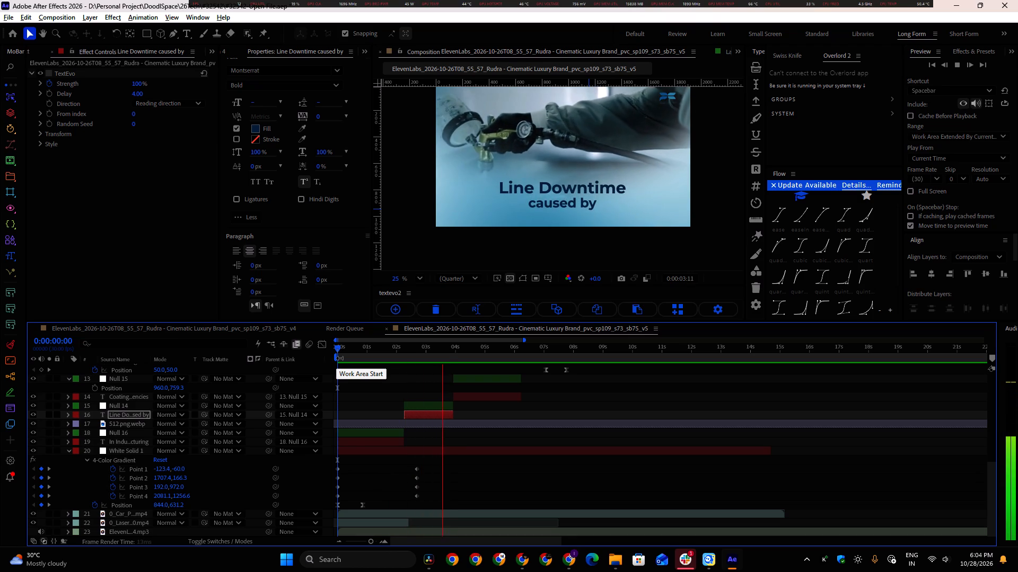
pyautogui.press('space')
pyautogui.press('space')
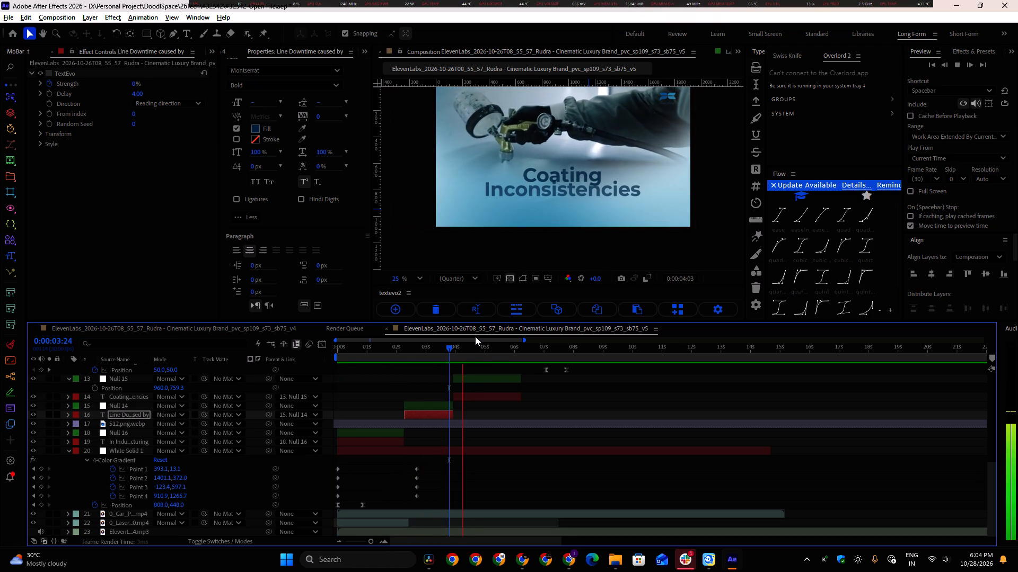
pyautogui.press('space')
pyautogui.click(469, 378)
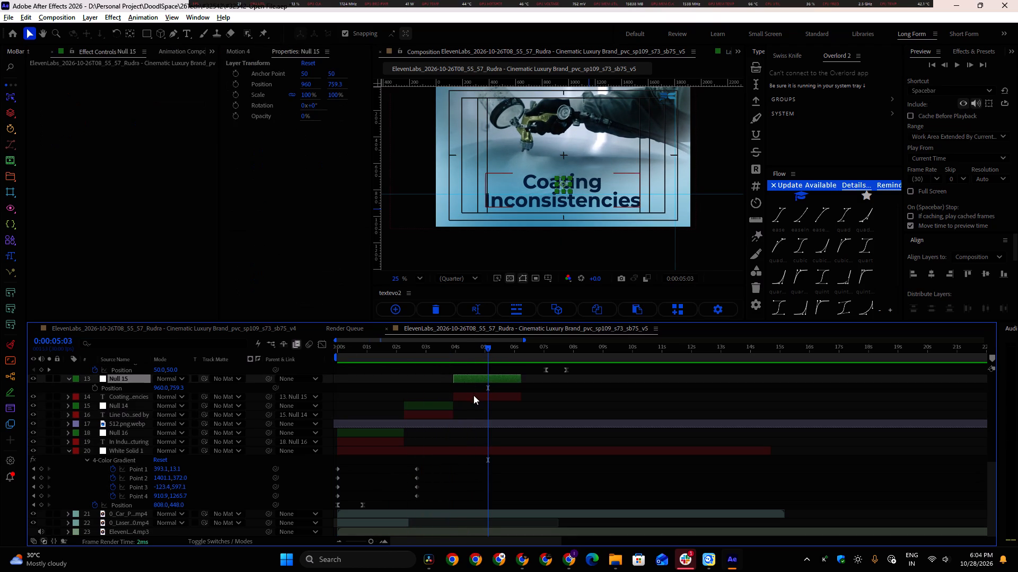
pyautogui.click(472, 399)
pyautogui.moveTo(260, 100); pyautogui.dragTo(235, 104)
pyautogui.moveTo(320, 103); pyautogui.dragTo(307, 104)
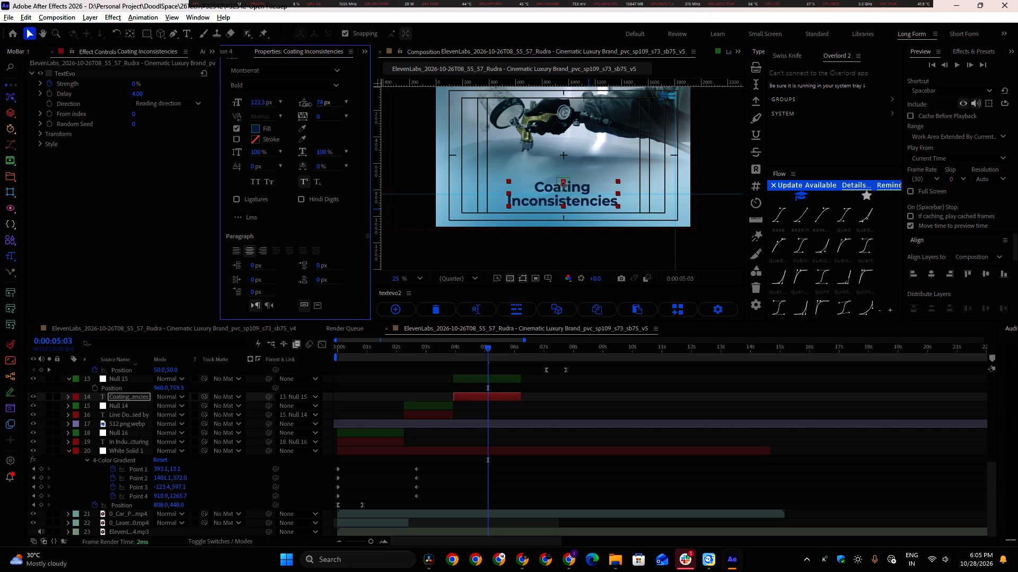
pyautogui.moveTo(307, 104); pyautogui.dragTo(306, 104)
pyautogui.click(28, 30)
pyautogui.click(559, 390)
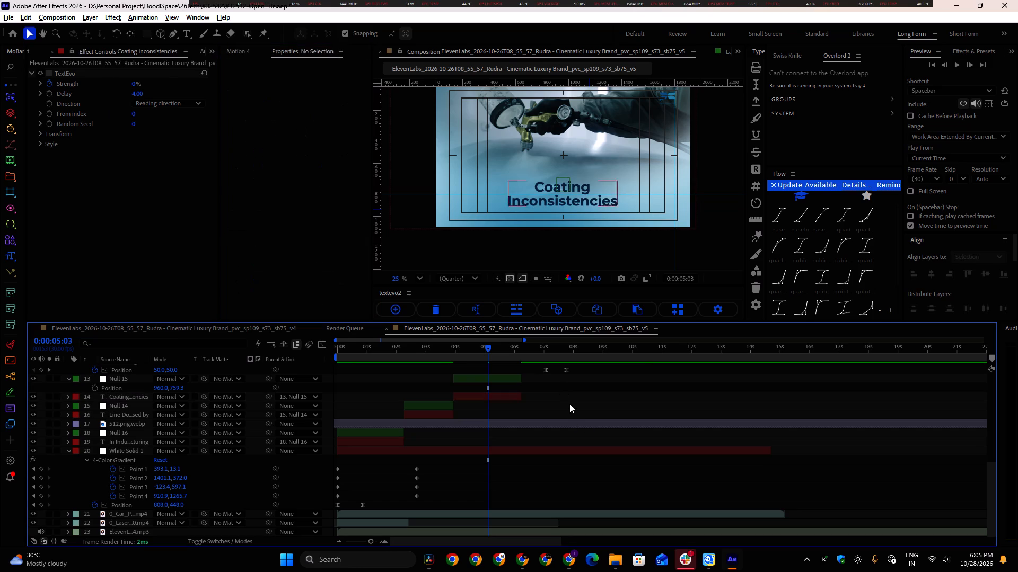
# Keyframe the "Coating Inconsistencies" position from 0:00:05:22 to 0:00:06:04, dropping the text below the frame to 50, 402.
pyautogui.scroll(-1, 571, 404)
pyautogui.moveTo(477, 346); pyautogui.dragTo(323, 356)
pyautogui.press('space')
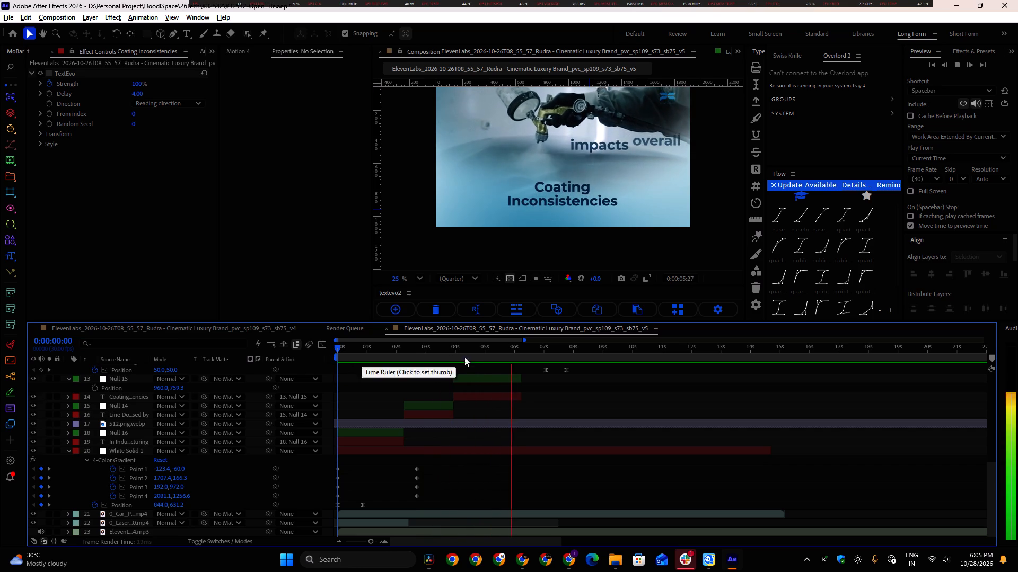
pyautogui.press('space')
pyautogui.keyDown('alt'); pyautogui.scroll(1, 507, 388); pyautogui.keyUp('alt')
pyautogui.scroll(1, 531, 391)
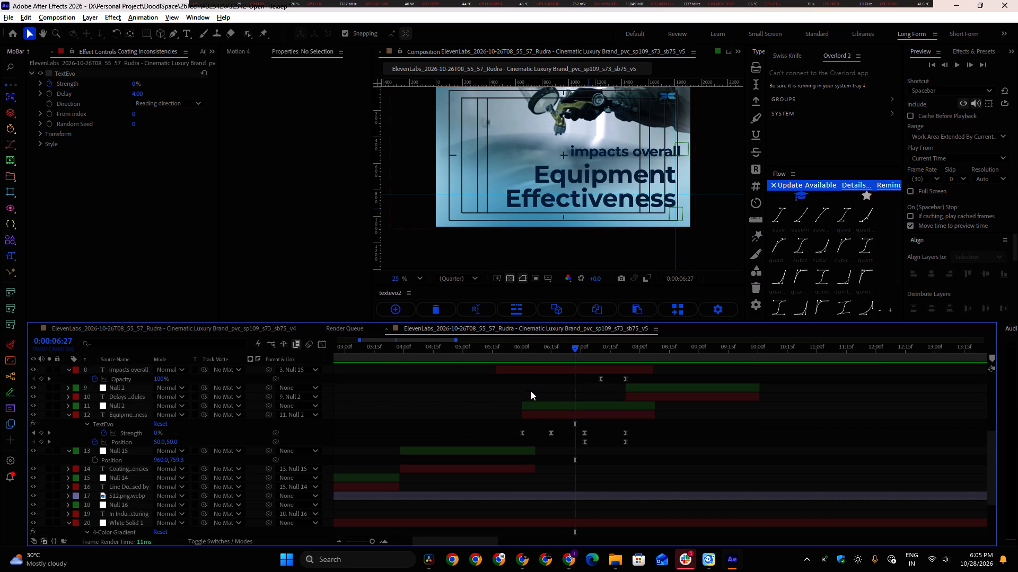
pyautogui.moveTo(536, 347); pyautogui.dragTo(505, 348)
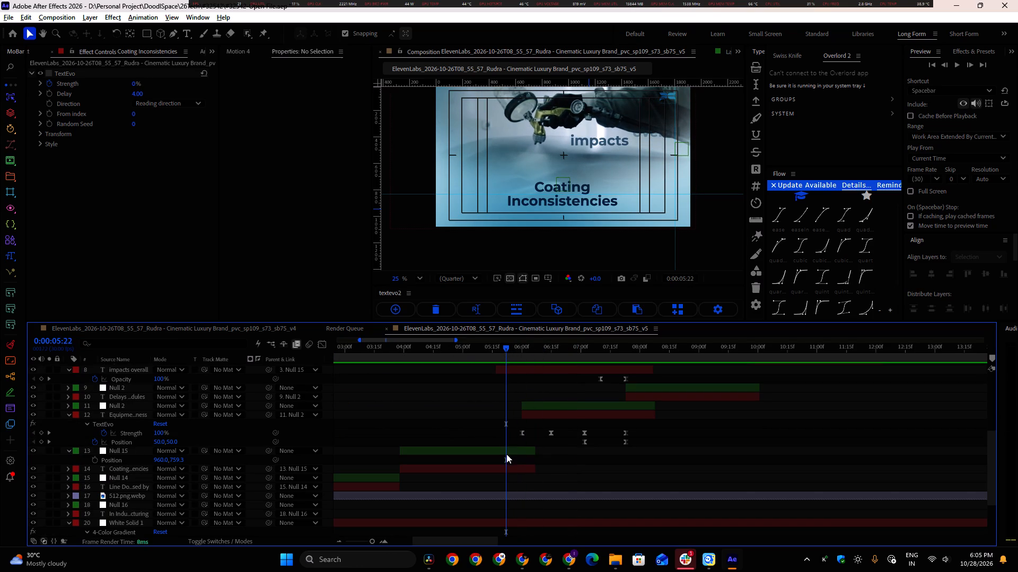
pyautogui.click(504, 467)
pyautogui.press('p')
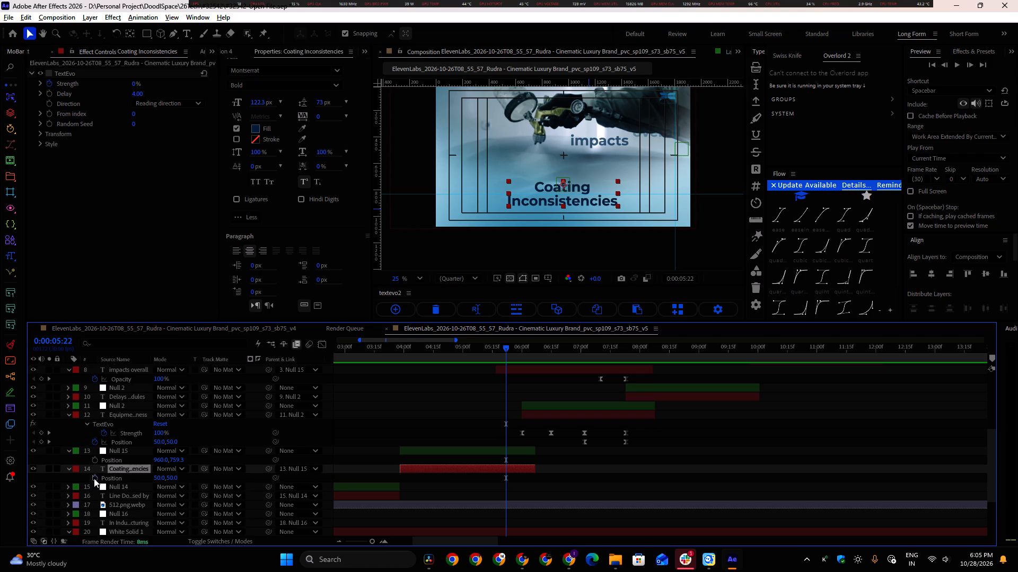
pyautogui.click(94, 478)
pyautogui.moveTo(505, 346); pyautogui.dragTo(532, 350)
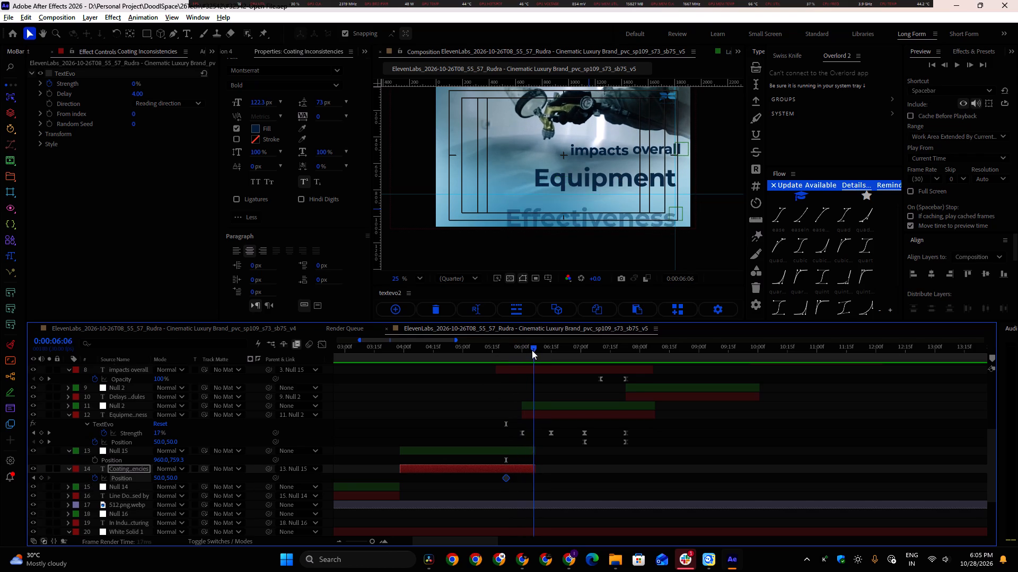
pyautogui.moveTo(532, 350); pyautogui.dragTo(530, 351)
pyautogui.moveTo(582, 201); pyautogui.dragTo(584, 238)
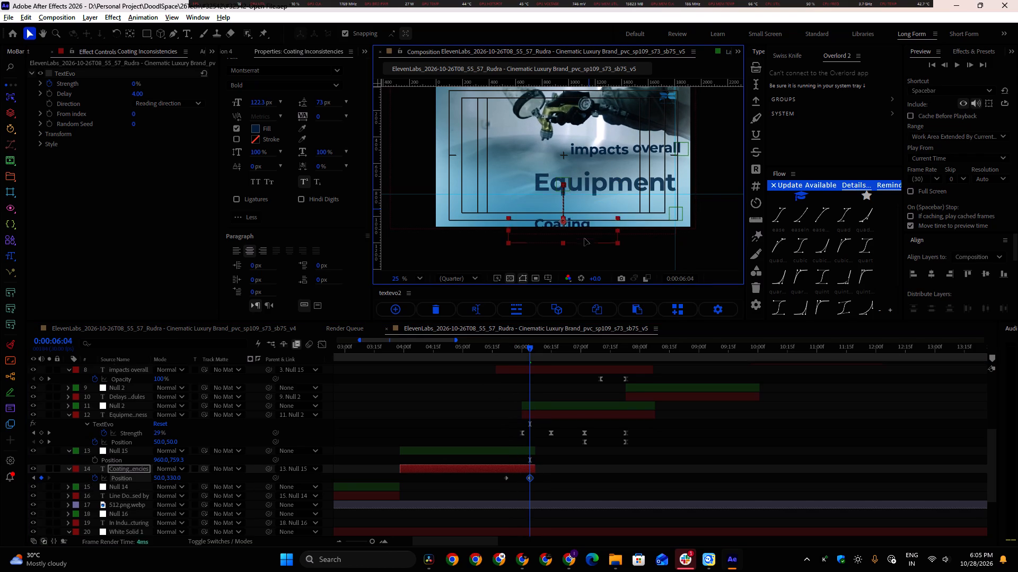
pyautogui.moveTo(584, 238); pyautogui.dragTo(584, 247)
# Apply a steep accelerating ease curve to both "Coating Inconsistencies" position keyframes with Motion 4.
pyautogui.moveTo(485, 476); pyautogui.dragTo(552, 479)
pyautogui.scroll(1, 268, 56)
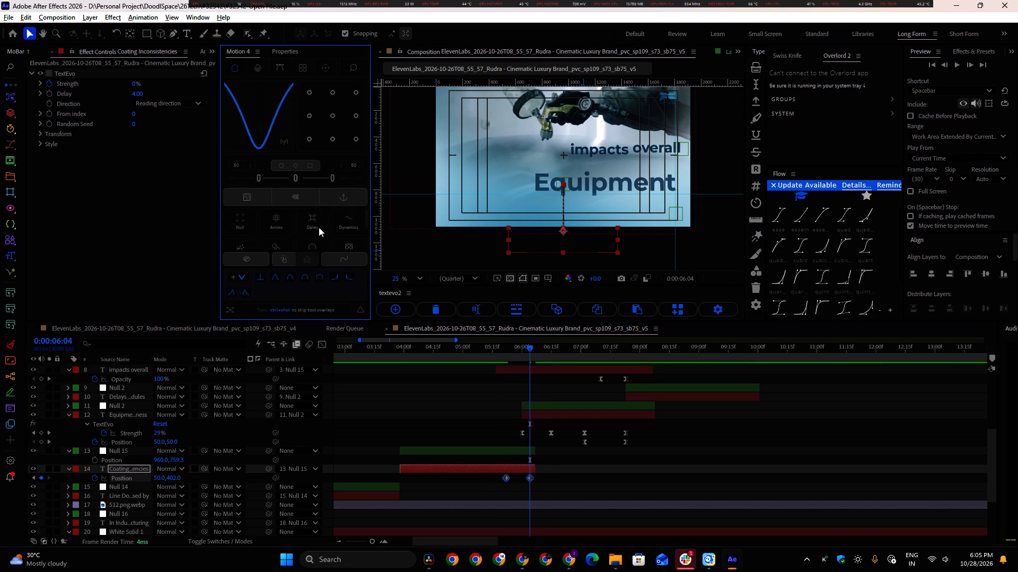
pyautogui.click(335, 276)
# Shift both "Coating Inconsistencies" position keyframes about four frames earlier, ending the drop at about 0:00:06:00, and preview the exit.
pyautogui.keyDown('alt'); pyautogui.scroll(1, 531, 483); pyautogui.keyUp('alt')
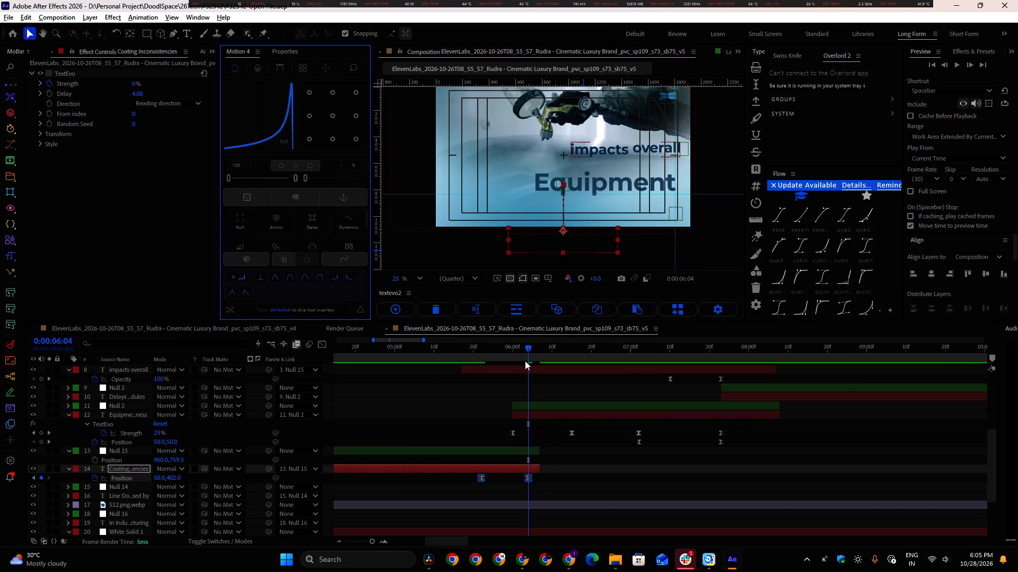
pyautogui.moveTo(530, 344); pyautogui.dragTo(447, 352)
pyautogui.press('space')
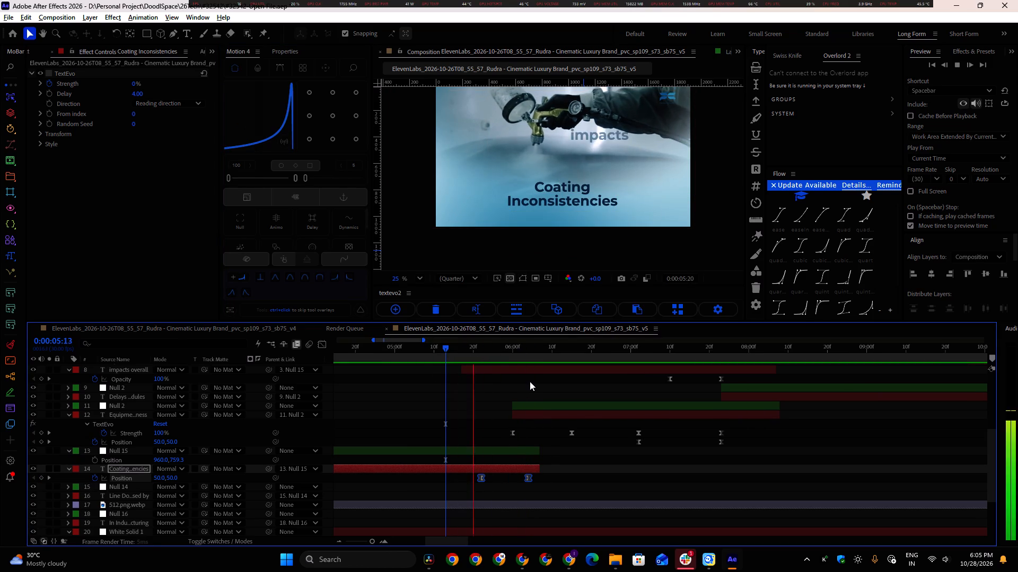
pyautogui.press('space')
pyautogui.moveTo(527, 478); pyautogui.dragTo(510, 480)
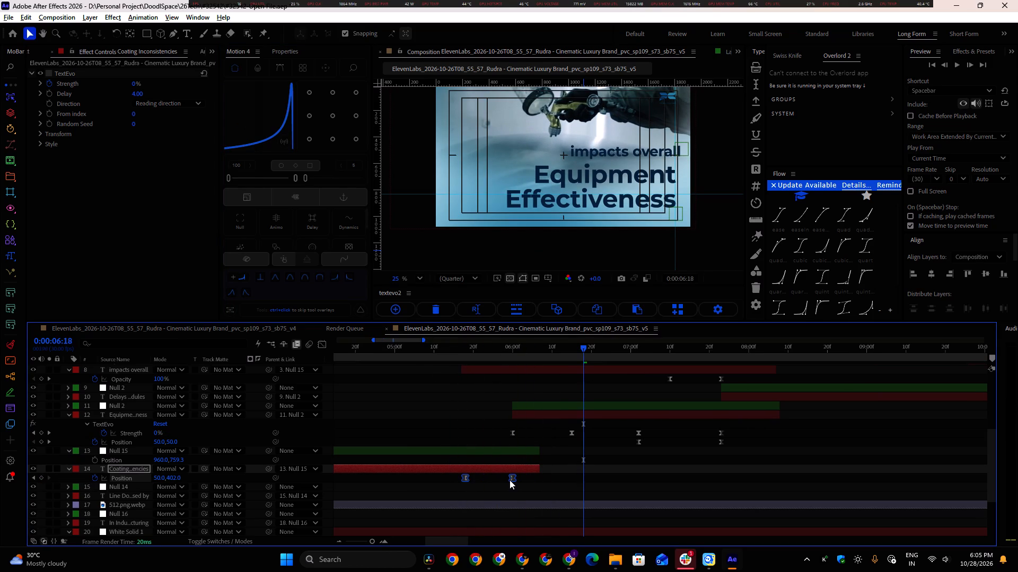
pyautogui.moveTo(510, 480); pyautogui.dragTo(511, 480)
pyautogui.click(444, 346)
pyautogui.press('space')
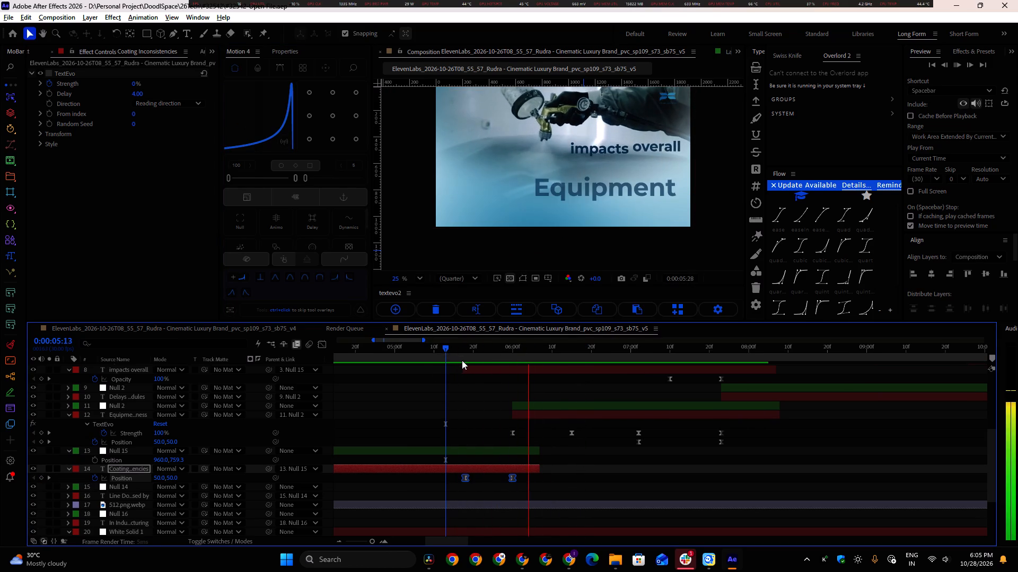
pyautogui.keyDown('shift'); pyautogui.scroll(-2, 590, 427); pyautogui.keyUp('shift')
pyautogui.press('space')
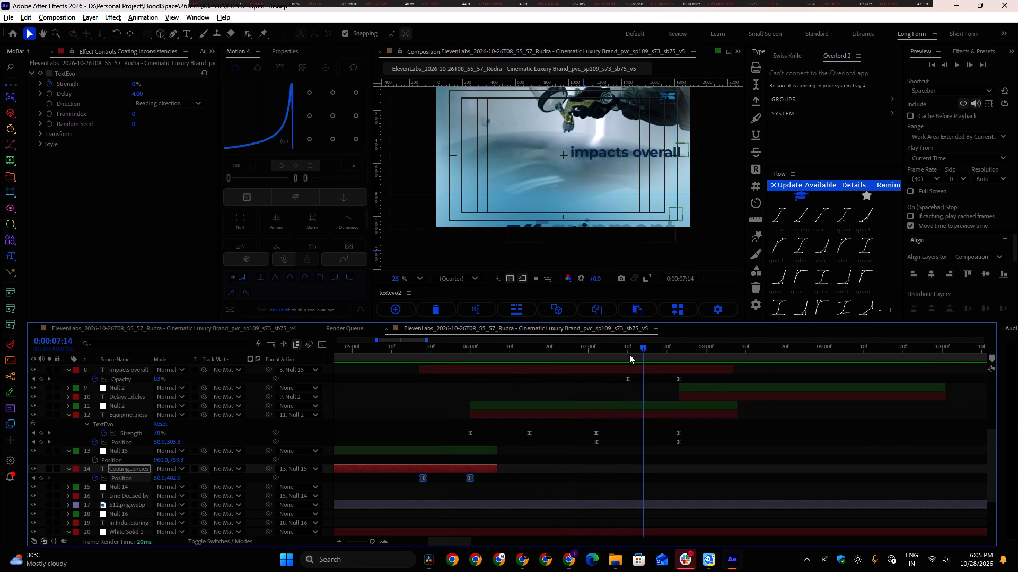
# Centre-align the paragraph of the "impacts overall" text layer and centre its anchor point.
pyautogui.moveTo(637, 346); pyautogui.dragTo(615, 347)
pyautogui.scroll(2, 571, 406)
pyautogui.click(569, 419)
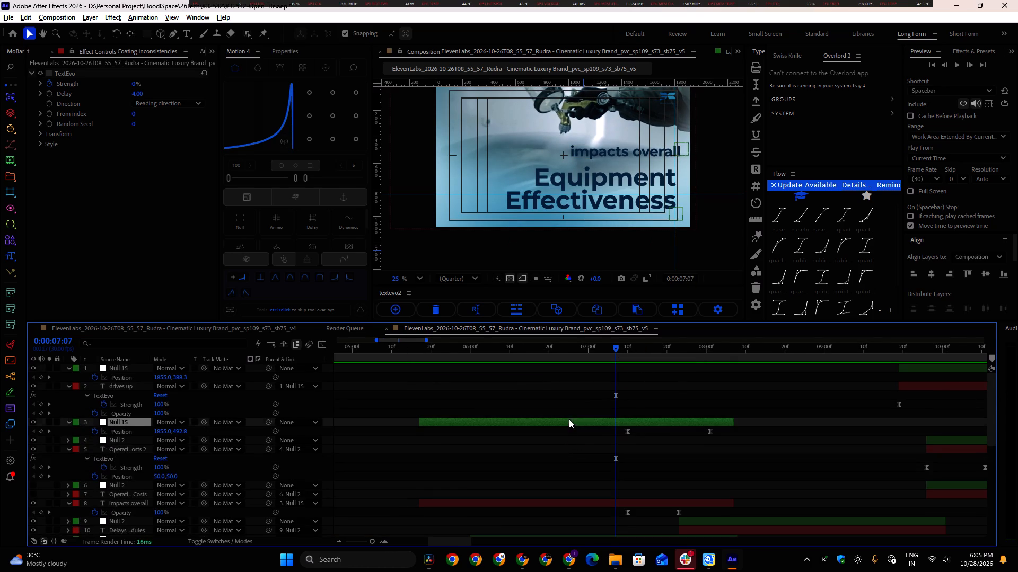
pyautogui.click(583, 503)
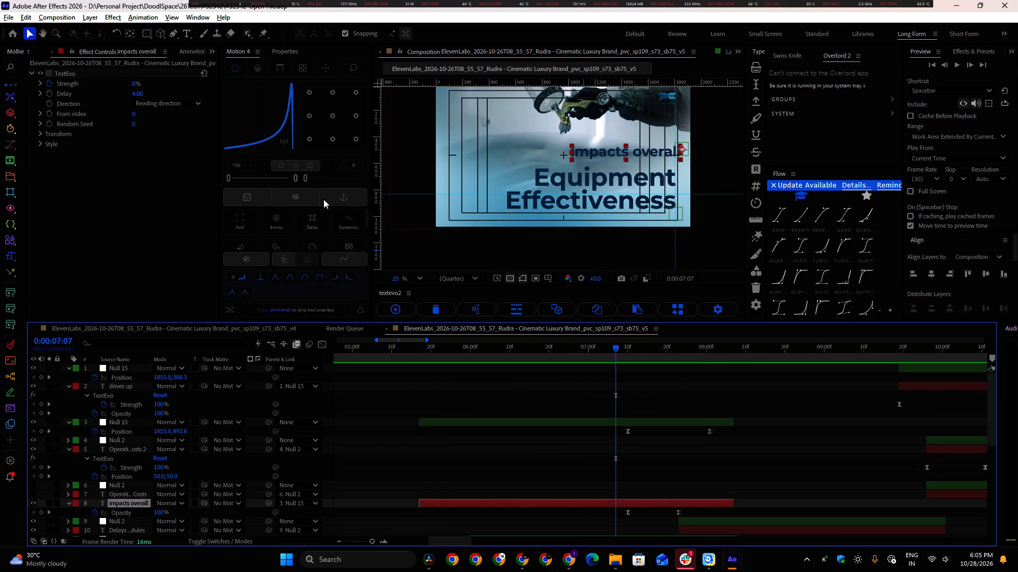
pyautogui.click(280, 51)
pyautogui.click(251, 250)
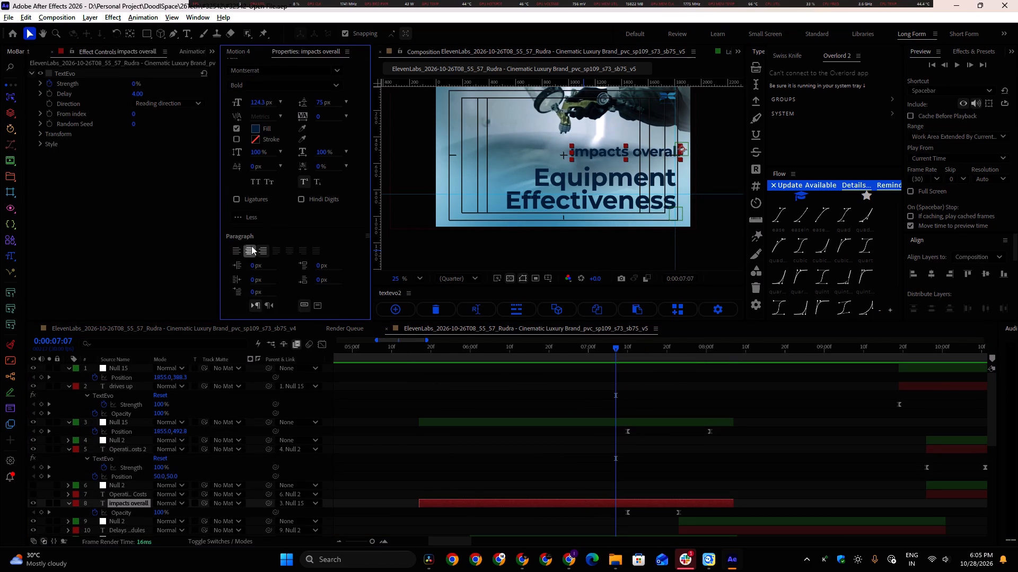
pyautogui.click(245, 49)
pyautogui.click(336, 113)
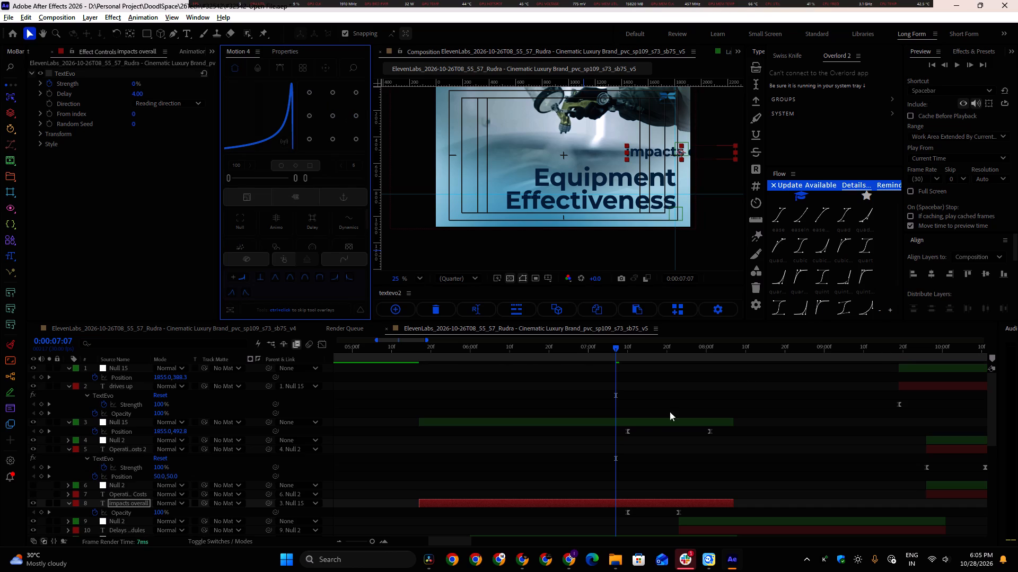
# Add a new parent null to the null controlling "impacts overall" at 0:00:07:10 and centre it in the composition both ways.
pyautogui.click(603, 419)
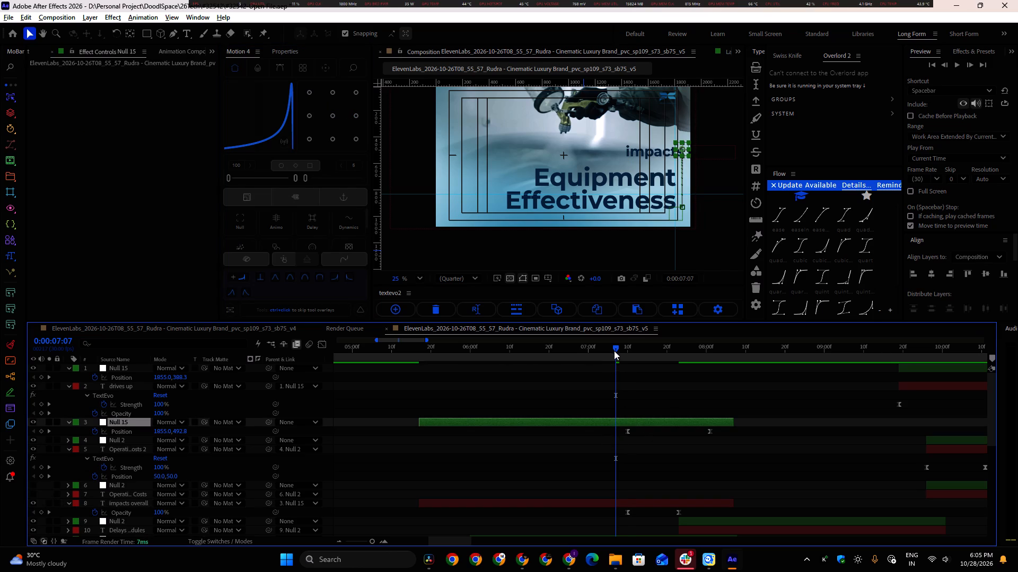
pyautogui.moveTo(614, 351); pyautogui.dragTo(627, 355)
pyautogui.click(234, 215)
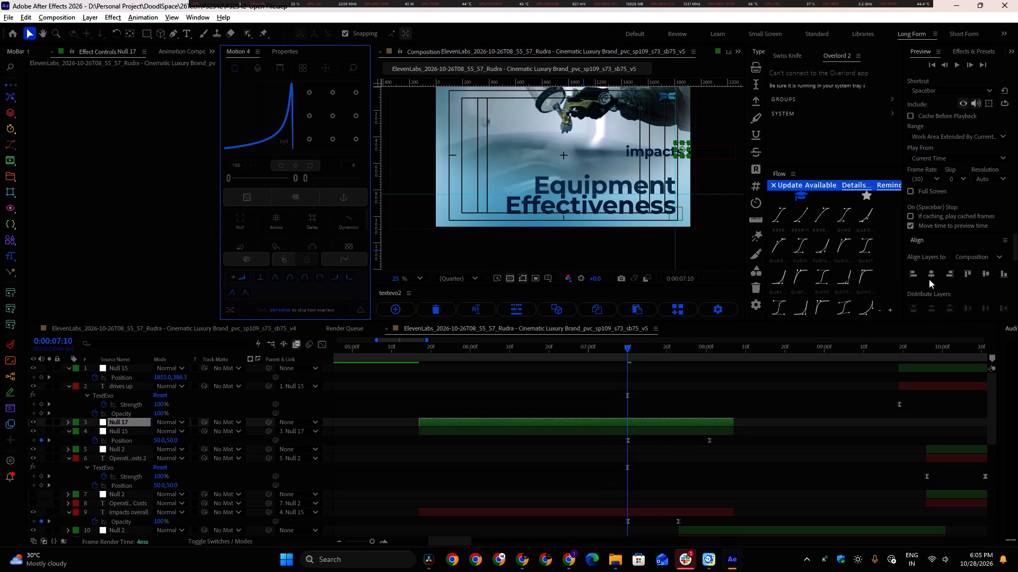
pyautogui.click(928, 275)
pyautogui.click(985, 276)
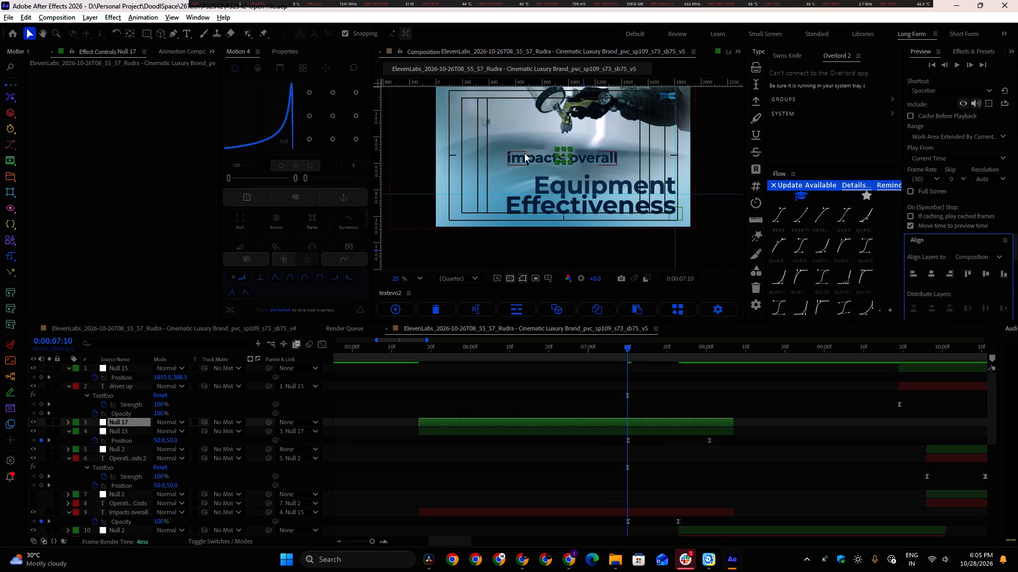
pyautogui.click(561, 155)
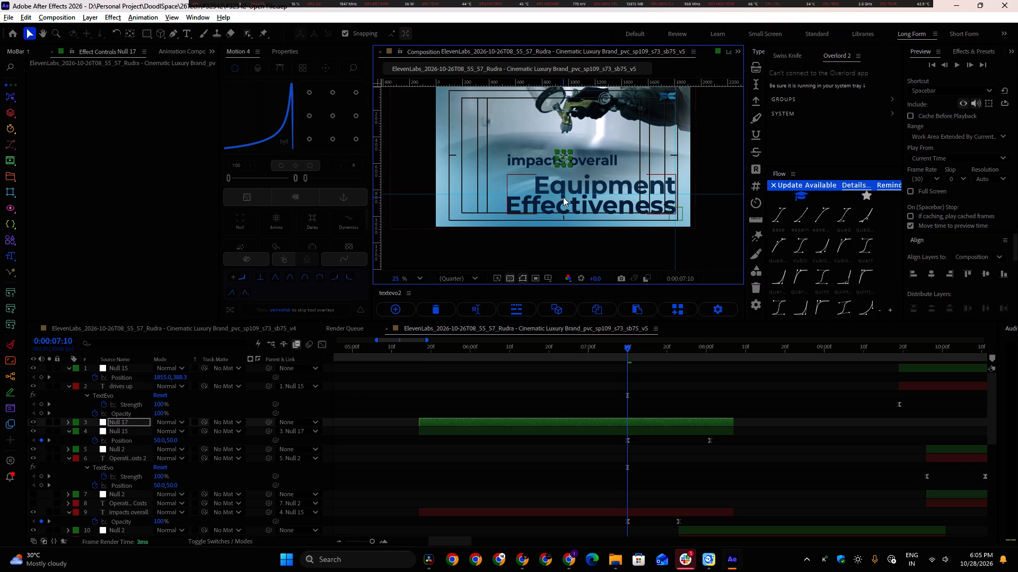
# Centre-align the paragraph of the "Equipment Effectiveness" text layer.
pyautogui.click(564, 189)
pyautogui.scroll(-1, 616, 414)
pyautogui.click(609, 443)
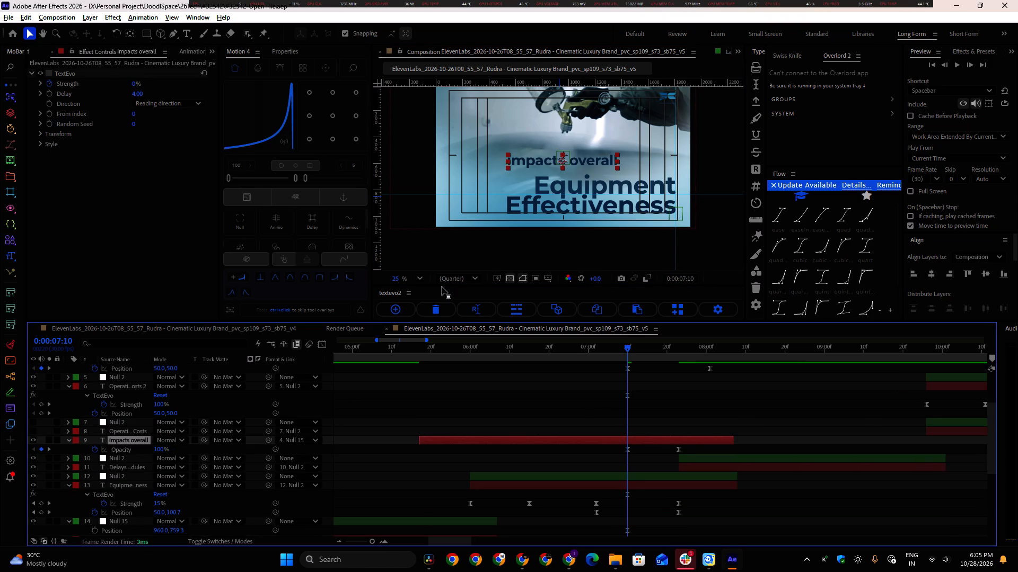
pyautogui.scroll(1, 572, 459)
pyautogui.scroll(-1, 568, 459)
pyautogui.click(585, 489)
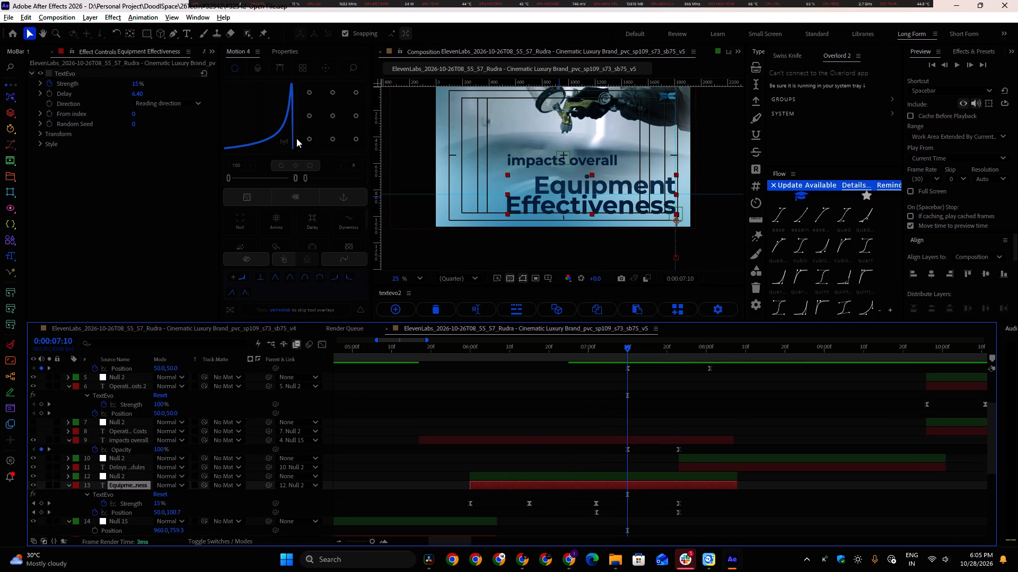
pyautogui.click(286, 50)
pyautogui.click(251, 250)
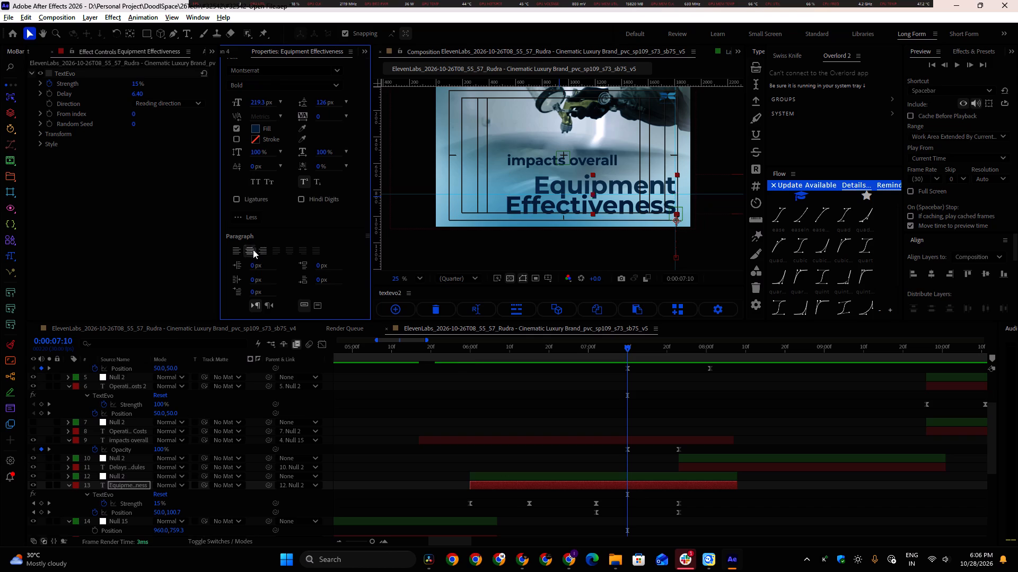
# Reduce the "Equipment Effectiveness" text to a 142.3 px font size with 109 px leading.
pyautogui.moveTo(259, 103); pyautogui.dragTo(225, 108)
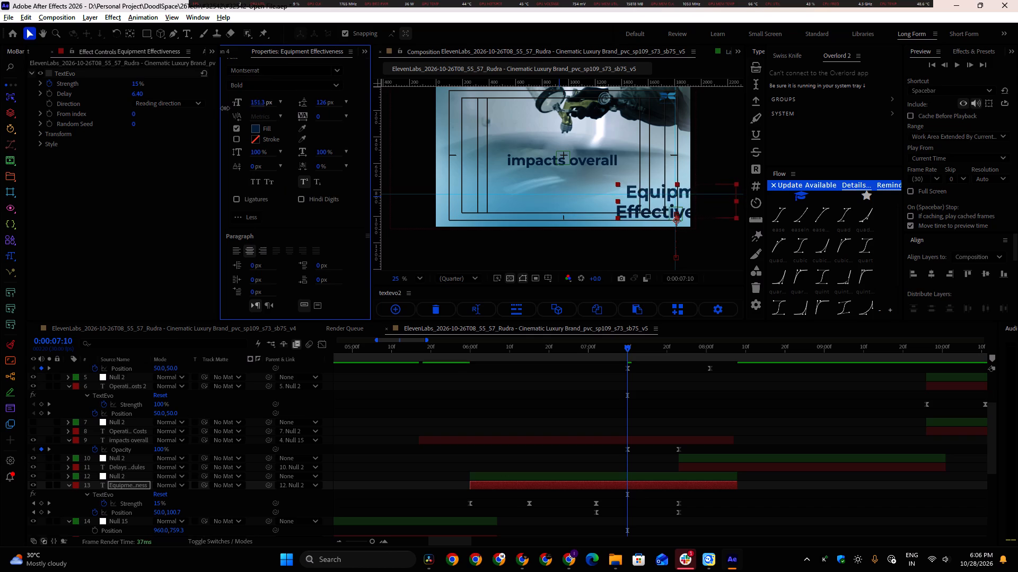
pyautogui.moveTo(225, 108); pyautogui.dragTo(222, 109)
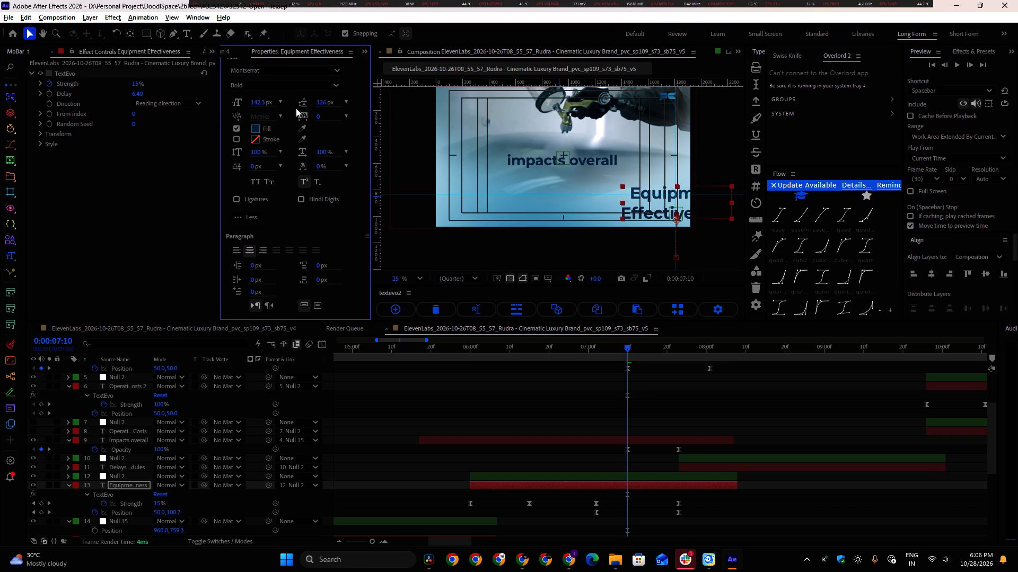
pyautogui.moveTo(327, 100); pyautogui.dragTo(321, 106)
# Centre the parent null of "Equipment Effectiveness" horizontally in the composition.
pyautogui.click(590, 477)
pyautogui.click(926, 276)
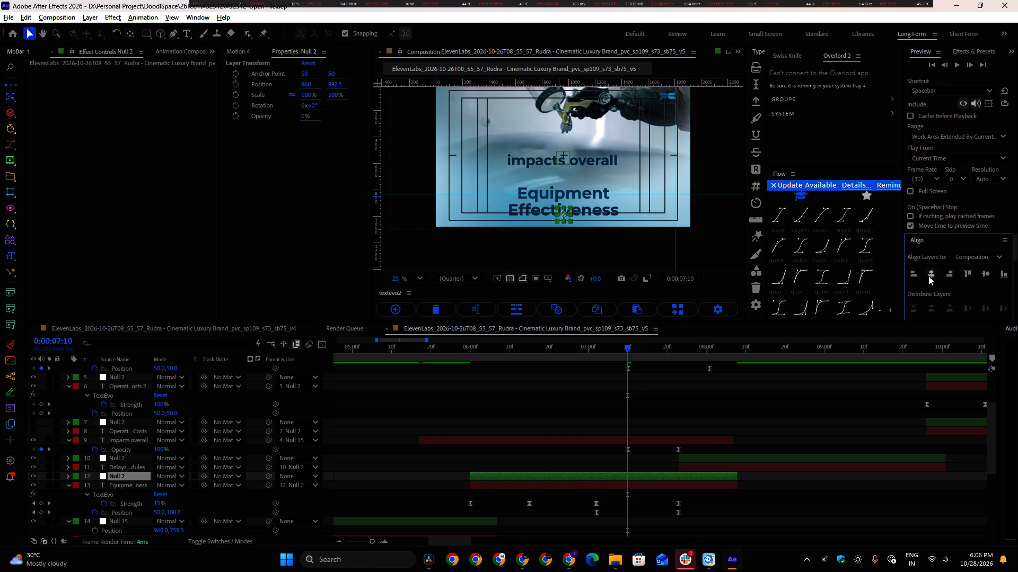
# Put "Equipment Effectiveness" on a single line by replacing its line break with a space.
pyautogui.doubleClick(528, 210)
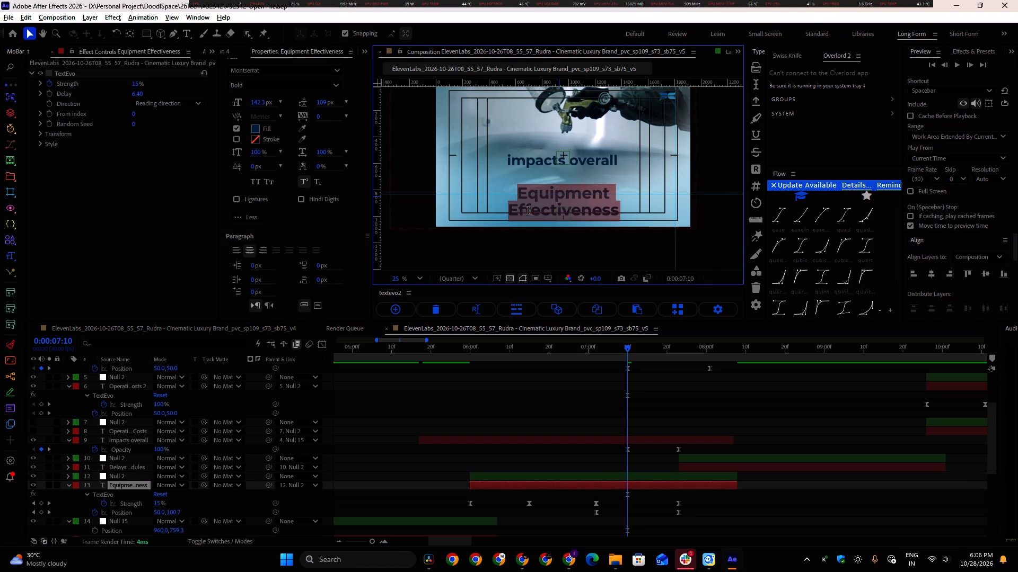
pyautogui.click(508, 210)
pyautogui.press('BackSpace')
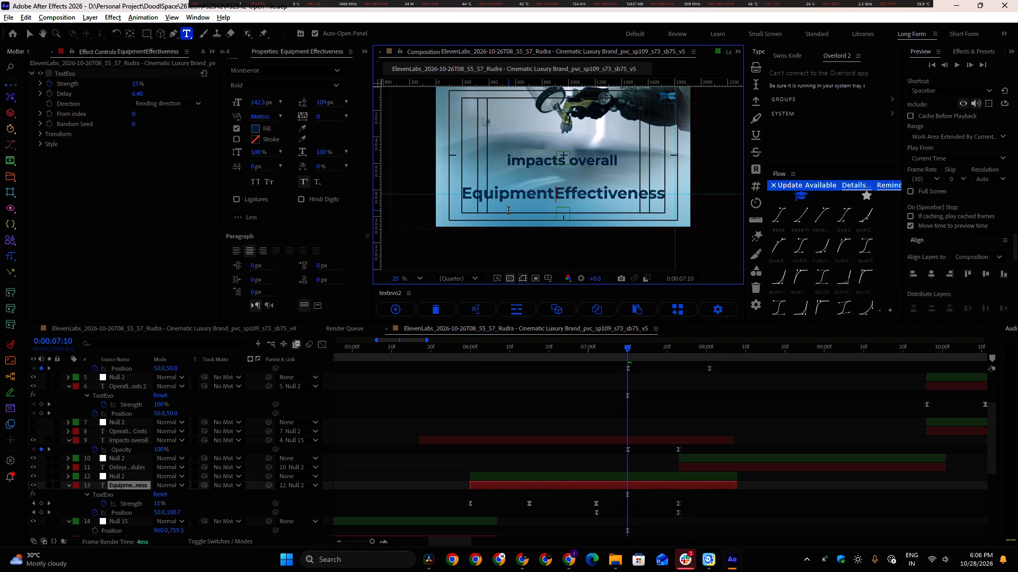
pyautogui.press('space')
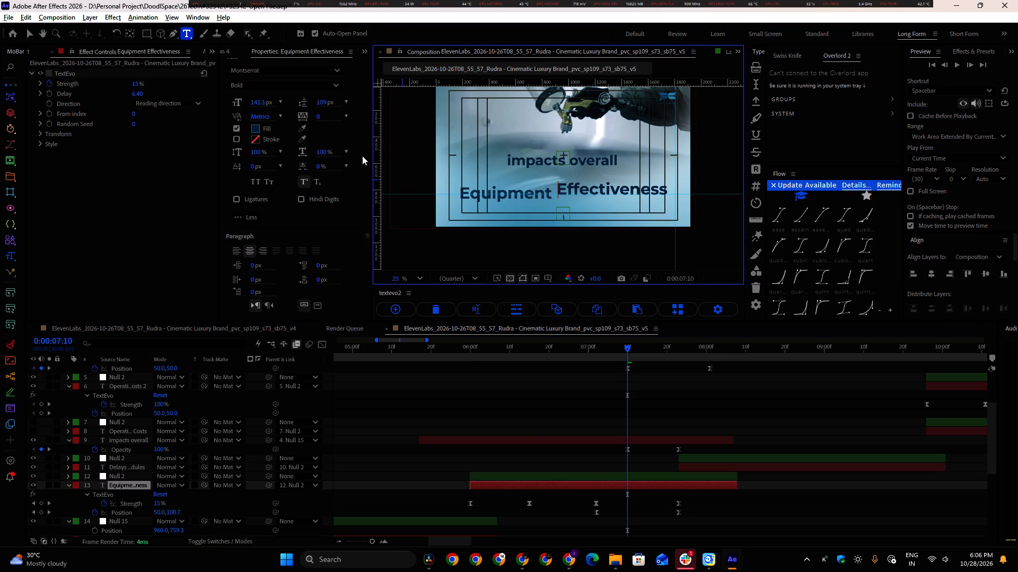
# Enlarge the whole "Equipment Effectiveness" text to a 151.3 px font size.
pyautogui.hotkey('ctrl', 'a')
pyautogui.moveTo(257, 104); pyautogui.dragTo(264, 104)
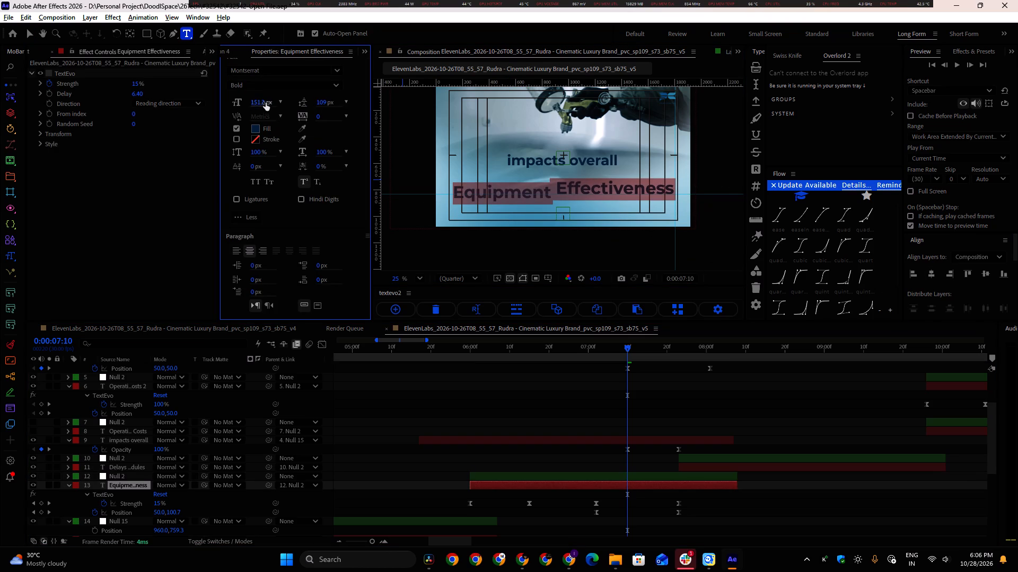
pyautogui.click(25, 32)
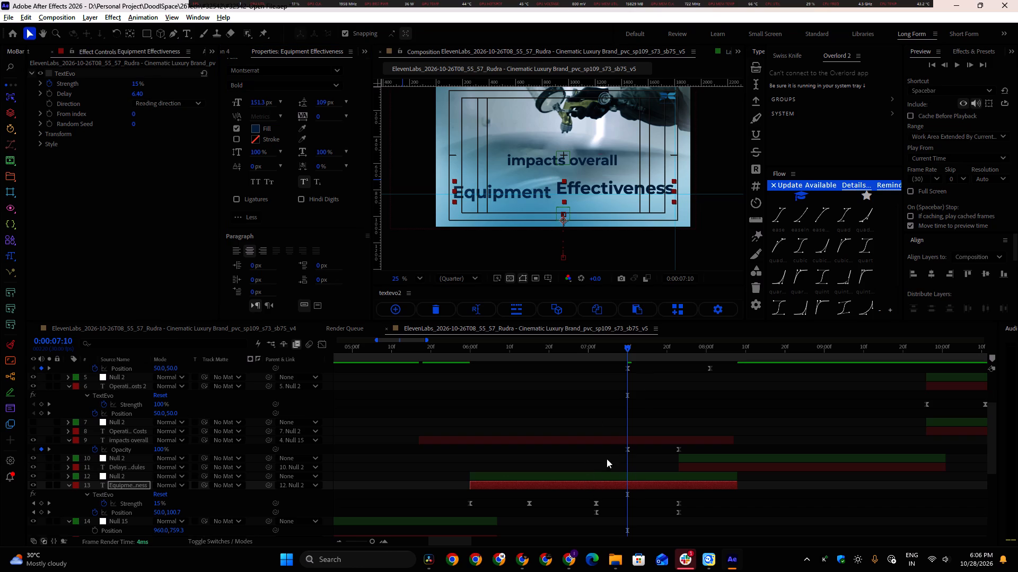
# Lower the parent null of "Equipment Effectiveness" to about 960, 1090.5, moving the text down in the frame.
pyautogui.moveTo(626, 346); pyautogui.dragTo(502, 346)
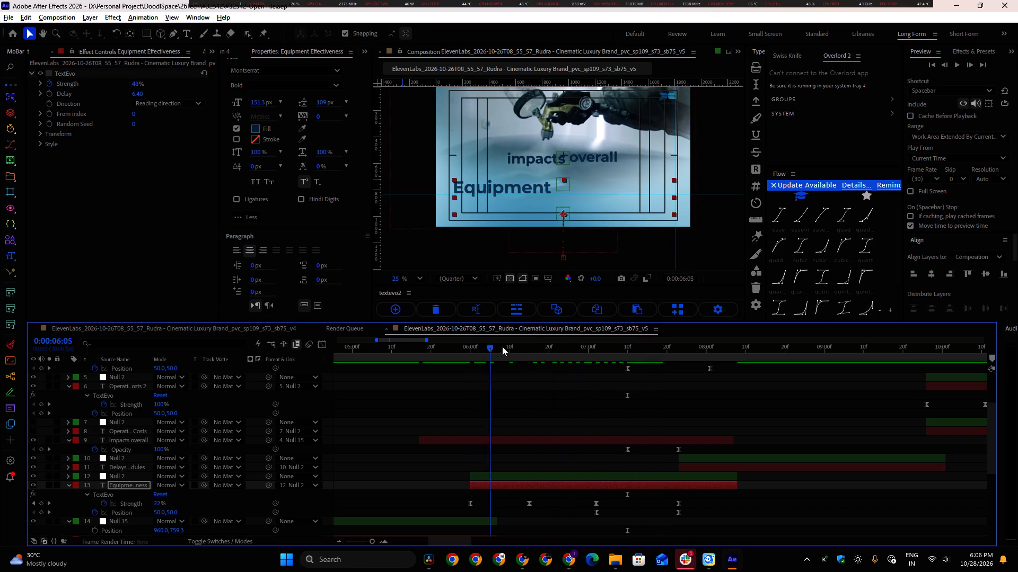
pyautogui.moveTo(502, 346); pyautogui.dragTo(566, 355)
pyautogui.click(580, 478)
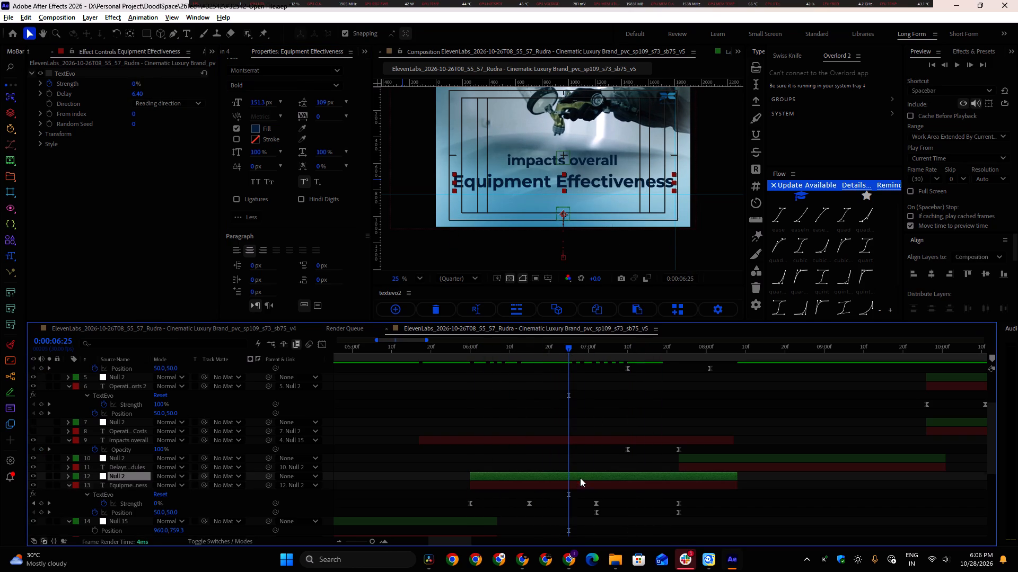
pyautogui.moveTo(561, 214); pyautogui.dragTo(561, 230)
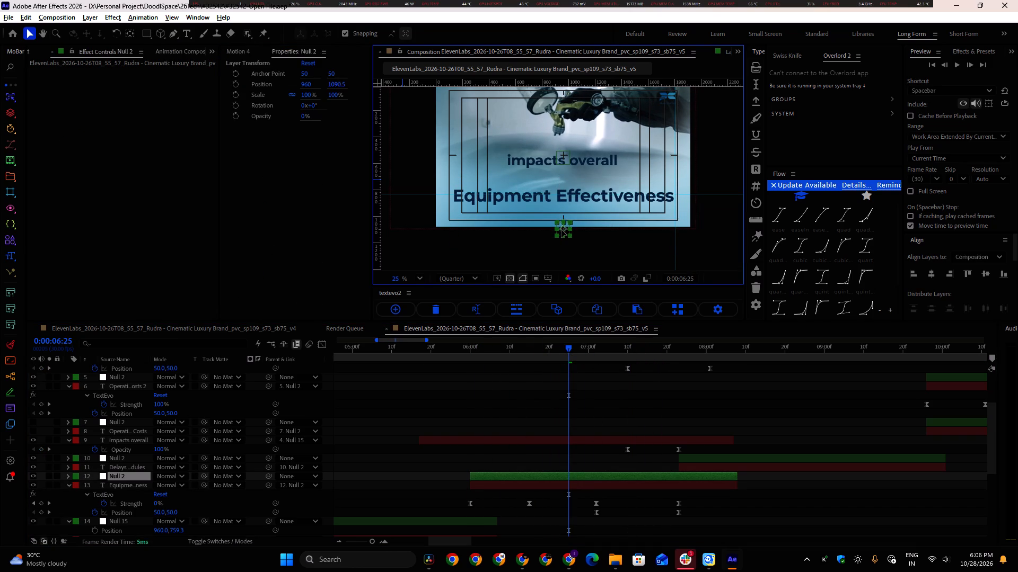
pyautogui.moveTo(561, 230); pyautogui.dragTo(561, 228)
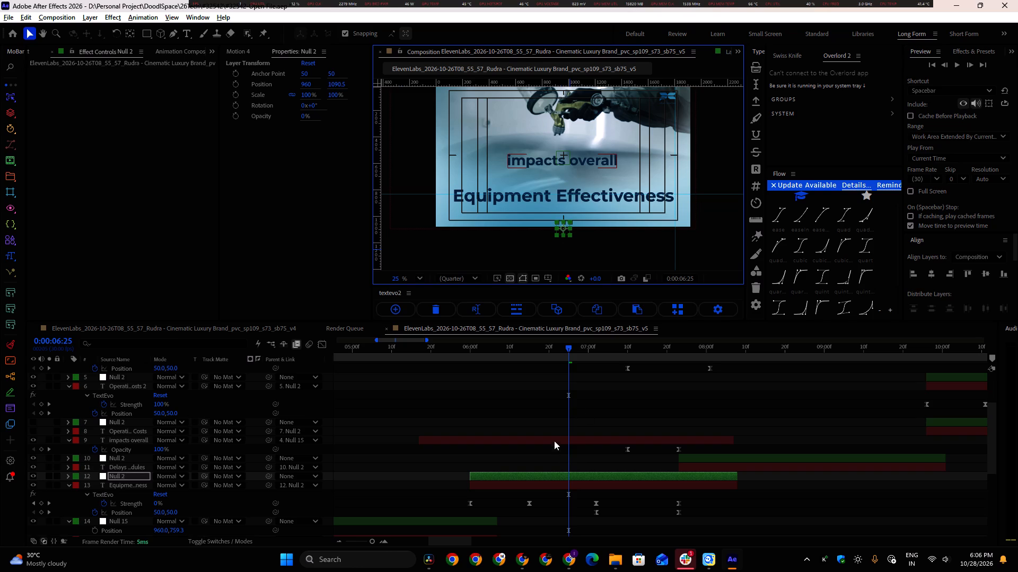
# Lower Null 17 to 960, 708 so "impacts overall" sits just above "Equipment Effectiveness".
pyautogui.scroll(1, 555, 428)
pyautogui.click(573, 423)
pyautogui.moveTo(563, 157); pyautogui.dragTo(563, 174)
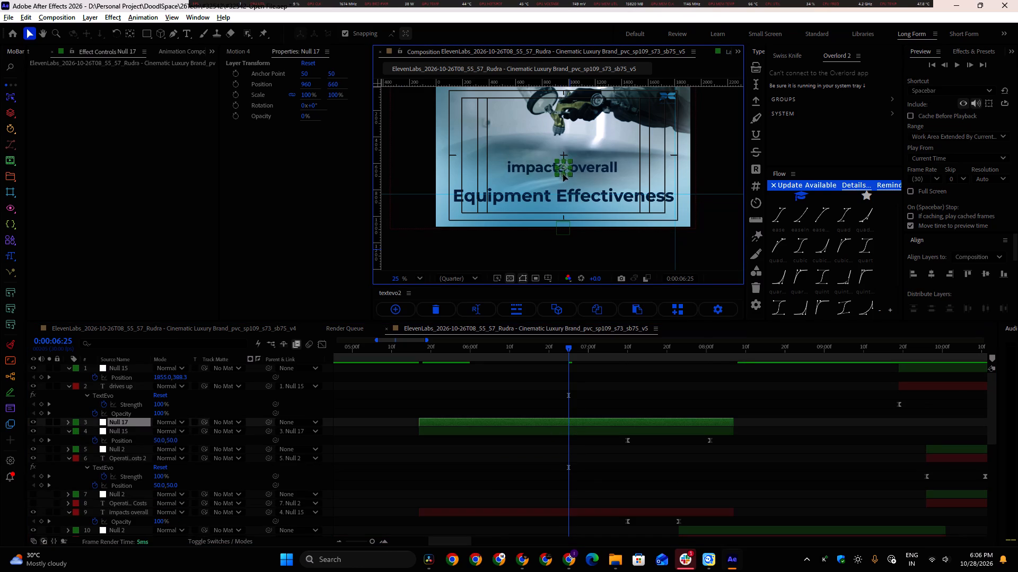
pyautogui.moveTo(563, 174); pyautogui.dragTo(563, 176)
# Preview the text sequence from 0:00:05:05 through "Operational Costs" and scrub its exit around 0:00:12:00.
pyautogui.keyDown('alt'); pyautogui.scroll(-2, 572, 392); pyautogui.keyUp('alt')
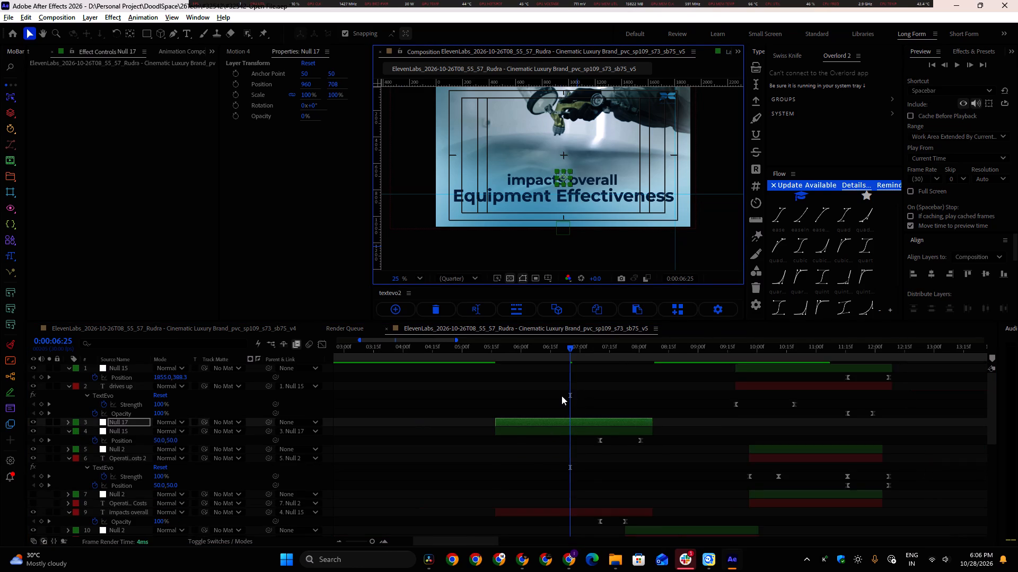
pyautogui.keyDown('alt'); pyautogui.scroll(-1, 561, 396); pyautogui.keyUp('alt')
pyautogui.moveTo(567, 352); pyautogui.dragTo(470, 352)
pyautogui.press('space')
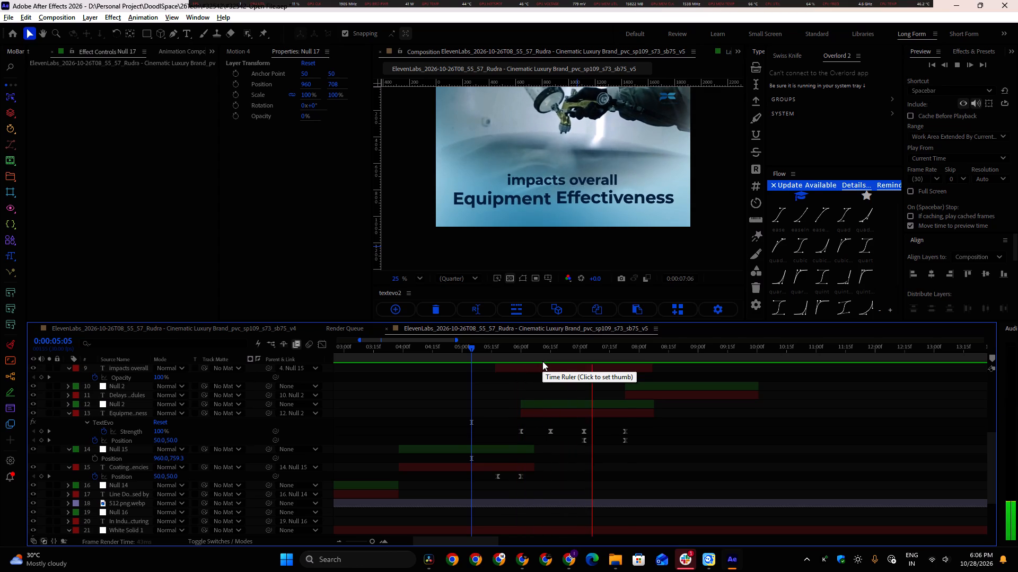
pyautogui.keyDown('shift'); pyautogui.scroll(-2, 700, 409); pyautogui.keyUp('shift')
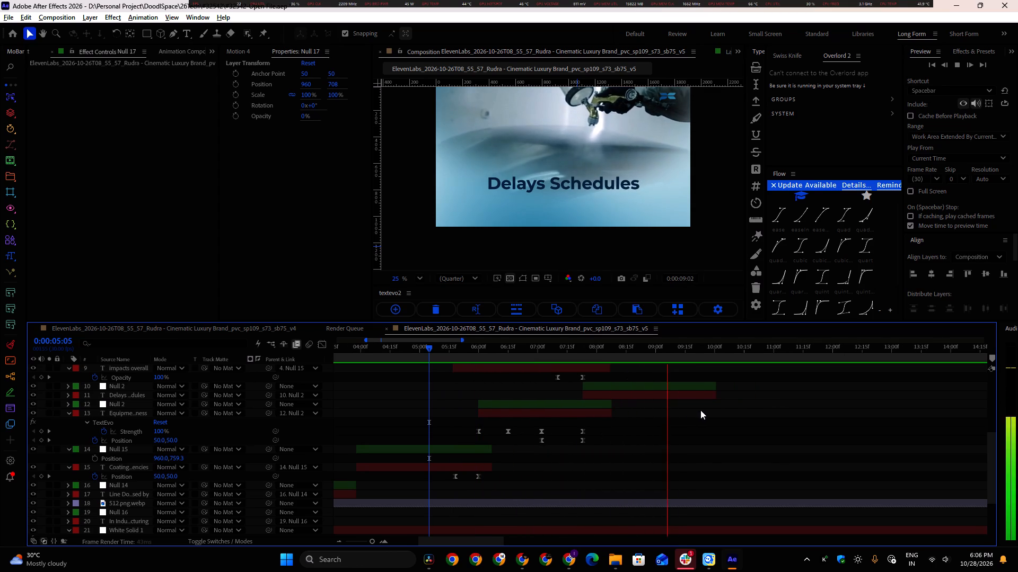
pyautogui.keyDown('shift'); pyautogui.scroll(-4, 703, 410); pyautogui.keyUp('shift')
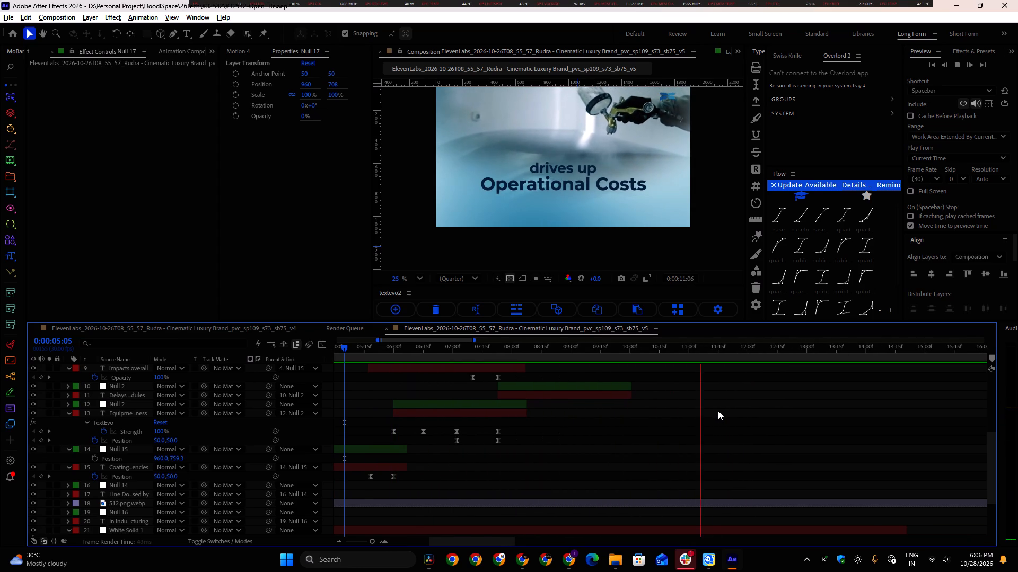
pyautogui.press('space')
pyautogui.scroll(5, 751, 416)
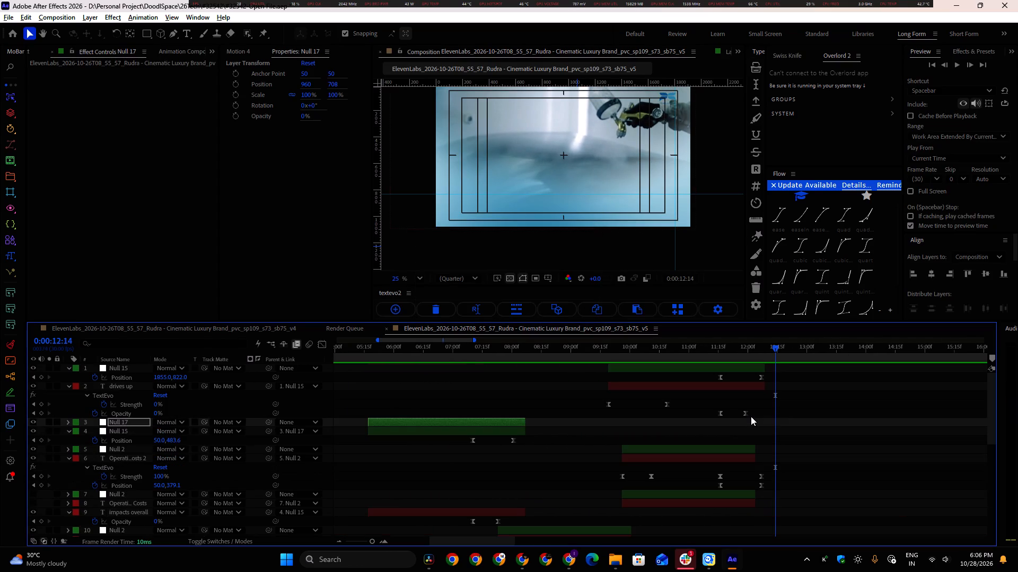
pyautogui.scroll(-1, 751, 417)
pyautogui.scroll(2, 751, 417)
pyautogui.moveTo(740, 351); pyautogui.dragTo(732, 357)
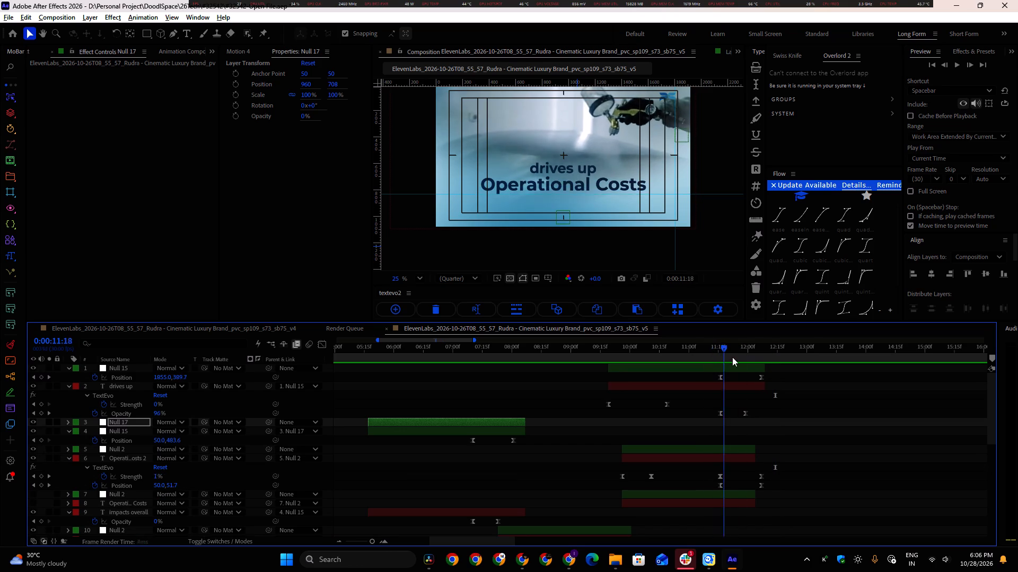
pyautogui.moveTo(732, 357); pyautogui.dragTo(752, 358)
pyautogui.scroll(-3, 556, 187)
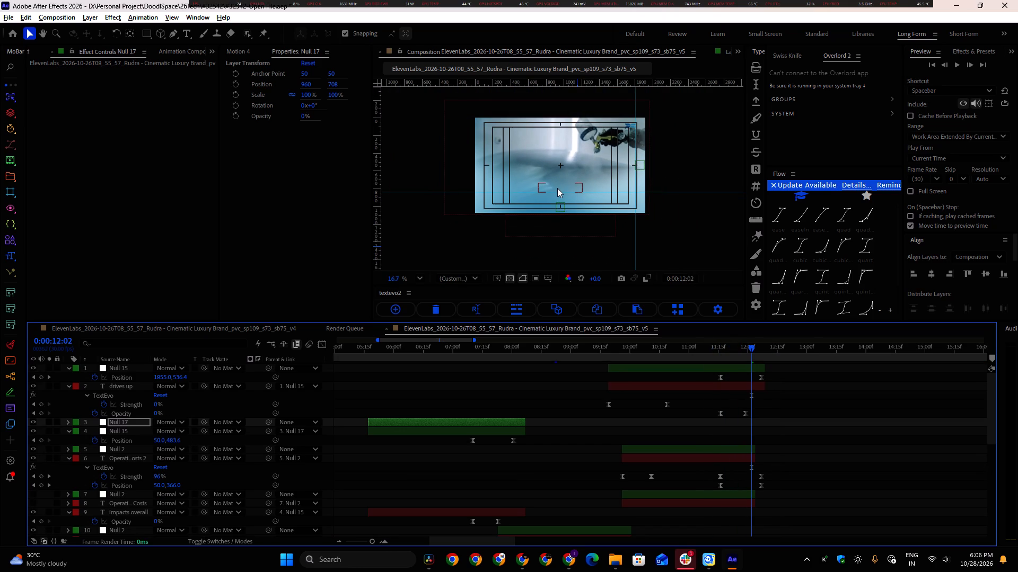
# Switch to Chrome and read the Pearl Coating ticket brief's voice-over script, visual cues and specific instructions.
pyautogui.click(570, 561)
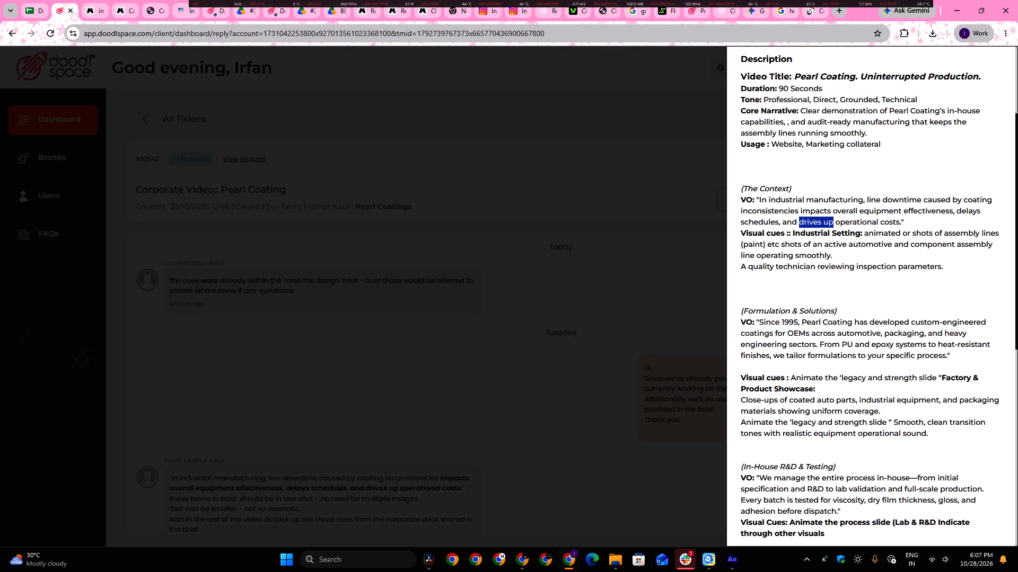
pyautogui.scroll(4, 872, 413)
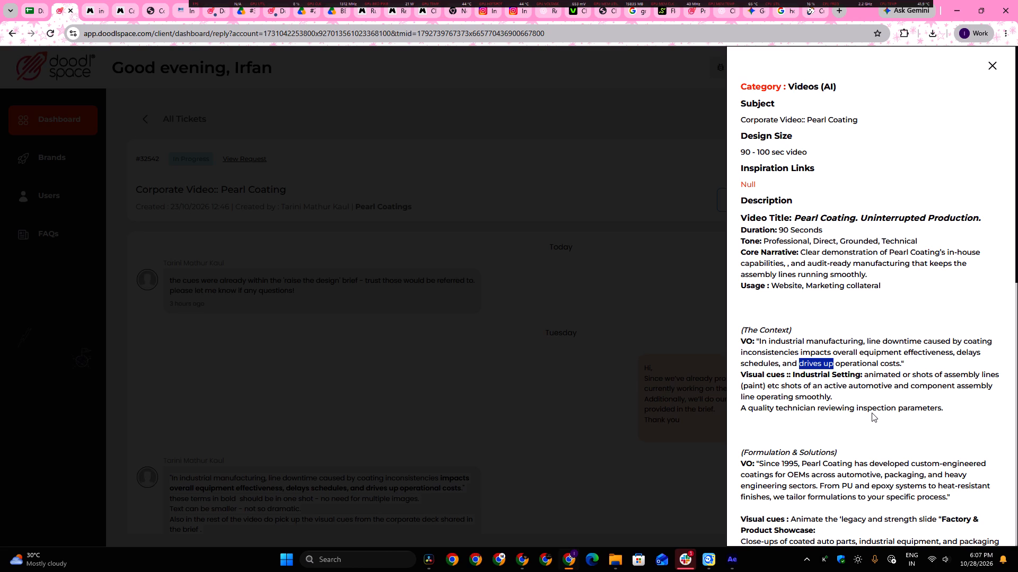
pyautogui.scroll(-6, 897, 416)
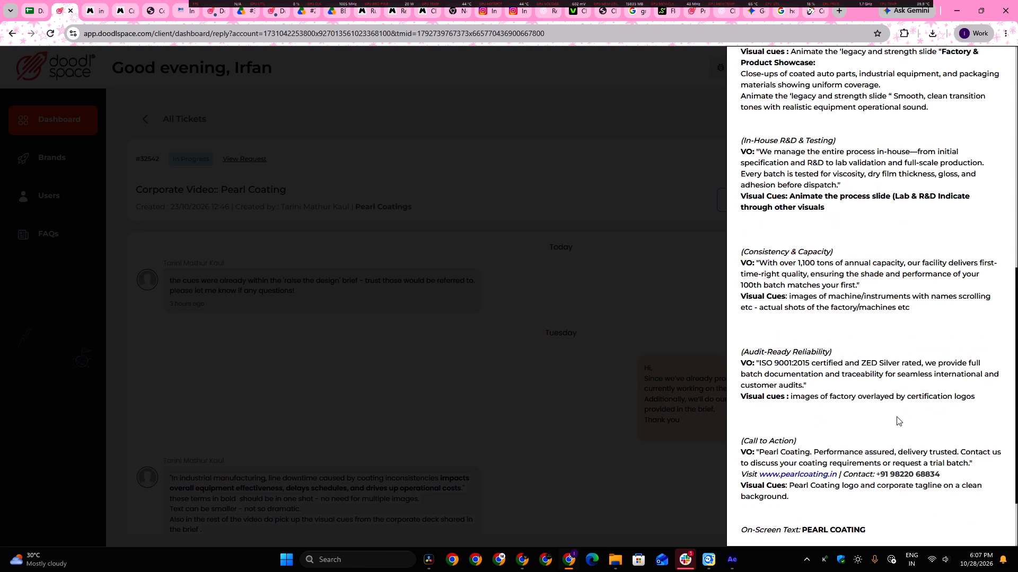
pyautogui.scroll(-1, 896, 416)
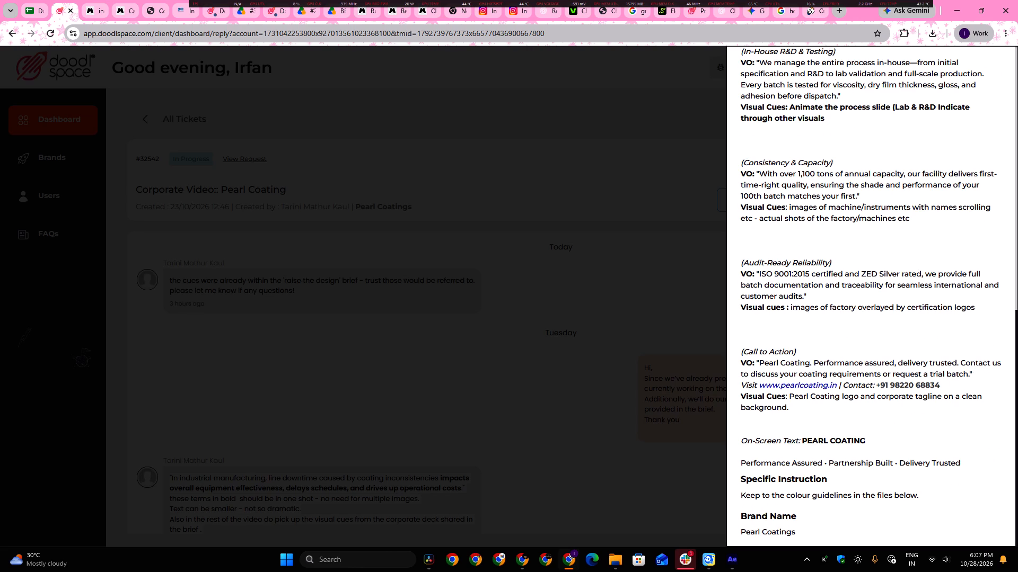
pyautogui.moveTo(822, 440); pyautogui.dragTo(858, 446)
pyautogui.click(800, 445)
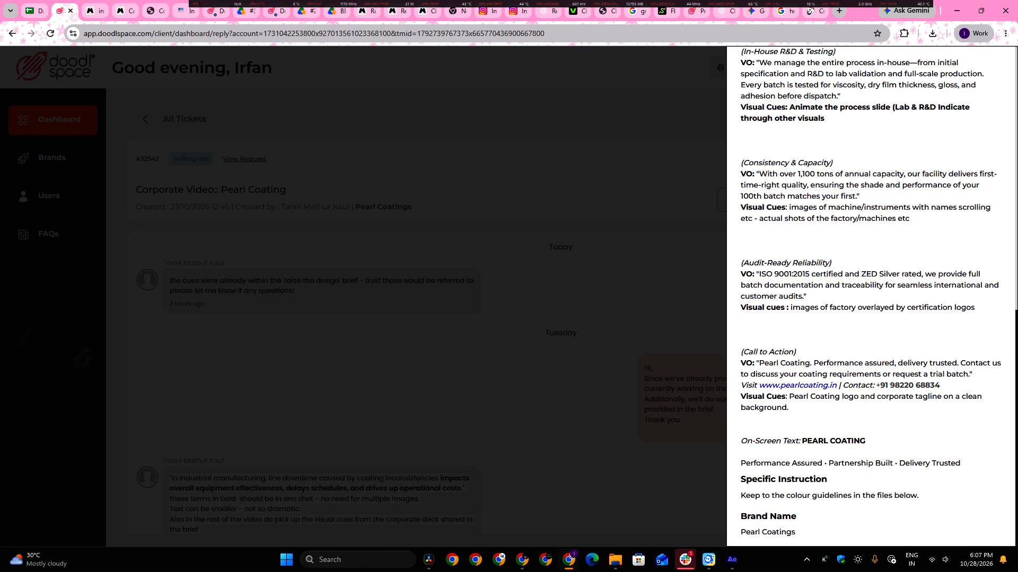
pyautogui.scroll(-3, 800, 444)
pyautogui.scroll(-6, 853, 395)
pyautogui.scroll(7, 861, 462)
pyautogui.scroll(-7, 864, 471)
pyautogui.scroll(12, 865, 454)
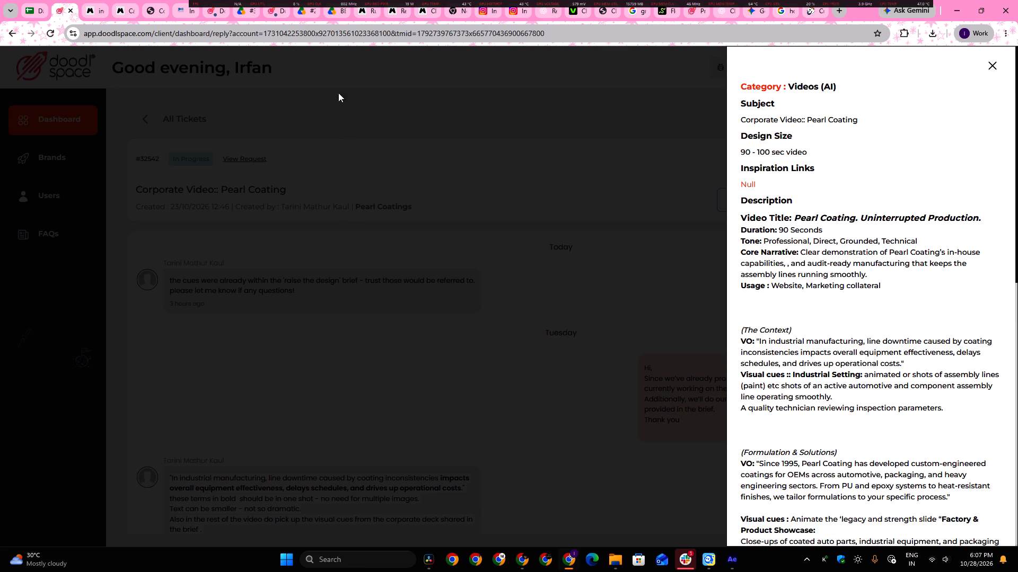
# Download the company profile PDF as Company-Profile-.pdf into the #32542 New-Footage folder.
pyautogui.click(153, 3)
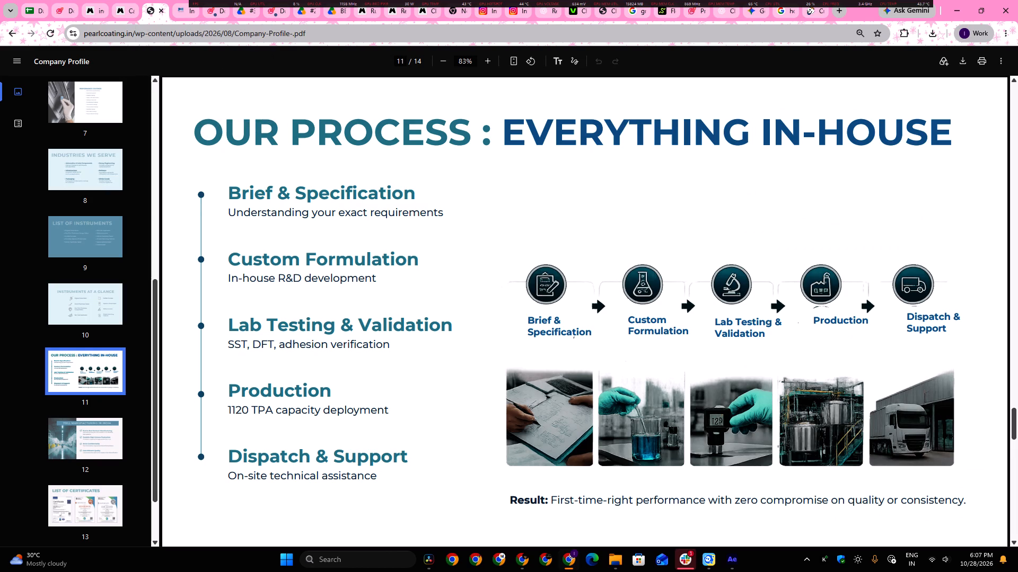
pyautogui.click(967, 60)
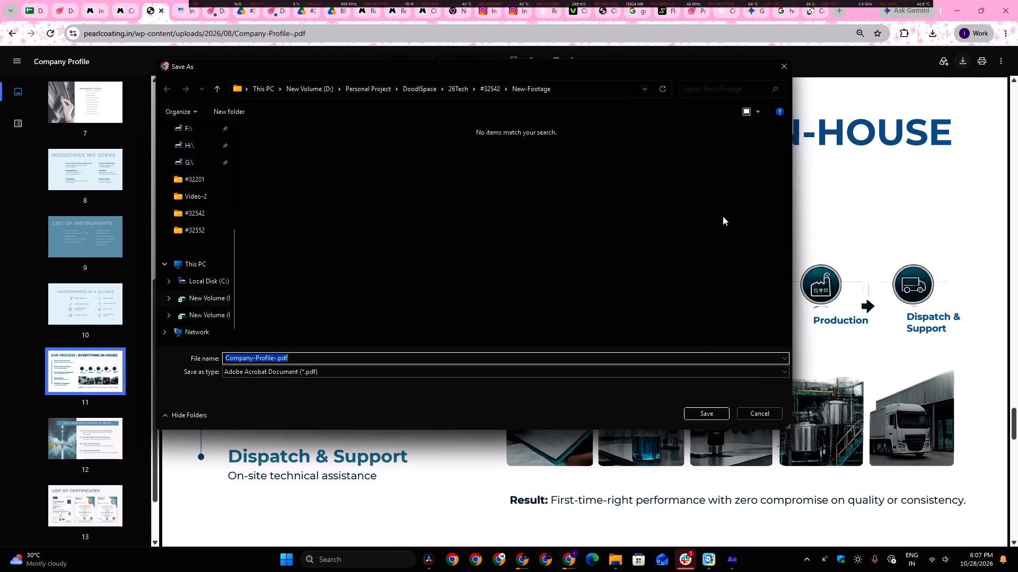
pyautogui.moveTo(440, 70); pyautogui.dragTo(442, 73)
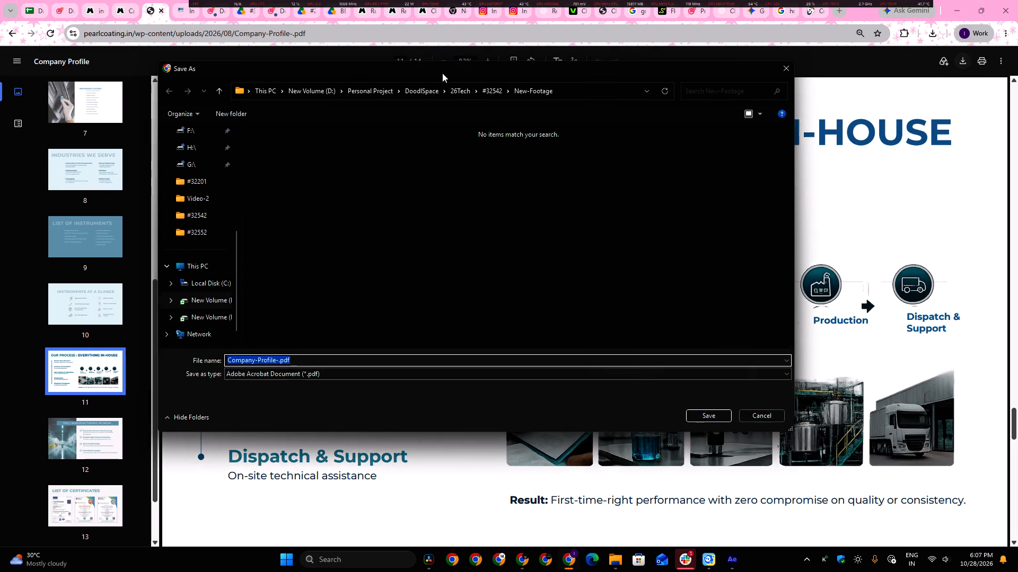
pyautogui.moveTo(442, 73); pyautogui.dragTo(476, 182)
pyautogui.moveTo(476, 182); pyautogui.dragTo(511, 468)
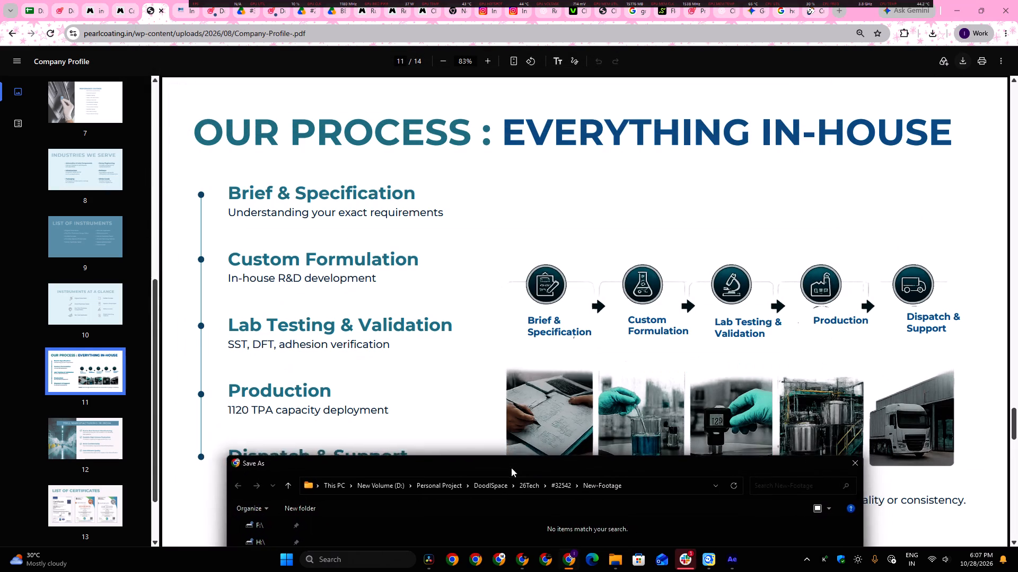
pyautogui.moveTo(511, 468); pyautogui.dragTo(388, 124)
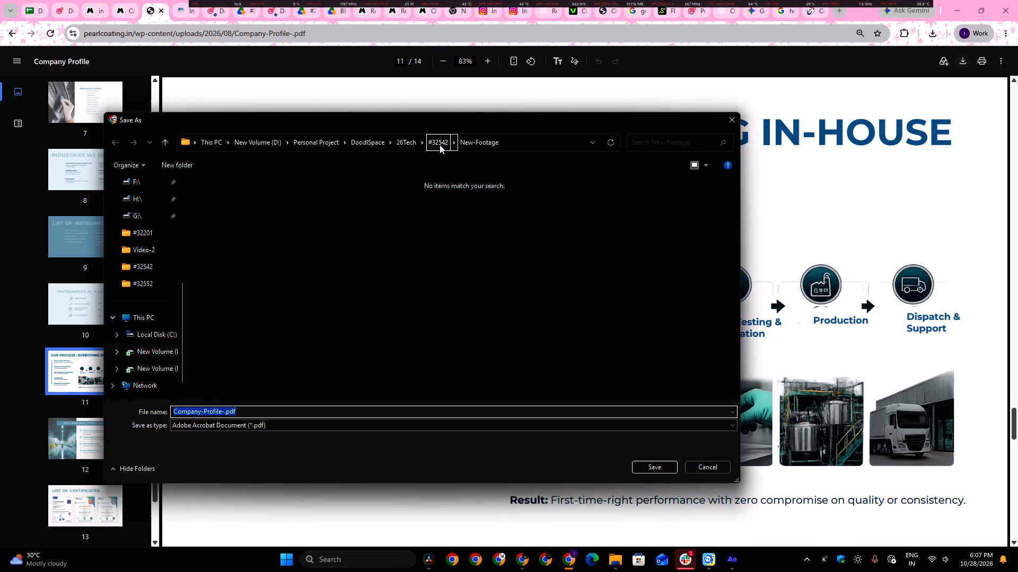
pyautogui.click(637, 466)
# Examine the company profile's "Our Legacy & Strength" slide and the brief's visual cues for the remaining scenes.
pyautogui.scroll(5, 90, 279)
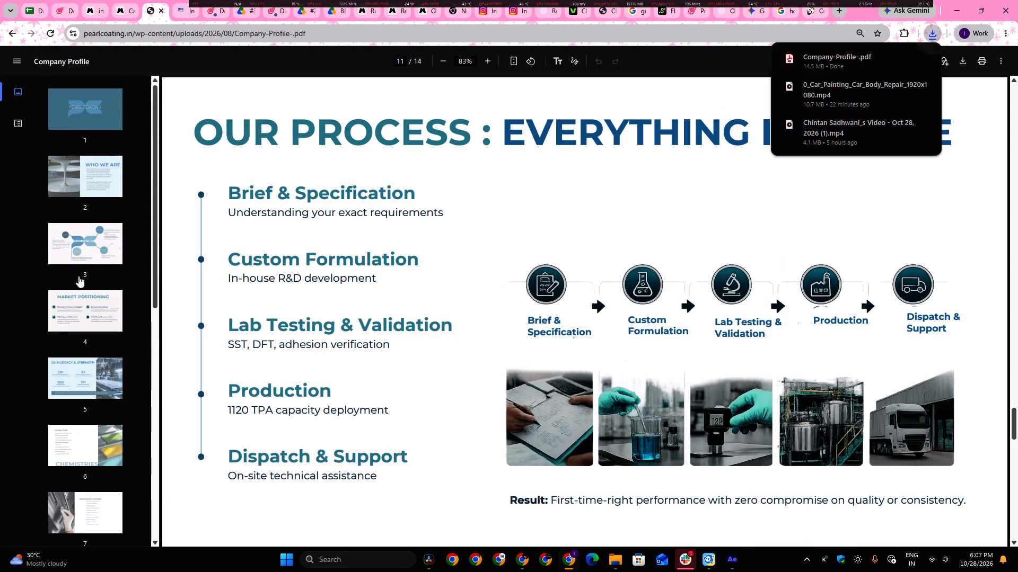
pyautogui.click(106, 300)
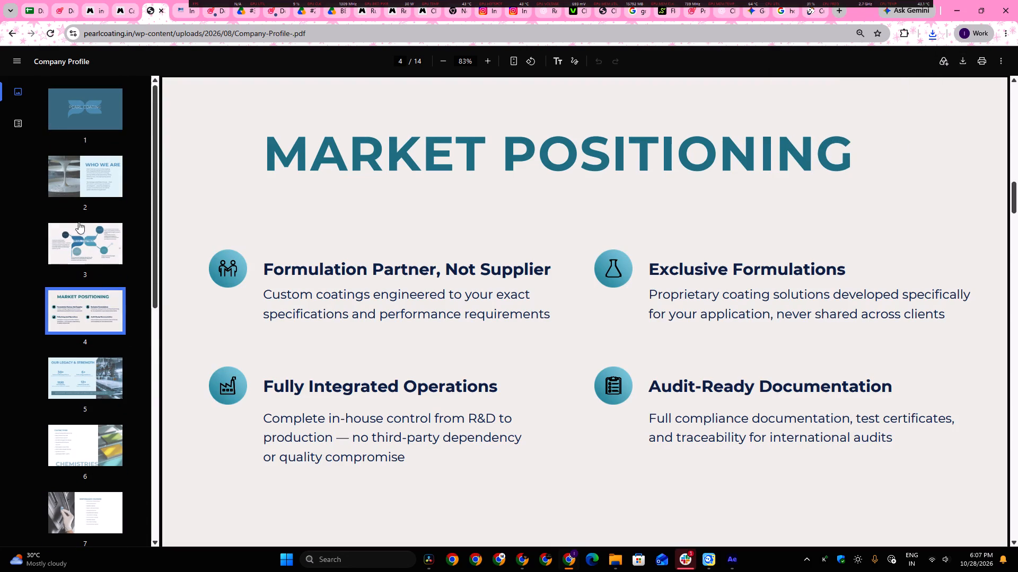
pyautogui.click(89, 395)
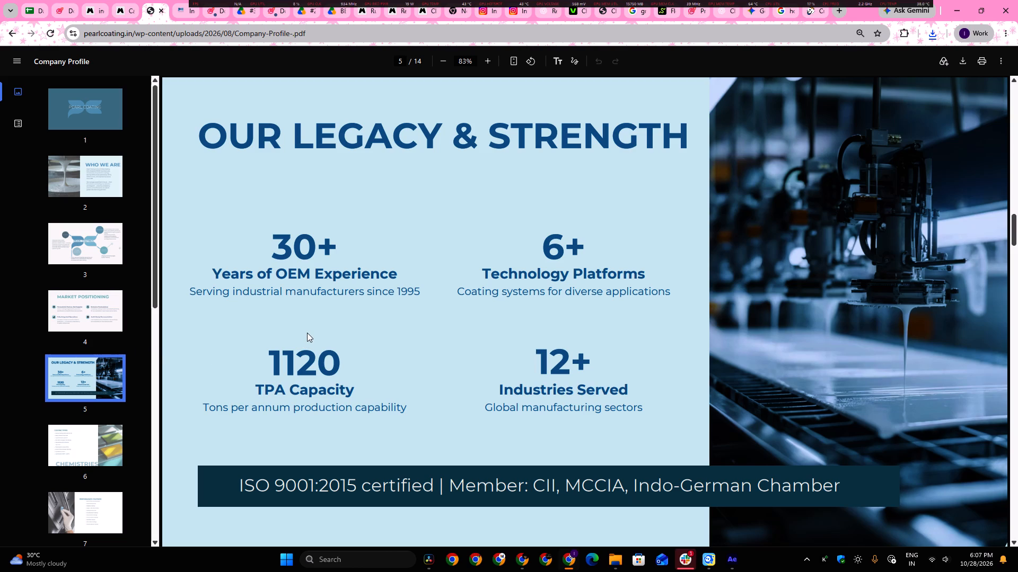
pyautogui.click(731, 560)
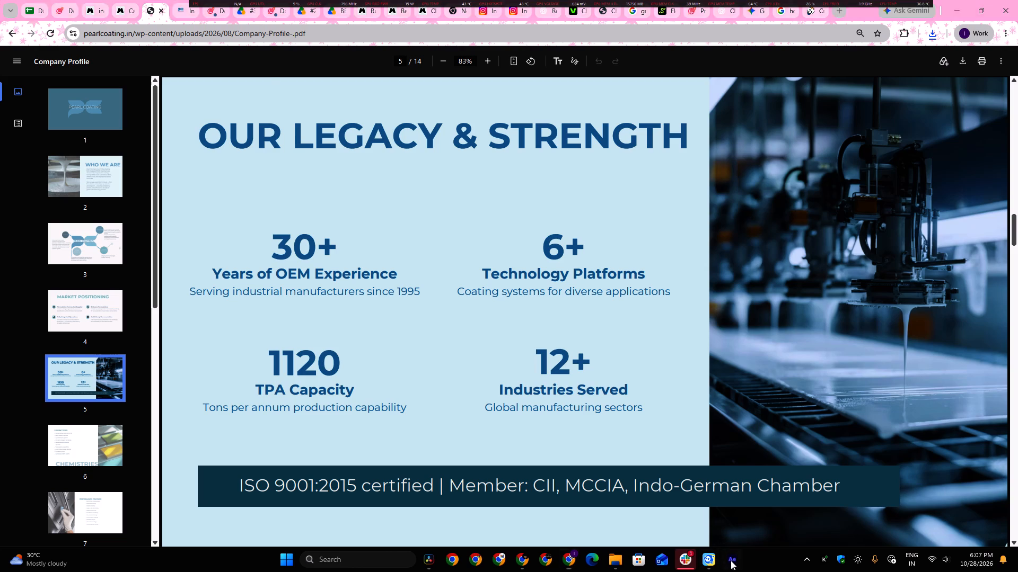
pyautogui.click(571, 562)
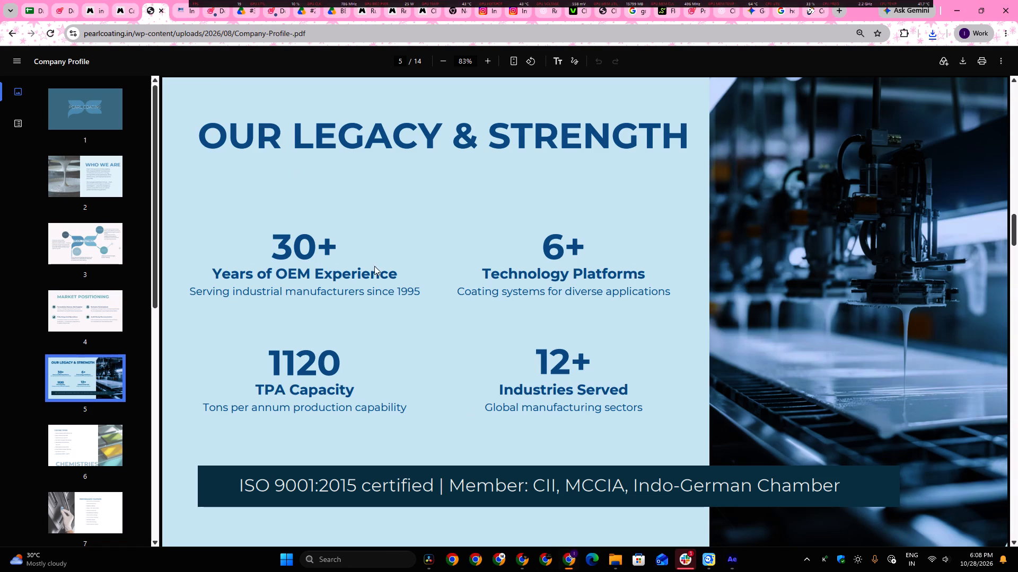
pyautogui.click(65, 0)
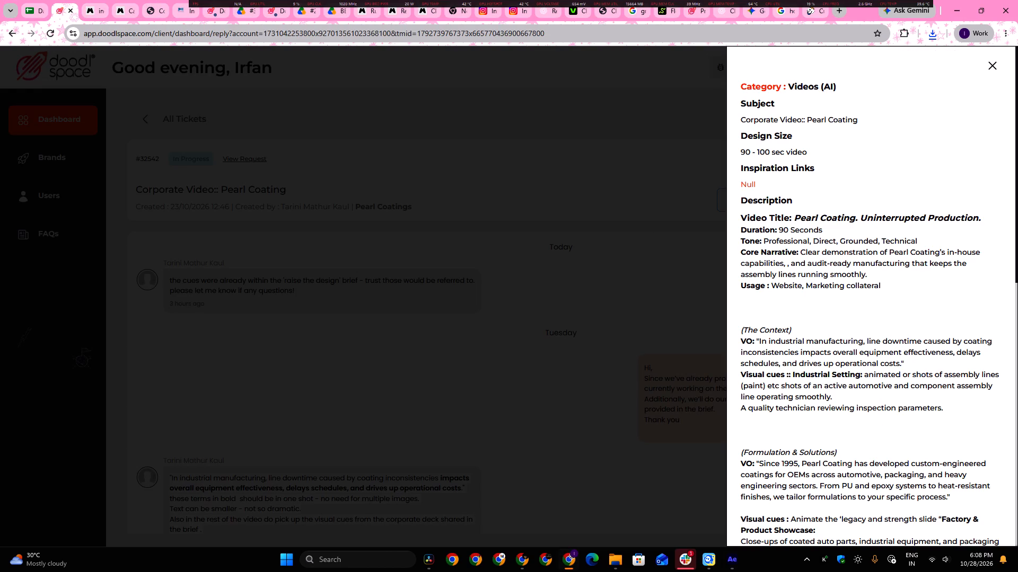
pyautogui.scroll(-1, 892, 409)
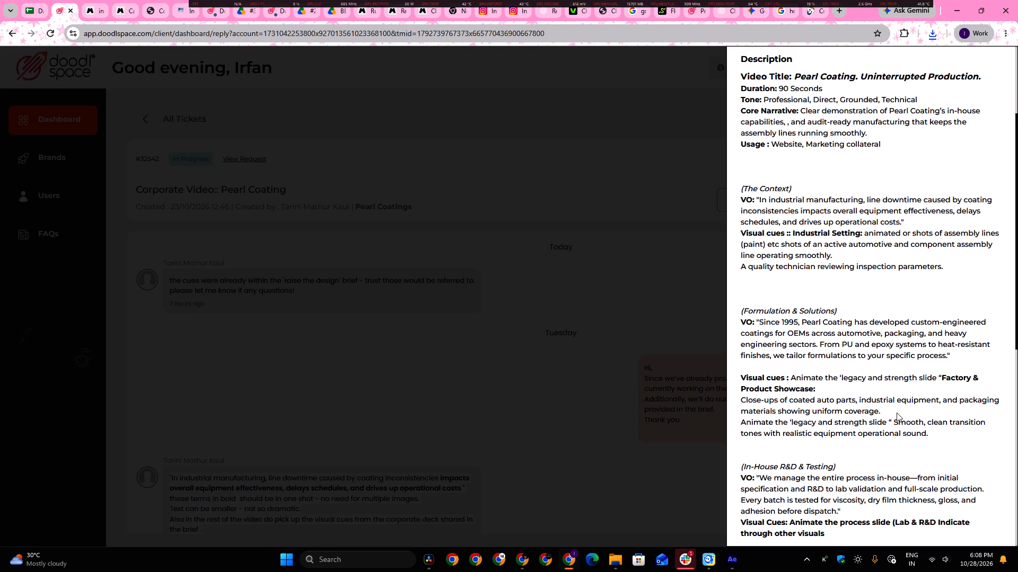
pyautogui.scroll(-2, 897, 413)
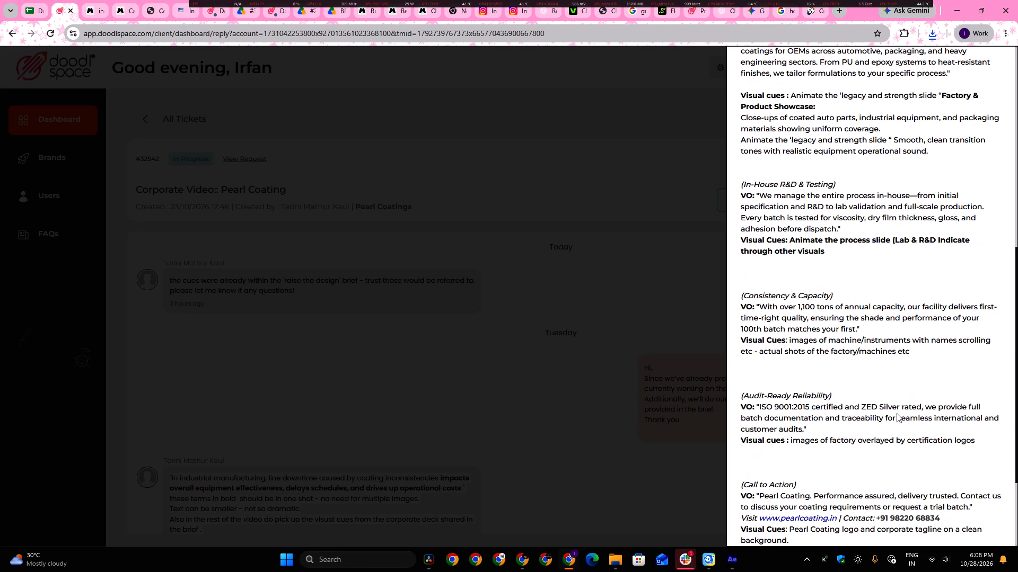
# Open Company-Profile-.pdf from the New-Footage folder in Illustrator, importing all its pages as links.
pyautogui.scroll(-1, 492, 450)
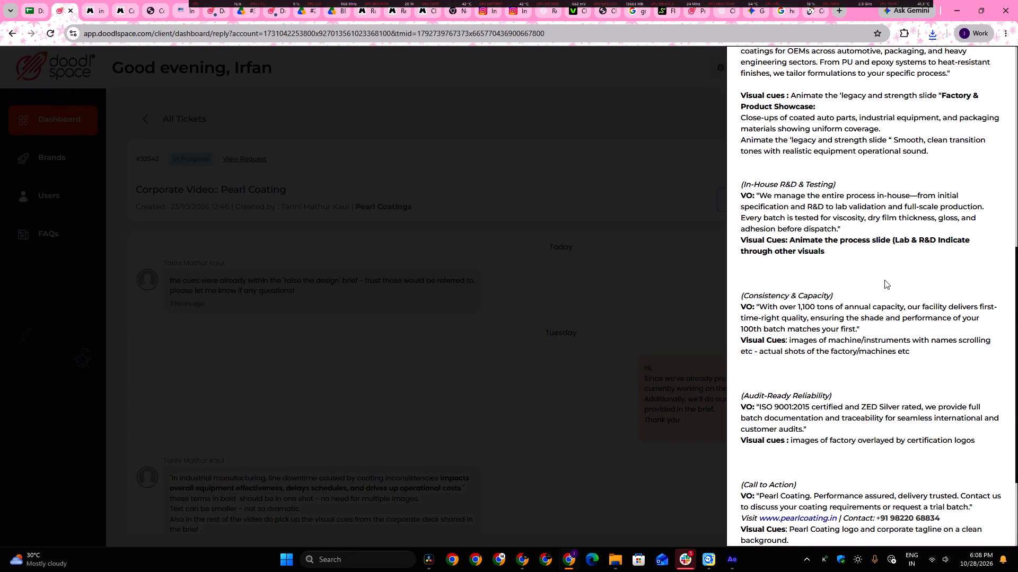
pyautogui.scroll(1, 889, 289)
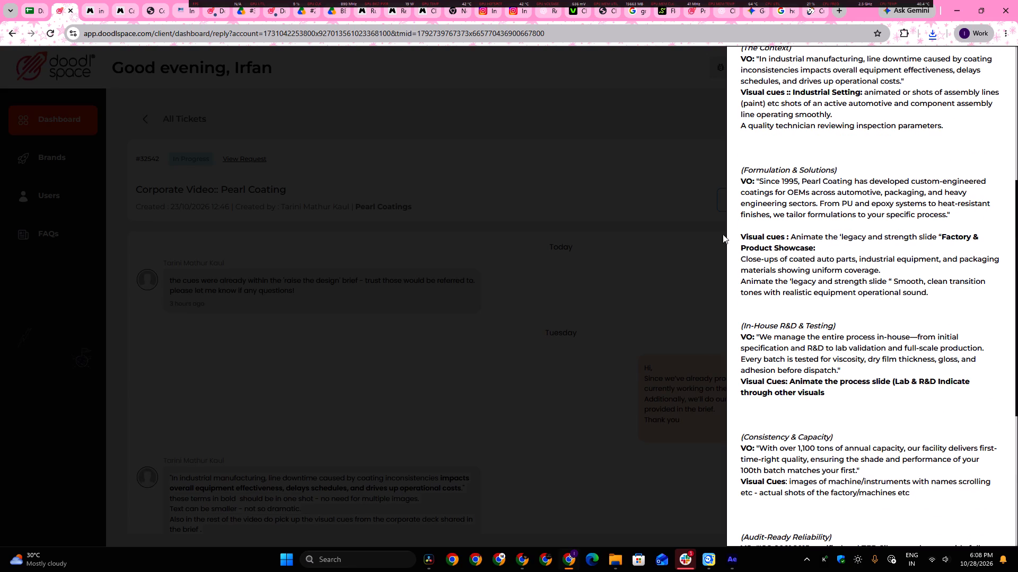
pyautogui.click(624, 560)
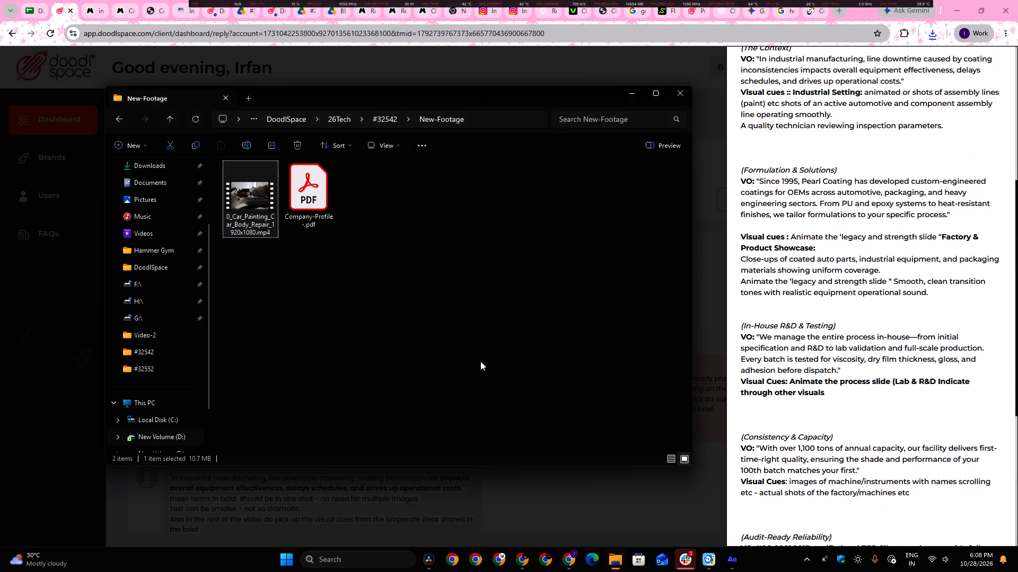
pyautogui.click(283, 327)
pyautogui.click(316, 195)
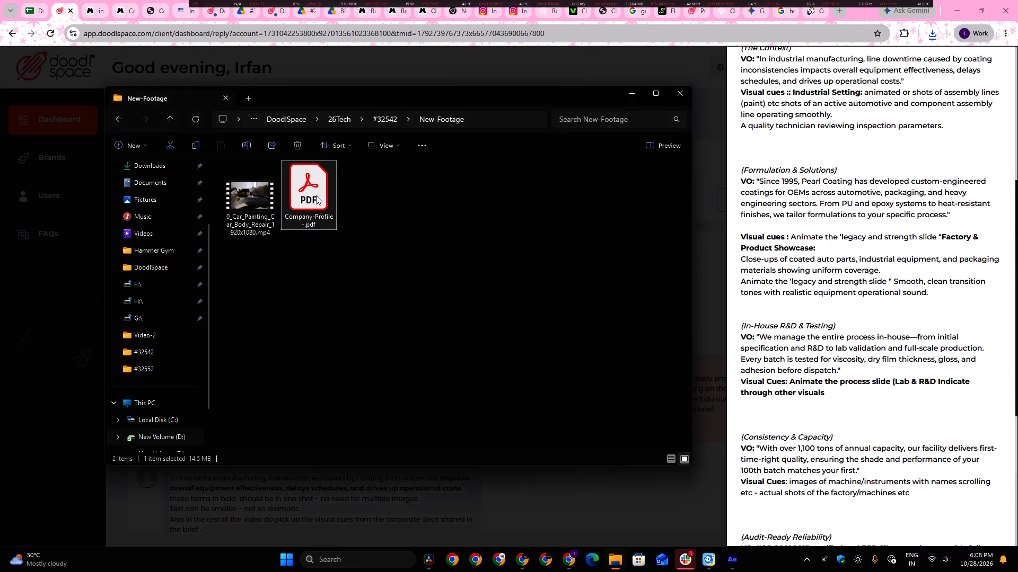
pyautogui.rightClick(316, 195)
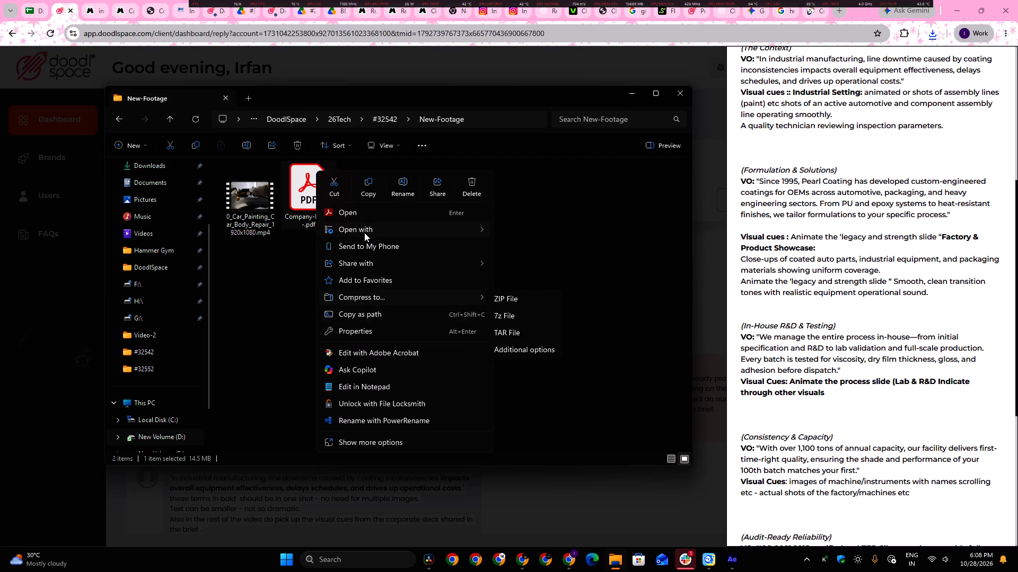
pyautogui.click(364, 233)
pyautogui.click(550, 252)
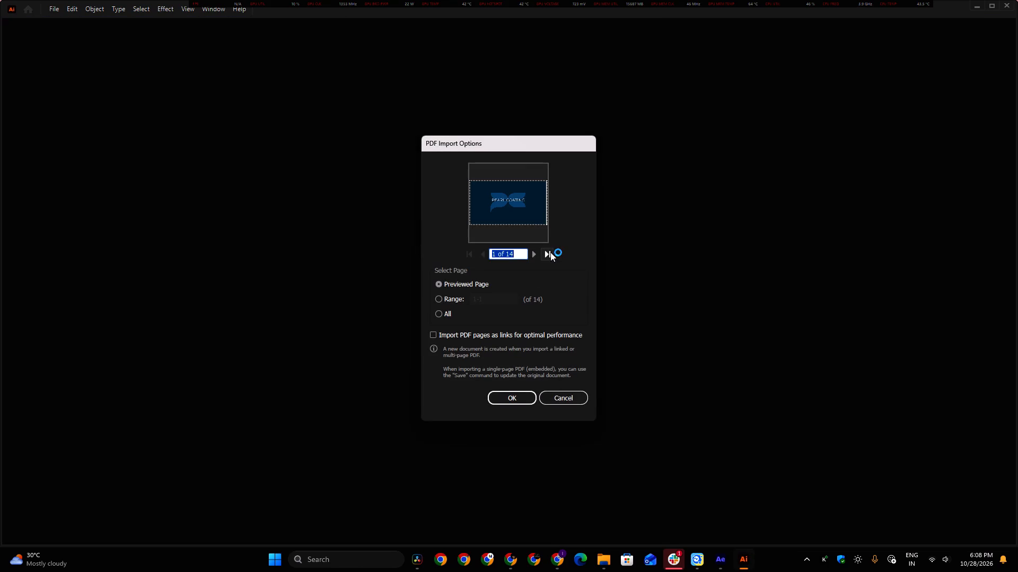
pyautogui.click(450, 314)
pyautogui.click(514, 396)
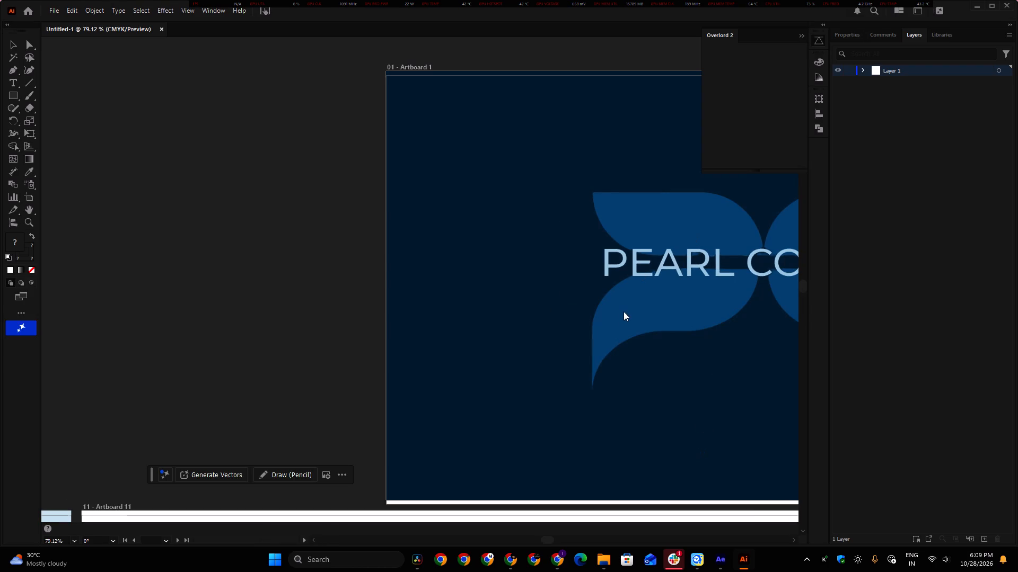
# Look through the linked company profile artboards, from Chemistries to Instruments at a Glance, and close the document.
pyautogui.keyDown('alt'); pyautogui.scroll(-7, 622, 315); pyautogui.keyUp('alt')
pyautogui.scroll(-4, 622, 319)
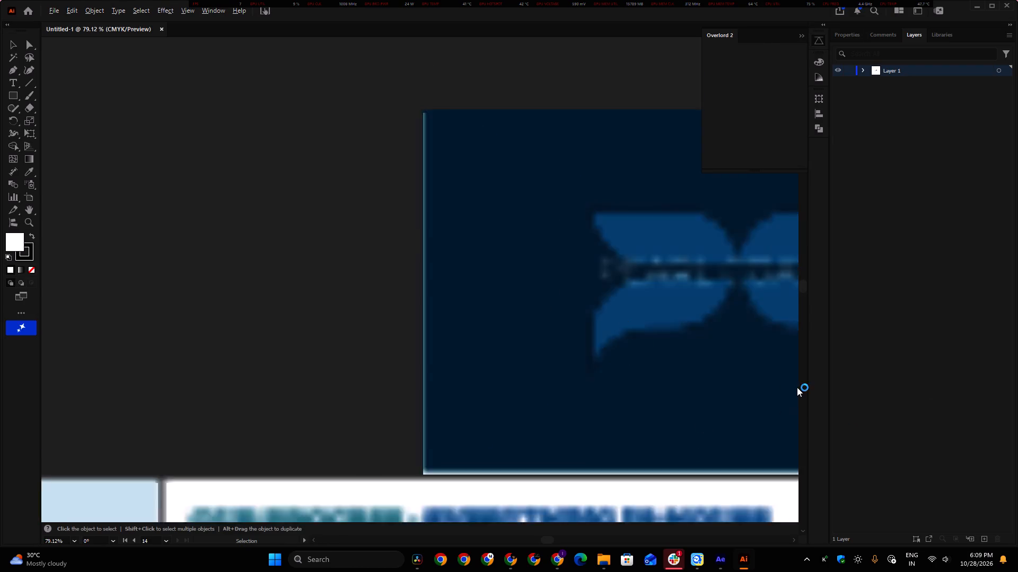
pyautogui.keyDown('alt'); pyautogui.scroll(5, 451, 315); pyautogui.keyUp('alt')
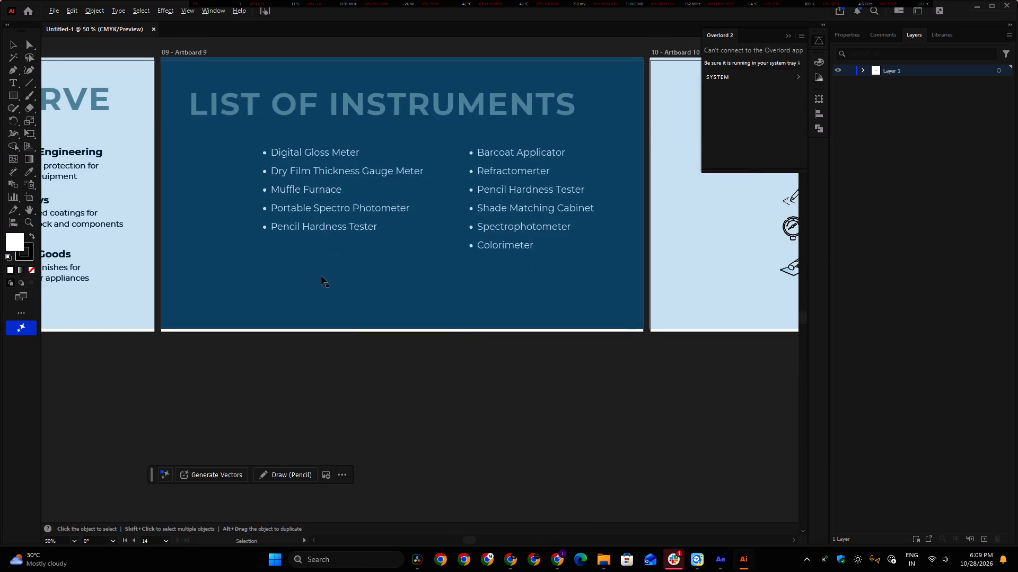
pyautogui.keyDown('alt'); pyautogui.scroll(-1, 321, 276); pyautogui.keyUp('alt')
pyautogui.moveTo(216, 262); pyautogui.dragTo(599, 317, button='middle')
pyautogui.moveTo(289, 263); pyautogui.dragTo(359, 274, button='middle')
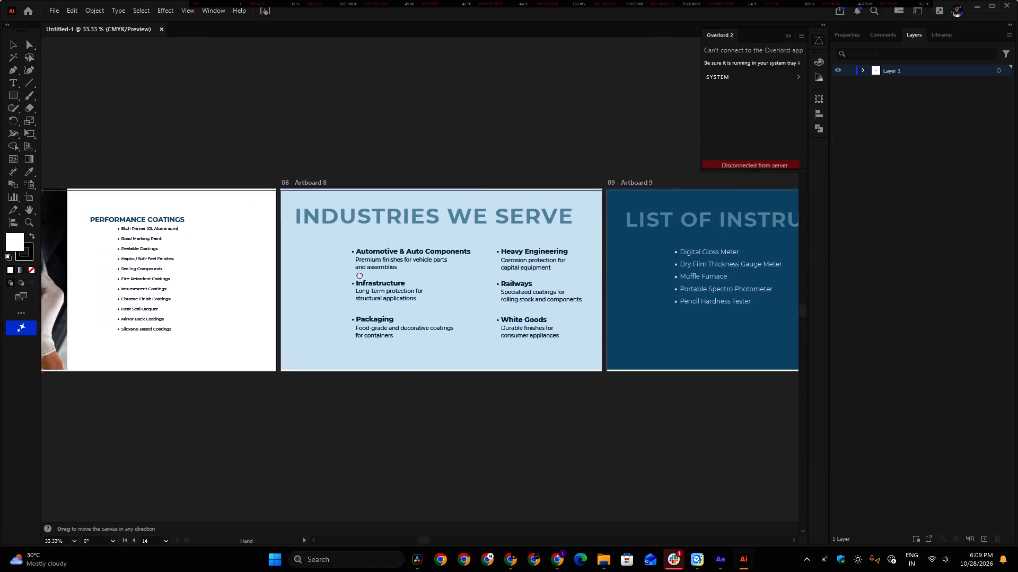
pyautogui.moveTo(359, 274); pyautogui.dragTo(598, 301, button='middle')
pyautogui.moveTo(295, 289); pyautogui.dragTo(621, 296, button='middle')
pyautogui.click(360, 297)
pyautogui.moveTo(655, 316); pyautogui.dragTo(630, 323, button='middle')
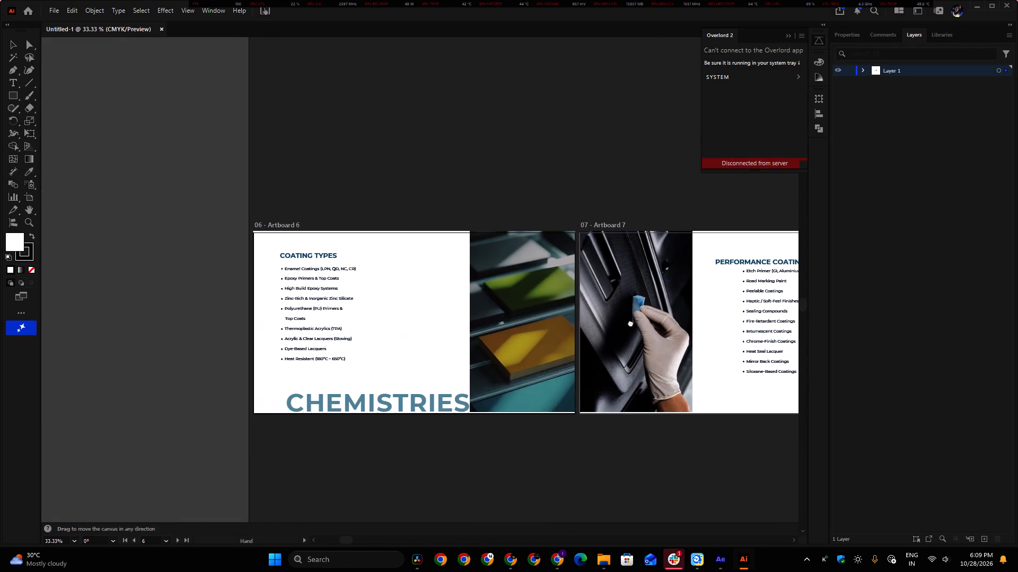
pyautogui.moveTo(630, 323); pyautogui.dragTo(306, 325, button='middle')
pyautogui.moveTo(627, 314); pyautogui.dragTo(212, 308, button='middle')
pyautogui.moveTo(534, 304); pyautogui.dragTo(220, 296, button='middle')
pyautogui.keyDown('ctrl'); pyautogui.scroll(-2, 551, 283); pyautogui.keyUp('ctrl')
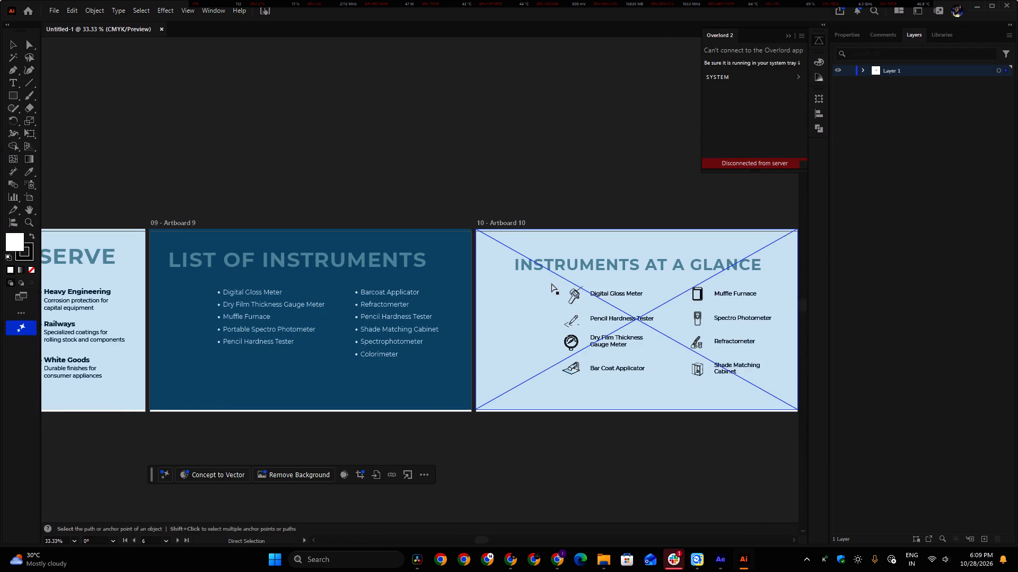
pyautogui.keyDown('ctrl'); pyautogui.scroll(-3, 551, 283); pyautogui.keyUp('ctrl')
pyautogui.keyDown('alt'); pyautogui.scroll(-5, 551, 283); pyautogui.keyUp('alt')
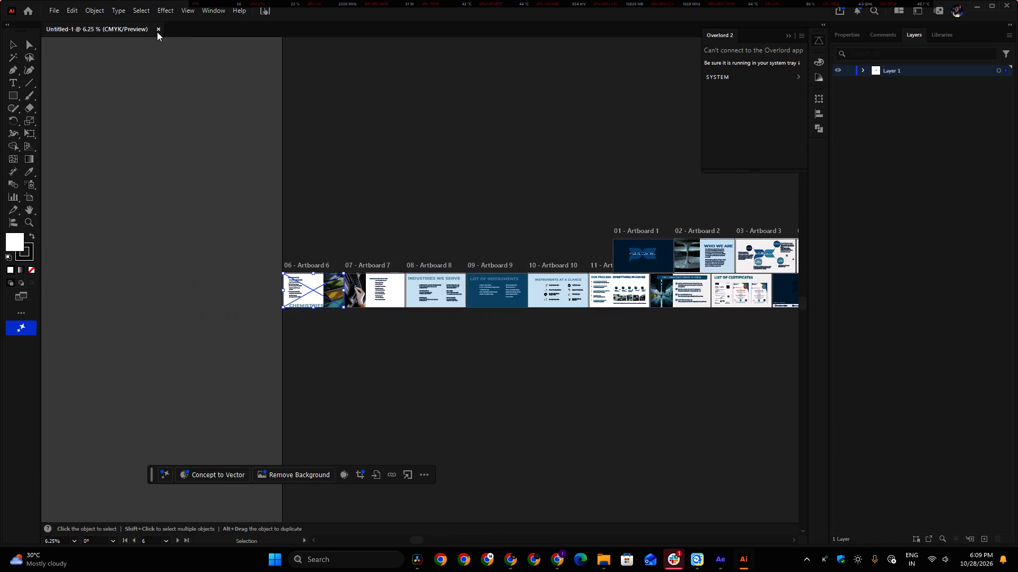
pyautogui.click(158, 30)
# Reopen Company-Profile-.pdf in Illustrator with all pages imported and the import-as-links option turned off.
pyautogui.hotkey('alt', 'Tab')
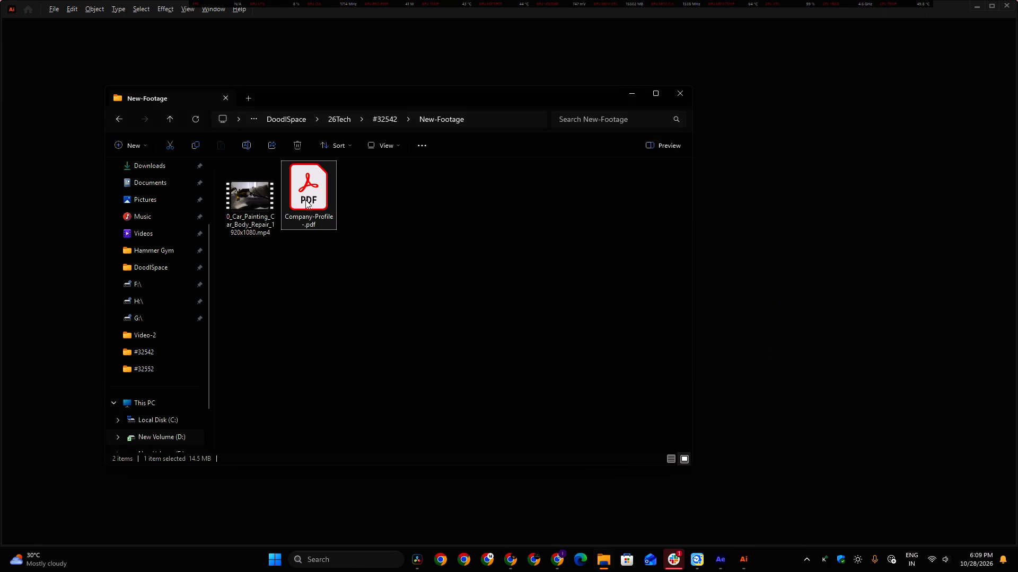
pyautogui.click(305, 199)
pyautogui.click(411, 356)
pyautogui.moveTo(303, 205); pyautogui.dragTo(783, 200)
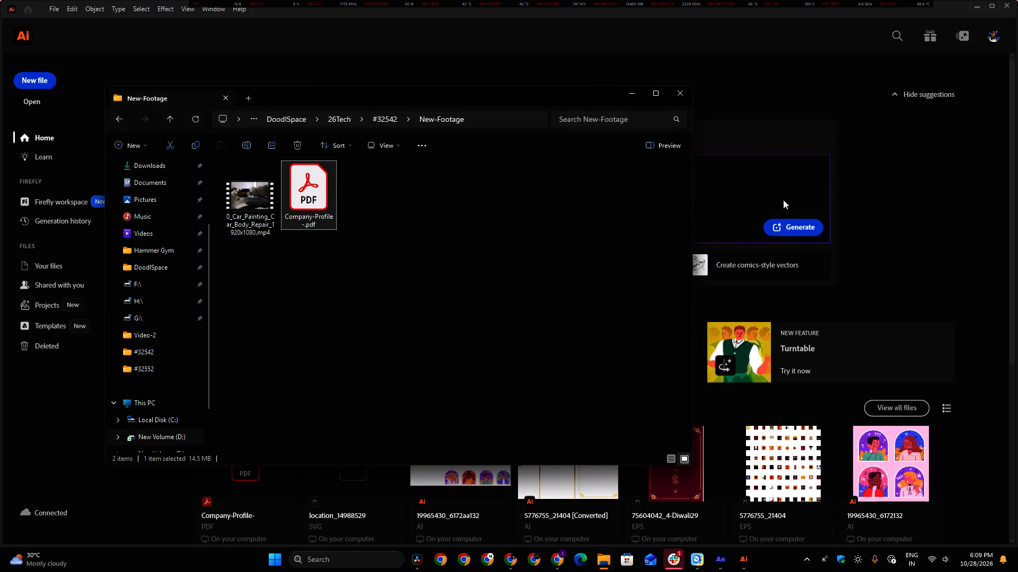
pyautogui.moveTo(783, 200); pyautogui.dragTo(935, 184)
pyautogui.click(631, 95)
pyautogui.click(645, 26)
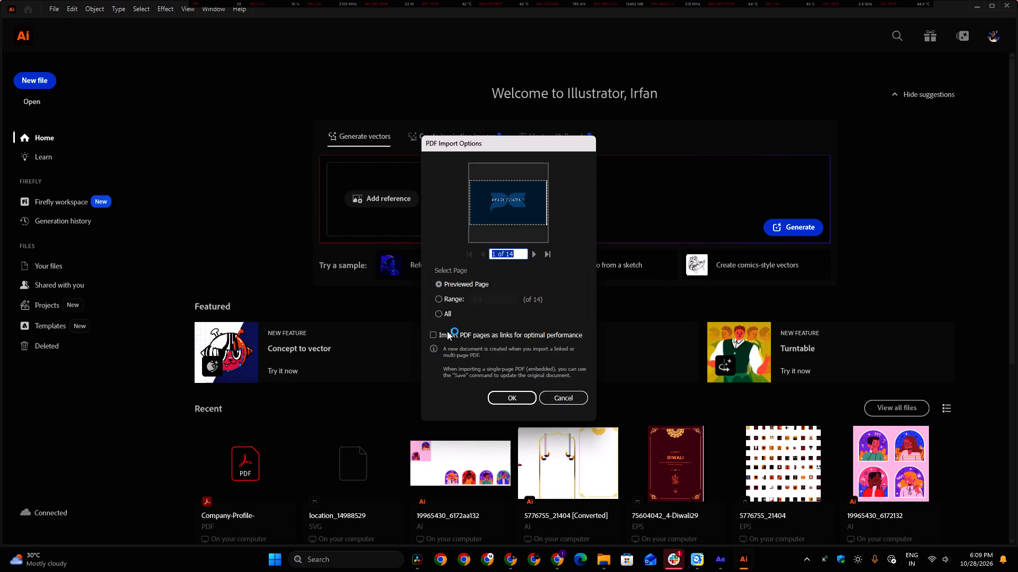
pyautogui.click(437, 314)
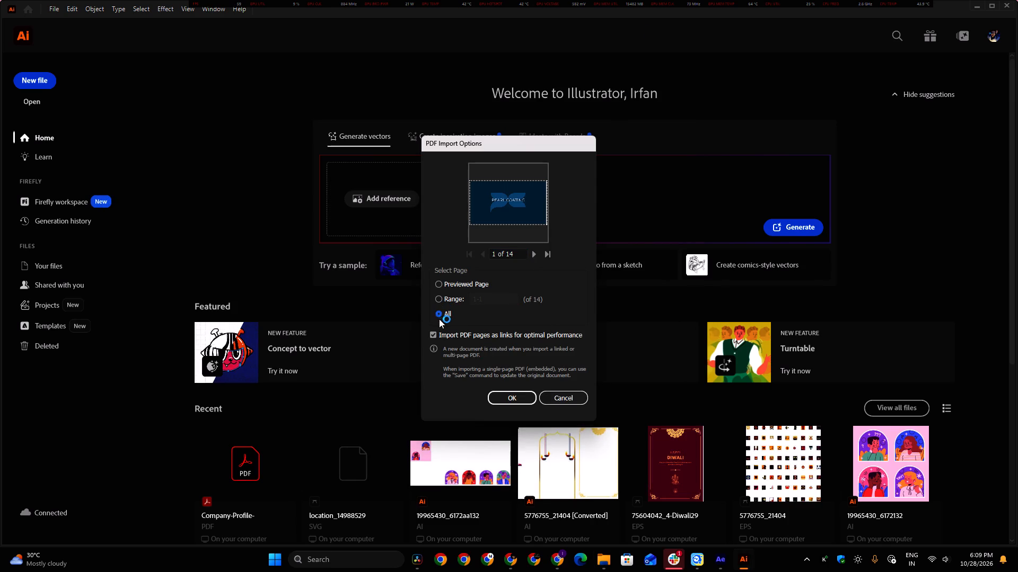
pyautogui.click(437, 332)
pyautogui.click(522, 400)
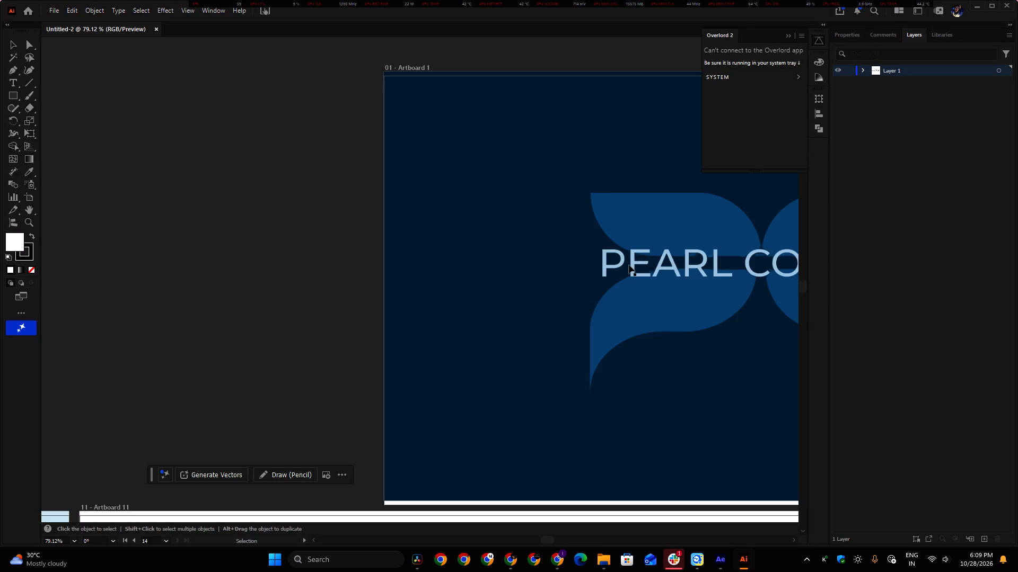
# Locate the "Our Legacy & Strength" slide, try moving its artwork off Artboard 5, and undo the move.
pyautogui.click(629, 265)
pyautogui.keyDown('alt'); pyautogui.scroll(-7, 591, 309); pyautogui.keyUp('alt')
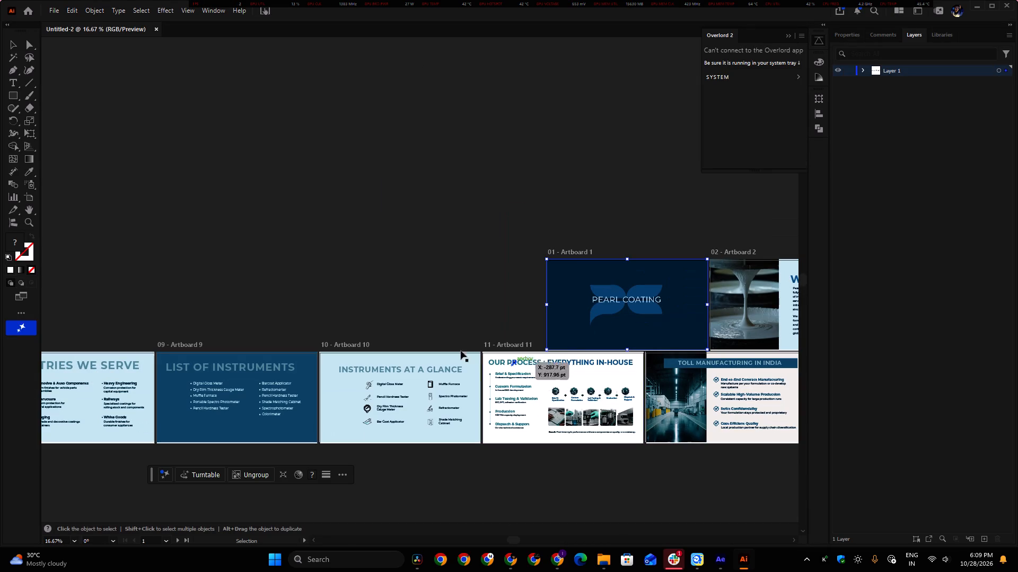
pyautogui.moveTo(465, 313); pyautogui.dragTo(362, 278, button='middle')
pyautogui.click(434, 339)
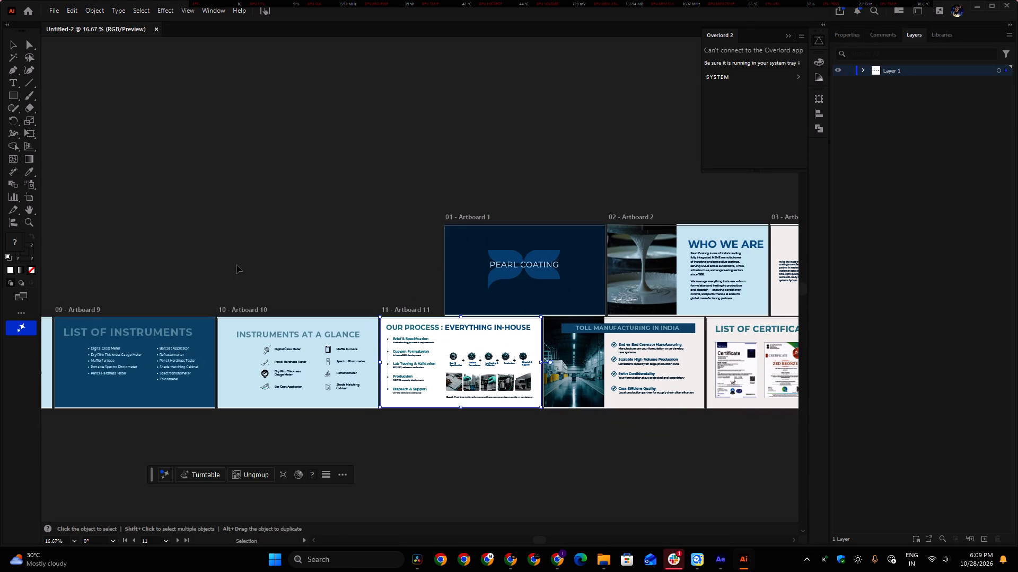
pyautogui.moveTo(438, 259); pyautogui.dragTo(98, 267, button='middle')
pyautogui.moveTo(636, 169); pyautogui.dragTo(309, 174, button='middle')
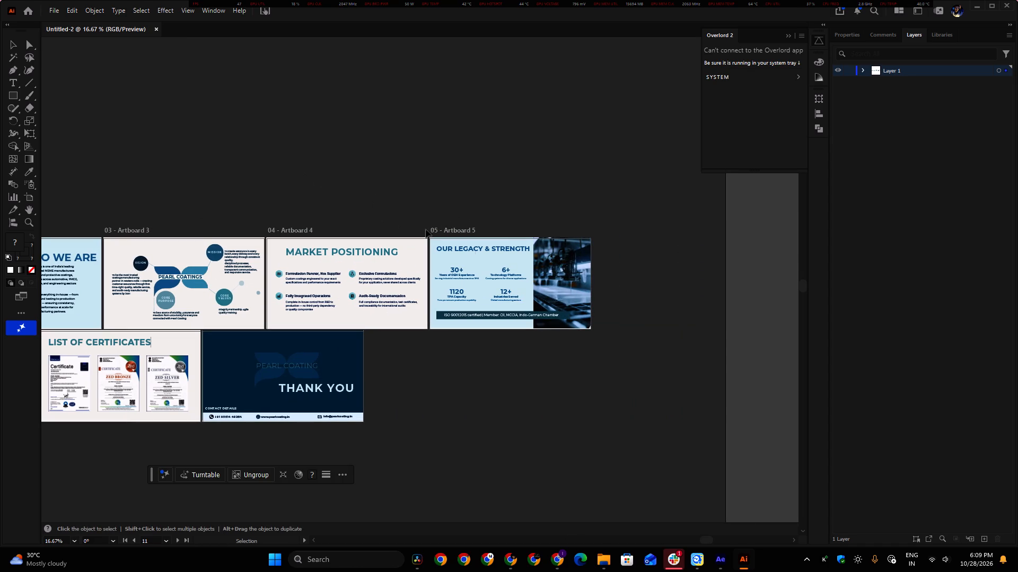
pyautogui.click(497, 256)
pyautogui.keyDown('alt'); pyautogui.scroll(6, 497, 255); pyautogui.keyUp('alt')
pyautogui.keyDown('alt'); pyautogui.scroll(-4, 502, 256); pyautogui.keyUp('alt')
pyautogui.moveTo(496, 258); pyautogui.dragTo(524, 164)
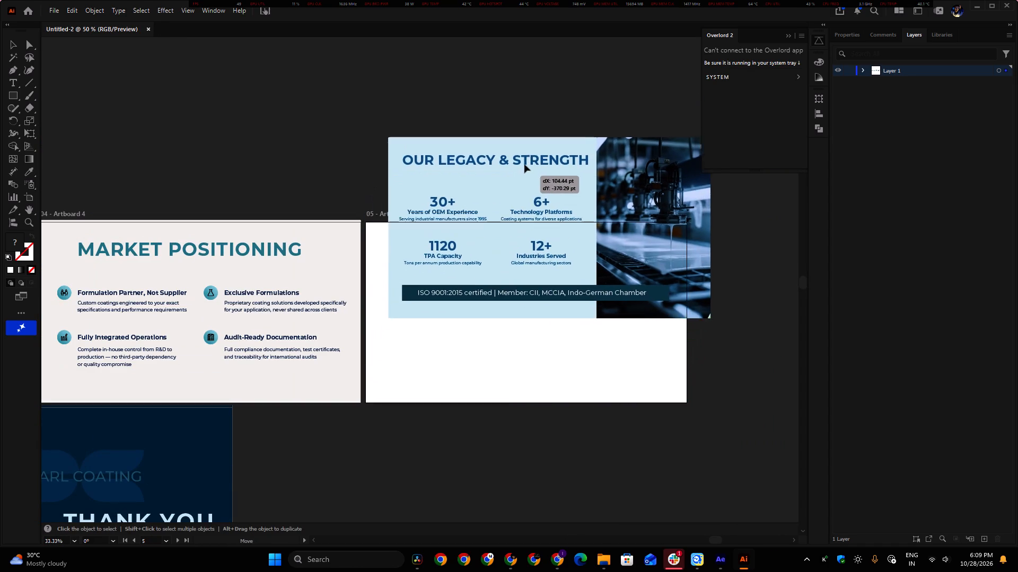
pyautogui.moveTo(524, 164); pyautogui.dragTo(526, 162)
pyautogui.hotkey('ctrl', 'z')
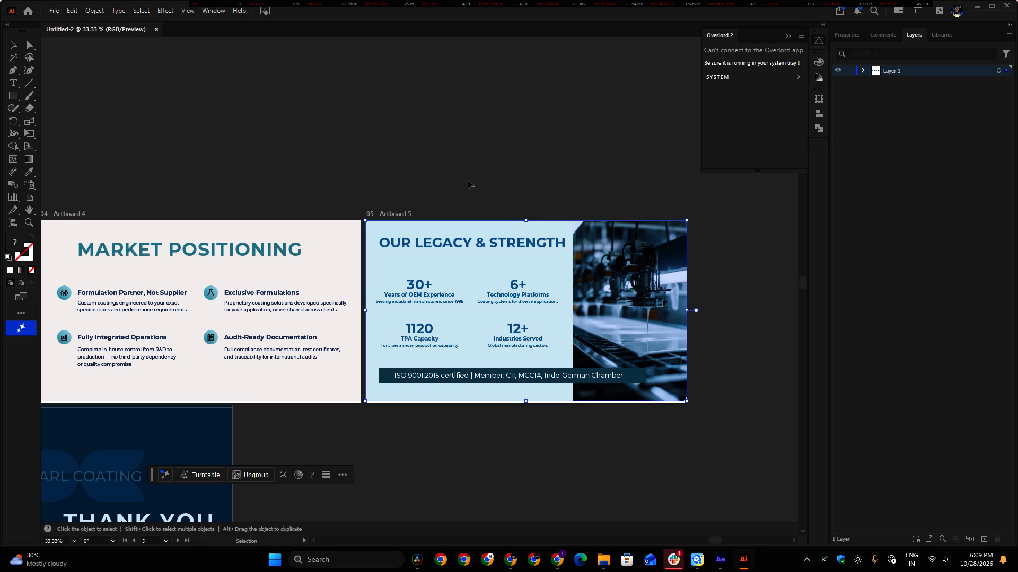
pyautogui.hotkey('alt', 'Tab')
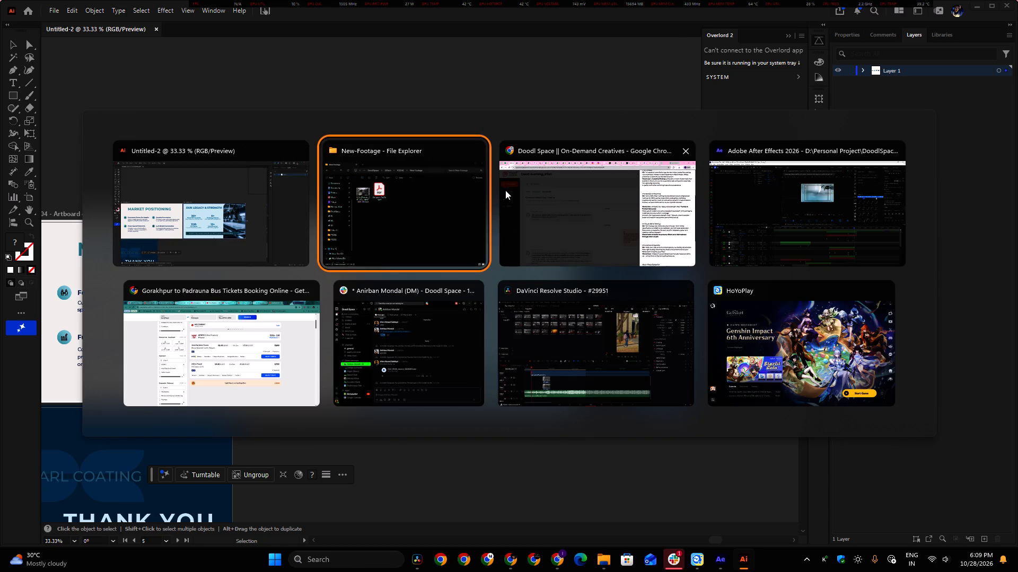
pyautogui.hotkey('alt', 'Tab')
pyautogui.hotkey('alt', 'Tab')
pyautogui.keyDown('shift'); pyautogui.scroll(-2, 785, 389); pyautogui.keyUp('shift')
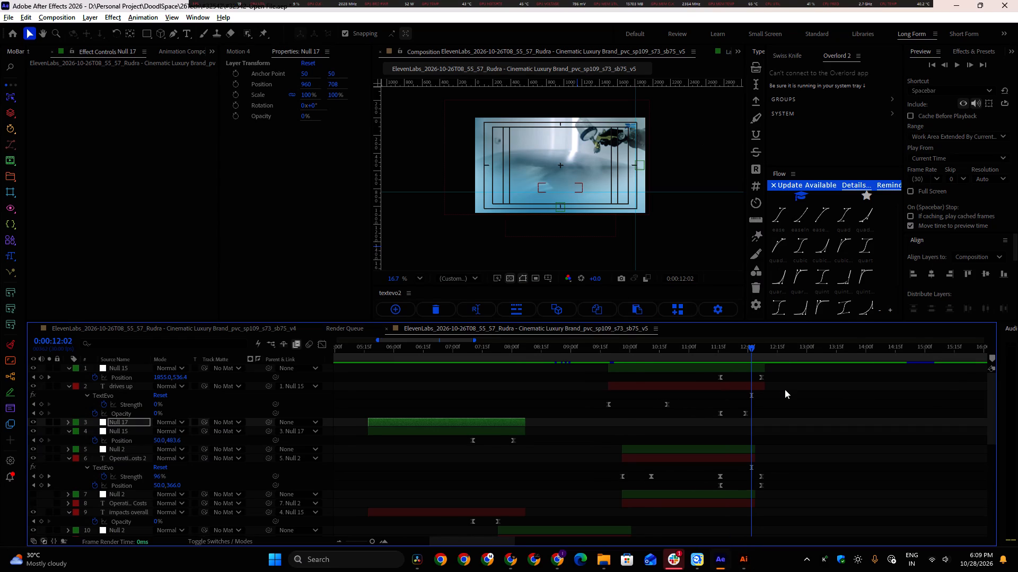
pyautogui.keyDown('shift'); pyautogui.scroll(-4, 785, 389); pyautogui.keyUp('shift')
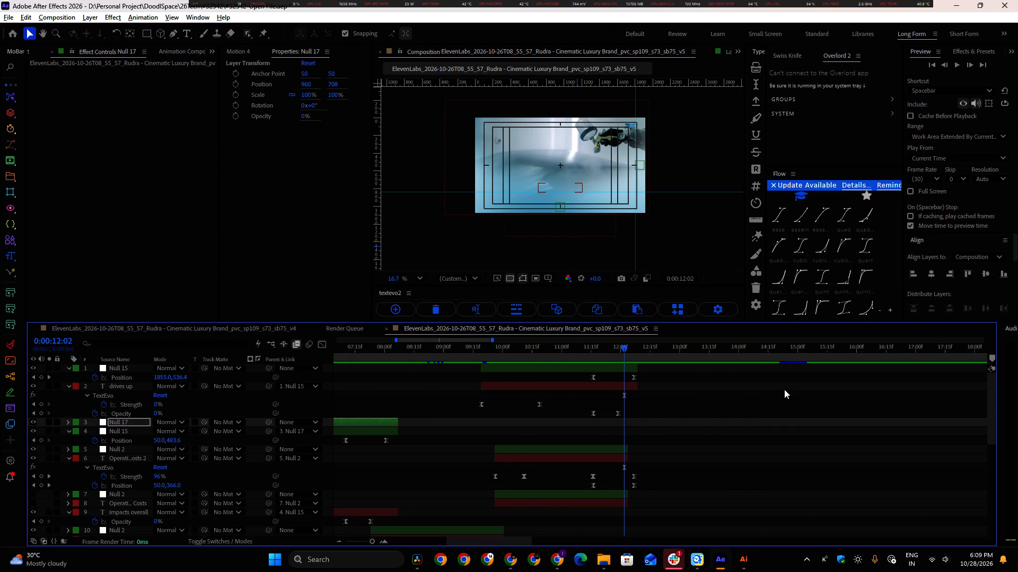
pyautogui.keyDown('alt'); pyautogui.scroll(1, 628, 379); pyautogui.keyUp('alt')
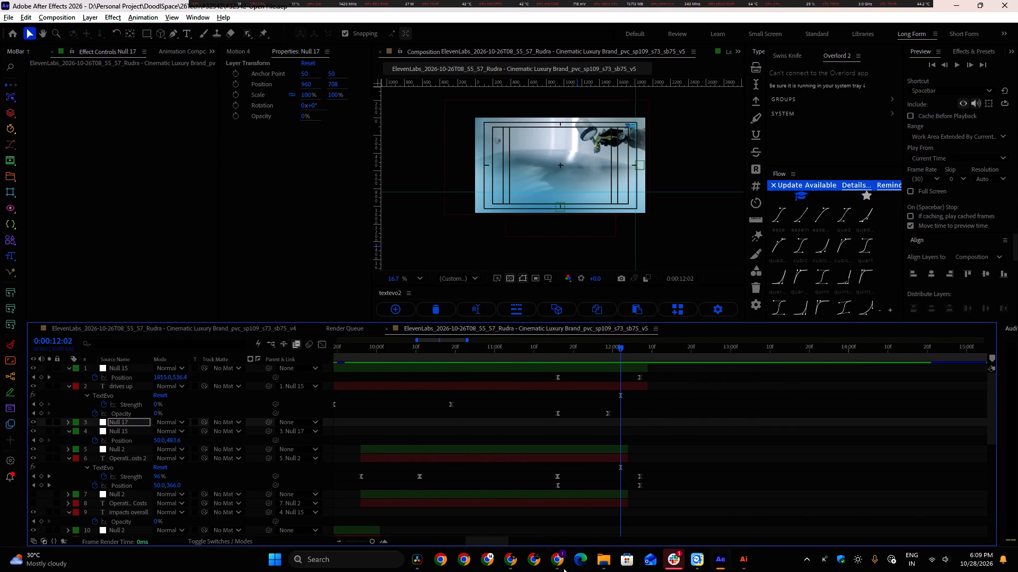
pyautogui.click(561, 567)
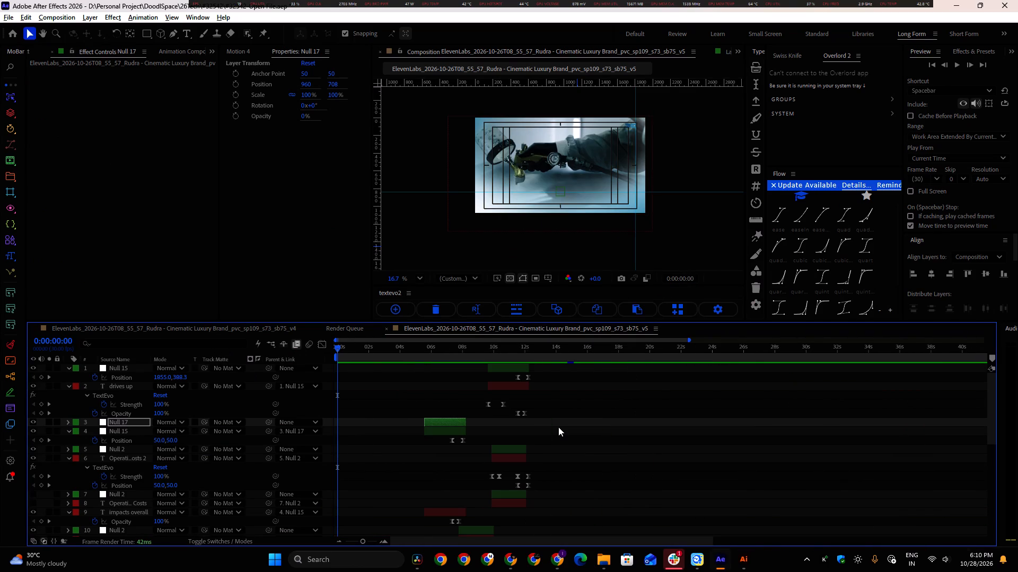
pyautogui.press('space')
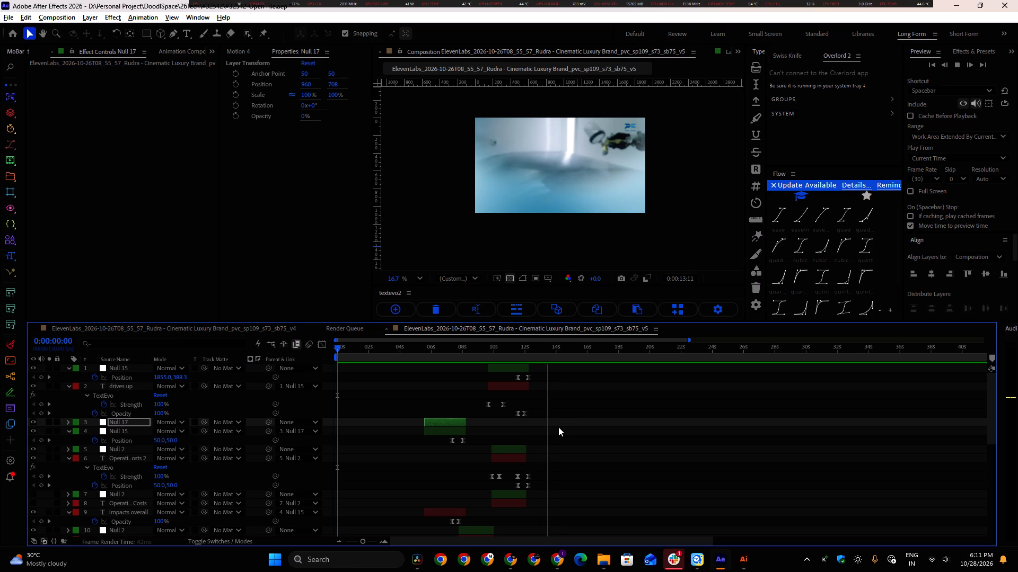
pyautogui.press('space')
pyautogui.press('space')
pyautogui.press('space')
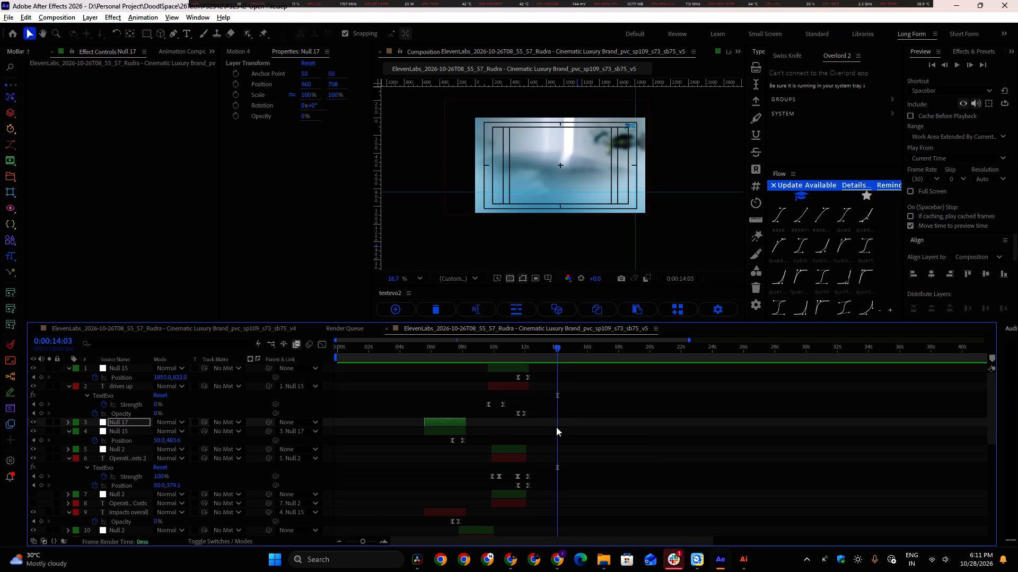
pyautogui.keyDown('alt'); pyautogui.scroll(1, 556, 414); pyautogui.keyUp('alt')
pyautogui.click(480, 352)
pyautogui.press('space')
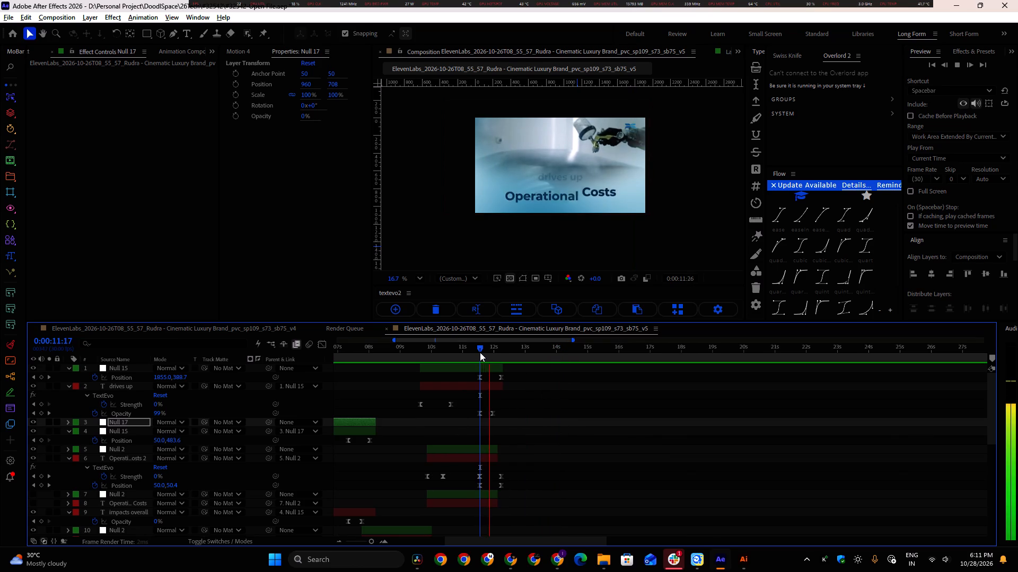
pyautogui.press('space')
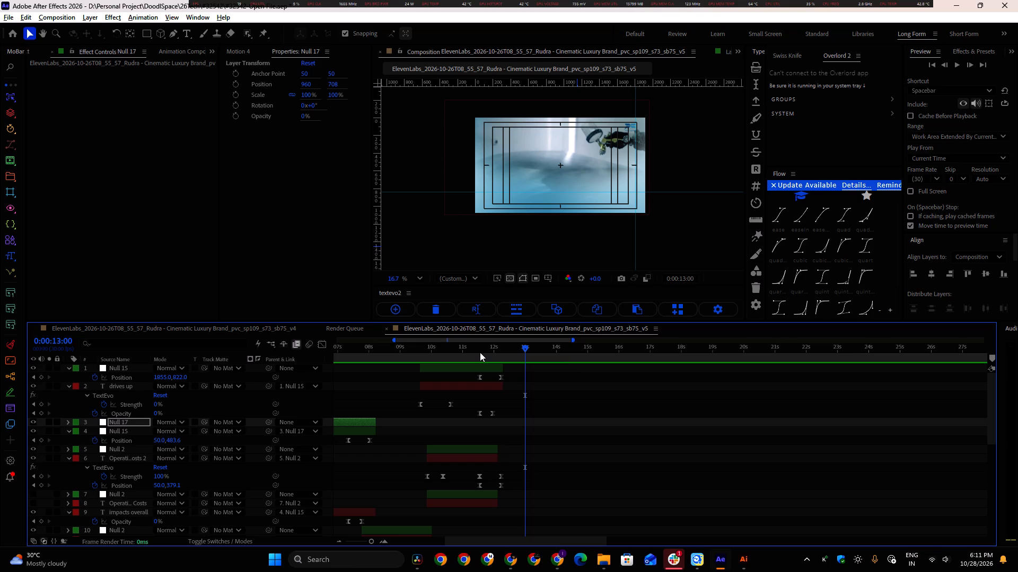
# Check the "Our Legacy & Strength" slide in Illustrator and the Chrome PDF, and reread the brief's Formulation & Solutions cues.
pyautogui.hotkey('alt', 'Tab')
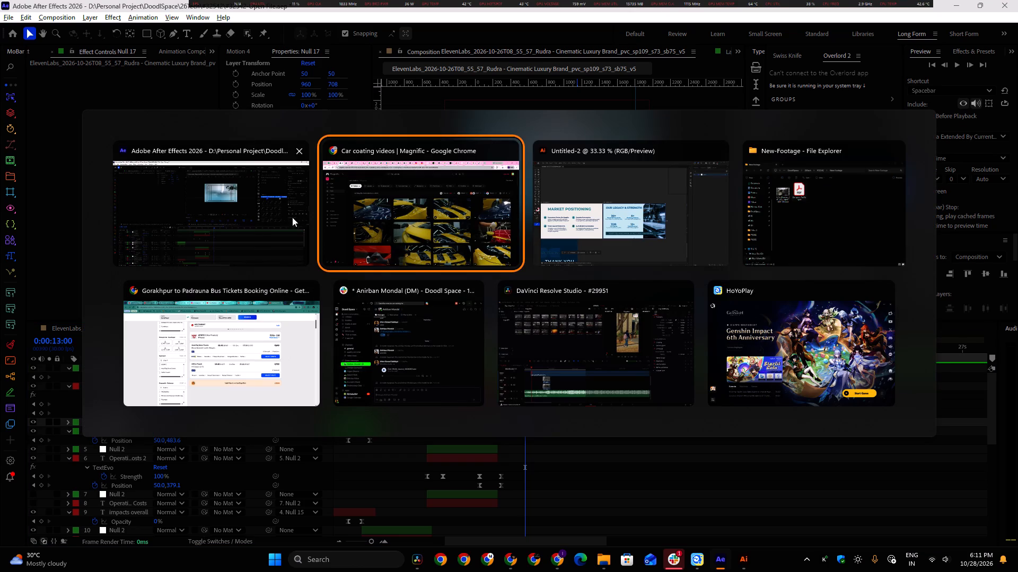
pyautogui.keyDown('alt'); pyautogui.click(645, 221); pyautogui.keyUp('alt')
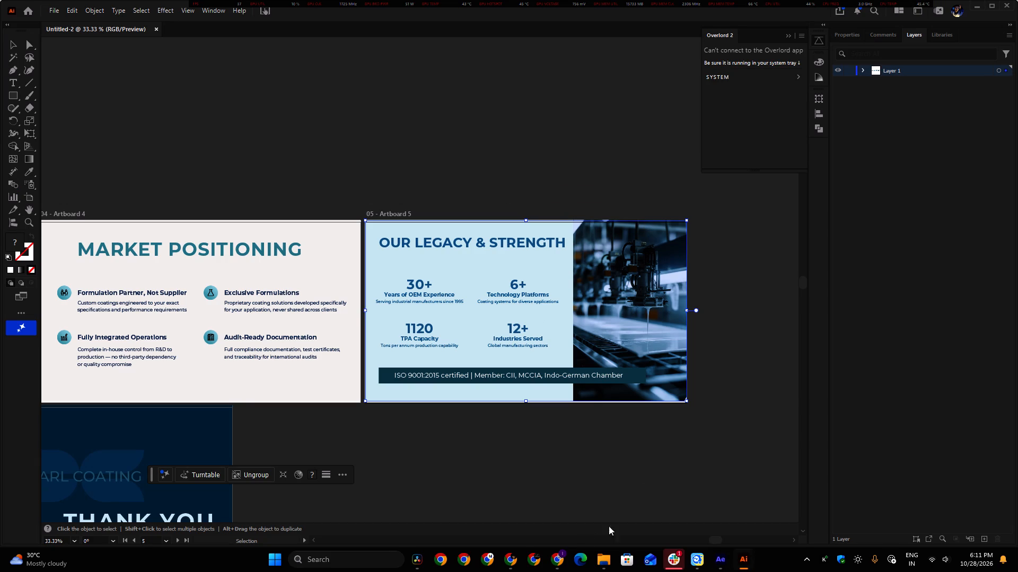
pyautogui.click(551, 558)
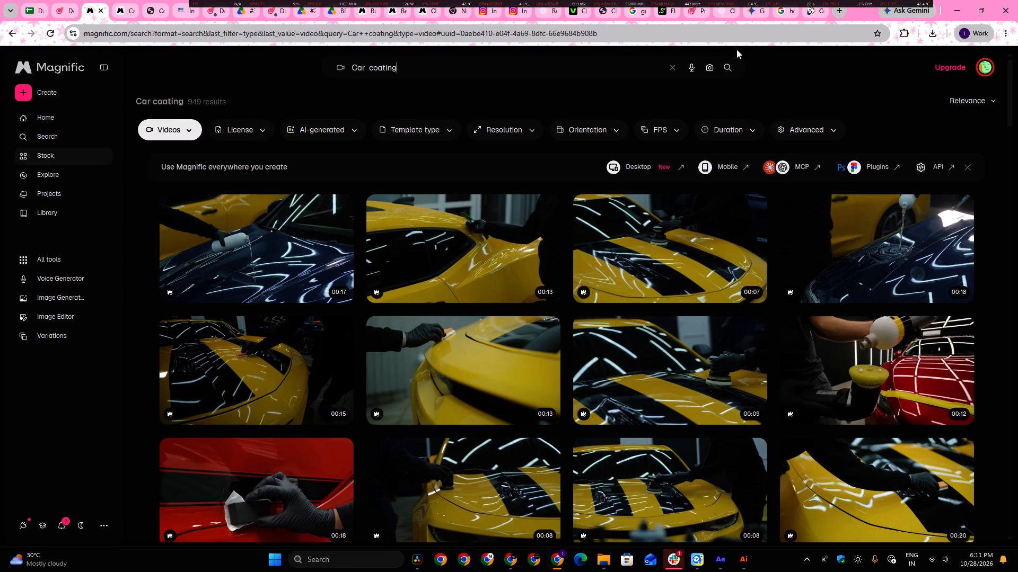
pyautogui.click(150, 4)
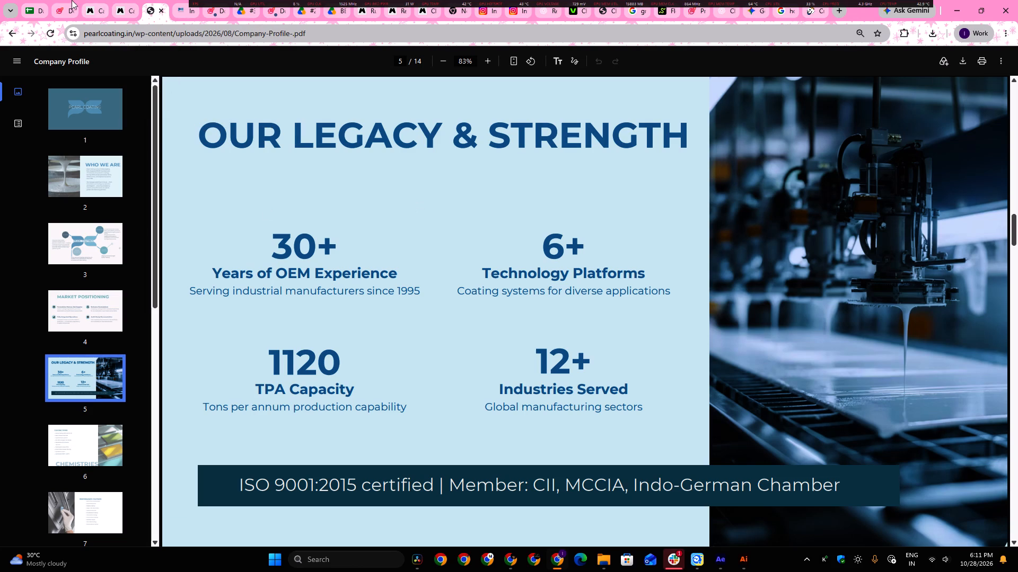
pyautogui.click(65, 2)
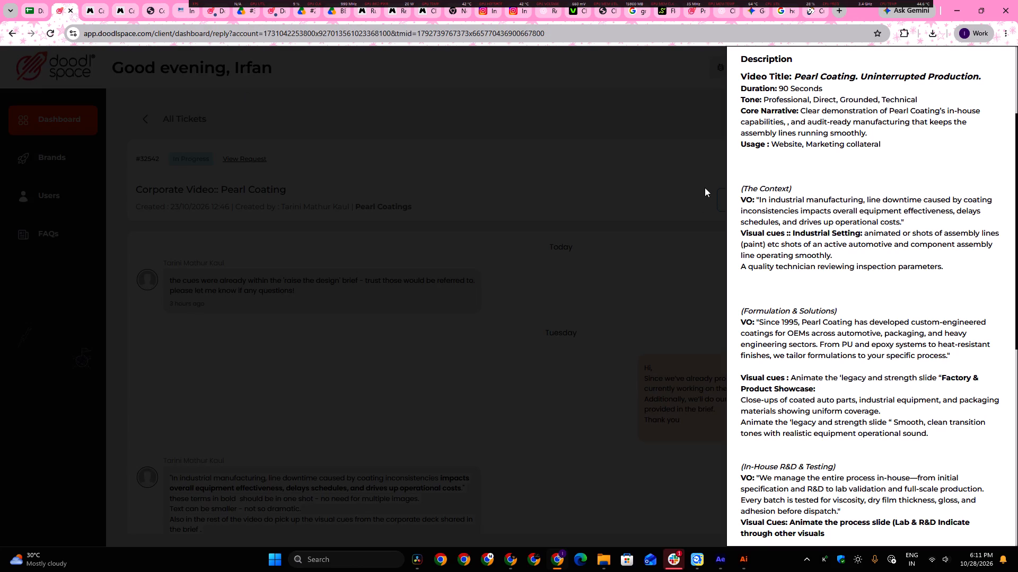
pyautogui.hotkey('ctrl', 'shift', 'o')
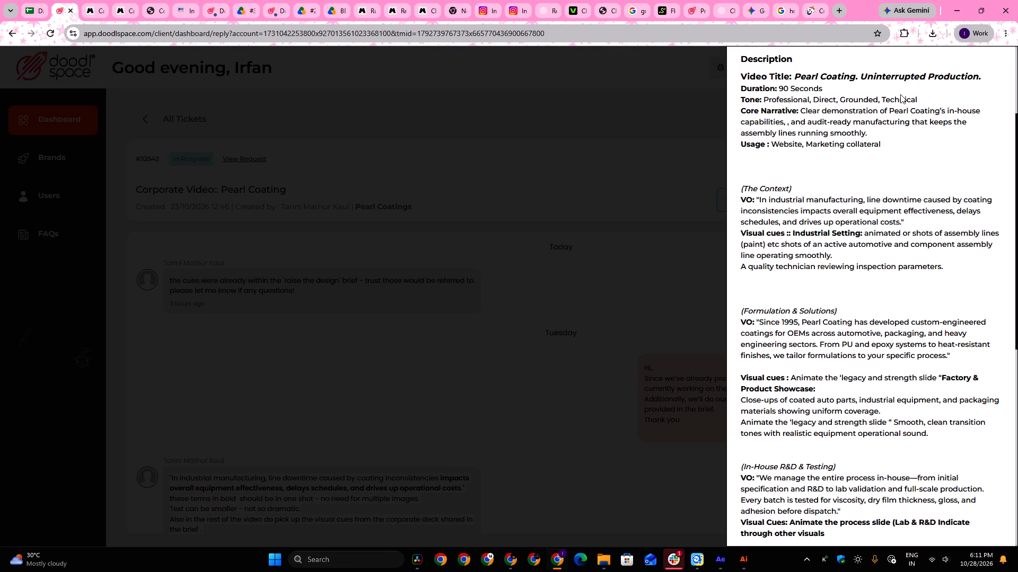
# Return to After Effects and set the v5 current time to 0:00:11:26, where the "Operational Costs" text exits.
pyautogui.hotkey('alt', 'Tab')
pyautogui.hotkey('alt', 'Tab')
pyautogui.hotkey('alt', 'Tab')
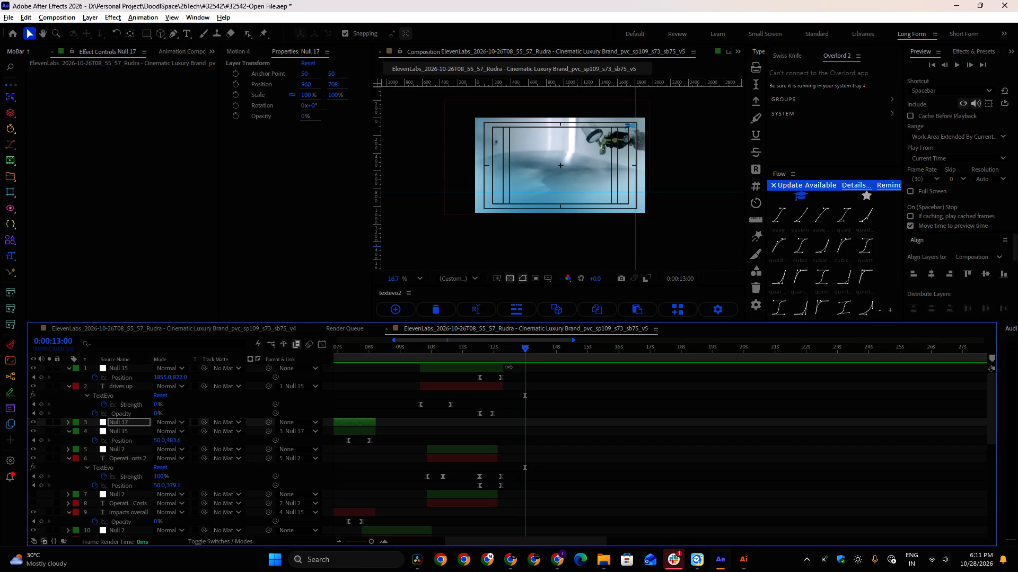
pyautogui.moveTo(521, 345); pyautogui.dragTo(497, 352)
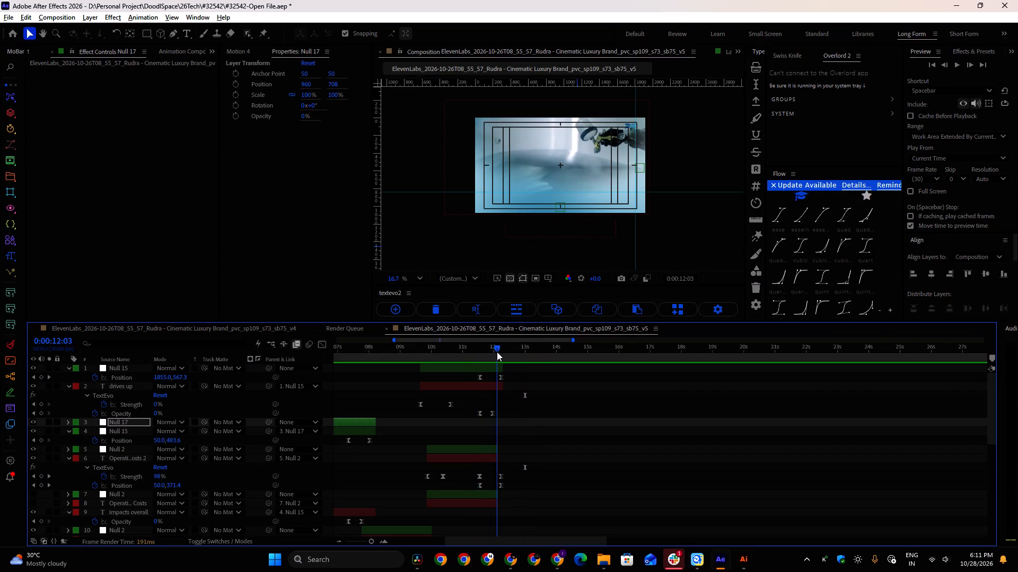
pyautogui.moveTo(497, 352); pyautogui.dragTo(490, 352)
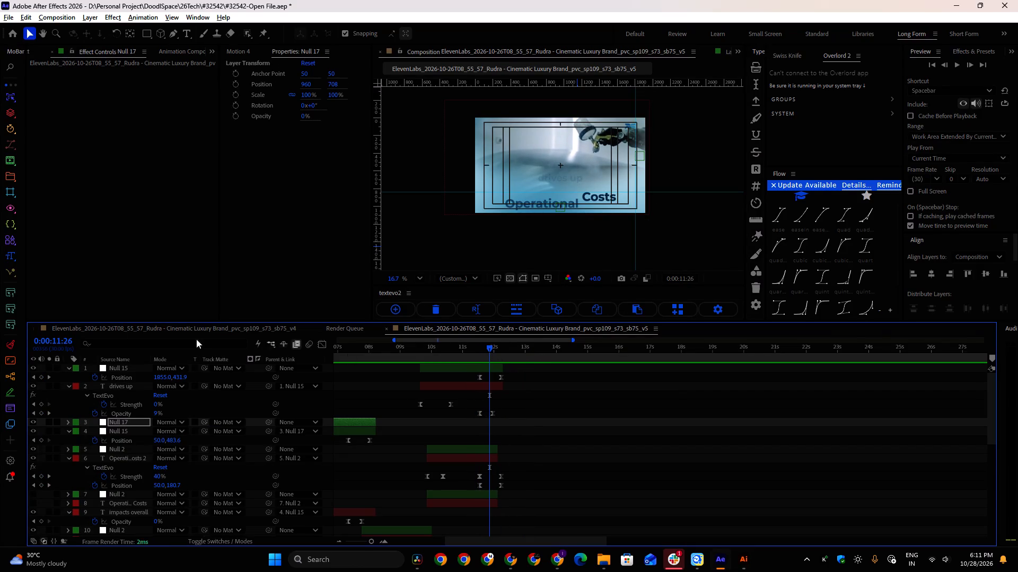
# Copy the "since 1995" scene layers, from Generated Light Leak 2 to the construction clip, from v4 to the top of v5's layer stack.
pyautogui.click(124, 325)
pyautogui.keyDown('shift'); pyautogui.scroll(-6, 726, 395); pyautogui.keyUp('shift')
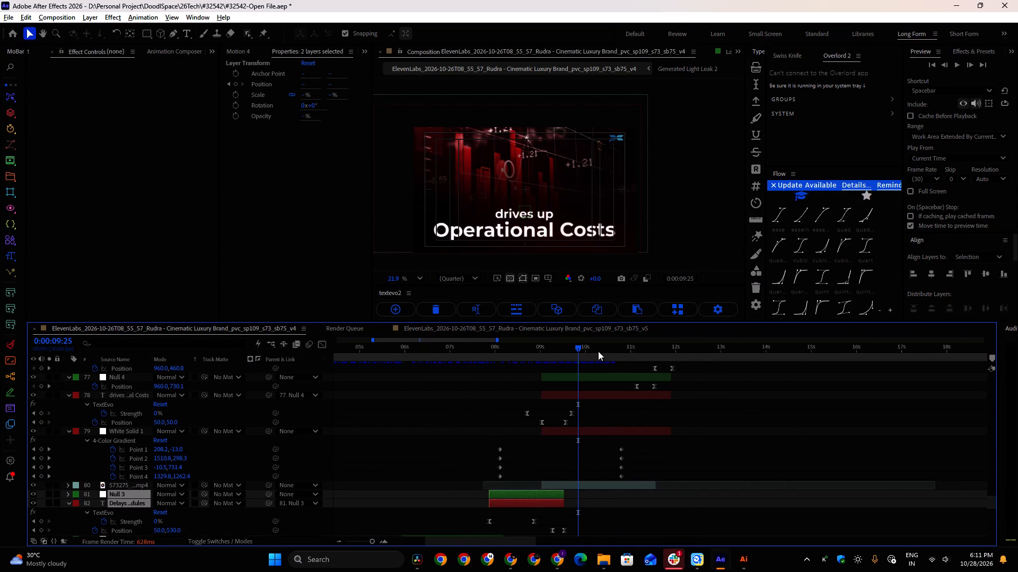
pyautogui.scroll(1, 669, 406)
pyautogui.moveTo(641, 354); pyautogui.dragTo(669, 356)
pyautogui.scroll(2, 710, 399)
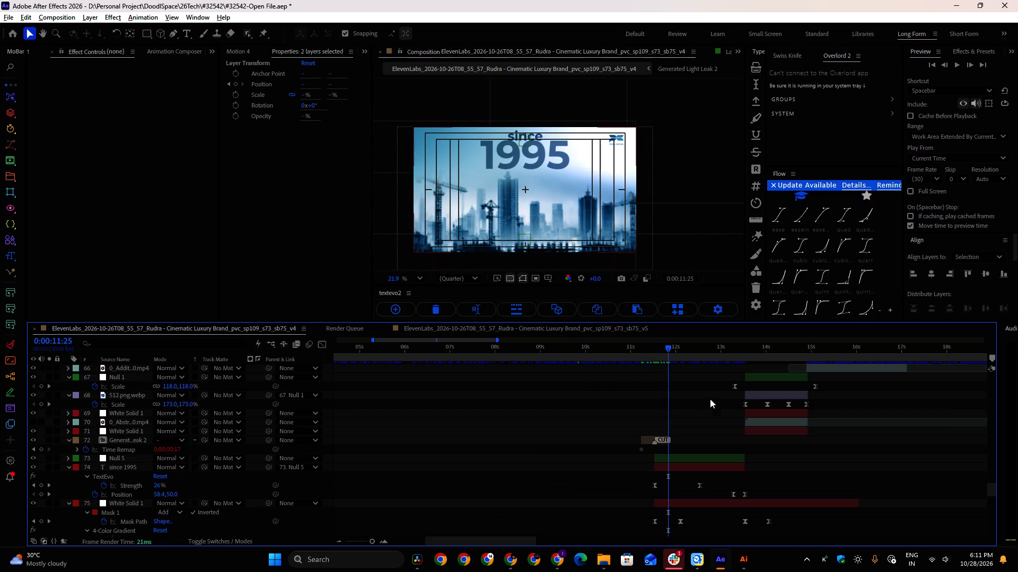
pyautogui.keyDown('alt'); pyautogui.scroll(1, 667, 409); pyautogui.keyUp('alt')
pyautogui.keyDown('shift'); pyautogui.scroll(-2, 655, 425); pyautogui.keyUp('shift')
pyautogui.click(620, 440)
pyautogui.scroll(-2, 629, 439)
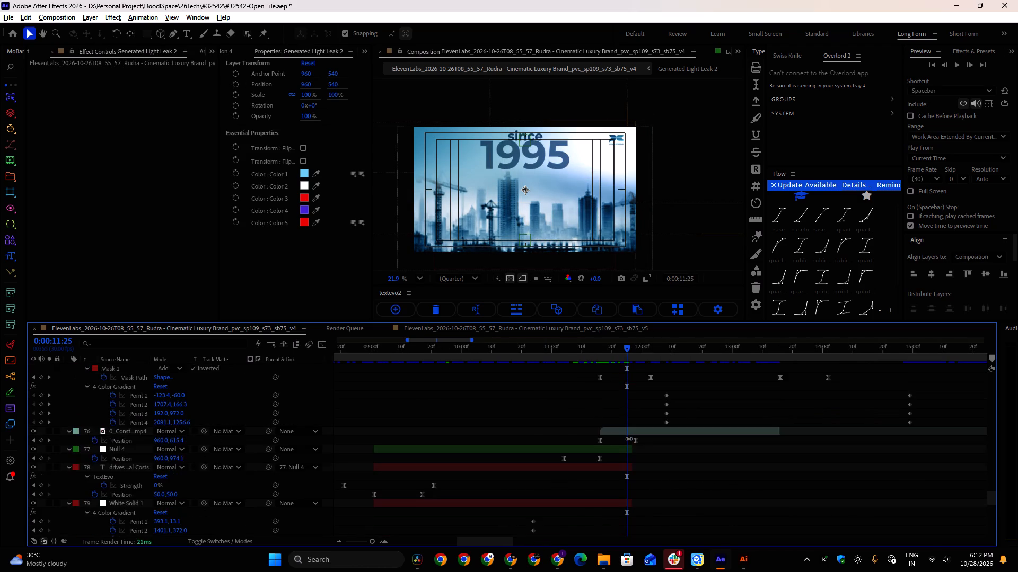
pyautogui.scroll(1, 629, 437)
pyautogui.keyDown('shift'); pyautogui.click(624, 504); pyautogui.keyUp('shift')
pyautogui.hotkey('ctrl', 'c')
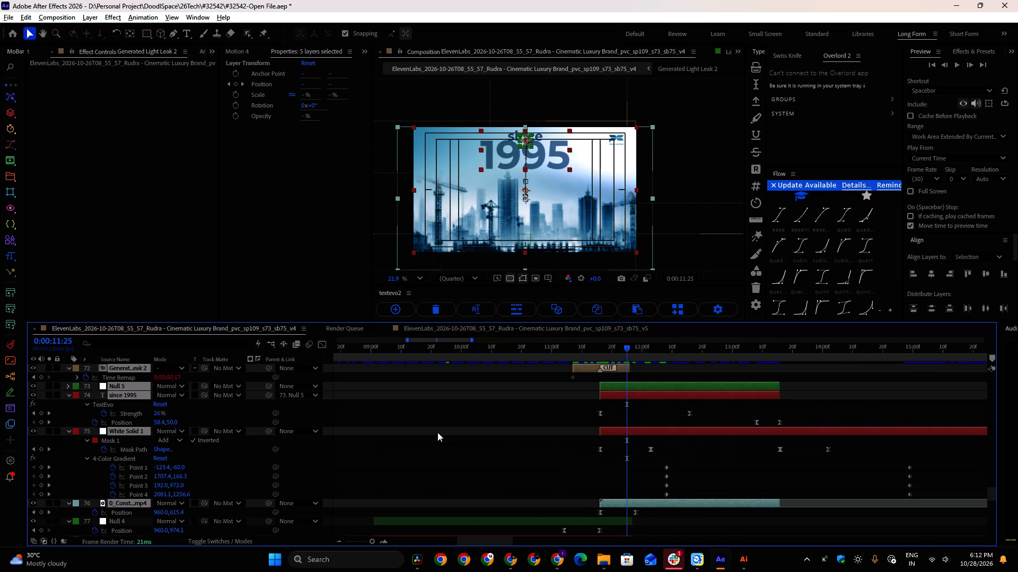
pyautogui.hotkey('ctrl', 'c')
pyautogui.click(449, 333)
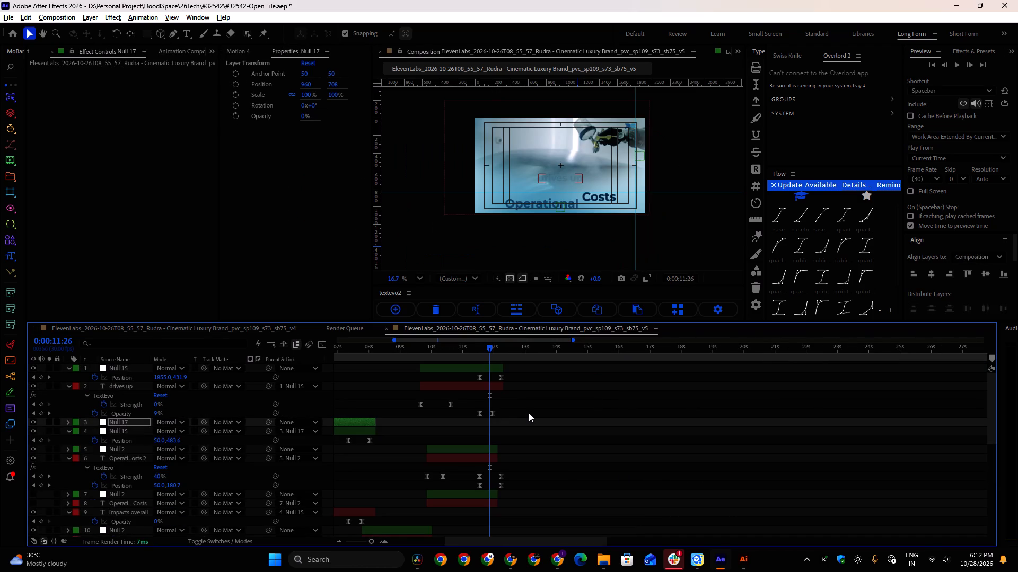
pyautogui.hotkey('ctrl', 'v')
pyautogui.hotkey('ctrl', 'shift', ']')
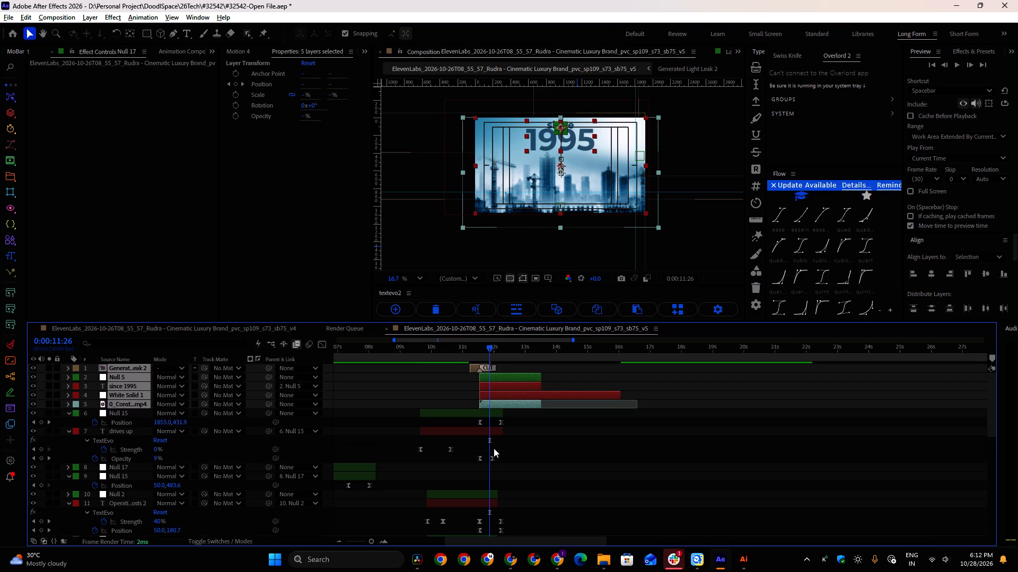
# Preview the transition from the "Operational Costs" text into the pasted "since 1995" scene, starting at 0:00:11:07.
pyautogui.keyDown('alt'); pyautogui.scroll(1, 491, 448); pyautogui.keyUp('alt')
pyautogui.click(447, 346)
pyautogui.press('space')
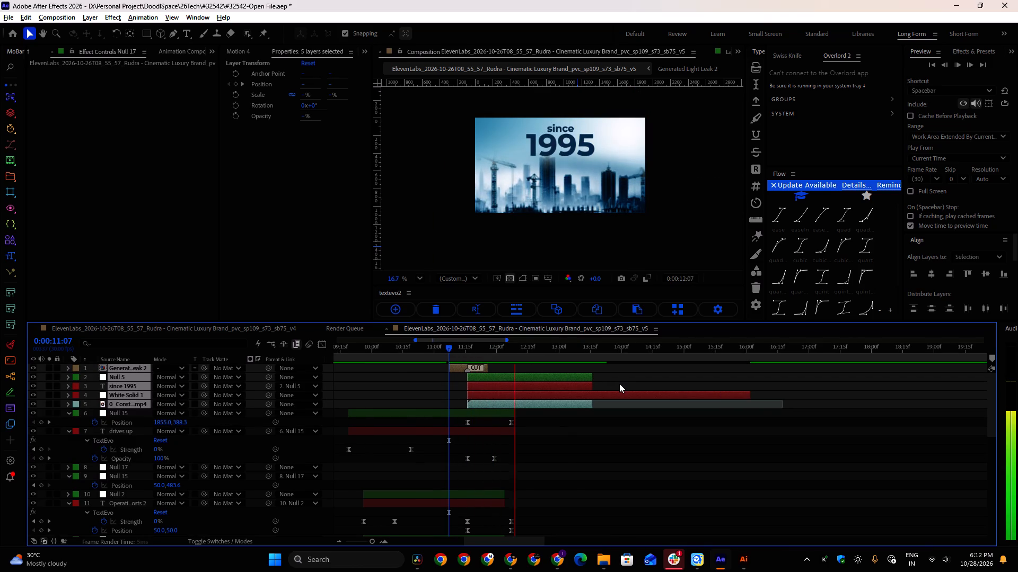
pyautogui.press('space')
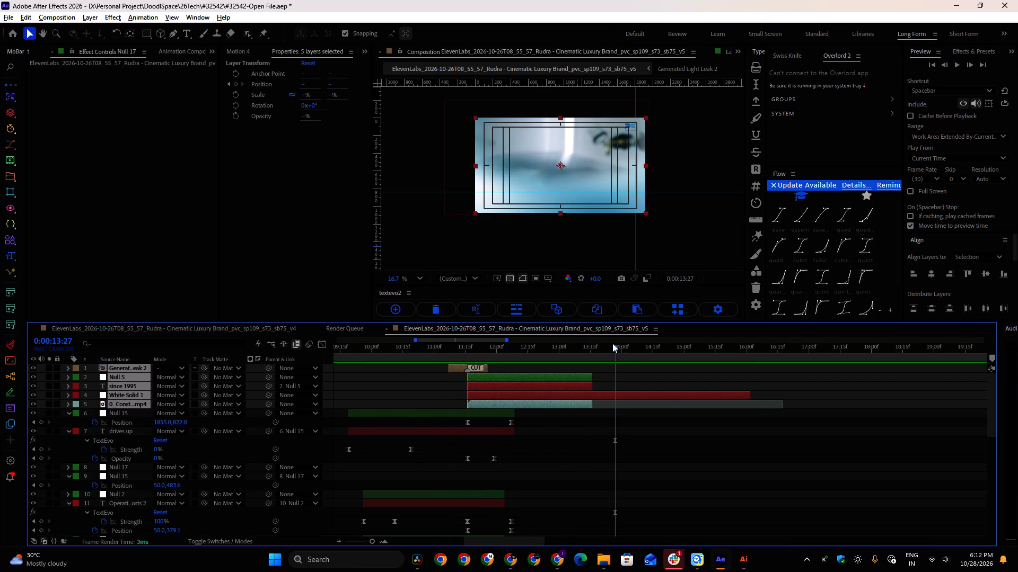
# Bring the 512.png.webp logo layer to the top of v5's layer stack so it sits above the "since 1995" scene.
pyautogui.moveTo(615, 348); pyautogui.dragTo(441, 342)
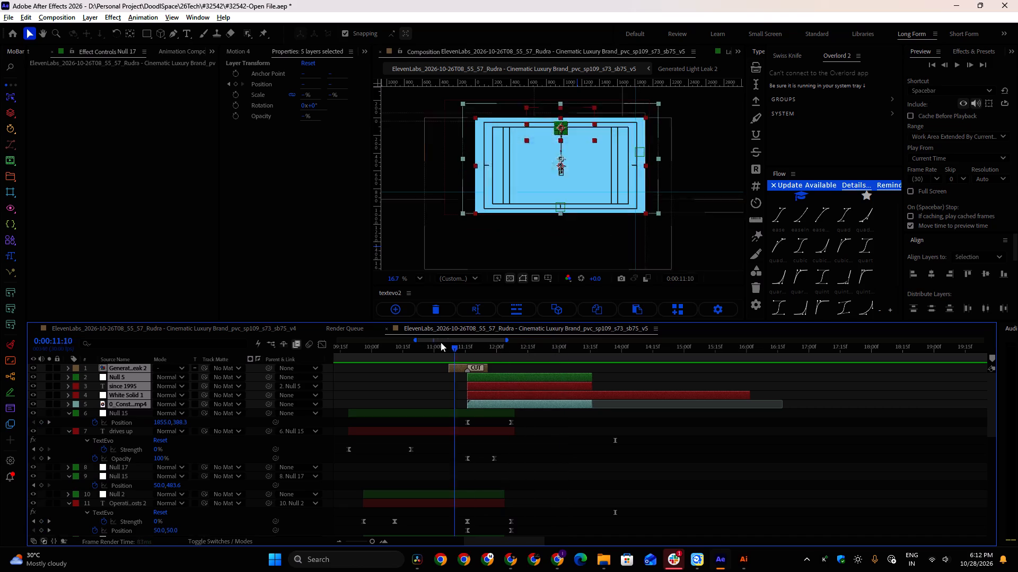
pyautogui.moveTo(441, 342); pyautogui.dragTo(535, 345)
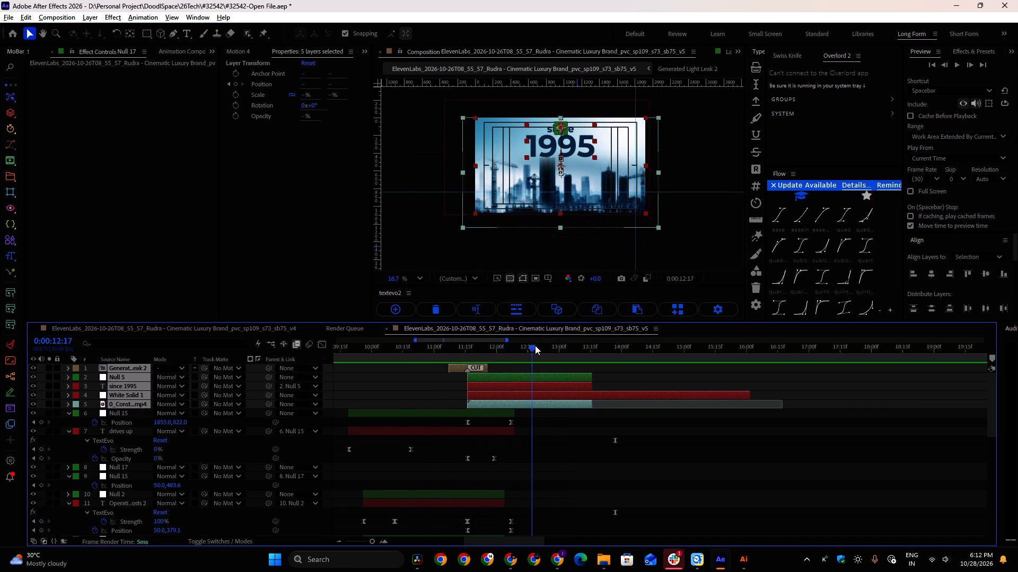
pyautogui.moveTo(535, 345); pyautogui.dragTo(564, 345)
pyautogui.scroll(4, 508, 417)
pyautogui.scroll(-4, 508, 418)
pyautogui.click(490, 421)
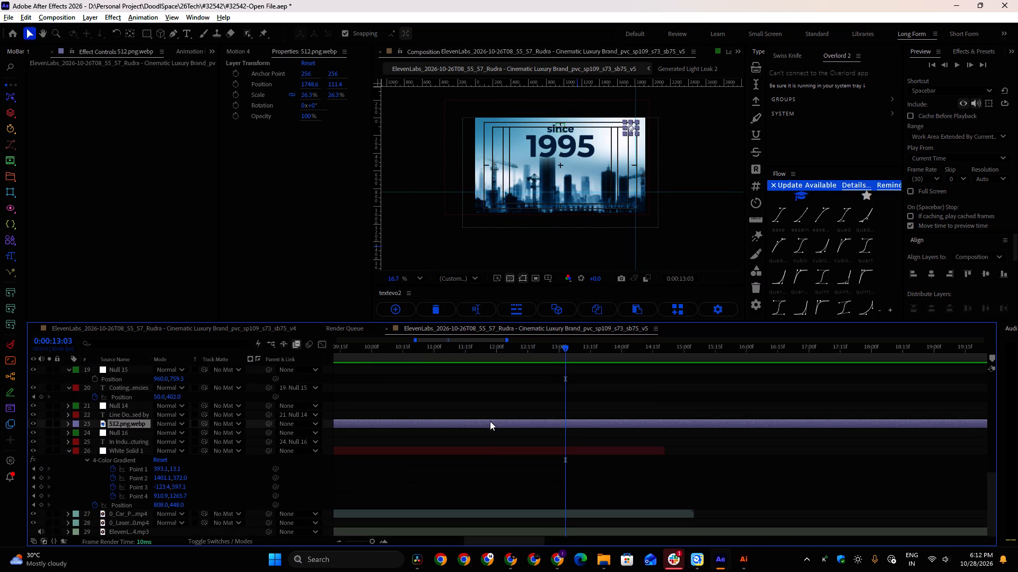
pyautogui.hotkey('ctrl', 'shift', ']')
pyautogui.click(622, 454)
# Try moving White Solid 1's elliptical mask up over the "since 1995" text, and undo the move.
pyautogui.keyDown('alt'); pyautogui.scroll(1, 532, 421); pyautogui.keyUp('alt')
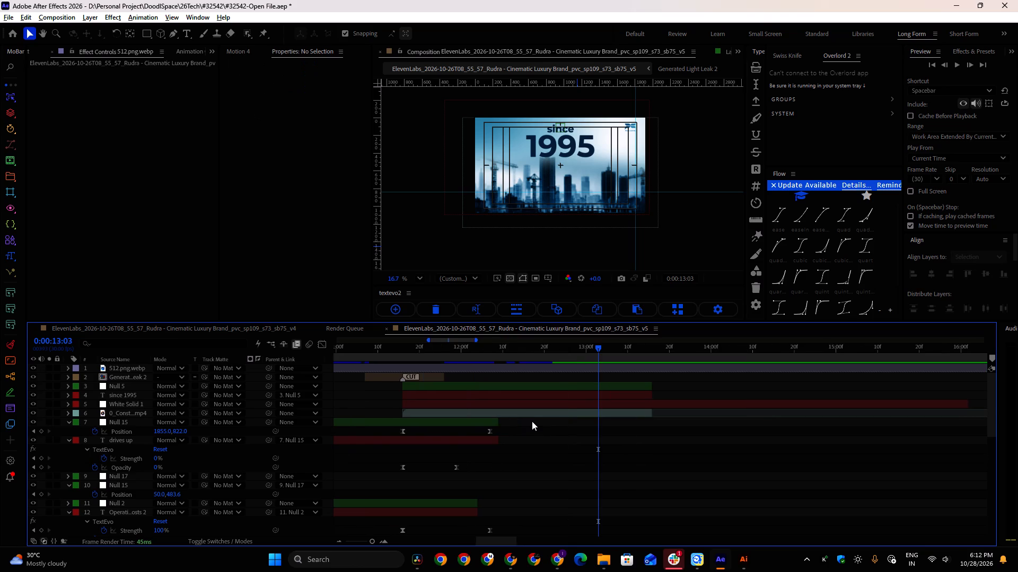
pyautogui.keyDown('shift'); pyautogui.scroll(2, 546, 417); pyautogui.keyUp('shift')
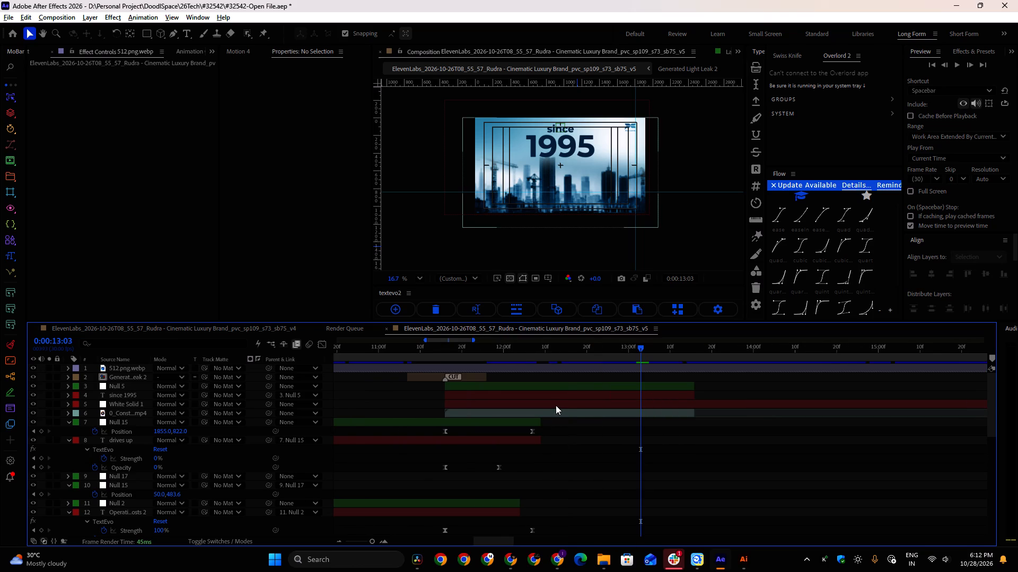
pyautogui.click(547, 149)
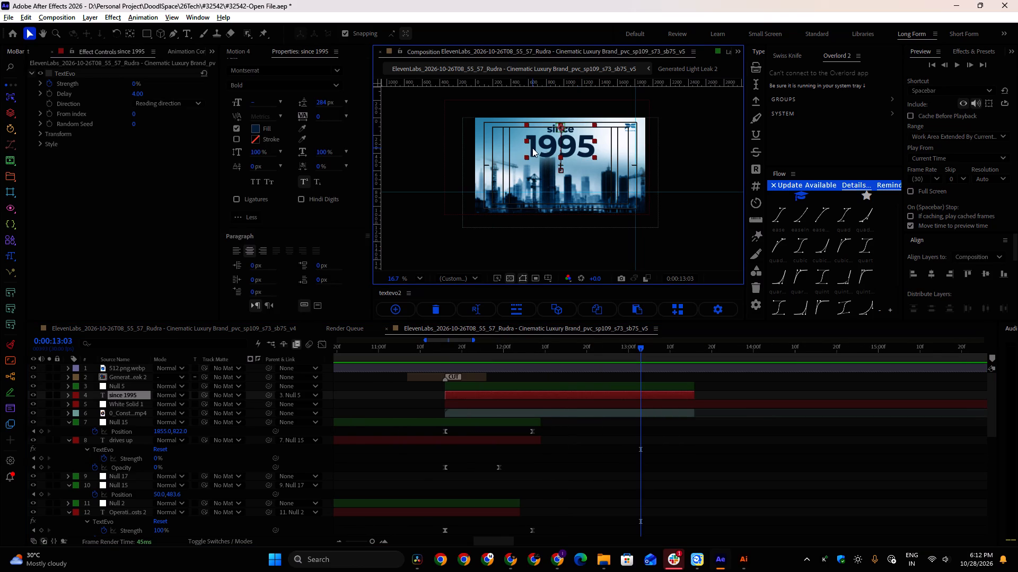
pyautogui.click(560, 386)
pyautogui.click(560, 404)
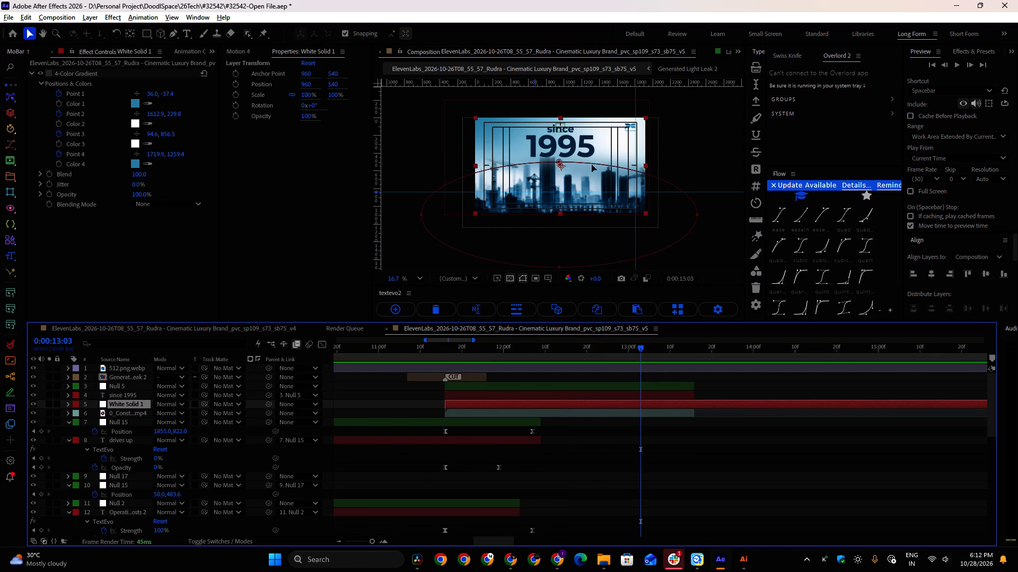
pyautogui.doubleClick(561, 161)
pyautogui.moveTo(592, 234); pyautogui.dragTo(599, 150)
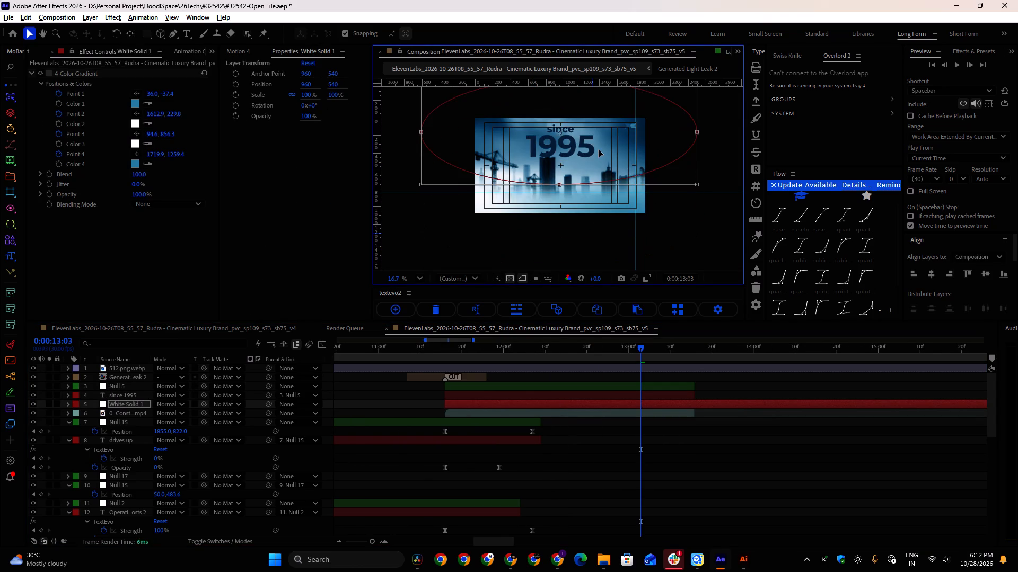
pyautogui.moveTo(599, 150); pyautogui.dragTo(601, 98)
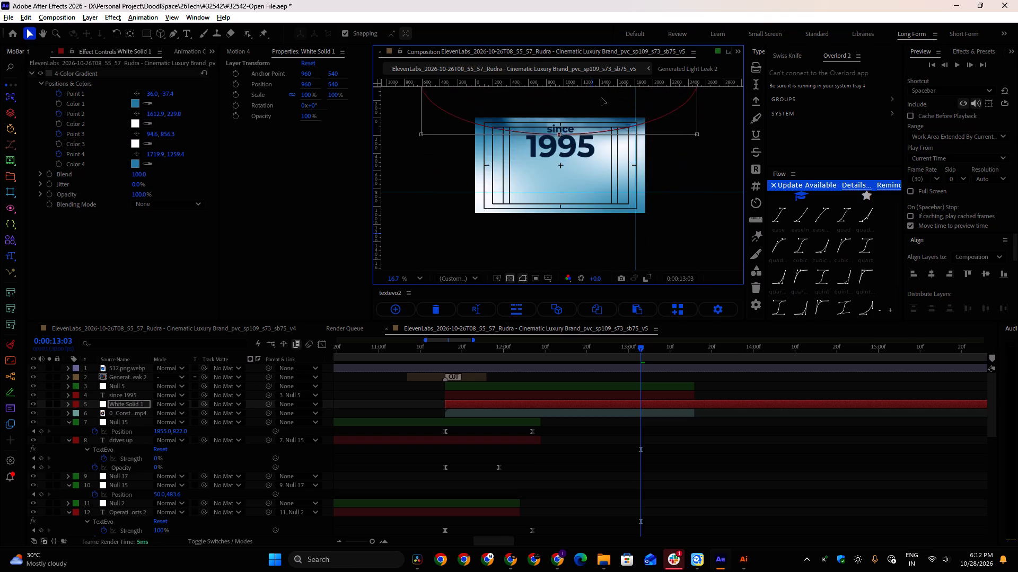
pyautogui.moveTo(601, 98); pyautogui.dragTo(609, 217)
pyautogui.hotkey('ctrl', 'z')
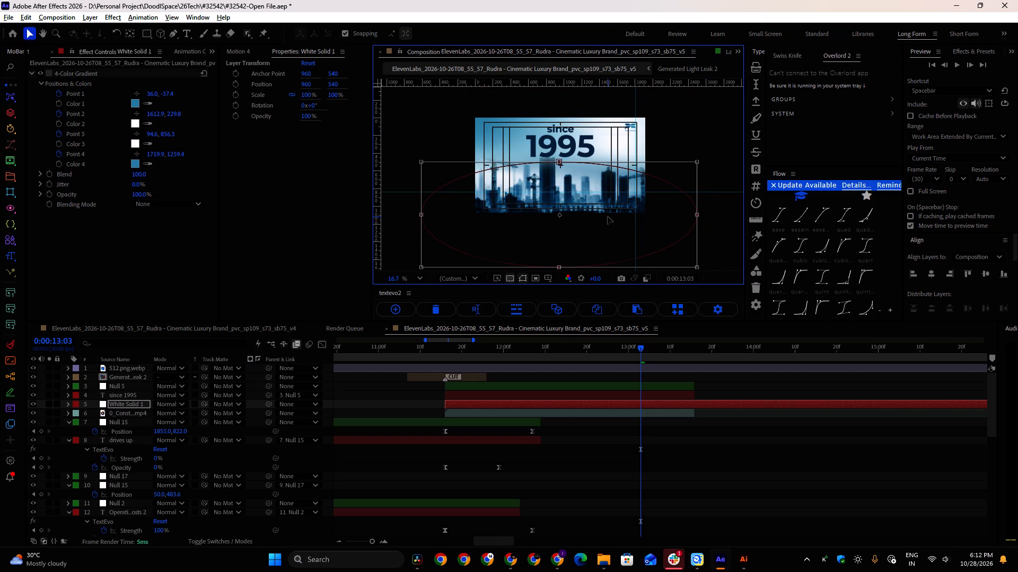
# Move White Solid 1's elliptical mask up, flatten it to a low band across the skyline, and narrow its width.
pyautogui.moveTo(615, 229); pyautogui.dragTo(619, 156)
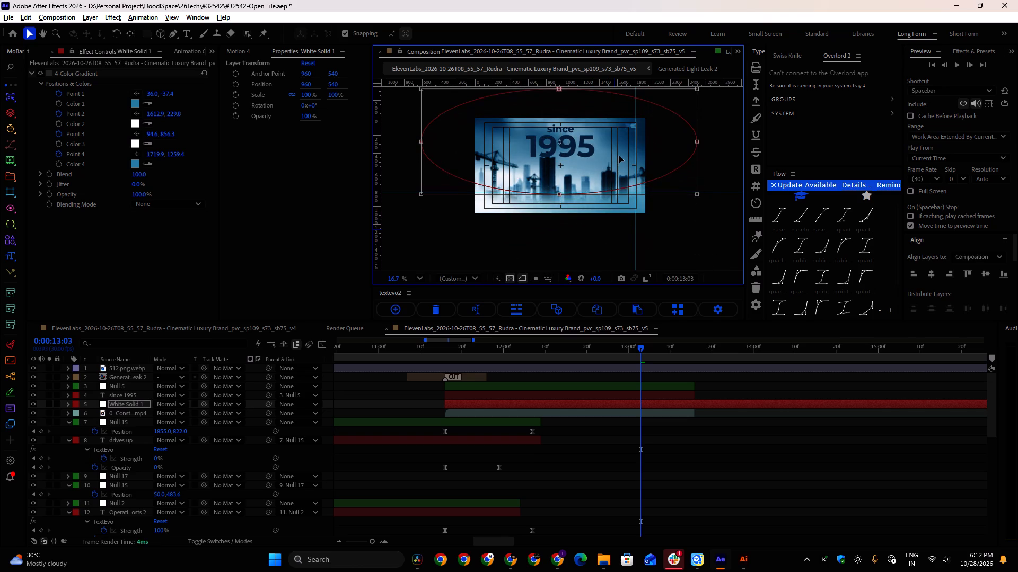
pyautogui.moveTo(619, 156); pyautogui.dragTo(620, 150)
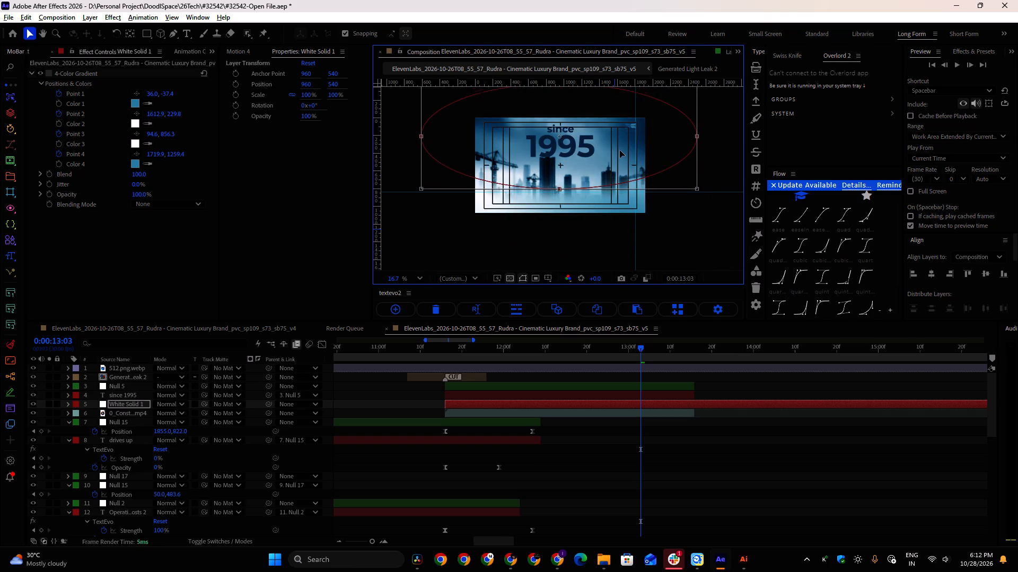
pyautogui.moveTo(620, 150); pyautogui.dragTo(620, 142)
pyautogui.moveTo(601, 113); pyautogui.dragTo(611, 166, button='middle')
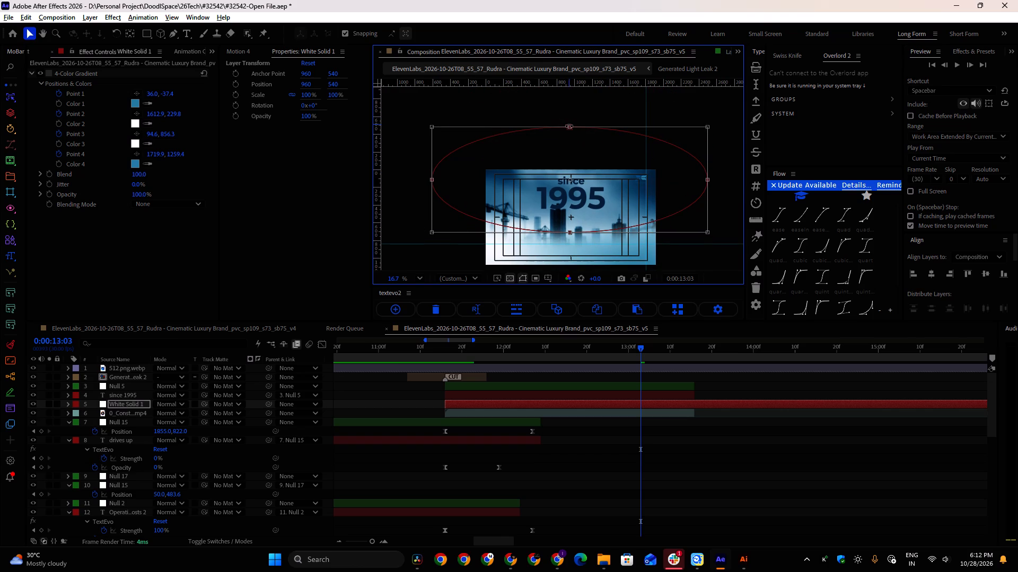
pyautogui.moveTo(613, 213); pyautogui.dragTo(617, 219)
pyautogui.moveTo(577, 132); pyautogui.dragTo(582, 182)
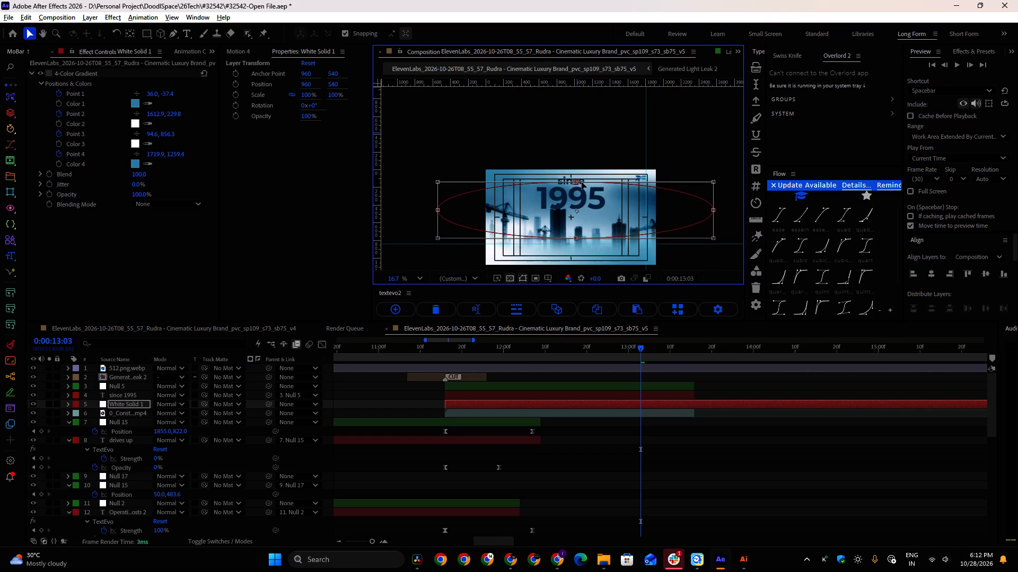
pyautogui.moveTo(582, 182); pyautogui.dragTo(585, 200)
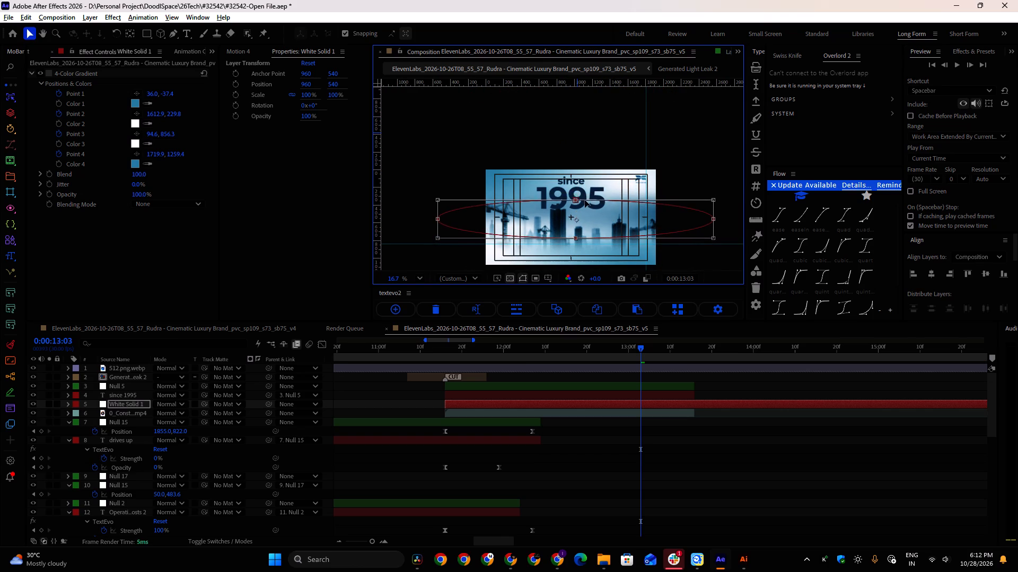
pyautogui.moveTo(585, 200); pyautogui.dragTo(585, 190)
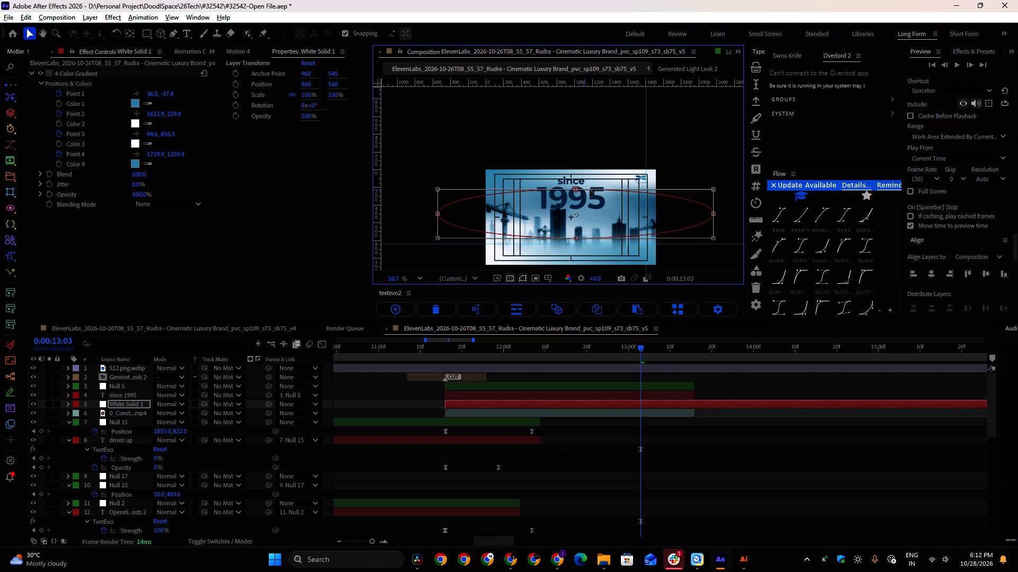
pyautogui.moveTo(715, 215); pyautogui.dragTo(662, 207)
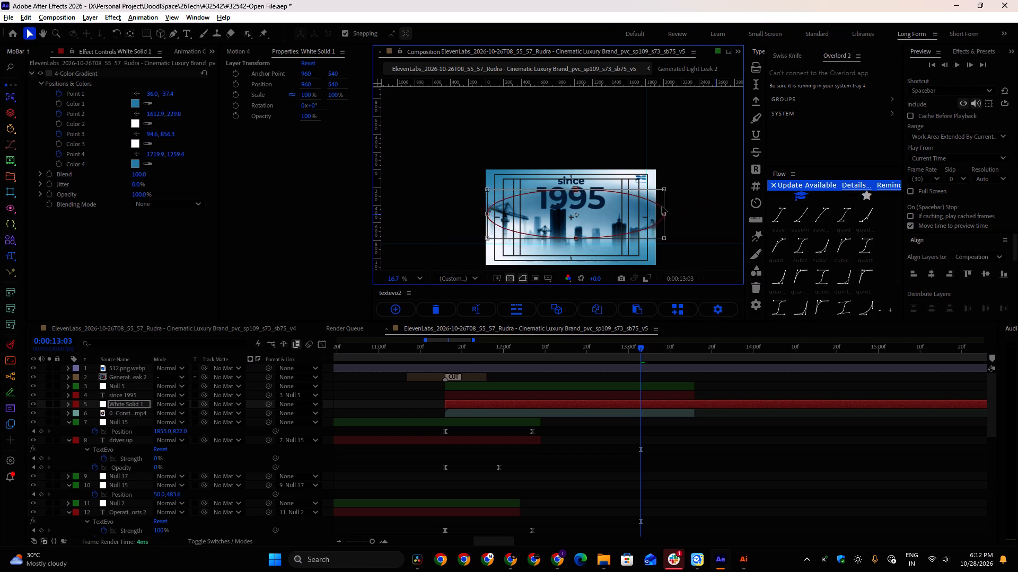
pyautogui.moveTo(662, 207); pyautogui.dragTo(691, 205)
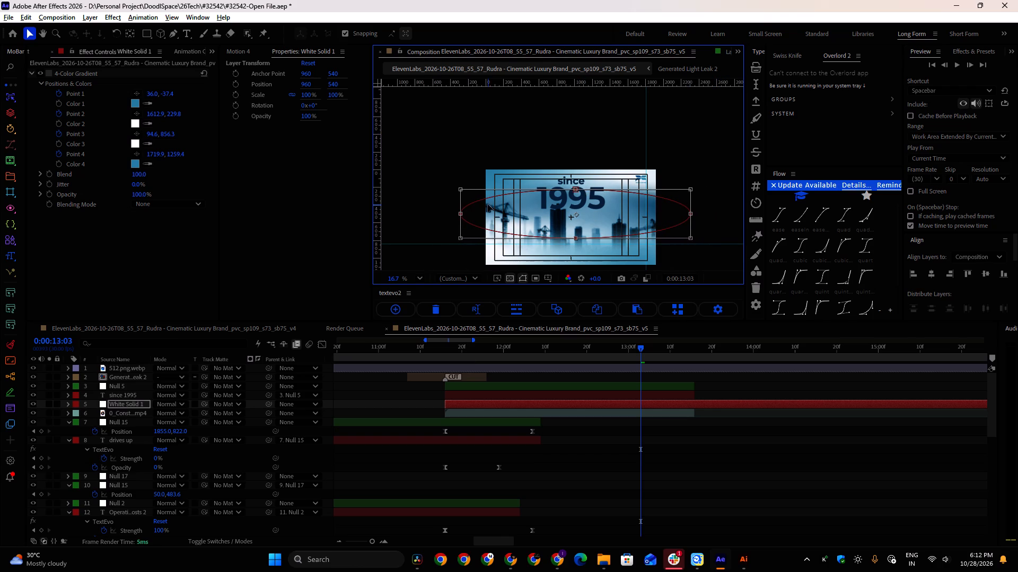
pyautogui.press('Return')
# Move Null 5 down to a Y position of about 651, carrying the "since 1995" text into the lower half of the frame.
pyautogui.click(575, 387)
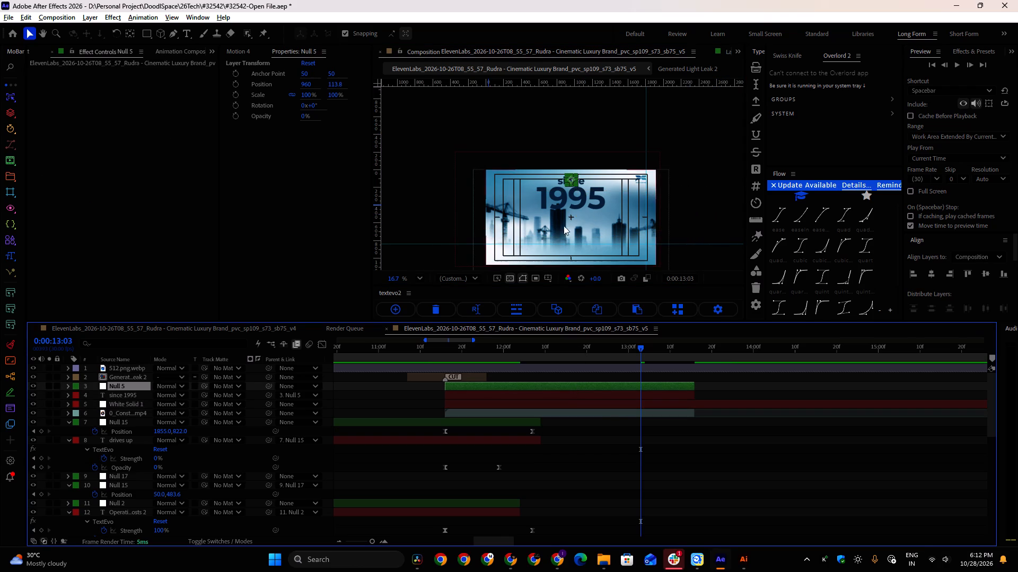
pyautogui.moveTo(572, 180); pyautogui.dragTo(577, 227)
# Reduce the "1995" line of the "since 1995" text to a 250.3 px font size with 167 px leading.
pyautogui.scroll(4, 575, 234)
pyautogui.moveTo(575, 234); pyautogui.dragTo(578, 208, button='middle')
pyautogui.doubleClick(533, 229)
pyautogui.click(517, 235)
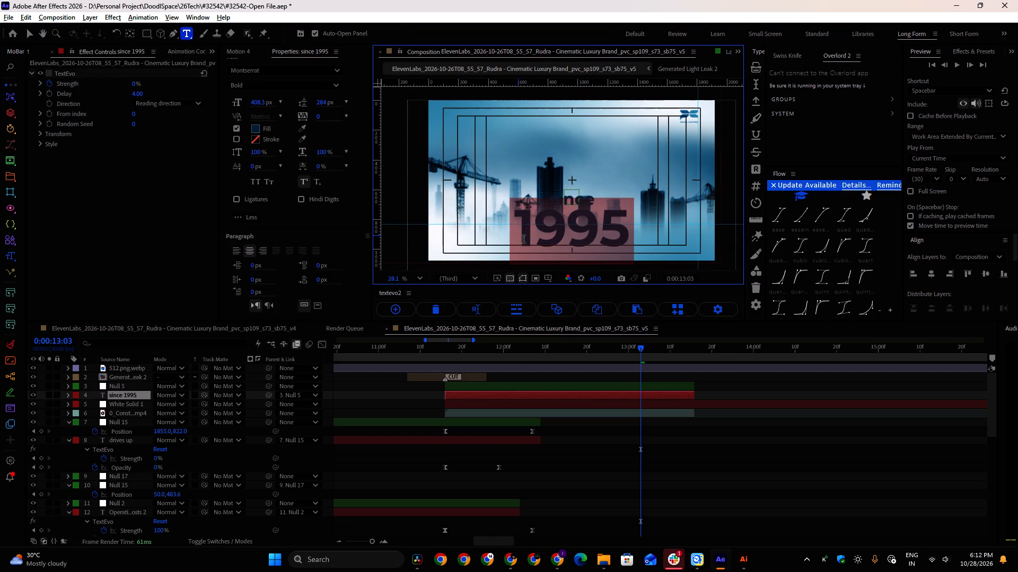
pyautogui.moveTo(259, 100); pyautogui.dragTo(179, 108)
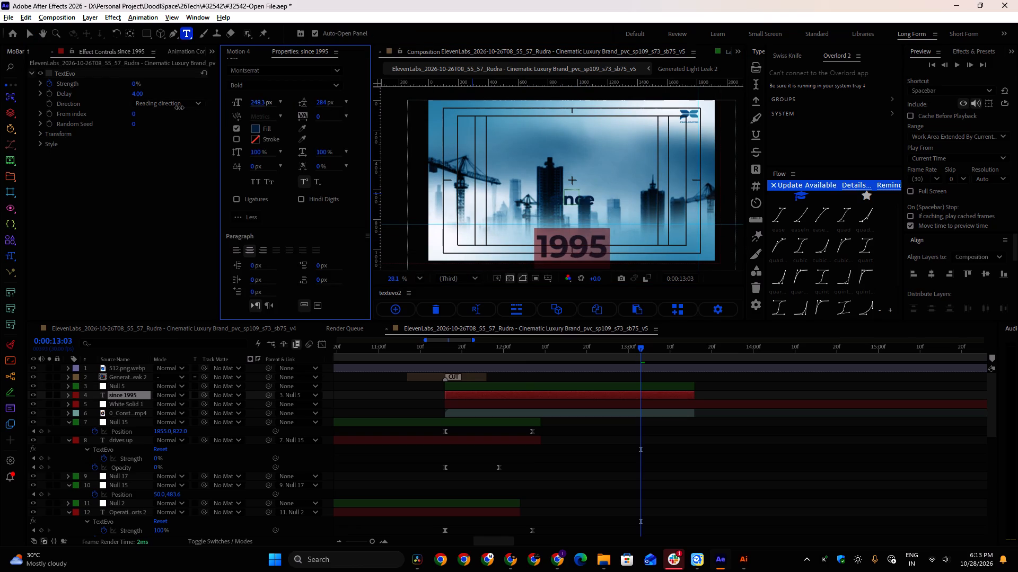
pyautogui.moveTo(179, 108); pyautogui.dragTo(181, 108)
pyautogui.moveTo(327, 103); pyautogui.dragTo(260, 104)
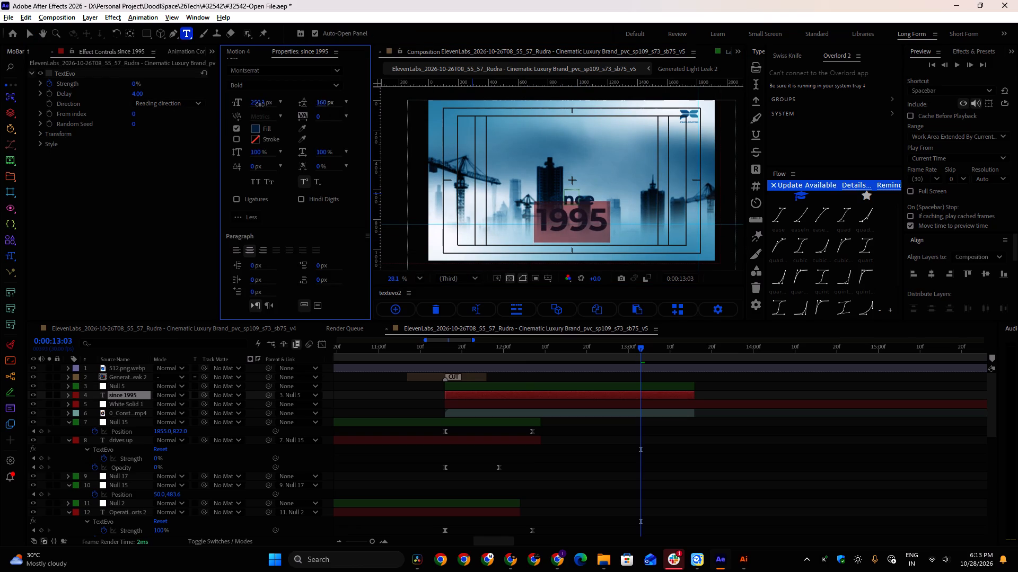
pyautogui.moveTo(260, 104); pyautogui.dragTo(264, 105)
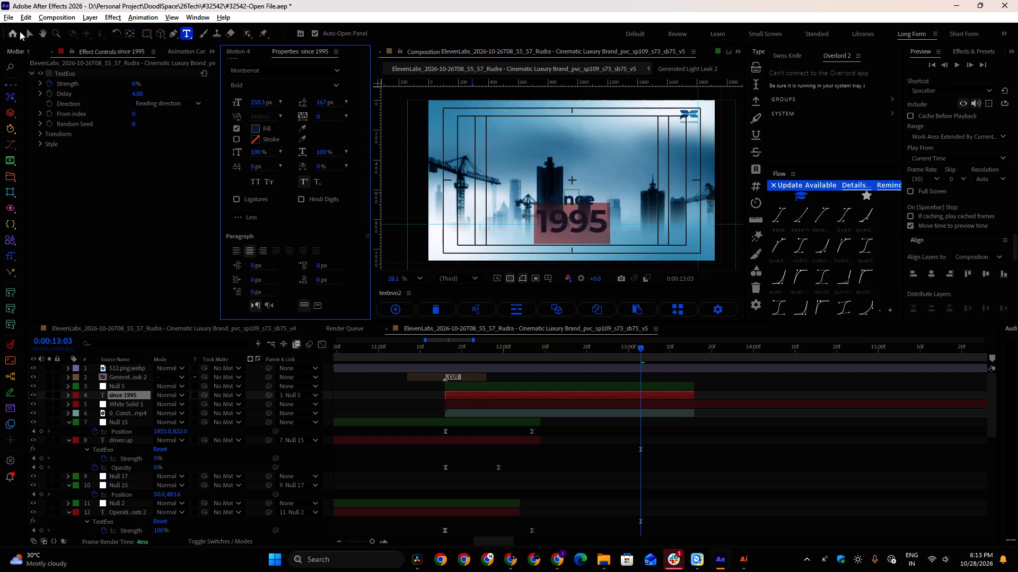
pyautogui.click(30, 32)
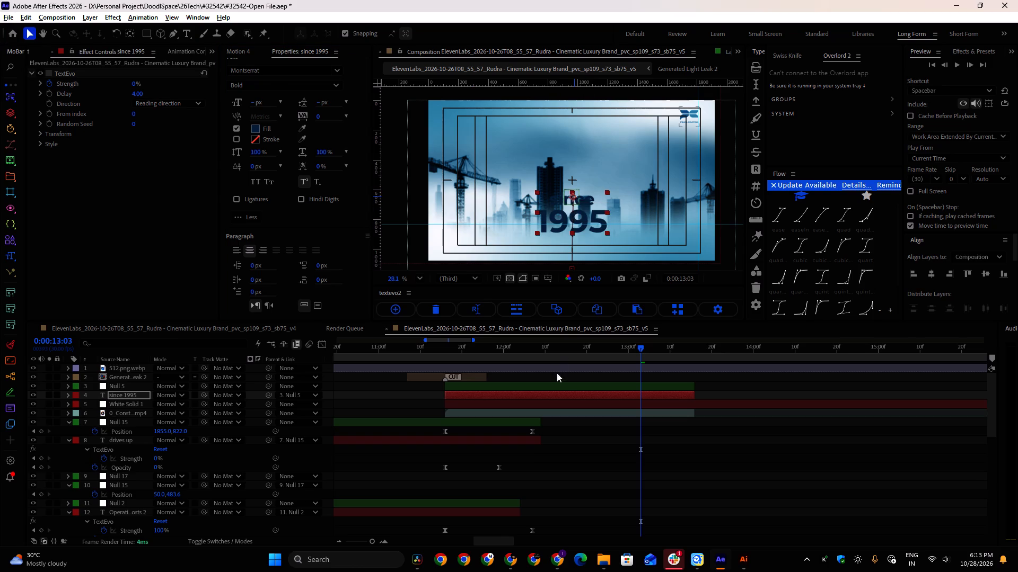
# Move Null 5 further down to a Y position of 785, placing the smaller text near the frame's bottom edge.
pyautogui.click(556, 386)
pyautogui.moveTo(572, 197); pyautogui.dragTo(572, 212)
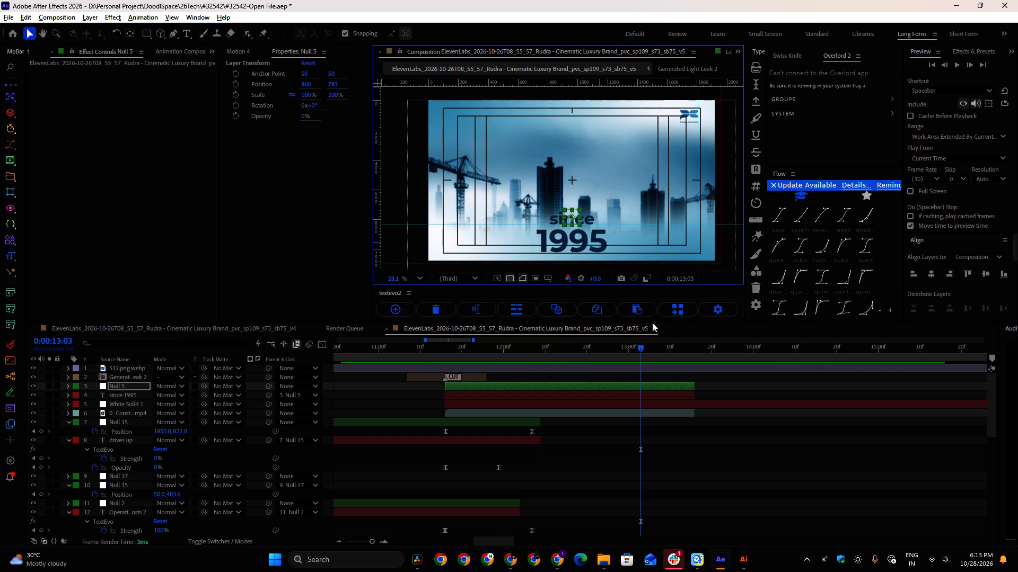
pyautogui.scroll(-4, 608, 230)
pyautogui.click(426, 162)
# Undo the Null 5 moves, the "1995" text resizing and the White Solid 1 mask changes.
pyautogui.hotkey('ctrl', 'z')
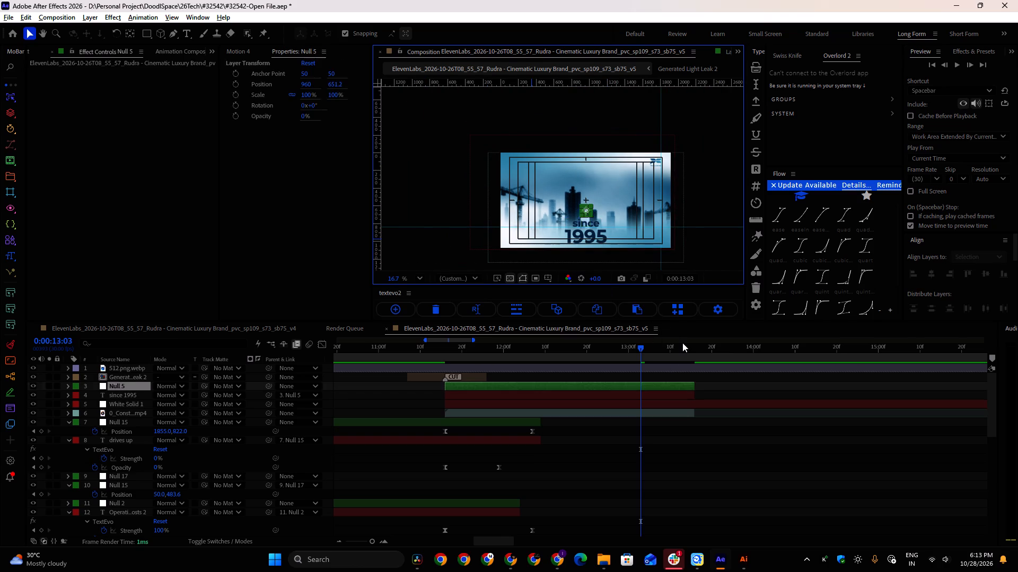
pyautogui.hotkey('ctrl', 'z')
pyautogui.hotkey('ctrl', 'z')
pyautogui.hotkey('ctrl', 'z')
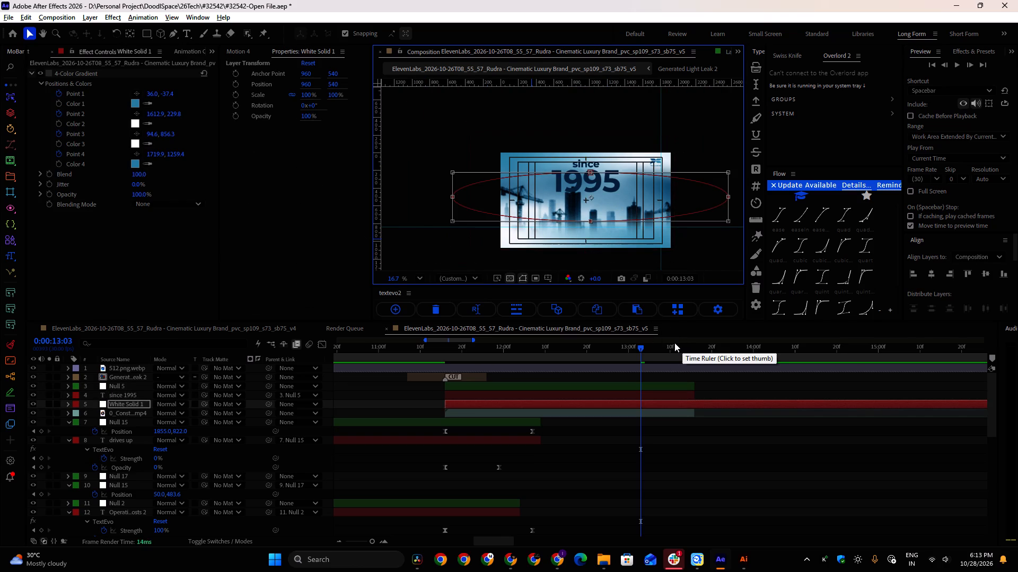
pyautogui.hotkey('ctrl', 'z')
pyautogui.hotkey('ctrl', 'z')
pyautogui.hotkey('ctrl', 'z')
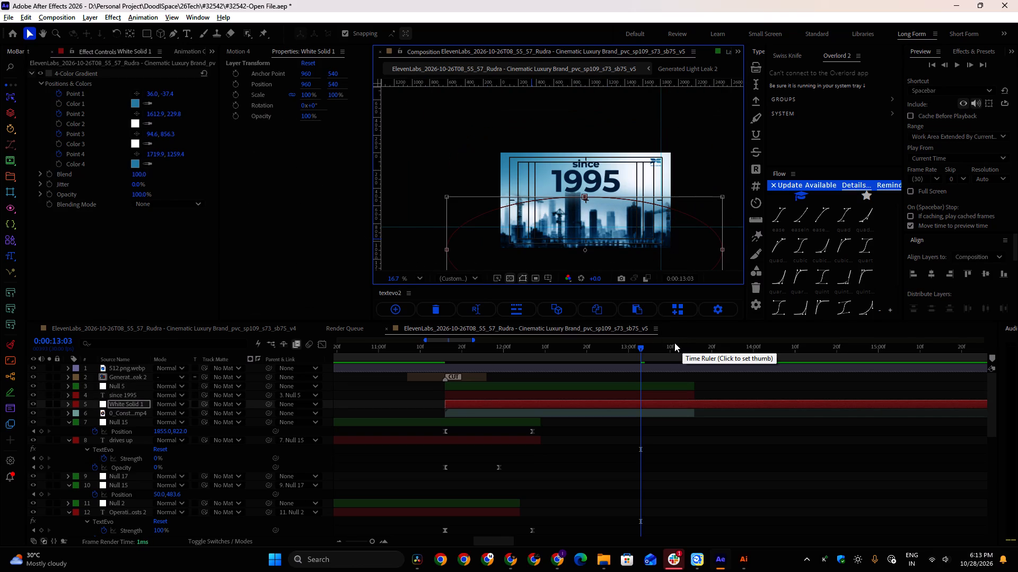
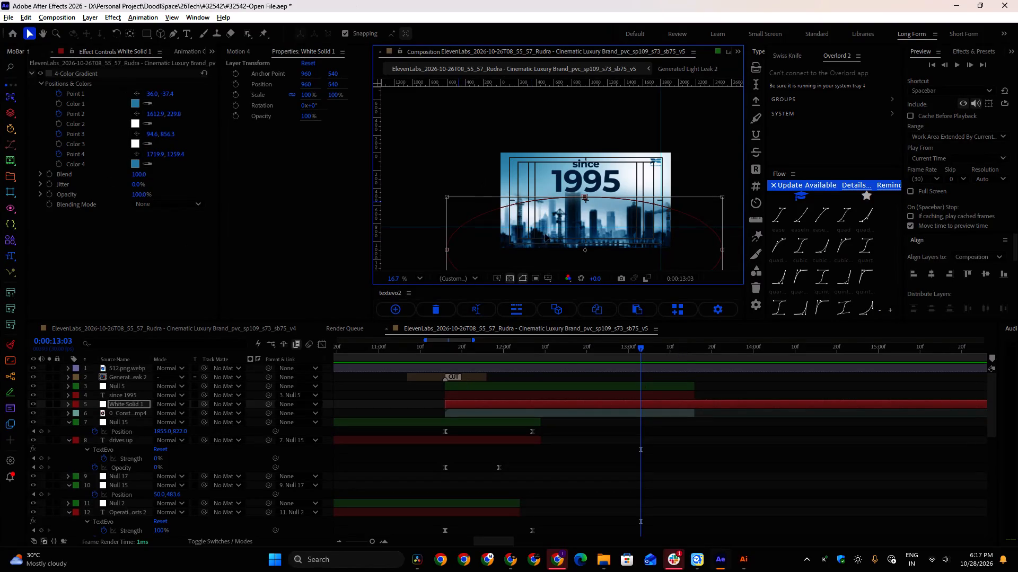
# Enlarge the "Operational Costs" text below "drives up" to a font size of 188.3 px.
pyautogui.moveTo(530, 352); pyautogui.dragTo(506, 345)
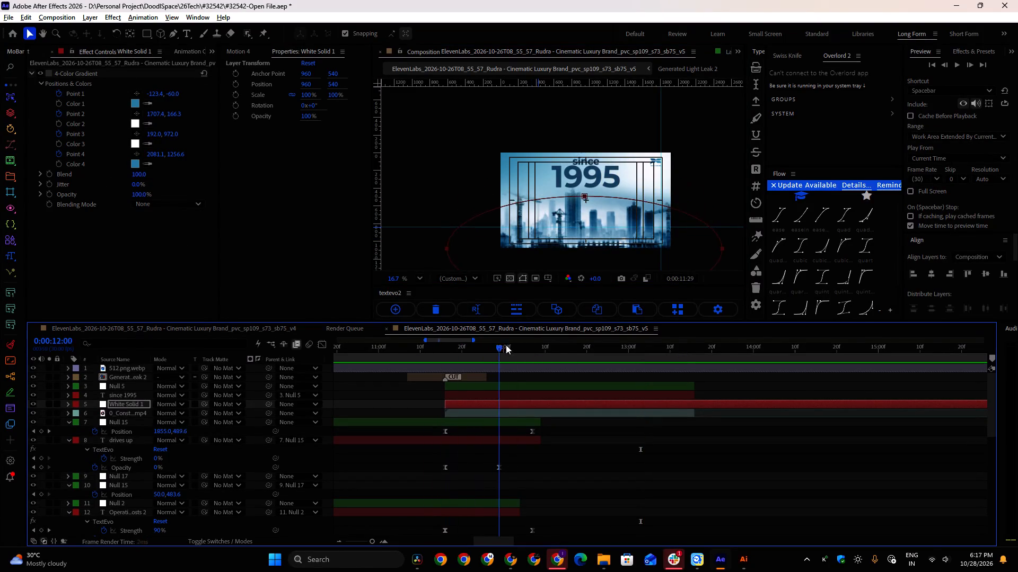
pyautogui.moveTo(506, 345); pyautogui.dragTo(648, 355)
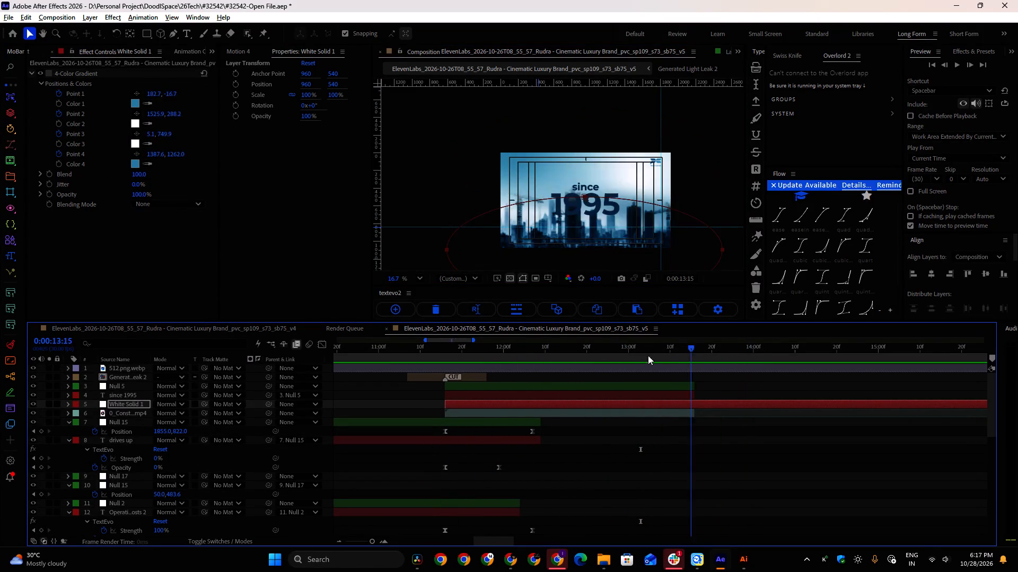
pyautogui.moveTo(648, 355); pyautogui.dragTo(390, 334)
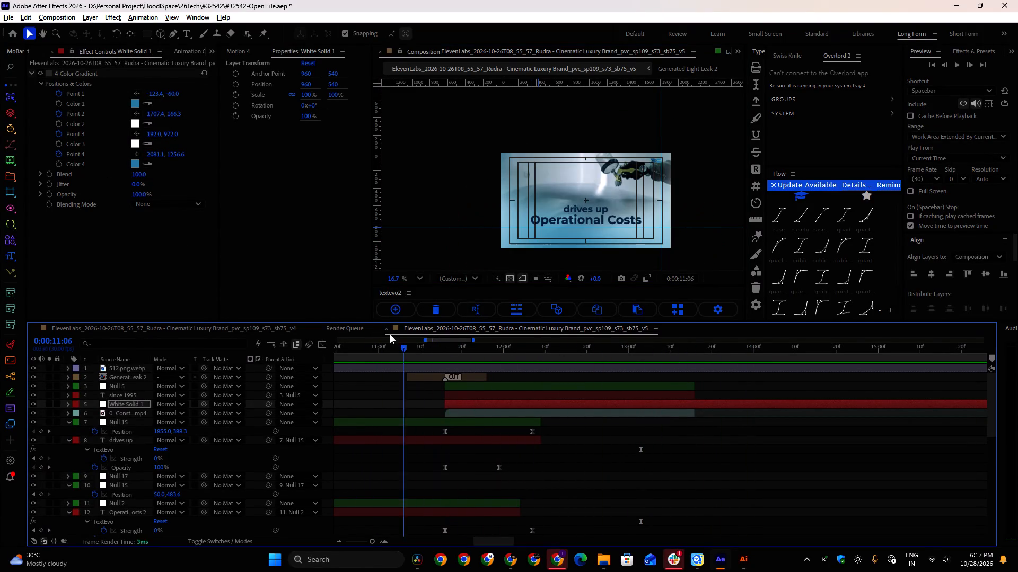
pyautogui.moveTo(390, 334); pyautogui.dragTo(353, 338)
pyautogui.keyDown('shift'); pyautogui.scroll(8, 386, 379); pyautogui.keyUp('shift')
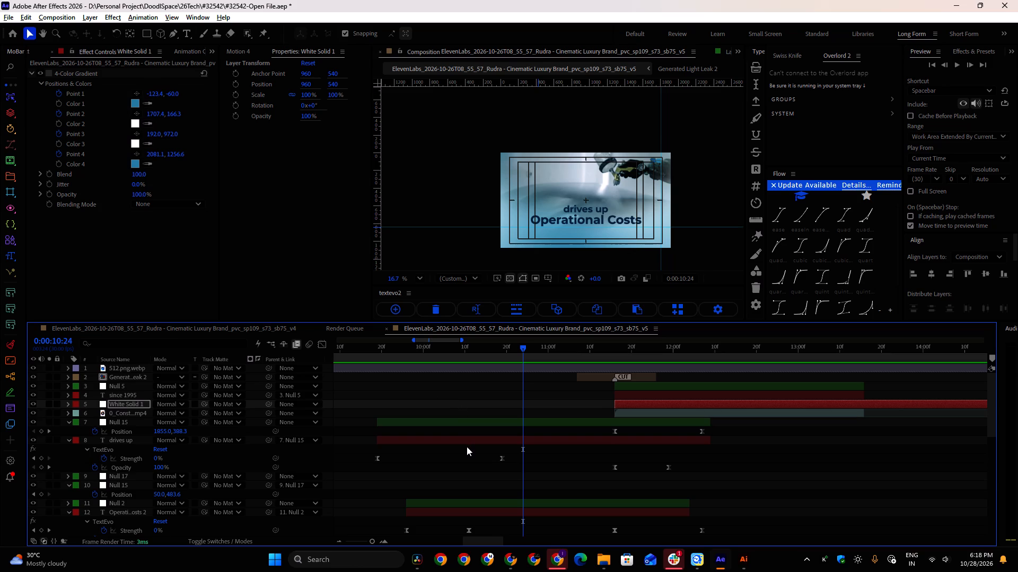
pyautogui.click(467, 439)
pyautogui.scroll(2, 563, 217)
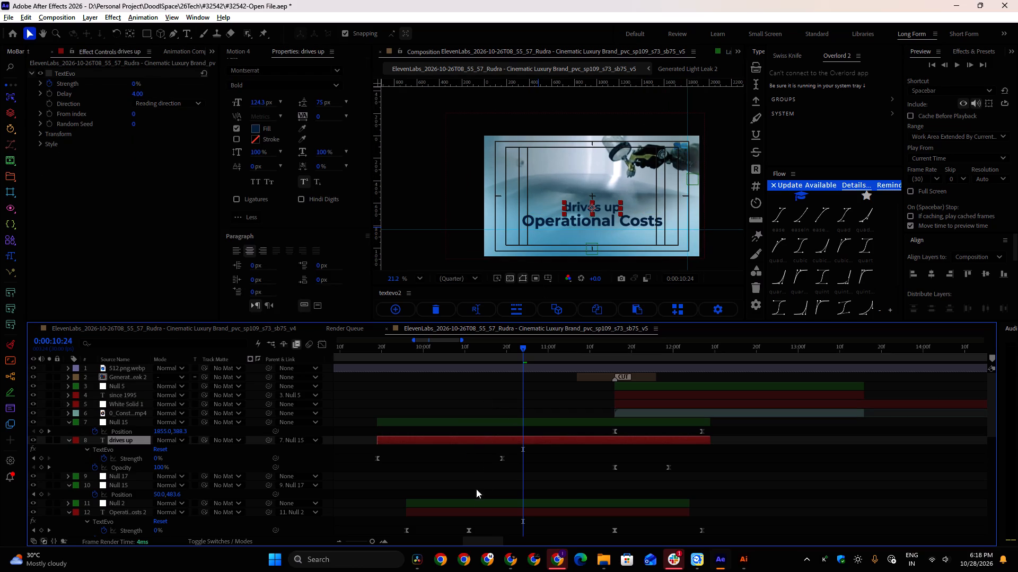
pyautogui.click(475, 512)
pyautogui.moveTo(257, 104); pyautogui.dragTo(272, 105)
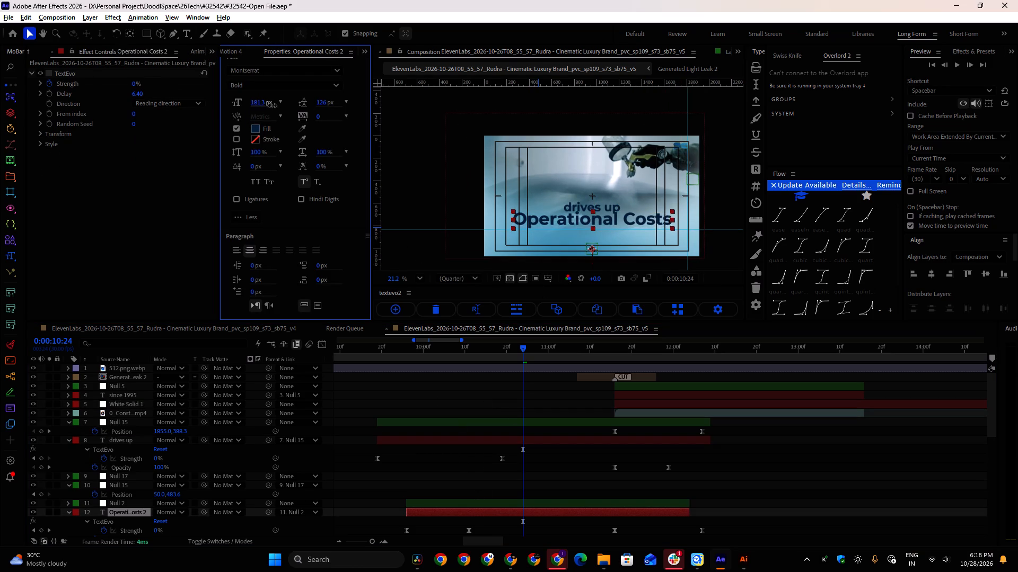
pyautogui.moveTo(272, 105); pyautogui.dragTo(276, 105)
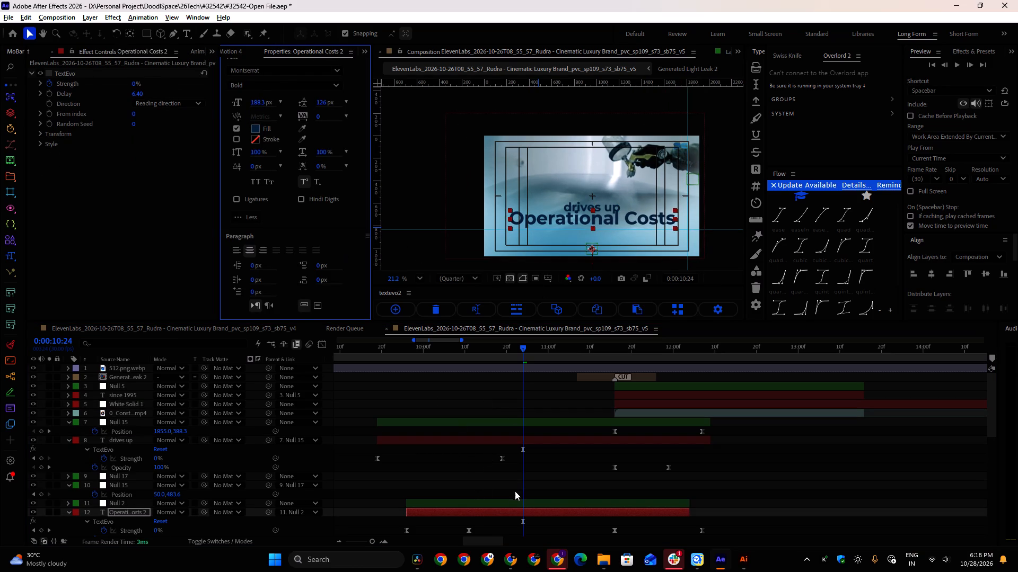
# Move the Null 2 parent of "Operational Costs" down to a Y position of about 1050, clearing the "drives up" line.
pyautogui.click(512, 501)
pyautogui.moveTo(591, 249); pyautogui.dragTo(591, 257)
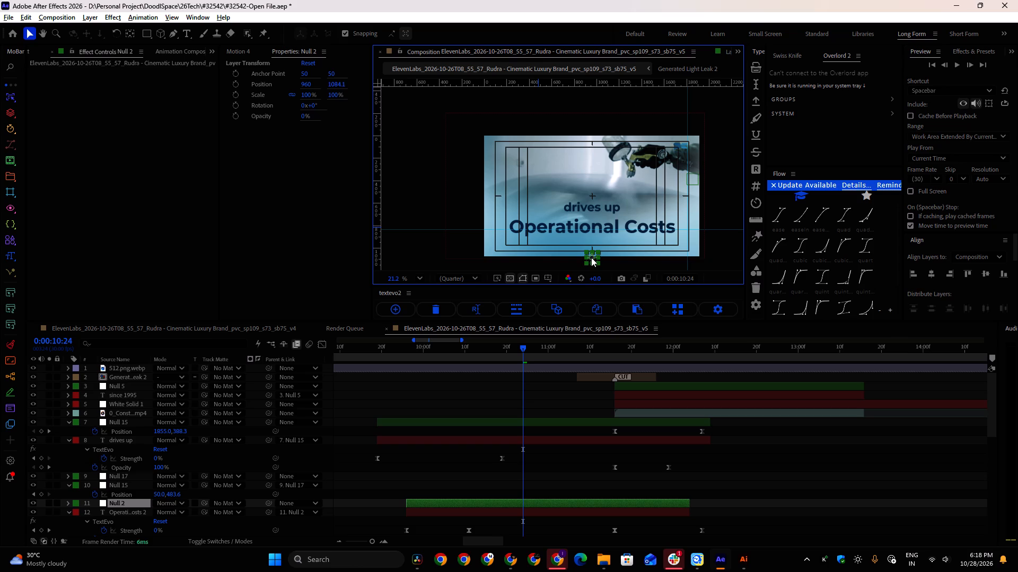
pyautogui.moveTo(591, 257); pyautogui.dragTo(591, 254)
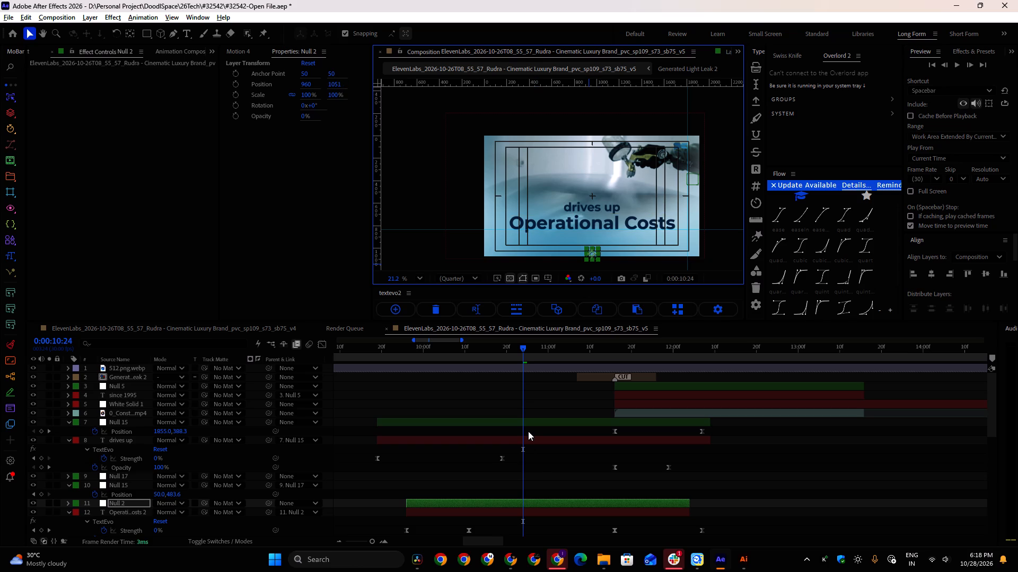
pyautogui.keyDown('ctrl'); pyautogui.click(511, 424); pyautogui.keyUp('ctrl')
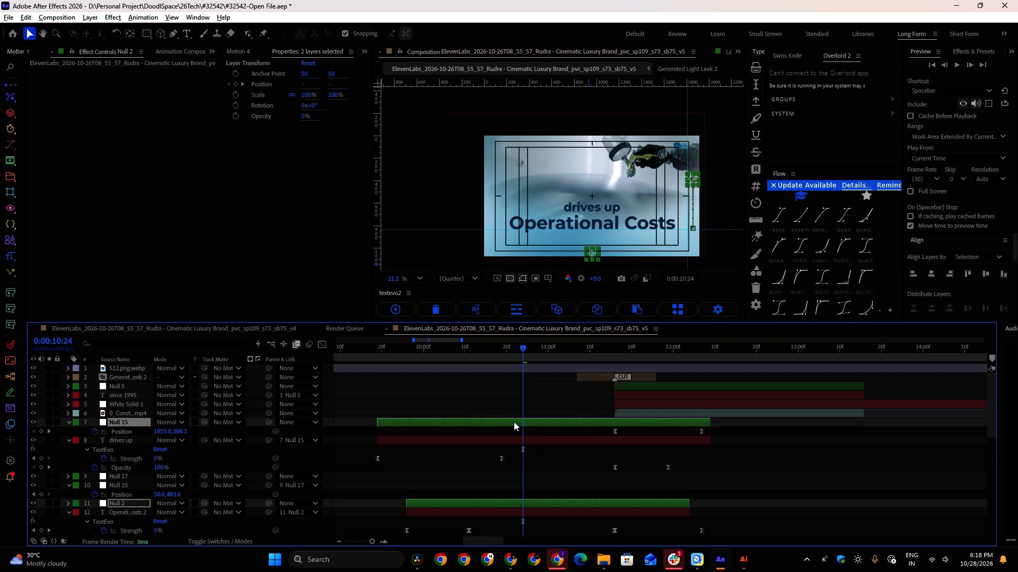
pyautogui.scroll(-1, 574, 482)
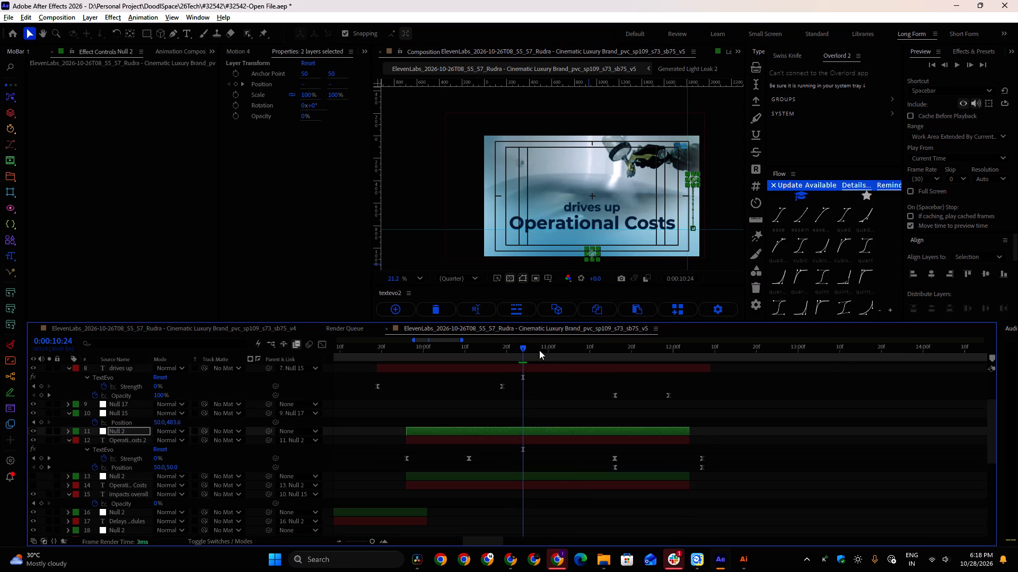
pyautogui.scroll(1, 529, 360)
# Enlarge the "Delays Schedules" text around 0:00:09:11 so its width is close to that of the enlarged "Operational Costs" text.
pyautogui.moveTo(523, 344); pyautogui.dragTo(361, 355)
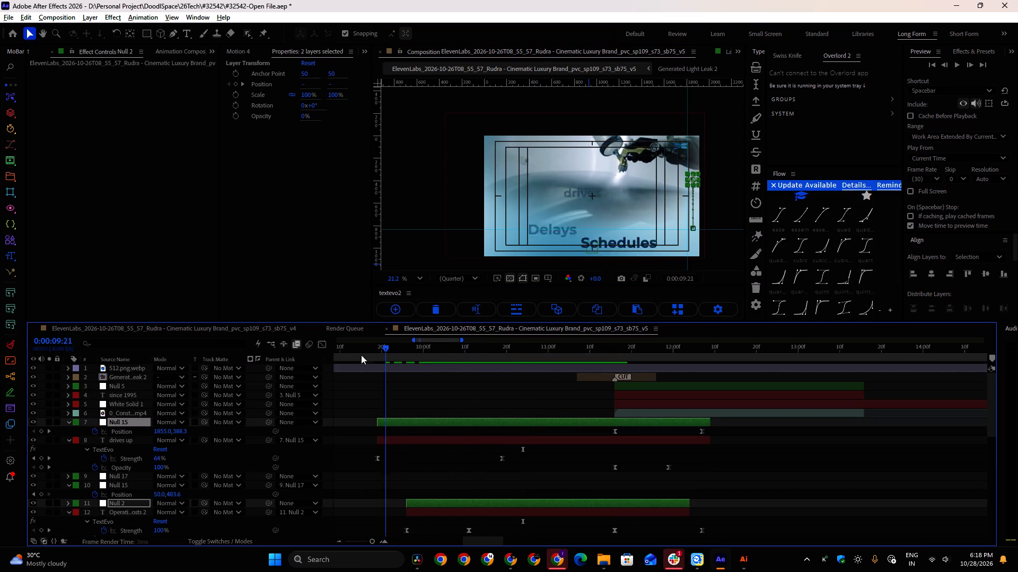
pyautogui.moveTo(361, 355); pyautogui.dragTo(343, 355)
pyautogui.keyDown('shift'); pyautogui.scroll(7, 390, 435); pyautogui.keyUp('shift')
pyautogui.scroll(-1, 390, 435)
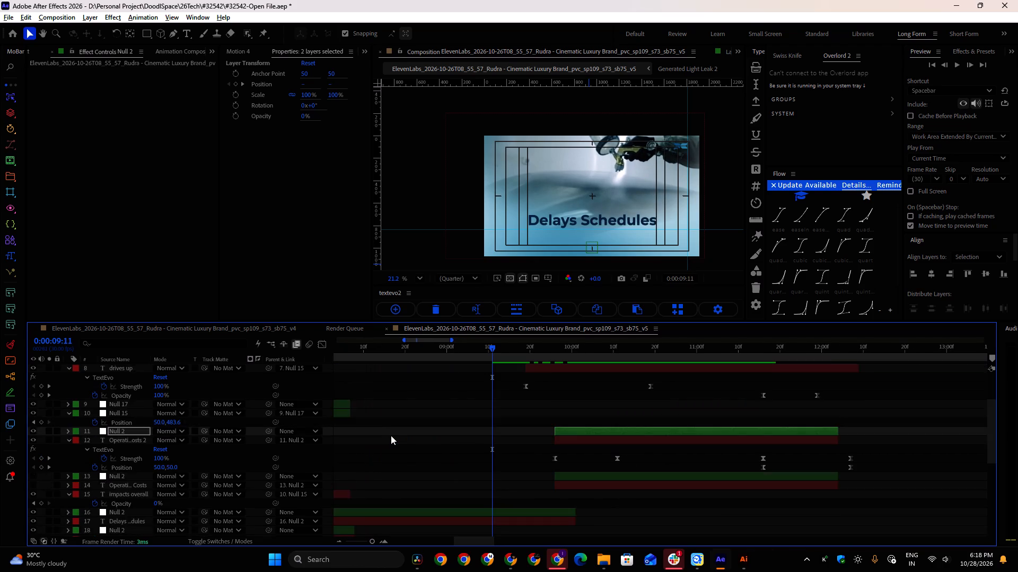
pyautogui.scroll(-1, 391, 435)
pyautogui.click(478, 441)
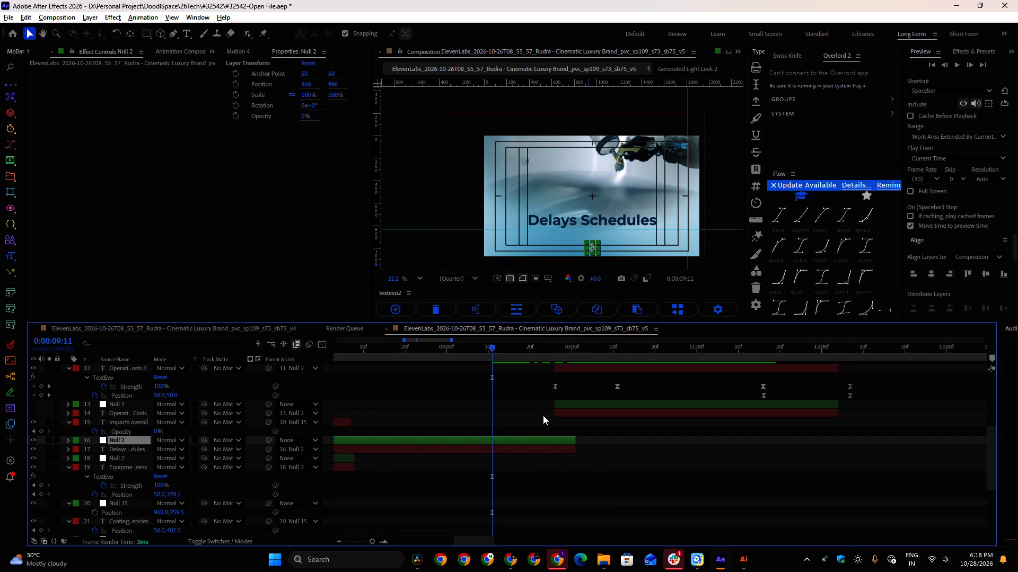
pyautogui.press('u')
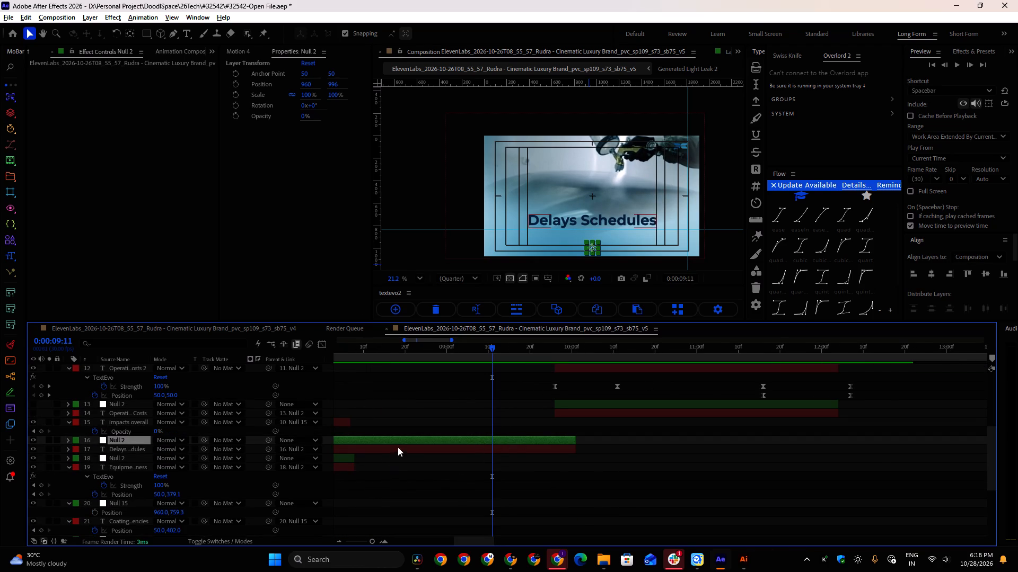
pyautogui.click(398, 447)
pyautogui.moveTo(256, 102); pyautogui.dragTo(277, 104)
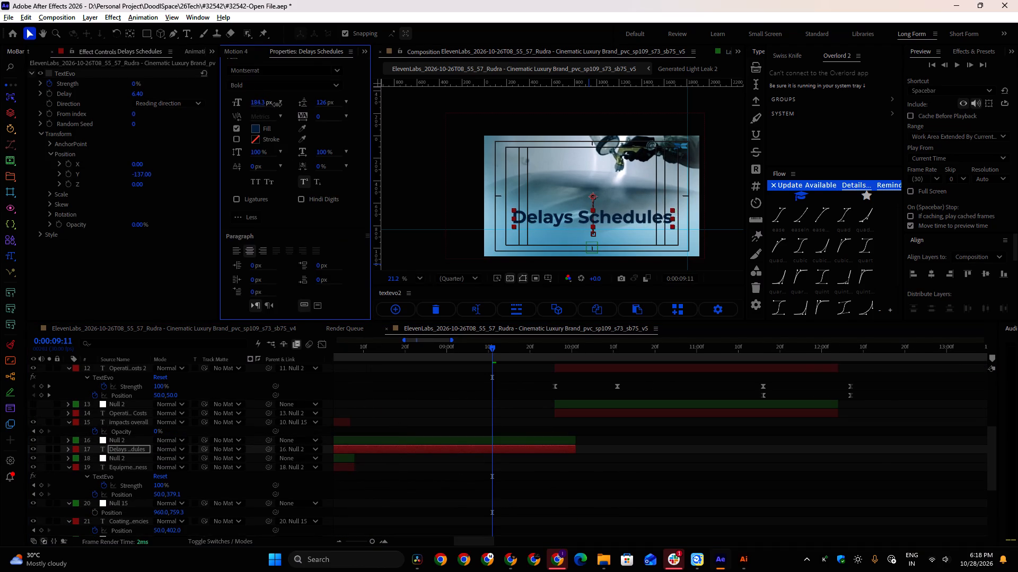
pyautogui.moveTo(277, 104); pyautogui.dragTo(276, 104)
# Move the Null 2 parent of "Delays Schedules" down to a Y position of about 1081.
pyautogui.click(506, 440)
pyautogui.moveTo(592, 246); pyautogui.dragTo(592, 255)
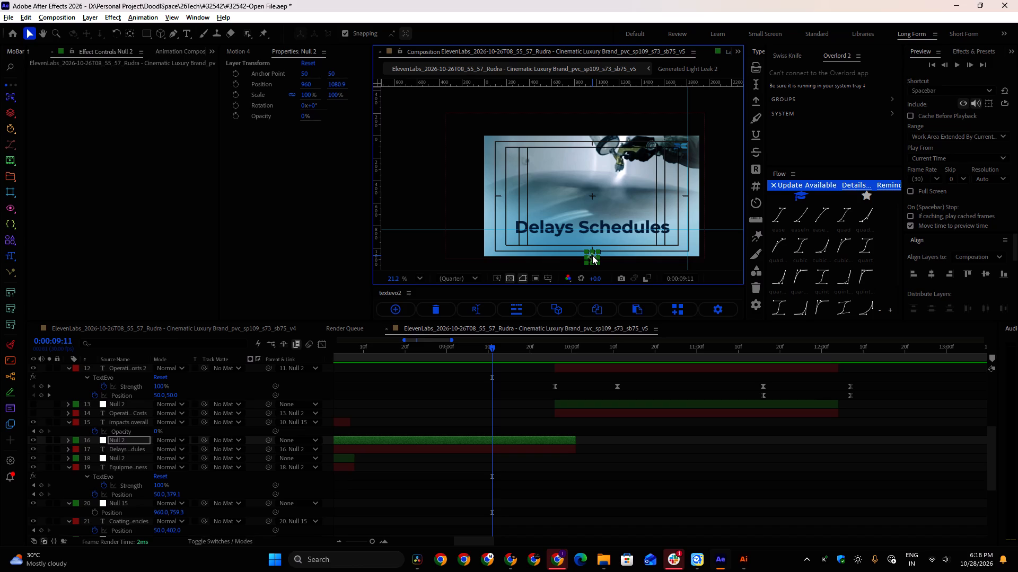
pyautogui.click(592, 255)
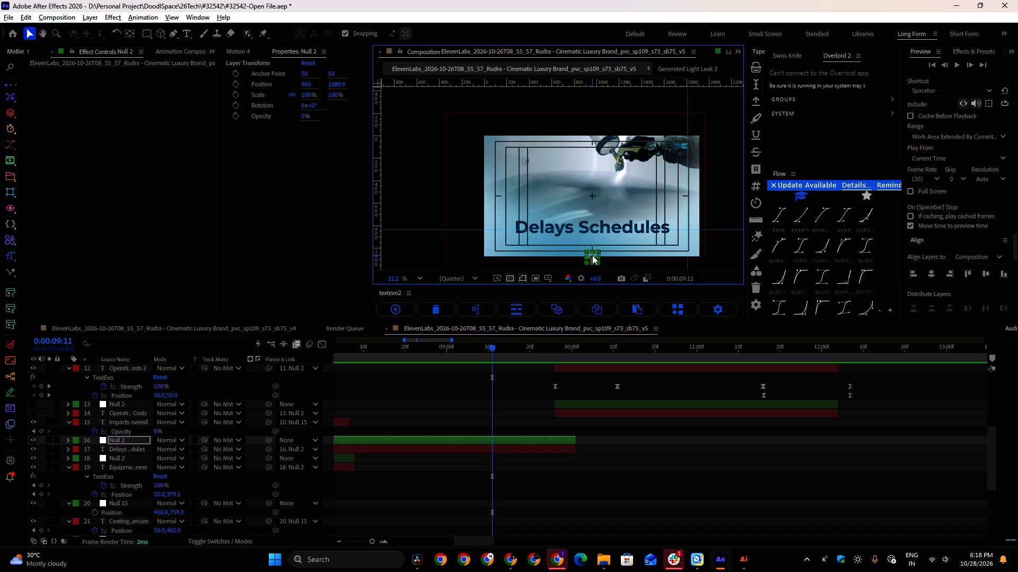
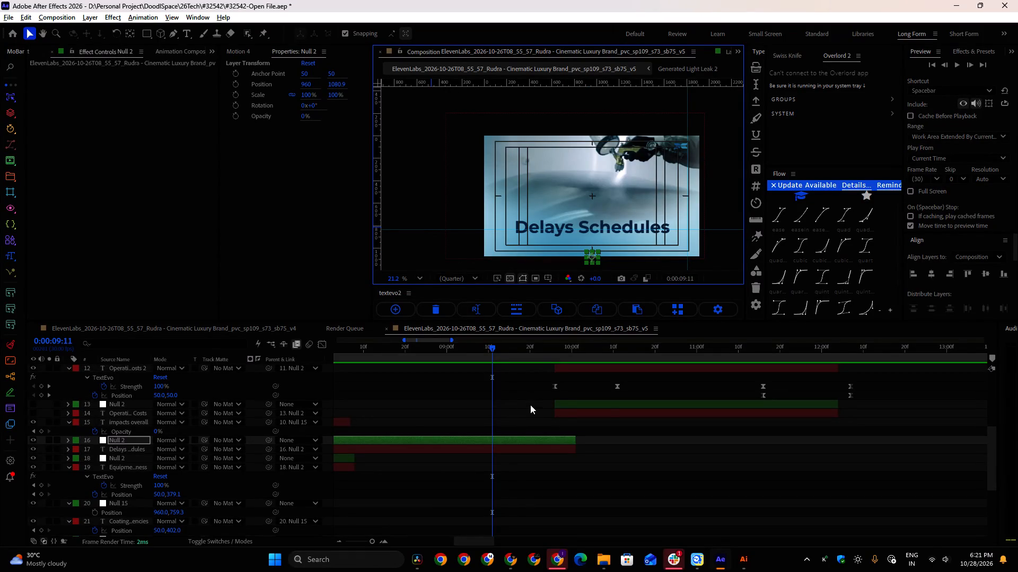
# Parent layer 7 Null 15, which carries the "drives up" text, to the layer 11 Null 2 of "Operational Costs".
pyautogui.keyDown('alt'); pyautogui.scroll(-2, 535, 418); pyautogui.keyUp('alt')
pyautogui.moveTo(520, 346); pyautogui.dragTo(583, 354)
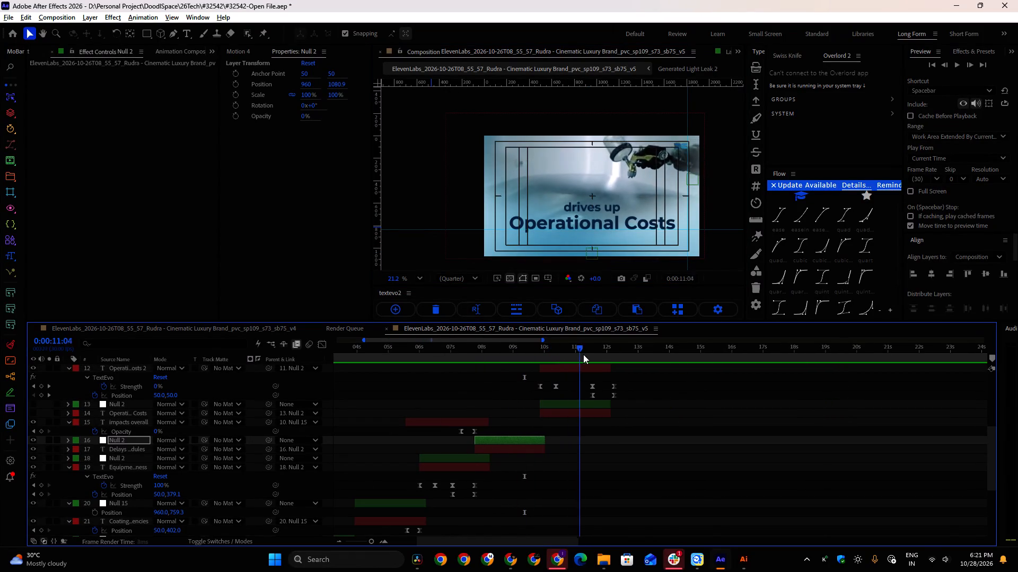
pyautogui.moveTo(583, 354); pyautogui.dragTo(533, 357)
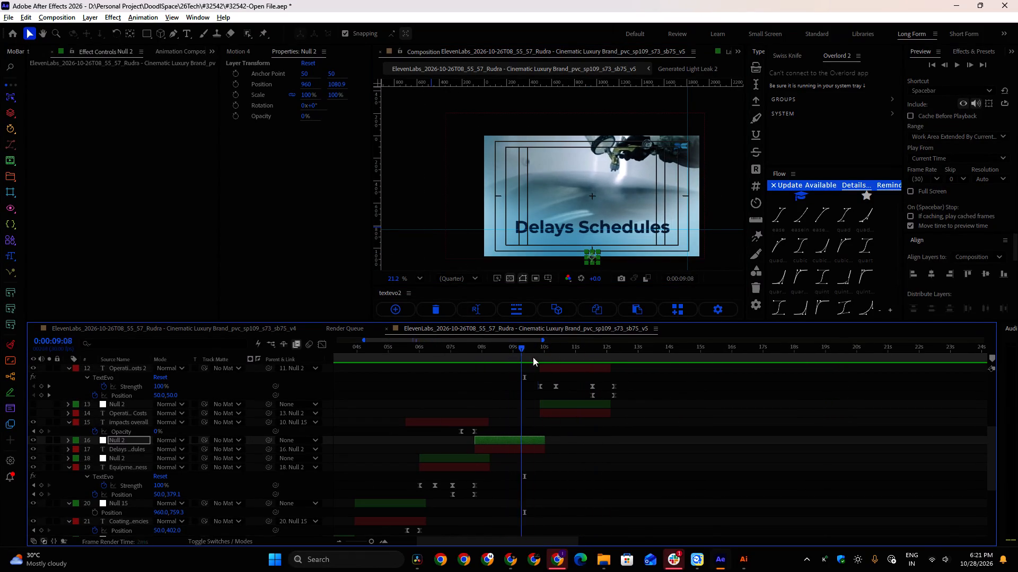
pyautogui.moveTo(533, 357); pyautogui.dragTo(574, 352)
pyautogui.scroll(2, 564, 392)
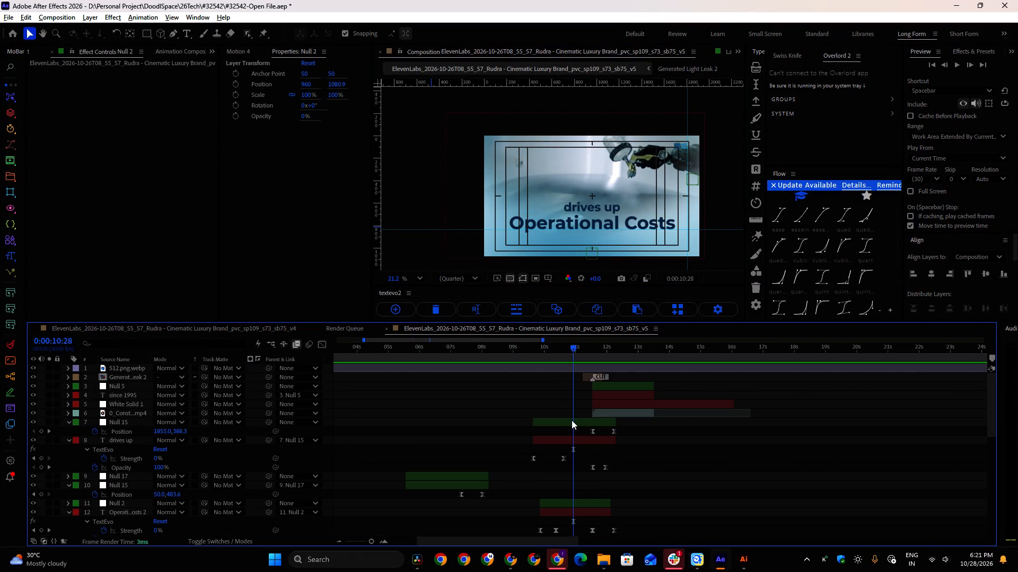
pyautogui.click(572, 420)
pyautogui.scroll(-1, 555, 420)
pyautogui.scroll(1, 544, 414)
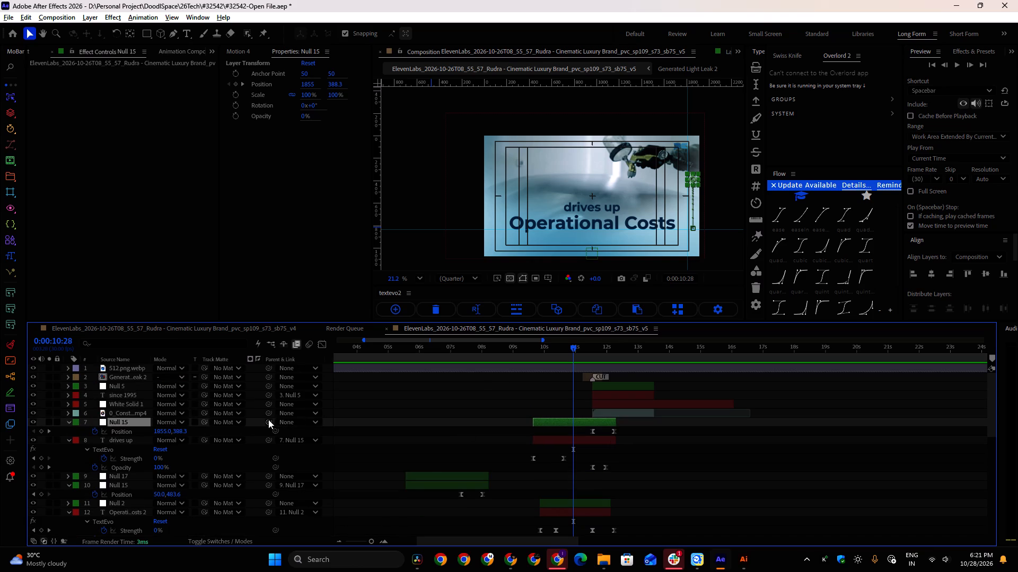
pyautogui.moveTo(268, 419); pyautogui.dragTo(539, 501)
# Move the layer 11 Null 2 down to a Y position of about 1106, shifting "drives up" and "Operational Costs" together.
pyautogui.scroll(-1, 550, 469)
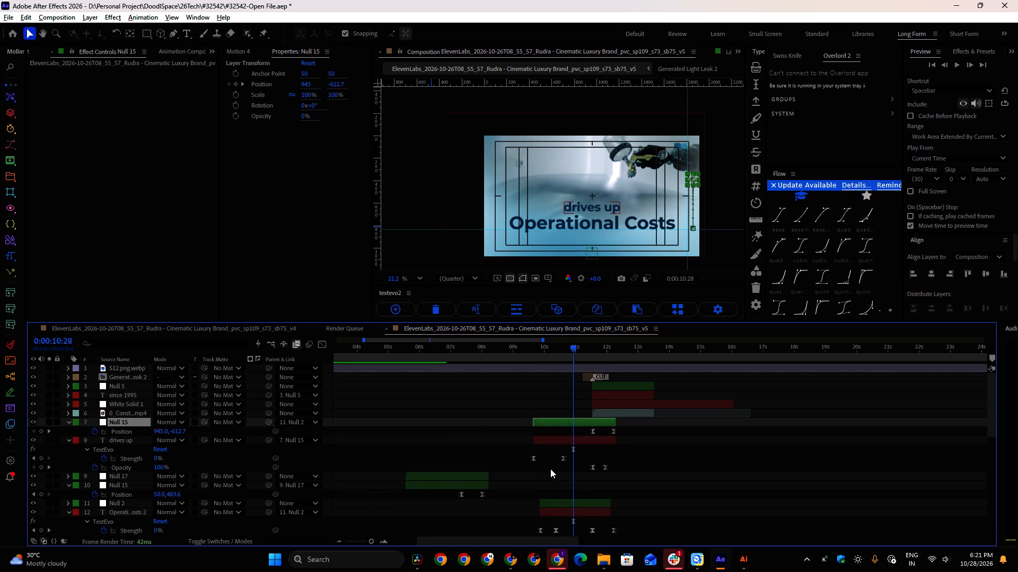
pyautogui.click(560, 431)
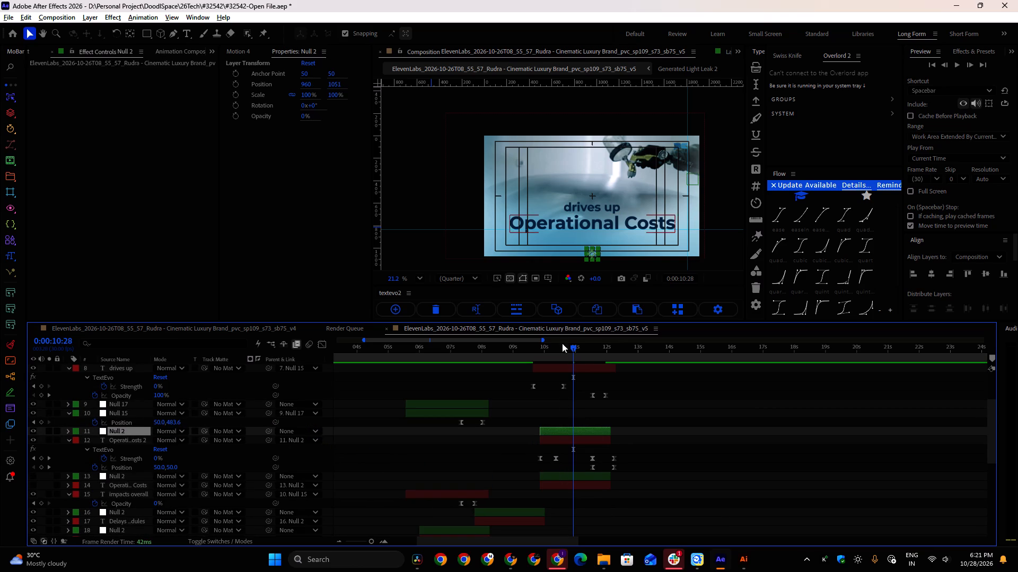
pyautogui.moveTo(591, 253); pyautogui.dragTo(591, 260)
pyautogui.press('Up')
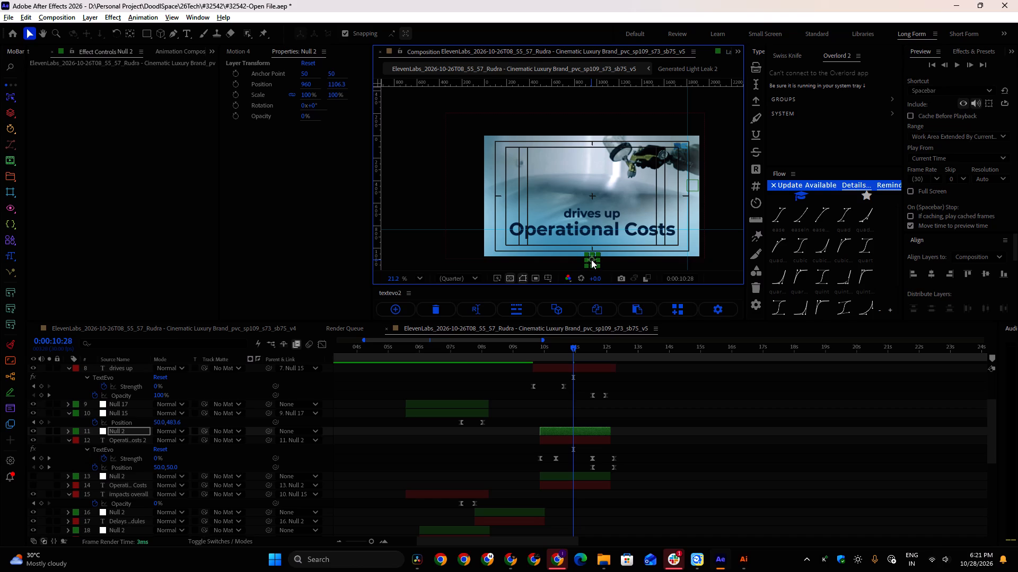
# Review the text placement across the scenes from 0:00:06:11, stopping at the end of the "since 1995" scene at 0:00:13:16.
pyautogui.moveTo(571, 347); pyautogui.dragTo(485, 367)
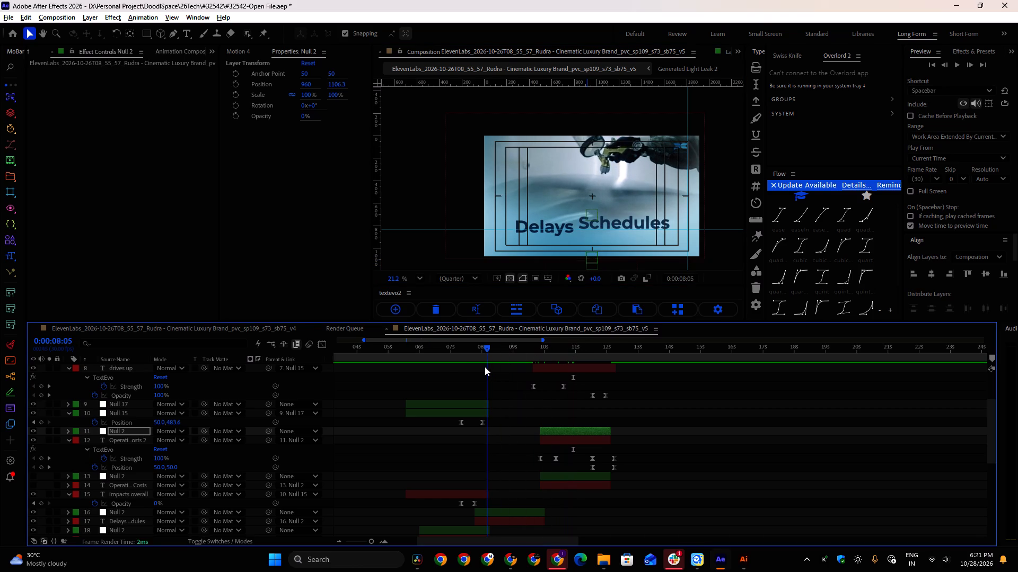
pyautogui.moveTo(485, 367); pyautogui.dragTo(432, 368)
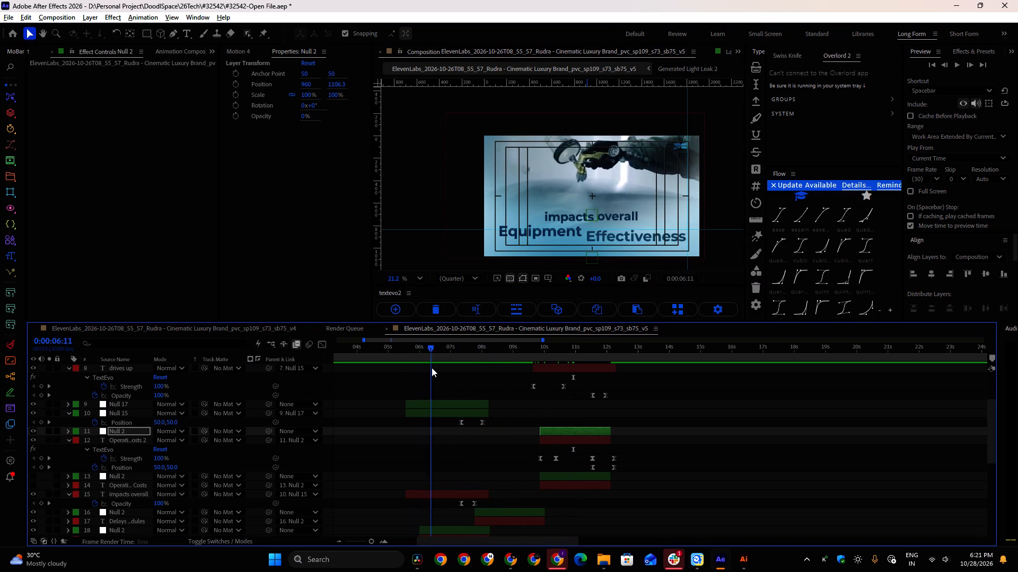
pyautogui.moveTo(432, 368); pyautogui.dragTo(572, 345)
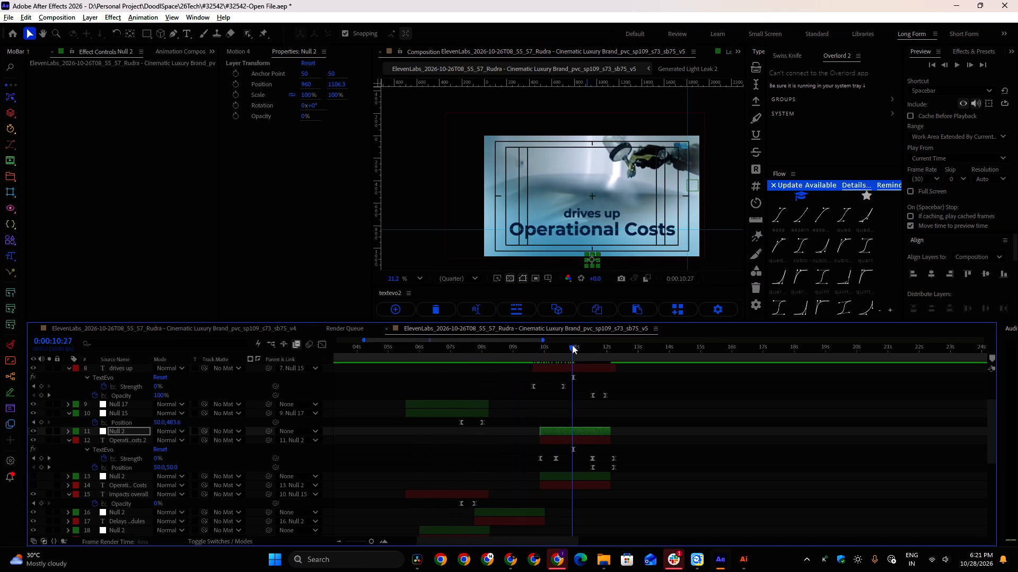
pyautogui.moveTo(572, 345); pyautogui.dragTo(668, 336)
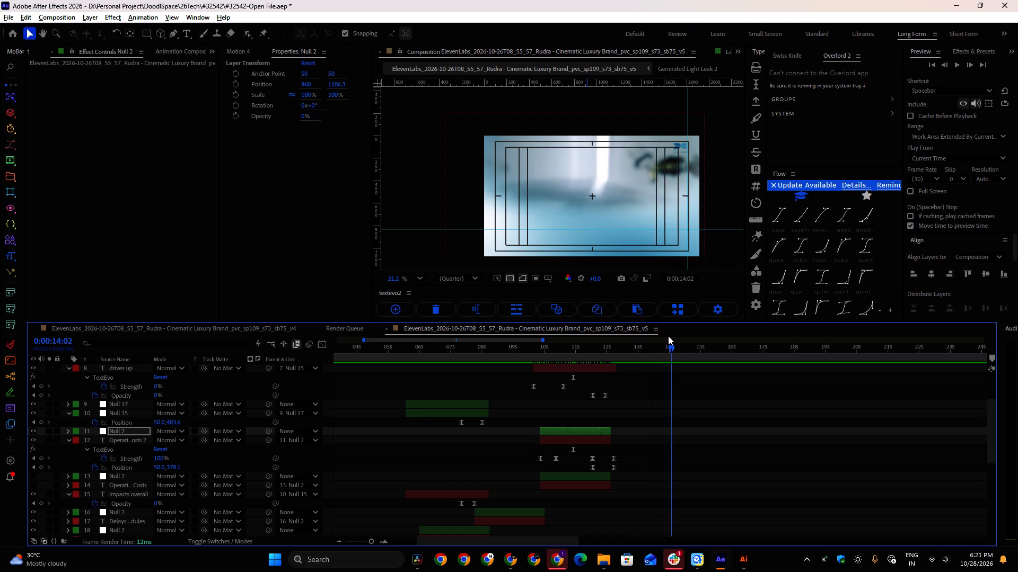
pyautogui.moveTo(668, 336); pyautogui.dragTo(641, 335)
pyautogui.scroll(3, 663, 422)
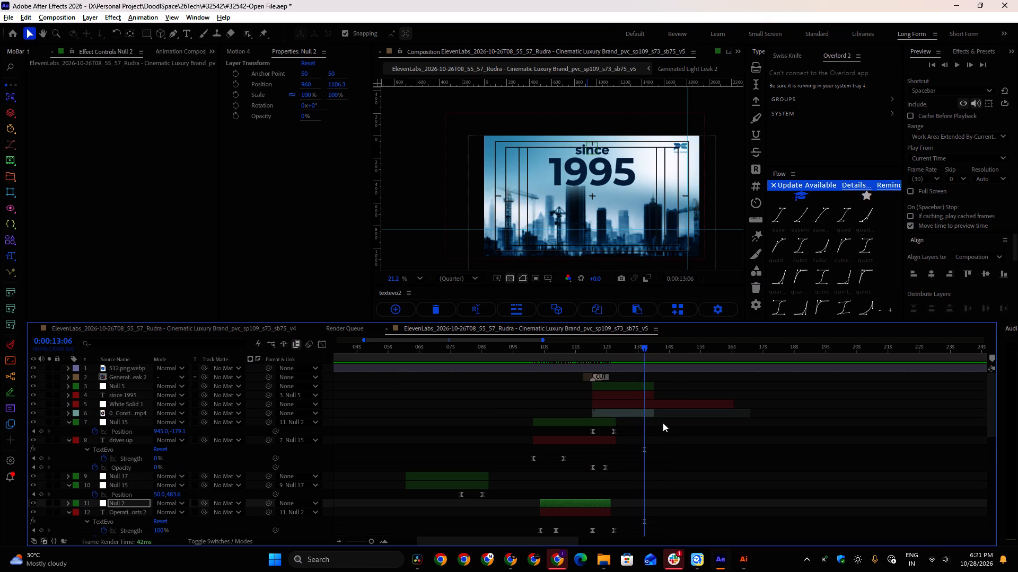
pyautogui.scroll(2, 663, 423)
pyautogui.moveTo(643, 349); pyautogui.dragTo(654, 351)
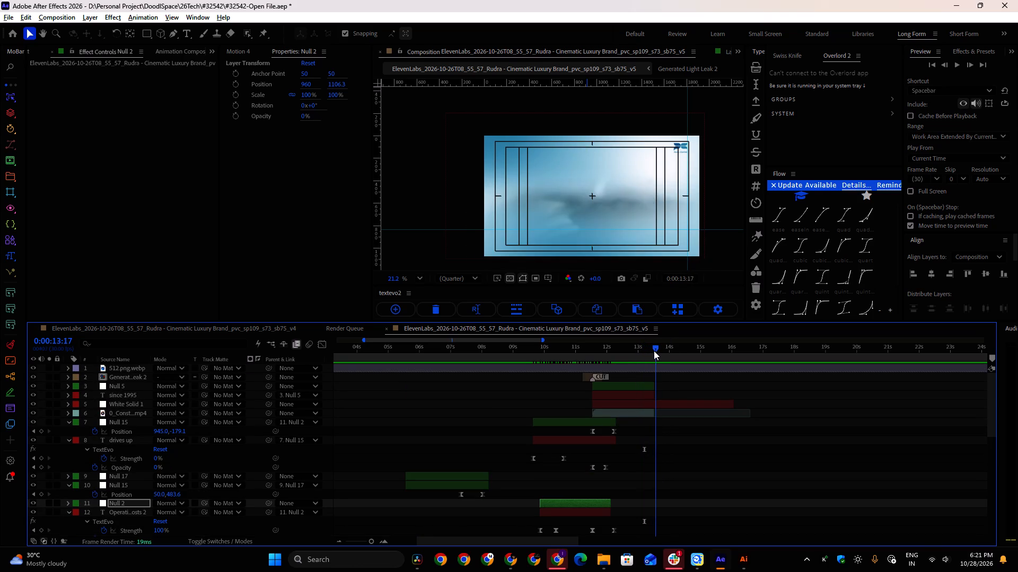
pyautogui.moveTo(654, 351); pyautogui.dragTo(653, 351)
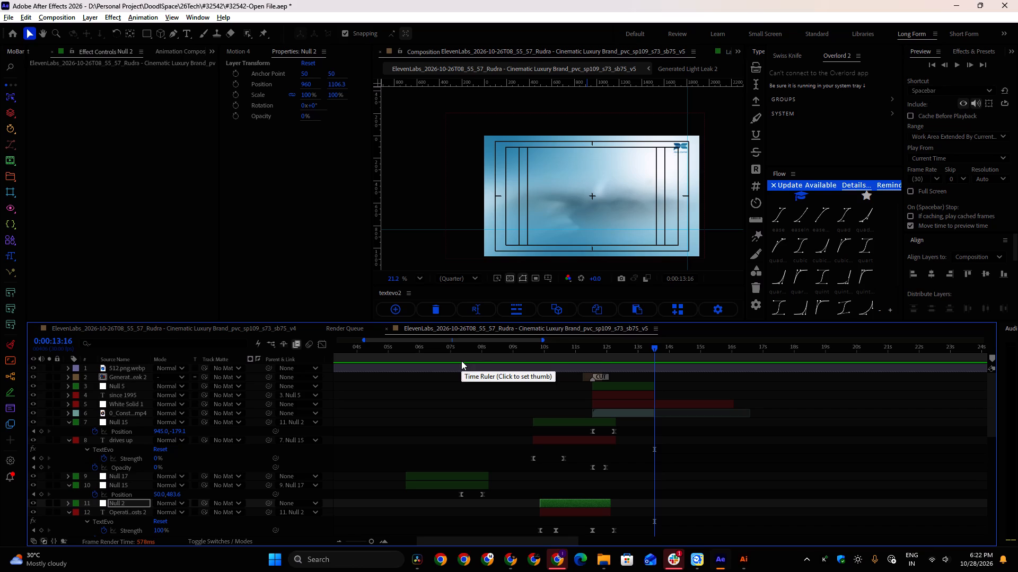
# Copy the five Pearl Coating logo scene layers around 0:00:14:01 in the v4 composition, from Null 1 to the lower White Solid 1.
pyautogui.click(265, 326)
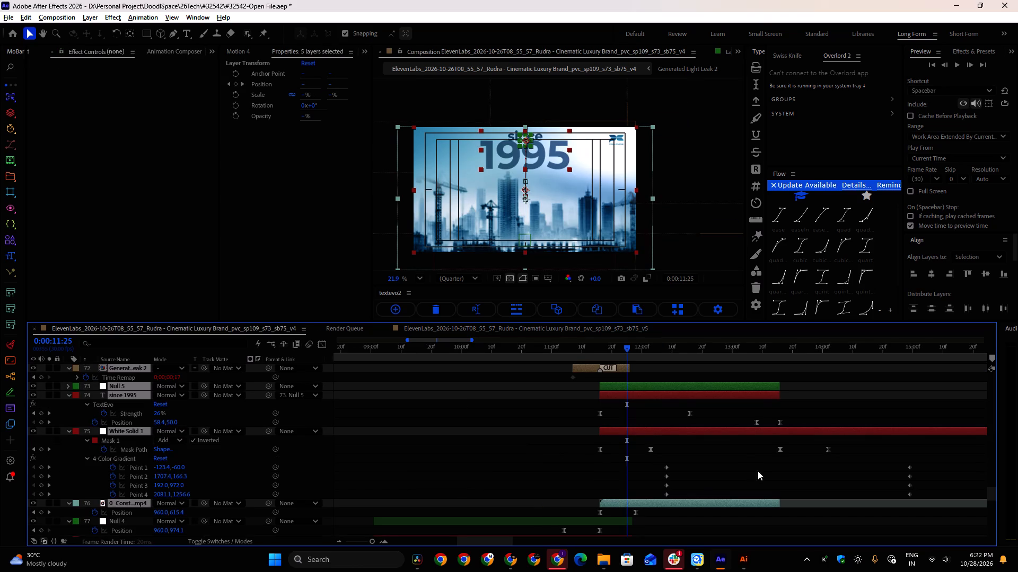
pyautogui.keyDown('shift'); pyautogui.scroll(-6, 629, 399); pyautogui.keyUp('shift')
pyautogui.keyDown('alt'); pyautogui.scroll(-1, 628, 400); pyautogui.keyUp('alt')
pyautogui.scroll(1, 566, 416)
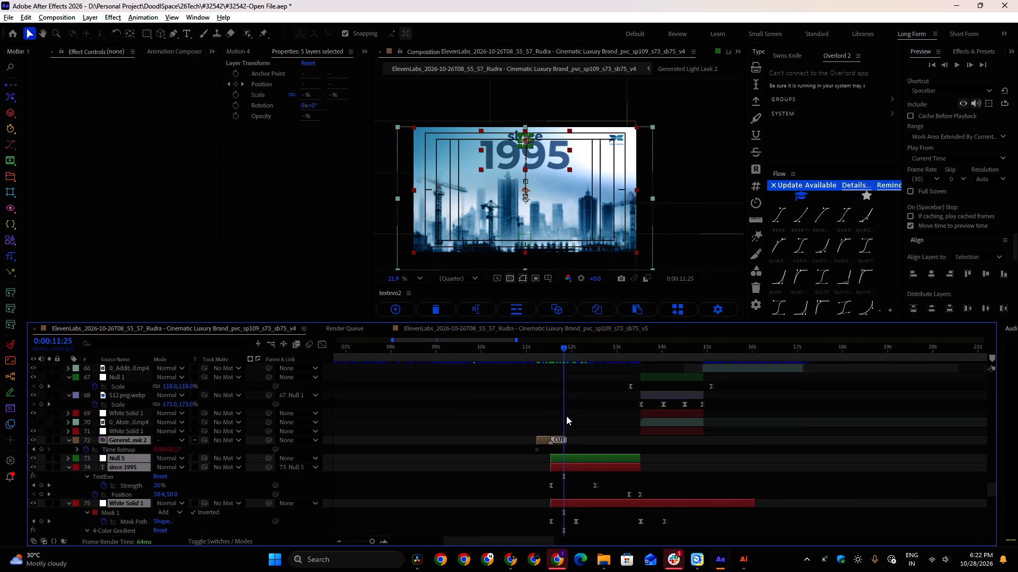
pyautogui.scroll(1, 566, 416)
pyautogui.moveTo(566, 347); pyautogui.dragTo(662, 364)
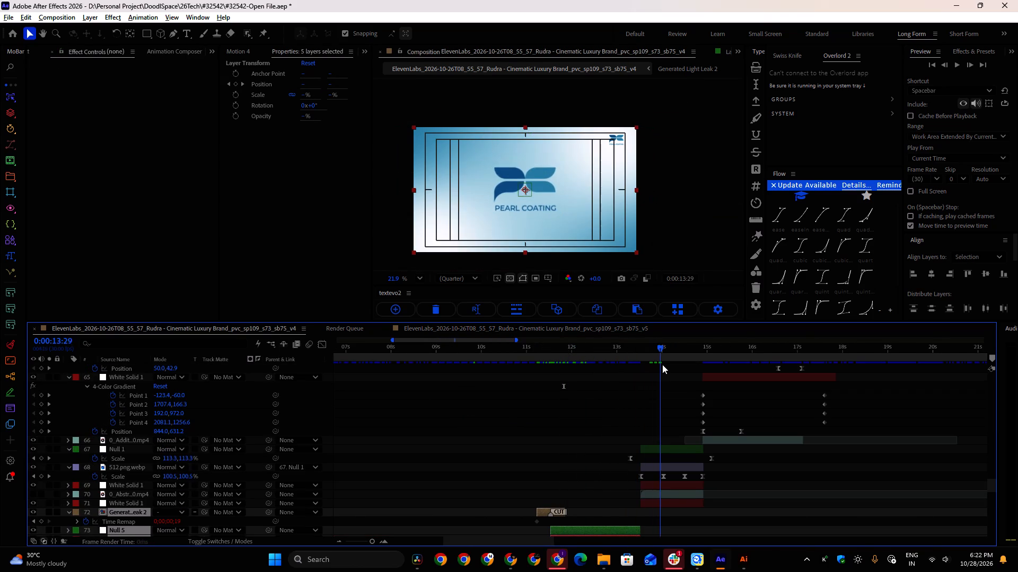
pyautogui.moveTo(662, 364); pyautogui.dragTo(665, 364)
pyautogui.keyDown('shift'); pyautogui.scroll(-4, 675, 442); pyautogui.keyUp('shift')
pyautogui.click(593, 448)
pyautogui.scroll(-1, 591, 461)
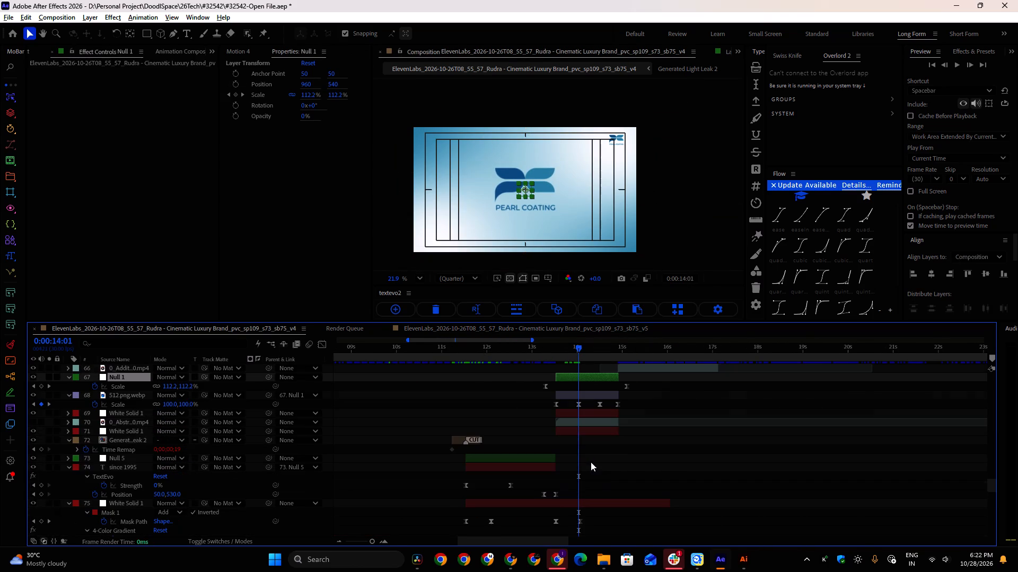
pyautogui.keyDown('shift'); pyautogui.click(586, 430); pyautogui.keyUp('shift')
pyautogui.scroll(1, 581, 424)
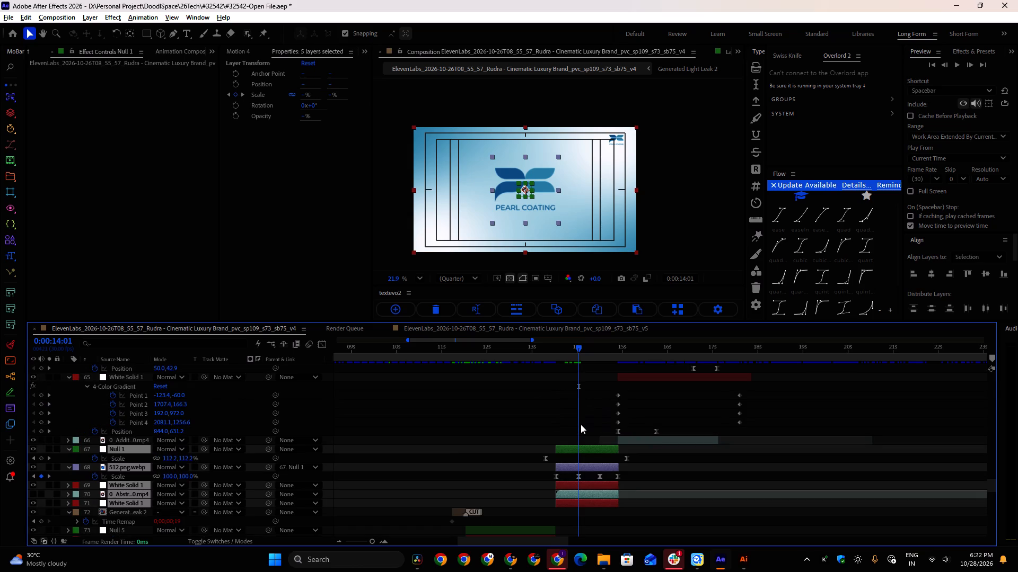
pyautogui.hotkey('ctrl', 'c')
pyautogui.hotkey('ctrl', 'c')
pyautogui.hotkey('ctrl', 'c')
# Paste the logo scene layers into the v5 composition at 0:00:13:16 and stack them above the Generated Light Leak 2 layer.
pyautogui.click(470, 330)
pyautogui.keyDown('alt'); pyautogui.scroll(1, 673, 396); pyautogui.keyUp('alt')
pyautogui.click(610, 383)
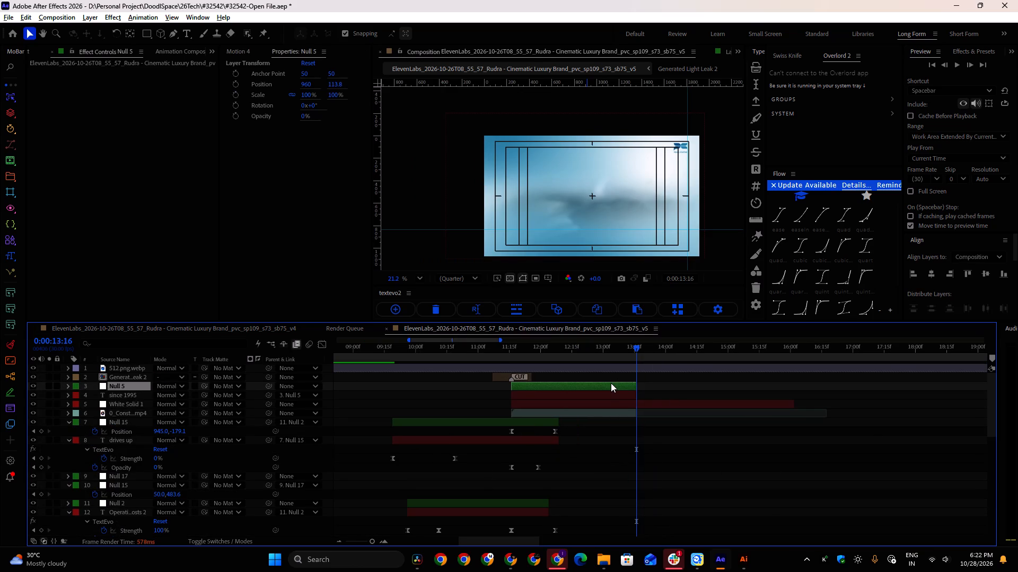
pyautogui.hotkey('ctrl', 'v')
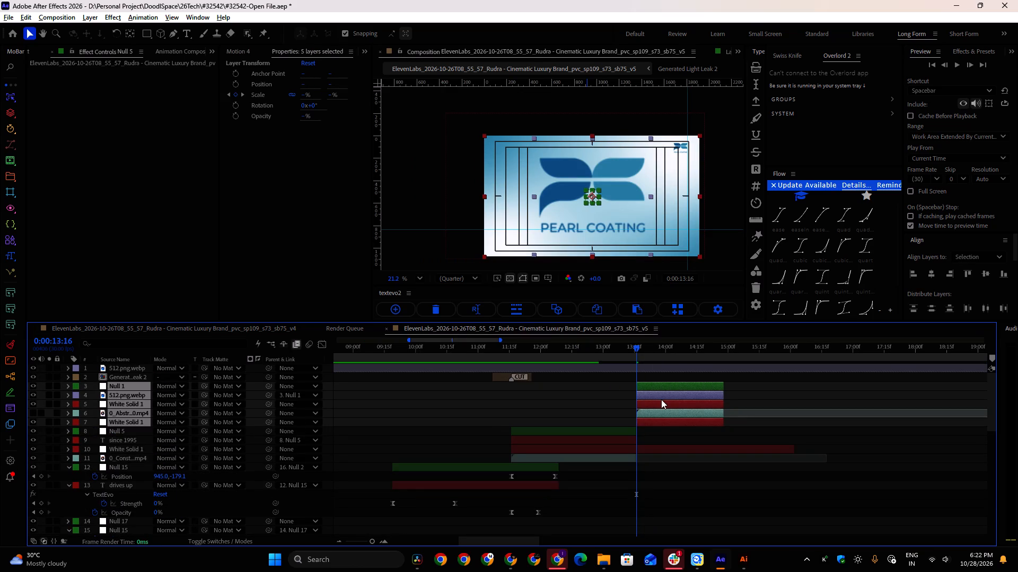
pyautogui.hotkey('ctrl', ']')
pyautogui.keyDown('alt'); pyautogui.scroll(1, 660, 399); pyautogui.keyUp('alt')
pyautogui.keyDown('shift'); pyautogui.scroll(-3, 642, 396); pyautogui.keyUp('shift')
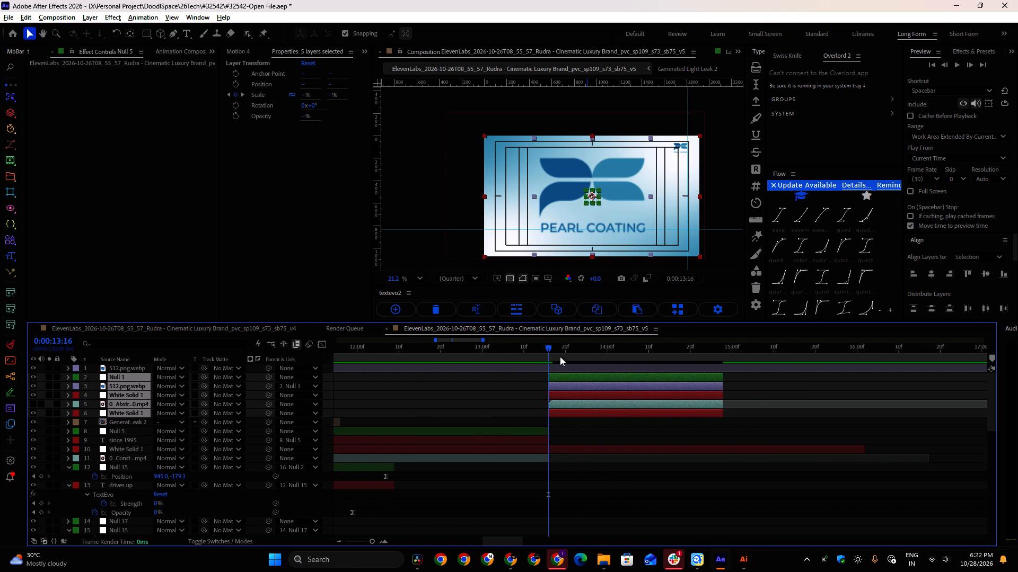
# Preview the cut from the "since 1995" scene into the logo scene, starting at 0:00:13:01.
pyautogui.moveTo(549, 347); pyautogui.dragTo(567, 359)
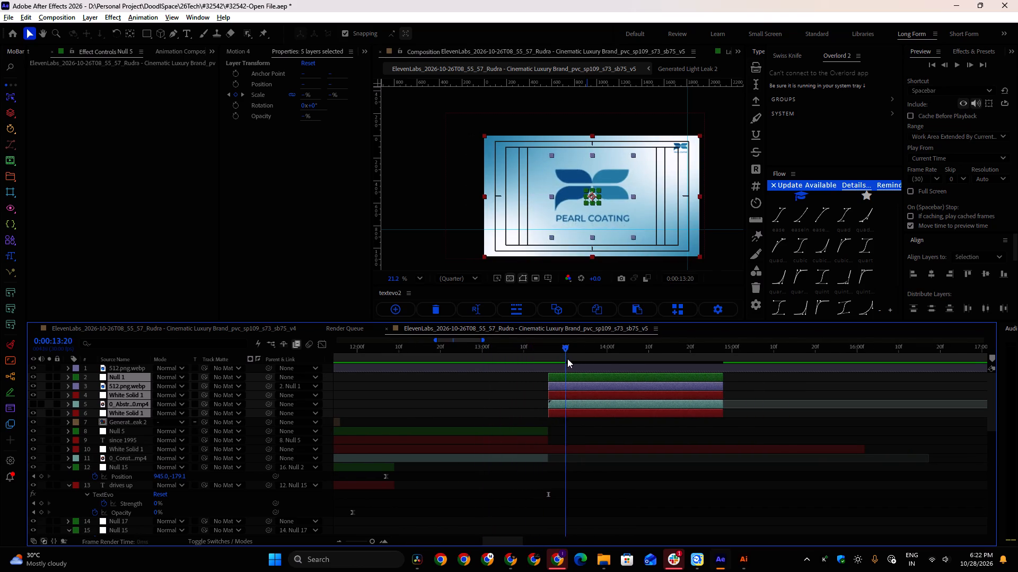
pyautogui.moveTo(567, 359); pyautogui.dragTo(486, 360)
pyautogui.press('space')
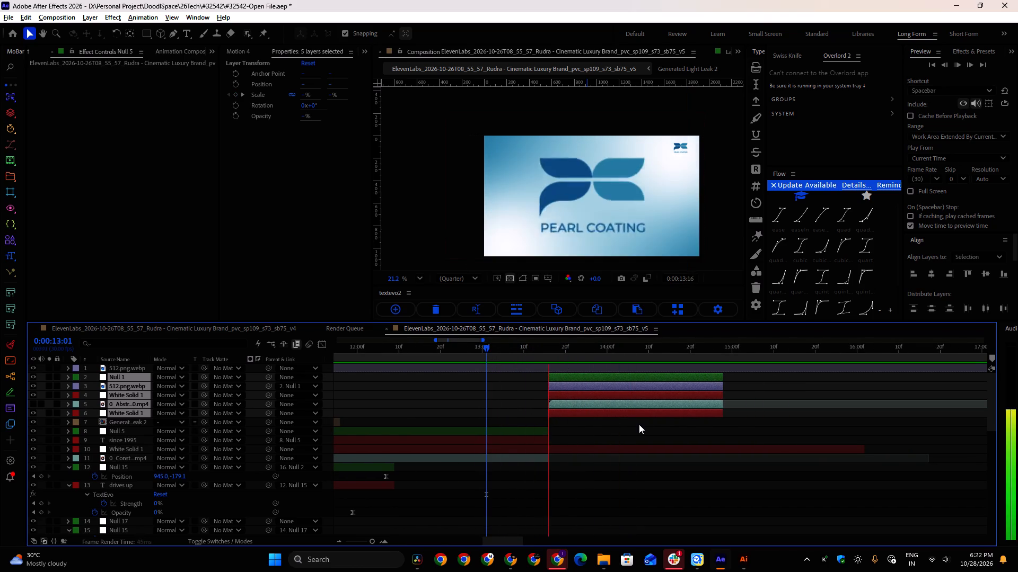
pyautogui.press('space')
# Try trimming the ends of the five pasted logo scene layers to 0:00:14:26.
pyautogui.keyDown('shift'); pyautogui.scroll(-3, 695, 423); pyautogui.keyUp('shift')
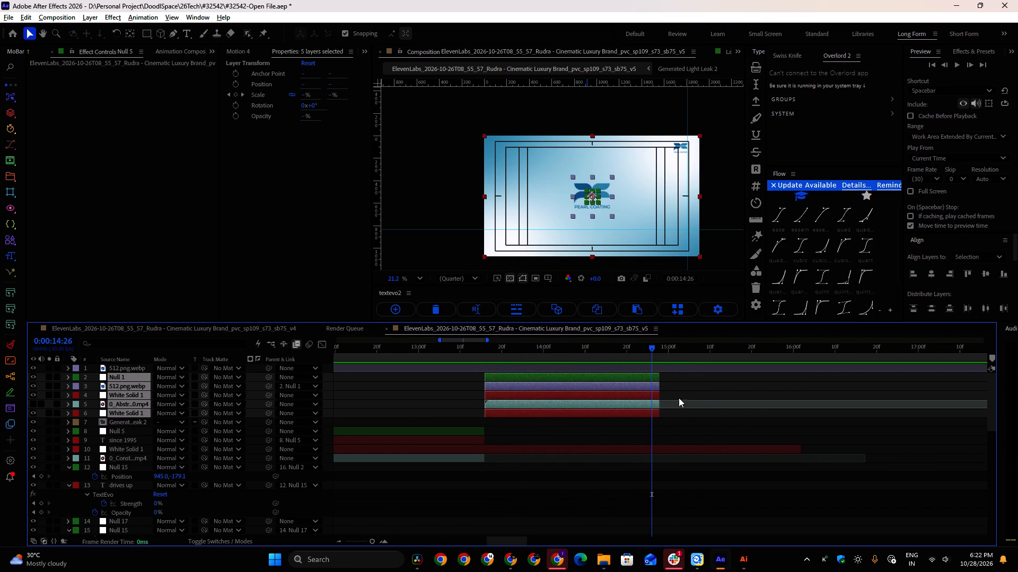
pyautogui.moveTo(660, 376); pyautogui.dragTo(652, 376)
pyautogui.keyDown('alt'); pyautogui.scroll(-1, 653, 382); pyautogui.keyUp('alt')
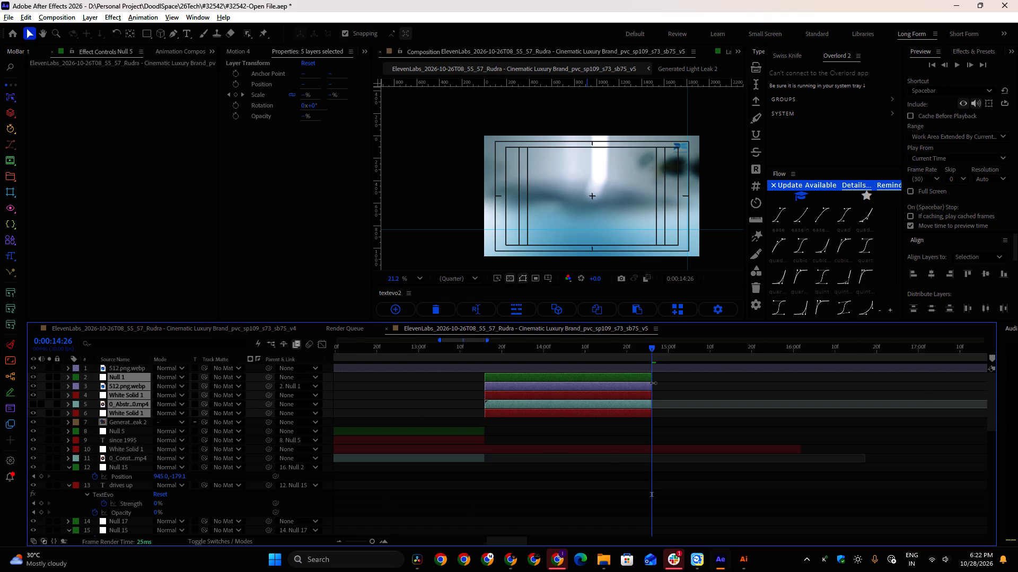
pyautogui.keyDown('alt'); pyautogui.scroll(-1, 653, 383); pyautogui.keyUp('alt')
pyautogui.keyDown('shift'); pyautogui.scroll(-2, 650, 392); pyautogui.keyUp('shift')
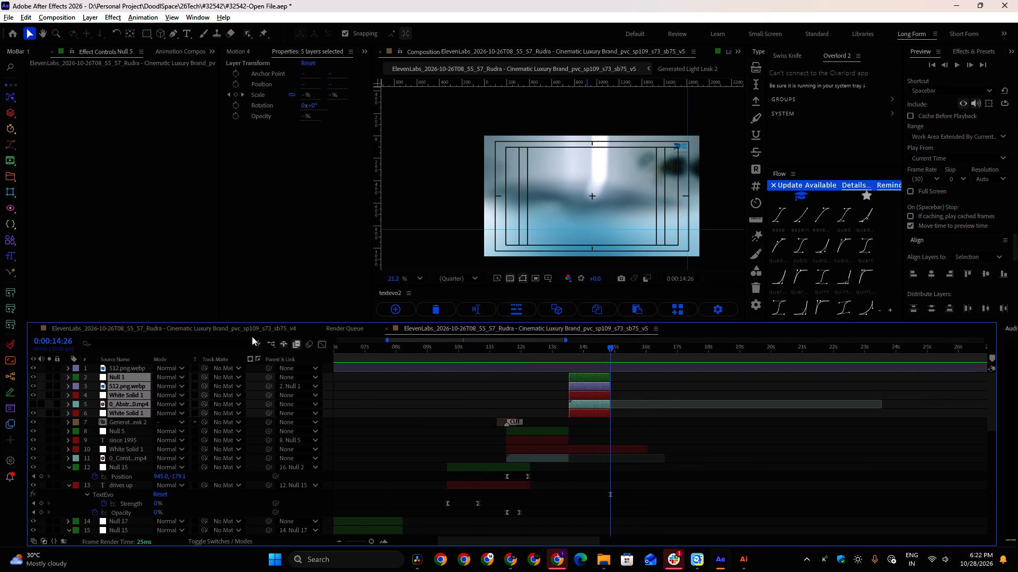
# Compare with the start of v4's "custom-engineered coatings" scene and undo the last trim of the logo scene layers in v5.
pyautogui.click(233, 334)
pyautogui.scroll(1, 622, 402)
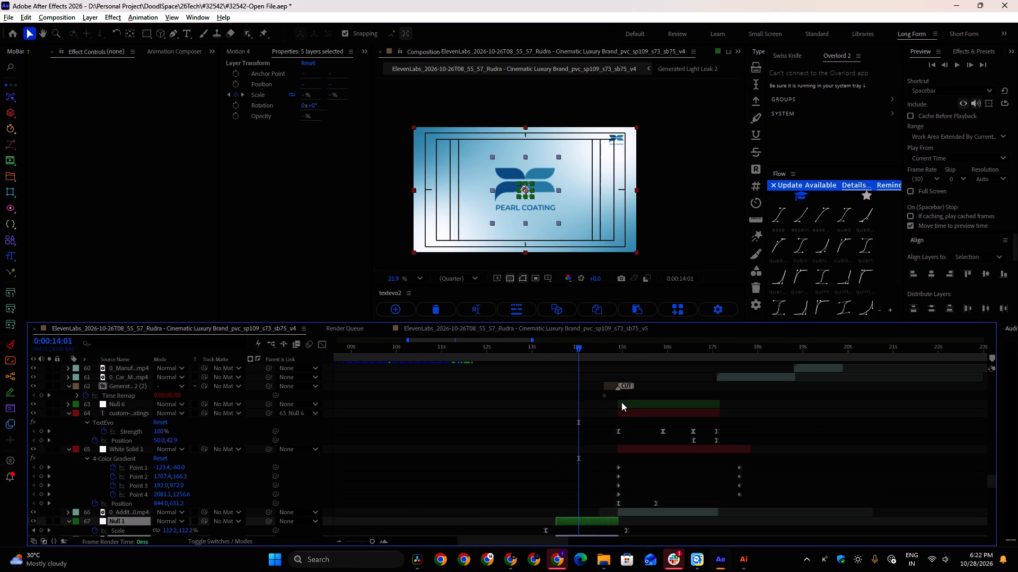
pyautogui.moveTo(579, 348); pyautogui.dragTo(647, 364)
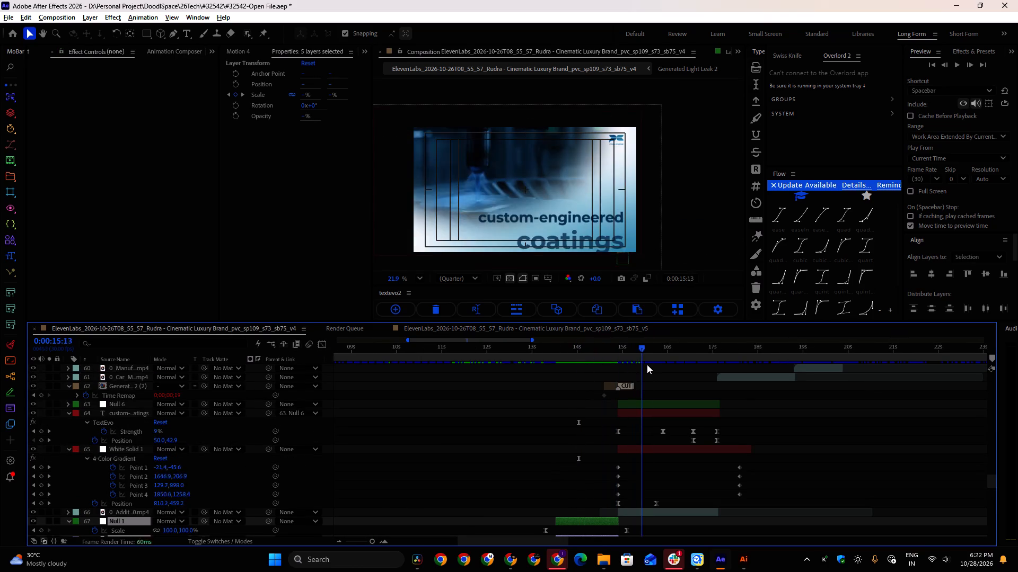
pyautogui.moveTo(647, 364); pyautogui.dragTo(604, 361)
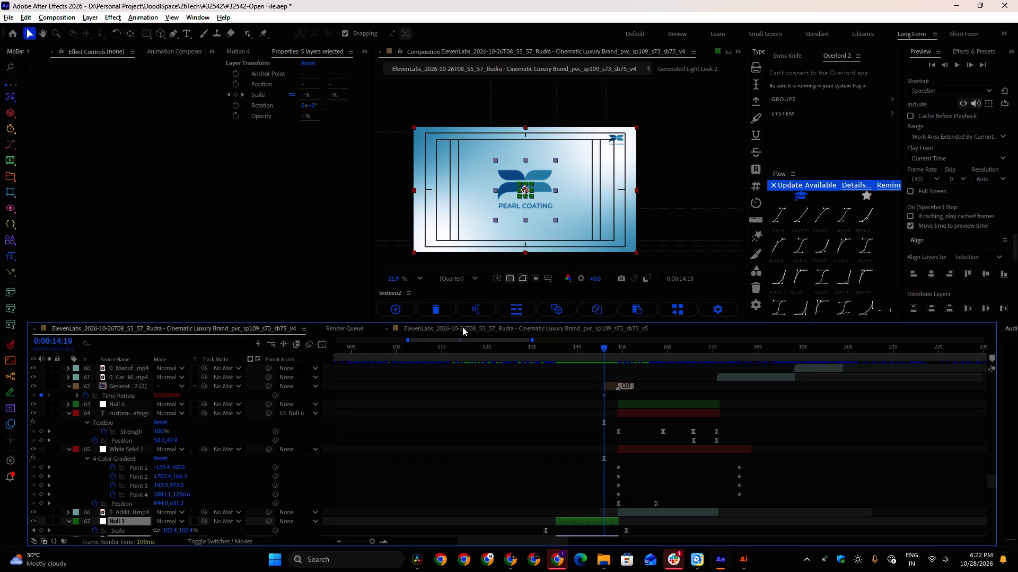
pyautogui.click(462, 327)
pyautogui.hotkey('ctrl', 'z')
# Set v5's current time to 0:00:14:29 and examine the v4 scenes following the logo, from "custom-engineered coatings" to "Heavy" at 0:00:19:29.
pyautogui.click(610, 351)
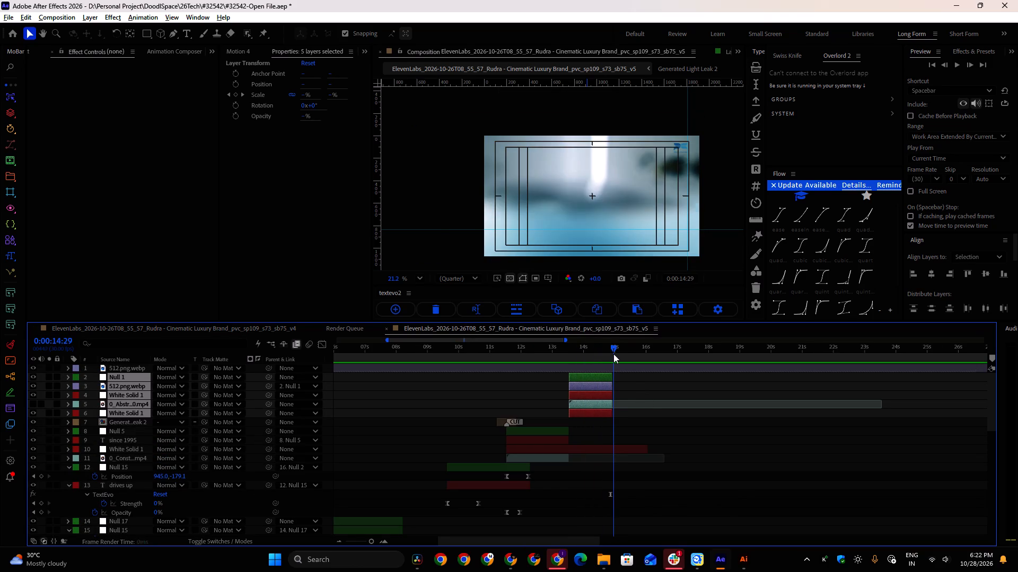
pyautogui.click(272, 328)
pyautogui.scroll(1, 670, 418)
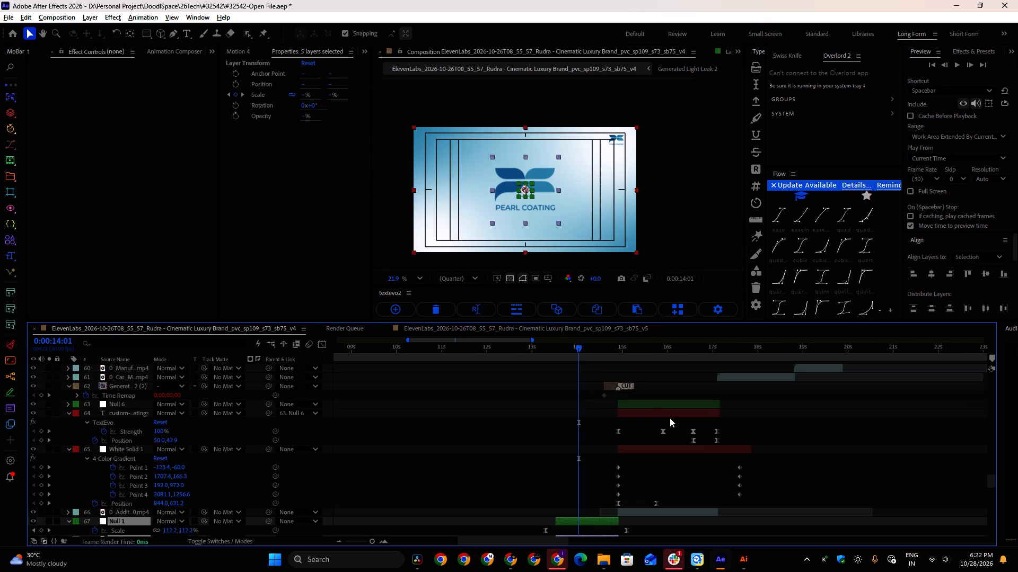
pyautogui.keyDown('alt'); pyautogui.scroll(-1, 652, 415); pyautogui.keyUp('alt')
pyautogui.keyDown('alt'); pyautogui.scroll(1, 651, 415); pyautogui.keyUp('alt')
pyautogui.scroll(-2, 623, 431)
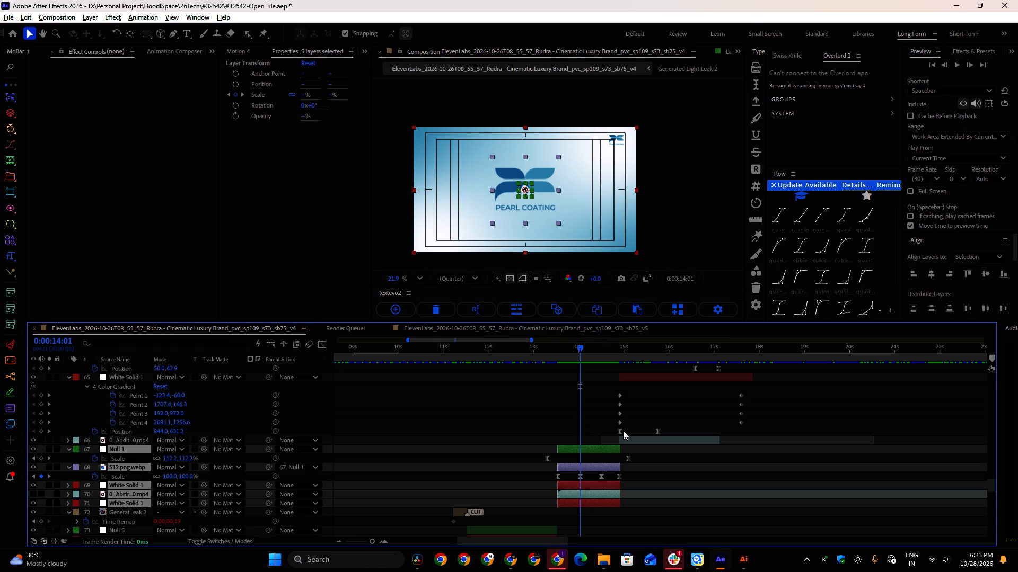
pyautogui.moveTo(577, 350); pyautogui.dragTo(590, 354)
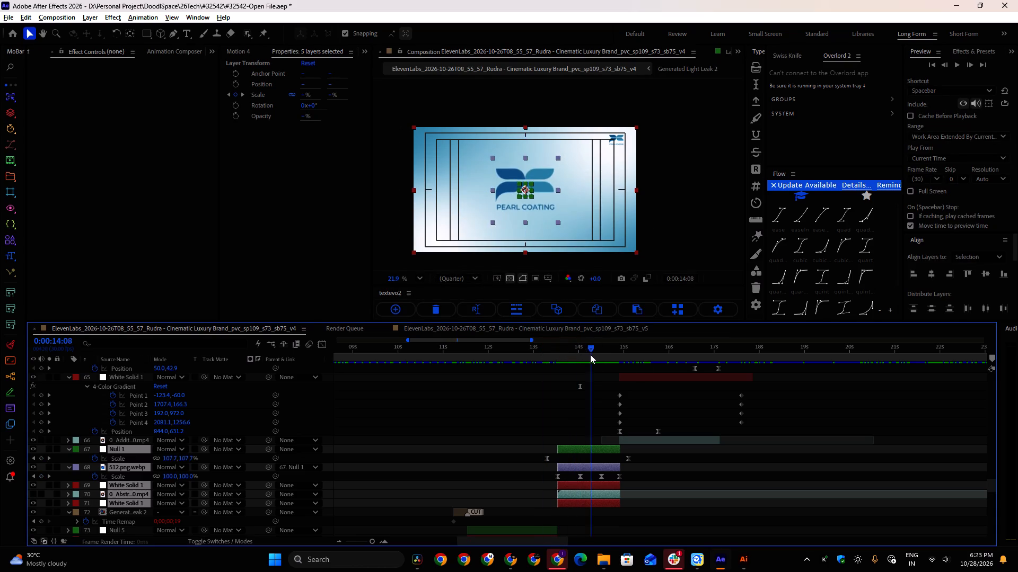
pyautogui.moveTo(590, 354); pyautogui.dragTo(678, 348)
pyautogui.scroll(2, 687, 400)
pyautogui.keyDown('shift'); pyautogui.scroll(-2, 684, 401); pyautogui.keyUp('shift')
pyautogui.moveTo(635, 348); pyautogui.dragTo(699, 354)
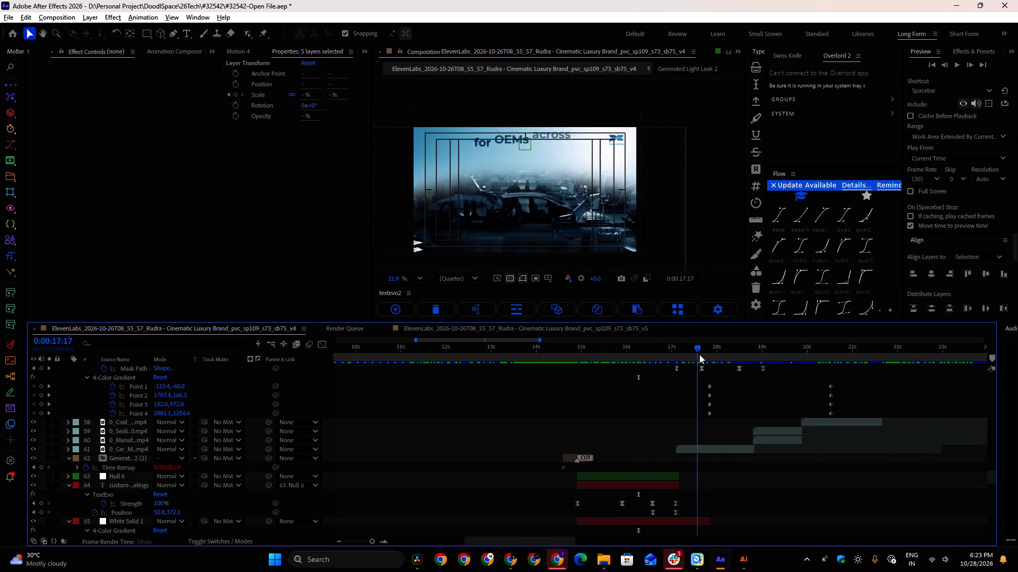
pyautogui.moveTo(699, 354); pyautogui.dragTo(802, 361)
pyautogui.keyDown('shift'); pyautogui.scroll(-9, 805, 390); pyautogui.keyUp('shift')
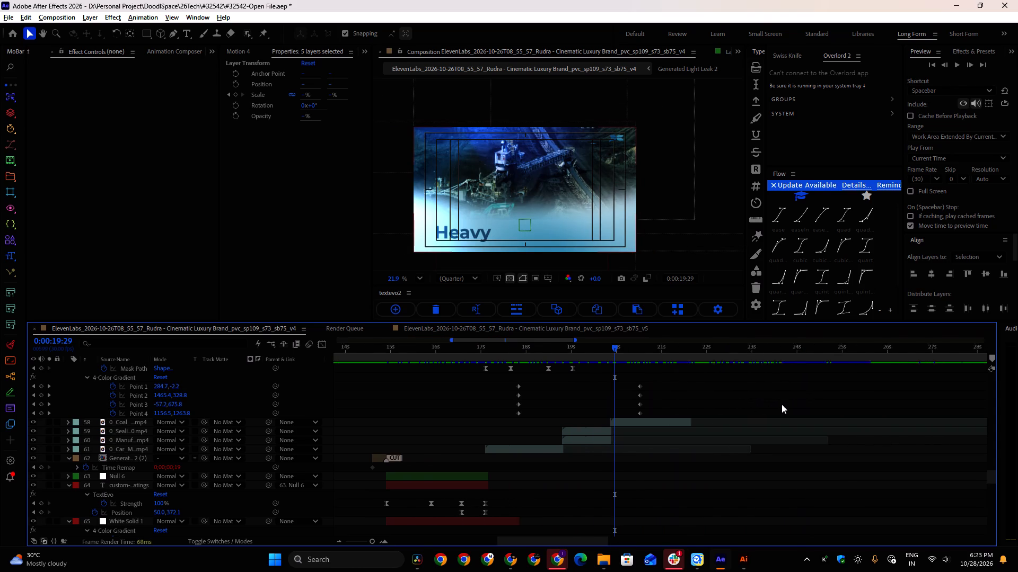
pyautogui.keyDown('shift'); pyautogui.scroll(-1, 782, 404); pyautogui.keyUp('shift')
pyautogui.scroll(1, 671, 407)
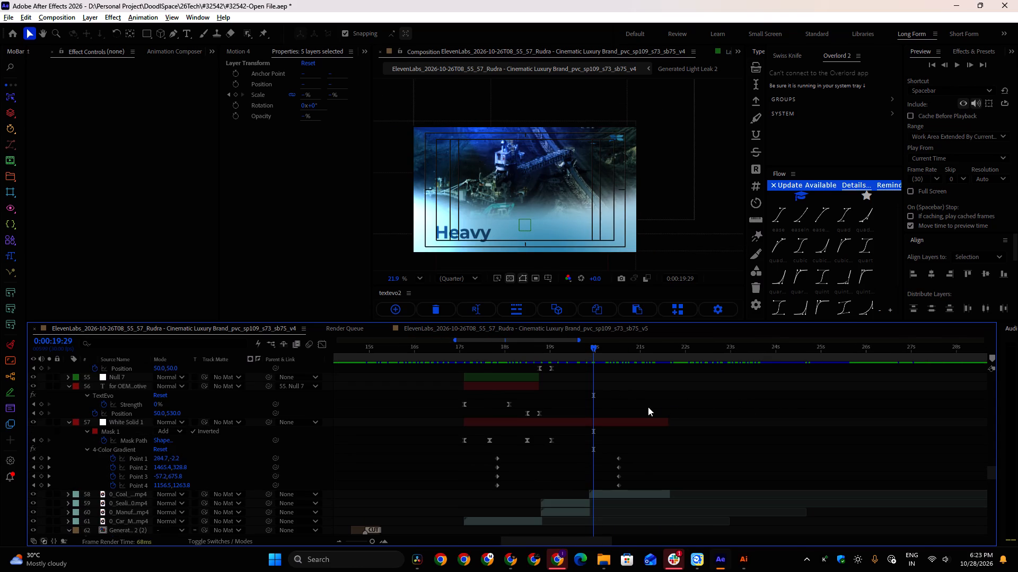
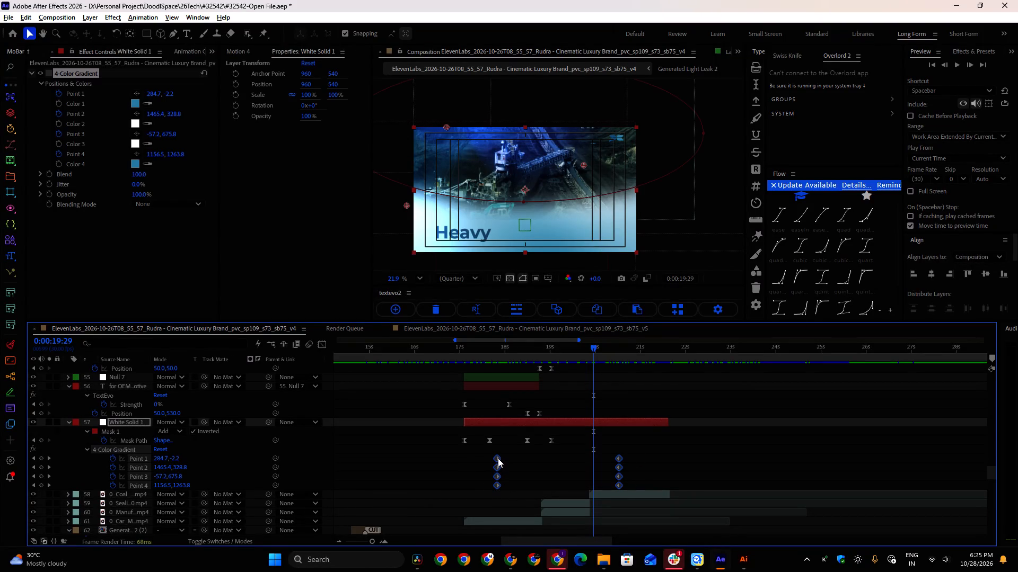
# Shift the 4-Color Gradient point keyframes of v4's masked White Solid 1 earlier so the first set sits at the layer's start.
pyautogui.moveTo(498, 458); pyautogui.dragTo(466, 459)
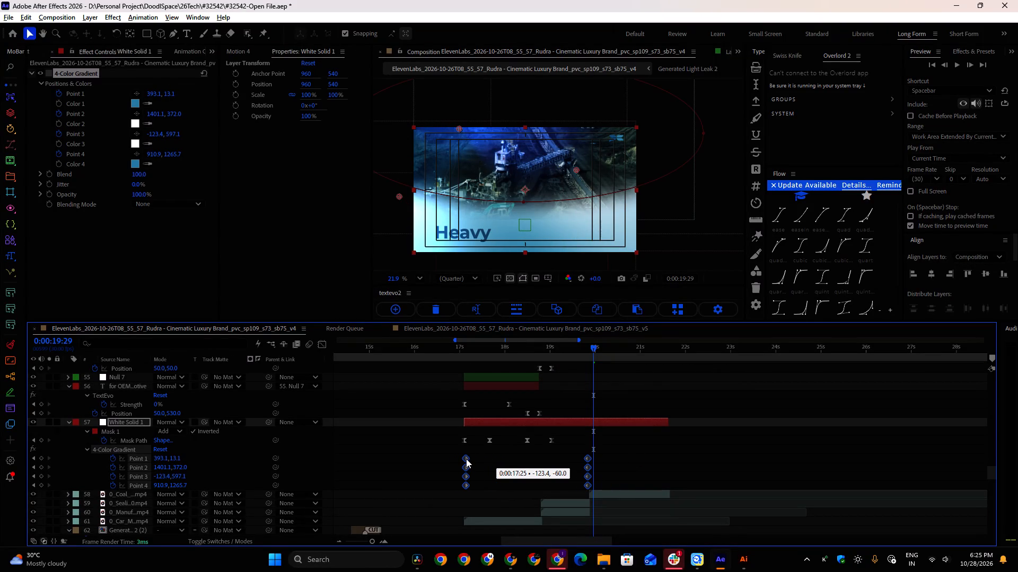
pyautogui.moveTo(466, 459); pyautogui.dragTo(464, 459)
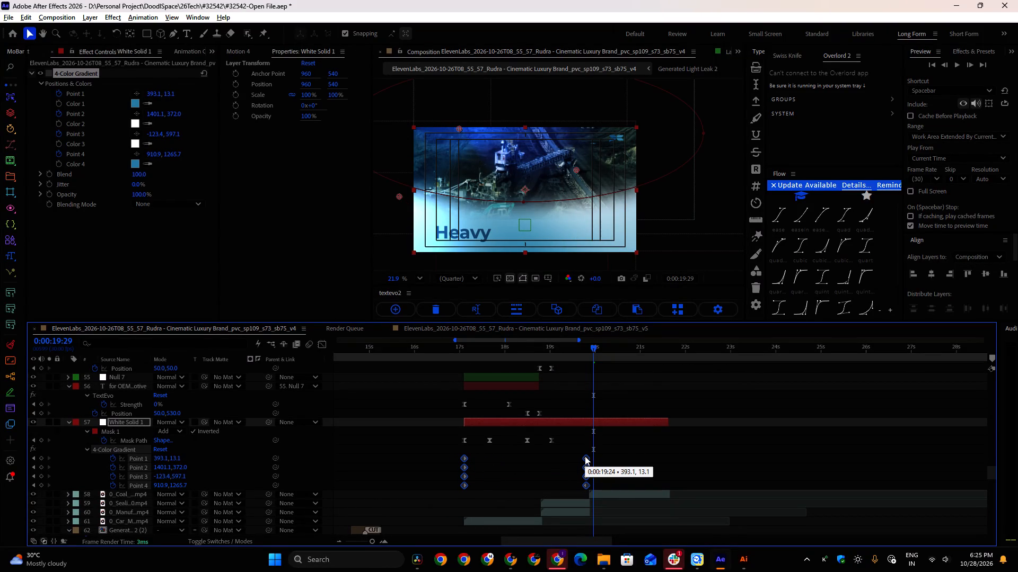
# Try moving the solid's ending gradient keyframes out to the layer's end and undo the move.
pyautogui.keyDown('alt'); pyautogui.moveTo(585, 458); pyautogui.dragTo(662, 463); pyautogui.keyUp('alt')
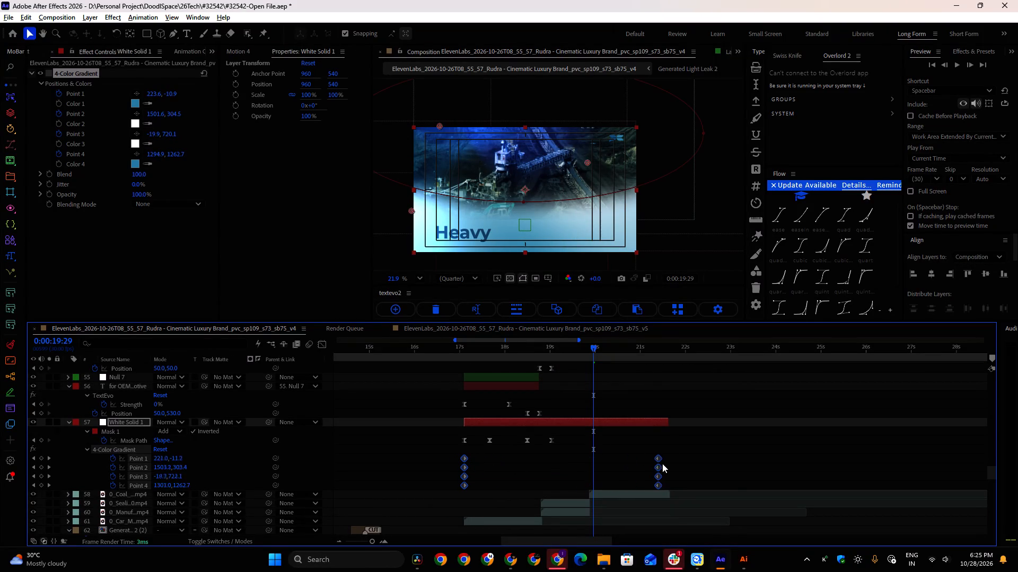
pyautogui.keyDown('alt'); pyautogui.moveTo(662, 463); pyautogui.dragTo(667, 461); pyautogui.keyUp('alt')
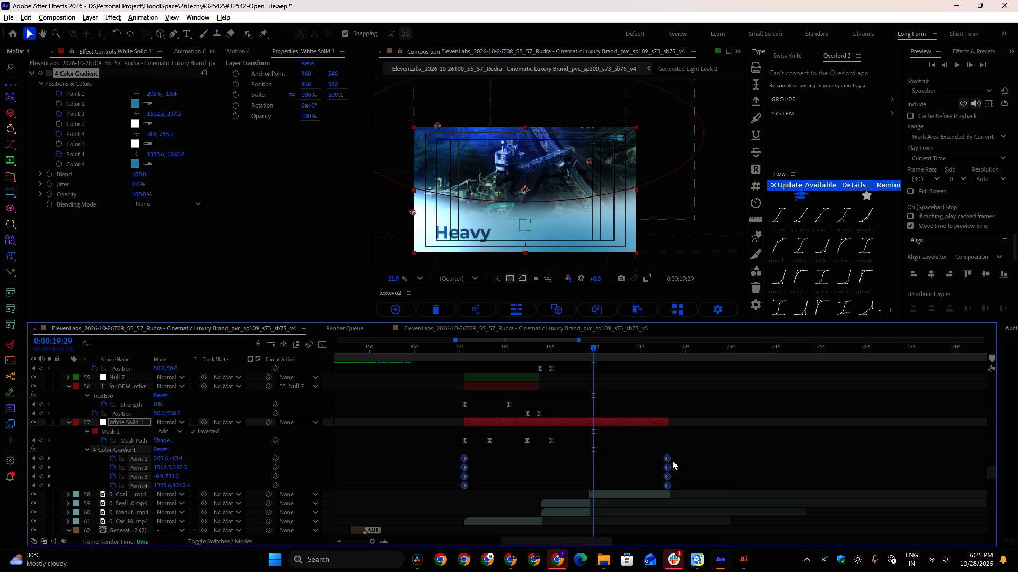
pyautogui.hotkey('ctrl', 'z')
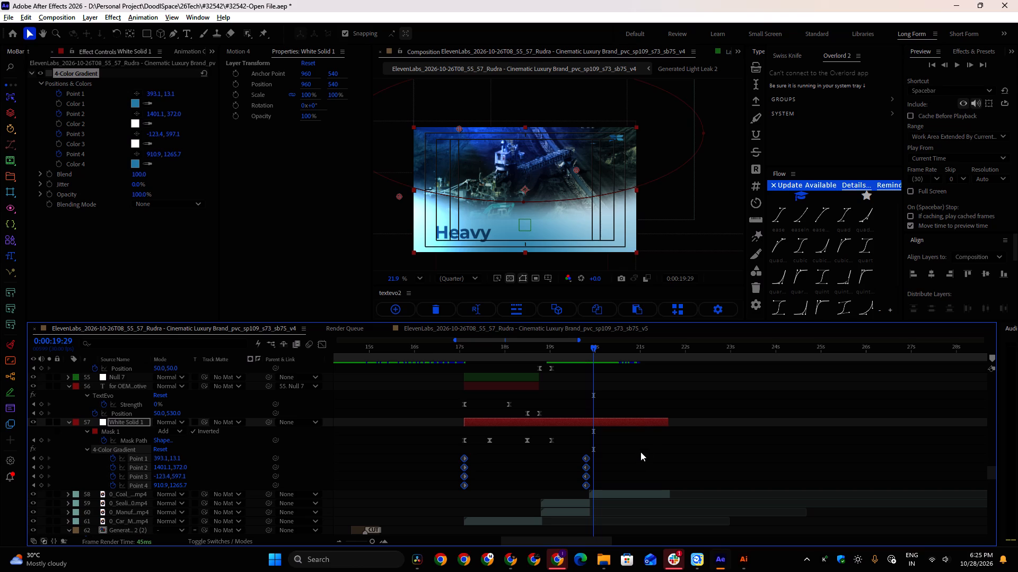
# Examine v4's scenes from "Heavy Engineering" back to "Automotive" and check the "Our Legacy & Strength" artboard in Illustrator.
pyautogui.scroll(2, 600, 446)
pyautogui.keyDown('shift'); pyautogui.scroll(-4, 593, 358); pyautogui.keyUp('shift')
pyautogui.moveTo(508, 347); pyautogui.dragTo(540, 356)
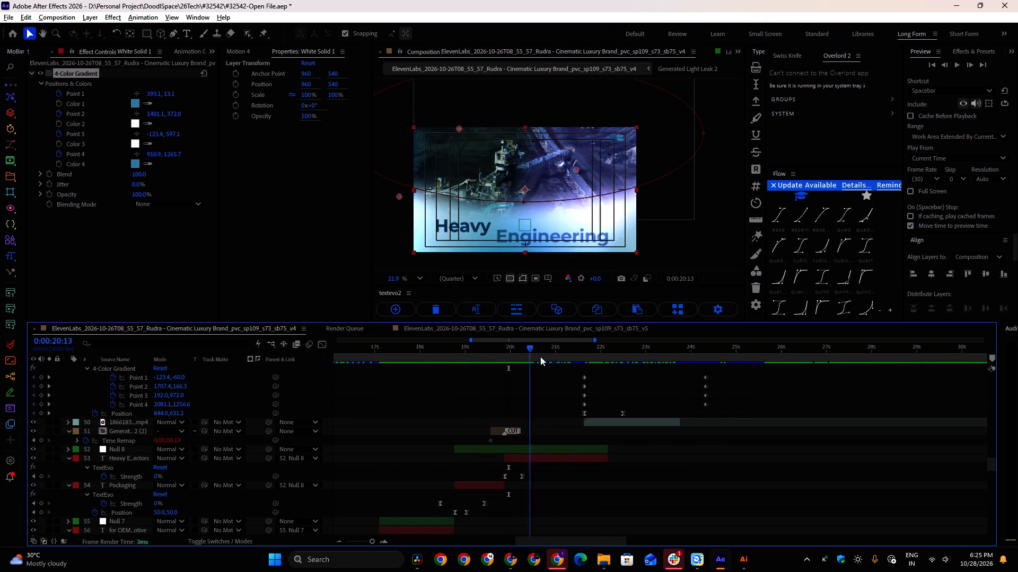
pyautogui.moveTo(540, 356); pyautogui.dragTo(458, 372)
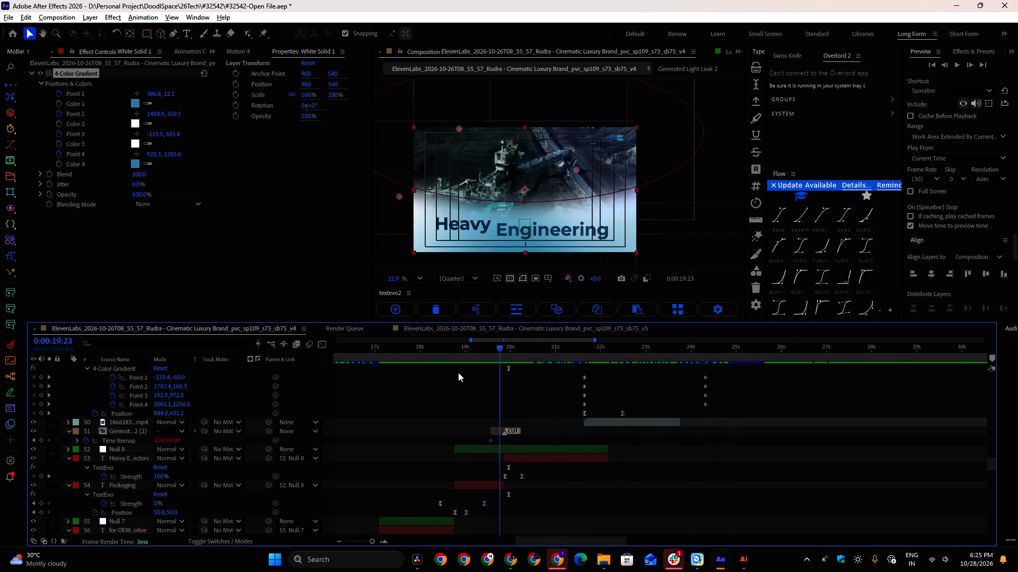
pyautogui.moveTo(458, 372); pyautogui.dragTo(443, 373)
pyautogui.keyDown('alt'); pyautogui.scroll(-1, 508, 428); pyautogui.keyUp('alt')
pyautogui.click(739, 552)
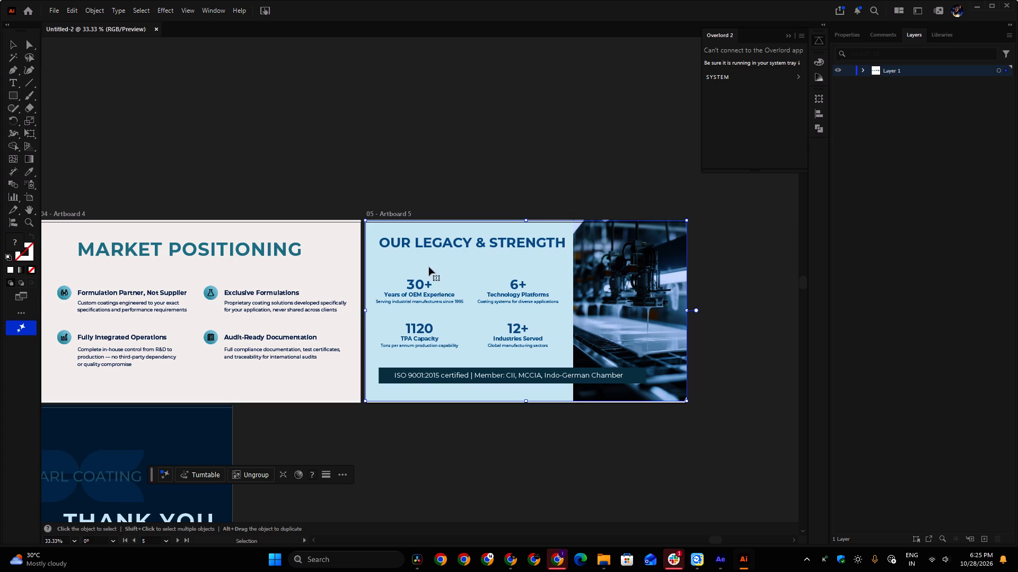
pyautogui.click(413, 238)
pyautogui.hotkey('alt', 'Tab')
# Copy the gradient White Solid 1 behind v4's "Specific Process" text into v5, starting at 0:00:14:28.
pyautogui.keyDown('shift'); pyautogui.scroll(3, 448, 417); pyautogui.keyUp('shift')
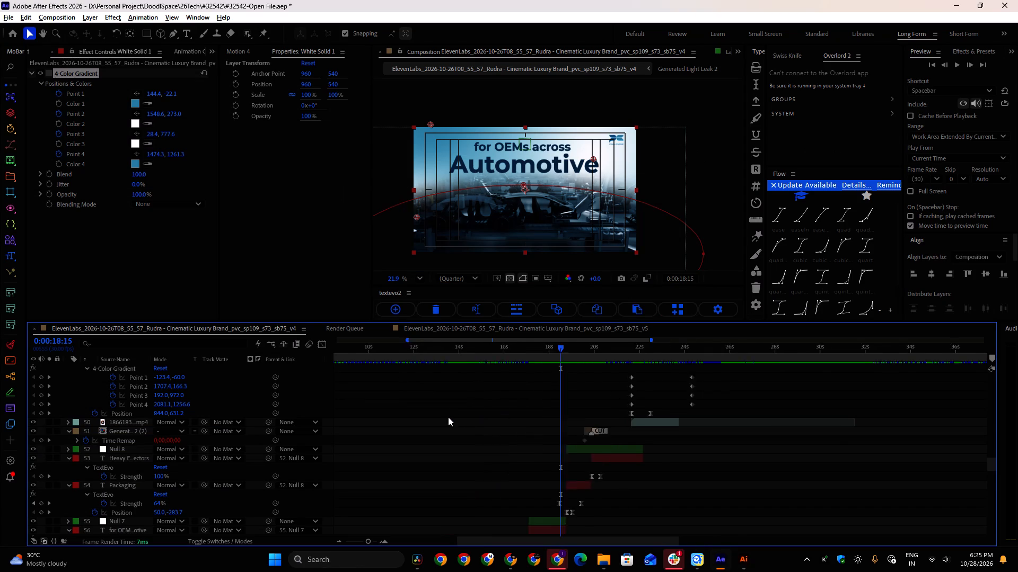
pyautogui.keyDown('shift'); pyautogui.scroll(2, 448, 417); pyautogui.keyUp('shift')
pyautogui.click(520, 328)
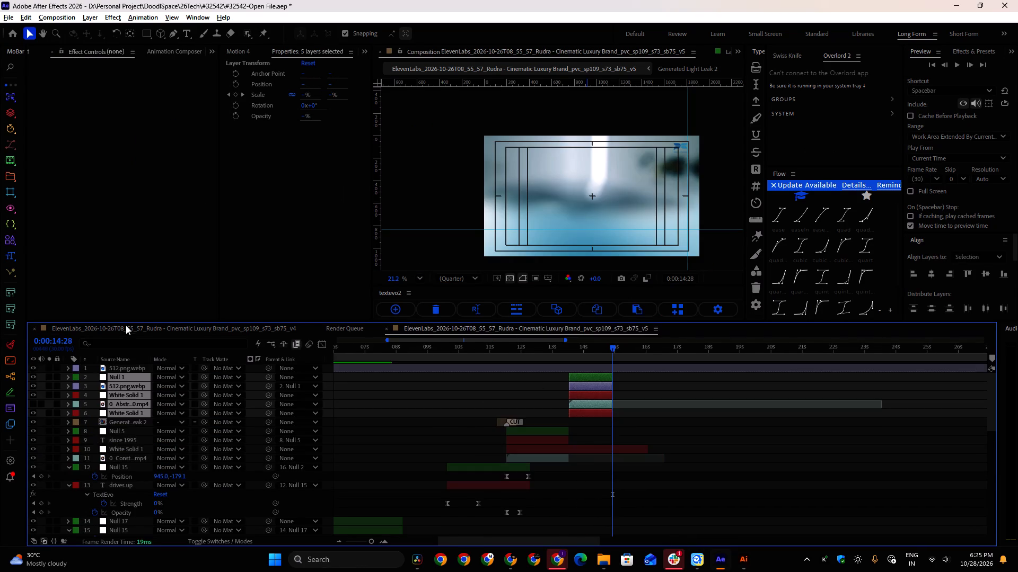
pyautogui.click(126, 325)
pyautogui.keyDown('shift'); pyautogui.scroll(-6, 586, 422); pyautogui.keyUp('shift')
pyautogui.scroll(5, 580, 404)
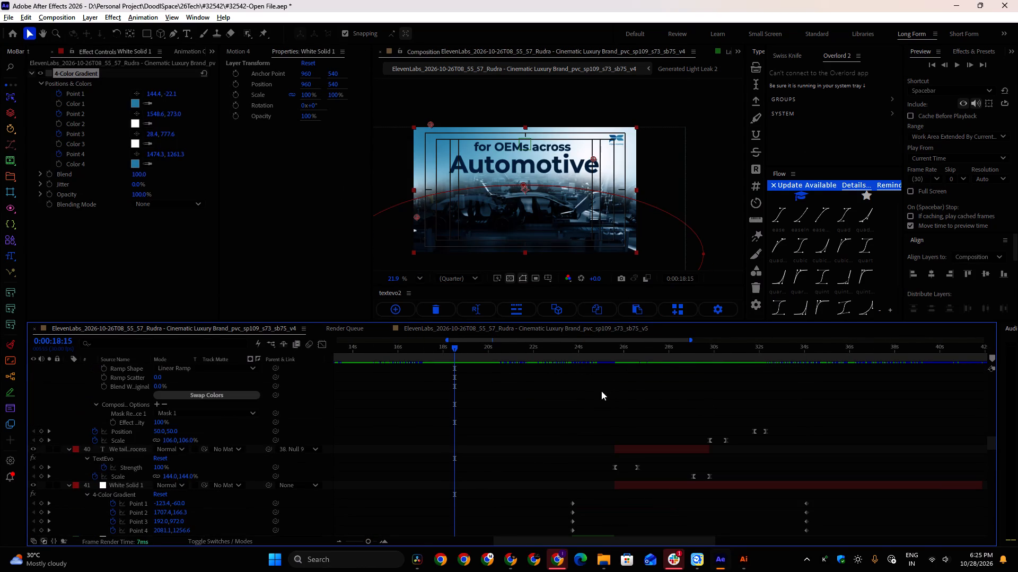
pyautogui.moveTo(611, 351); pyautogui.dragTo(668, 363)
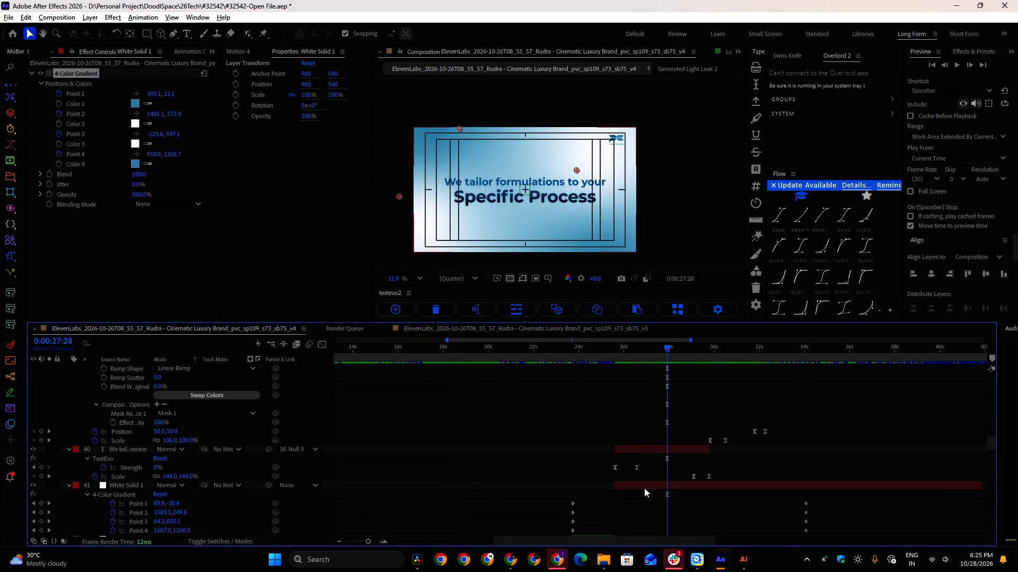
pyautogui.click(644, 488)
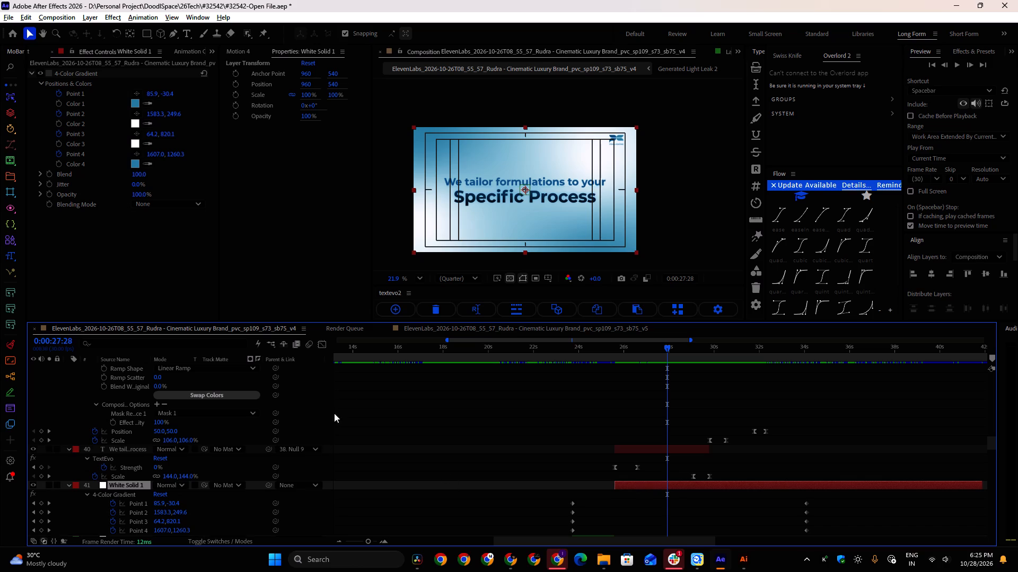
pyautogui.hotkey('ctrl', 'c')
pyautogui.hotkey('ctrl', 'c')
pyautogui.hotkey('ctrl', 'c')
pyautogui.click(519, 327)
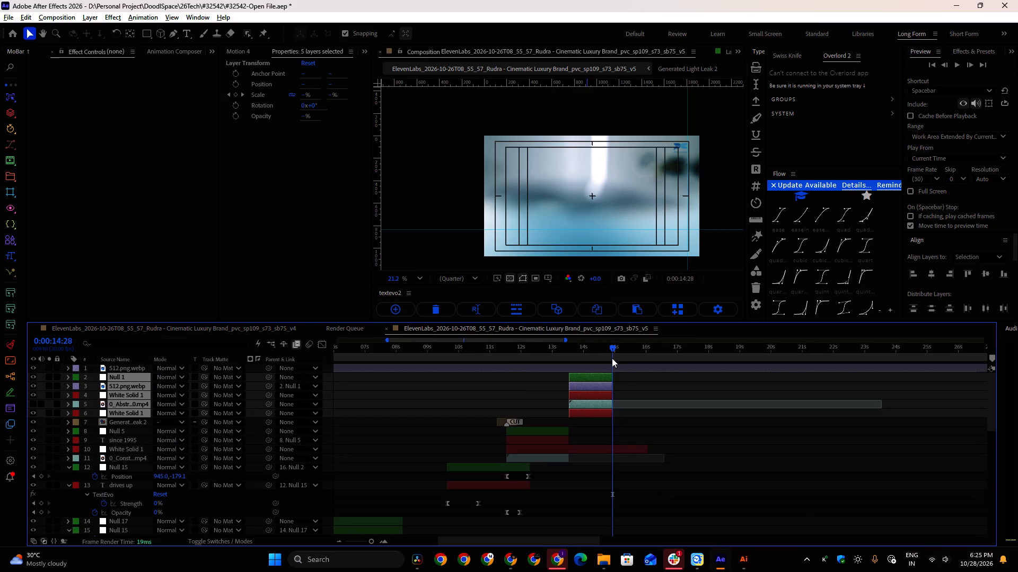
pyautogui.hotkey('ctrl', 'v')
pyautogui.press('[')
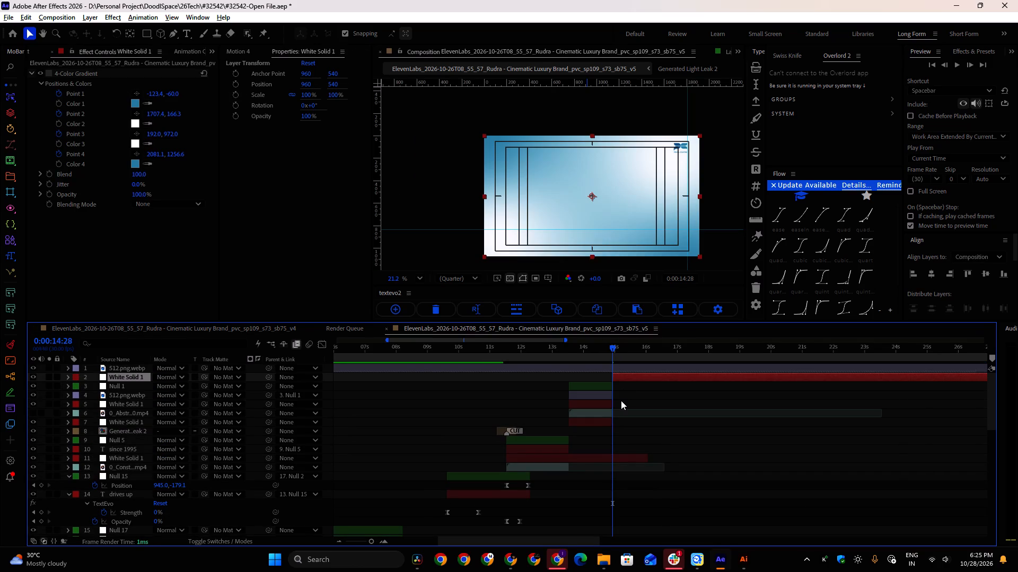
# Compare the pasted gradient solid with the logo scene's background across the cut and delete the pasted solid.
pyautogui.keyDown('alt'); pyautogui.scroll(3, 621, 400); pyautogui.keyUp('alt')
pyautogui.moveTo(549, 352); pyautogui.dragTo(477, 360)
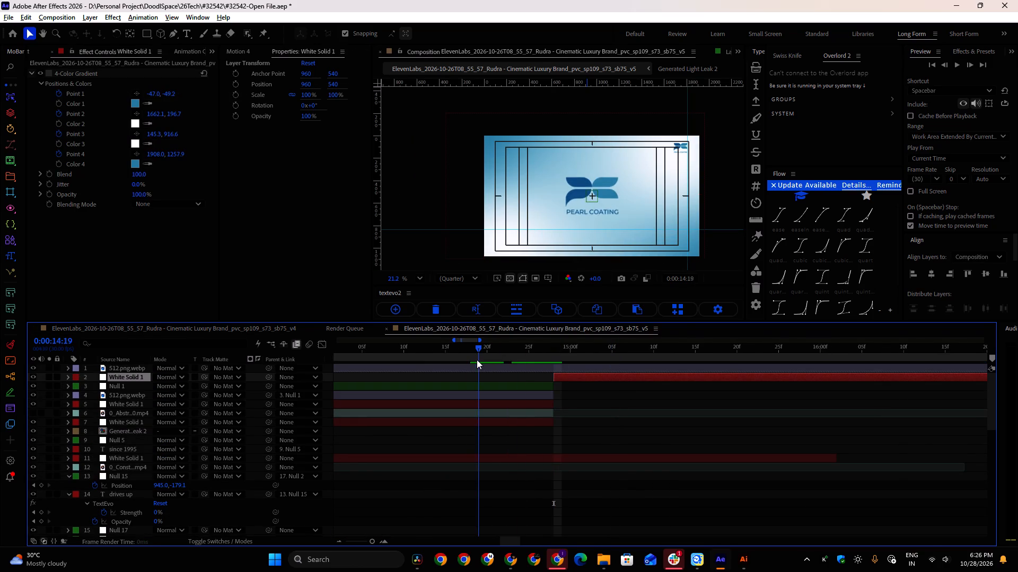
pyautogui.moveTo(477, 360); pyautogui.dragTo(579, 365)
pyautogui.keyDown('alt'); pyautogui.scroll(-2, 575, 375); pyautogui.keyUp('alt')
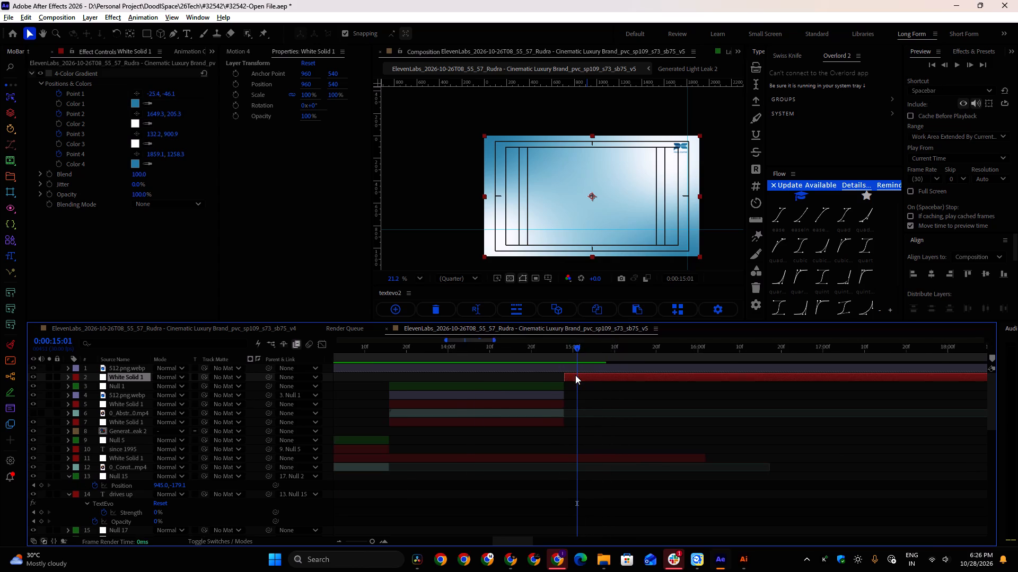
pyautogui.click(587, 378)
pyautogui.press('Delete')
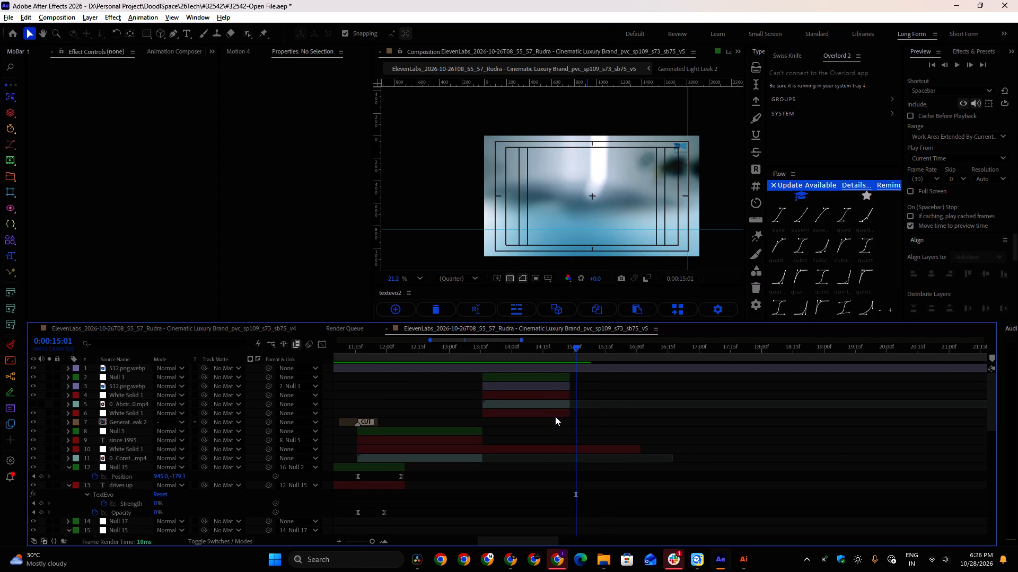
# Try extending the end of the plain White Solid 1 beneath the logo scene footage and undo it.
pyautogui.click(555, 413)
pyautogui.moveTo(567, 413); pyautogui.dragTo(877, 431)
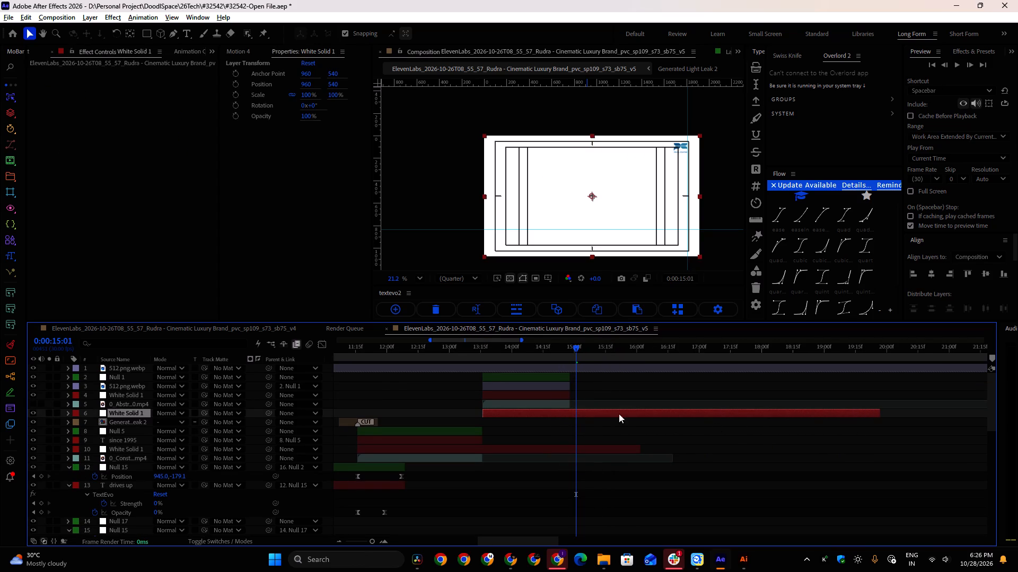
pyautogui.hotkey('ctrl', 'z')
# Extend the logo scene's gradient White Solid 1 to about 0:00:21:15 and set the current time to 0:00:14:28.
pyautogui.moveTo(568, 397); pyautogui.dragTo(978, 410)
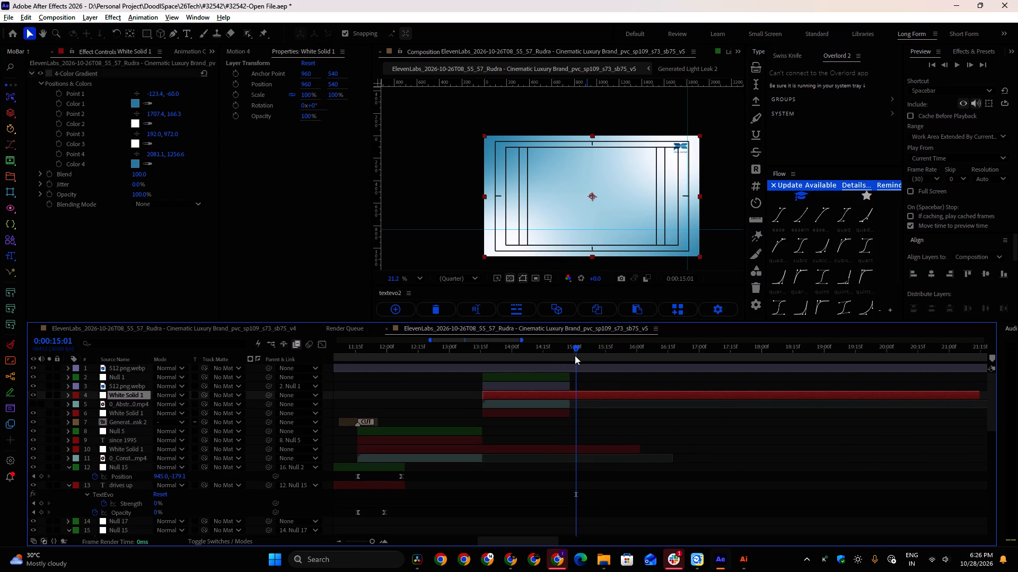
pyautogui.moveTo(571, 348); pyautogui.dragTo(571, 361)
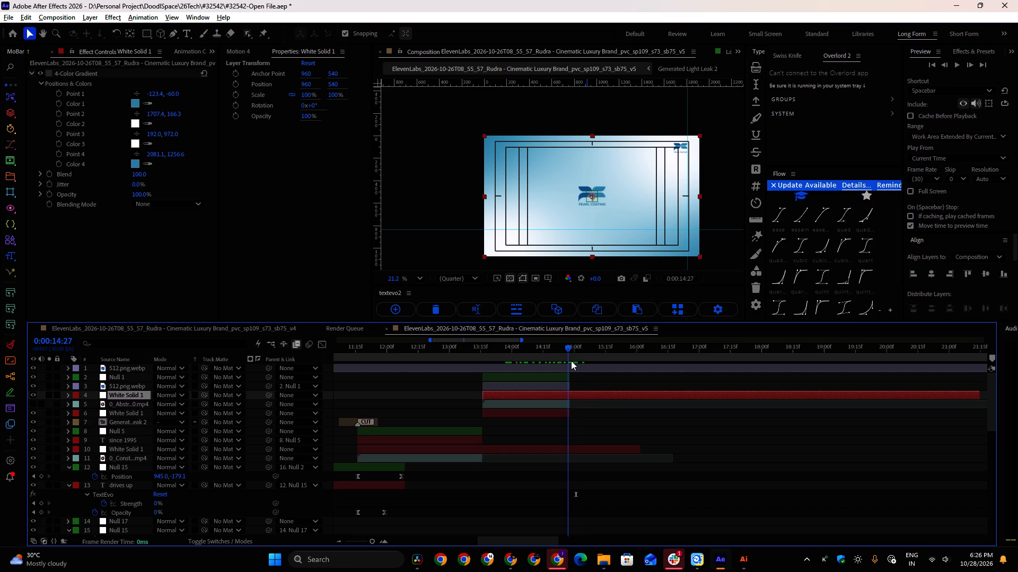
pyautogui.moveTo(571, 361); pyautogui.dragTo(572, 361)
pyautogui.keyDown('alt'); pyautogui.scroll(2, 571, 364); pyautogui.keyUp('alt')
pyautogui.moveTo(575, 350); pyautogui.dragTo(565, 350)
pyautogui.click(413, 139)
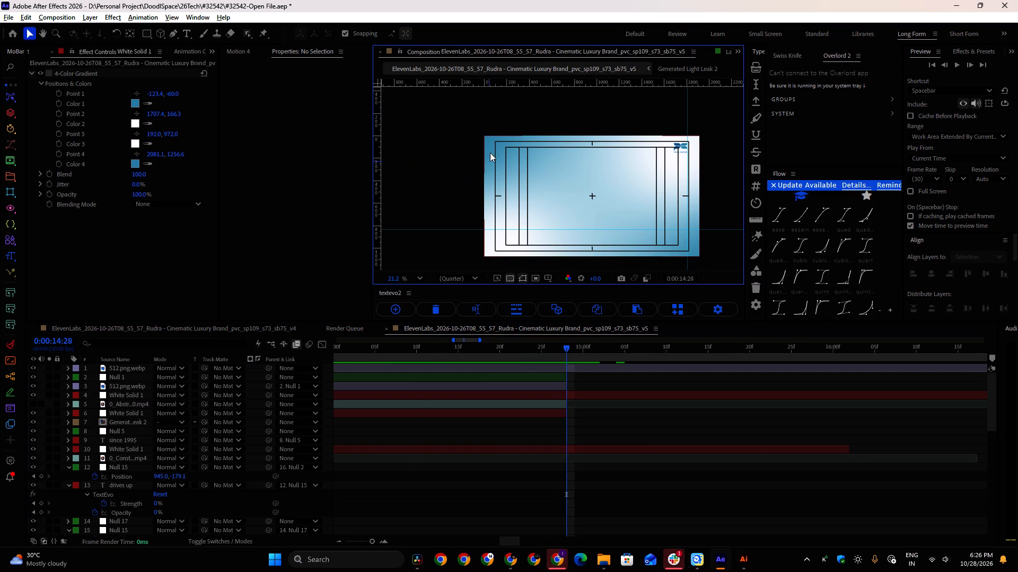
# Check the "Our Legacy & Strength" slide in Illustrator and read the Formulation & Solutions visual cues in the ticket's brief in Chrome.
pyautogui.hotkey('alt', 'Tab')
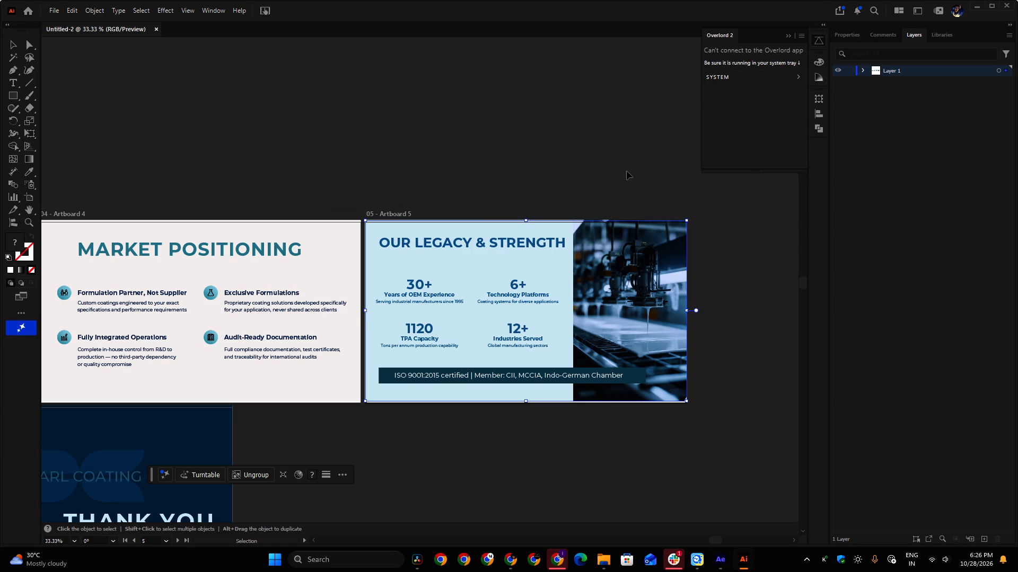
pyautogui.hotkey('alt', 'Tab')
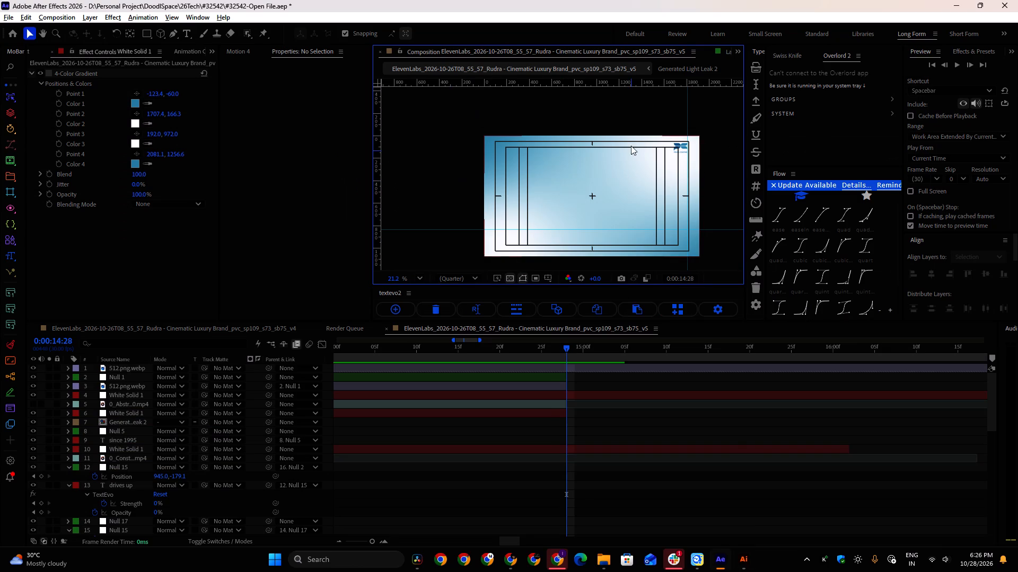
pyautogui.click(575, 393)
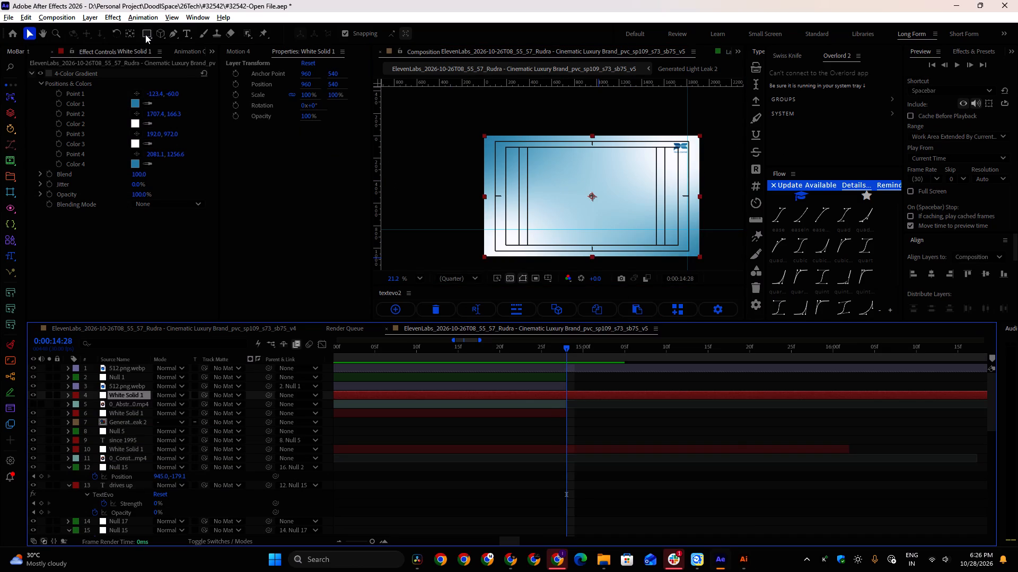
pyautogui.hotkey('alt', 'Tab')
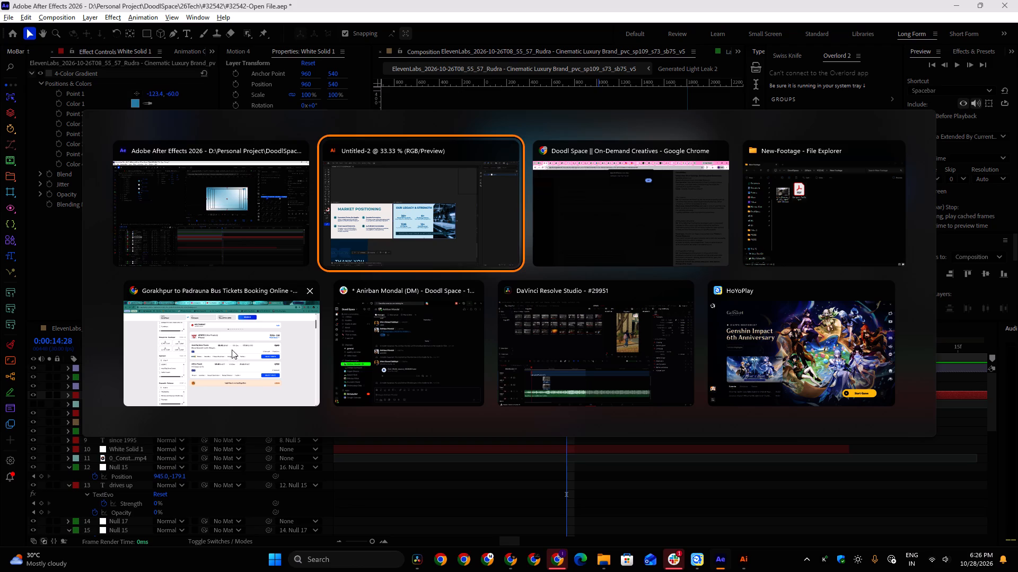
pyautogui.keyDown('alt'); pyautogui.click(579, 201); pyautogui.keyUp('alt')
pyautogui.click(600, 94)
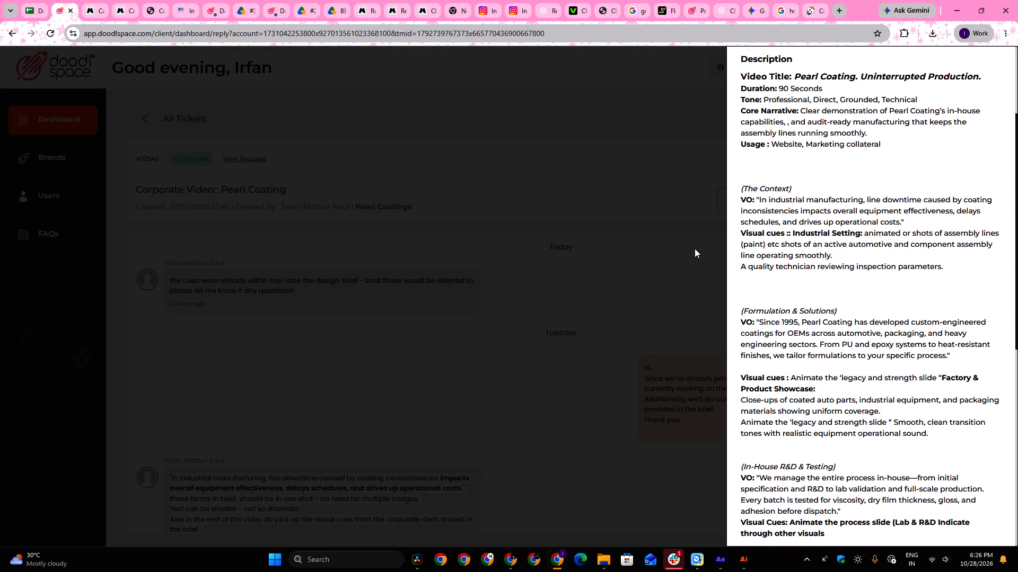
pyautogui.scroll(-1, 810, 284)
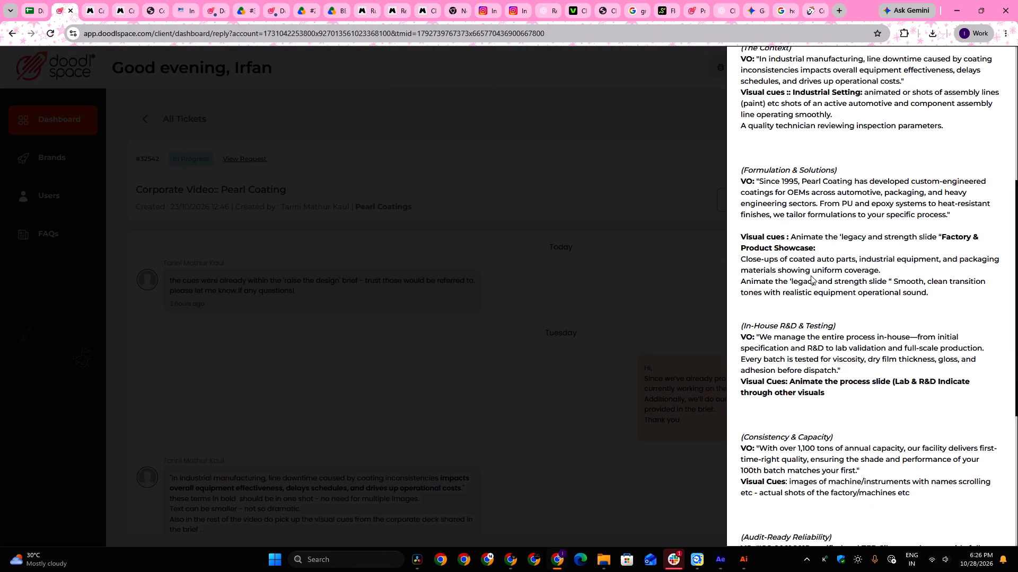
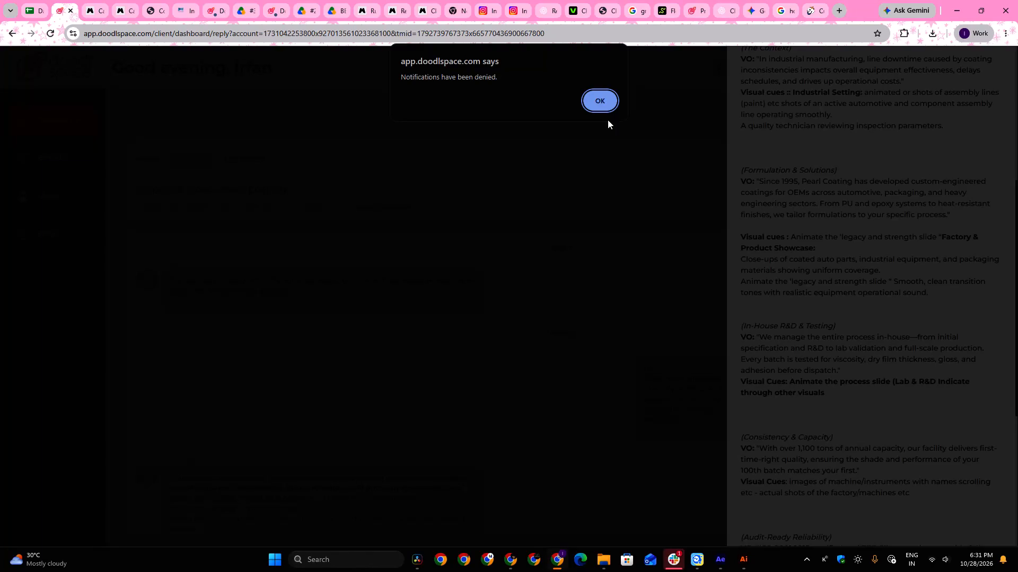
# Dismiss the notifications alert covering the Pearl Coating corporate video ticket and its brief.
pyautogui.click(602, 115)
pyautogui.click(605, 99)
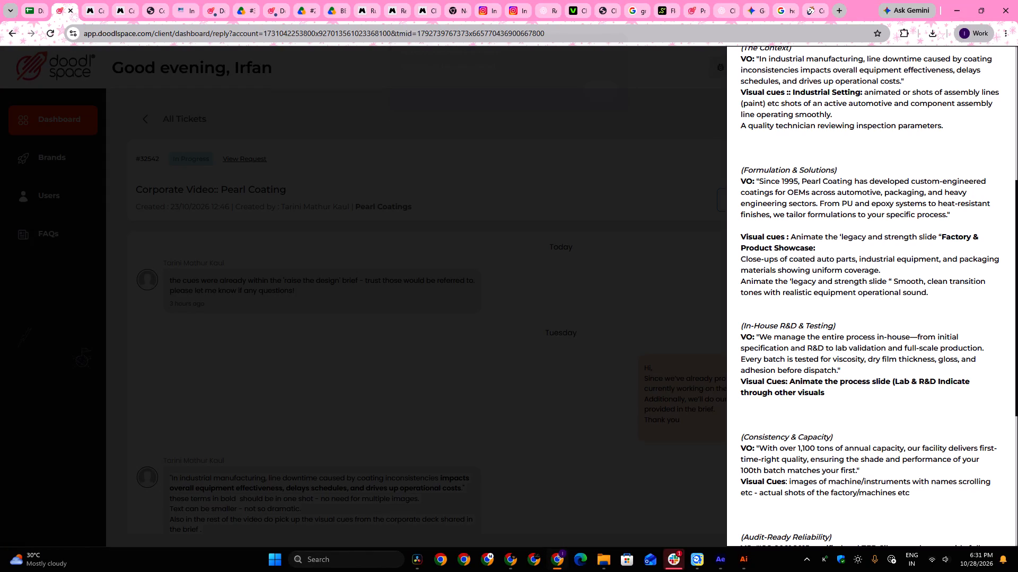
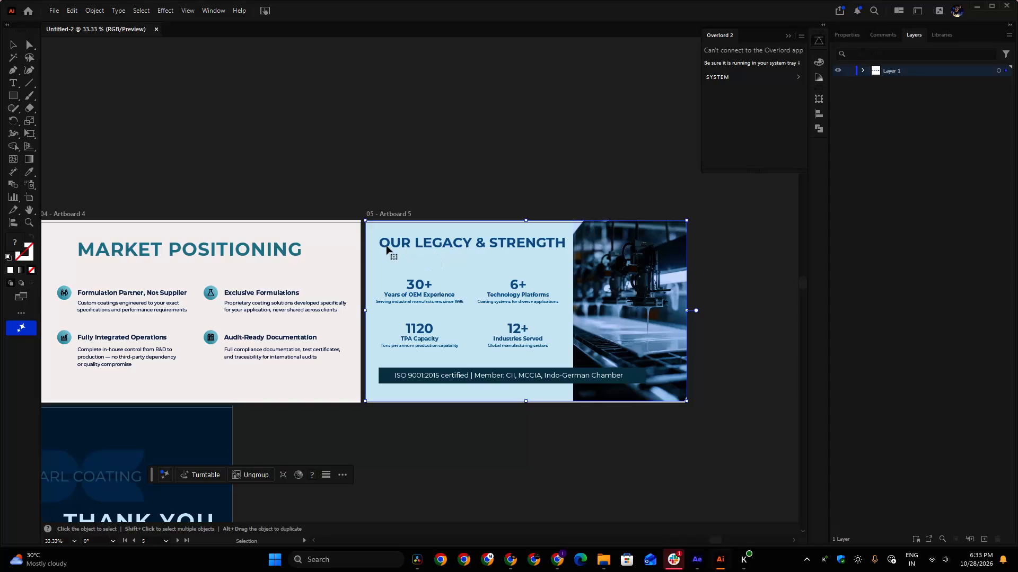
# Switch to After Effects and copy the "We tailor formulations to your Specific Process" text layer from the v4 composition into the v5 composition.
pyautogui.click(383, 244)
pyautogui.hotkey('alt', 'Tab')
pyautogui.hotkey('alt', 'Tab')
pyautogui.hotkey('alt', 'Tab')
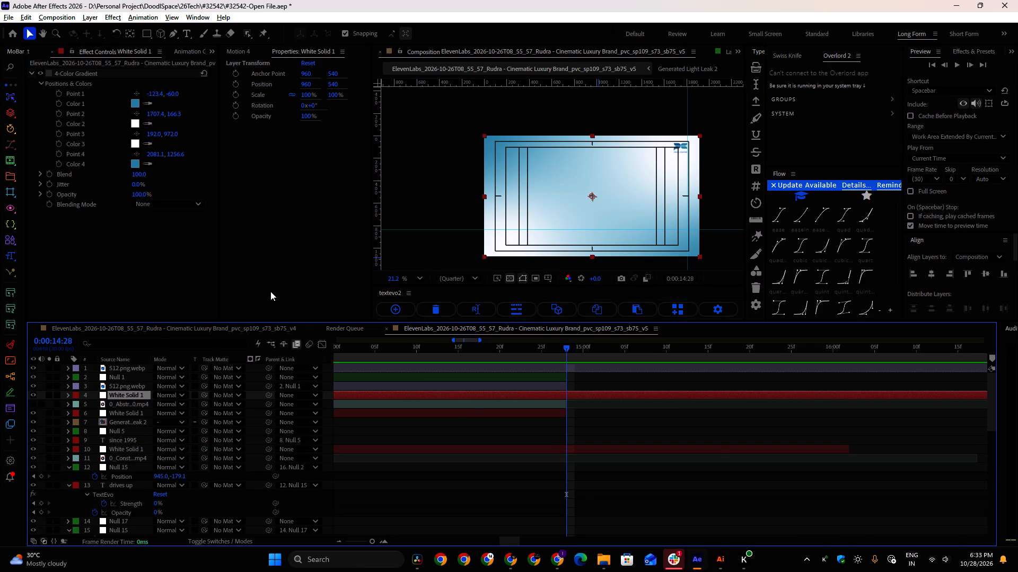
pyautogui.click(160, 328)
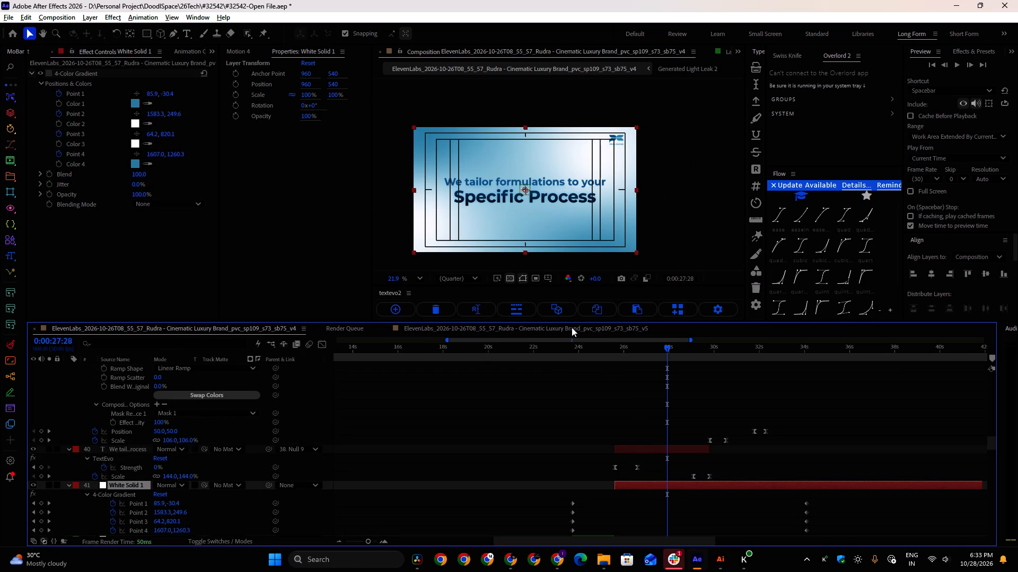
pyautogui.click(653, 450)
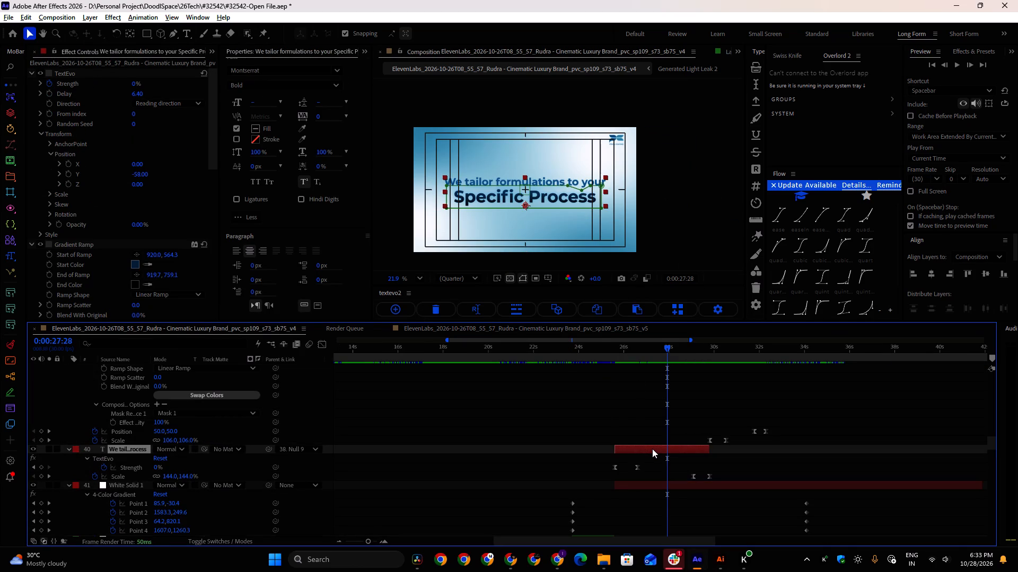
pyautogui.hotkey('ctrl', 'c')
pyautogui.hotkey('ctrl', 'c')
pyautogui.hotkey('ctrl', 'c')
pyautogui.click(505, 329)
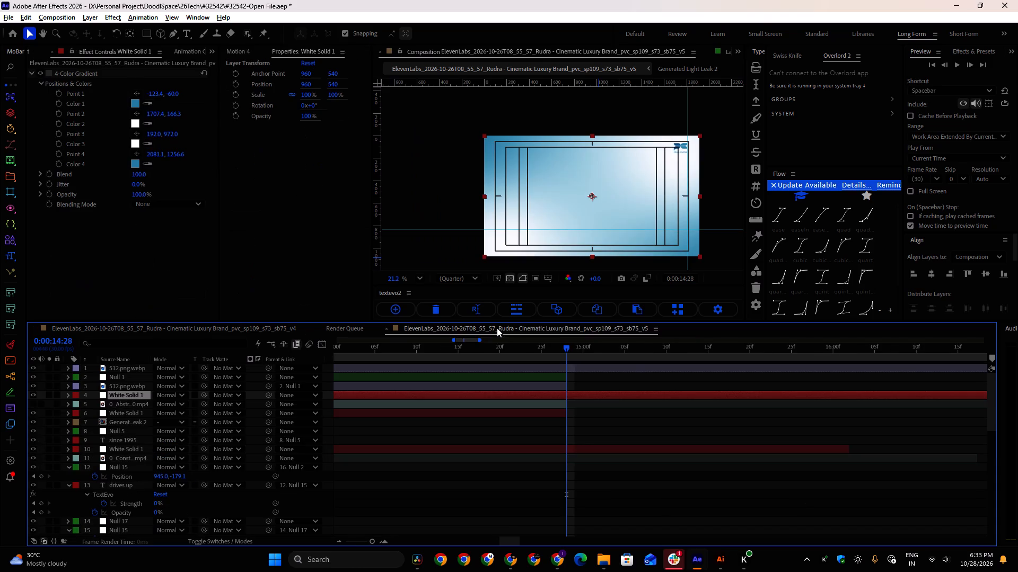
pyautogui.hotkey('ctrl', 'v')
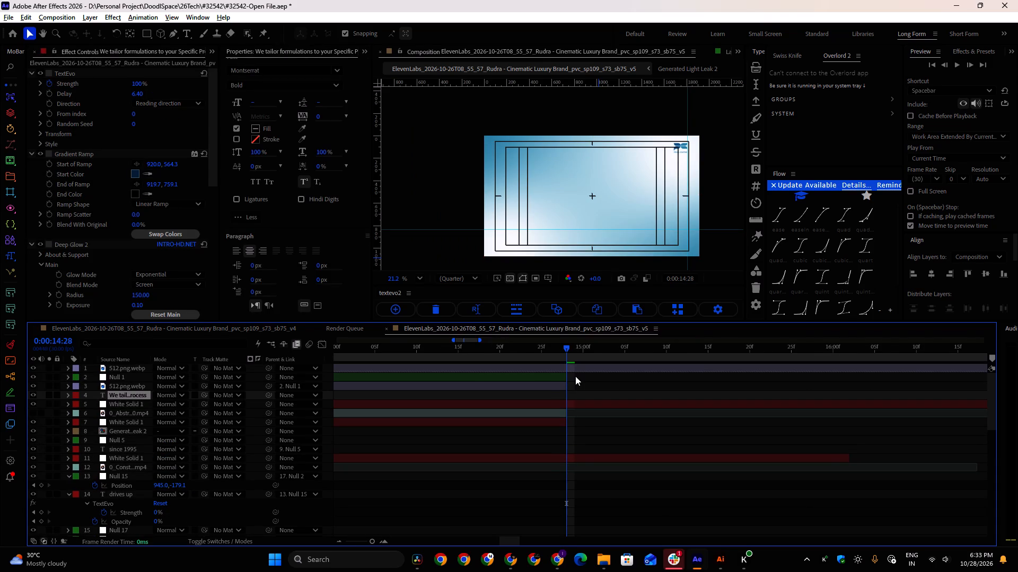
# Start the pasted text layer at 0:00:14:28 and raise it in the layer stack to just below the top 512.png.webp layer.
pyautogui.press('[')
pyautogui.hotkey('ctrl', ']')
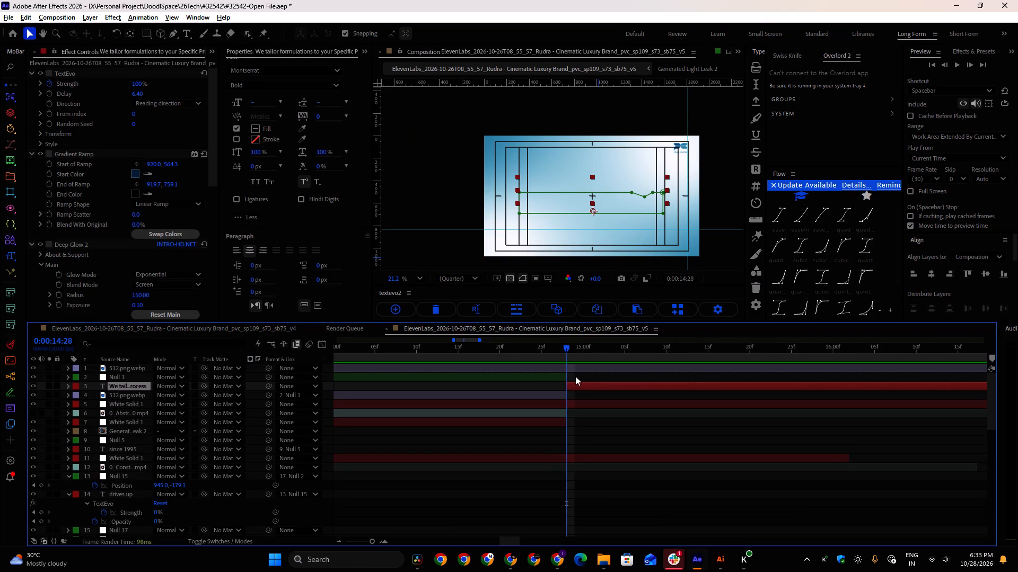
pyautogui.hotkey('ctrl', ']')
pyautogui.keyDown('alt'); pyautogui.scroll(-3, 576, 380); pyautogui.keyUp('alt')
pyautogui.keyDown('alt'); pyautogui.scroll(2, 576, 380); pyautogui.keyUp('alt')
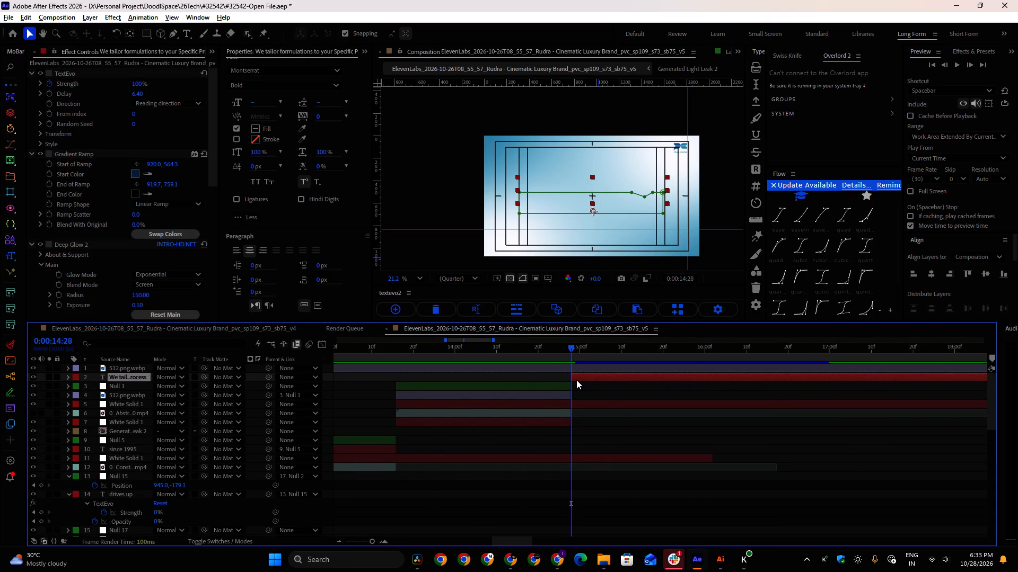
# Play back the pasted text animation and delete Mask 1 from its layer.
pyautogui.press('space')
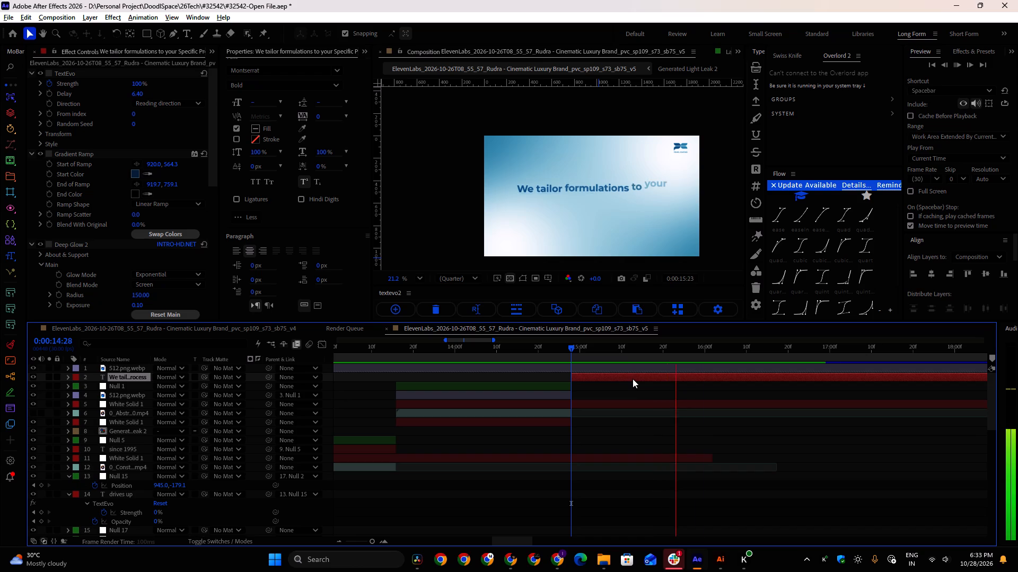
pyautogui.press('space')
pyautogui.keyDown('shift'); pyautogui.scroll(-2, 633, 379); pyautogui.keyUp('shift')
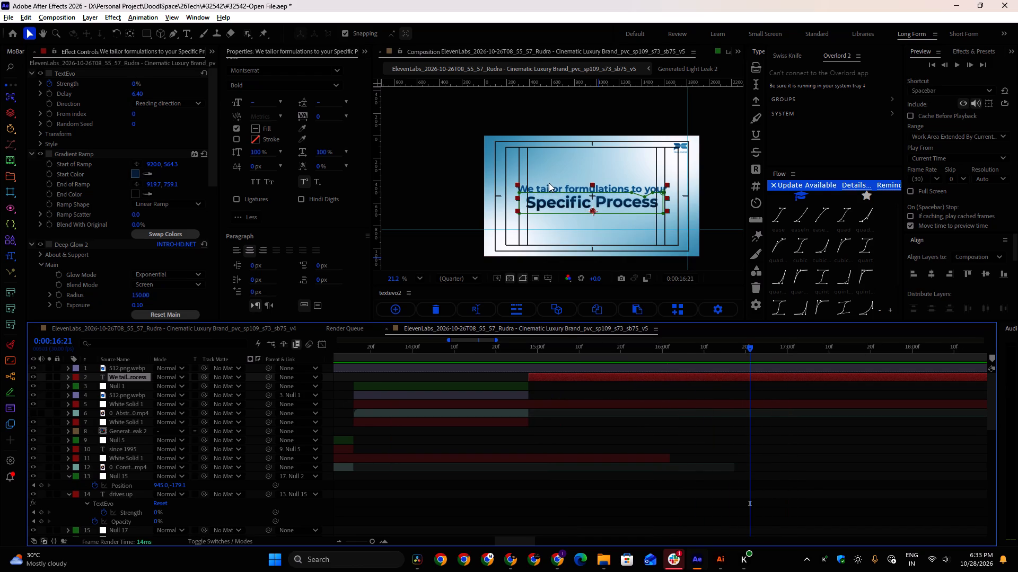
pyautogui.press('m')
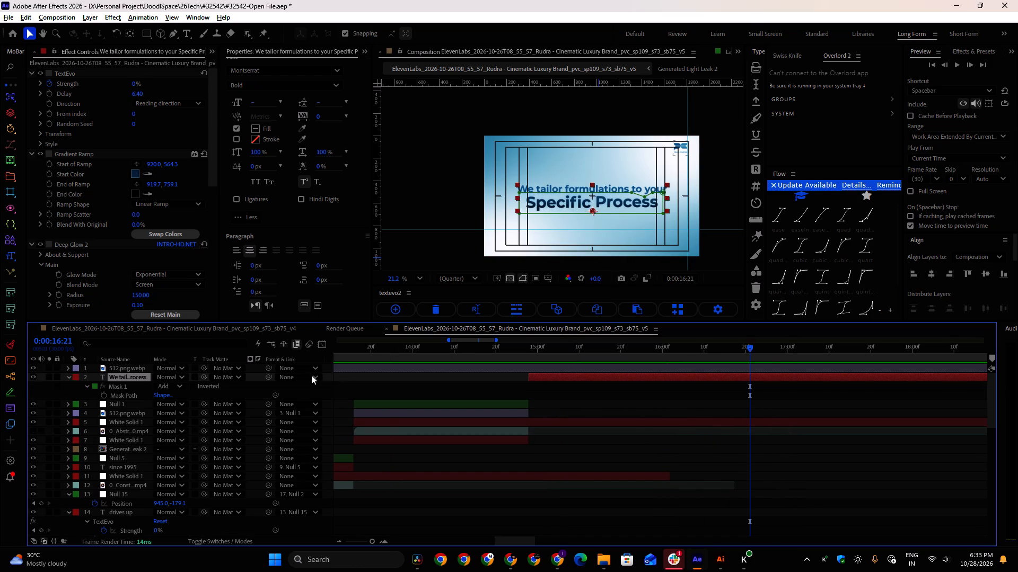
pyautogui.click(119, 383)
pyautogui.press('Delete')
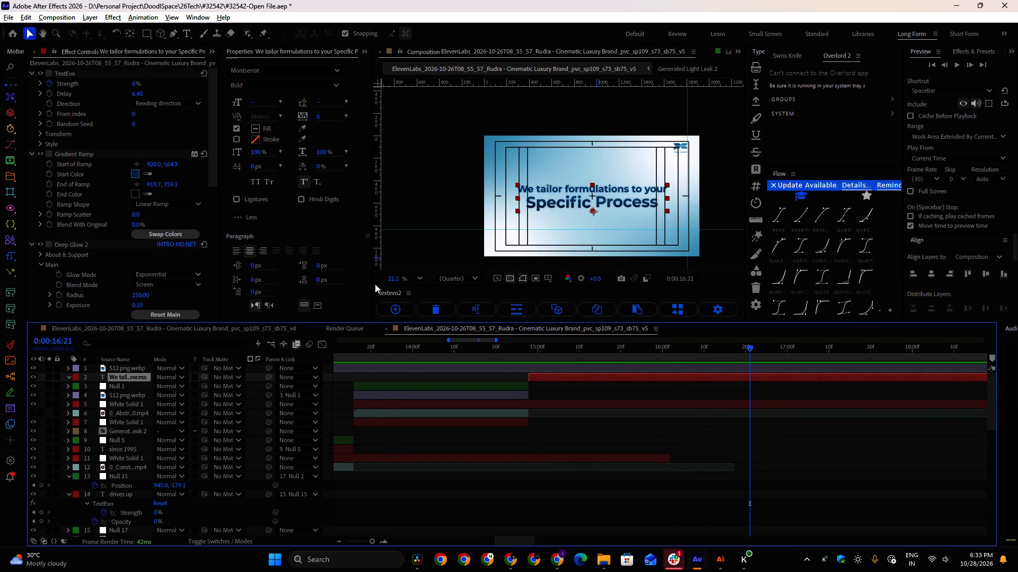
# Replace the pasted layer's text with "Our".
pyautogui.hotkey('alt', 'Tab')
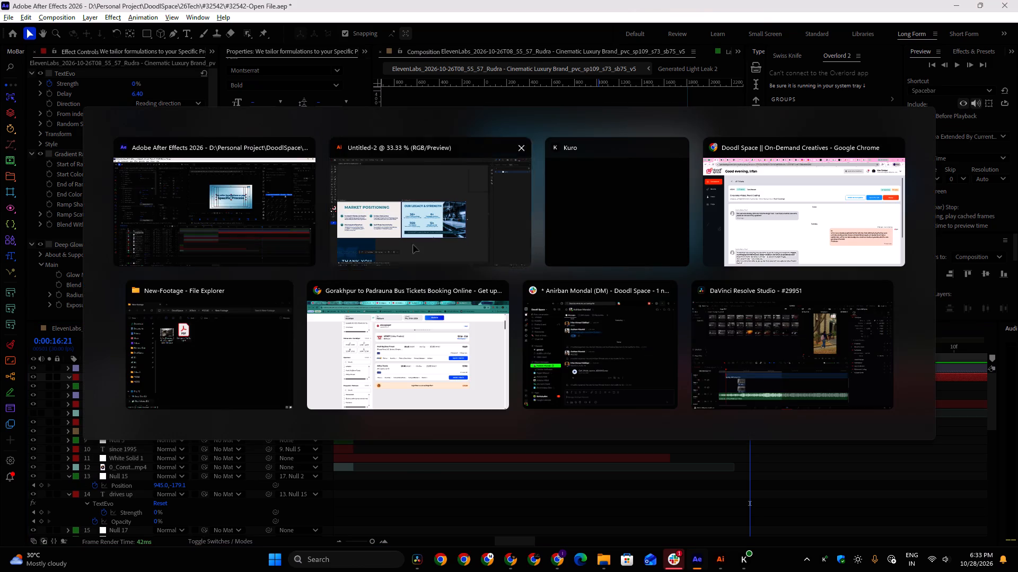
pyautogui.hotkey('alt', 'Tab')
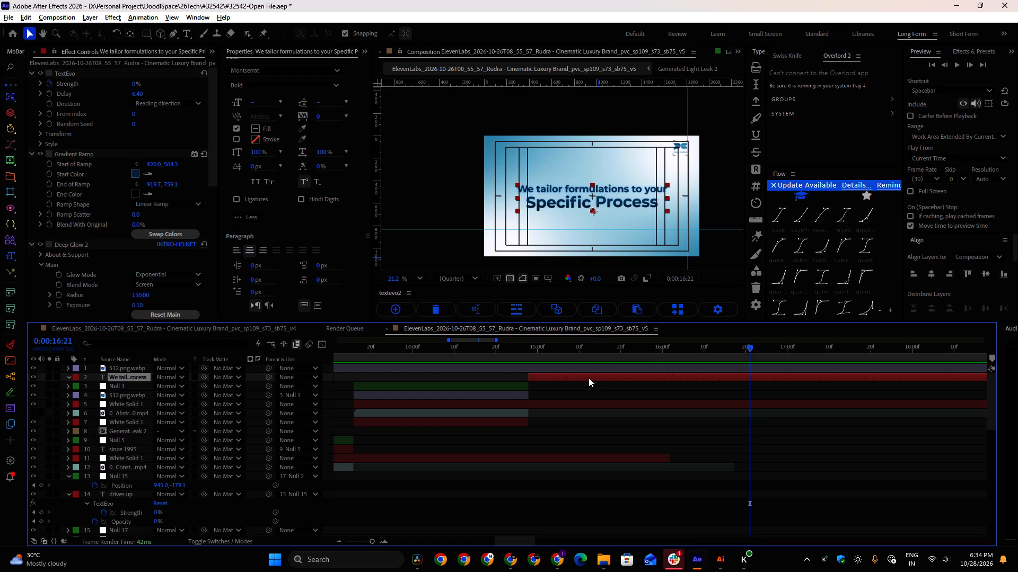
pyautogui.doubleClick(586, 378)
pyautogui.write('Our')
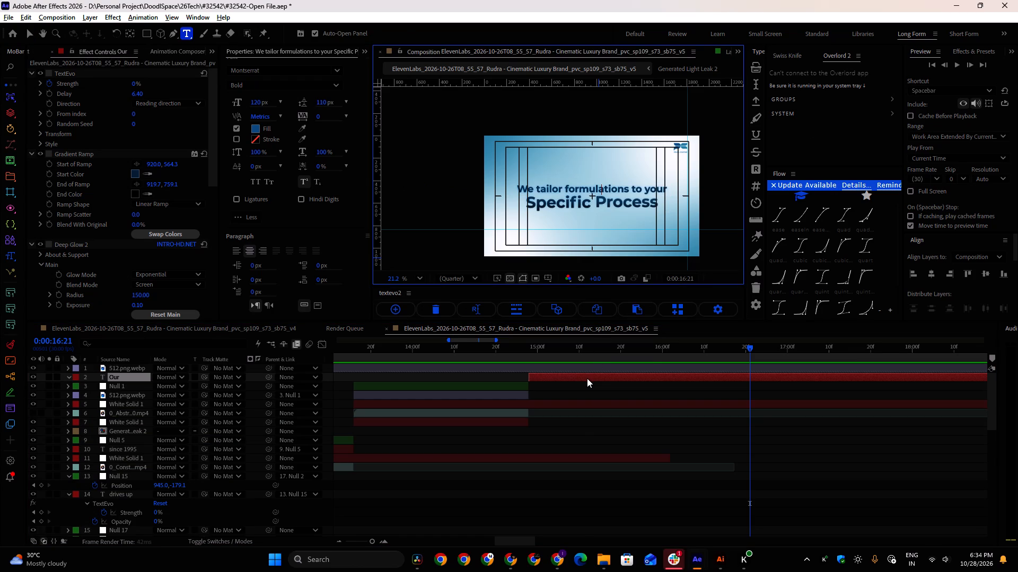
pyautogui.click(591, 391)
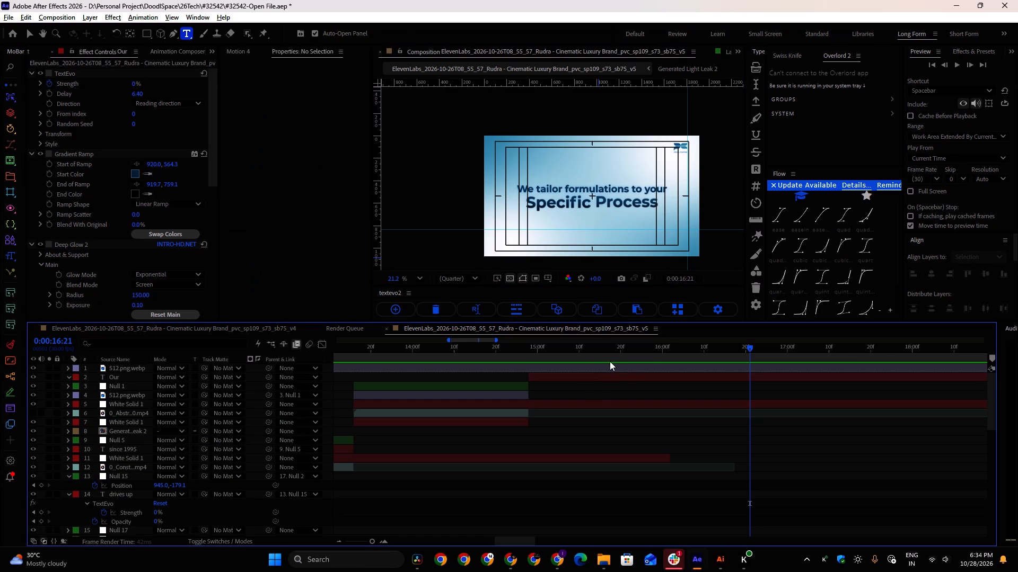
# Turn off the Deep Glow 2 and Gradient Ramp effects on the "Our" text layer, comparing the look by undoing and redoing.
pyautogui.moveTo(609, 349); pyautogui.dragTo(595, 358)
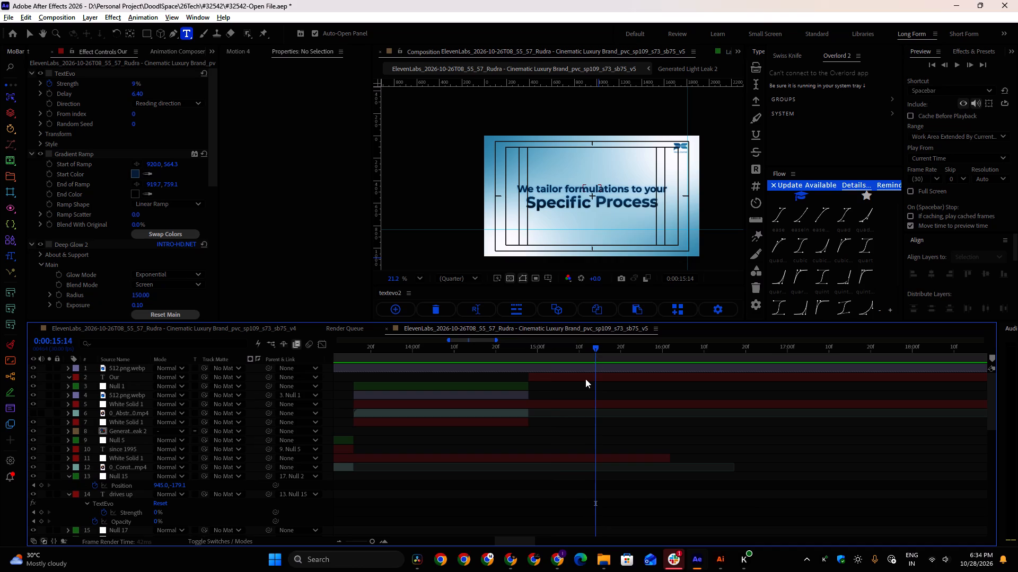
pyautogui.click(585, 379)
pyautogui.keyDown('alt'); pyautogui.scroll(-4, 585, 389); pyautogui.keyUp('alt')
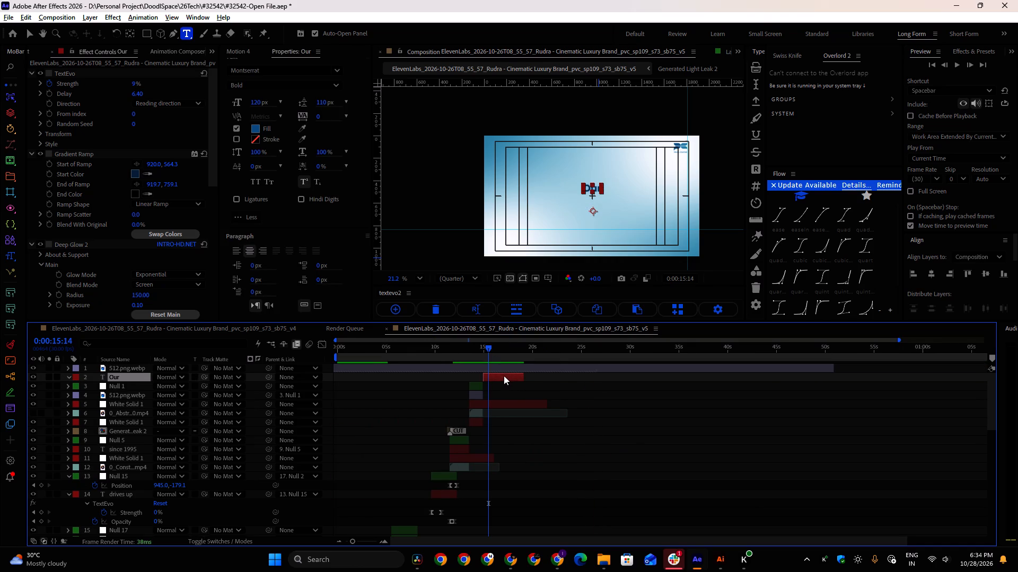
pyautogui.click(39, 244)
pyautogui.click(41, 154)
pyautogui.keyDown('alt'); pyautogui.scroll(1, 480, 414); pyautogui.keyUp('alt')
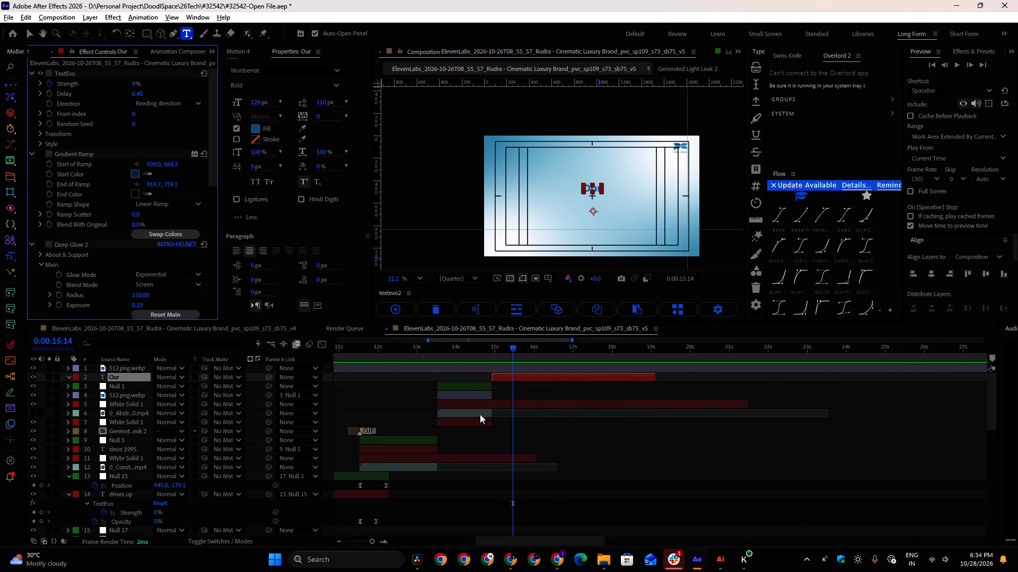
pyautogui.keyDown('alt'); pyautogui.scroll(2, 480, 414); pyautogui.keyUp('alt')
pyautogui.hotkey('ctrl', 'z')
pyautogui.hotkey('ctrl', 'z')
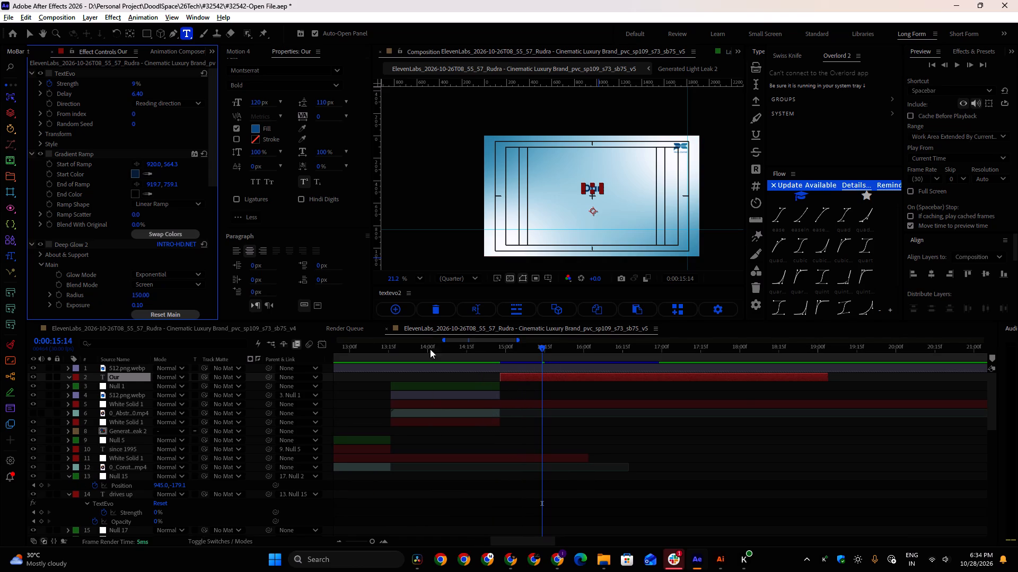
pyautogui.hotkey('ctrl', 'shift', 'z')
pyautogui.hotkey('ctrl', 'shift', 'z')
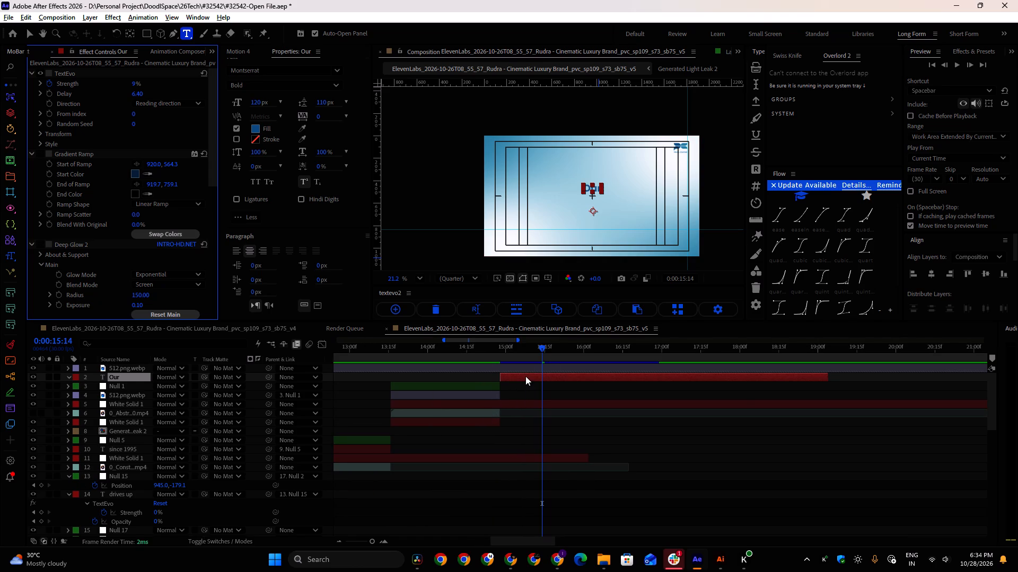
# Change the text layer's wording to "Our Legacy and Strength" and view the full title at 0:00:16:19.
pyautogui.doubleClick(525, 376)
pyautogui.write('Our Legacy and')
pyautogui.press('space')
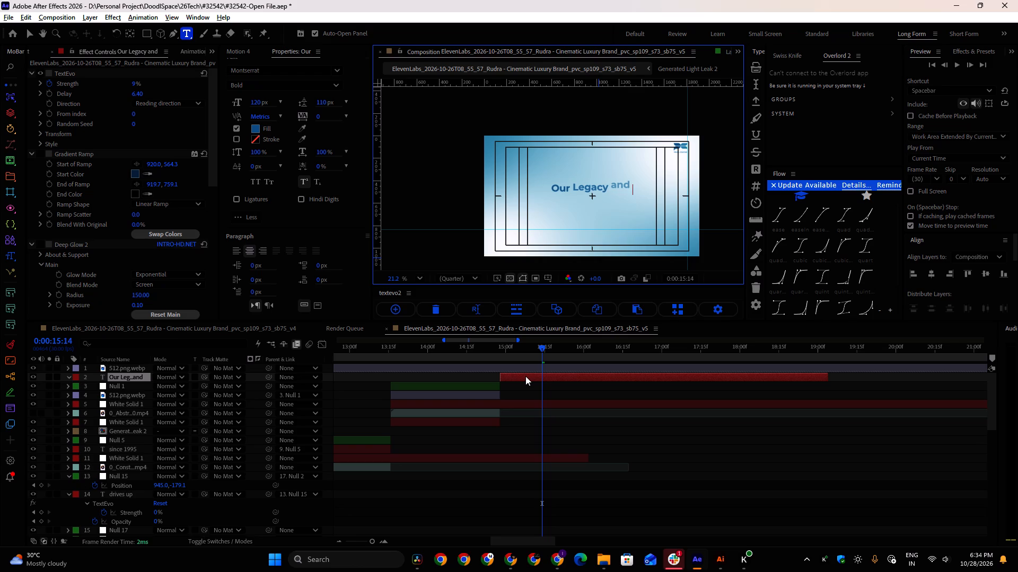
pyautogui.write('Strength')
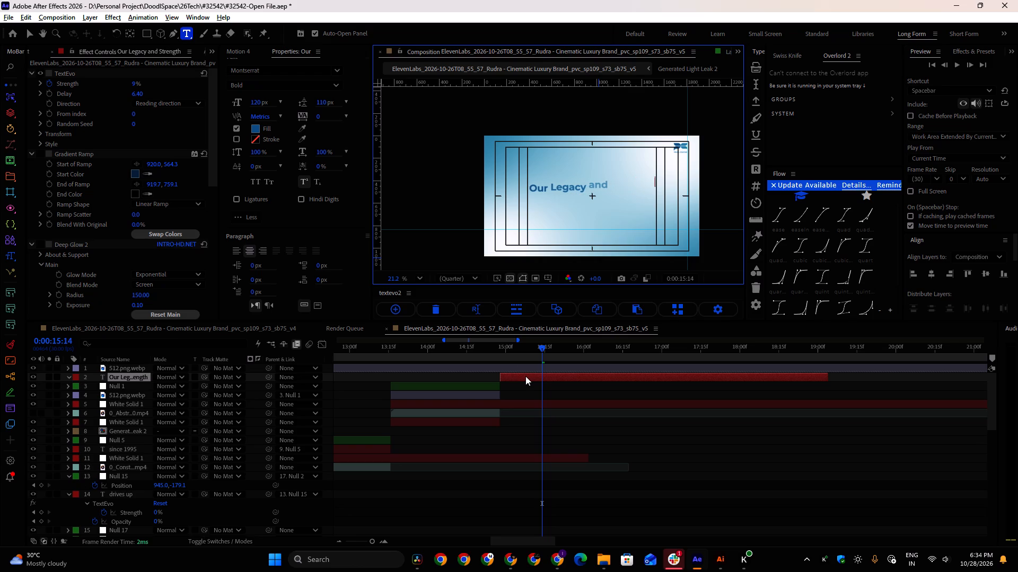
pyautogui.click(29, 33)
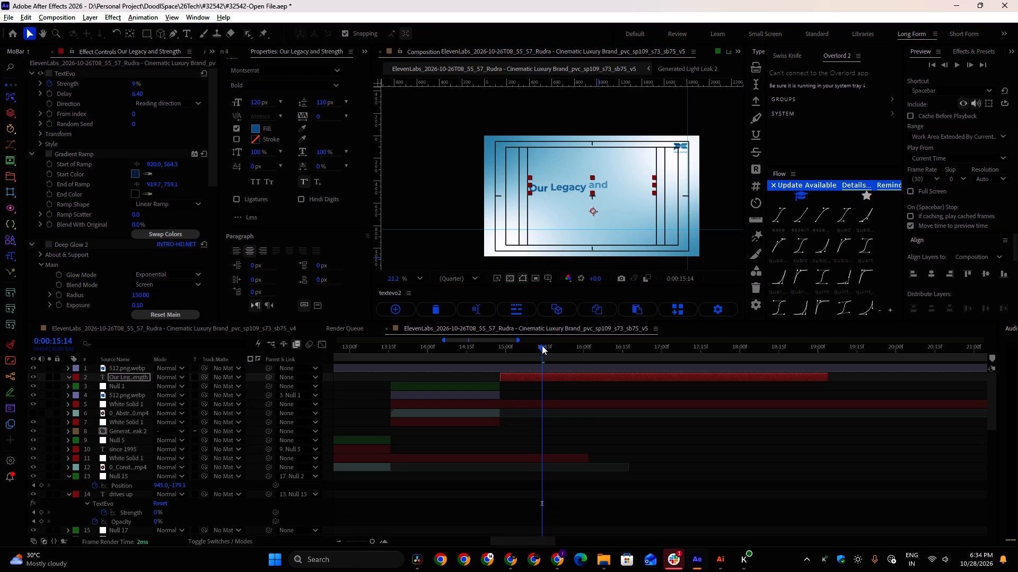
pyautogui.moveTo(543, 345); pyautogui.dragTo(635, 370)
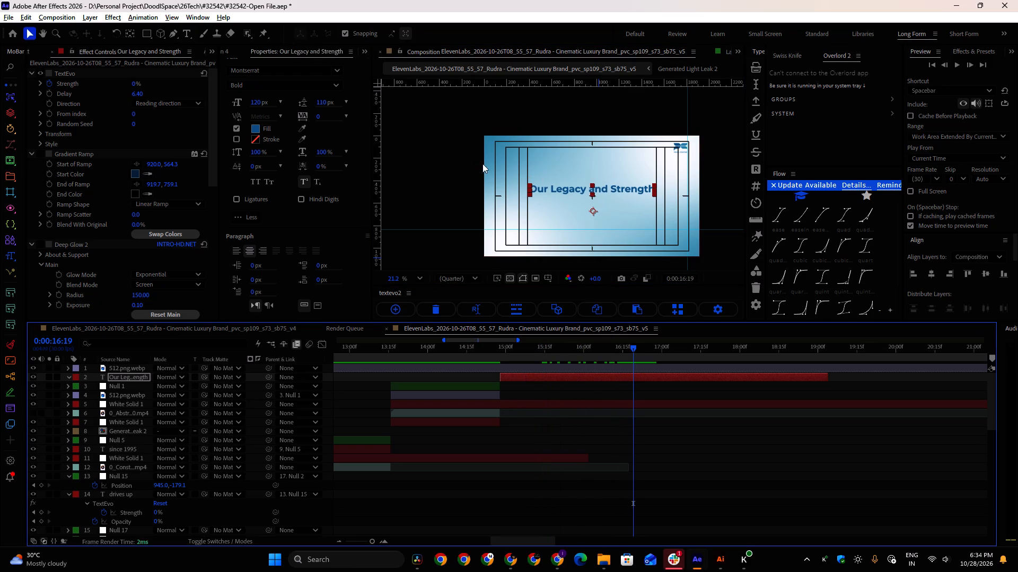
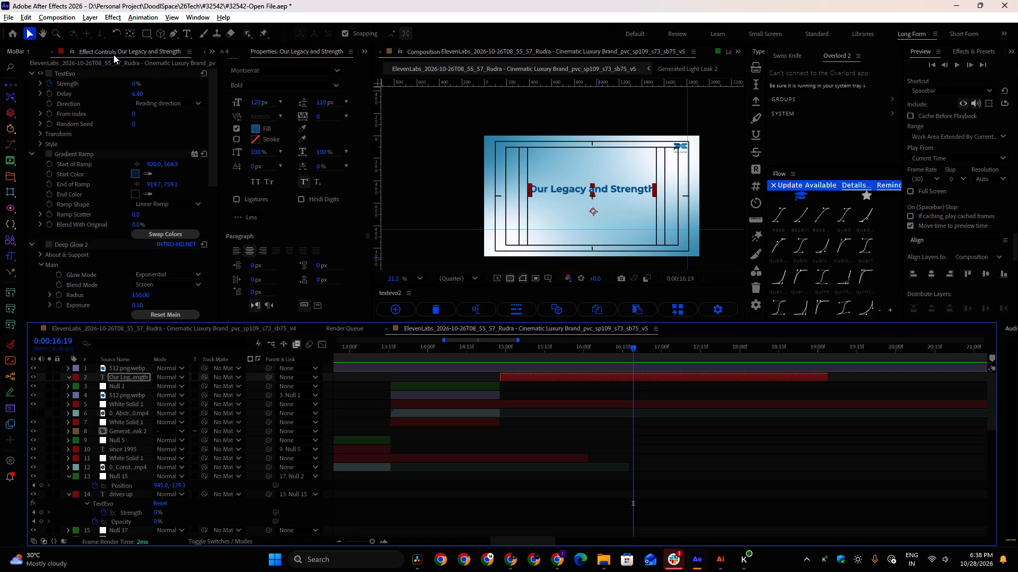
# Centre the anchor point of the "Our Legacy and Strength" text layer with Motion 4.
pyautogui.scroll(2, 113, 55)
pyautogui.scroll(-2, 146, 49)
pyautogui.scroll(1, 148, 57)
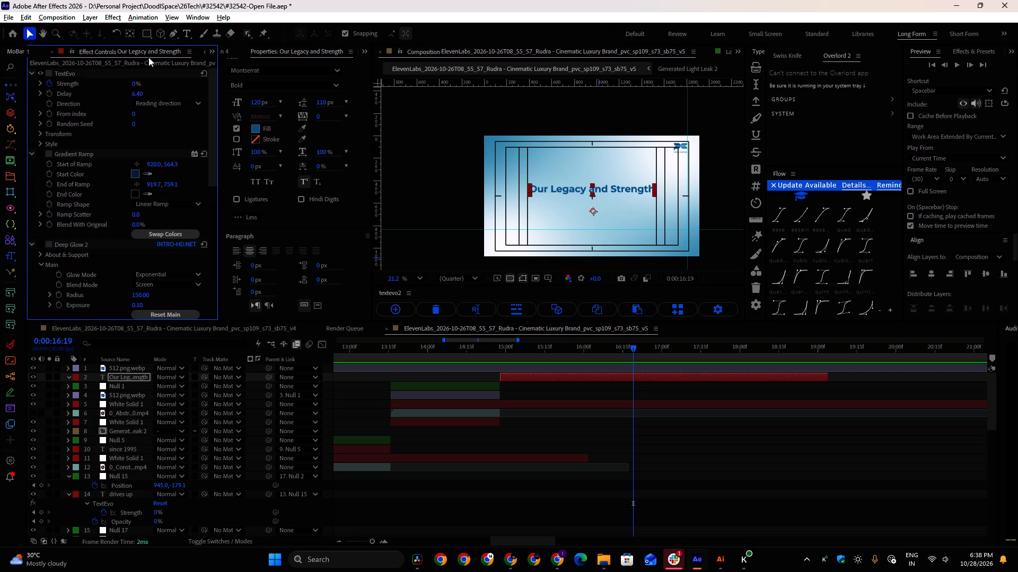
pyautogui.scroll(1, 304, 55)
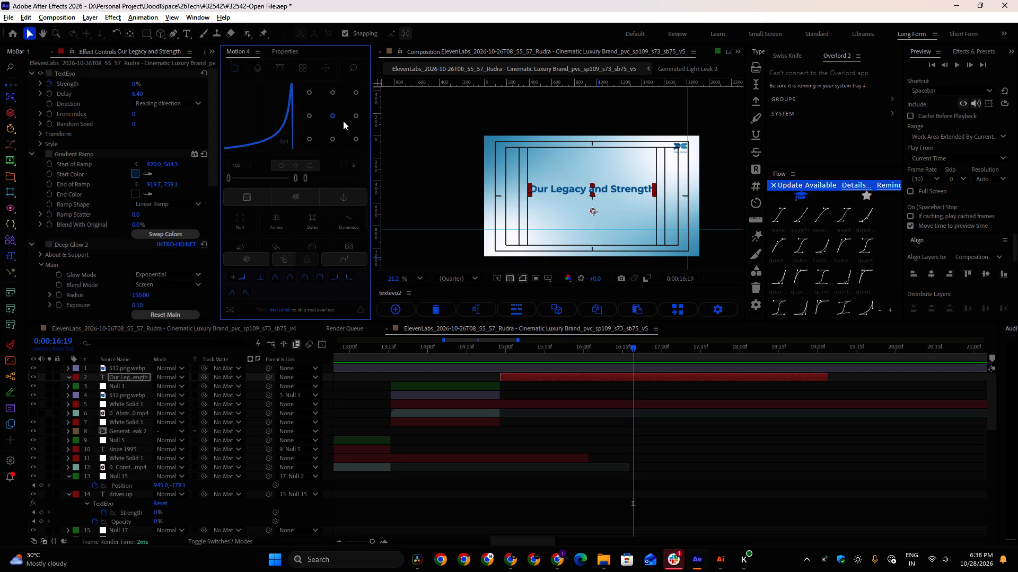
pyautogui.click(334, 118)
pyautogui.scroll(2, 596, 191)
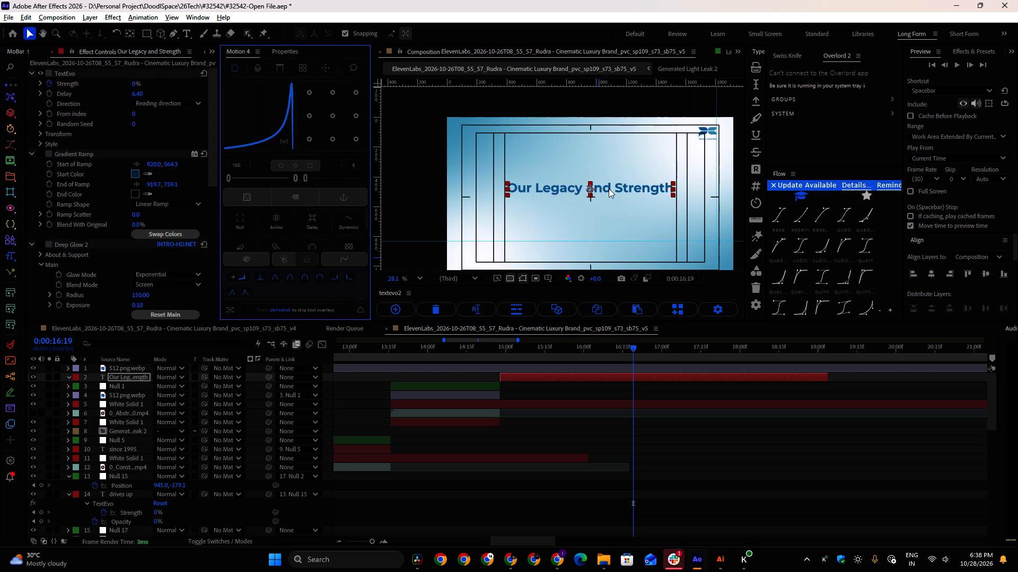
pyautogui.scroll(-1, 285, 48)
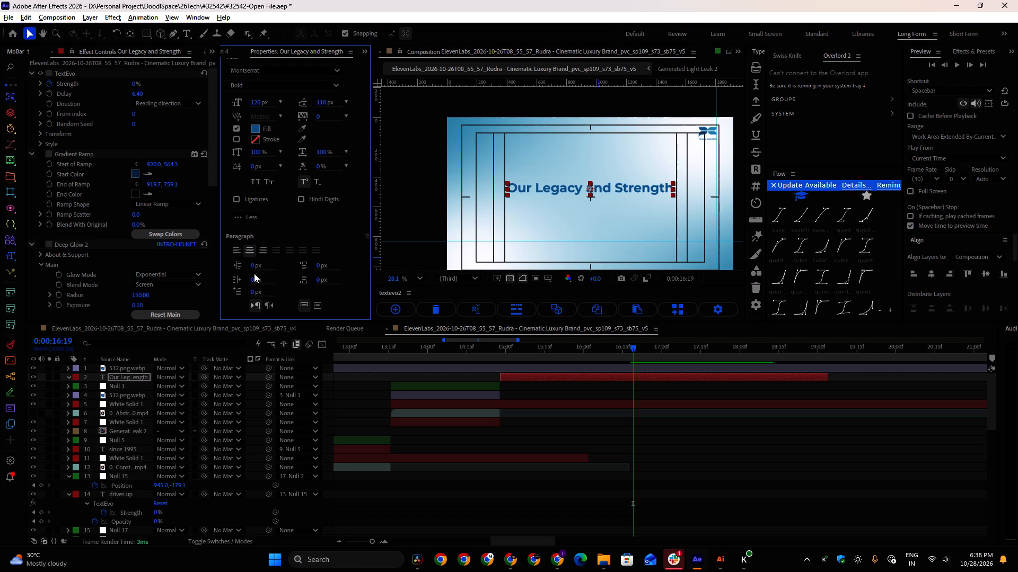
# Left-align the title's paragraph and move the title to the frame's upper-left corner, against the left safe-margin guide.
pyautogui.click(234, 245)
pyautogui.moveTo(659, 189); pyautogui.dragTo(495, 138)
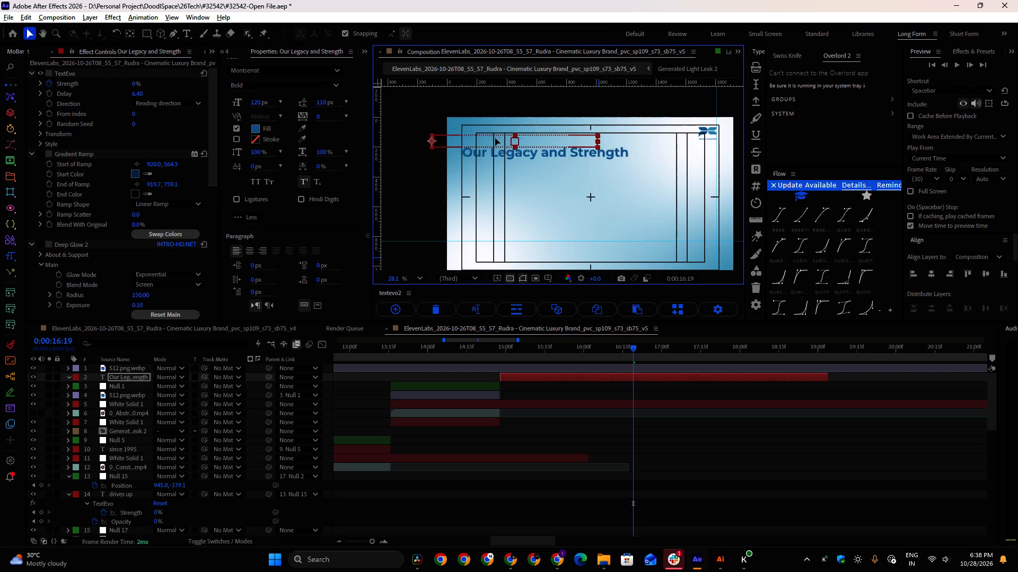
pyautogui.moveTo(495, 138); pyautogui.dragTo(533, 141)
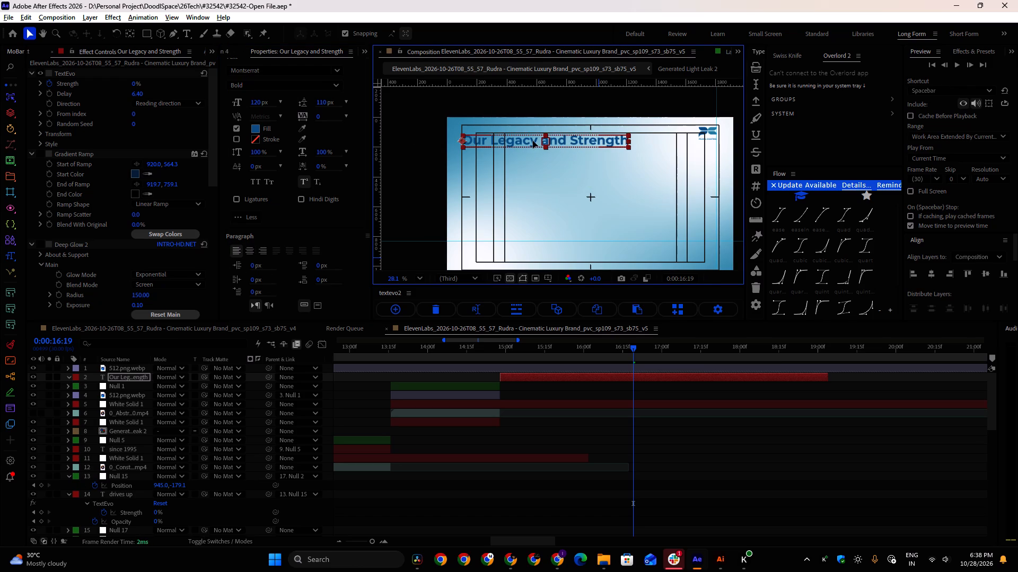
pyautogui.moveTo(533, 141); pyautogui.dragTo(532, 142)
# Turn on the title's Gradient Ramp and move its start point to about 419, 116 and end point to about 340, 528.
pyautogui.click(42, 153)
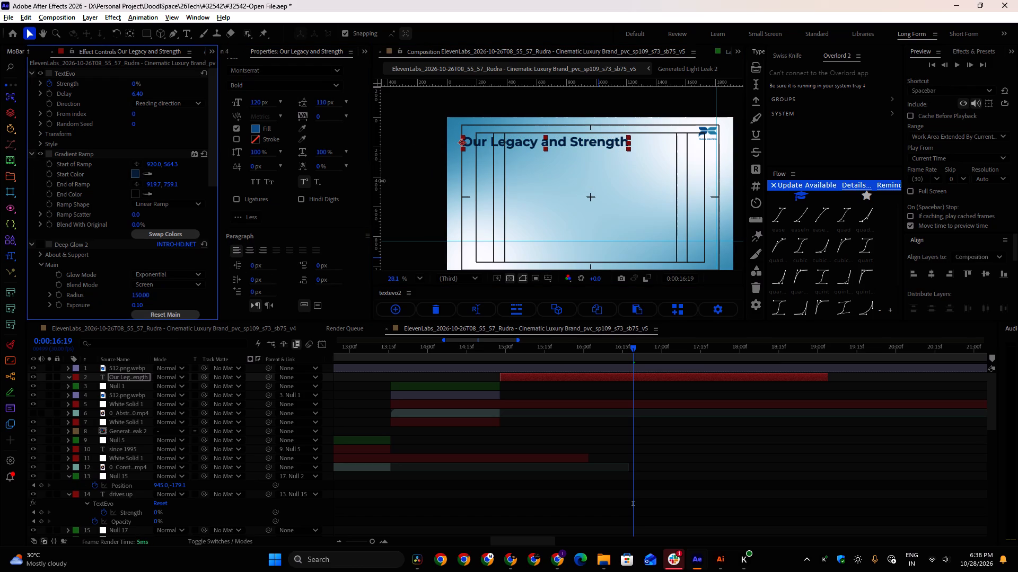
pyautogui.click(80, 155)
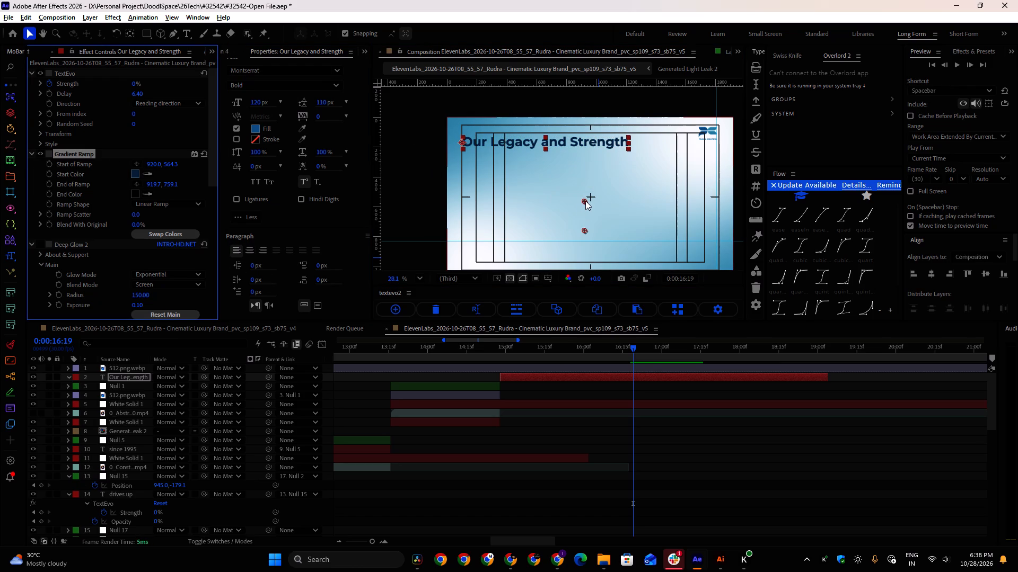
pyautogui.moveTo(585, 201); pyautogui.dragTo(512, 129)
pyautogui.moveTo(585, 231); pyautogui.dragTo(554, 183)
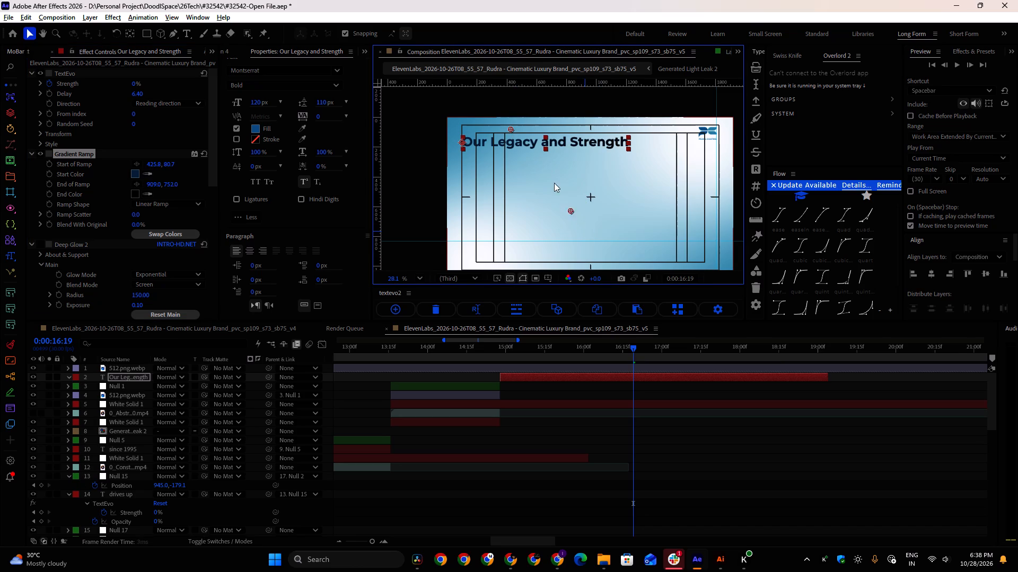
pyautogui.moveTo(554, 183); pyautogui.dragTo(498, 196)
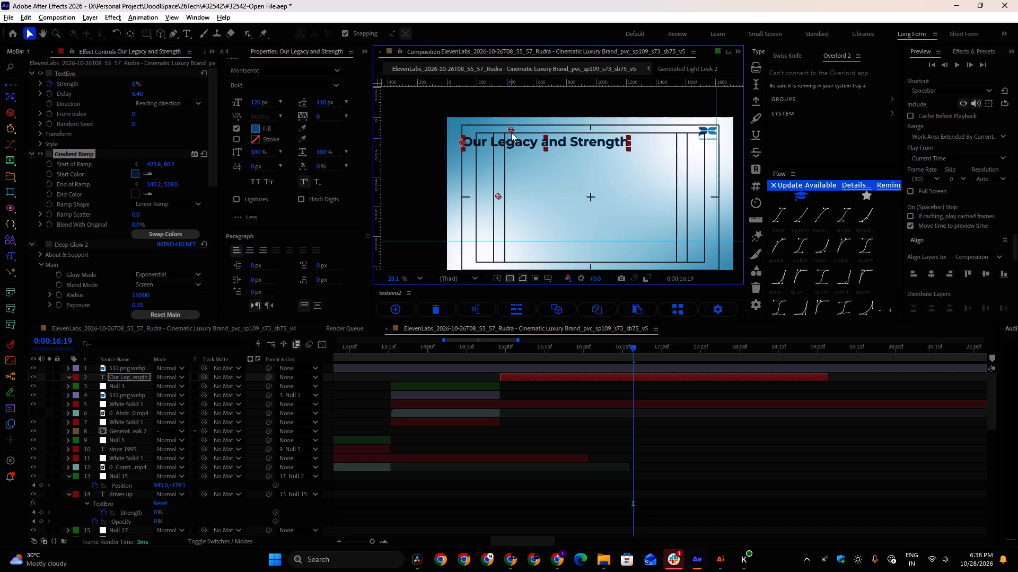
pyautogui.moveTo(511, 130); pyautogui.dragTo(510, 135)
# Turn on the Deep Glow 2 effect on the title layer.
pyautogui.click(38, 243)
# Reposition the title's Gradient Ramp for a vertical blend, with the start at about 659, 150 and the end at about 660, 214.
pyautogui.moveTo(497, 197); pyautogui.dragTo(502, 155)
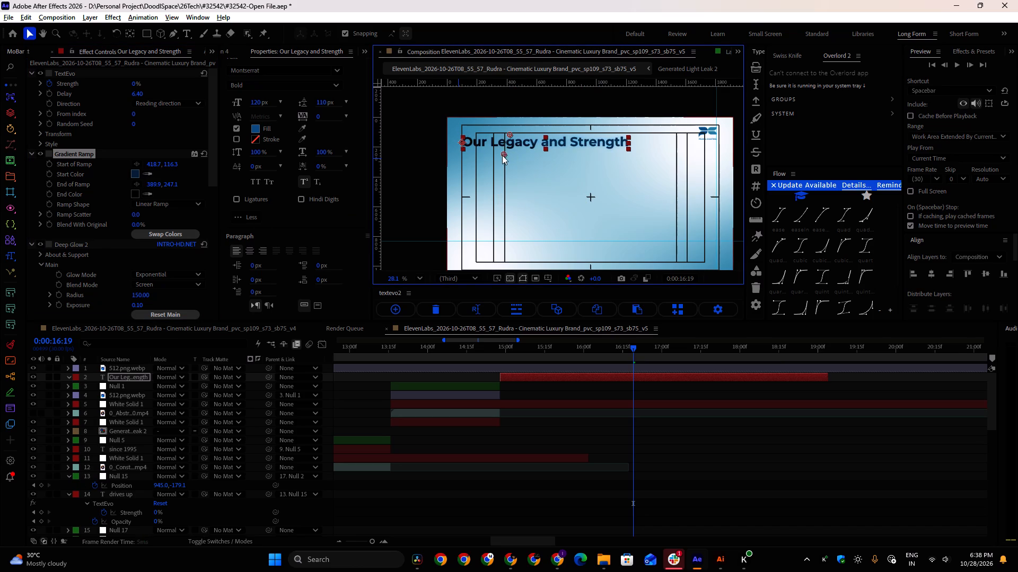
pyautogui.moveTo(502, 155); pyautogui.dragTo(505, 157)
pyautogui.scroll(4, 503, 138)
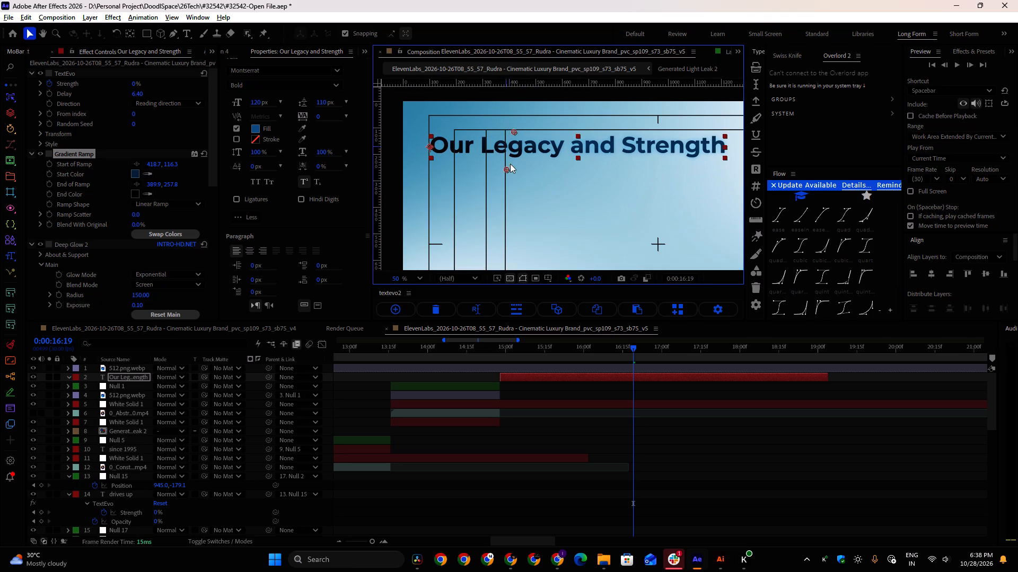
pyautogui.moveTo(506, 168); pyautogui.dragTo(575, 162)
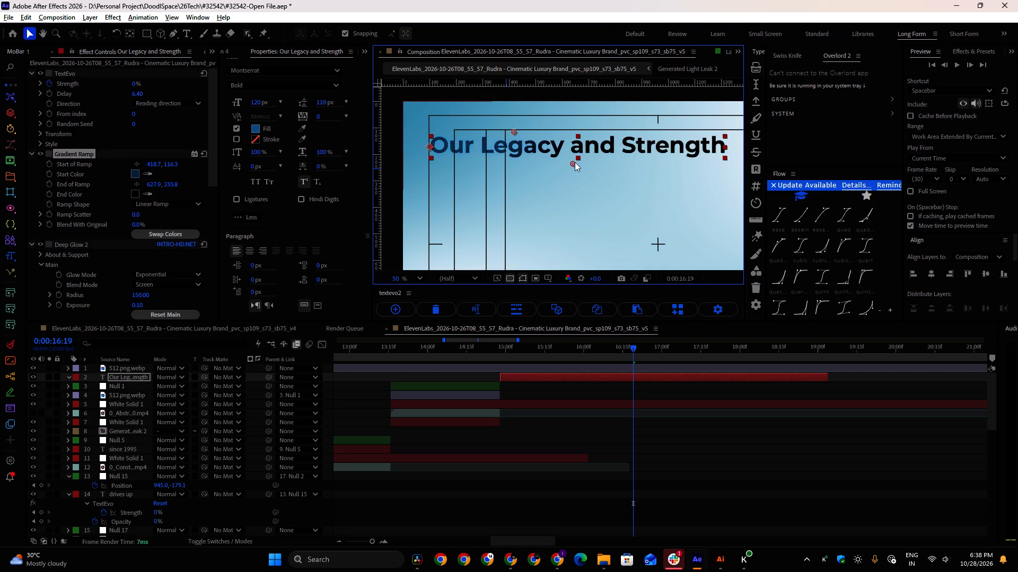
pyautogui.moveTo(575, 162); pyautogui.dragTo(577, 157)
pyautogui.moveTo(577, 157); pyautogui.dragTo(577, 157)
pyautogui.moveTo(513, 131); pyautogui.dragTo(575, 136)
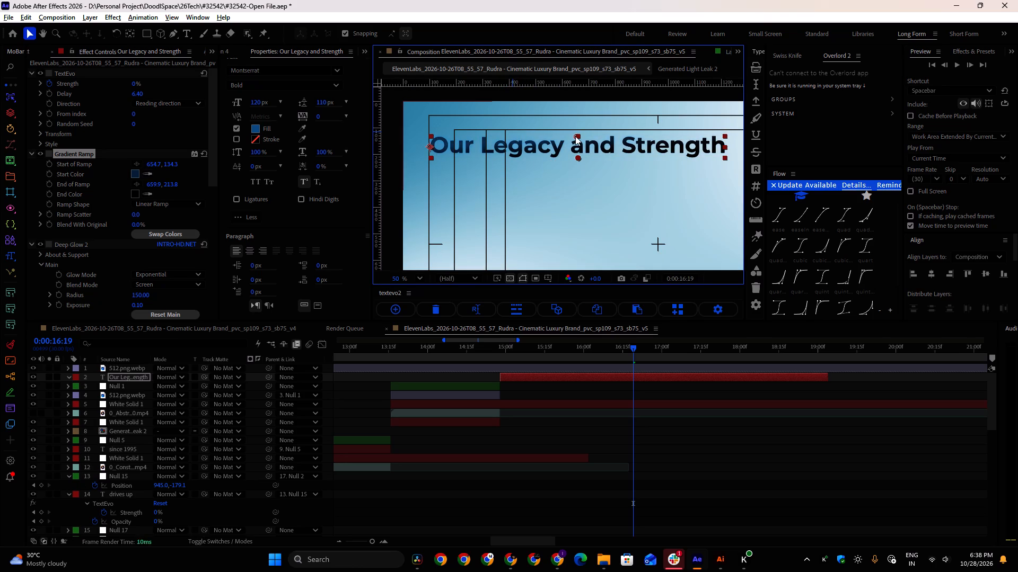
pyautogui.moveTo(575, 136); pyautogui.dragTo(576, 138)
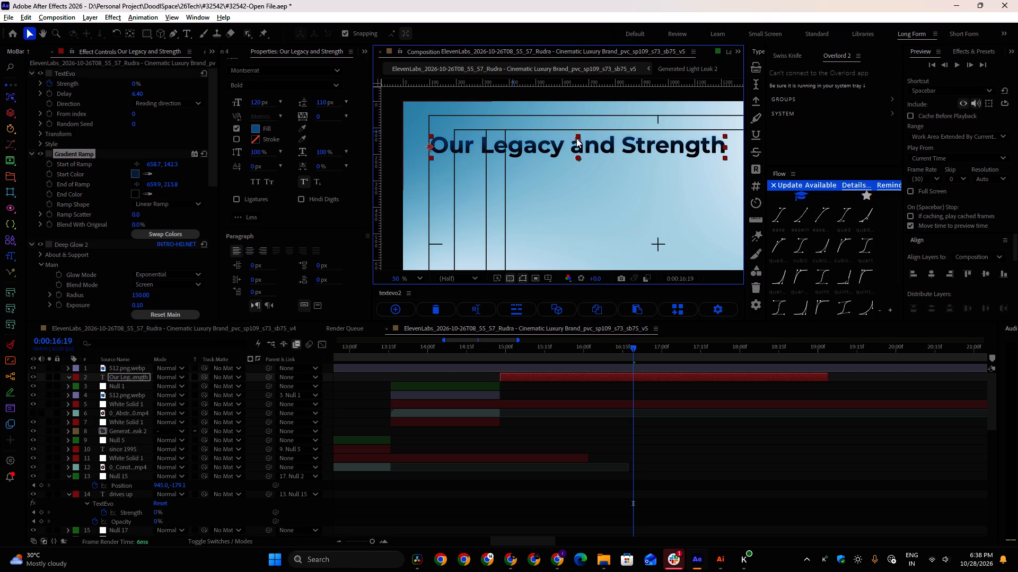
pyautogui.moveTo(576, 138); pyautogui.dragTo(576, 140)
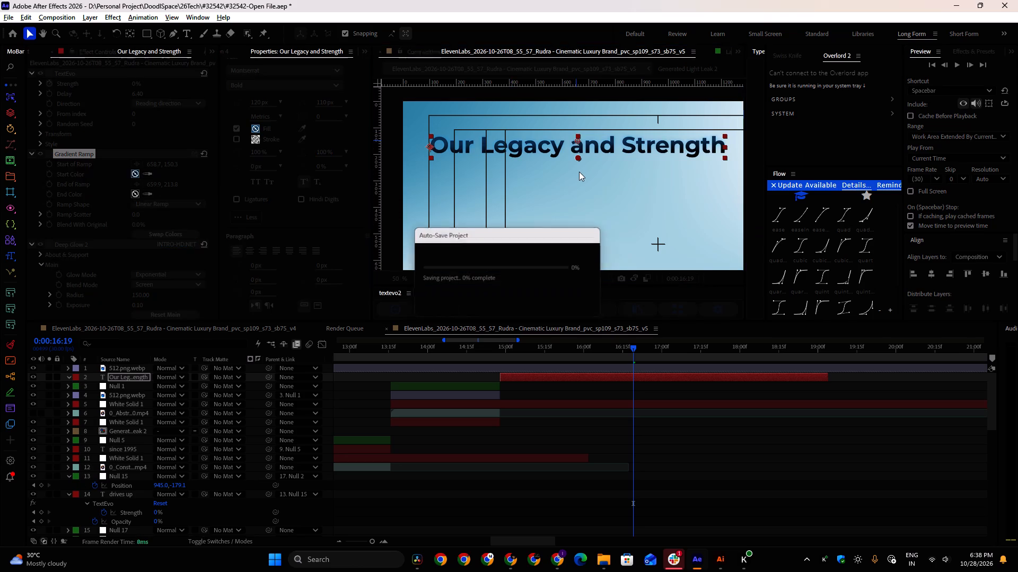
# Scrub through the title's text animation from about 0:00:15:00 to 0:00:16:23 to review its reveal and gradient.
pyautogui.scroll(-6, 579, 174)
pyautogui.moveTo(565, 353); pyautogui.dragTo(501, 351)
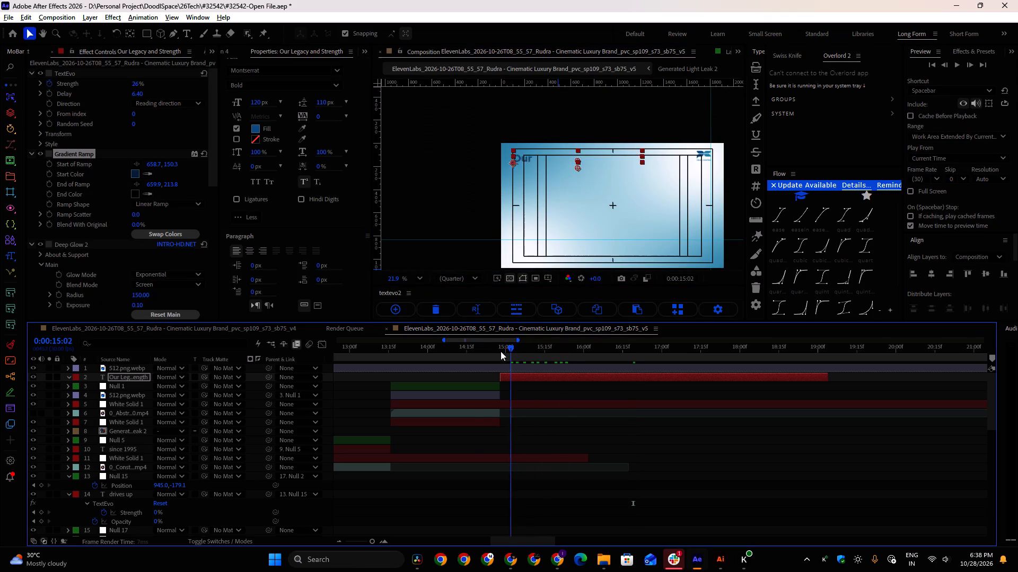
pyautogui.moveTo(501, 351); pyautogui.dragTo(656, 331)
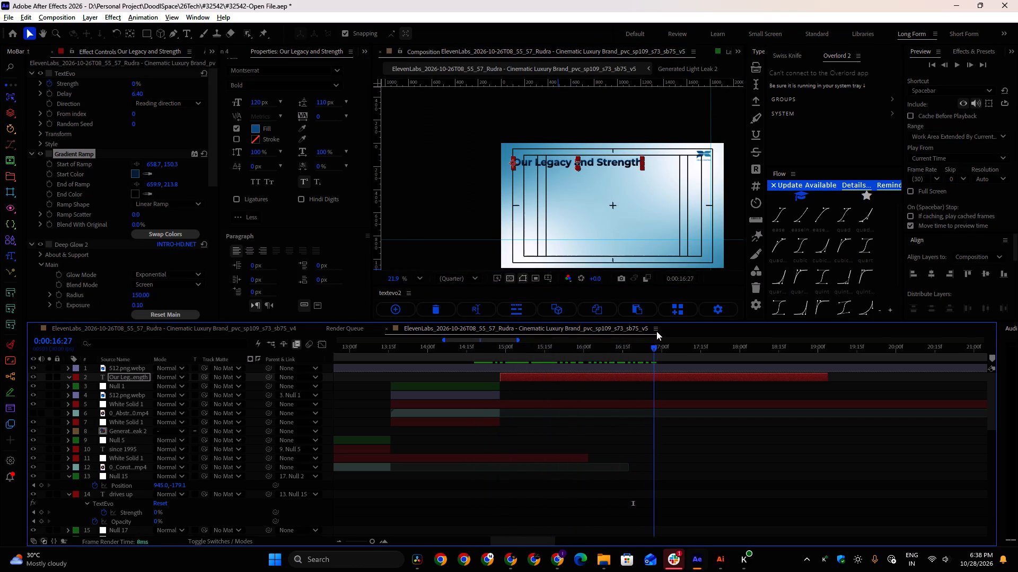
pyautogui.moveTo(656, 331); pyautogui.dragTo(644, 332)
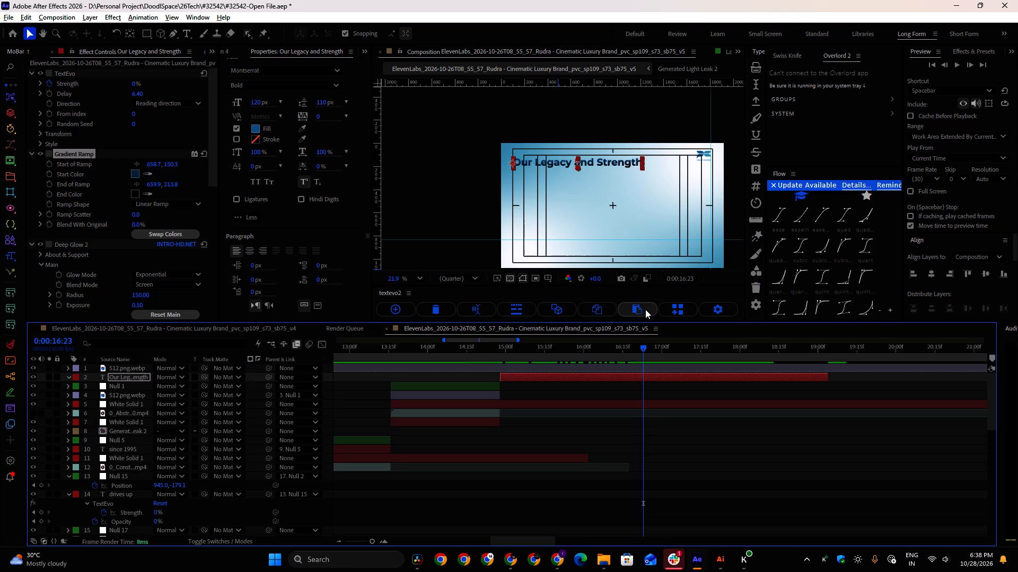
# Compare the title's look and placement with the "Our Legacy & Strength" slide on Artboard 5 in Illustrator.
pyautogui.hotkey('alt', 'Tab')
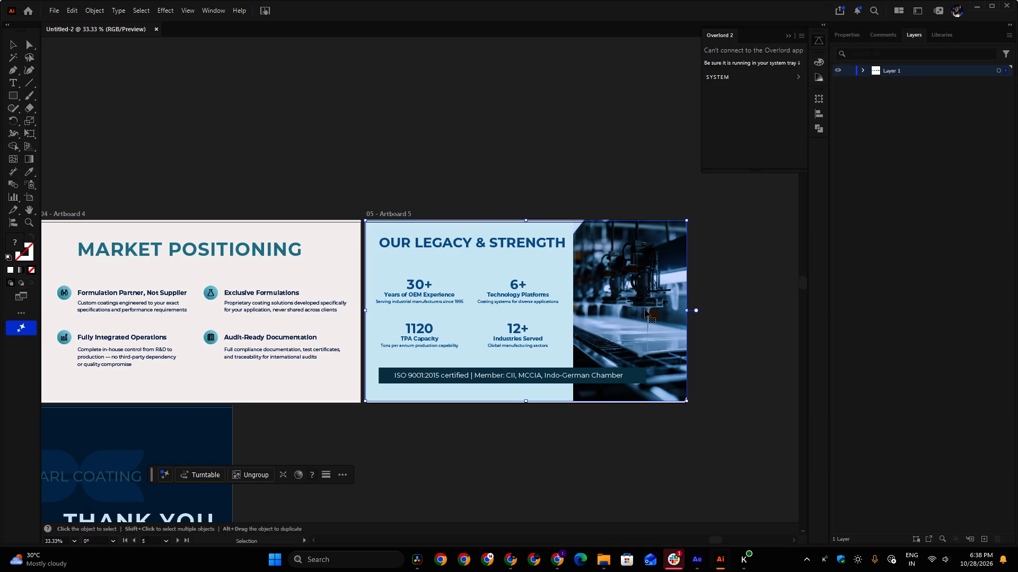
pyautogui.hotkey('alt', 'Tab')
pyautogui.scroll(5, 560, 180)
pyautogui.moveTo(609, 157); pyautogui.dragTo(576, 158, button='middle')
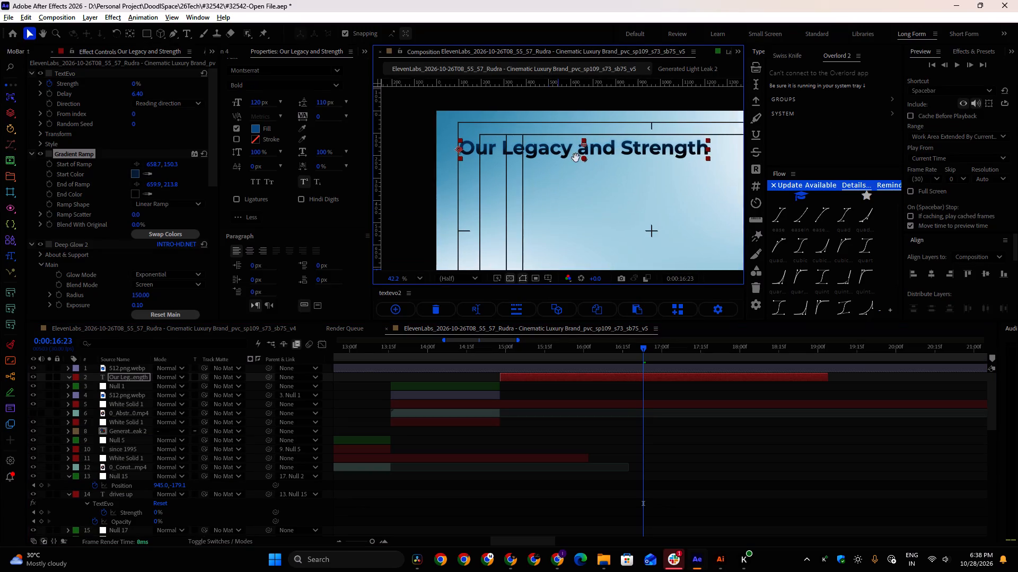
pyautogui.moveTo(576, 158); pyautogui.dragTo(533, 156, button='middle')
pyautogui.scroll(-3, 534, 145)
pyautogui.moveTo(534, 145); pyautogui.dragTo(550, 112, button='middle')
pyautogui.middleClick(550, 112)
pyautogui.scroll(-1, 551, 135)
pyautogui.hotkey('alt', 'Tab')
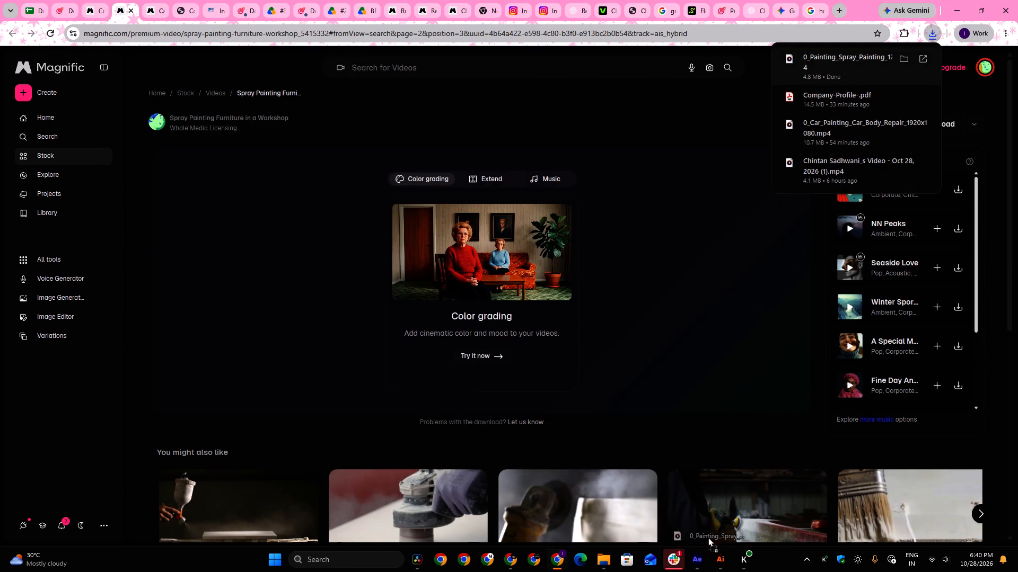
pyautogui.moveTo(708, 537); pyautogui.dragTo(640, 202)
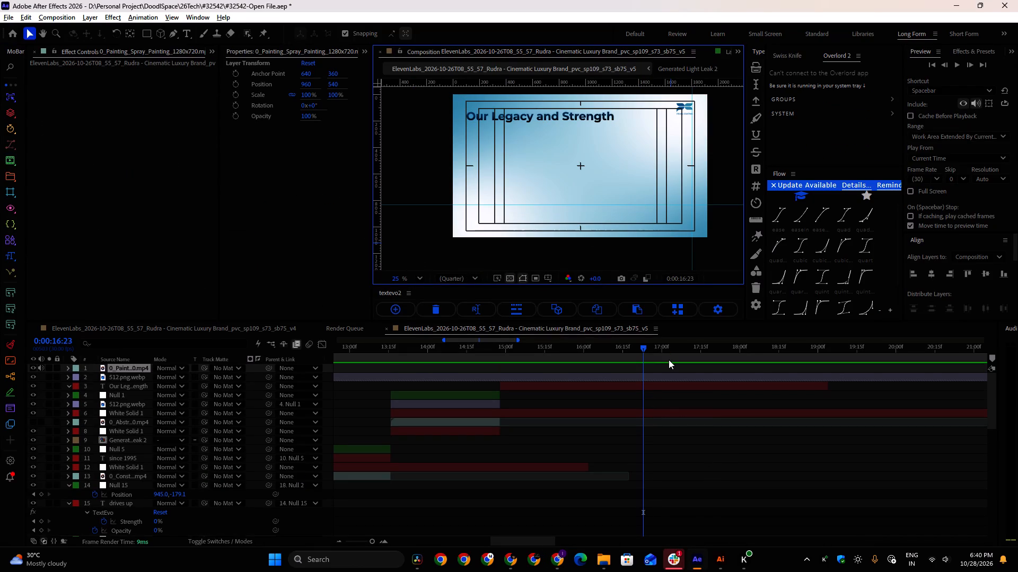
pyautogui.press('[')
pyautogui.moveTo(670, 367); pyautogui.dragTo(590, 369)
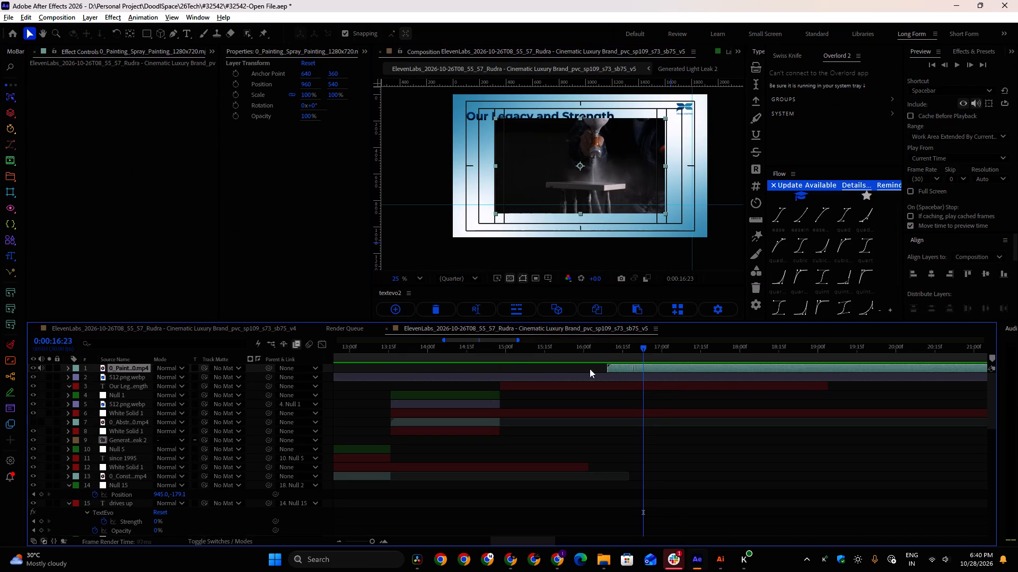
pyautogui.moveTo(590, 369); pyautogui.dragTo(523, 370)
# At 0:00:16:13, move the spray-painting clip to the frame's right half at about 1584, 540 and scale it to 151%.
pyautogui.moveTo(490, 347); pyautogui.dragTo(603, 351)
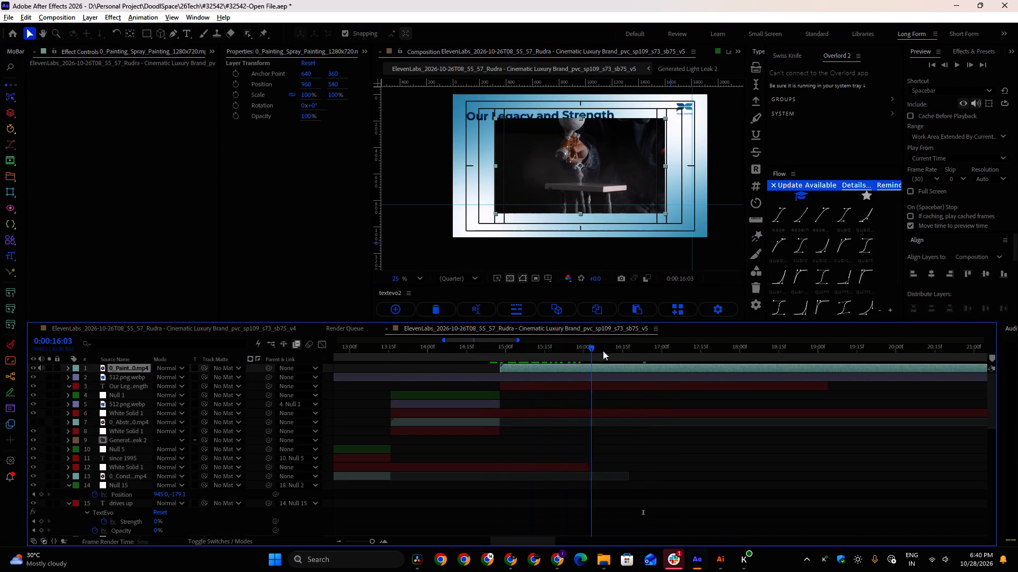
pyautogui.moveTo(603, 351); pyautogui.dragTo(617, 351)
pyautogui.moveTo(598, 176); pyautogui.dragTo(670, 183)
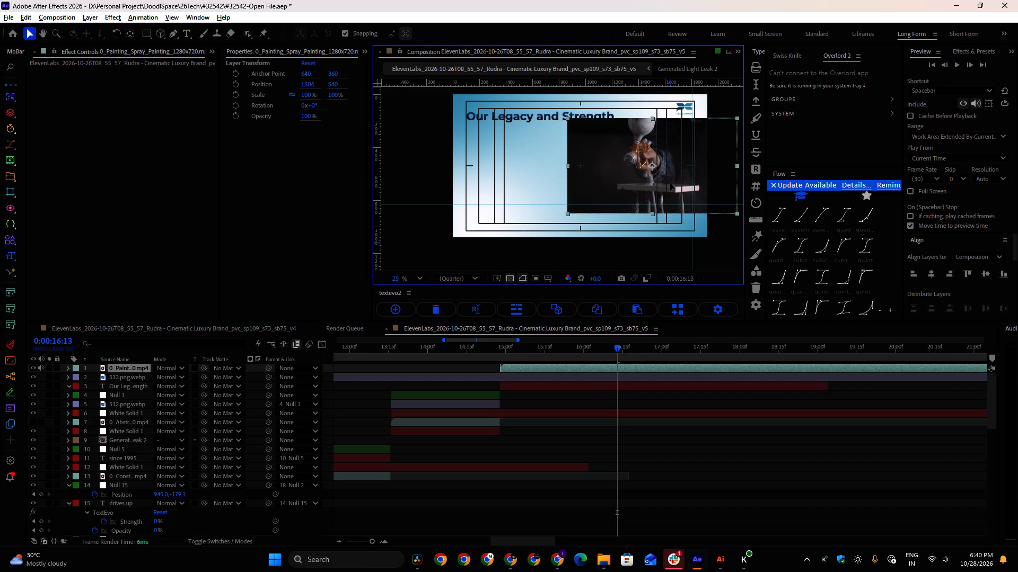
pyautogui.moveTo(670, 183); pyautogui.dragTo(681, 183)
pyautogui.press('s')
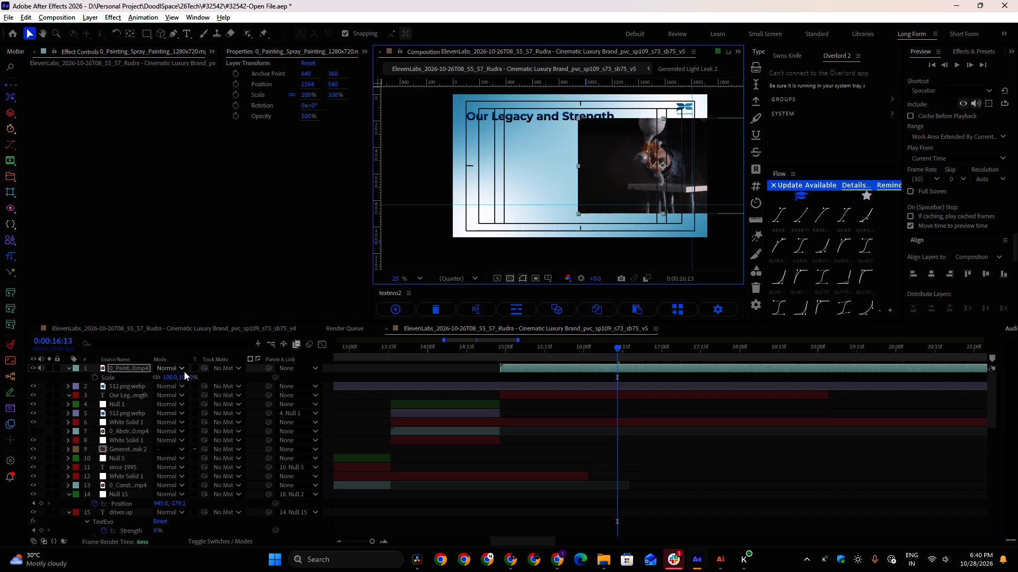
pyautogui.moveTo(184, 376); pyautogui.dragTo(215, 379)
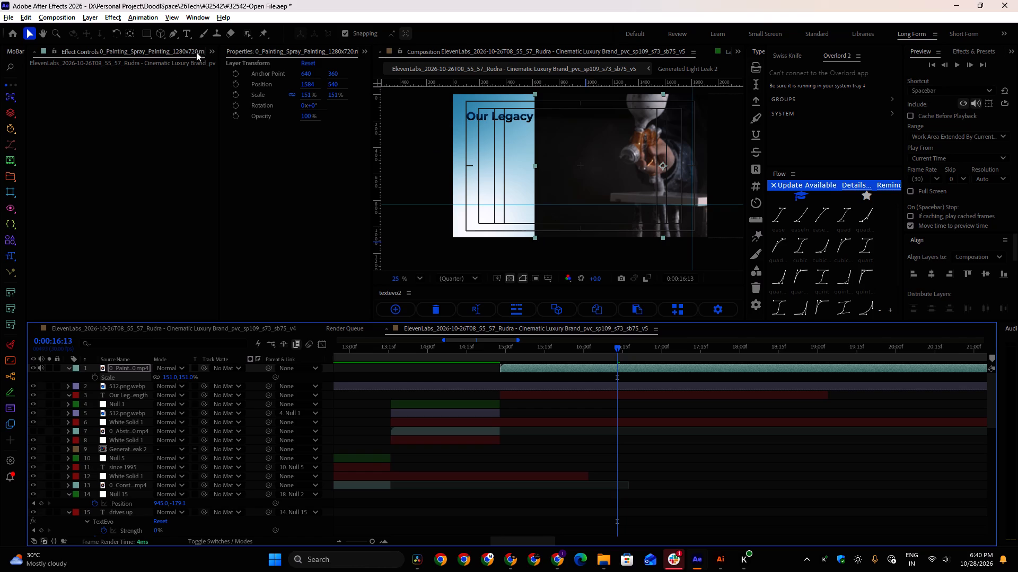
# Draw a full-height rectangular mask on the spray-painting clip so that only its part over the right side of the frame shows.
pyautogui.click(147, 34)
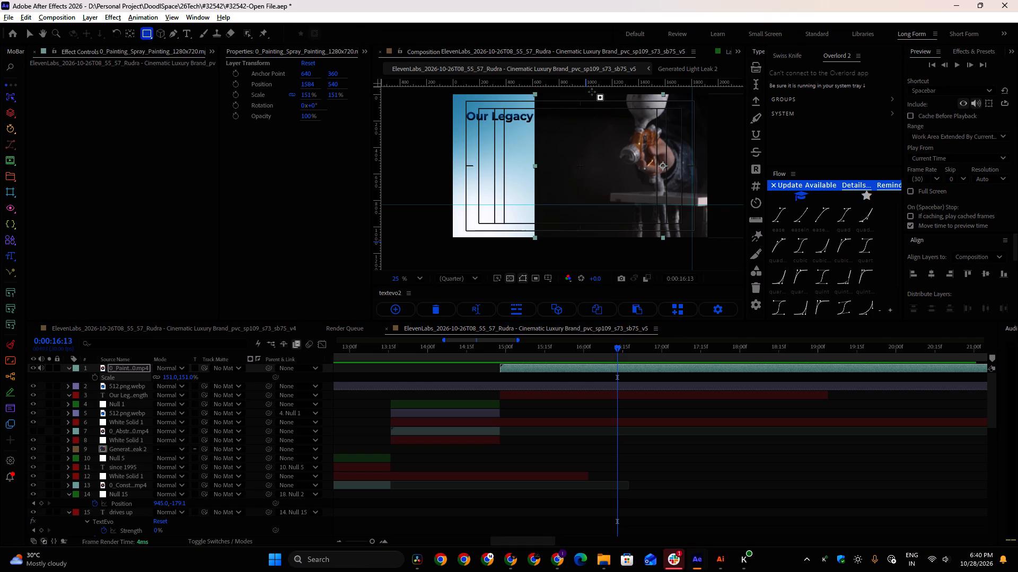
pyautogui.moveTo(591, 90); pyautogui.dragTo(709, 246)
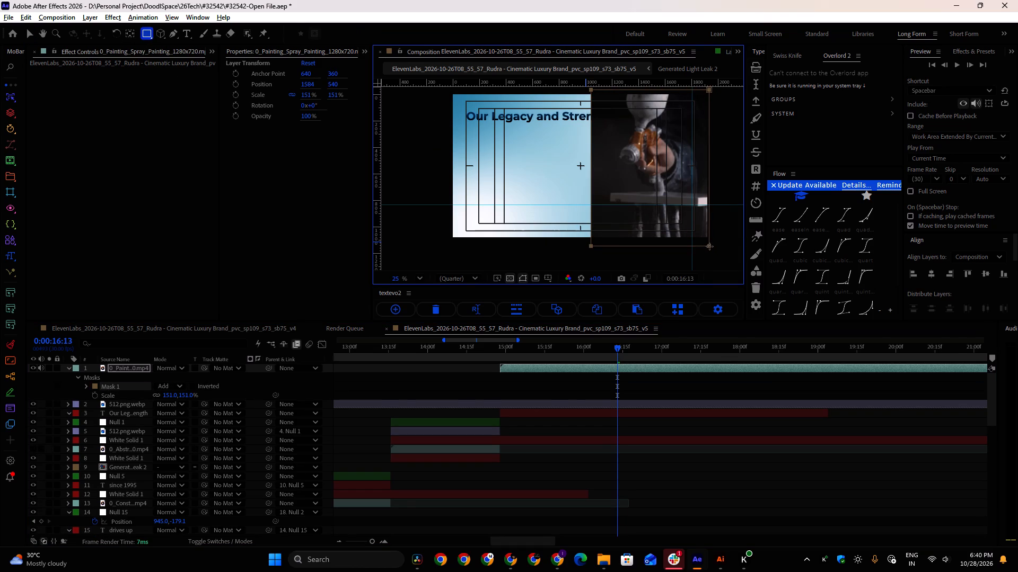
pyautogui.moveTo(709, 246); pyautogui.dragTo(716, 246)
pyautogui.click(26, 32)
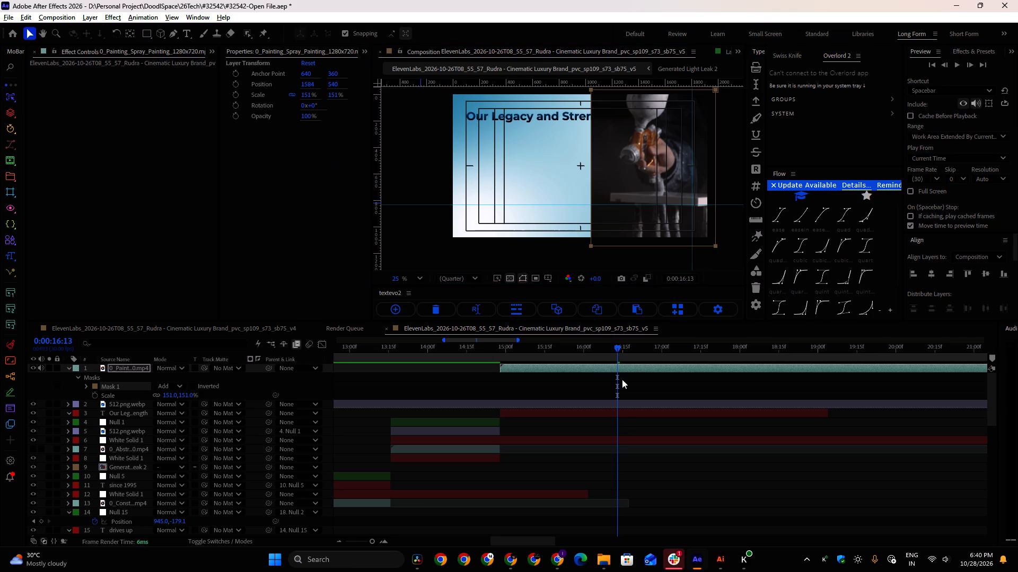
# Move the spray-painting clip down the layer stack, below the logo and the title text.
pyautogui.click(621, 367)
pyautogui.hotkey('ctrl', '[')
pyautogui.hotkey('ctrl', '[')
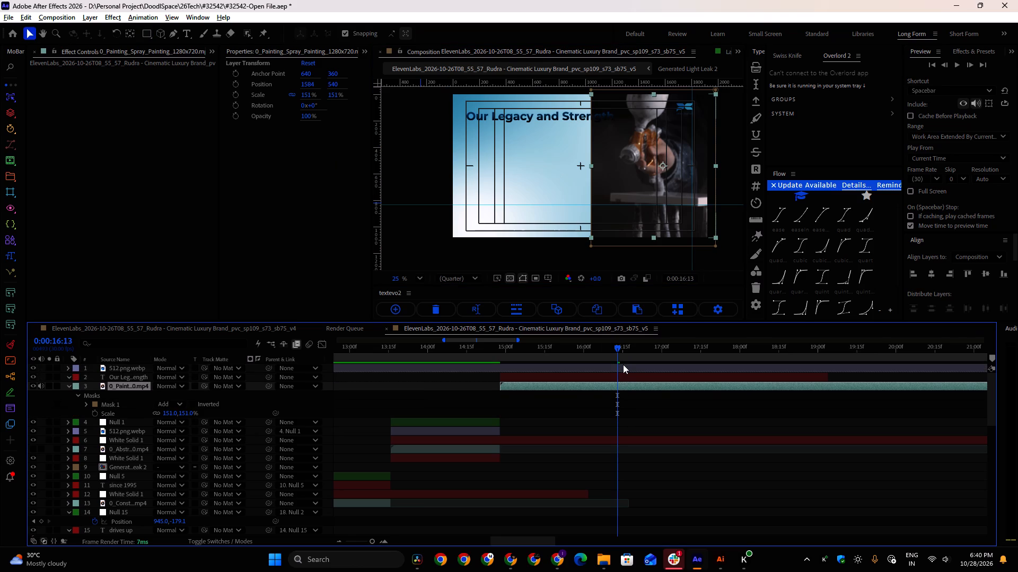
# Shift the masked spray-painting clip horizontally to position 1805, 540, clear of the end of the title.
pyautogui.keyDown('shift'); pyautogui.scroll(1, 622, 154); pyautogui.keyUp('shift')
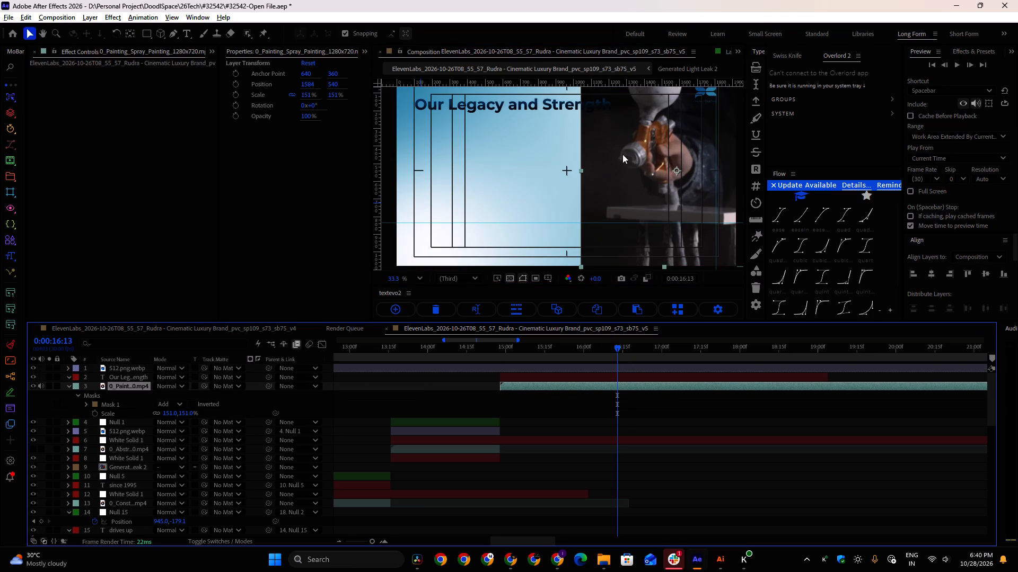
pyautogui.keyDown('shift'); pyautogui.scroll(-1, 622, 154); pyautogui.keyUp('shift')
pyautogui.keyDown('shift'); pyautogui.moveTo(622, 154); pyautogui.dragTo(599, 154, button='middle'); pyautogui.keyUp('shift')
pyautogui.keyDown('shift'); pyautogui.moveTo(527, 159); pyautogui.dragTo(543, 159, button='middle'); pyautogui.keyUp('shift')
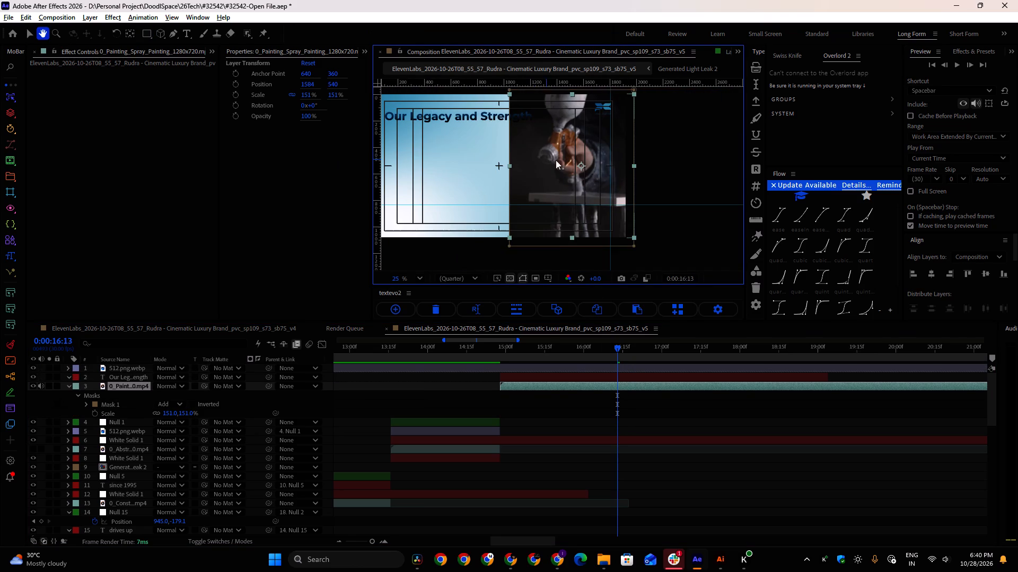
pyautogui.moveTo(566, 163); pyautogui.dragTo(557, 159, button='middle')
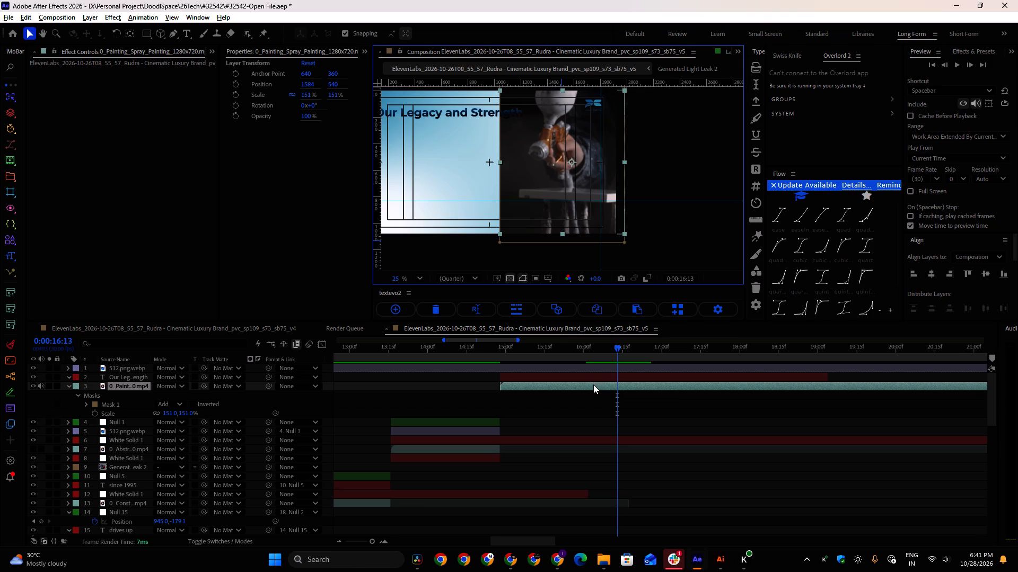
pyautogui.click(593, 385)
pyautogui.moveTo(554, 187); pyautogui.dragTo(574, 190)
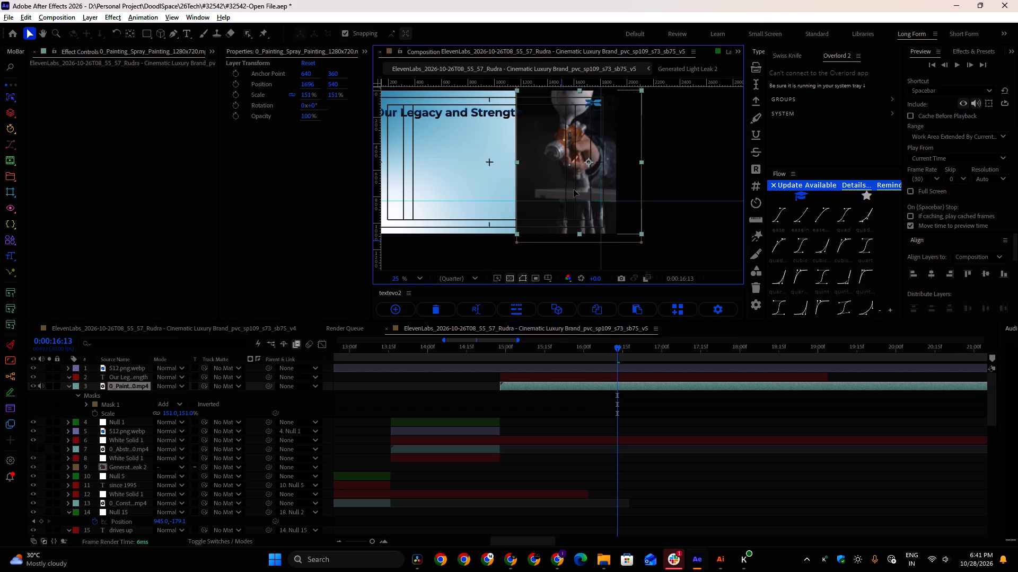
pyautogui.moveTo(574, 190); pyautogui.dragTo(577, 190)
pyautogui.keyDown('alt'); pyautogui.scroll(1, 570, 192); pyautogui.keyUp('alt')
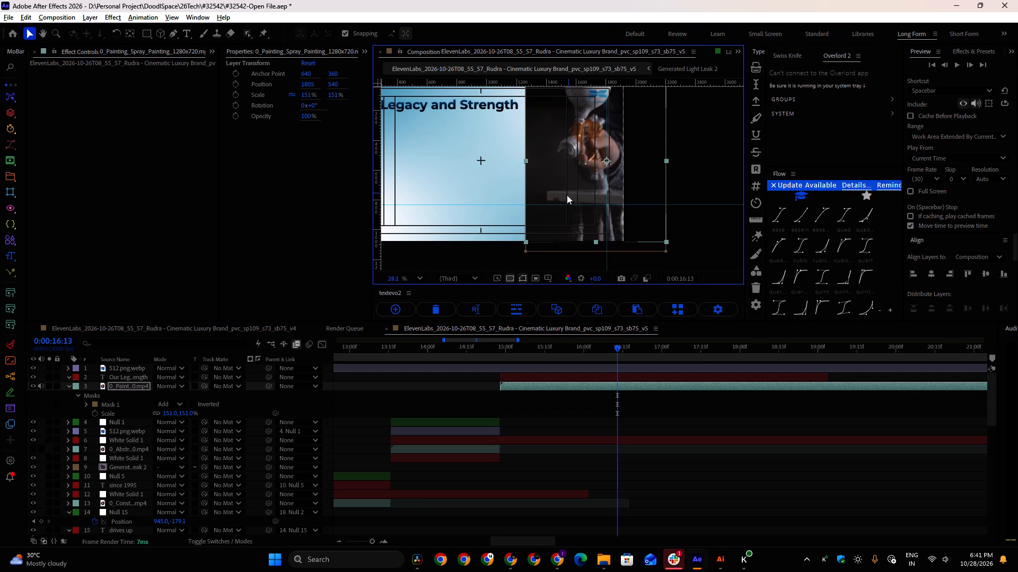
pyautogui.keyDown('shift'); pyautogui.scroll(4, 565, 196); pyautogui.keyUp('shift')
pyautogui.keyDown('shift'); pyautogui.scroll(-5, 565, 196); pyautogui.keyUp('shift')
pyautogui.keyDown('shift'); pyautogui.scroll(3, 565, 195); pyautogui.keyUp('shift')
pyautogui.moveTo(559, 187); pyautogui.dragTo(583, 192, button='middle')
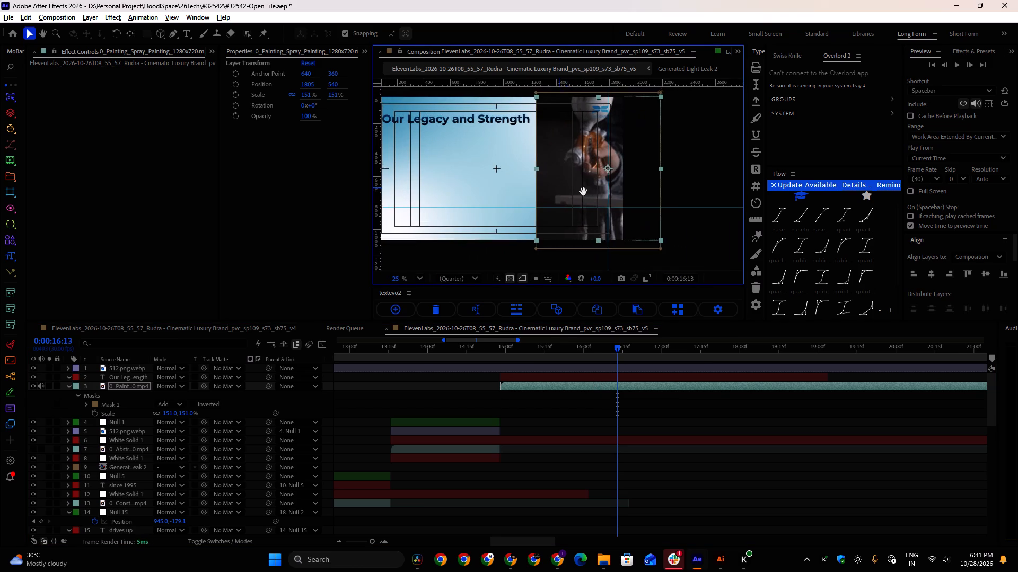
pyautogui.moveTo(583, 192); pyautogui.dragTo(633, 193, button='middle')
pyautogui.moveTo(651, 188); pyautogui.dragTo(644, 187)
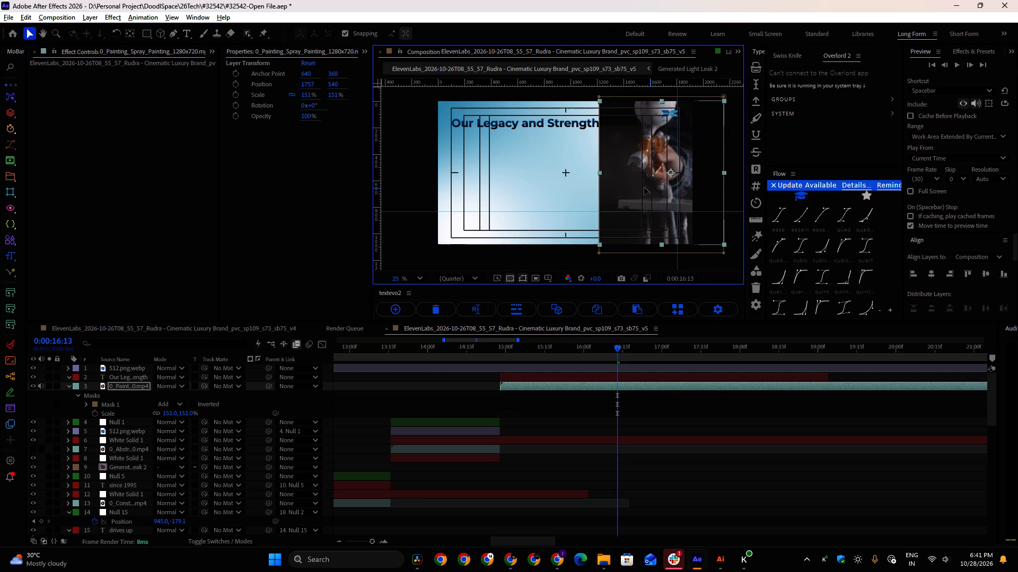
pyautogui.moveTo(644, 187); pyautogui.dragTo(645, 187)
# Extend the spray-painting clip's mask vertically well beyond the frame, keeping its width.
pyautogui.scroll(-2, 659, 159)
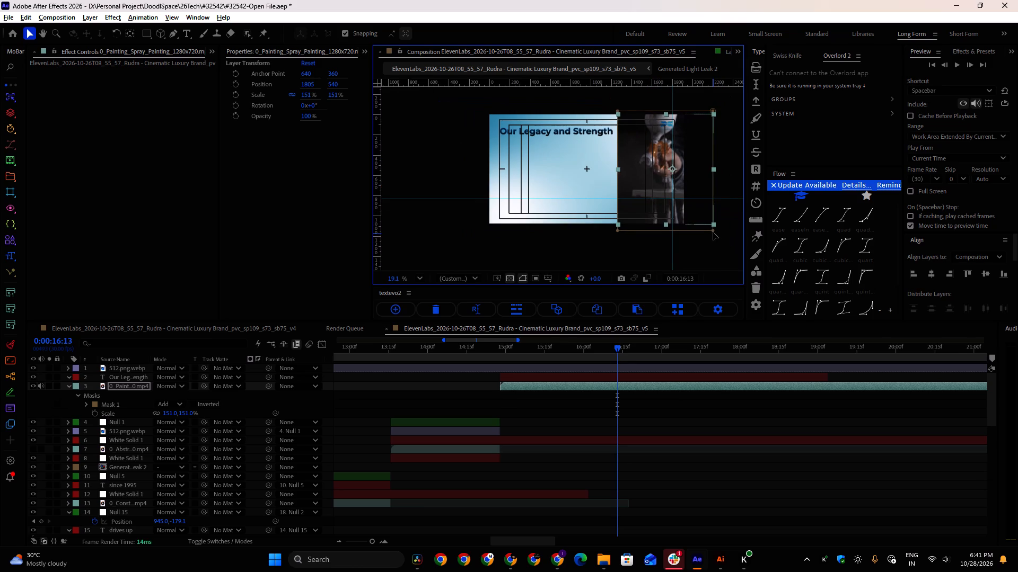
pyautogui.doubleClick(713, 233)
pyautogui.keyDown('ctrl'); pyautogui.moveTo(666, 230); pyautogui.dragTo(668, 264); pyautogui.keyUp('ctrl')
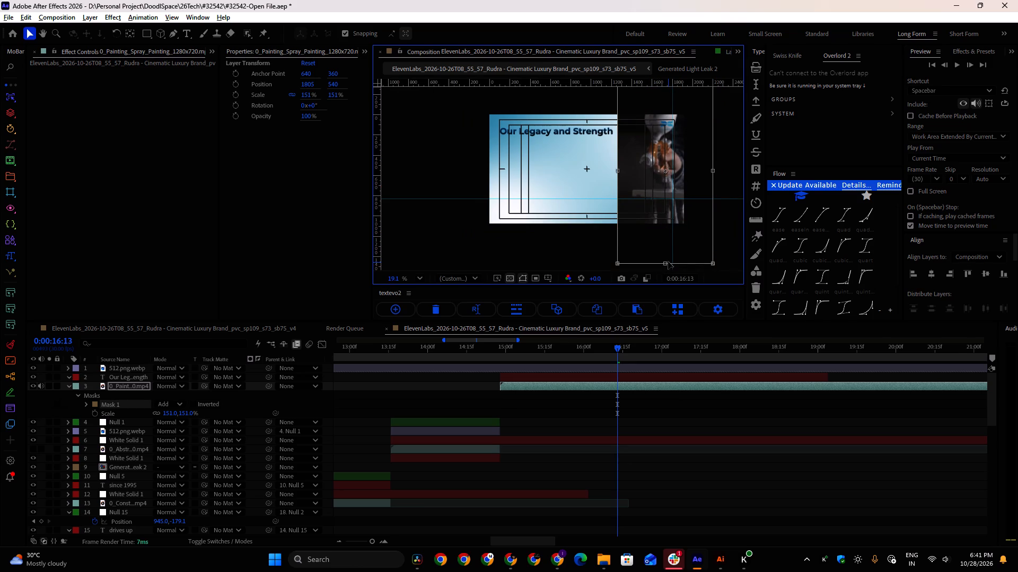
pyautogui.press('Return')
# Feather the spray-painting clip's mask to 216 pixels so its edge blends softly into the blue background.
pyautogui.hotkey('ctrl', 'space')
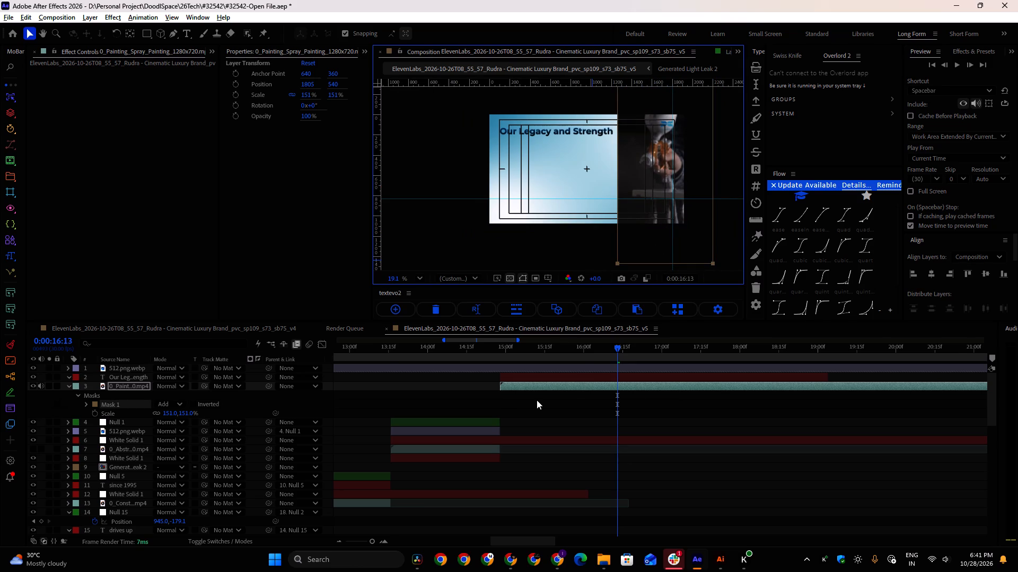
pyautogui.click(656, 386)
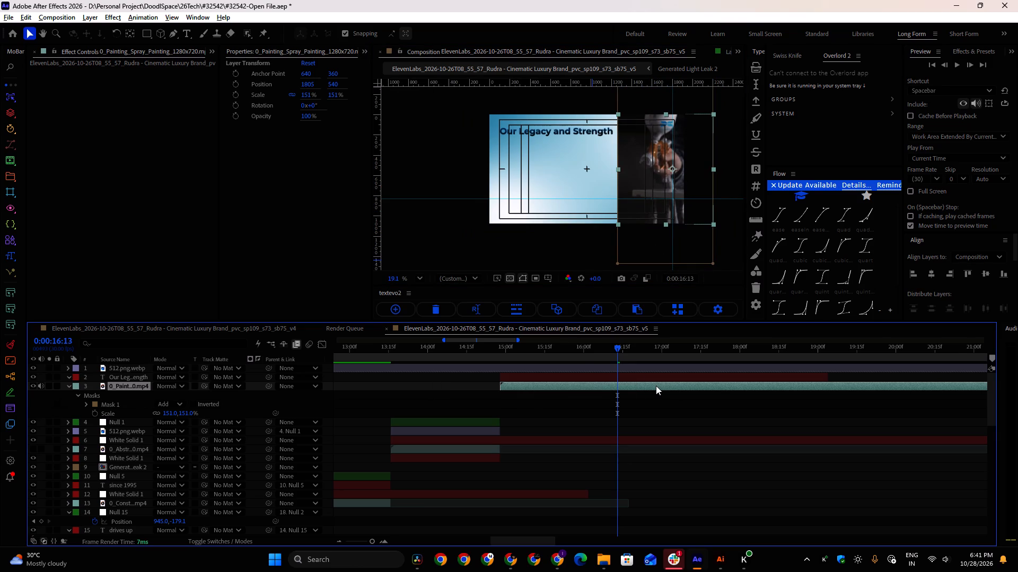
pyautogui.write('ma')
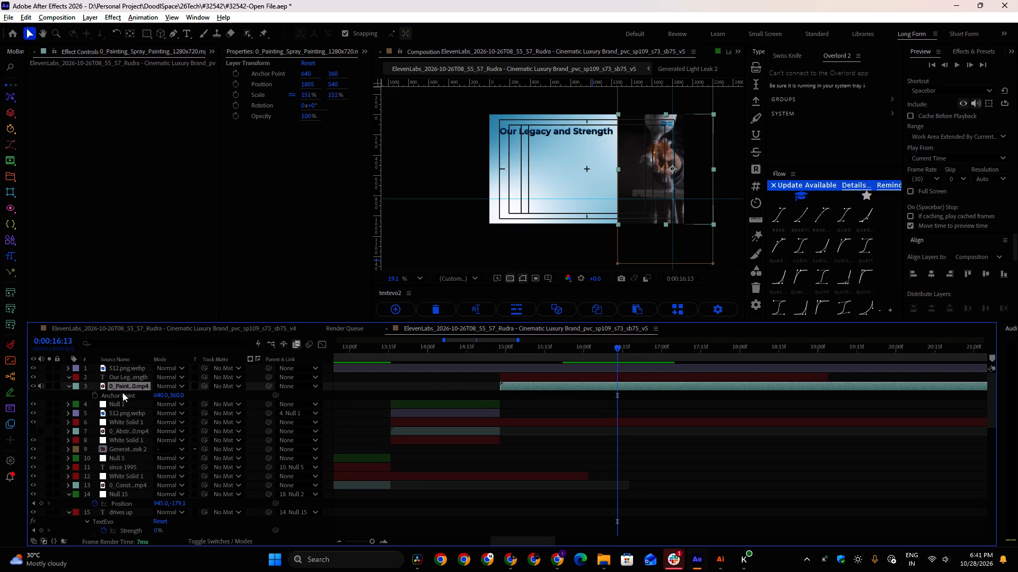
pyautogui.press('m')
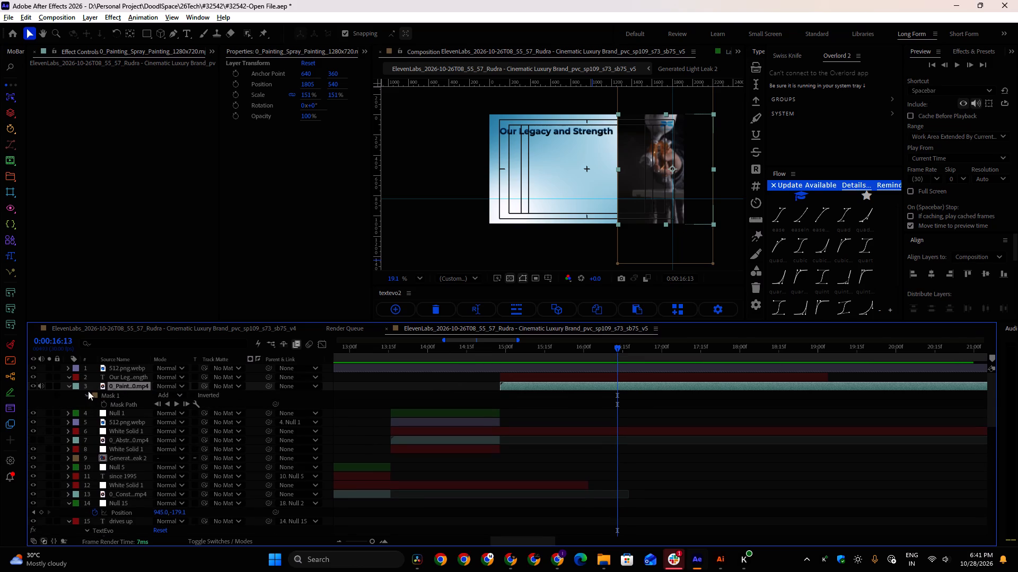
pyautogui.doubleClick(87, 394)
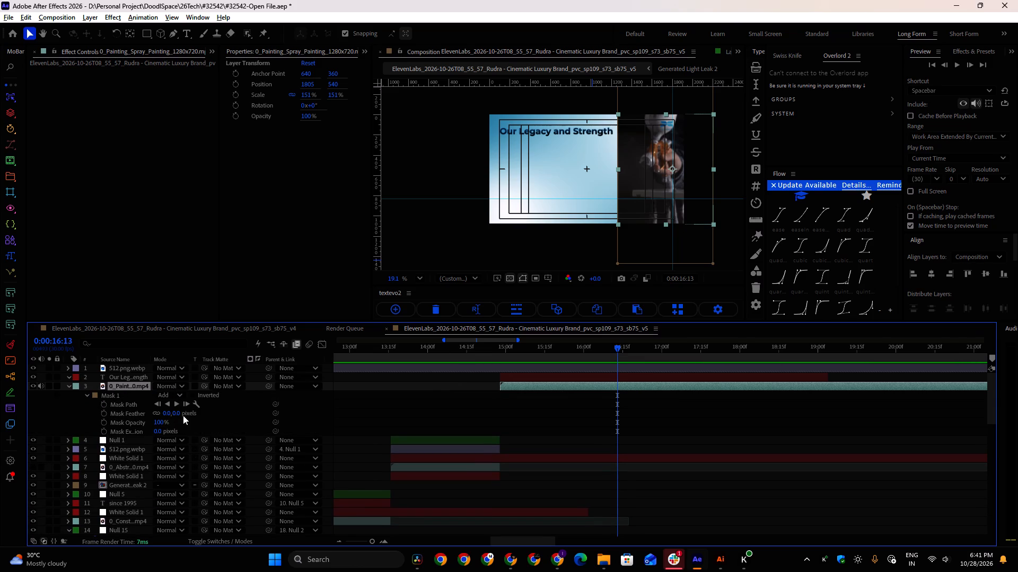
pyautogui.moveTo(175, 414); pyautogui.dragTo(353, 422)
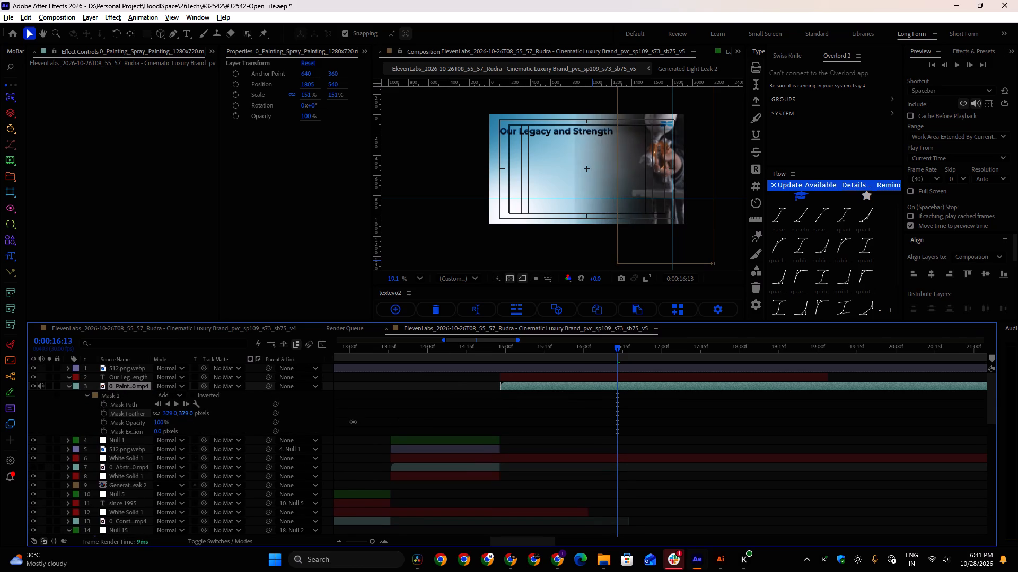
pyautogui.moveTo(353, 422); pyautogui.dragTo(295, 418)
# Widen the spray-painting clip's mask well past the frame's outer side, keeping its feathered edge beside the title in place.
pyautogui.moveTo(662, 180); pyautogui.dragTo(538, 213, button='middle')
pyautogui.scroll(-1, 535, 199)
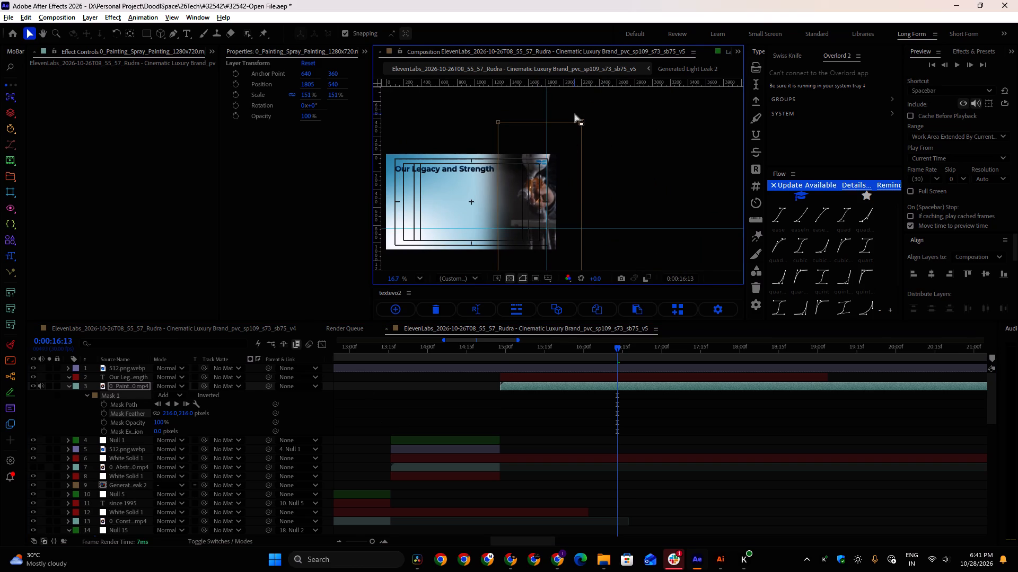
pyautogui.doubleClick(580, 122)
pyautogui.moveTo(602, 200); pyautogui.dragTo(604, 161, button='middle')
pyautogui.moveTo(584, 165); pyautogui.dragTo(659, 165)
pyautogui.click(30, 31)
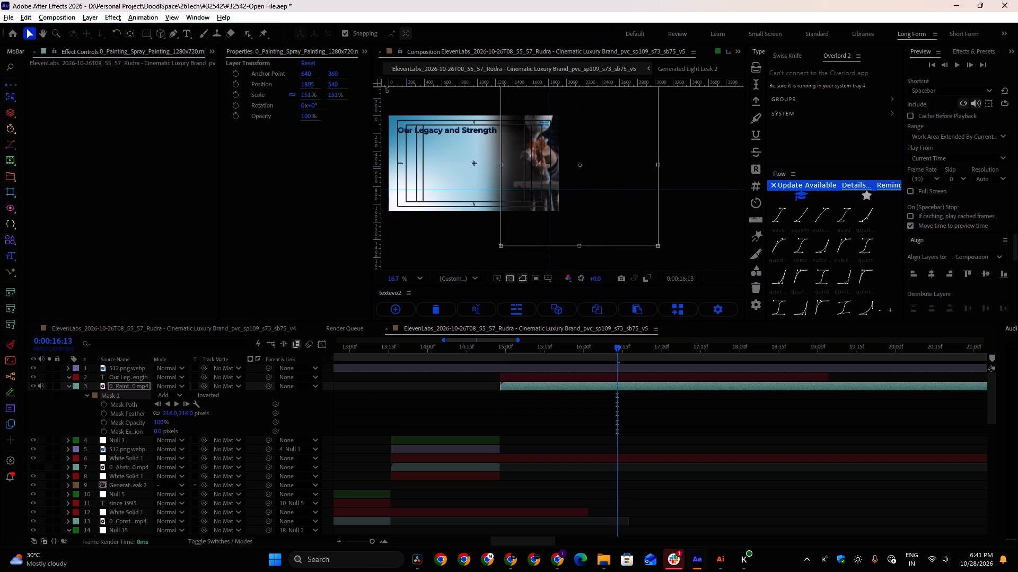
pyautogui.press('Return')
pyautogui.click(694, 142)
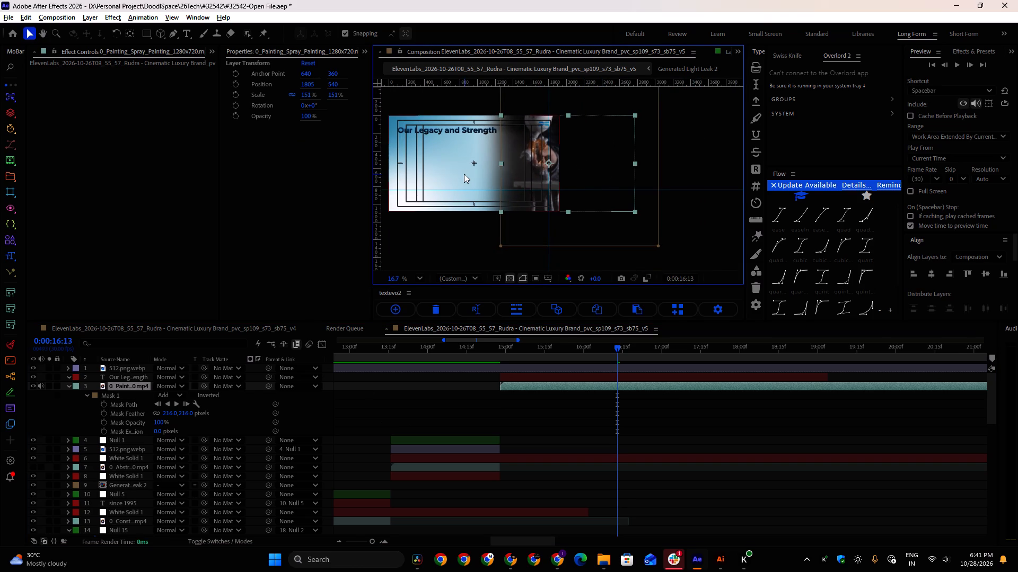
pyautogui.keyDown('ctrl'); pyautogui.scroll(2, 464, 174); pyautogui.keyUp('ctrl')
pyautogui.moveTo(468, 167); pyautogui.dragTo(516, 178, button='middle')
pyautogui.click(526, 245)
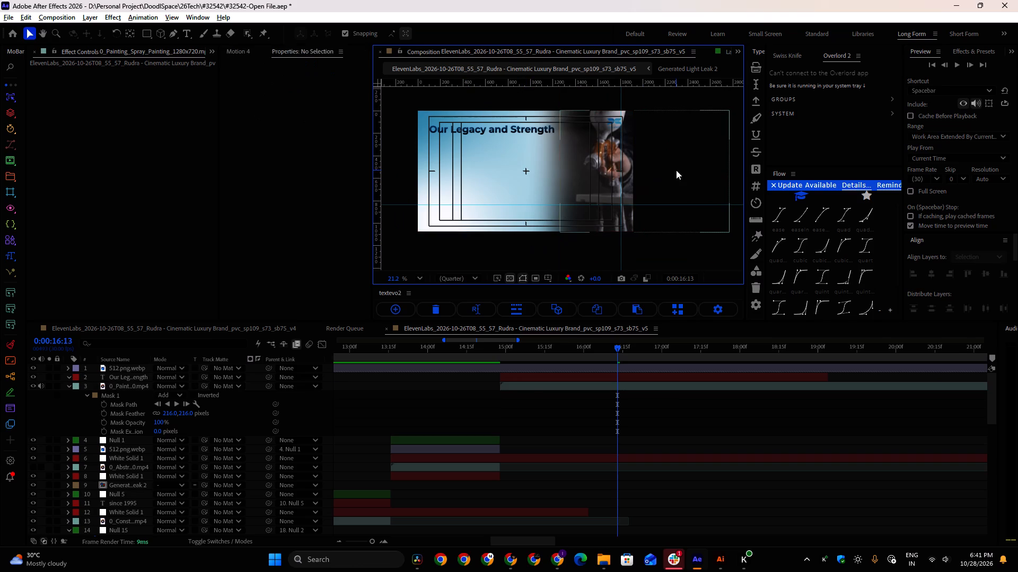
pyautogui.click(678, 169)
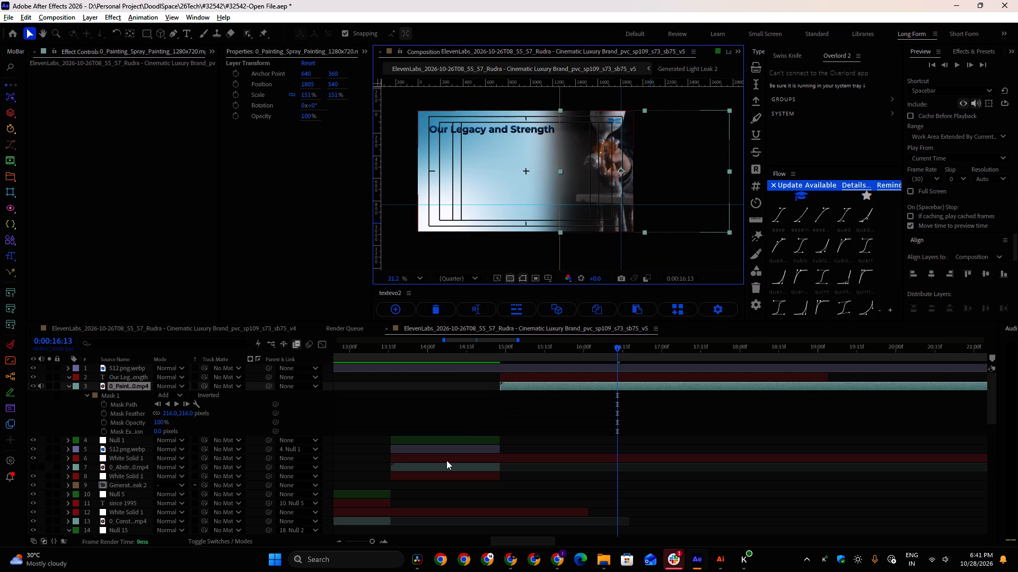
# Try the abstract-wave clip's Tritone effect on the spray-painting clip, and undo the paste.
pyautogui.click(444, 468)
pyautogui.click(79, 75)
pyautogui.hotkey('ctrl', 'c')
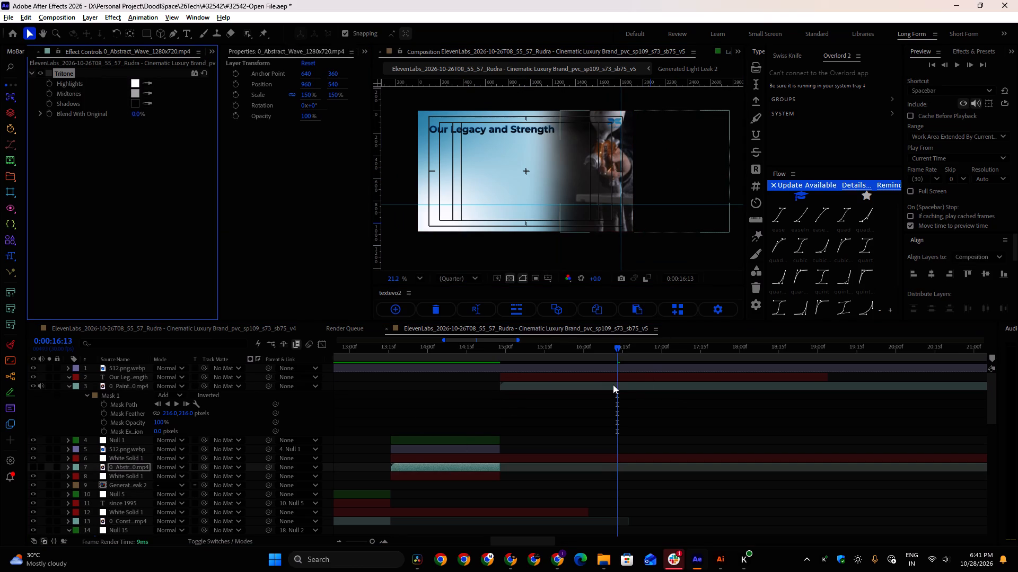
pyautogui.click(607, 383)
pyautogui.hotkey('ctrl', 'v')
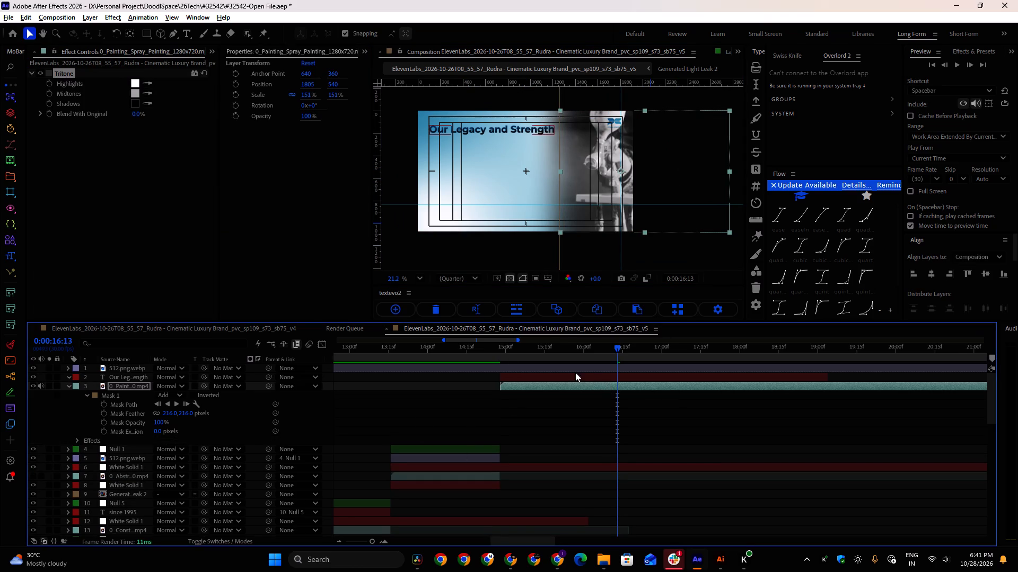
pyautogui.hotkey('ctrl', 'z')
# Copy the Tritone effect from the construction-buildings clip onto the spray-painting clip.
pyautogui.keyDown('alt'); pyautogui.scroll(-1, 433, 425); pyautogui.keyUp('alt')
pyautogui.scroll(5, 382, 436)
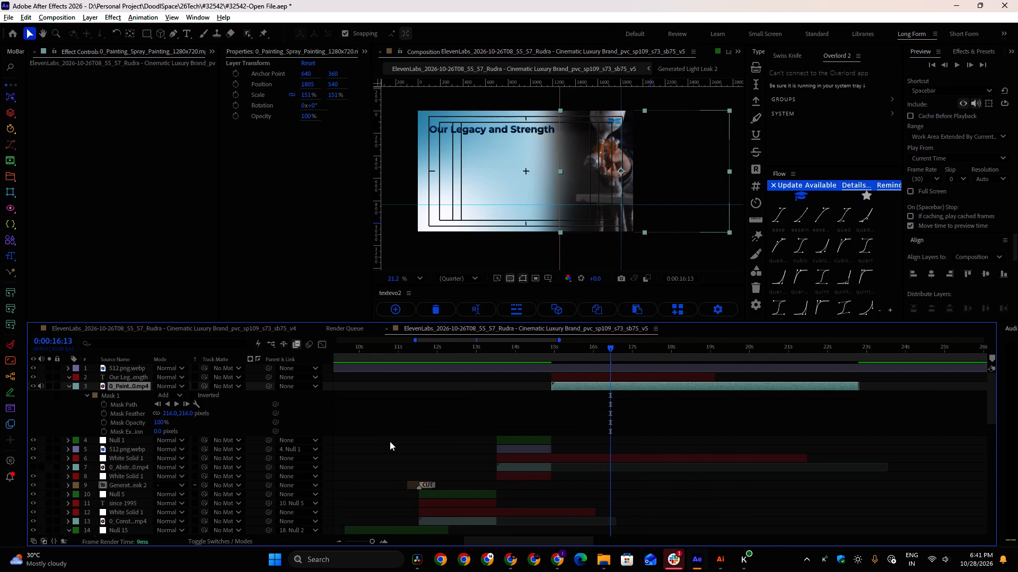
pyautogui.click(450, 523)
pyautogui.click(71, 77)
pyautogui.hotkey('ctrl', 'c')
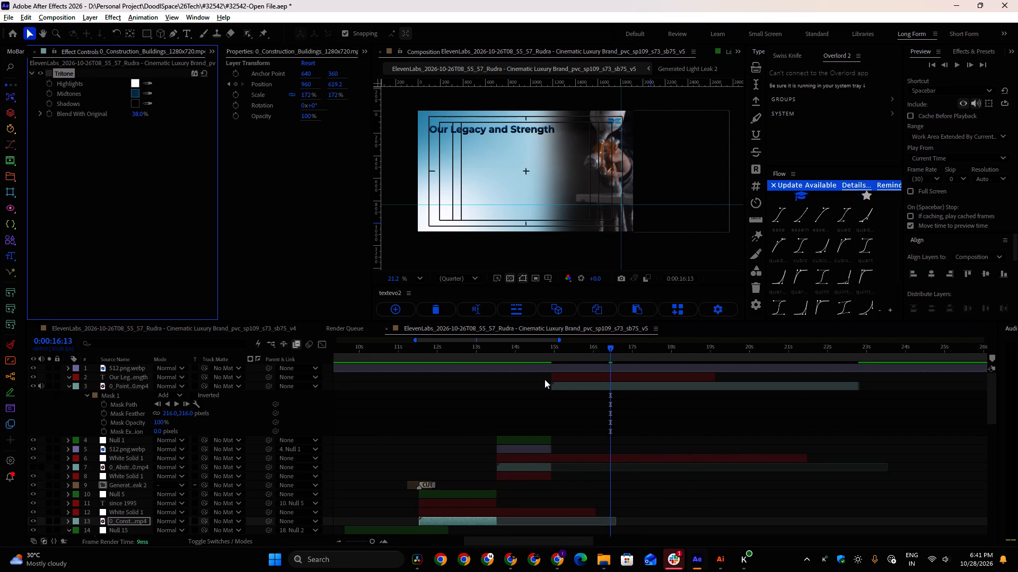
pyautogui.click(613, 389)
pyautogui.hotkey('ctrl', 'v')
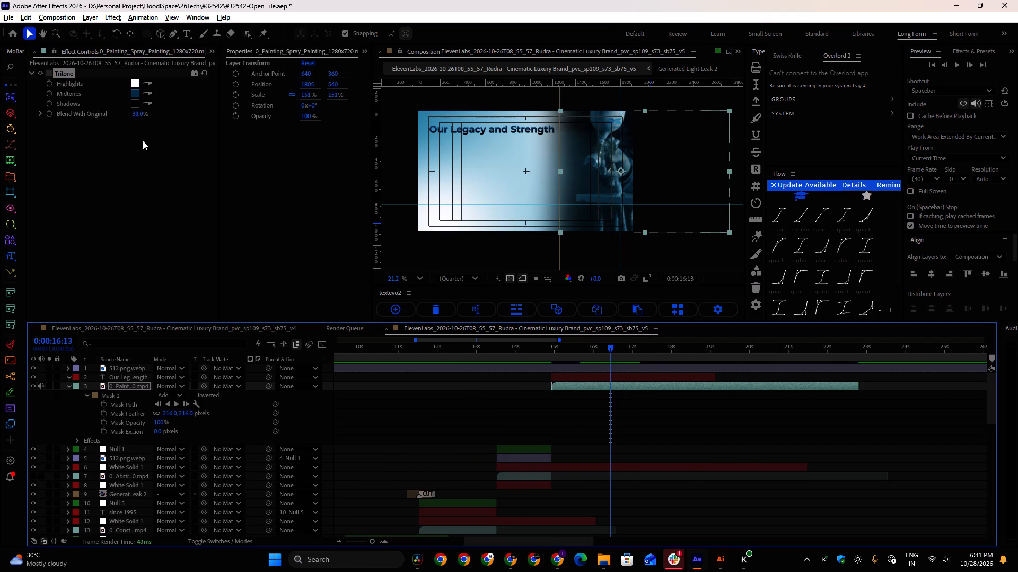
# Set the Tritone's Blend With Original to 73% on the spray-painting clip.
pyautogui.moveTo(136, 114); pyautogui.dragTo(153, 115)
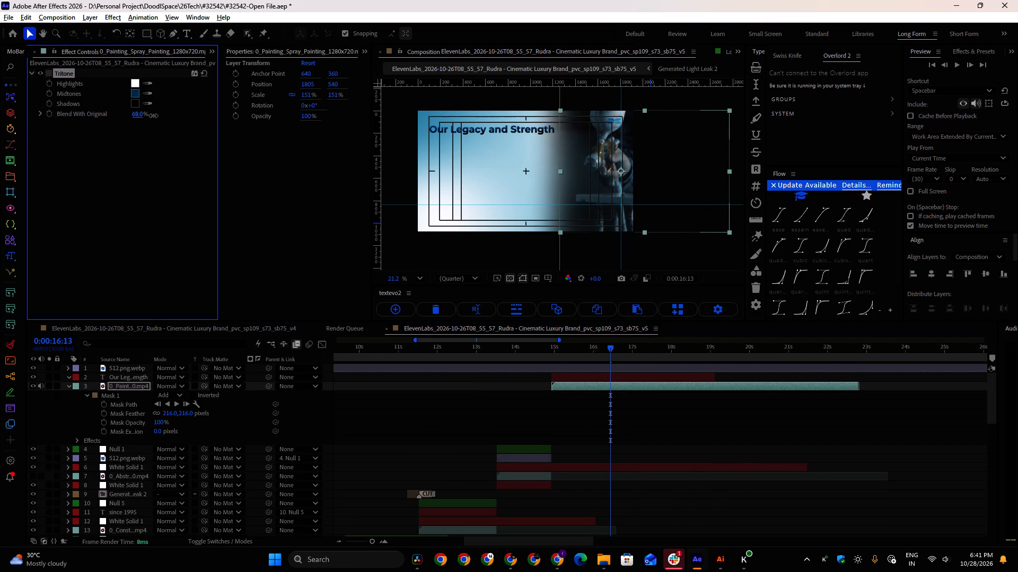
pyautogui.moveTo(153, 115); pyautogui.dragTo(156, 115)
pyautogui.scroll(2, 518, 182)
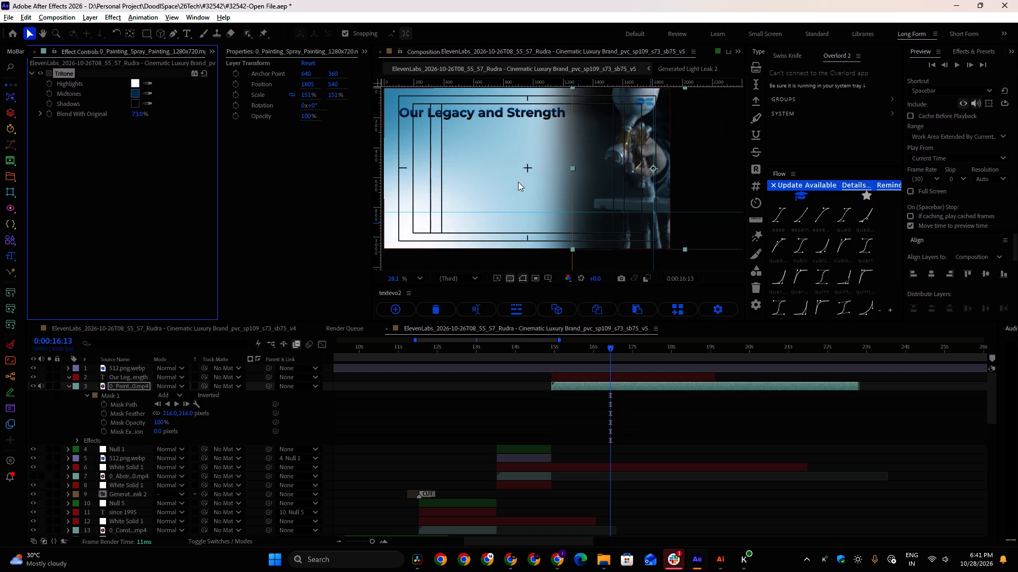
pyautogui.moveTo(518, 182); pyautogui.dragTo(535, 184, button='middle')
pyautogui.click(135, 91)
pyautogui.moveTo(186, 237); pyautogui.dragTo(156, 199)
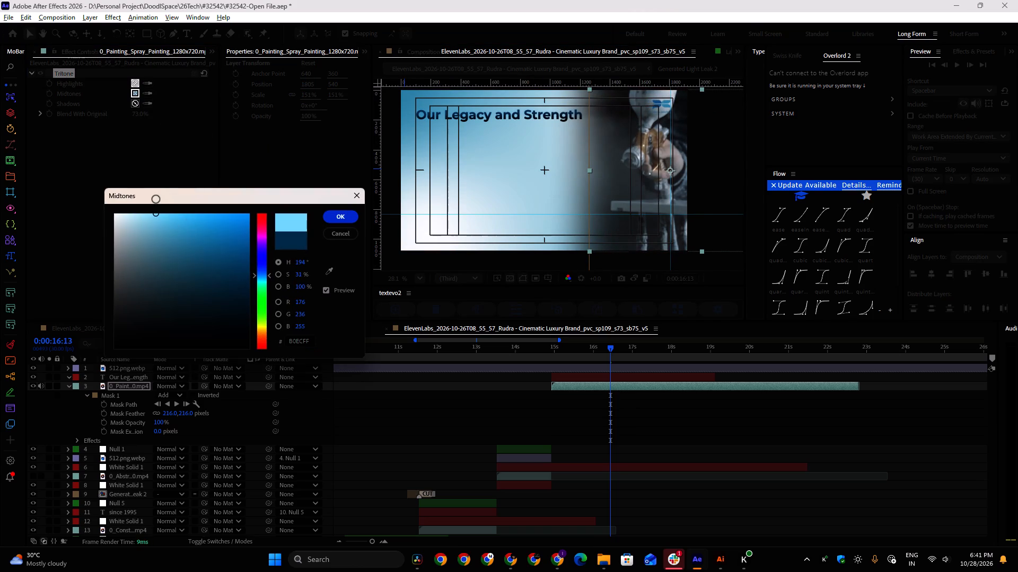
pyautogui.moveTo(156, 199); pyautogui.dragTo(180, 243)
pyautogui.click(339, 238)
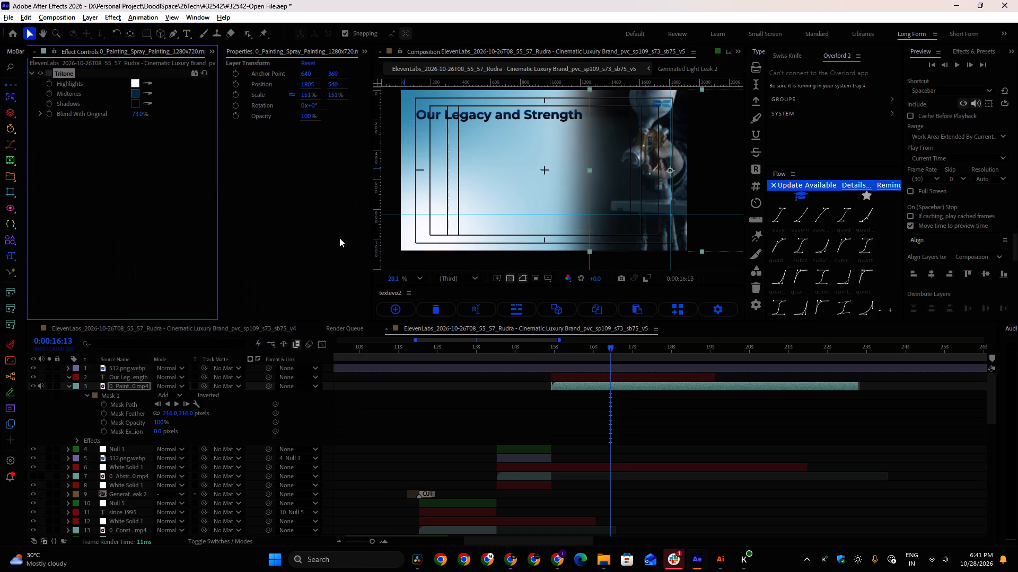
# Set the Tritone's Shadows colour to dark blue 00556E on the spray-painting clip.
pyautogui.click(135, 102)
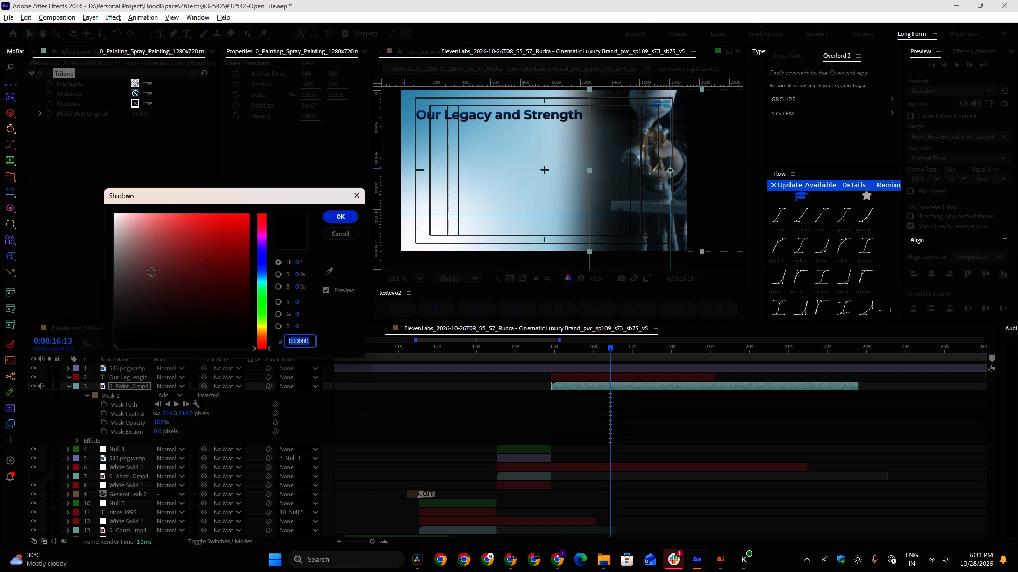
pyautogui.moveTo(152, 272); pyautogui.dragTo(89, 229)
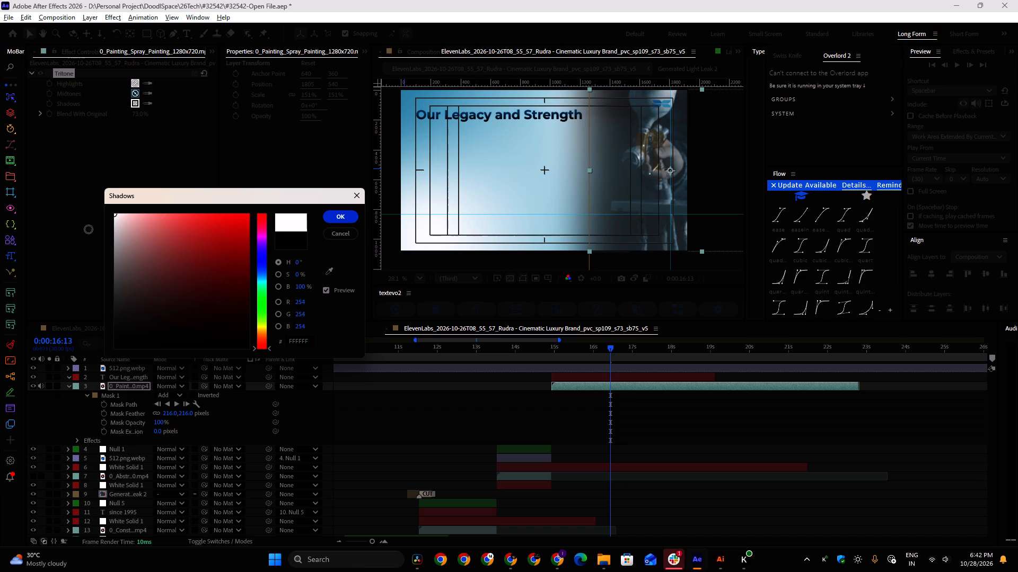
pyautogui.moveTo(89, 229); pyautogui.dragTo(70, 242)
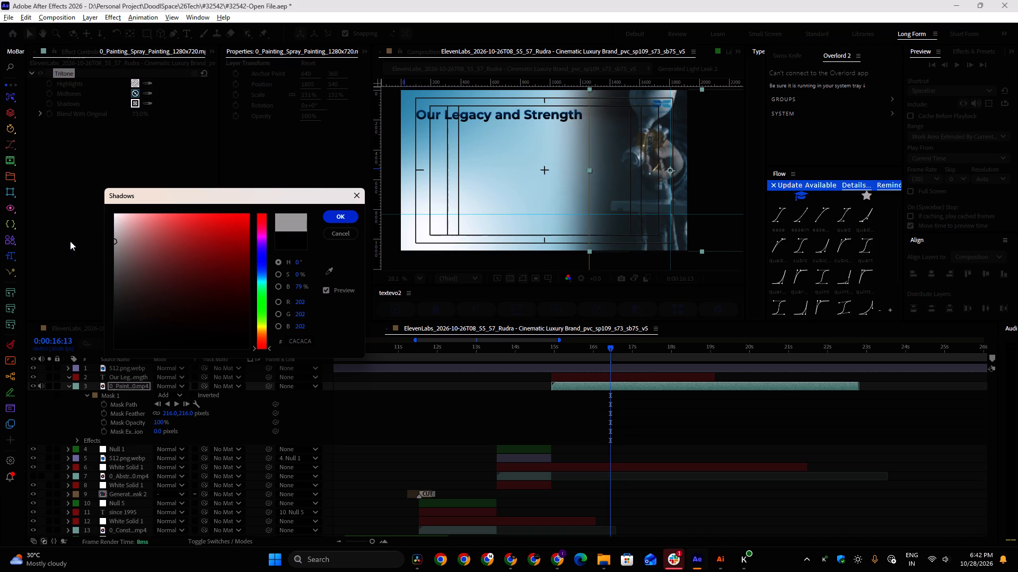
pyautogui.click(262, 278)
pyautogui.moveTo(181, 275); pyautogui.dragTo(208, 285)
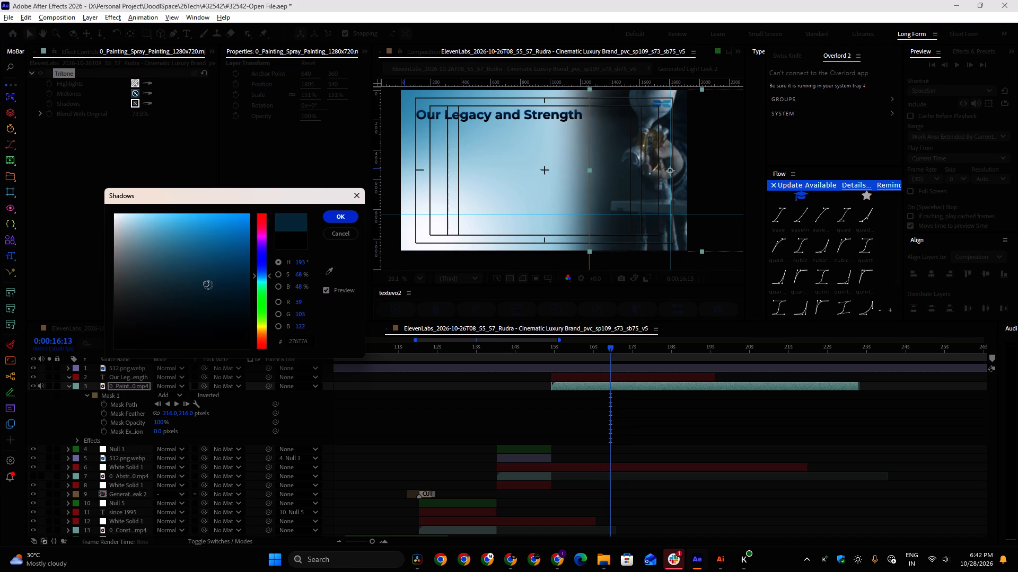
pyautogui.moveTo(208, 285); pyautogui.dragTo(258, 308)
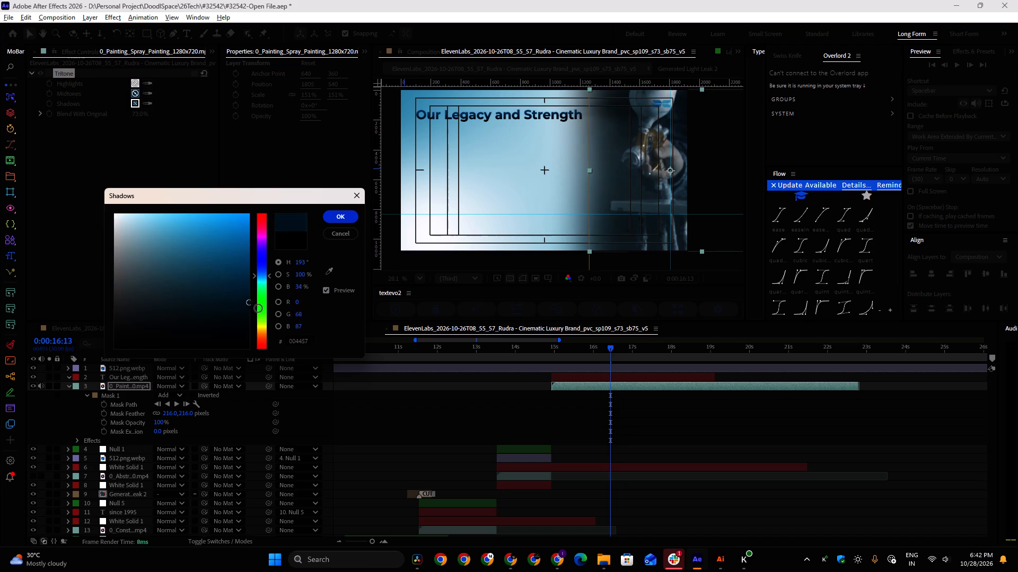
pyautogui.moveTo(258, 308); pyautogui.dragTo(264, 290)
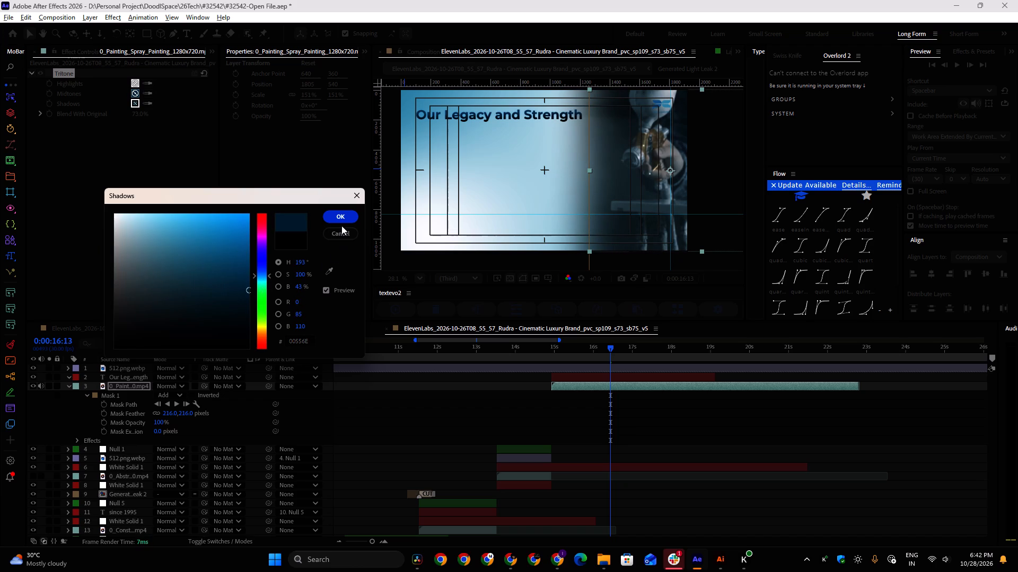
pyautogui.click(341, 226)
pyautogui.click(342, 222)
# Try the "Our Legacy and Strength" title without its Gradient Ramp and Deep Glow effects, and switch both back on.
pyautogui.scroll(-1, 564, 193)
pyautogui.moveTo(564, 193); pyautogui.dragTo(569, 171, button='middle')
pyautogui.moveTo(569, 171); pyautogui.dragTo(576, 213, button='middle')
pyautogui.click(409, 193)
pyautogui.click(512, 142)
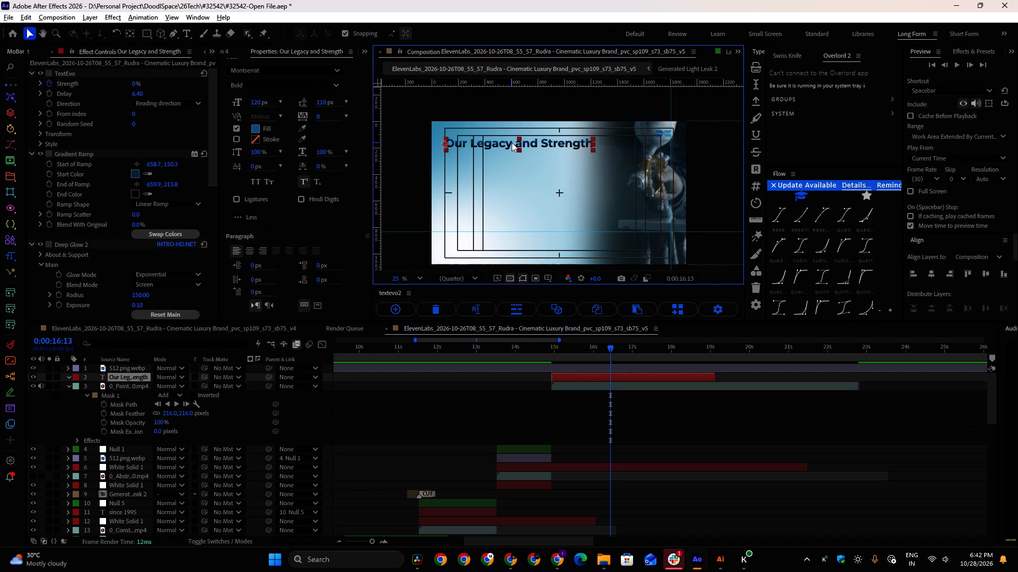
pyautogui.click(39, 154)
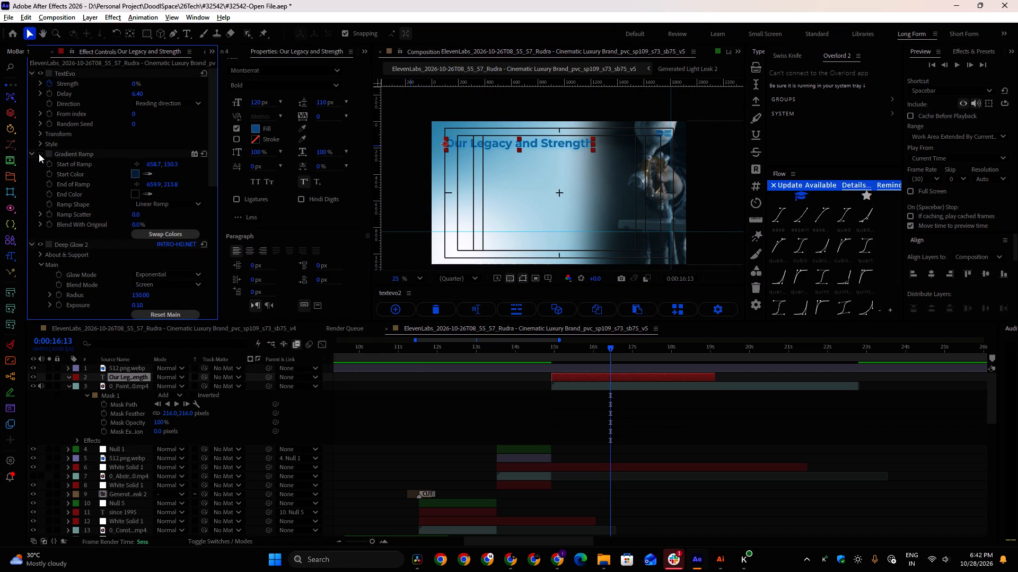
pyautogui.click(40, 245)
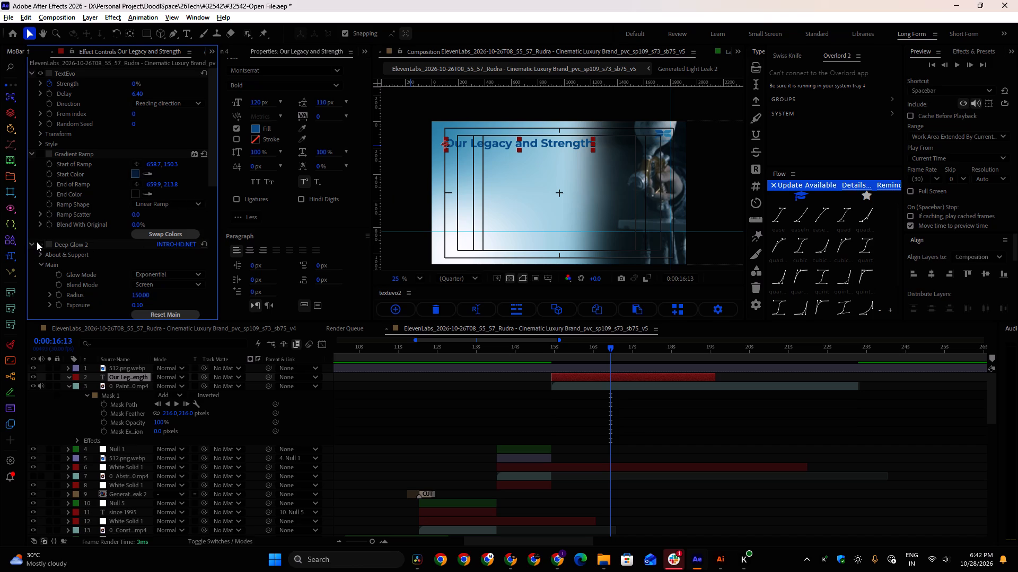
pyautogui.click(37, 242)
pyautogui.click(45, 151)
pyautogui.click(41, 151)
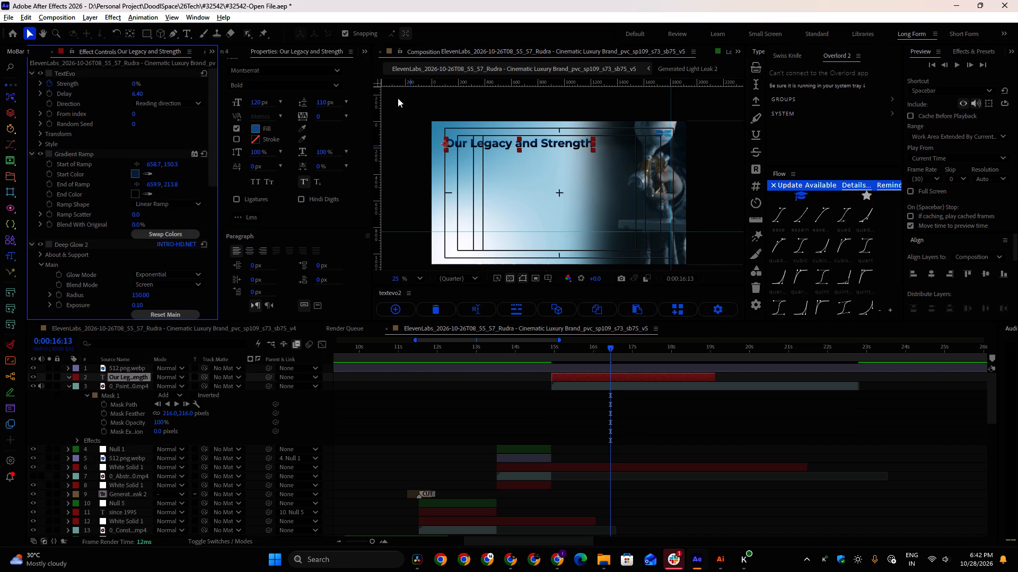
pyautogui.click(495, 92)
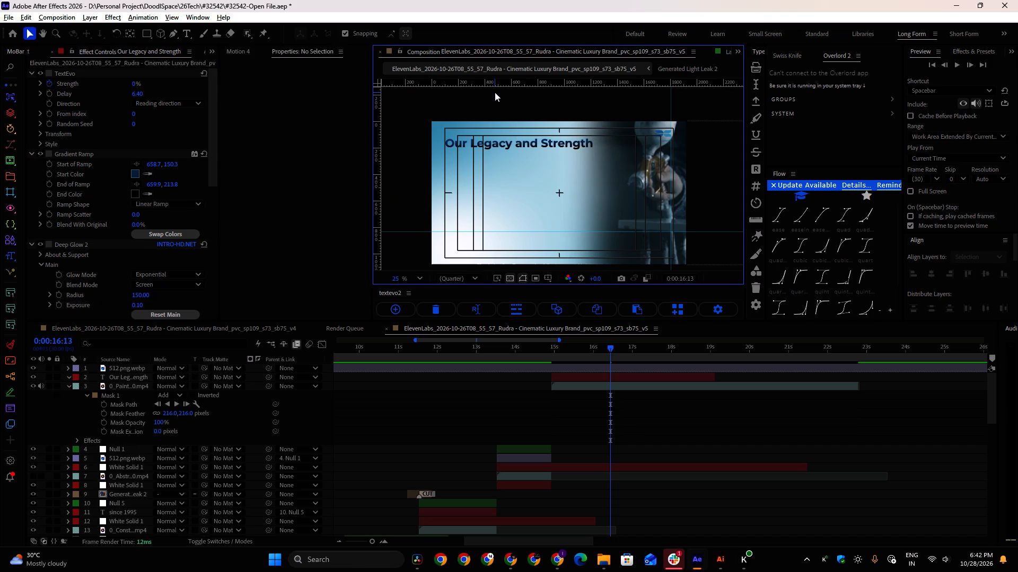
# Switch to Illustrator and examine the heading and statistics layout on the "OUR LEGACY & STRENGTH" artboard.
pyautogui.hotkey('alt', 'Tab')
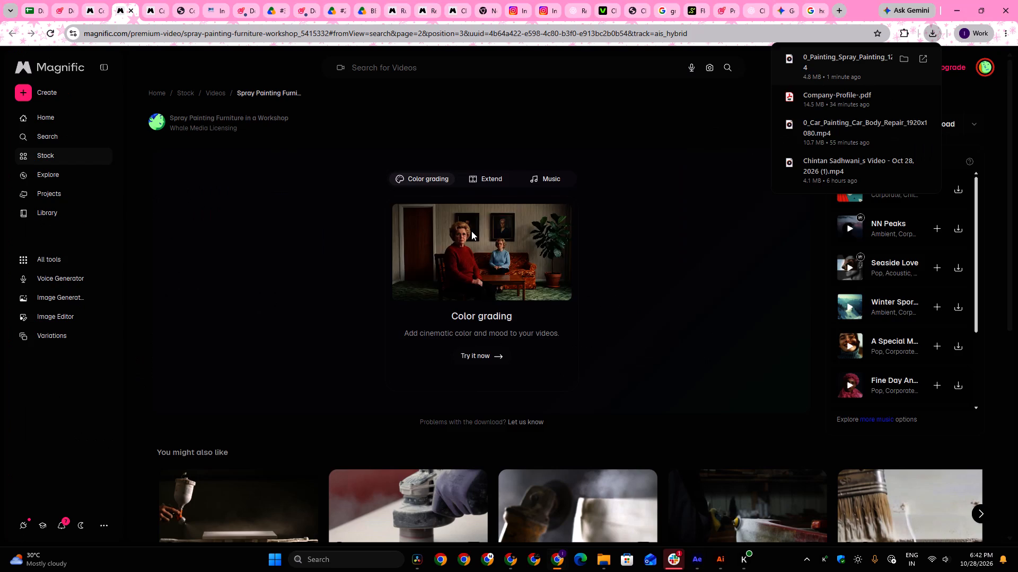
pyautogui.hotkey('alt', 'Tab')
pyautogui.hotkey('alt', 'Tab')
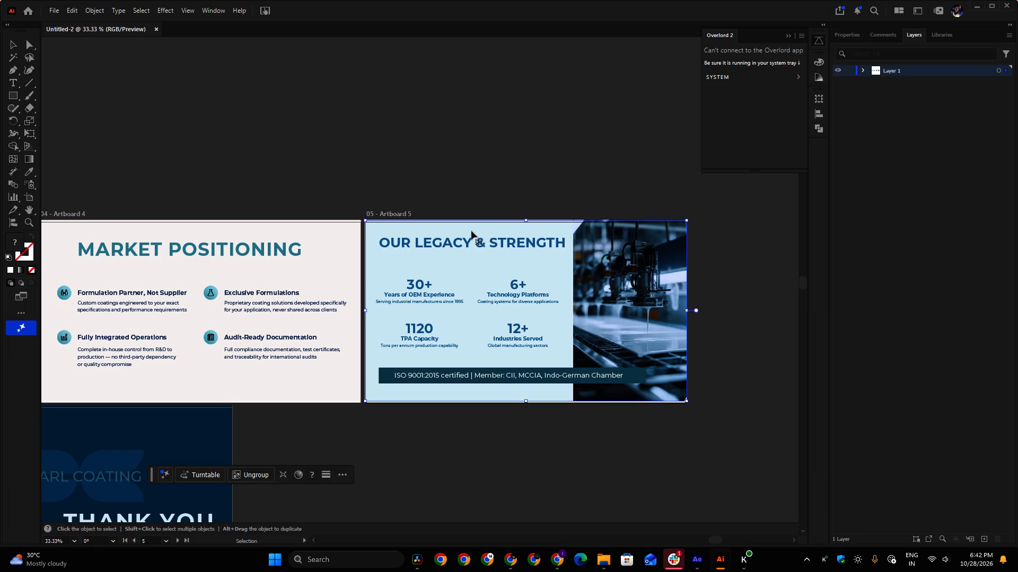
pyautogui.scroll(4, 431, 295)
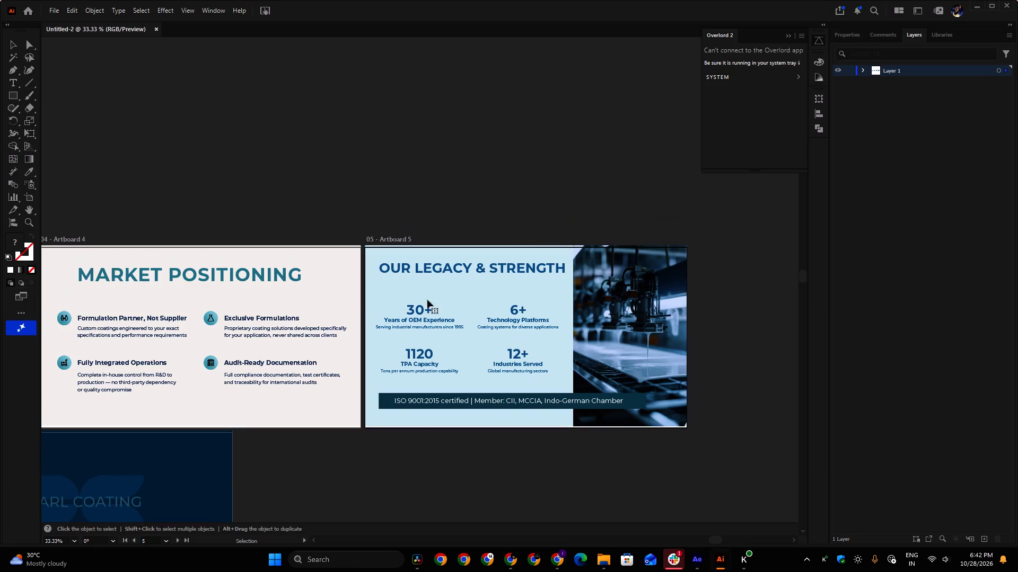
pyautogui.scroll(2, 427, 300)
pyautogui.scroll(-8, 415, 324)
pyautogui.keyDown('ctrl'); pyautogui.scroll(5, 400, 278); pyautogui.keyUp('ctrl')
pyautogui.keyDown('alt'); pyautogui.scroll(5, 492, 275); pyautogui.keyUp('alt')
pyautogui.keyDown('alt'); pyautogui.scroll(-2, 491, 275); pyautogui.keyUp('alt')
pyautogui.hotkey('alt', 'Tab')
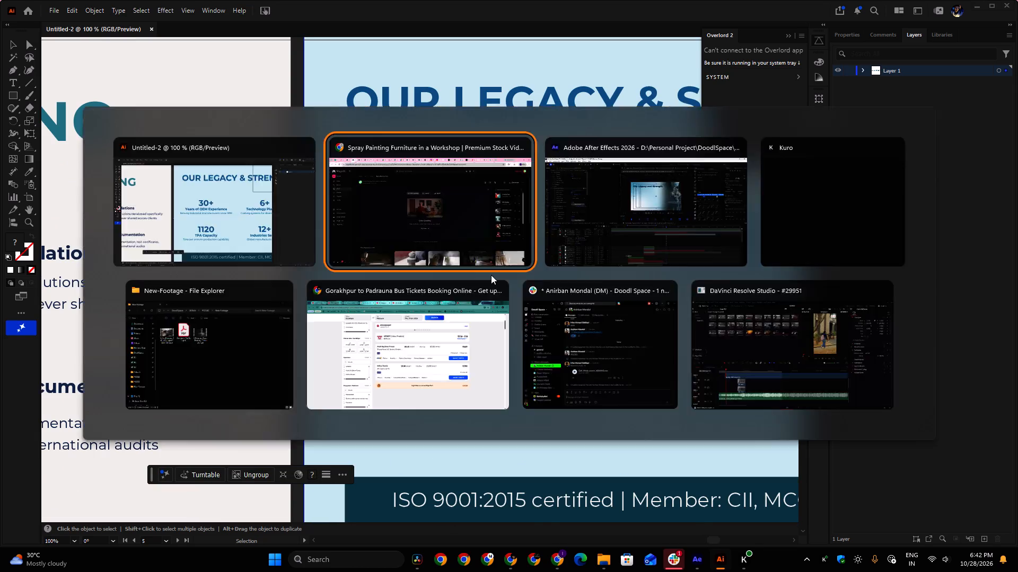
# Switch back to After Effects, play the composition from the start and examine the opening "In Industrial Manufacturing" and "Line Downtime caused by" captions.
pyautogui.hotkey('alt', 'Tab')
pyautogui.hotkey('alt', 'Tab')
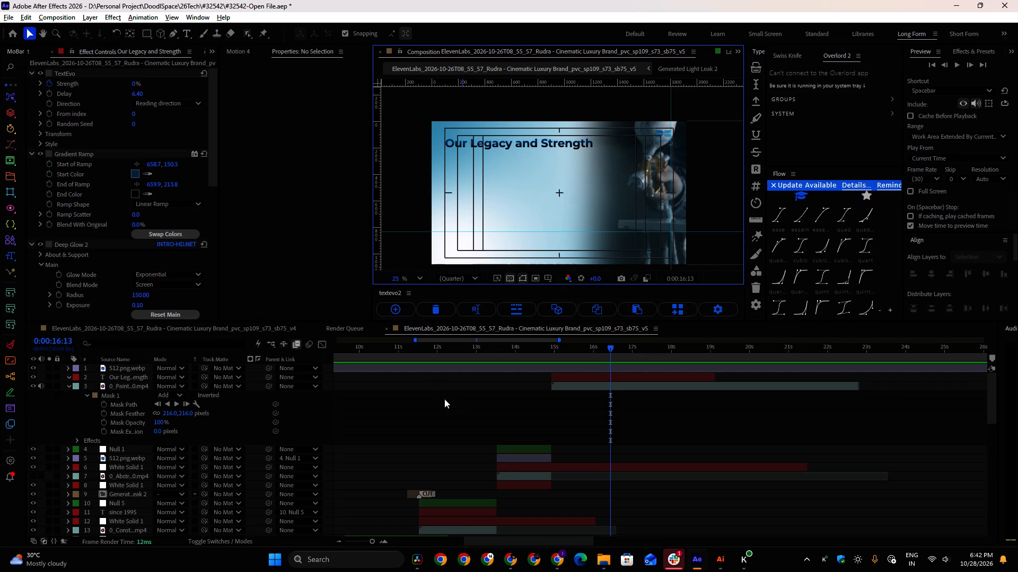
pyautogui.keyDown('alt'); pyautogui.scroll(-3, 499, 411); pyautogui.keyUp('alt')
pyautogui.moveTo(471, 347); pyautogui.dragTo(318, 365)
pyautogui.press('space')
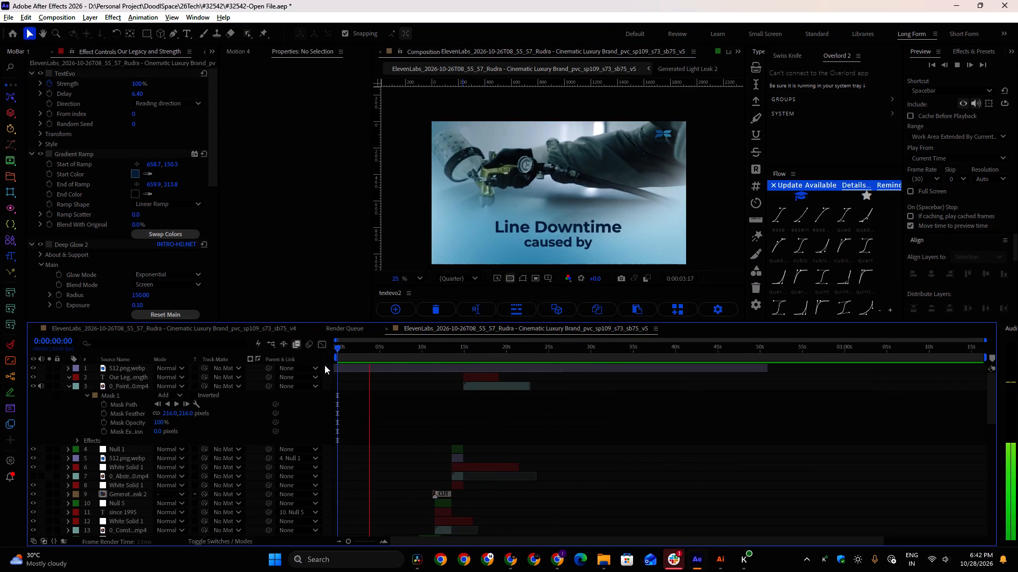
pyautogui.press('space')
pyautogui.keyDown('shift'); pyautogui.scroll(6, 383, 413); pyautogui.keyUp('shift')
pyautogui.moveTo(368, 350); pyautogui.dragTo(349, 354)
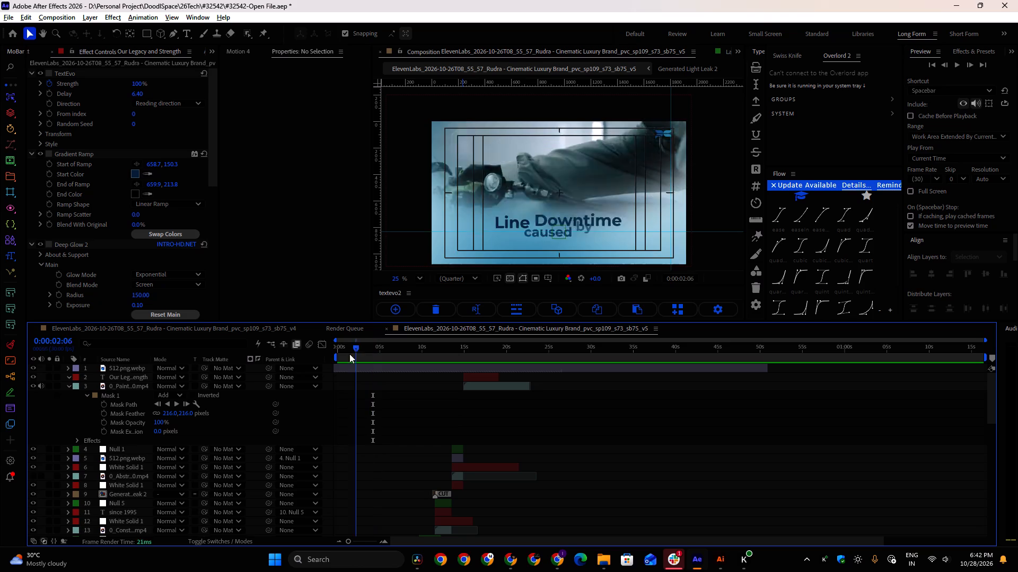
pyautogui.moveTo(349, 354); pyautogui.dragTo(348, 357)
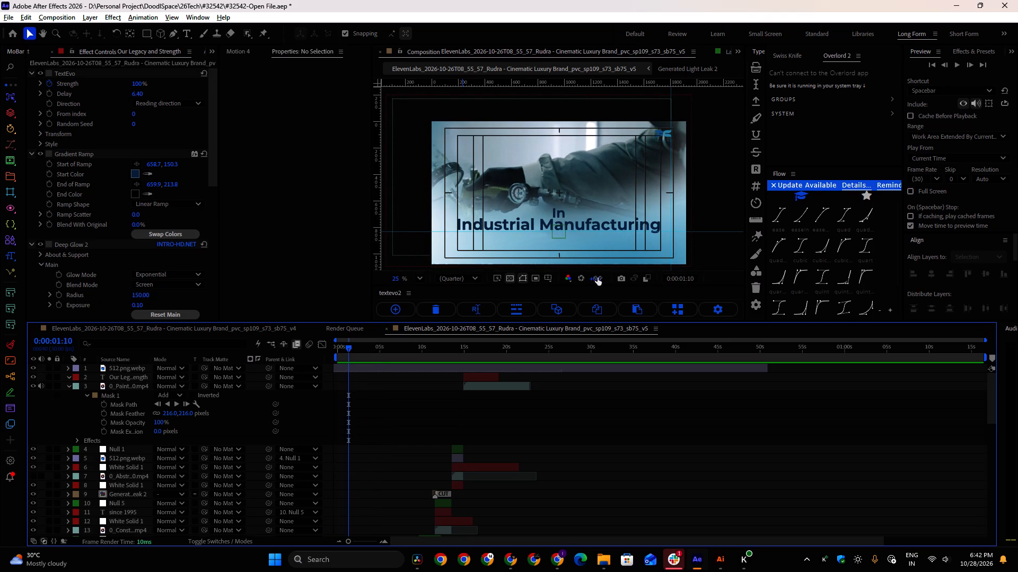
# Increase the line spacing between "In" and "Industrial Manufacturing" in the opening caption.
pyautogui.click(526, 224)
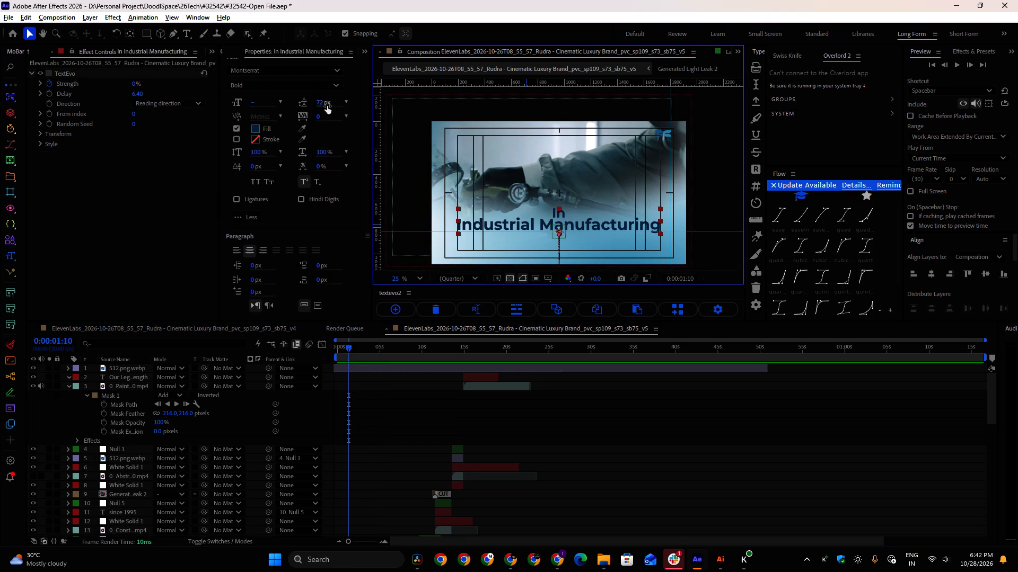
pyautogui.moveTo(326, 104); pyautogui.dragTo(343, 107)
pyautogui.click(554, 225)
pyautogui.click(556, 228)
# Nudge Null 16, the parent of the "In Industrial Manufacturing" caption, down to position 960, 873.
pyautogui.scroll(-8, 362, 457)
pyautogui.click(343, 430)
pyautogui.hotkey('shift', 'Down')
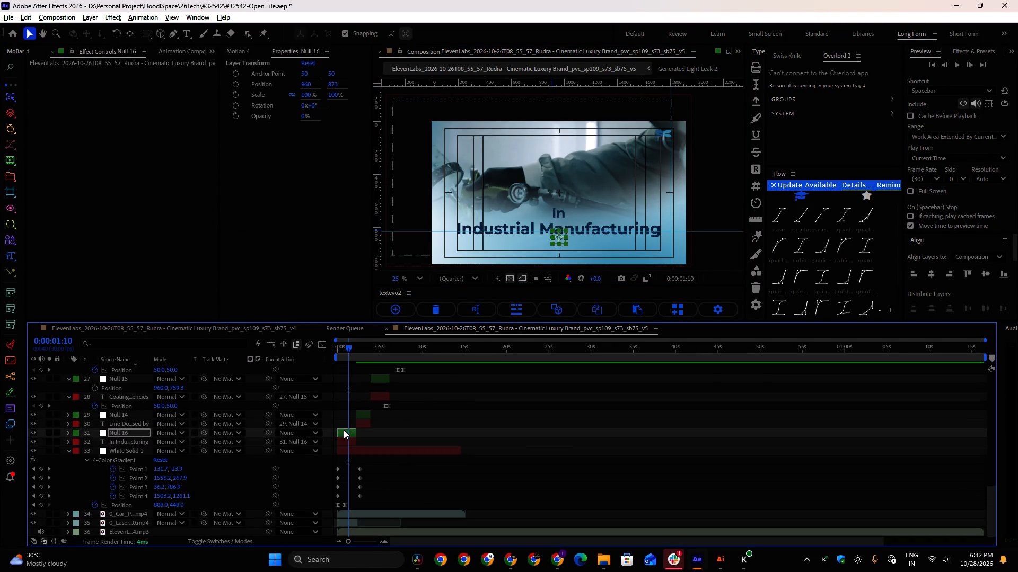
# In the "Coating Inconsistencies" caption, enlarge the word "Inconsistencies" to 158.3 px and increase its line spacing.
pyautogui.moveTo(347, 346); pyautogui.dragTo(353, 348)
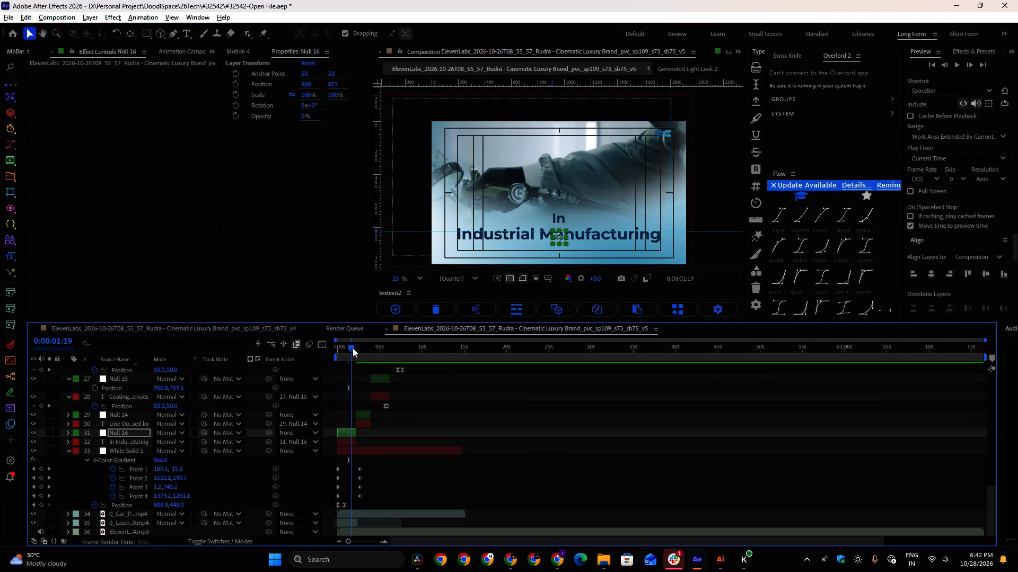
pyautogui.moveTo(353, 348); pyautogui.dragTo(382, 353)
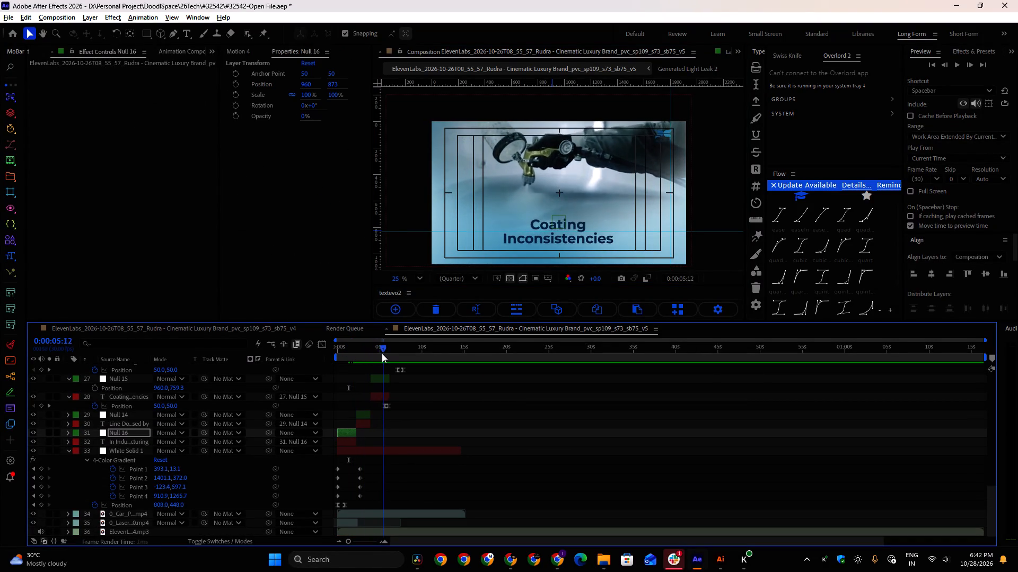
pyautogui.moveTo(382, 353); pyautogui.dragTo(365, 358)
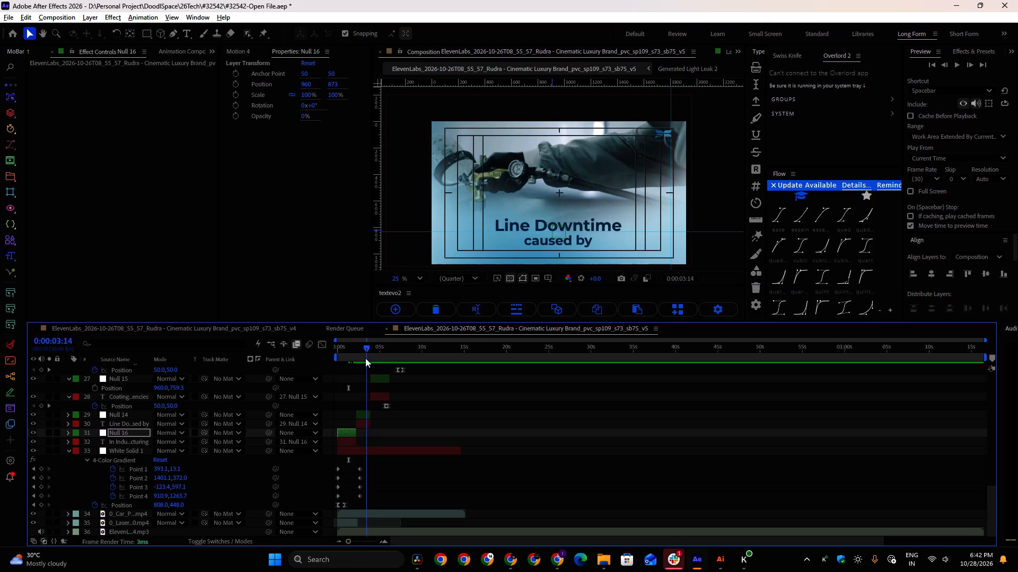
pyautogui.moveTo(365, 358); pyautogui.dragTo(376, 358)
pyautogui.doubleClick(578, 237)
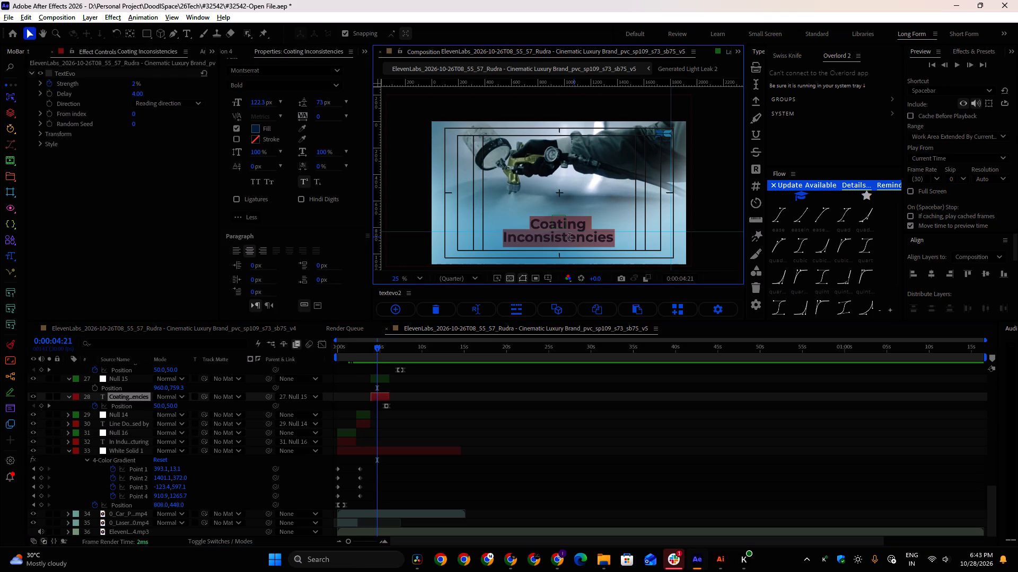
pyautogui.click(507, 240)
pyautogui.moveTo(257, 105); pyautogui.dragTo(272, 106)
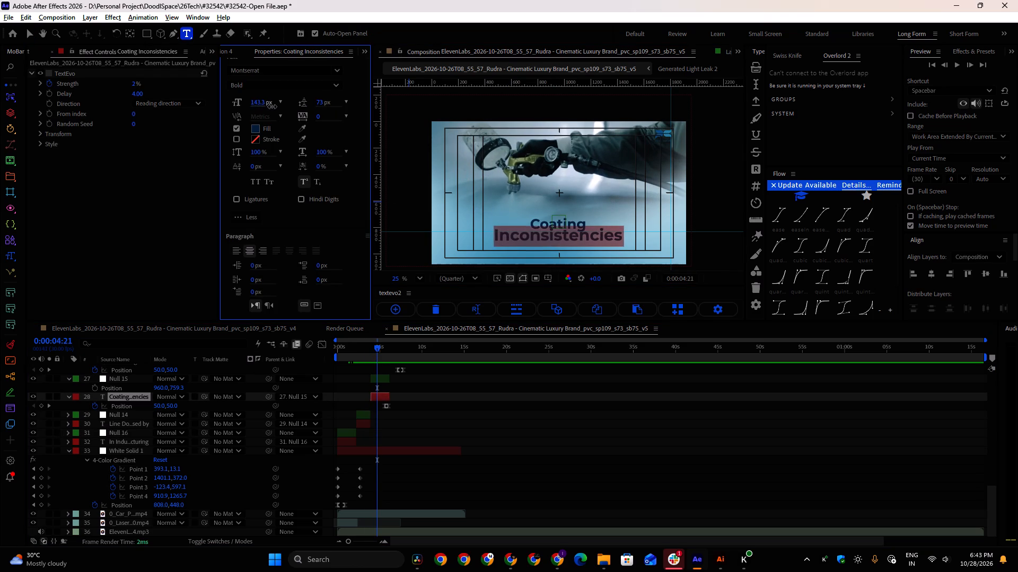
pyautogui.moveTo(272, 106); pyautogui.dragTo(280, 107)
pyautogui.moveTo(325, 101); pyautogui.dragTo(328, 106)
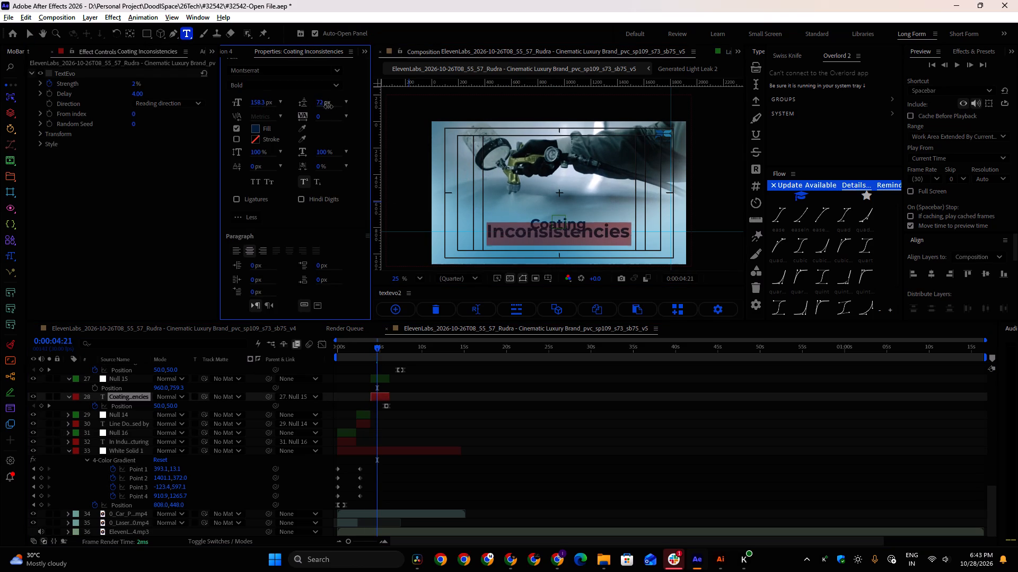
pyautogui.moveTo(328, 106); pyautogui.dragTo(341, 108)
pyautogui.click(32, 34)
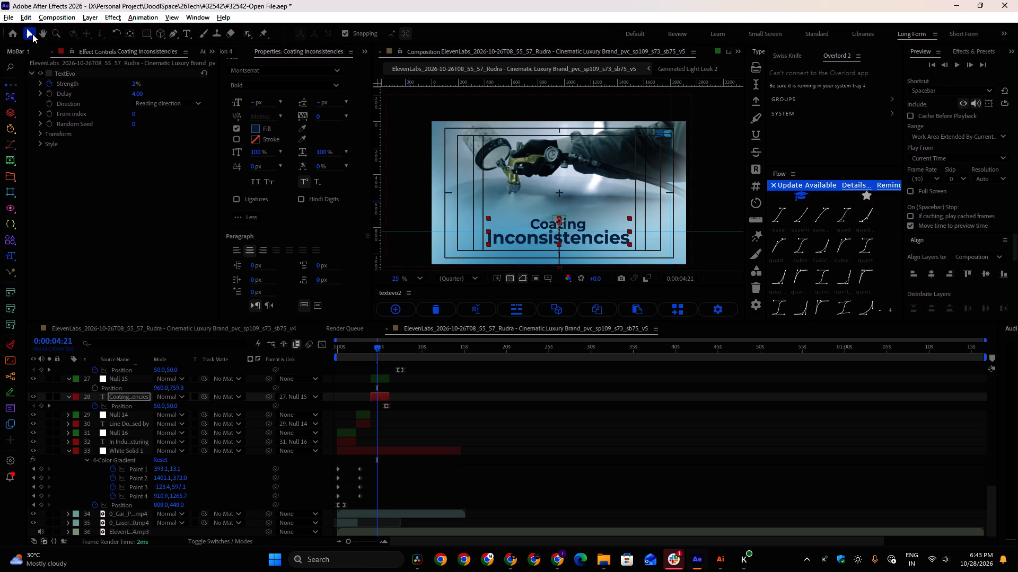
# Reduce the font size of the "Equipment Effectiveness" text to 137.3 px.
pyautogui.moveTo(375, 347); pyautogui.dragTo(327, 352)
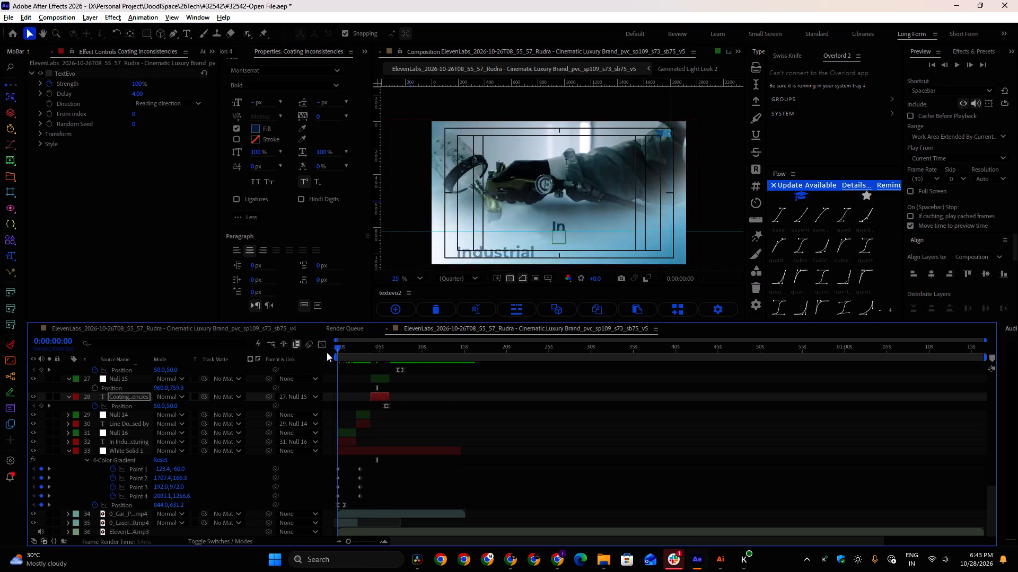
pyautogui.moveTo(327, 352); pyautogui.dragTo(422, 344)
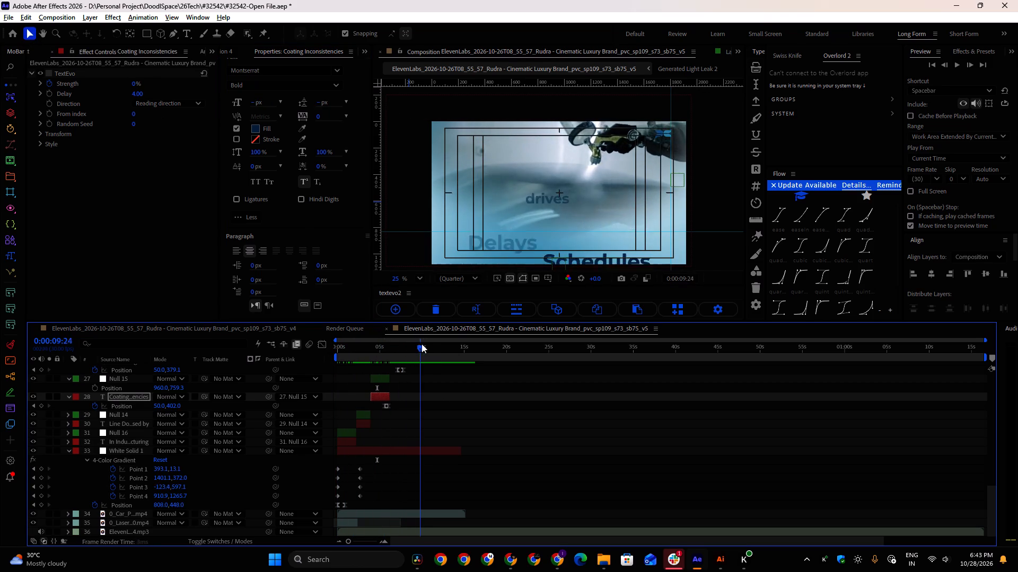
pyautogui.moveTo(422, 344); pyautogui.dragTo(374, 348)
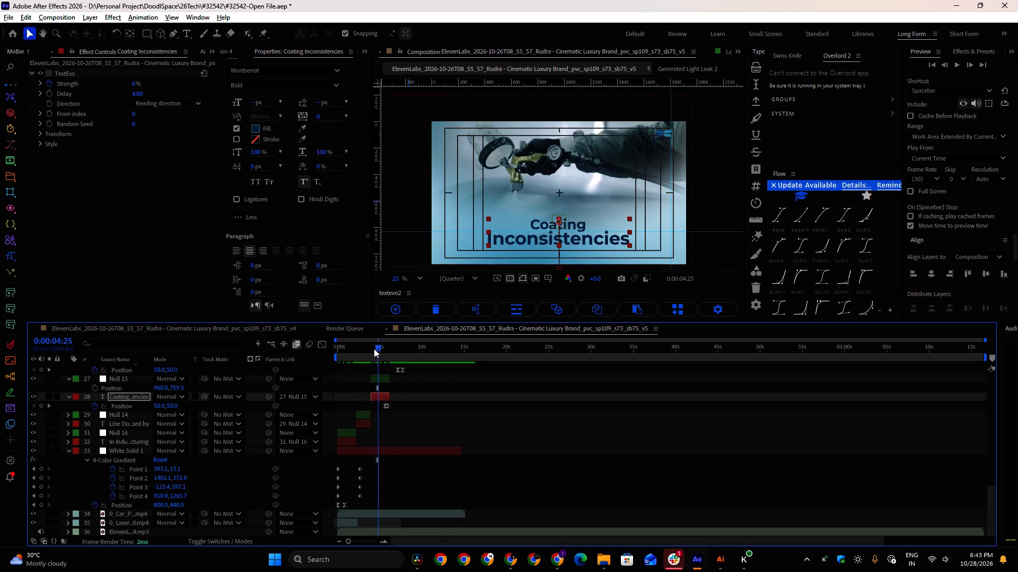
pyautogui.moveTo(374, 348); pyautogui.dragTo(394, 349)
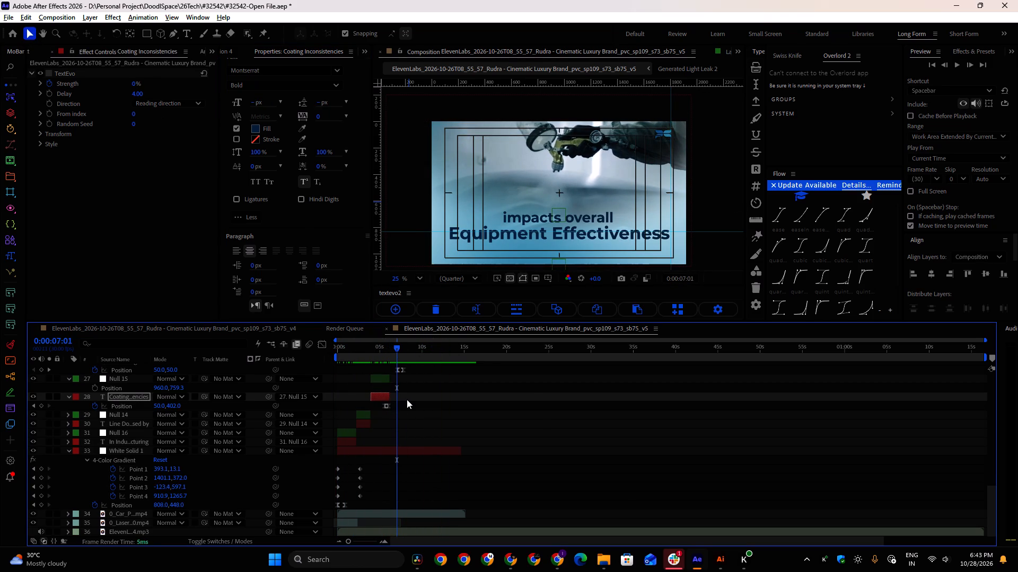
pyautogui.scroll(1, 407, 399)
pyautogui.keyDown('alt'); pyautogui.scroll(1, 391, 416); pyautogui.keyUp('alt')
pyautogui.click(401, 416)
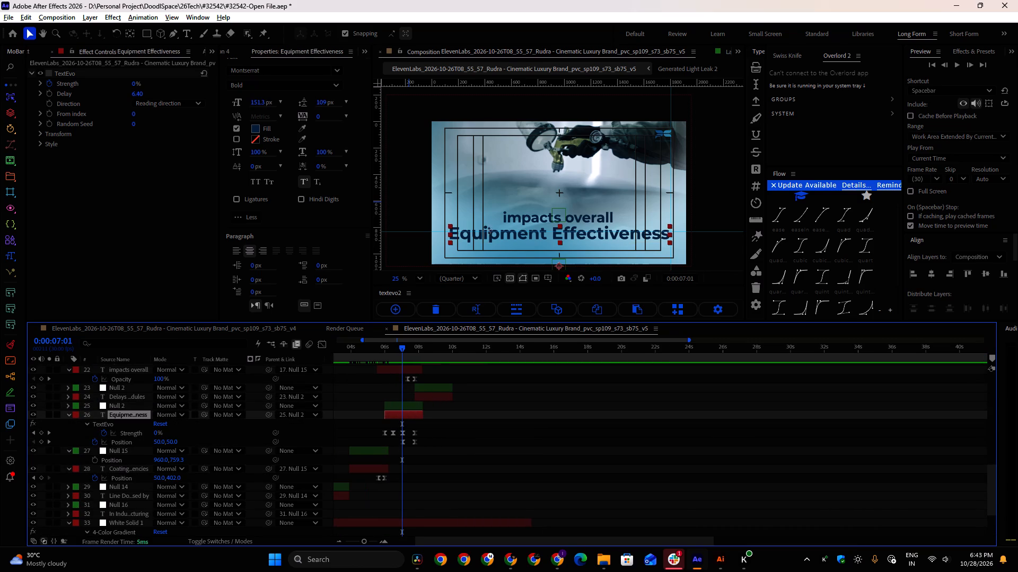
pyautogui.doubleClick(480, 235)
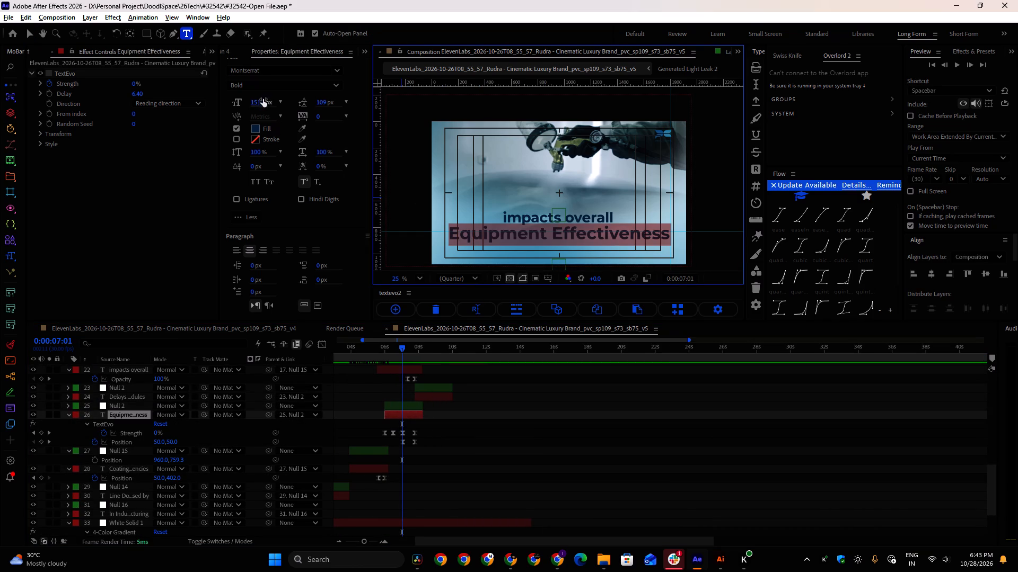
pyautogui.moveTo(262, 100); pyautogui.dragTo(254, 102)
# Reduce the font size of the "impacts overall" text to 111.3 px.
pyautogui.moveTo(498, 218); pyautogui.dragTo(610, 223)
pyautogui.moveTo(616, 213); pyautogui.dragTo(479, 213)
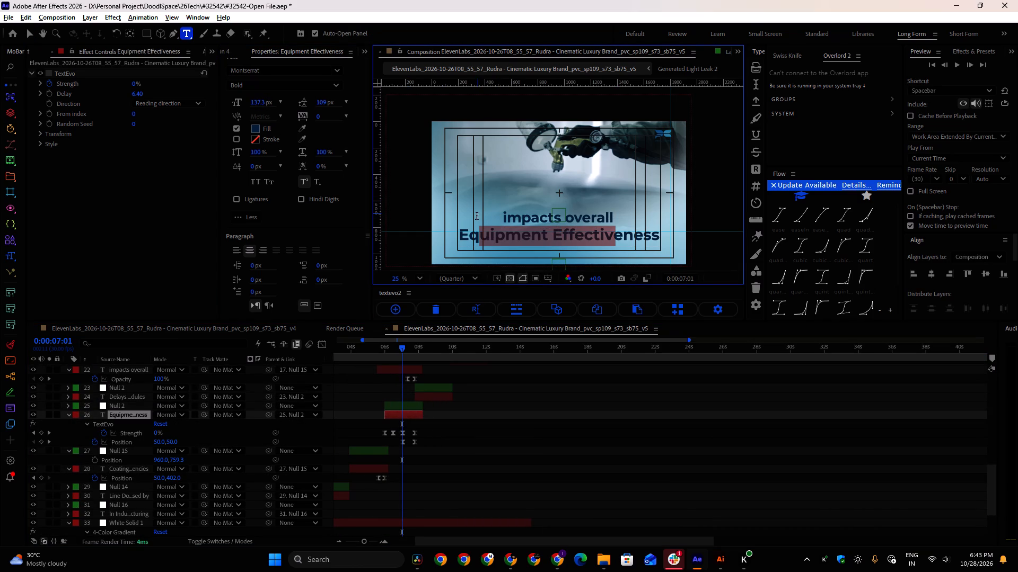
pyautogui.click(396, 371)
pyautogui.moveTo(260, 103); pyautogui.dragTo(250, 102)
# Compare the font sizes used in the "Coating Inconsistencies" and "Equipment Effectiveness" captions.
pyautogui.moveTo(400, 345); pyautogui.dragTo(353, 347)
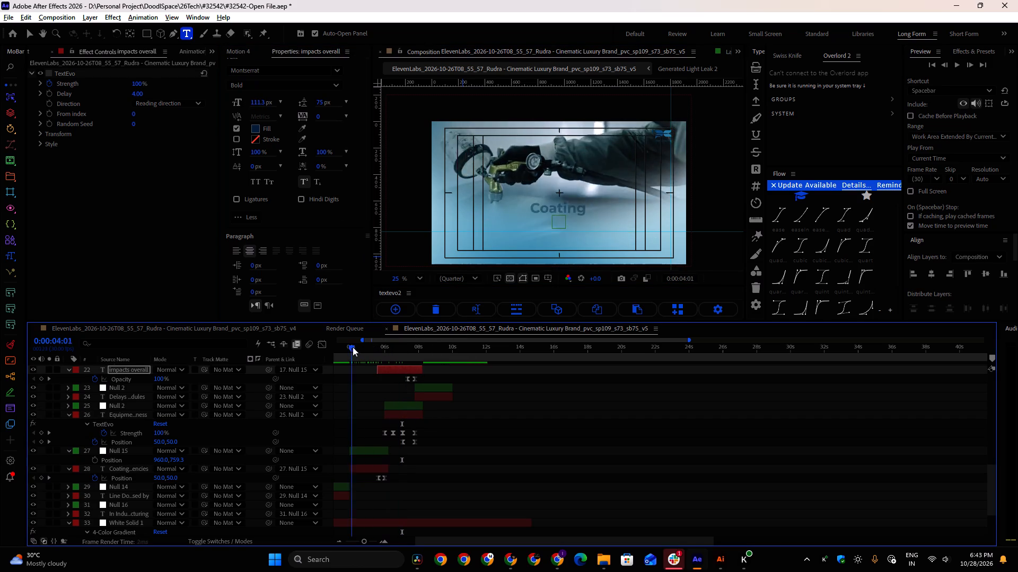
pyautogui.moveTo(353, 347); pyautogui.dragTo(376, 344)
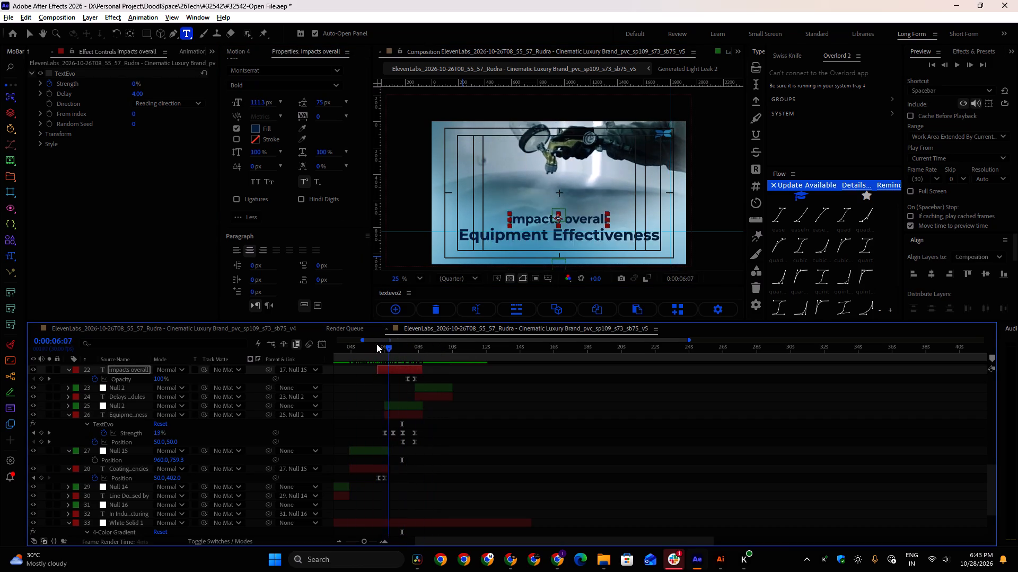
pyautogui.moveTo(376, 344); pyautogui.dragTo(365, 344)
pyautogui.click(369, 468)
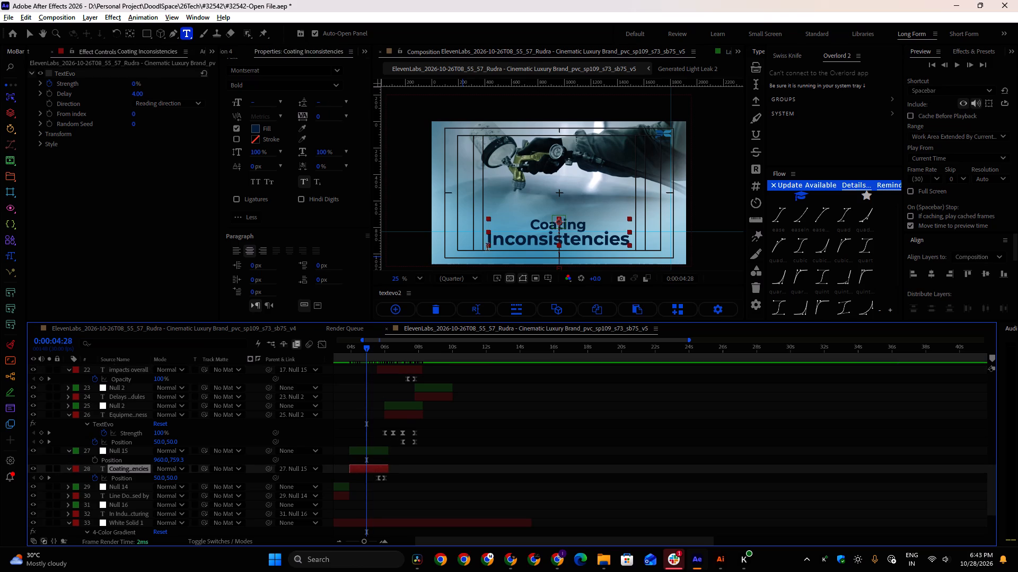
pyautogui.click(496, 243)
pyautogui.moveTo(531, 225); pyautogui.dragTo(575, 228)
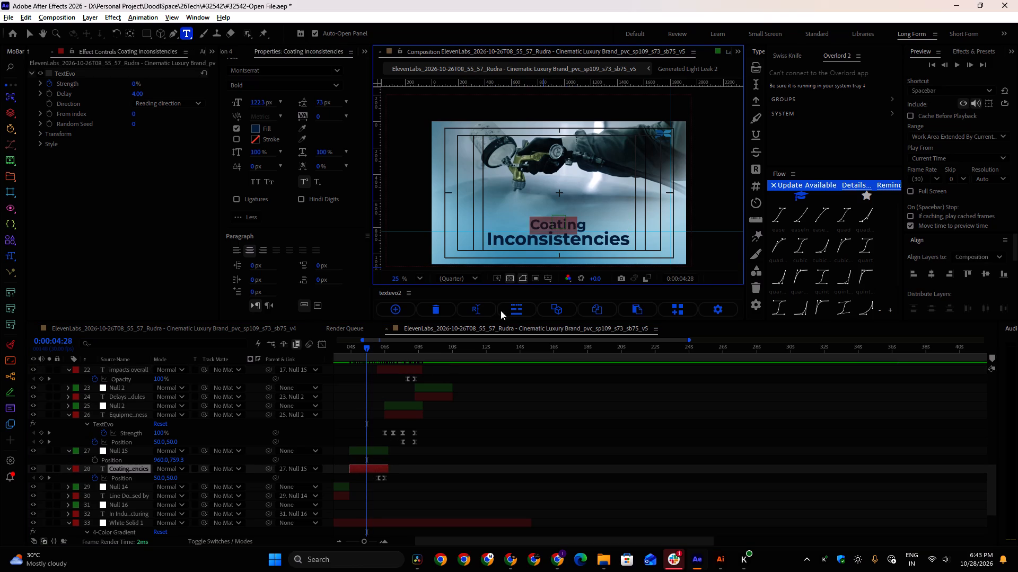
pyautogui.click(400, 414)
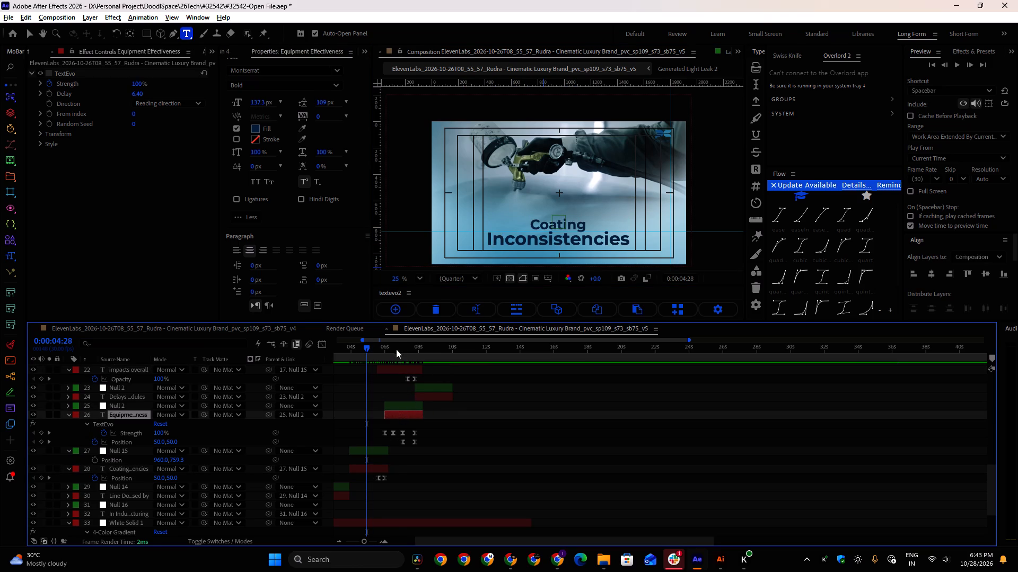
pyautogui.click(396, 347)
pyautogui.click(499, 240)
pyautogui.moveTo(455, 234); pyautogui.dragTo(671, 238)
pyautogui.click(31, 33)
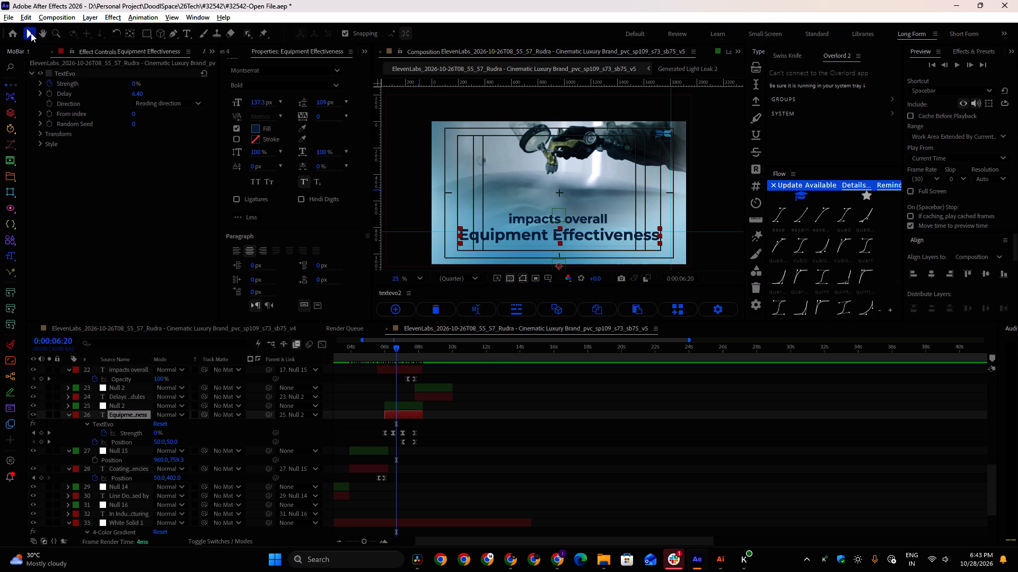
# Reveal the Scale property of Null 15 and of the Null 2 layer that parents "Equipment Effectiveness".
pyautogui.click(365, 450)
pyautogui.press('s')
pyautogui.click(395, 408)
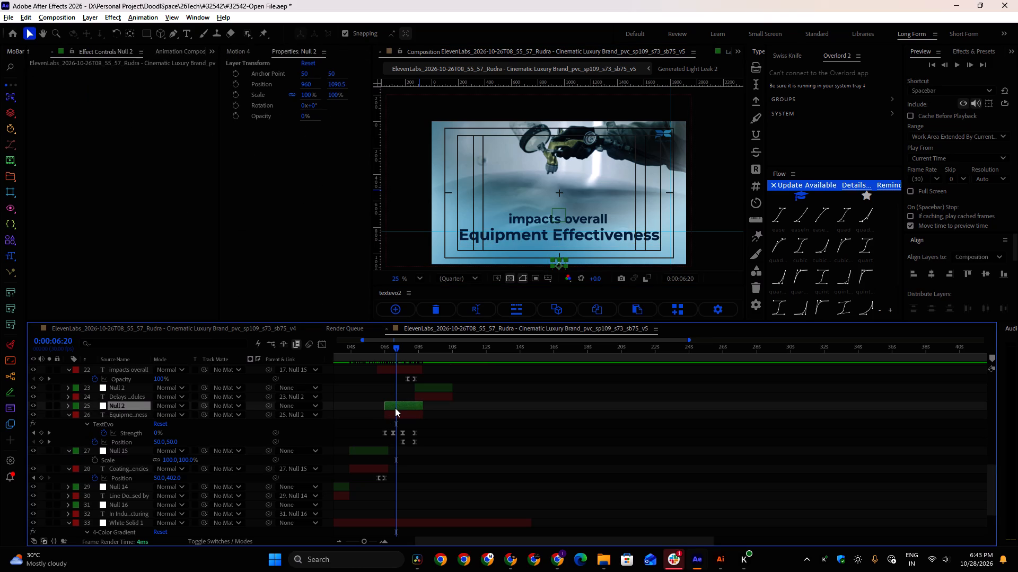
pyautogui.press('s')
# Reduce the font size of the "Delays Schedules" text to 147.3 px.
pyautogui.scroll(1, 396, 408)
pyautogui.moveTo(395, 346); pyautogui.dragTo(400, 346)
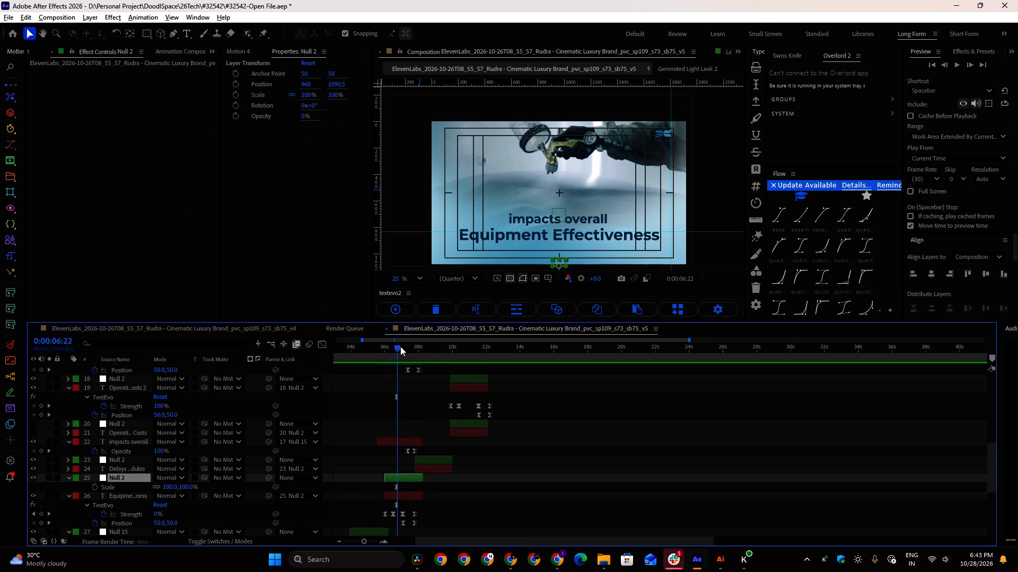
pyautogui.moveTo(400, 346); pyautogui.dragTo(437, 352)
pyautogui.click(430, 460)
pyautogui.click(437, 467)
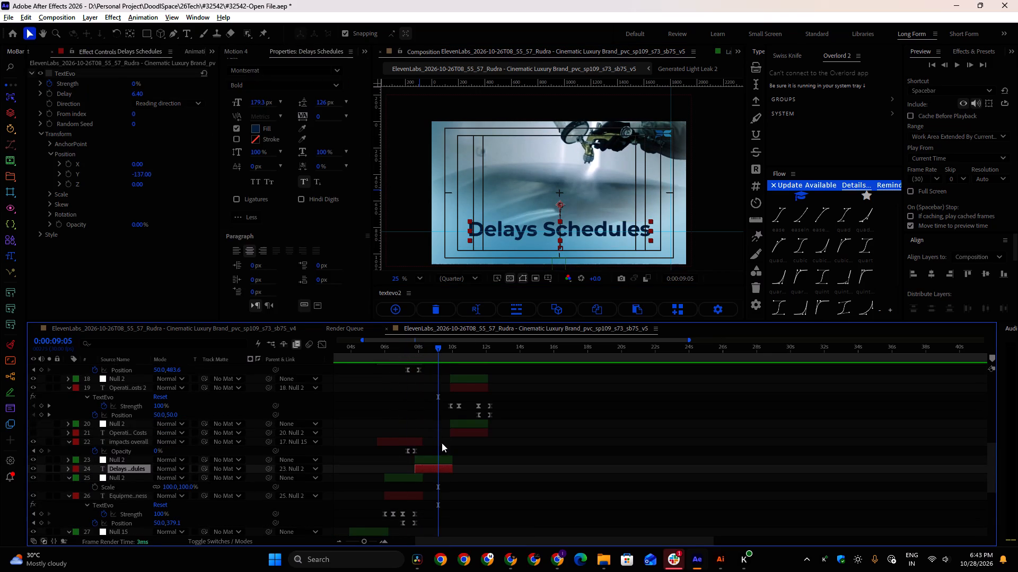
pyautogui.moveTo(258, 105); pyautogui.dragTo(244, 105)
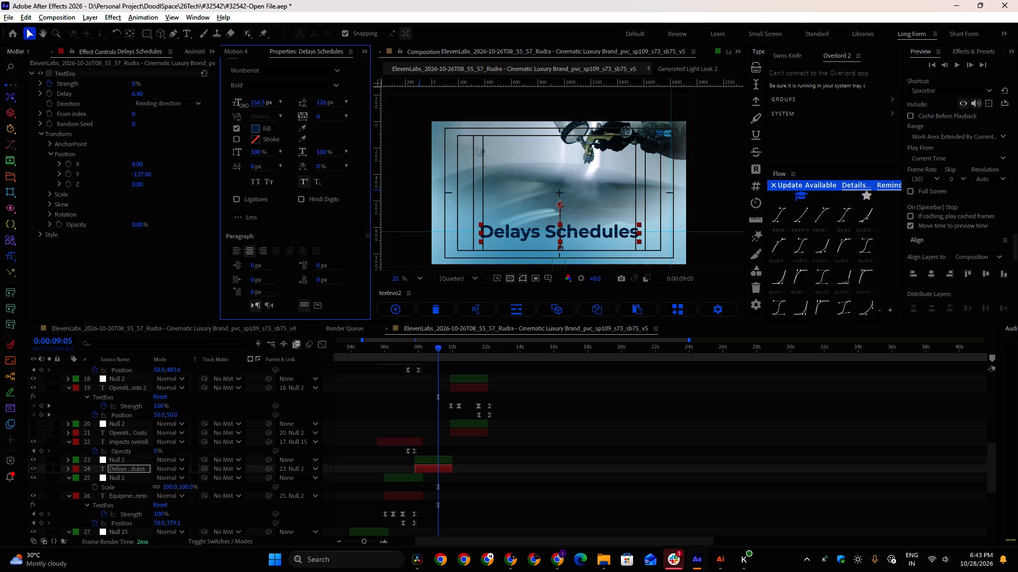
pyautogui.moveTo(244, 105); pyautogui.dragTo(239, 105)
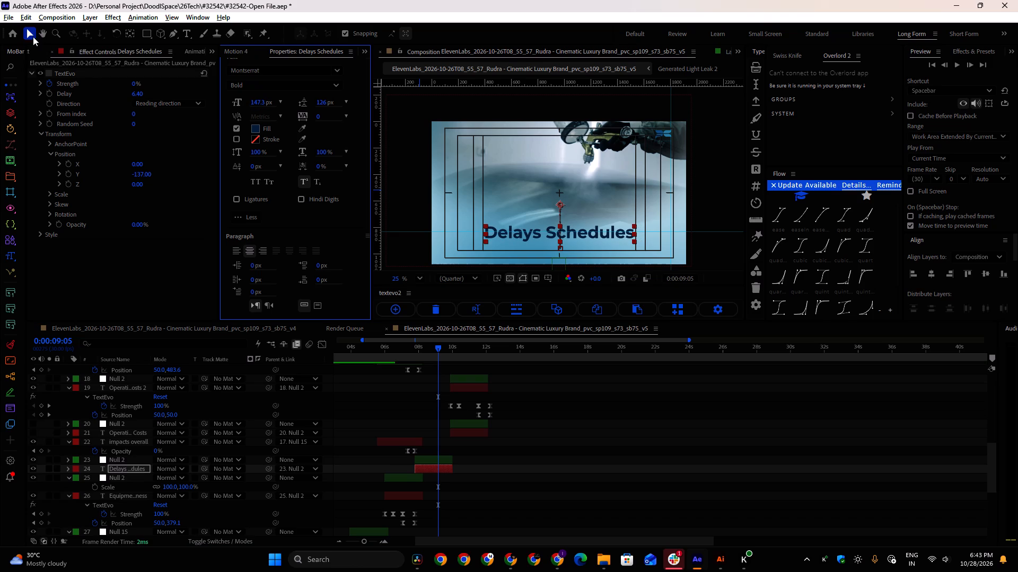
pyautogui.click(32, 37)
# Reduce the font size of the "Operational Costs" text shown at 11:06.
pyautogui.moveTo(439, 341); pyautogui.dragTo(413, 345)
pyautogui.moveTo(486, 350); pyautogui.dragTo(469, 350)
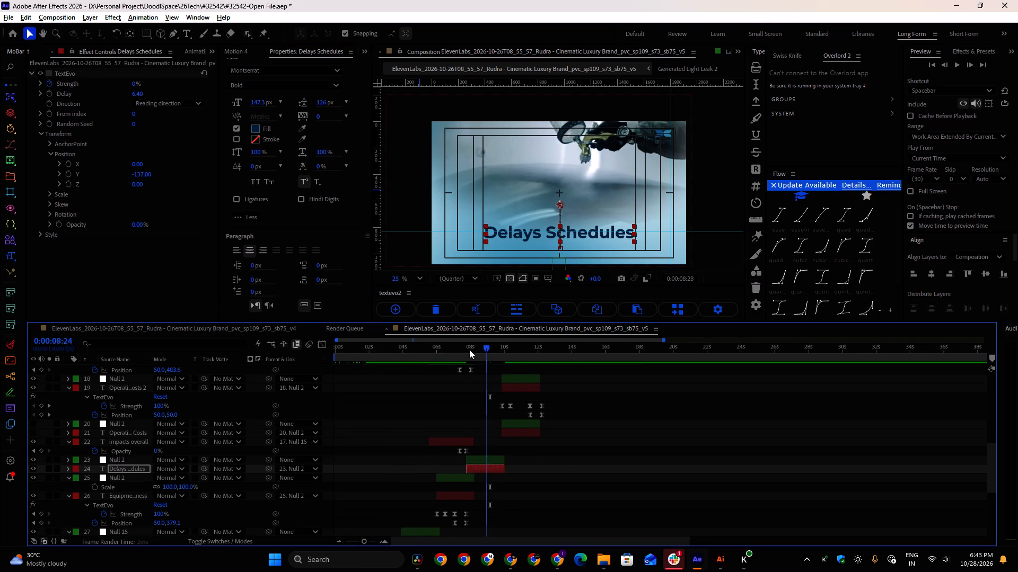
pyautogui.moveTo(469, 350); pyautogui.dragTo(524, 350)
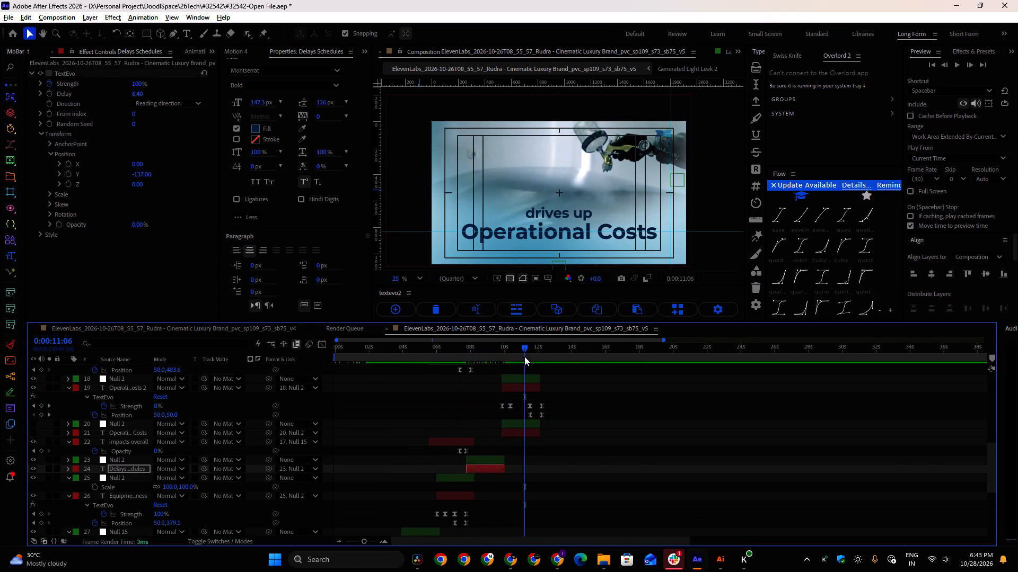
pyautogui.click(522, 436)
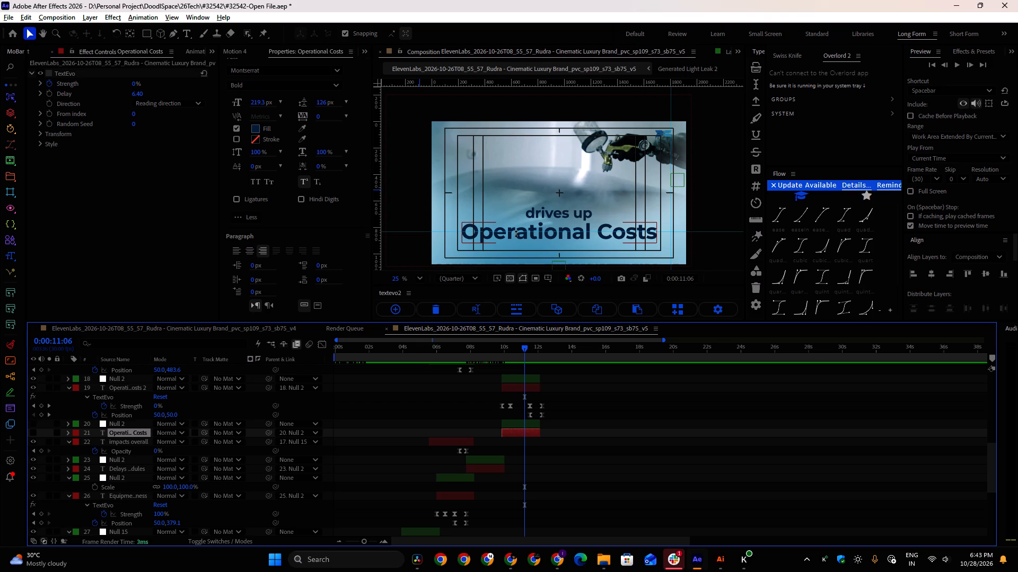
pyautogui.click(515, 237)
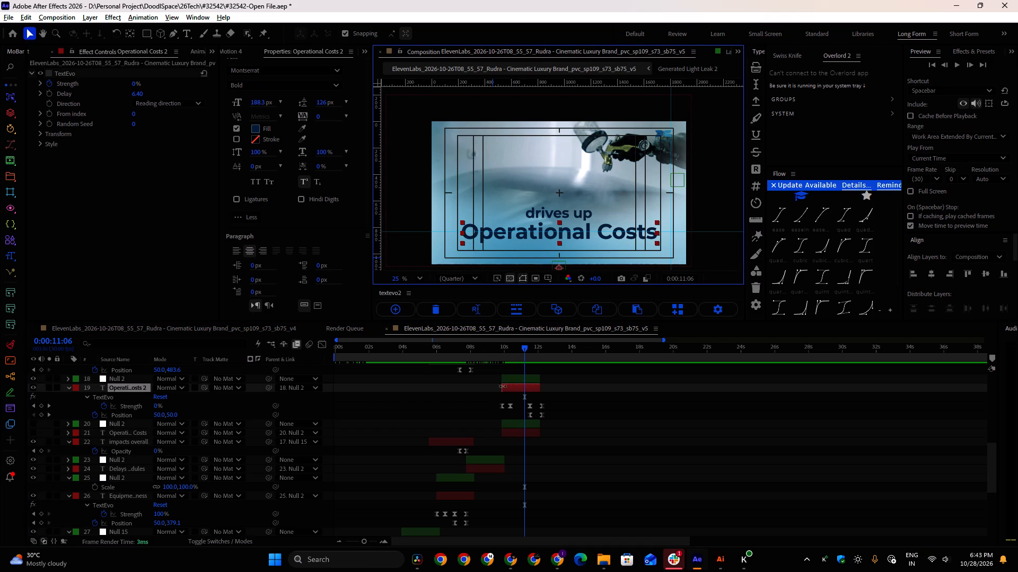
pyautogui.click(509, 390)
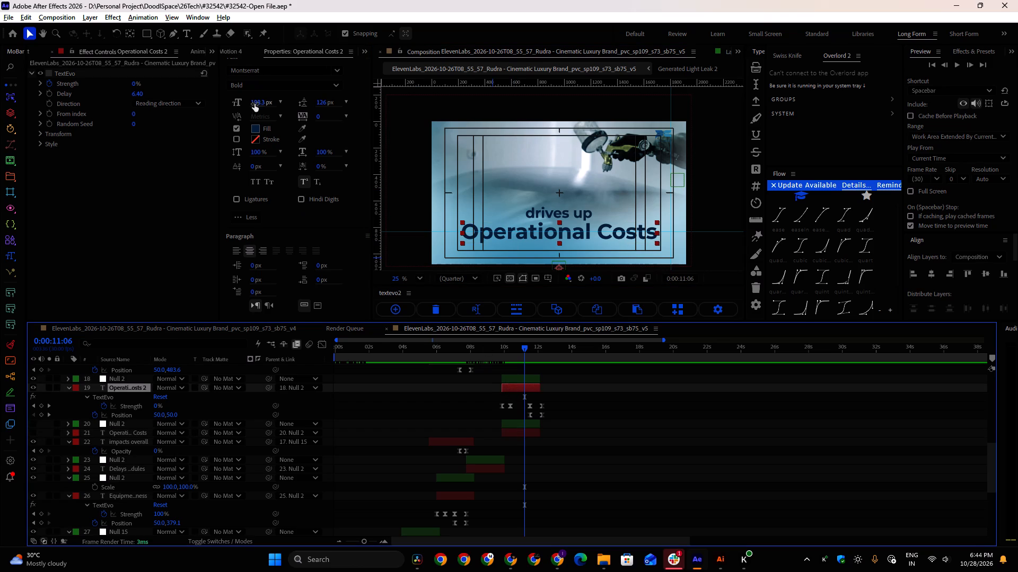
pyautogui.moveTo(254, 104); pyautogui.dragTo(235, 105)
pyautogui.click(515, 434)
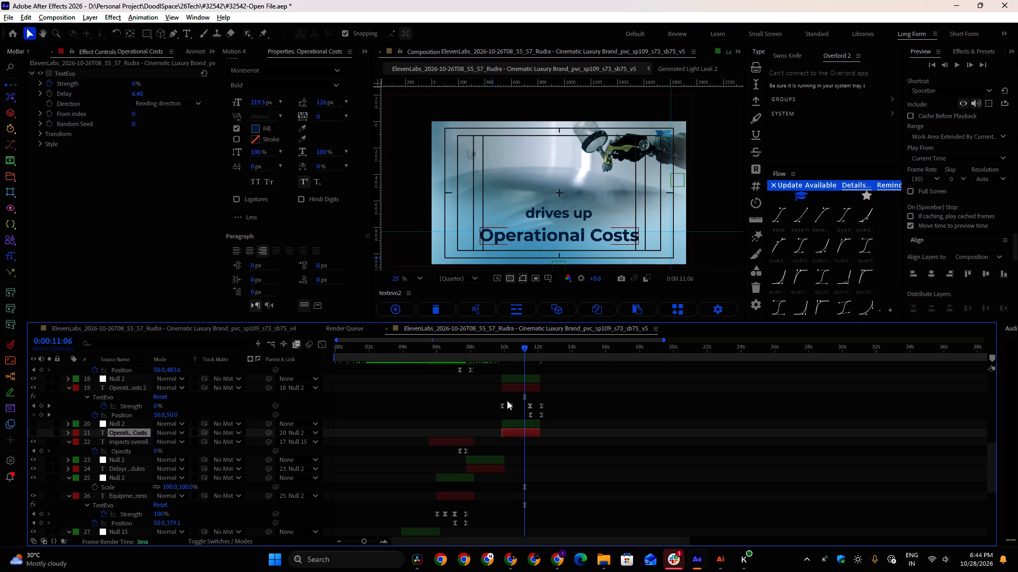
# Slightly reduce the font size of the "drives up" text above "Operational Costs".
pyautogui.click(554, 213)
pyautogui.scroll(1, 515, 415)
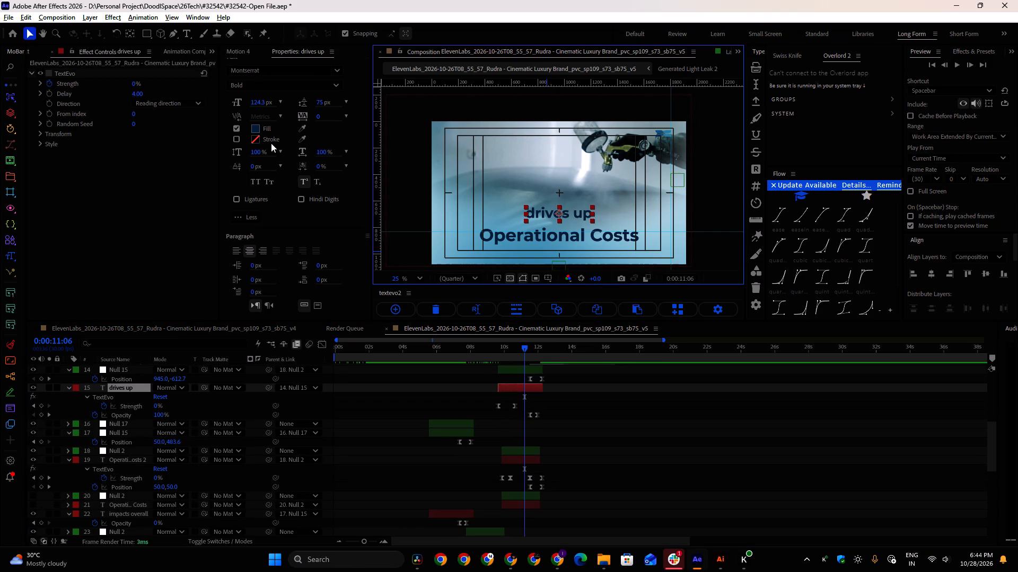
pyautogui.moveTo(257, 103); pyautogui.dragTo(249, 101)
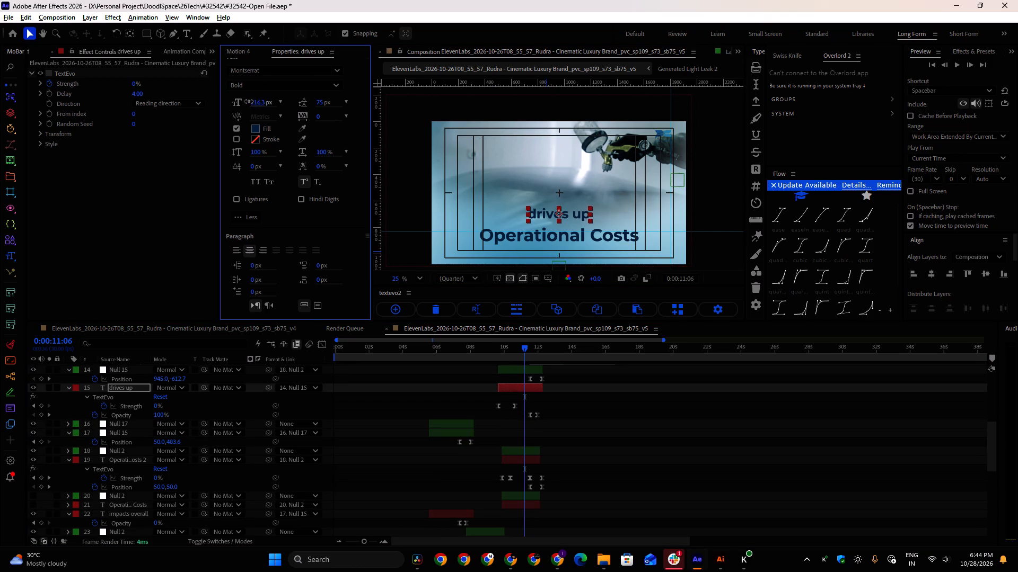
pyautogui.moveTo(249, 101); pyautogui.dragTo(250, 101)
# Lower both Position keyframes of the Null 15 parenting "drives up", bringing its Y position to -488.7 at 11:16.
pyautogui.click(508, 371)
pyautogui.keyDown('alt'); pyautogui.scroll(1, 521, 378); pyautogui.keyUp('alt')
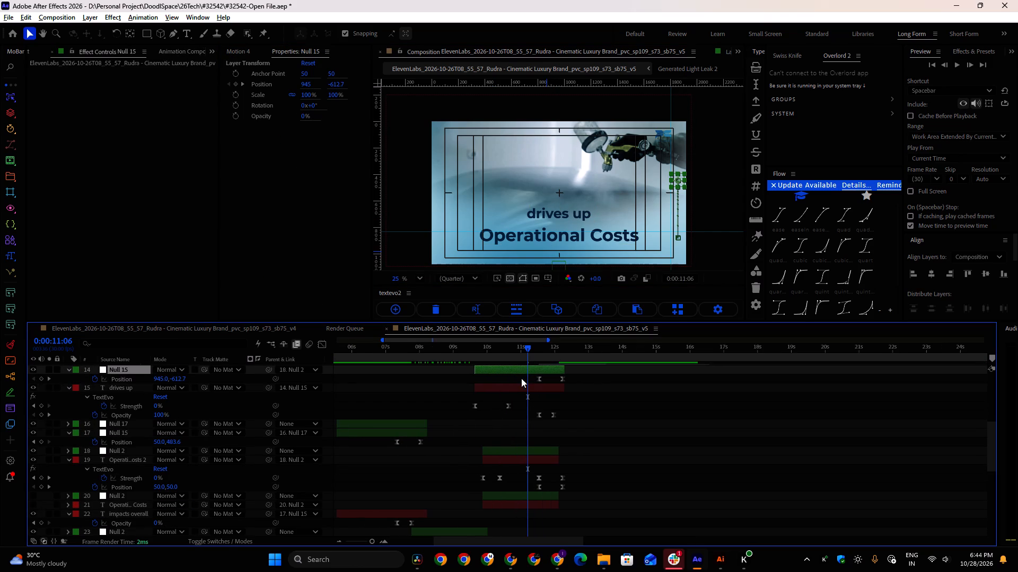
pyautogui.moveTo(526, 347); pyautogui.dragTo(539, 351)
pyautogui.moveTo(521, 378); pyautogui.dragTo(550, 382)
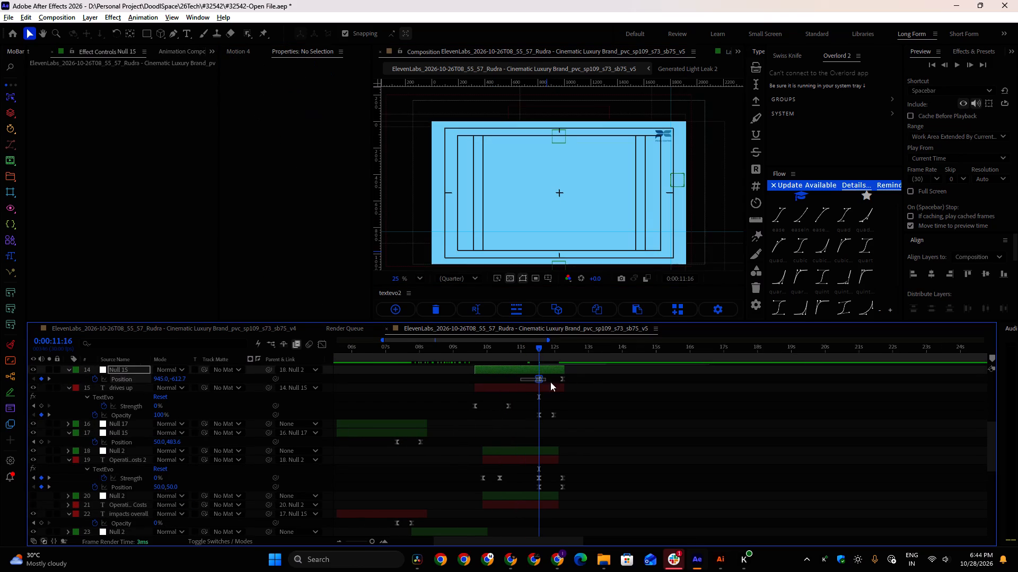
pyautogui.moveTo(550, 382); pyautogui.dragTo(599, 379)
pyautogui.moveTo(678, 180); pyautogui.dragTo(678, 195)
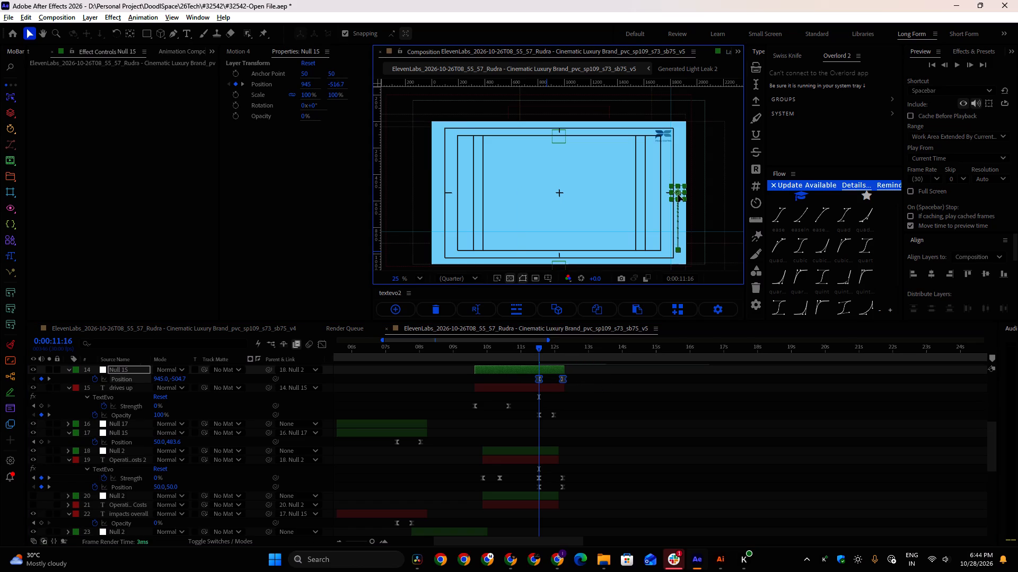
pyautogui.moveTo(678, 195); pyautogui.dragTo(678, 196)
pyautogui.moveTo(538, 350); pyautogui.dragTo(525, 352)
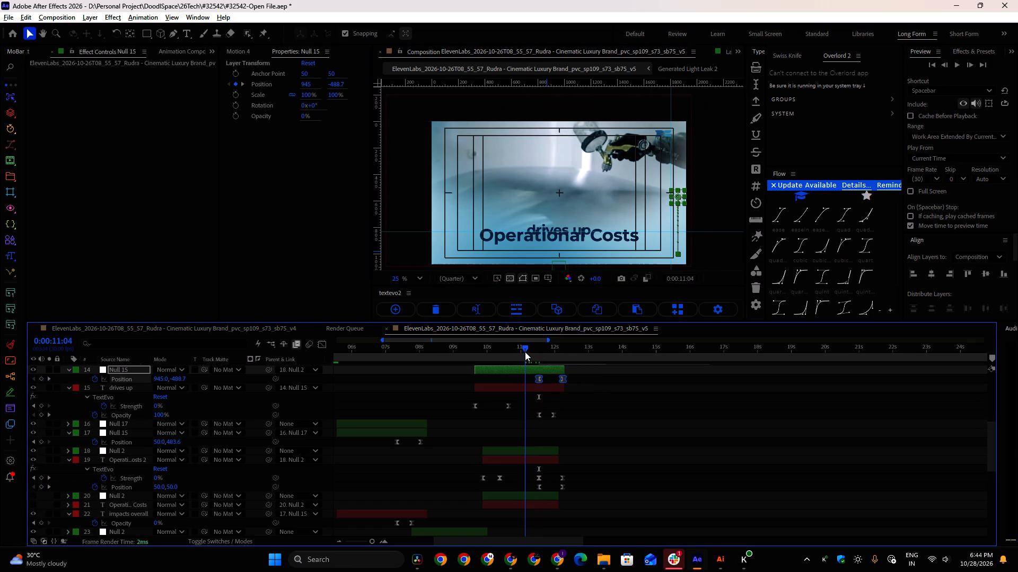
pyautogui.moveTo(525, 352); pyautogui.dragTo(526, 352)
# Raise both Null 15 Position keyframes so "drives up" sits just above "Operational Costs" at Y -576.7, keep their original timing, and preview.
pyautogui.click(527, 452)
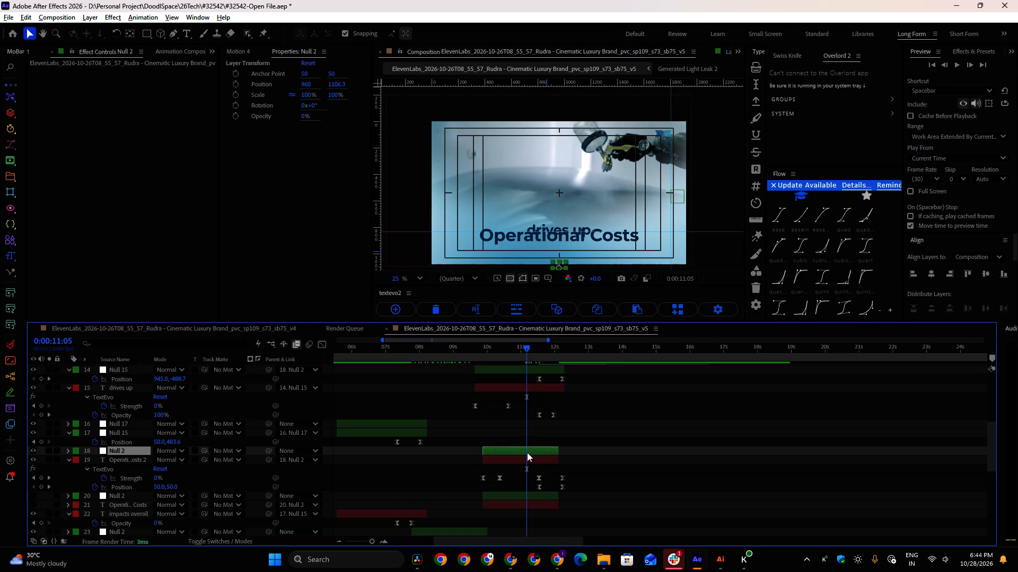
pyautogui.click(525, 370)
pyautogui.moveTo(532, 382); pyautogui.dragTo(577, 378)
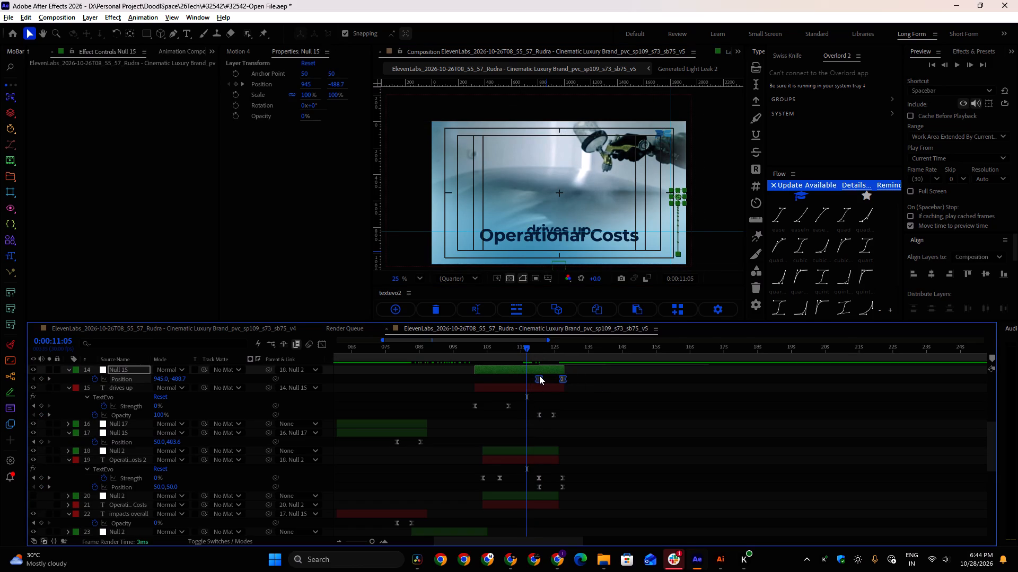
pyautogui.moveTo(539, 378); pyautogui.dragTo(523, 378)
pyautogui.moveTo(677, 195); pyautogui.dragTo(678, 183)
pyautogui.moveTo(550, 380); pyautogui.dragTo(563, 379)
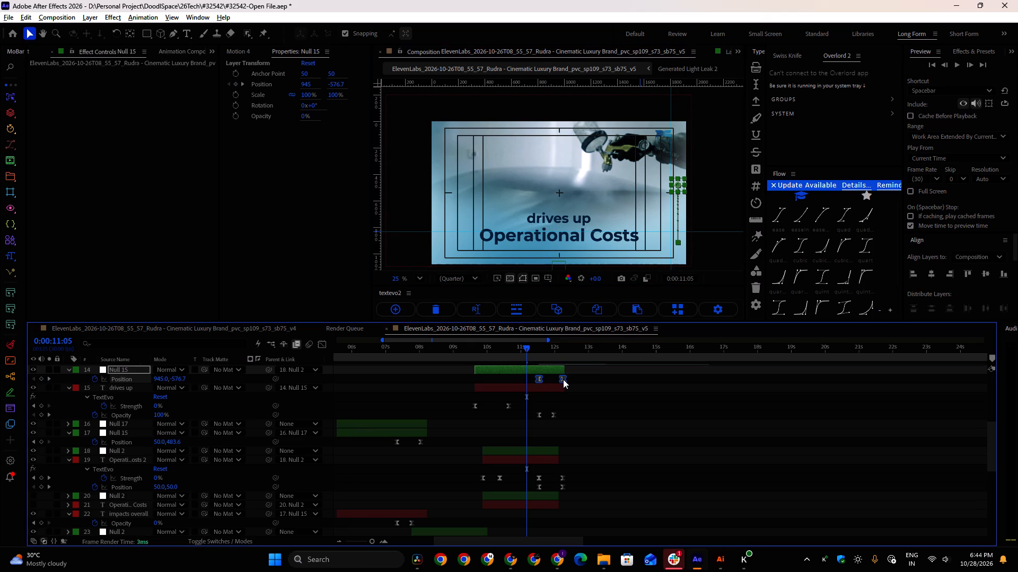
pyautogui.moveTo(563, 379); pyautogui.dragTo(564, 379)
pyautogui.moveTo(525, 345); pyautogui.dragTo(569, 353)
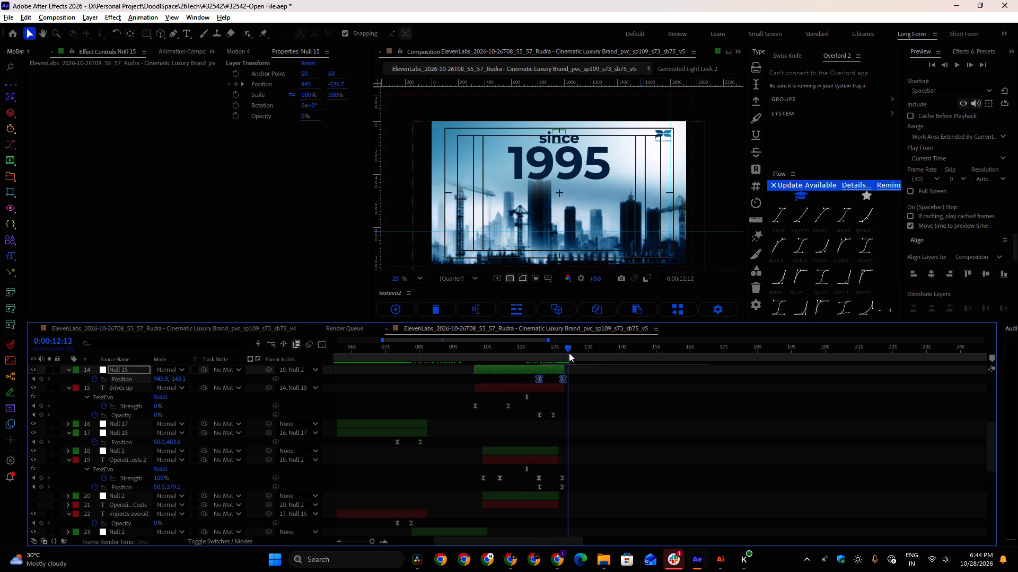
pyautogui.moveTo(569, 353); pyautogui.dragTo(497, 355)
pyautogui.press('space')
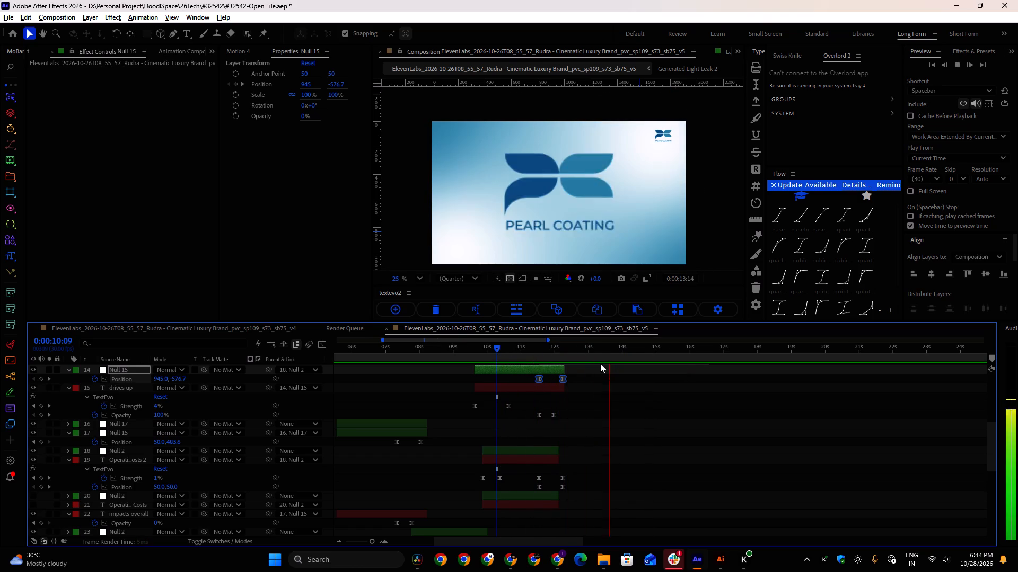
pyautogui.keyDown('shift'); pyautogui.scroll(-4, 628, 426); pyautogui.keyUp('shift')
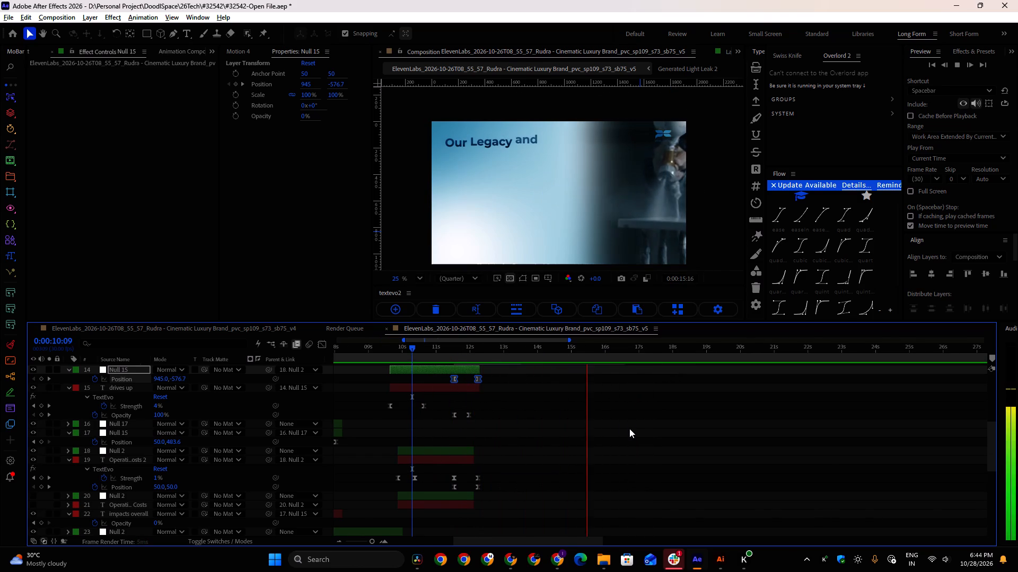
pyautogui.press('space')
# Keyframe the spray-painting clip's Position to slide in from 2493, 540 at 14:28 to 1805, 540.
pyautogui.scroll(5, 592, 407)
pyautogui.moveTo(608, 349); pyautogui.dragTo(581, 351)
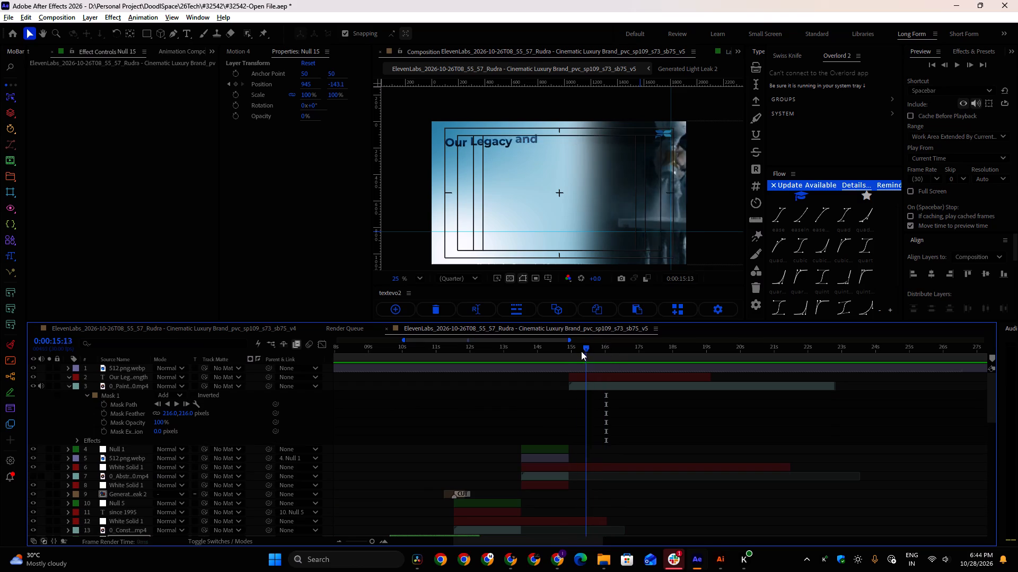
pyautogui.moveTo(581, 351); pyautogui.dragTo(570, 352)
pyautogui.click(583, 378)
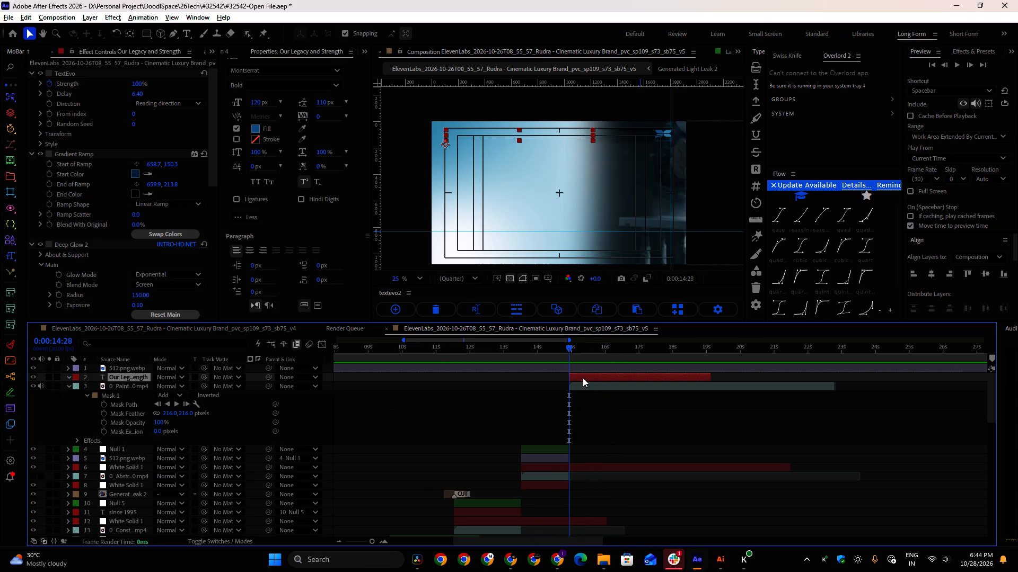
pyautogui.click(583, 467)
pyautogui.keyDown('alt'); pyautogui.scroll(2, 575, 467); pyautogui.keyUp('alt')
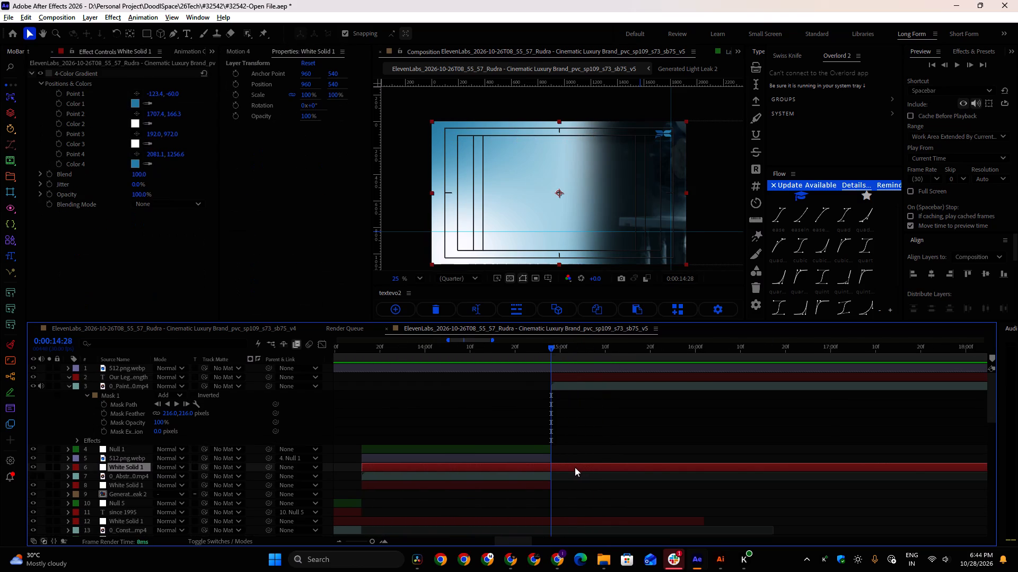
pyautogui.keyDown('alt'); pyautogui.scroll(-2, 643, 400); pyautogui.keyUp('alt')
pyautogui.click(621, 388)
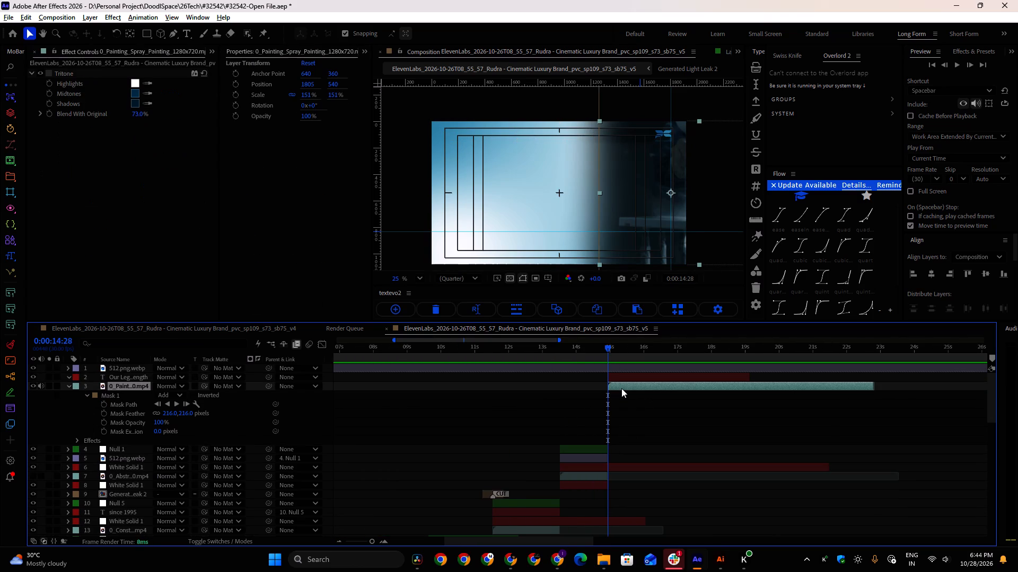
pyautogui.press('p')
pyautogui.click(95, 395)
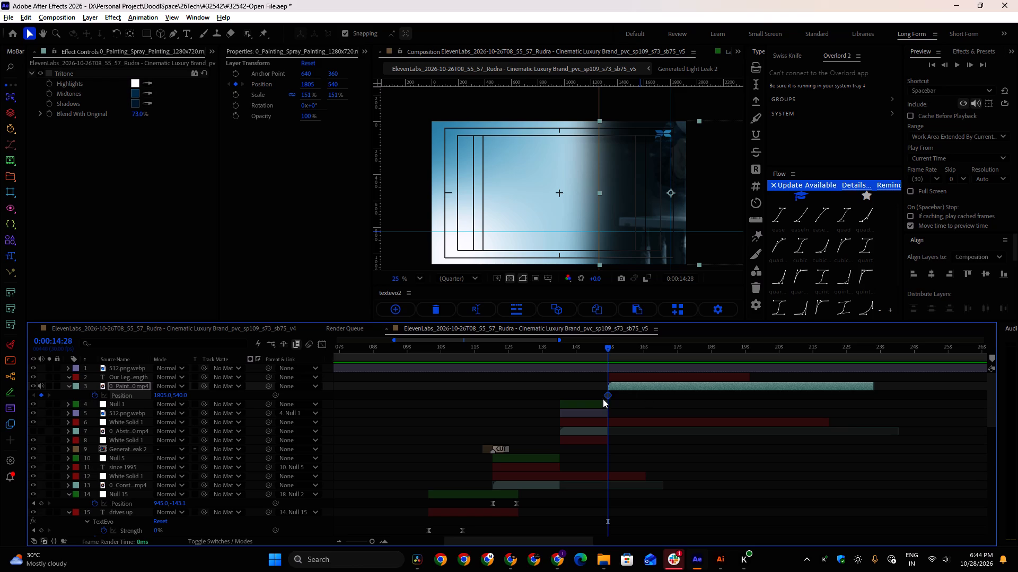
pyautogui.moveTo(606, 395); pyautogui.dragTo(669, 397)
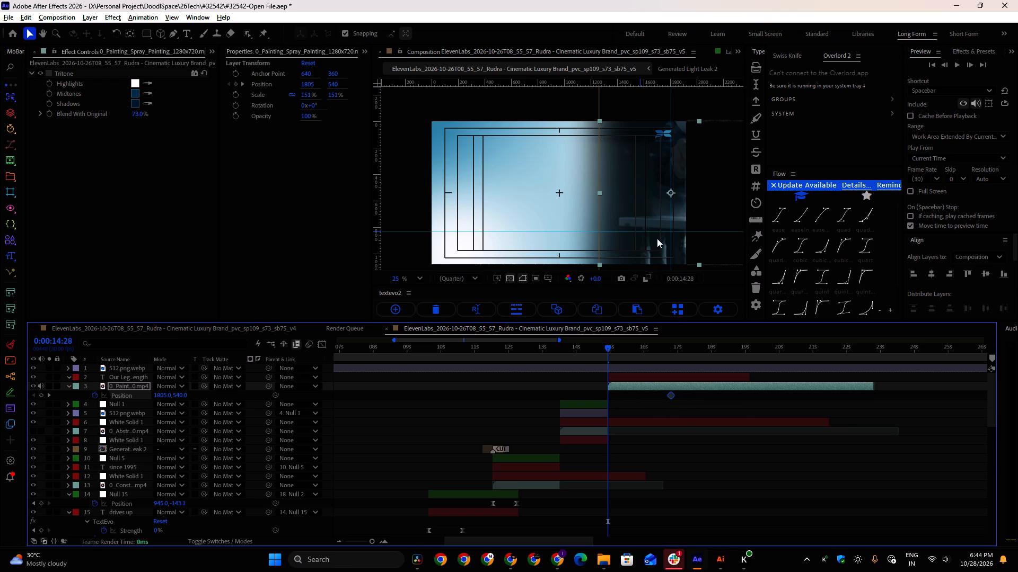
pyautogui.moveTo(634, 203); pyautogui.dragTo(725, 205)
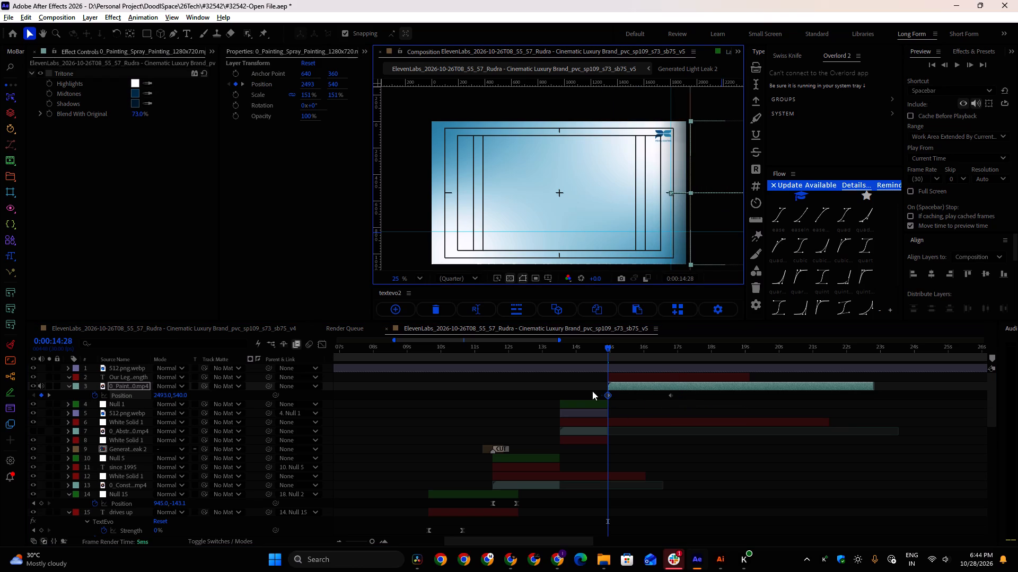
# Shorten the painting clip's slide-in to end at about 16 s, apply a fast-start, slow-end Motion 4 ease, and preview it.
pyautogui.moveTo(592, 391); pyautogui.dragTo(688, 396)
pyautogui.scroll(2, 259, 56)
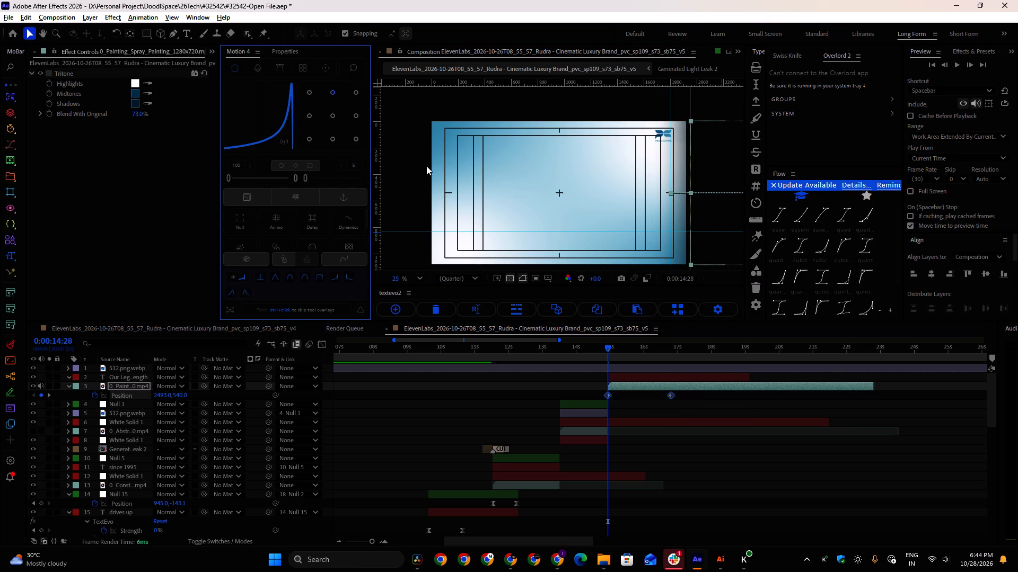
pyautogui.keyDown('alt'); pyautogui.moveTo(670, 398); pyautogui.dragTo(646, 394); pyautogui.keyUp('alt')
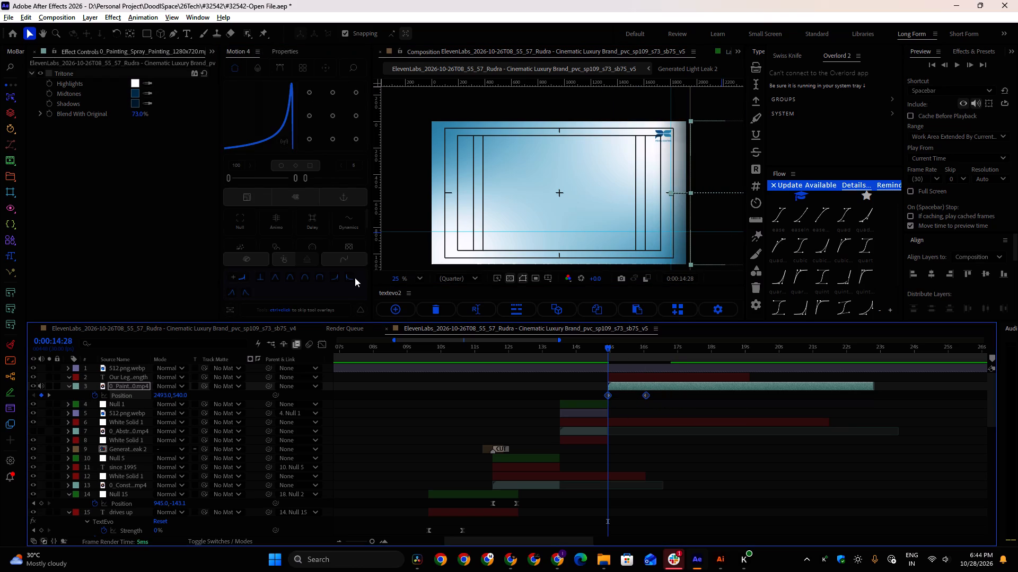
pyautogui.click(349, 278)
pyautogui.moveTo(597, 349); pyautogui.dragTo(576, 351)
pyautogui.press('space')
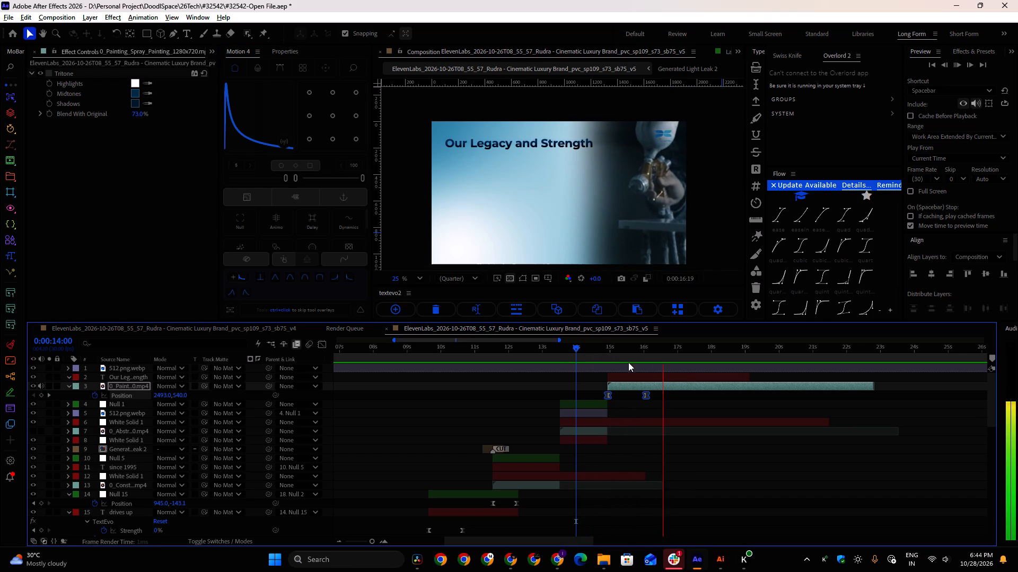
pyautogui.hotkey('shift', 'space')
pyautogui.keyDown('shift'); pyautogui.scroll(-5, 679, 412); pyautogui.keyUp('shift')
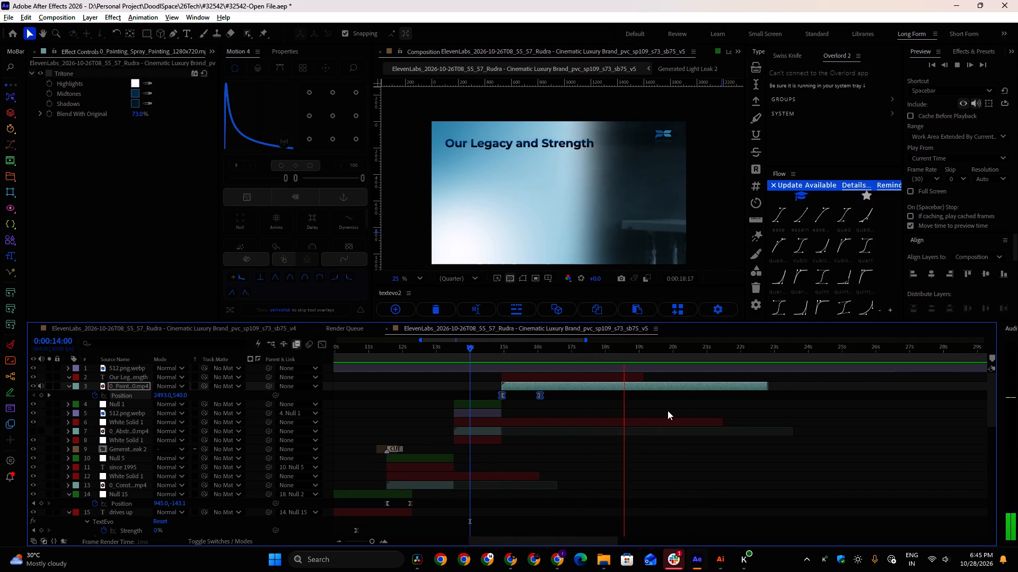
pyautogui.press('space')
# Extend the end of the "Our Legacy and Strength" text layer to about 24 s.
pyautogui.moveTo(645, 377); pyautogui.dragTo(820, 388)
pyautogui.press('space')
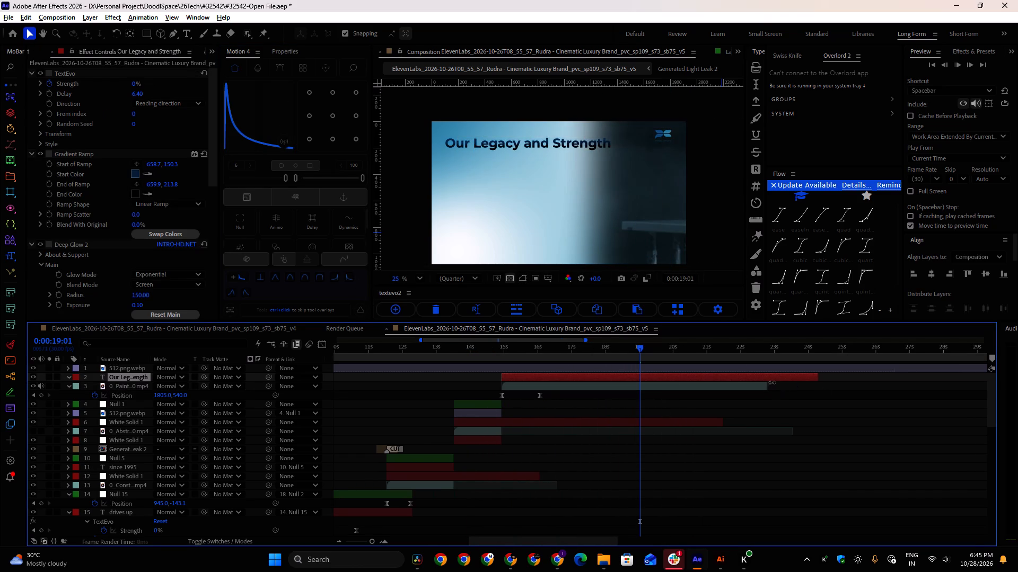
pyautogui.press('space')
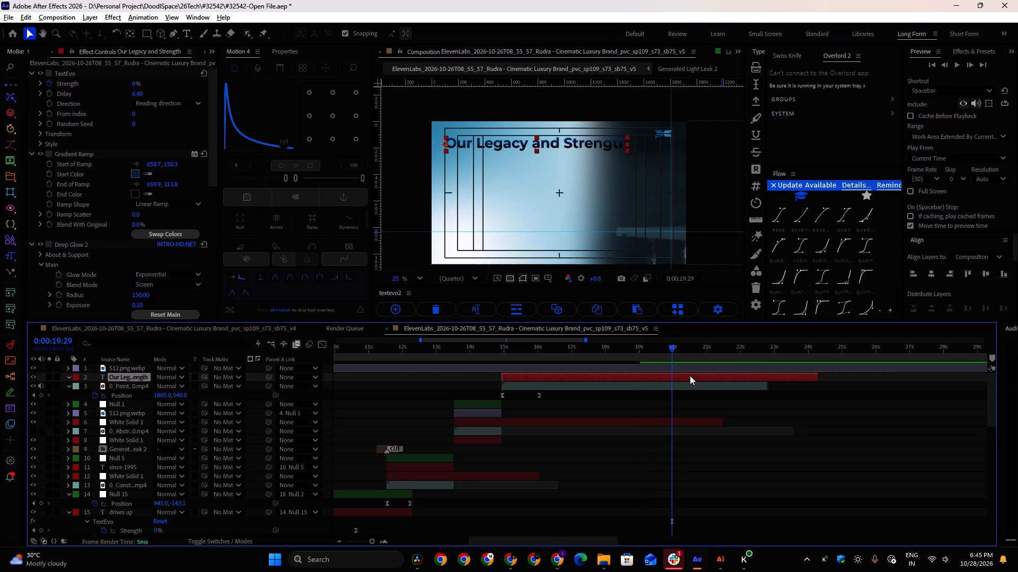
# Shift both Scale keyframes of "Our Legacy and Strength" together so the first falls at about 24 s, and preview the scene.
pyautogui.press('u')
pyautogui.moveTo(594, 401); pyautogui.dragTo(673, 415)
pyautogui.moveTo(618, 403); pyautogui.dragTo(620, 403)
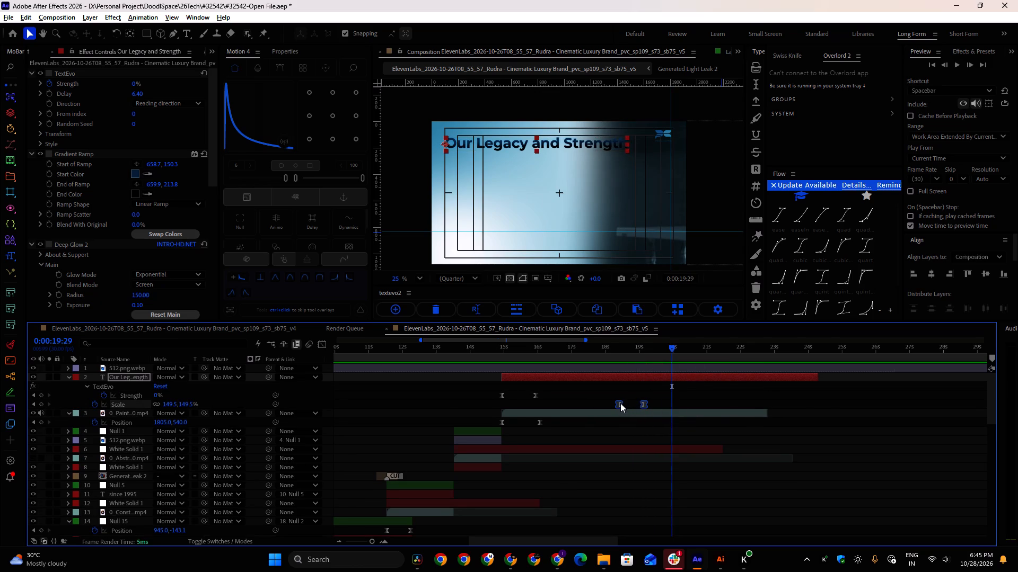
pyautogui.moveTo(620, 403); pyautogui.dragTo(803, 411)
pyautogui.moveTo(650, 346); pyautogui.dragTo(494, 354)
pyautogui.press('space')
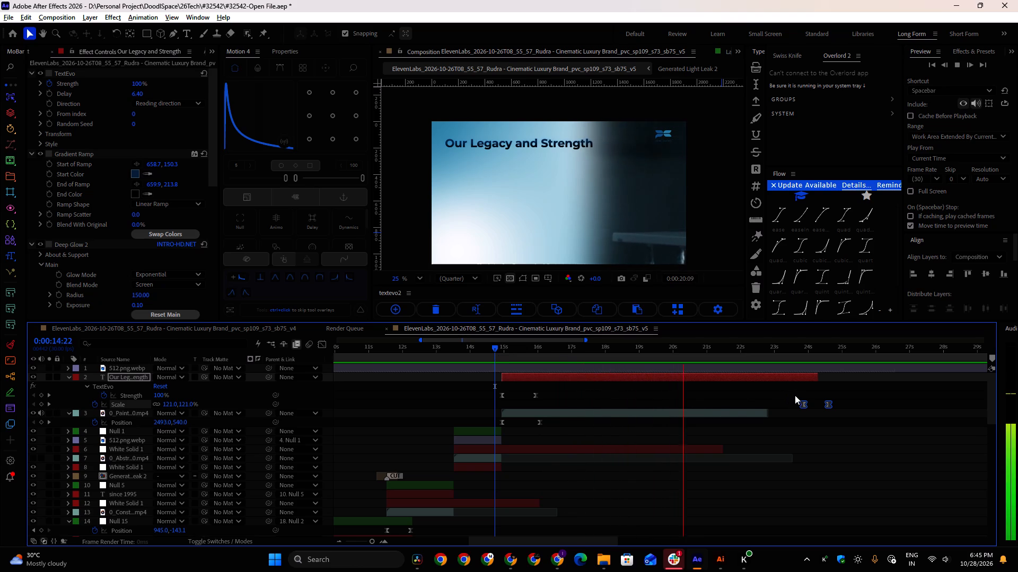
pyautogui.press('space')
# Time-stretch the spray-painting clip to a new duration of 0:00:20:26, holding its in-point.
pyautogui.click(748, 413)
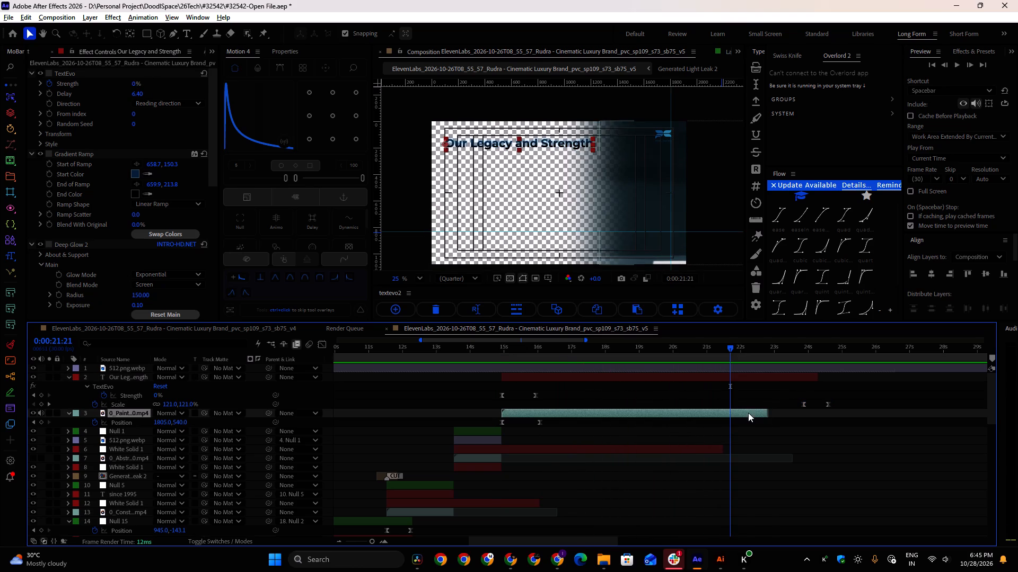
pyautogui.rightClick(653, 415)
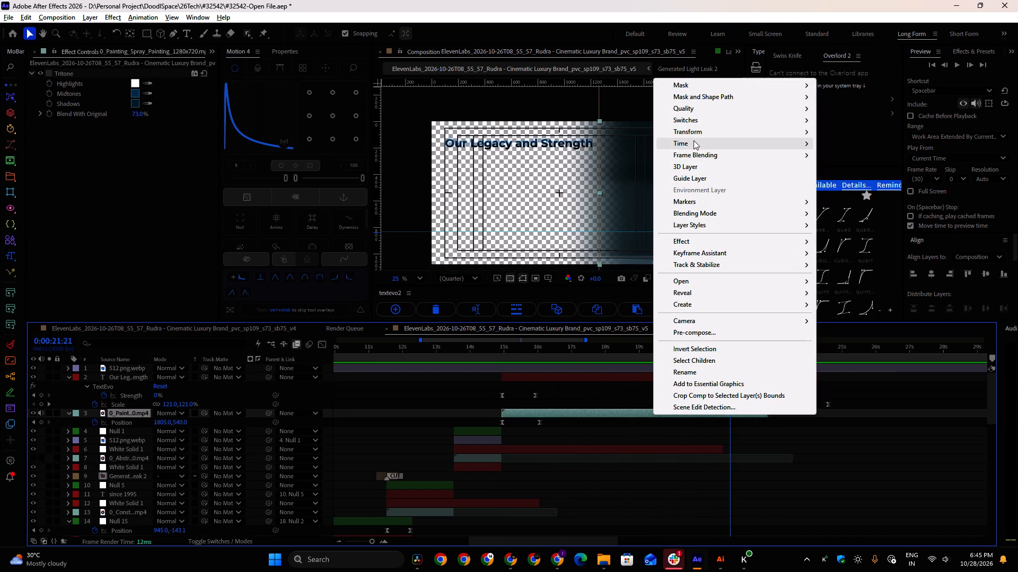
pyautogui.click(846, 168)
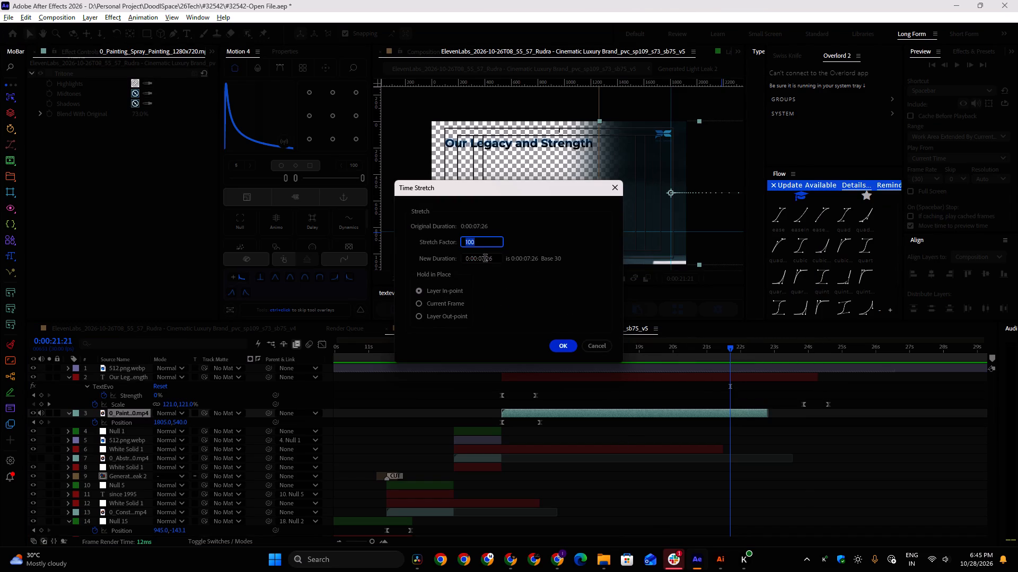
pyautogui.click(482, 259)
pyautogui.press('Right')
pyautogui.hotkey('shift', 'Left')
pyautogui.hotkey('shift', 'Left')
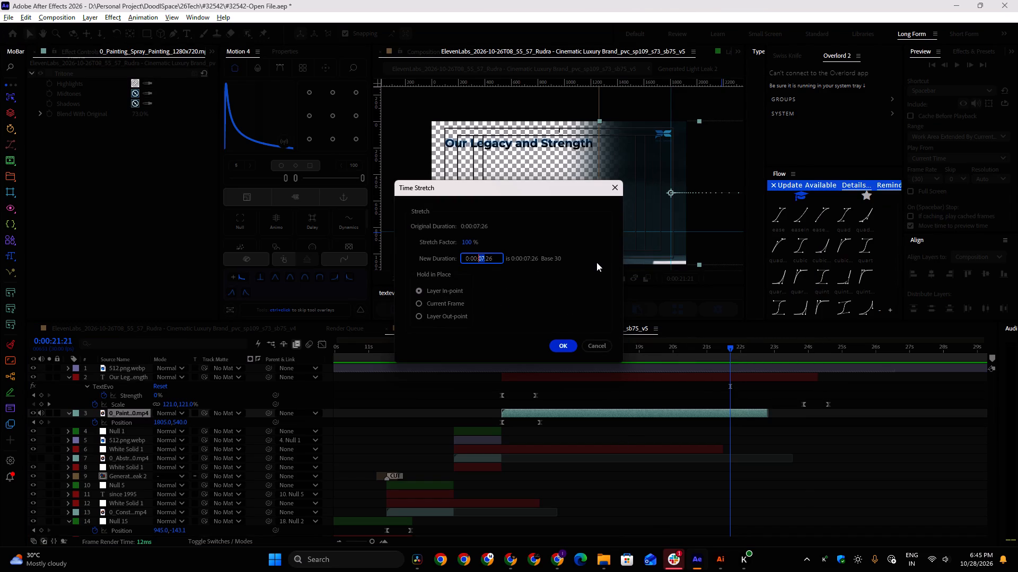
pyautogui.write('20')
pyautogui.click(562, 345)
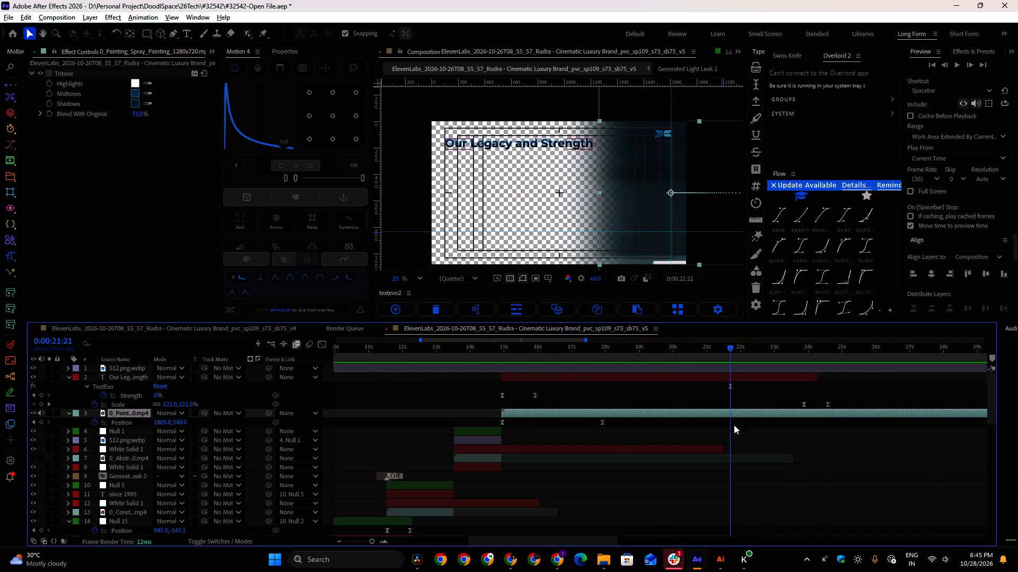
# Extend the end of the gradient White Solid 1 behind the "Our Legacy and Strength" scene to about 26 s and preview it.
pyautogui.moveTo(724, 449); pyautogui.dragTo(889, 459)
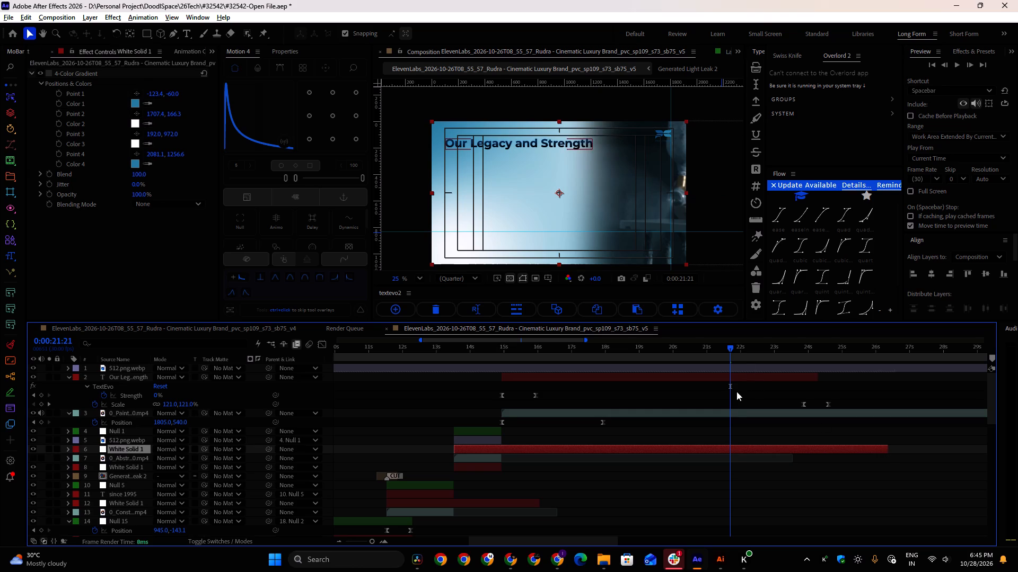
pyautogui.click(724, 414)
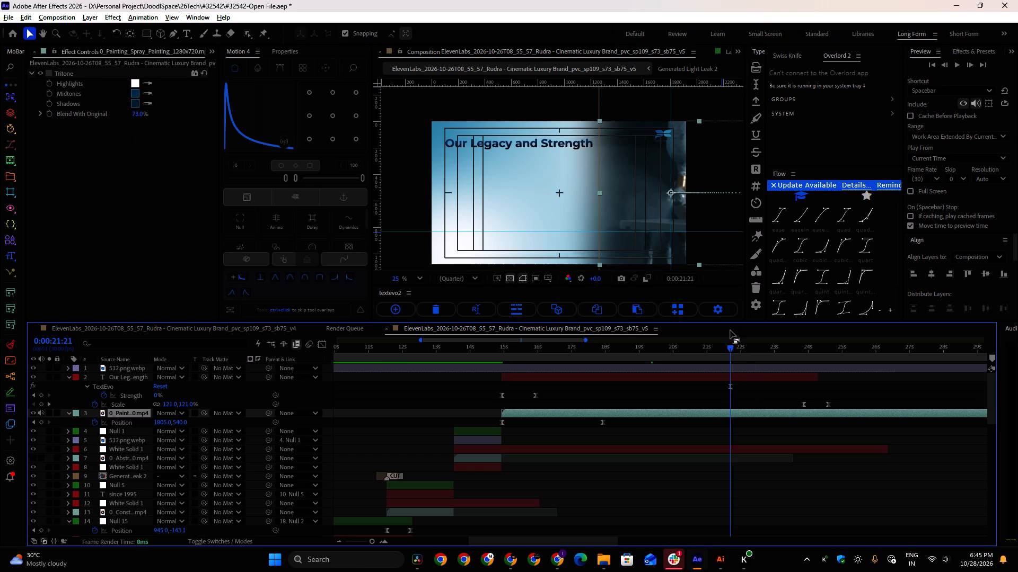
pyautogui.moveTo(730, 346); pyautogui.dragTo(596, 357)
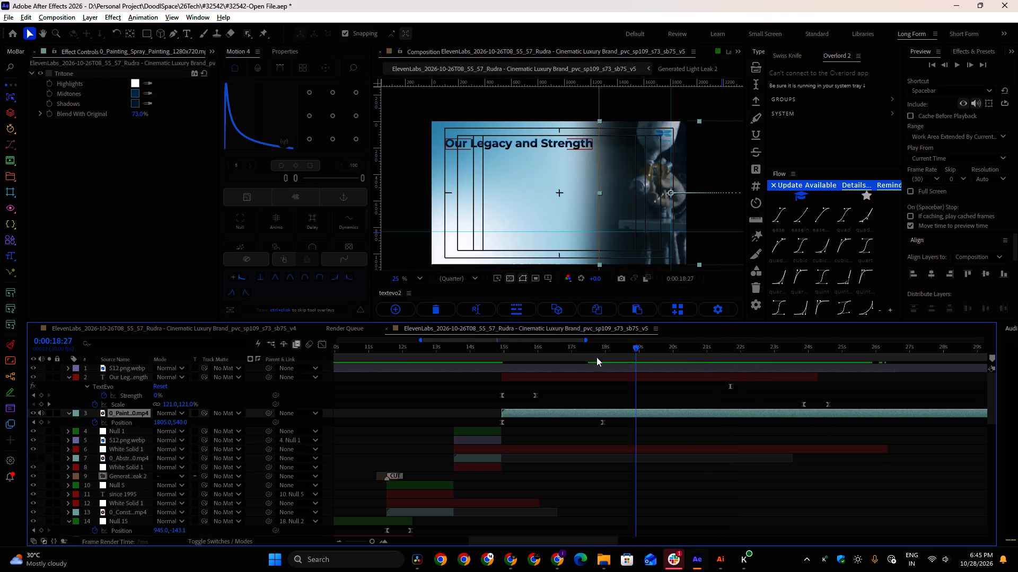
pyautogui.moveTo(596, 357); pyautogui.dragTo(527, 359)
pyautogui.press('space')
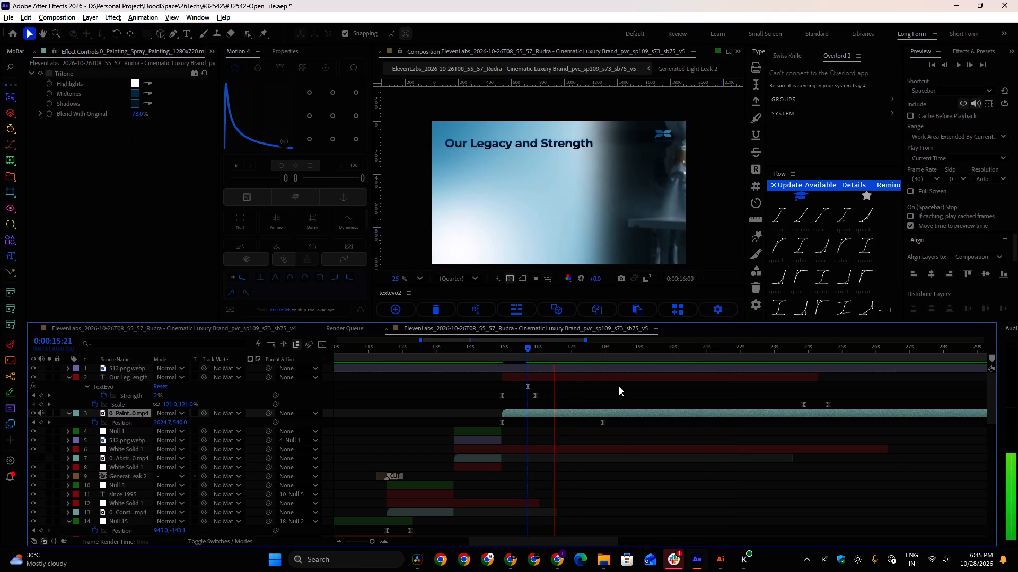
pyautogui.press('space')
# Set the spray-painting clip's frame blending to Pixel Motion and preview the slowed footage.
pyautogui.rightClick(628, 415)
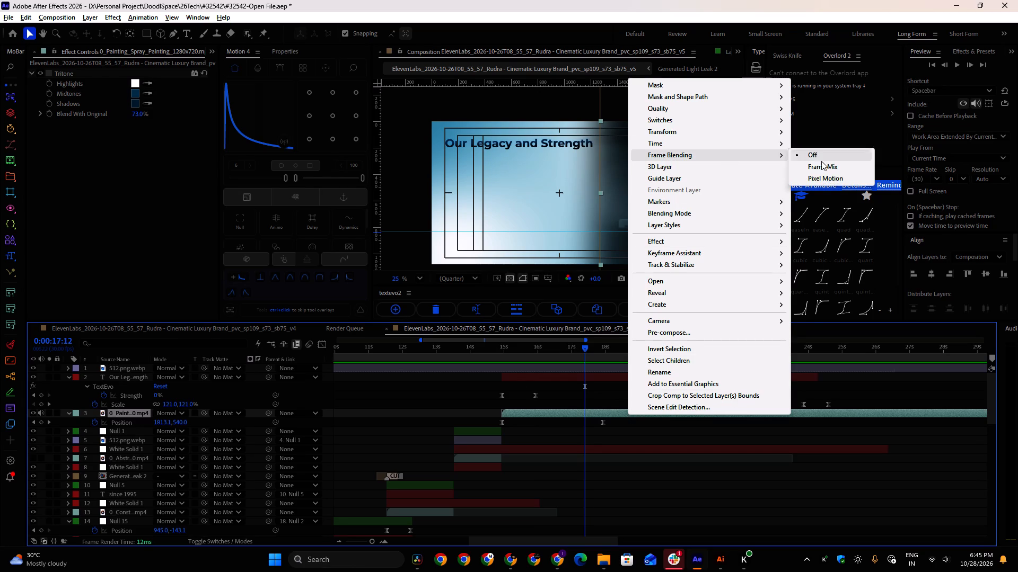
pyautogui.click(831, 177)
pyautogui.moveTo(570, 348); pyautogui.dragTo(492, 355)
pyautogui.press('space')
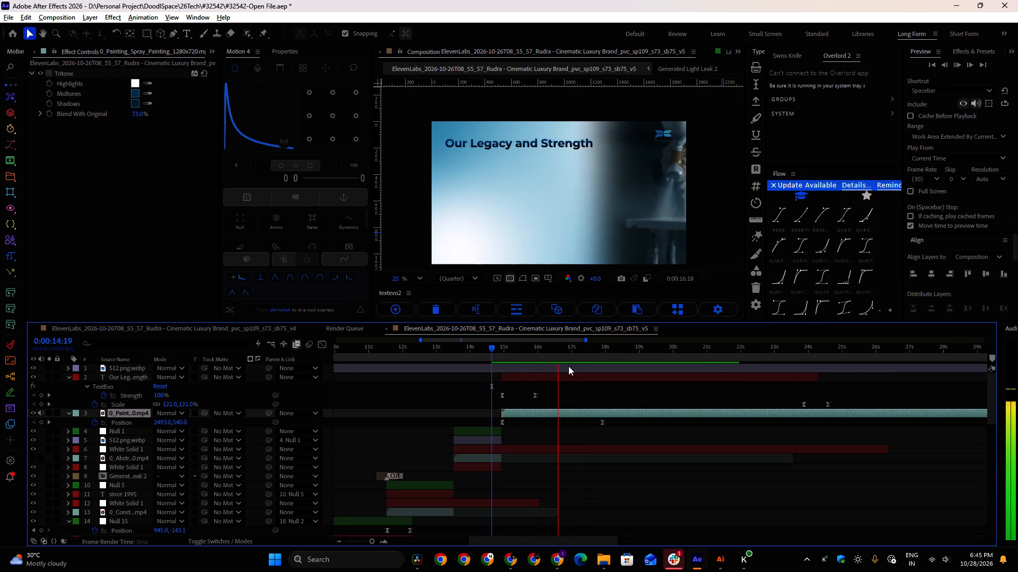
pyautogui.press('space')
# Move the painting clip's ending Position keyframe back to about 16 s and preview the scene through to about 26 s.
pyautogui.moveTo(477, 422); pyautogui.dragTo(564, 427)
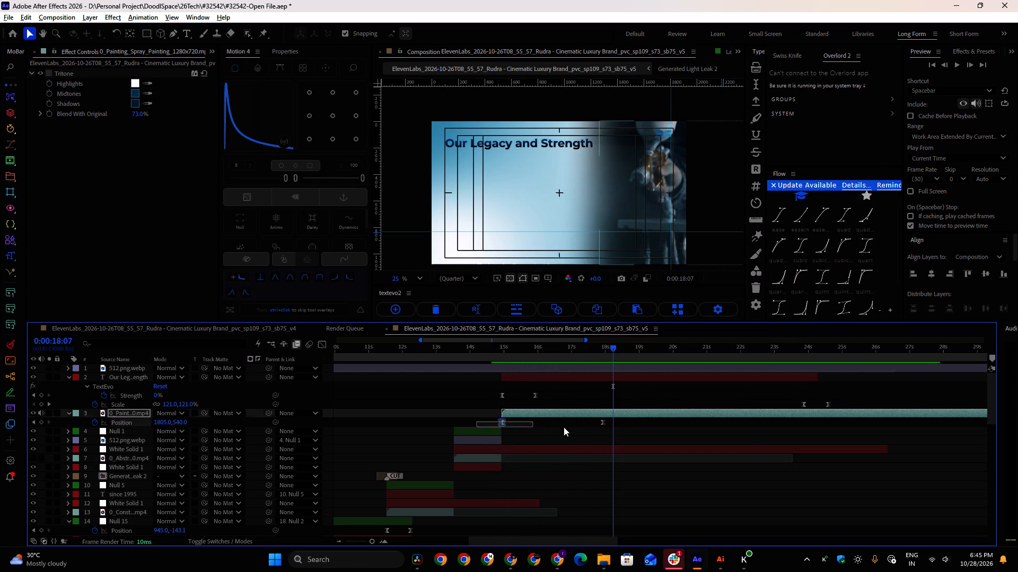
pyautogui.moveTo(564, 427); pyautogui.dragTo(615, 427)
pyautogui.keyDown('alt'); pyautogui.moveTo(603, 423); pyautogui.dragTo(540, 426); pyautogui.keyUp('alt')
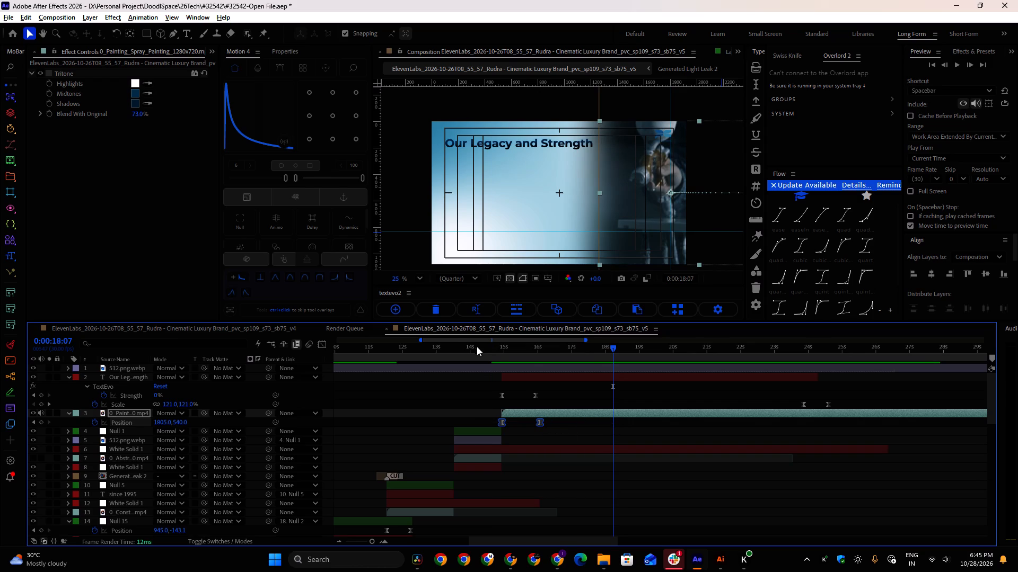
pyautogui.click(475, 346)
pyautogui.press('space')
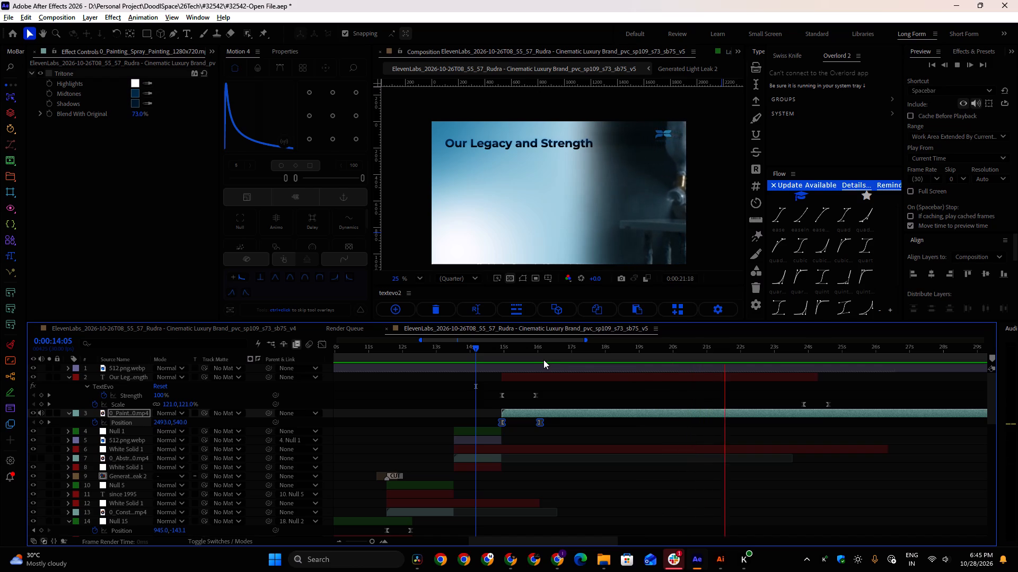
pyautogui.press('space')
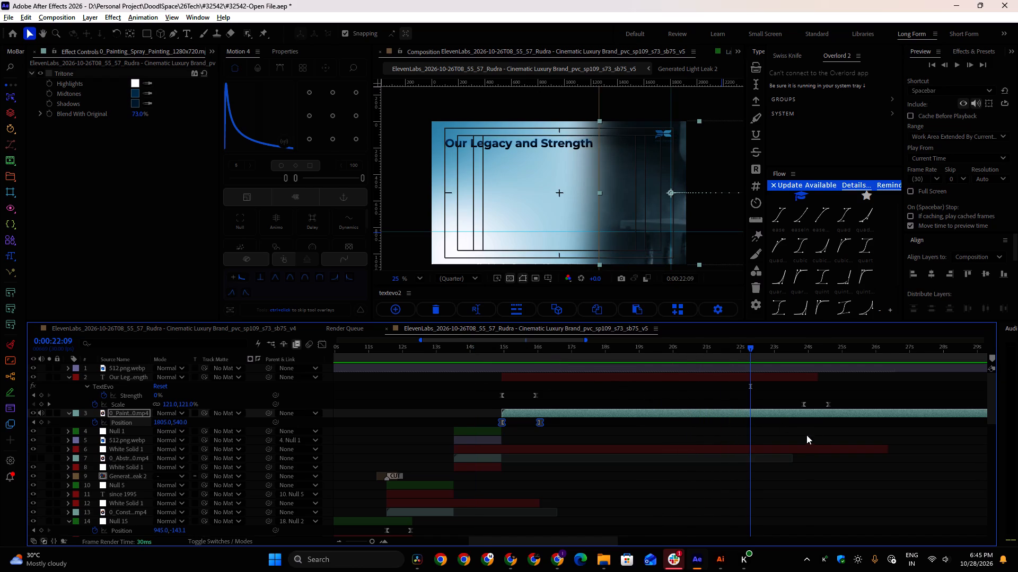
pyautogui.keyDown('shift'); pyautogui.scroll(-3, 803, 436); pyautogui.keyUp('shift')
pyautogui.press('space')
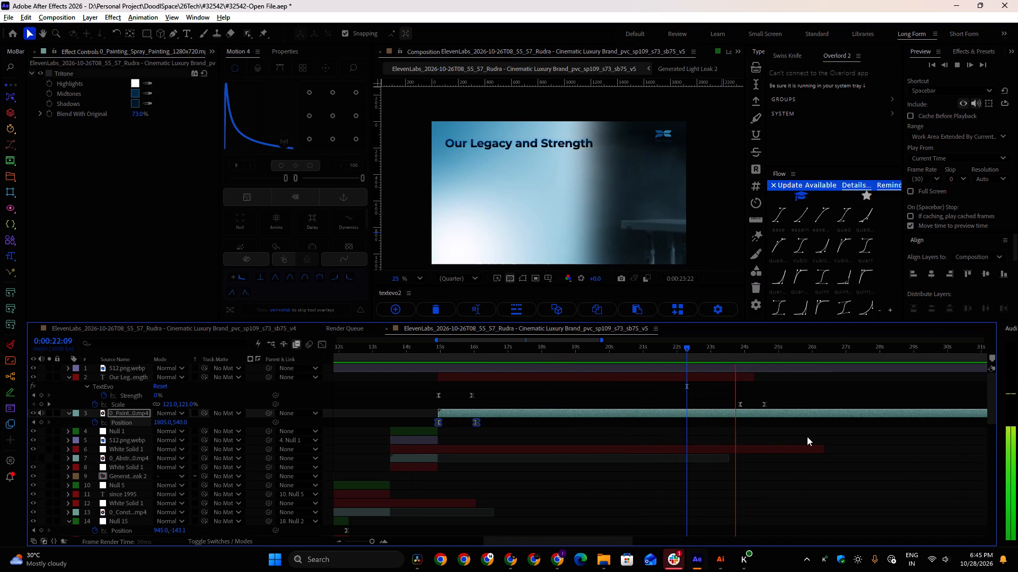
pyautogui.keyDown('shift'); pyautogui.scroll(-5, 807, 436); pyautogui.keyUp('shift')
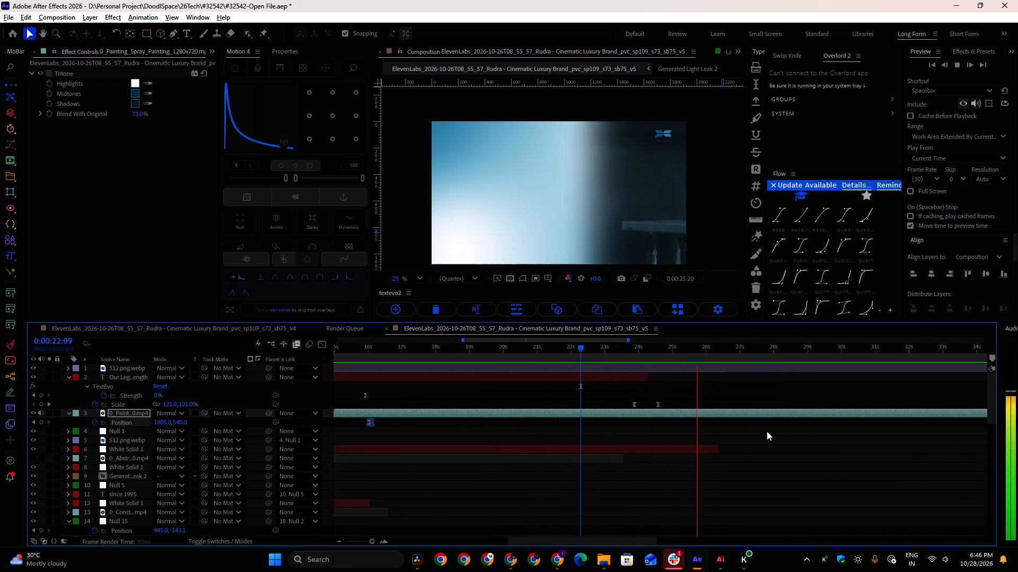
pyautogui.press('space')
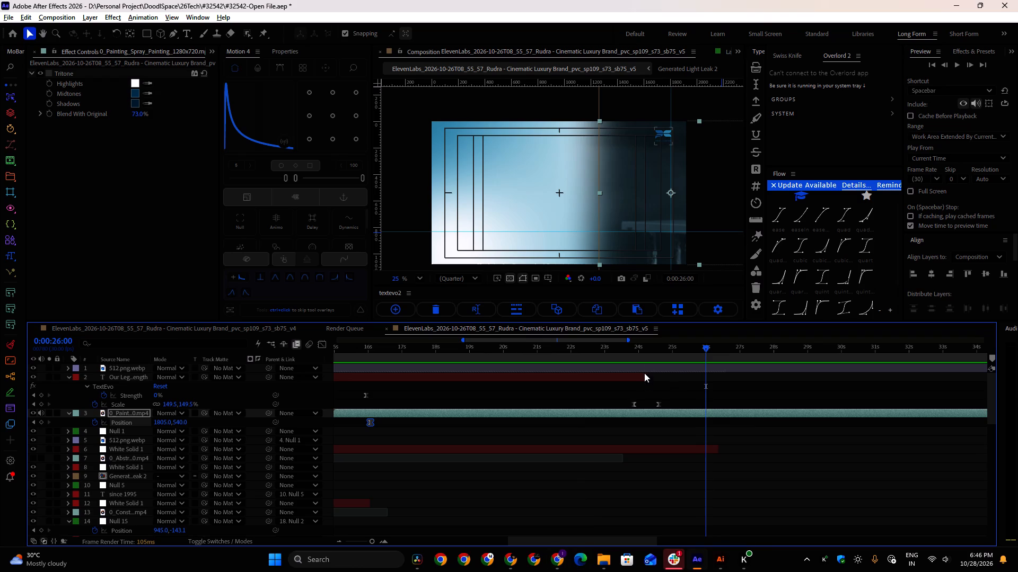
pyautogui.moveTo(647, 377); pyautogui.dragTo(790, 375)
pyautogui.moveTo(616, 399); pyautogui.dragTo(682, 409)
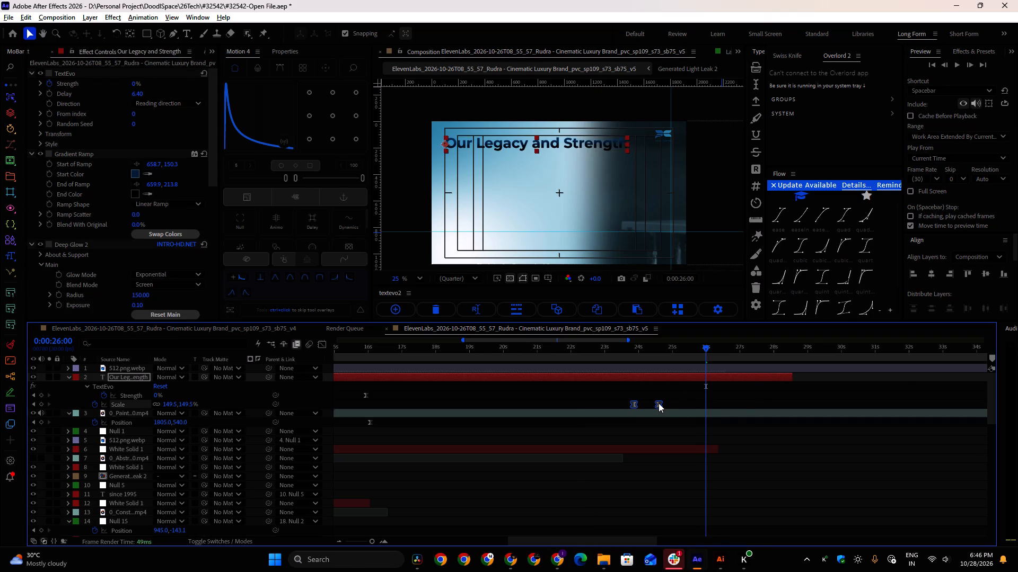
pyautogui.moveTo(659, 403); pyautogui.dragTo(740, 406)
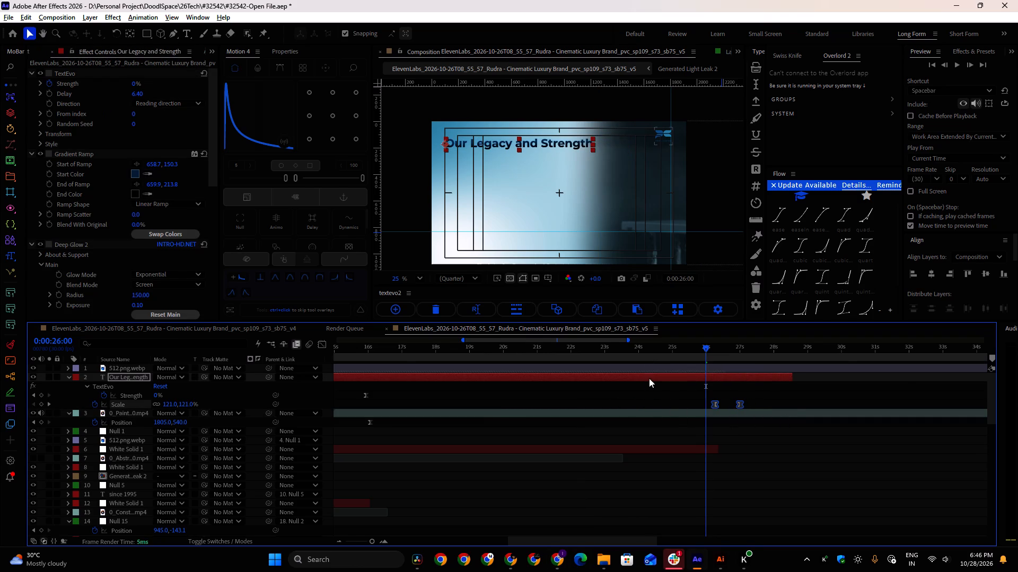
pyautogui.keyDown('alt'); pyautogui.scroll(-2, 646, 386); pyautogui.keyUp('alt')
pyautogui.moveTo(557, 350); pyautogui.dragTo(484, 353)
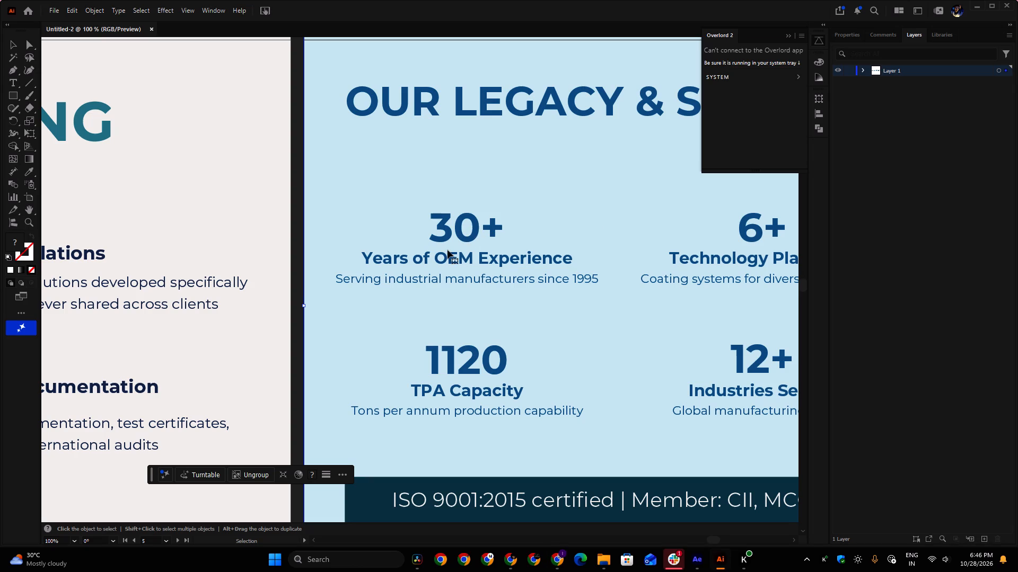
pyautogui.keyDown('alt'); pyautogui.scroll(-5, 447, 250); pyautogui.keyUp('alt')
pyautogui.moveTo(312, 274); pyautogui.dragTo(648, 251, button='middle')
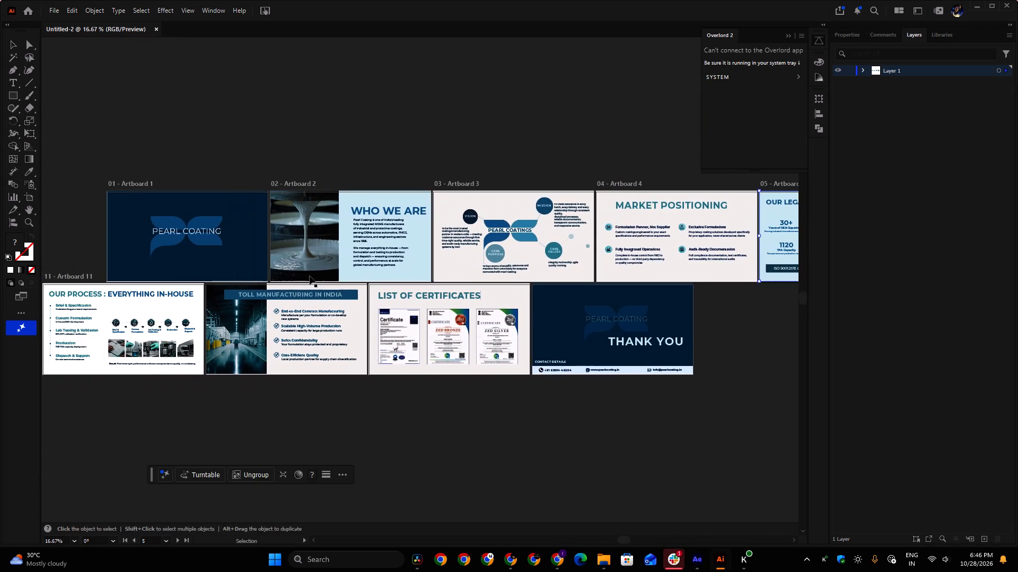
pyautogui.moveTo(306, 276); pyautogui.dragTo(729, 257, button='middle')
pyautogui.moveTo(299, 269); pyautogui.dragTo(755, 258, button='middle')
pyautogui.moveTo(354, 275); pyautogui.dragTo(411, 272, button='middle')
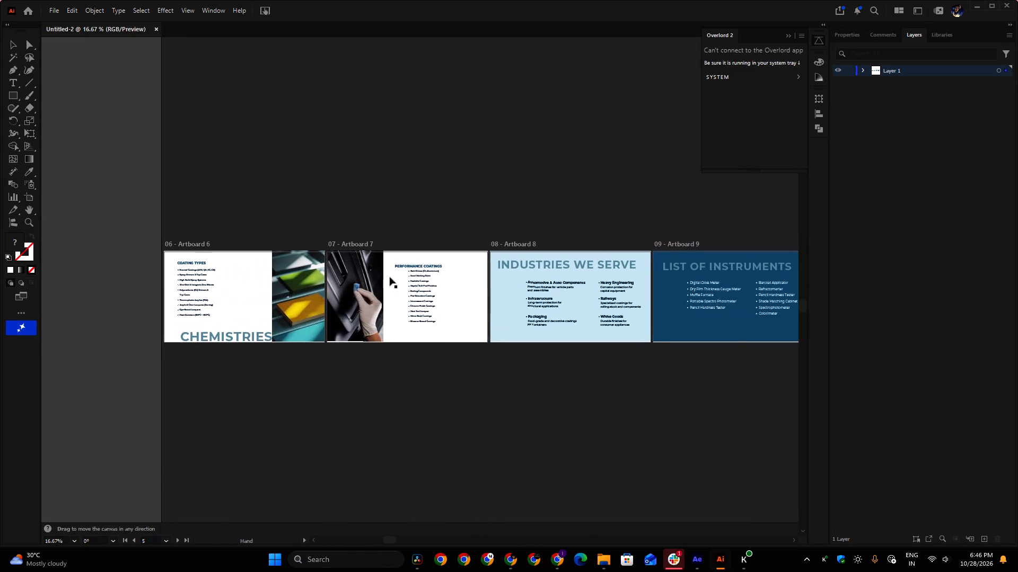
pyautogui.keyDown('alt'); pyautogui.scroll(2, 217, 291); pyautogui.keyUp('alt')
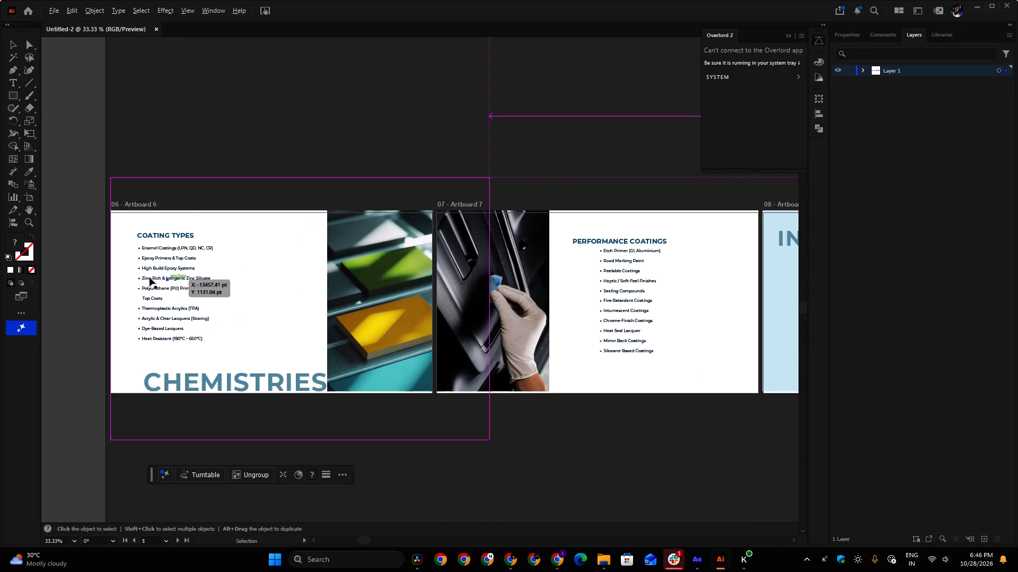
pyautogui.keyDown('alt'); pyautogui.scroll(1, 125, 275); pyautogui.keyUp('alt')
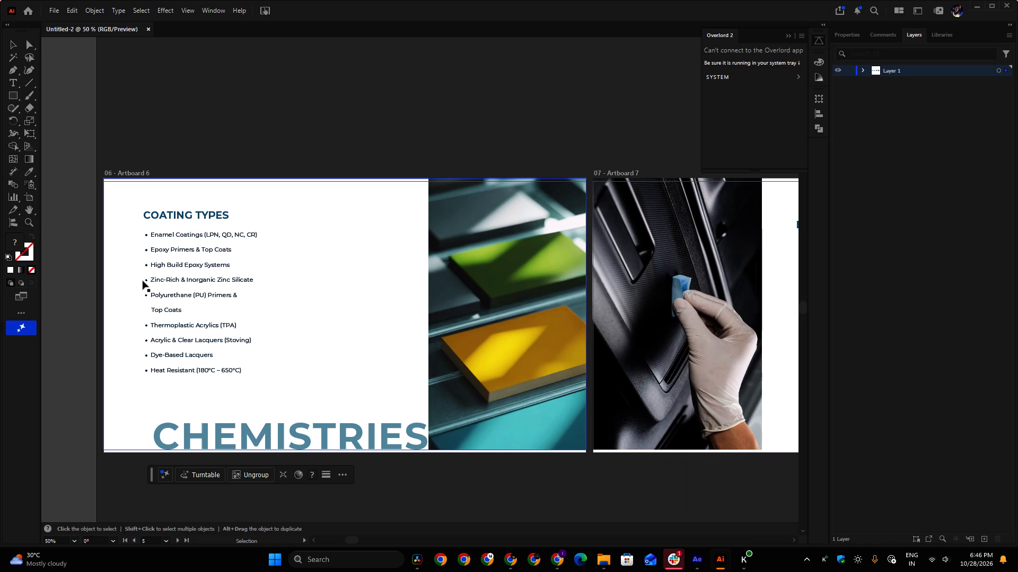
pyautogui.moveTo(696, 291); pyautogui.dragTo(273, 295, button='middle')
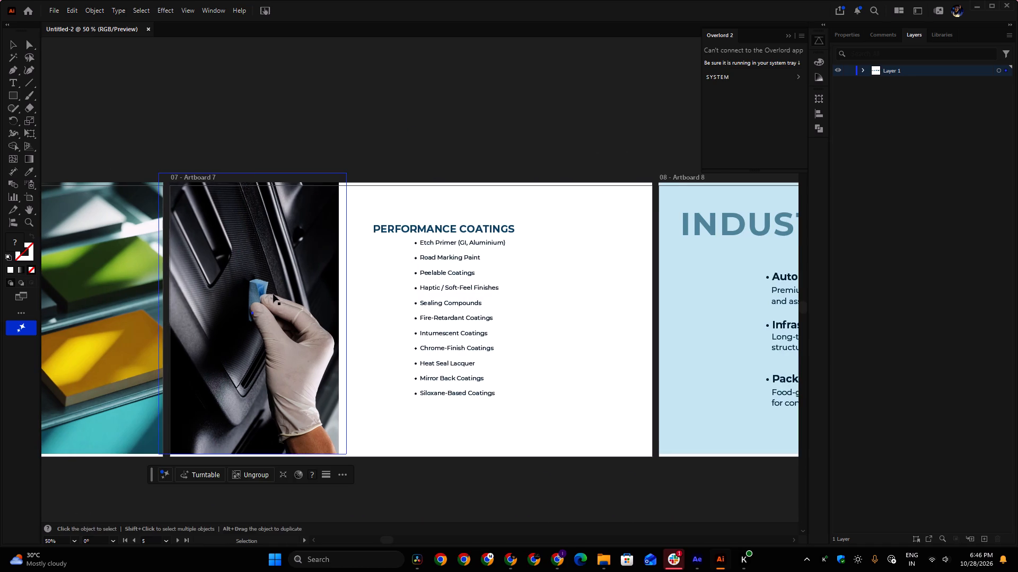
pyautogui.keyDown('alt'); pyautogui.scroll(-2, 545, 297); pyautogui.keyUp('alt')
pyautogui.moveTo(679, 289); pyautogui.dragTo(376, 316, button='middle')
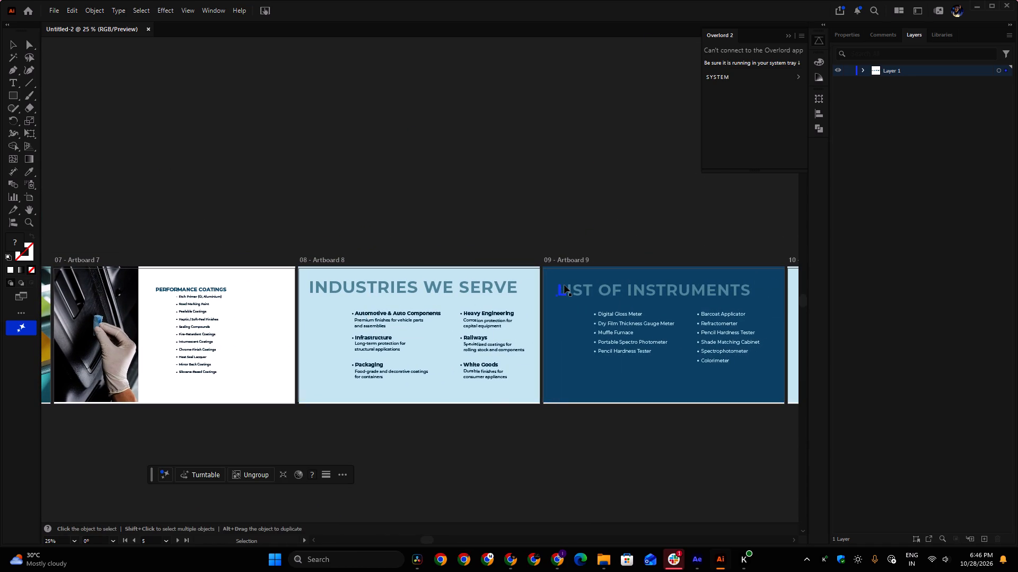
pyautogui.moveTo(623, 274); pyautogui.dragTo(211, 333, button='middle')
pyautogui.moveTo(570, 273); pyautogui.dragTo(171, 290, button='middle')
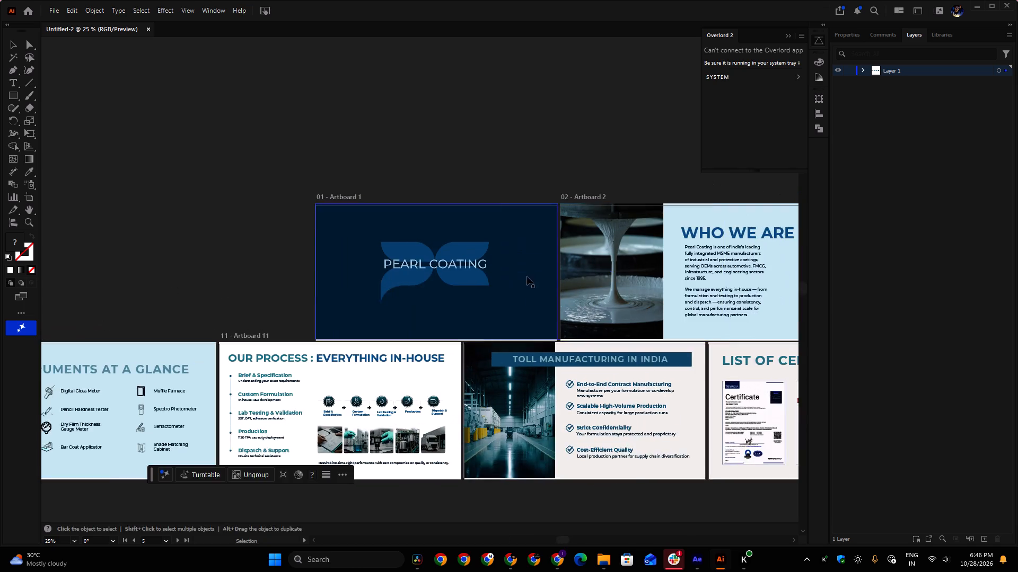
pyautogui.moveTo(613, 266); pyautogui.dragTo(201, 277, button='middle')
pyautogui.moveTo(628, 281); pyautogui.dragTo(236, 275, button='middle')
pyautogui.moveTo(570, 275); pyautogui.dragTo(416, 292, button='middle')
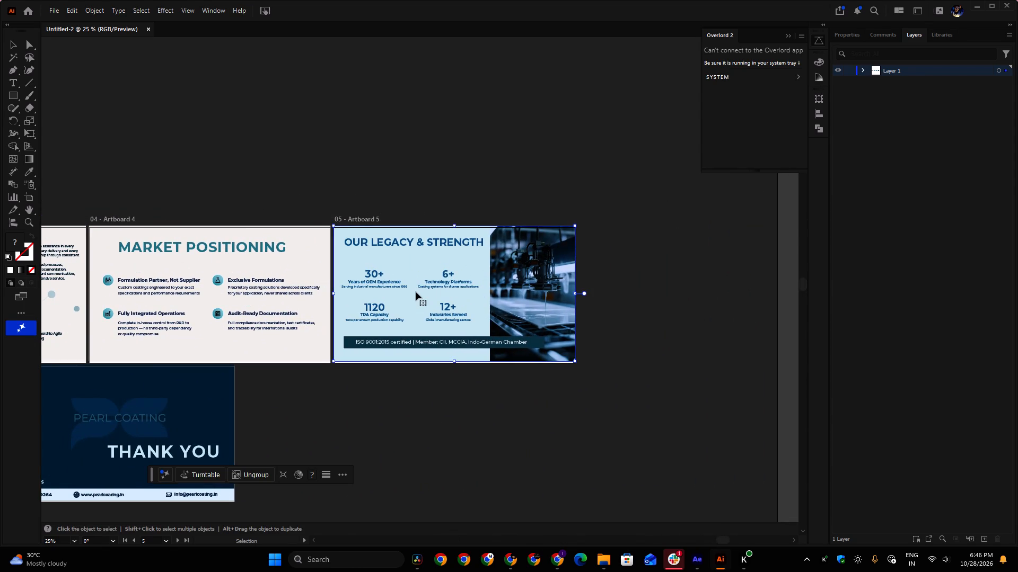
pyautogui.scroll(1, 355, 294)
pyautogui.scroll(-1, 355, 294)
pyautogui.keyDown('alt'); pyautogui.scroll(1, 355, 306); pyautogui.keyUp('alt')
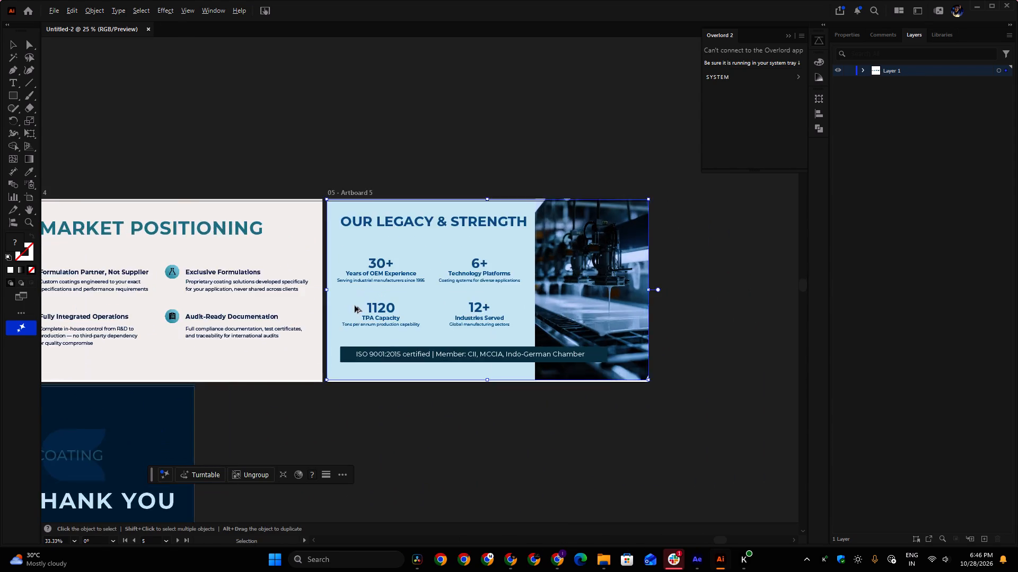
# Examine the deck's artboards from the chemistries and instruments slides back to a close view of the "Our Legacy & Strength" slide.
pyautogui.keyDown('alt'); pyautogui.scroll(1, 355, 306); pyautogui.keyUp('alt')
pyautogui.keyDown('alt'); pyautogui.scroll(-3, 390, 310); pyautogui.keyUp('alt')
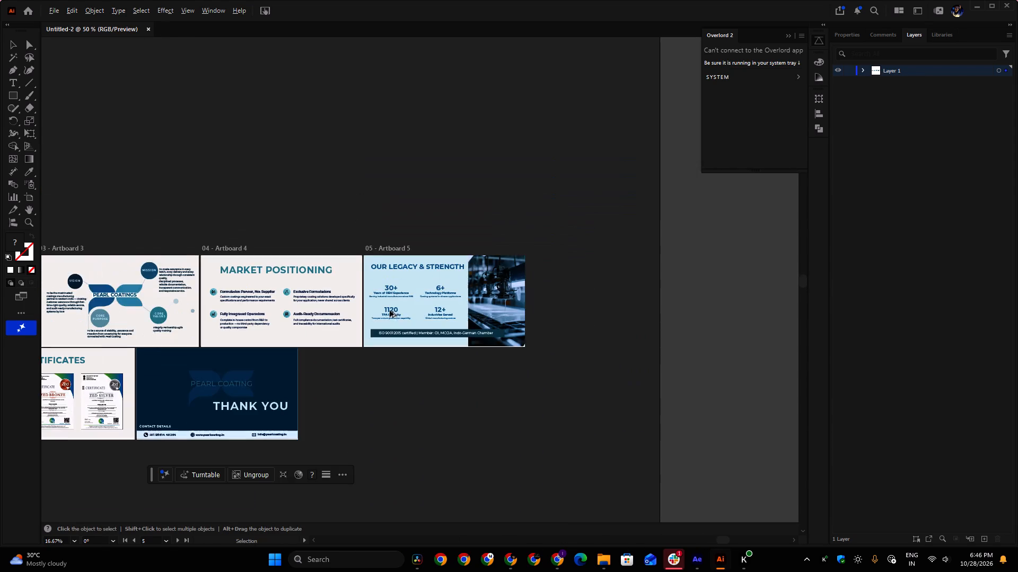
pyautogui.moveTo(271, 318); pyautogui.dragTo(662, 259, button='middle')
pyautogui.moveTo(241, 298); pyautogui.dragTo(538, 279, button='middle')
pyautogui.moveTo(267, 292); pyautogui.dragTo(731, 298, button='middle')
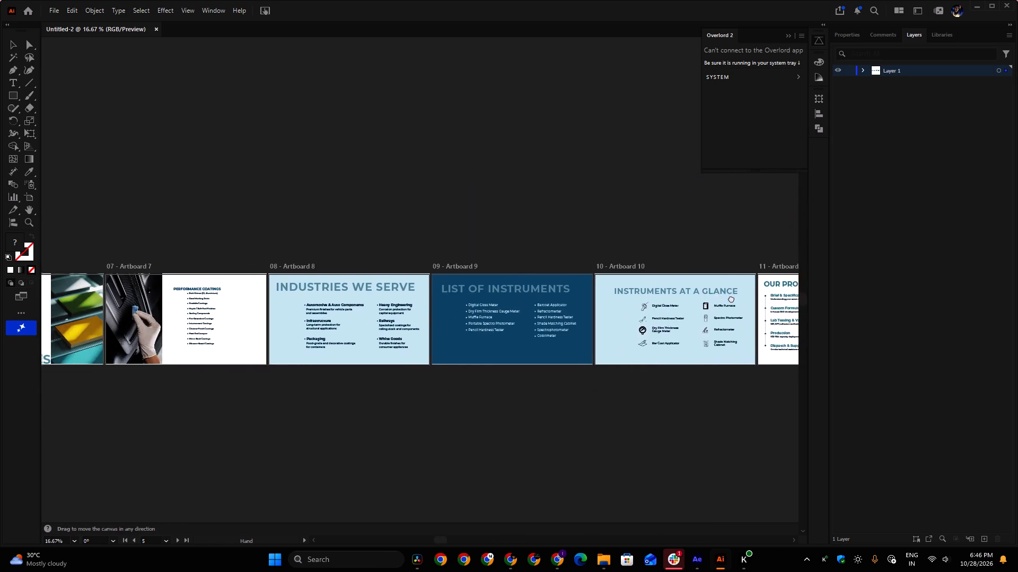
pyautogui.moveTo(731, 298); pyautogui.dragTo(969, 294, button='middle')
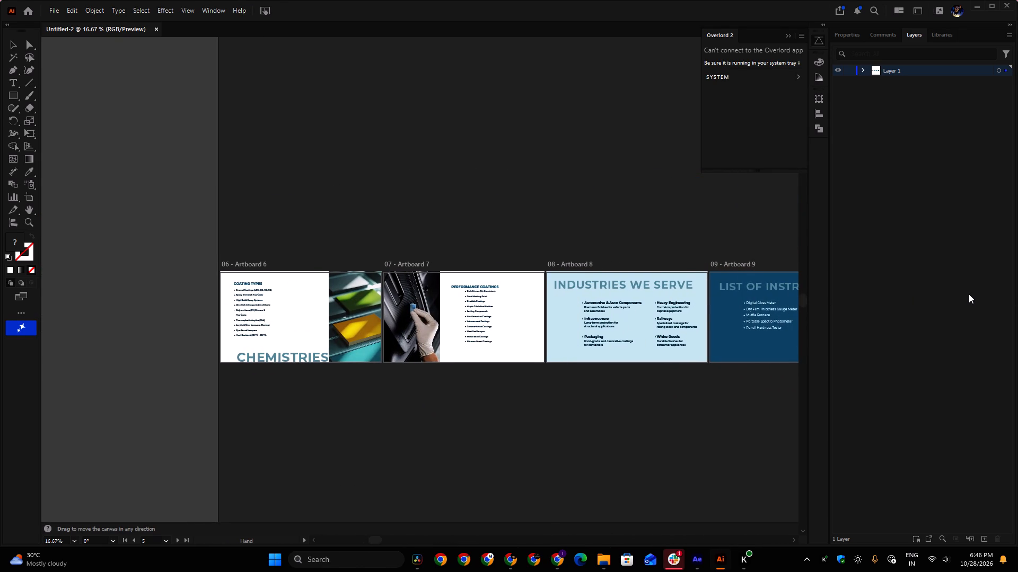
pyautogui.moveTo(969, 294); pyautogui.dragTo(262, 337, button='middle')
pyautogui.moveTo(661, 314); pyautogui.dragTo(199, 319, button='middle')
pyautogui.moveTo(576, 300); pyautogui.dragTo(277, 305, button='middle')
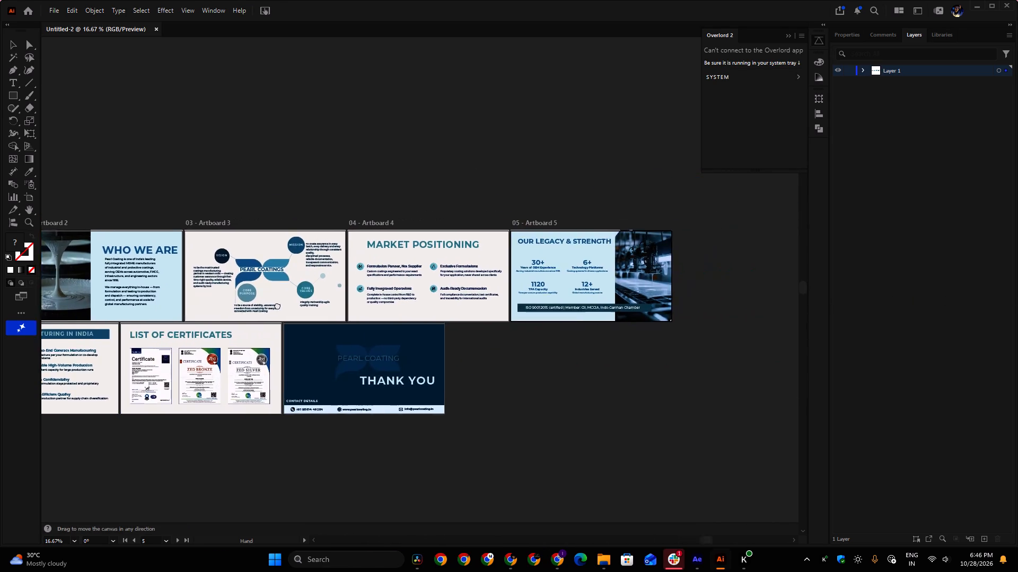
pyautogui.moveTo(277, 305); pyautogui.dragTo(238, 306, button='middle')
pyautogui.keyDown('alt'); pyautogui.scroll(4, 301, 254); pyautogui.keyUp('alt')
pyautogui.keyDown('alt'); pyautogui.scroll(-2, 285, 272); pyautogui.keyUp('alt')
pyautogui.keyDown('alt'); pyautogui.scroll(1, 284, 272); pyautogui.keyUp('alt')
pyautogui.moveTo(283, 275); pyautogui.dragTo(369, 264, button='middle')
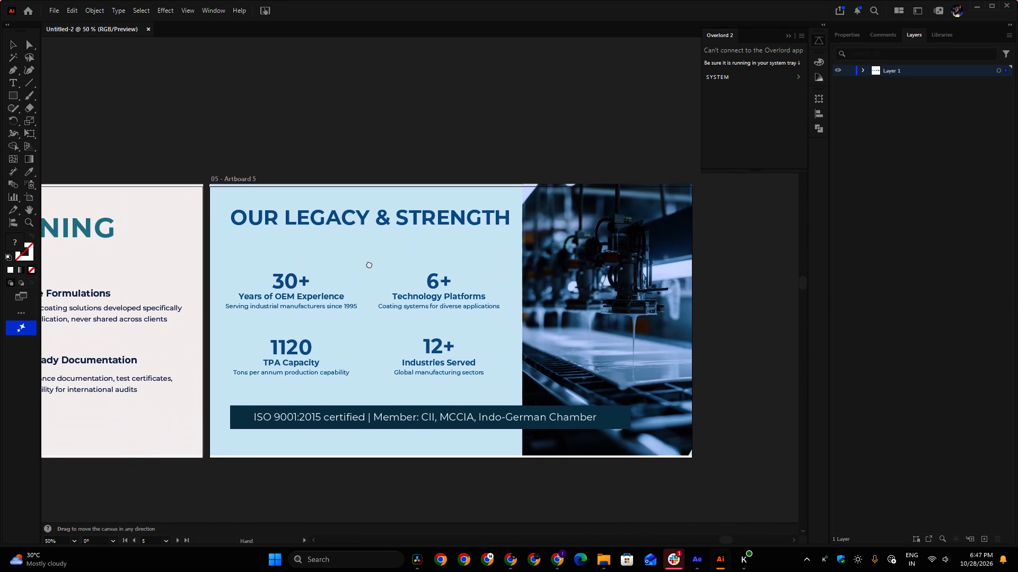
pyautogui.moveTo(369, 264); pyautogui.dragTo(374, 259, button='middle')
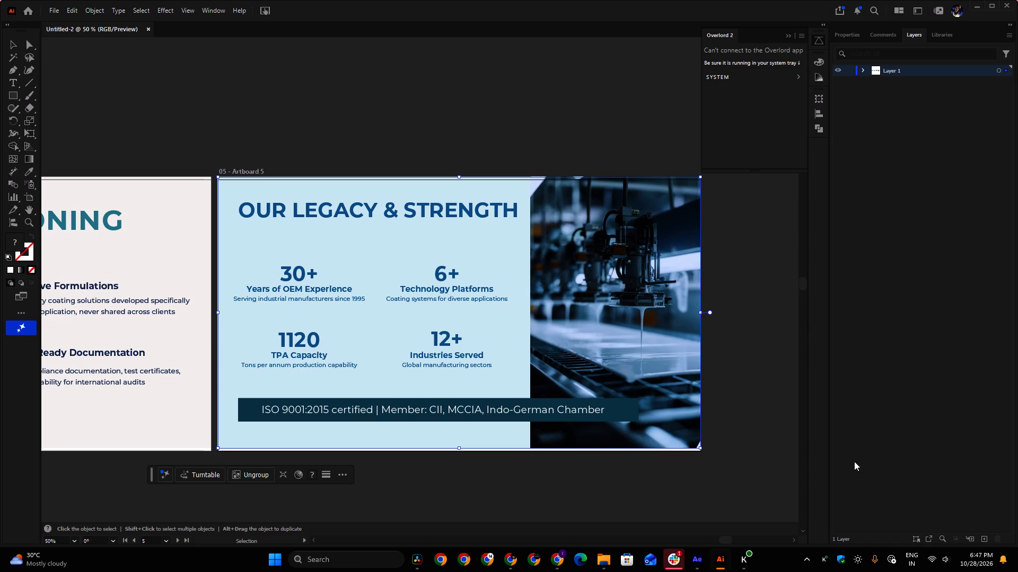
# Switch to the Cloudflare One Client running in the background and try to quit Cloudflare WARP.
pyautogui.click(803, 562)
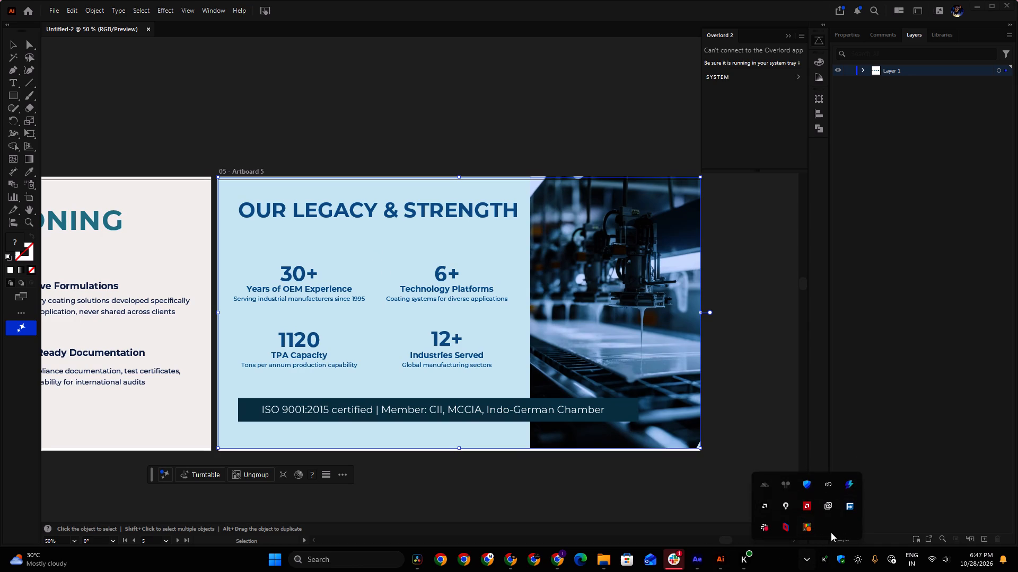
pyautogui.rightClick(769, 482)
pyautogui.click(784, 478)
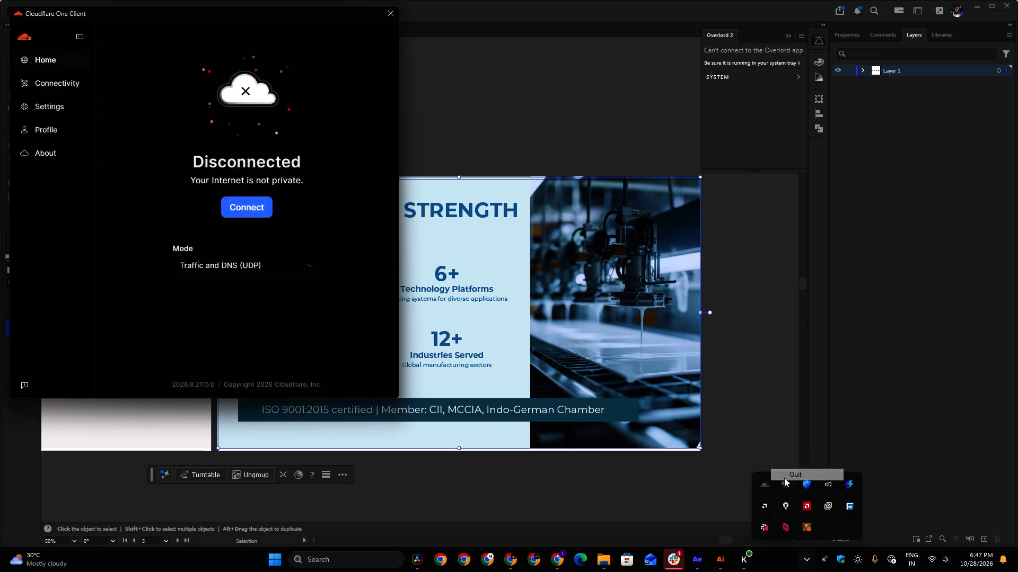
pyautogui.click(308, 238)
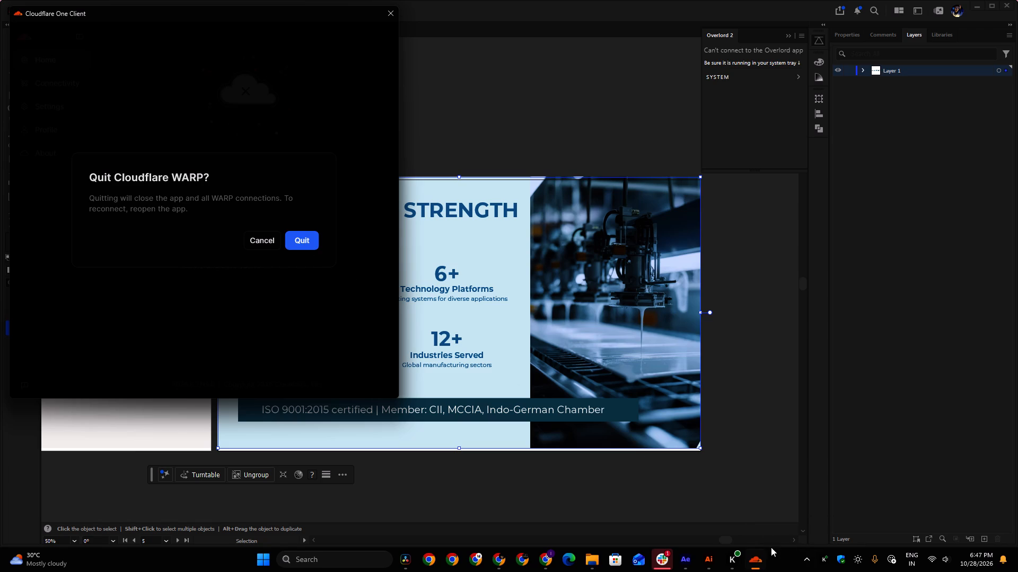
pyautogui.click(296, 236)
pyautogui.click(301, 241)
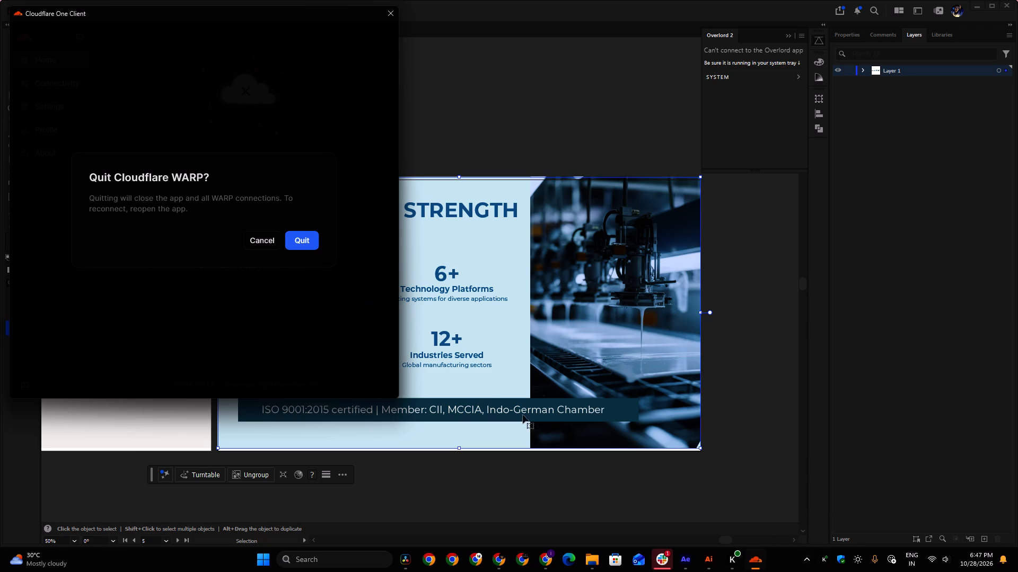
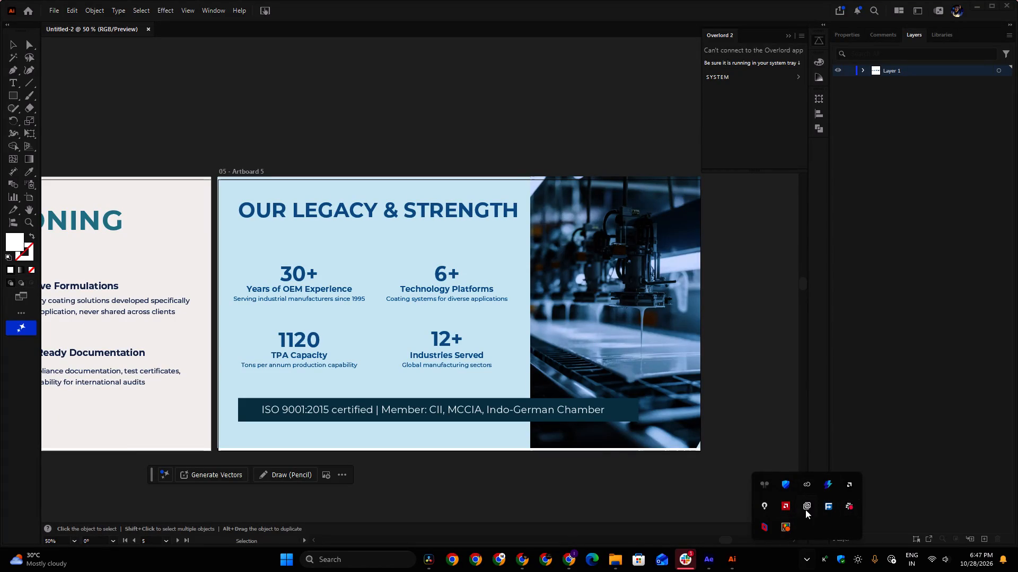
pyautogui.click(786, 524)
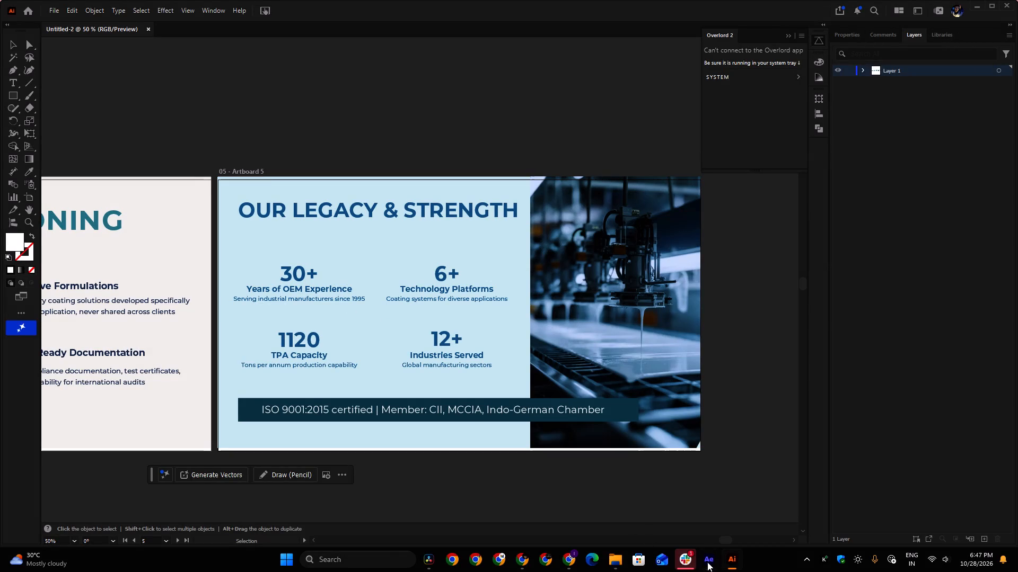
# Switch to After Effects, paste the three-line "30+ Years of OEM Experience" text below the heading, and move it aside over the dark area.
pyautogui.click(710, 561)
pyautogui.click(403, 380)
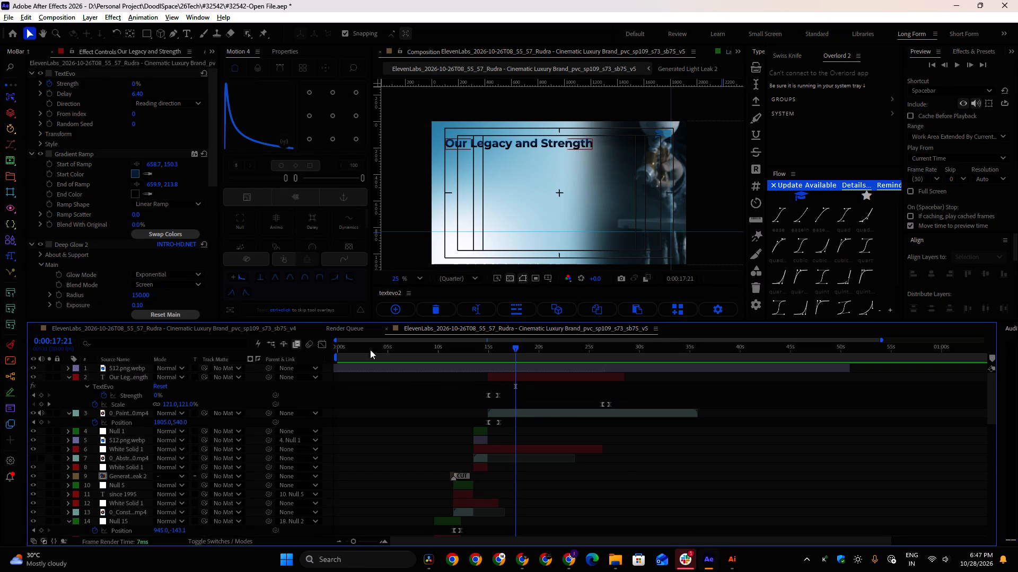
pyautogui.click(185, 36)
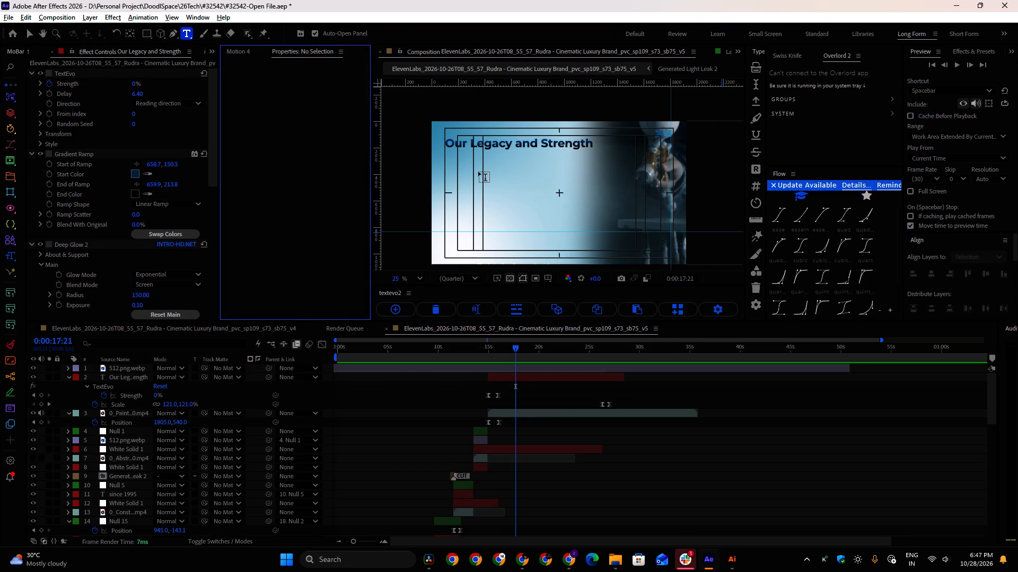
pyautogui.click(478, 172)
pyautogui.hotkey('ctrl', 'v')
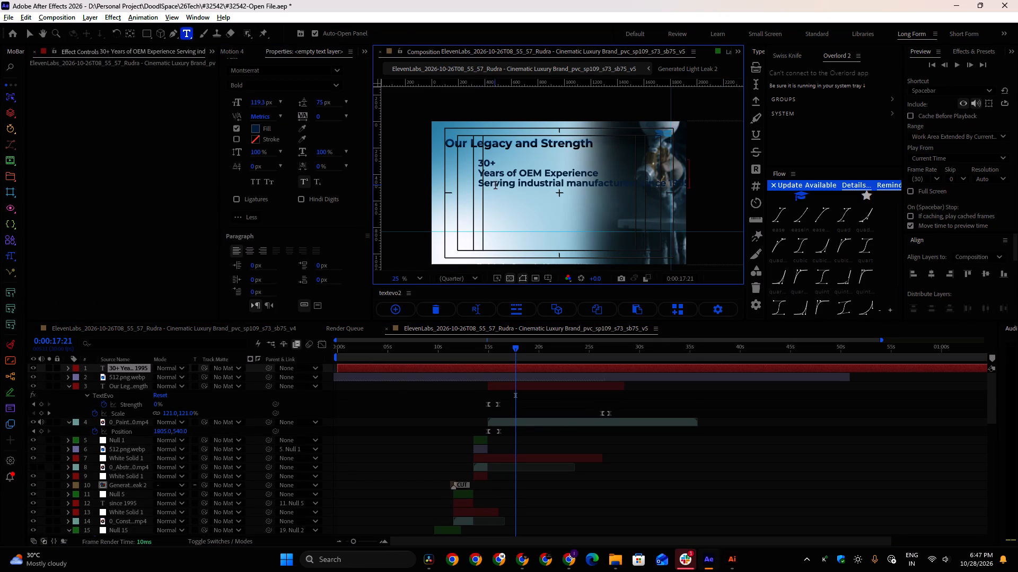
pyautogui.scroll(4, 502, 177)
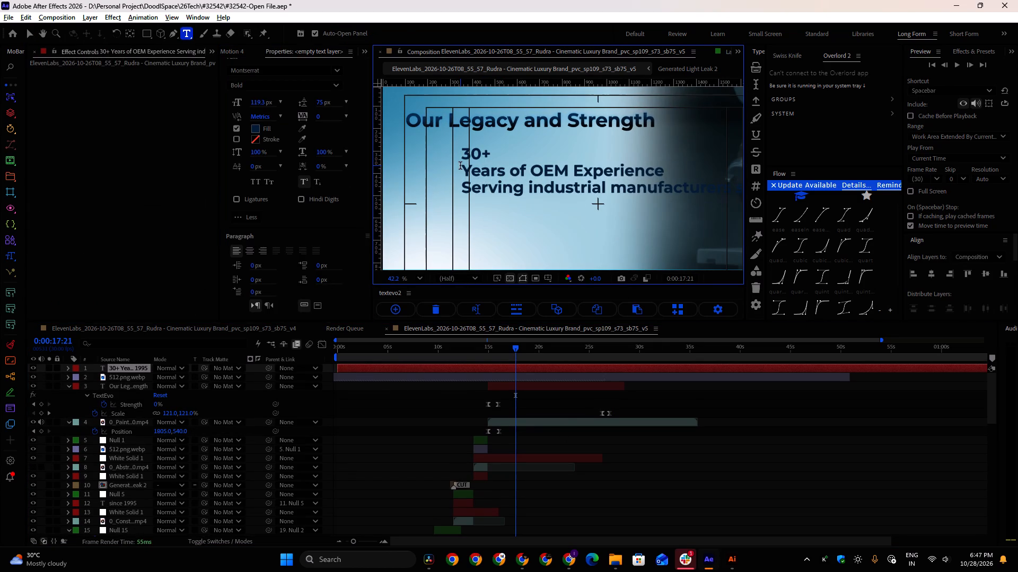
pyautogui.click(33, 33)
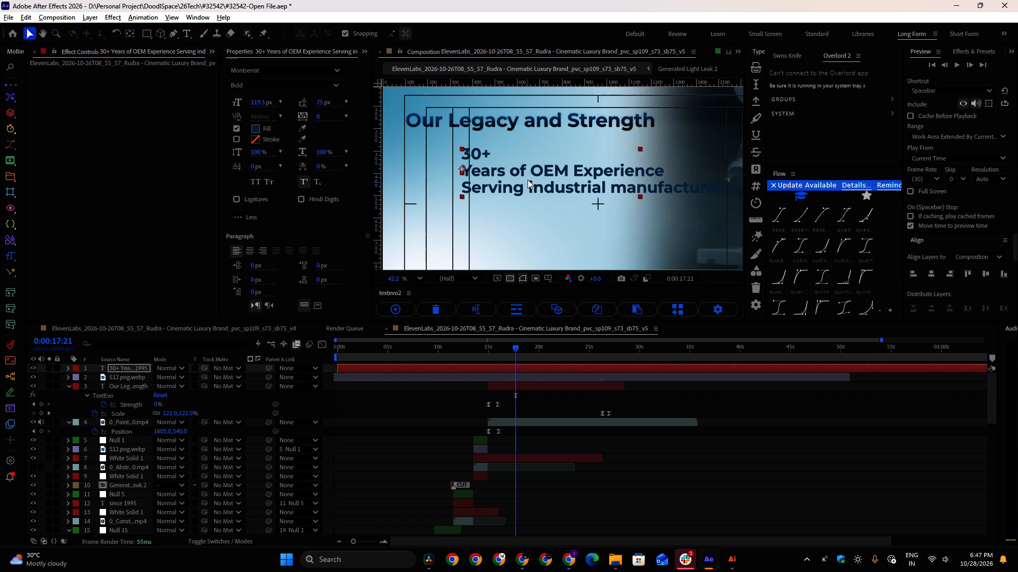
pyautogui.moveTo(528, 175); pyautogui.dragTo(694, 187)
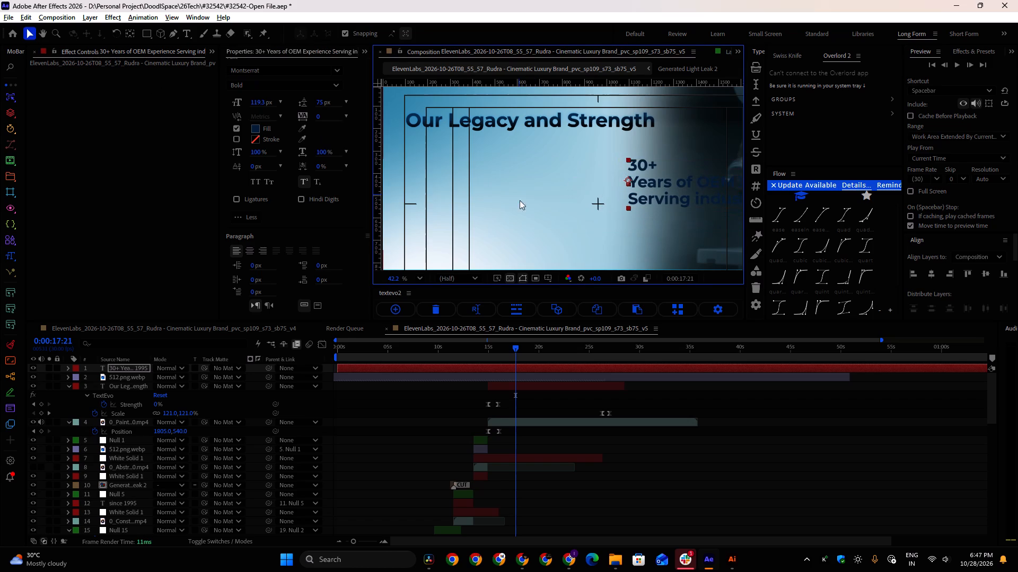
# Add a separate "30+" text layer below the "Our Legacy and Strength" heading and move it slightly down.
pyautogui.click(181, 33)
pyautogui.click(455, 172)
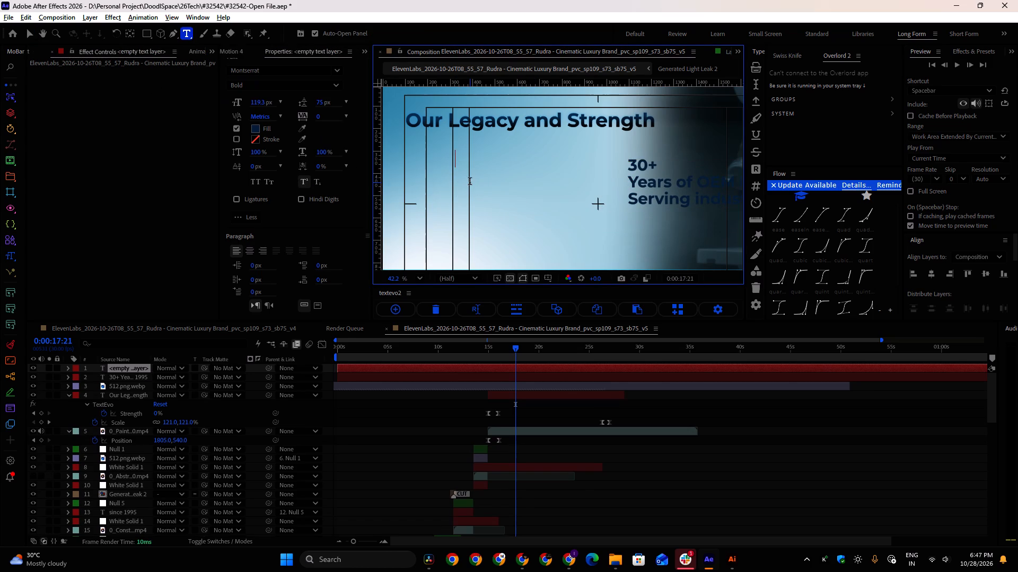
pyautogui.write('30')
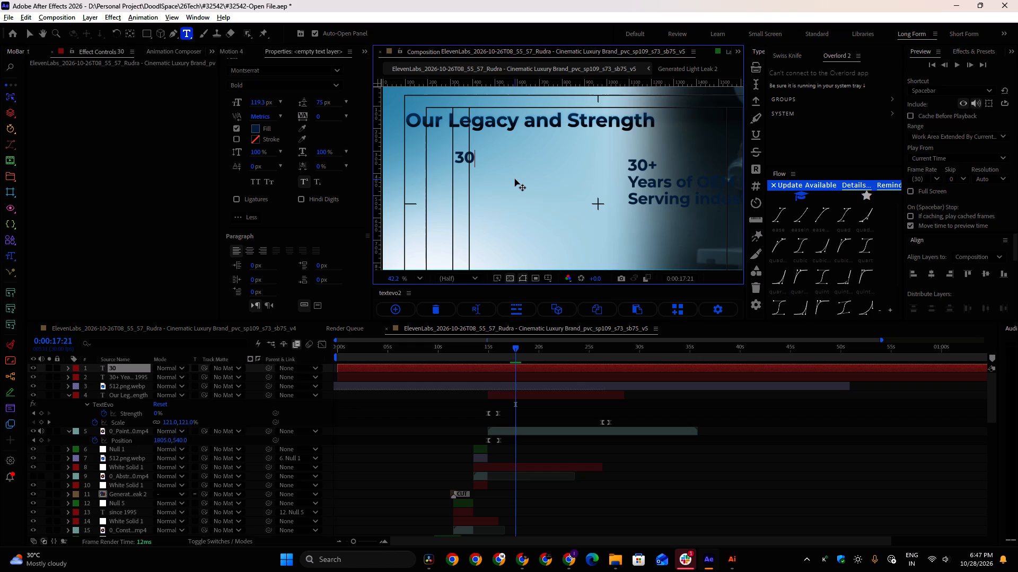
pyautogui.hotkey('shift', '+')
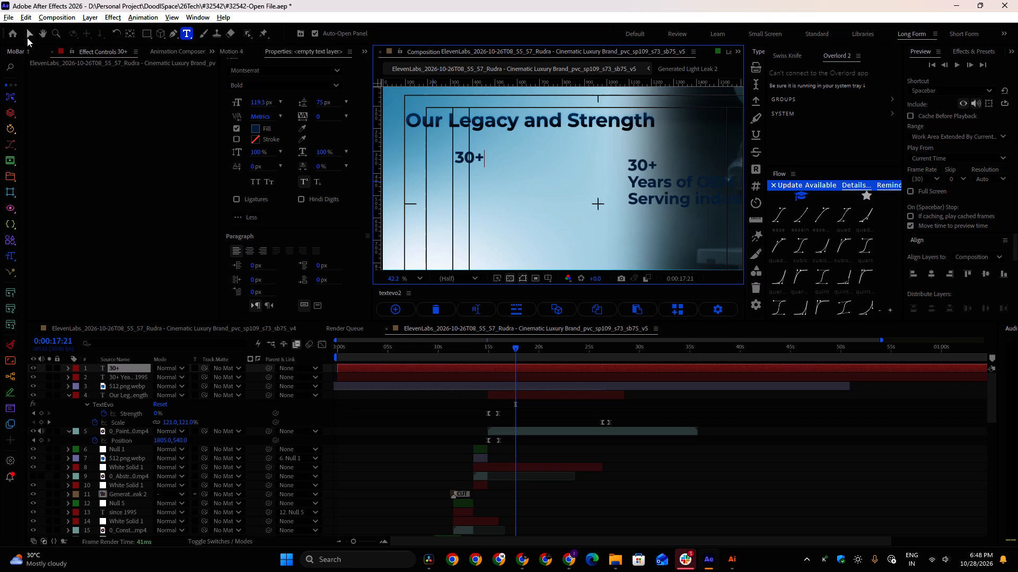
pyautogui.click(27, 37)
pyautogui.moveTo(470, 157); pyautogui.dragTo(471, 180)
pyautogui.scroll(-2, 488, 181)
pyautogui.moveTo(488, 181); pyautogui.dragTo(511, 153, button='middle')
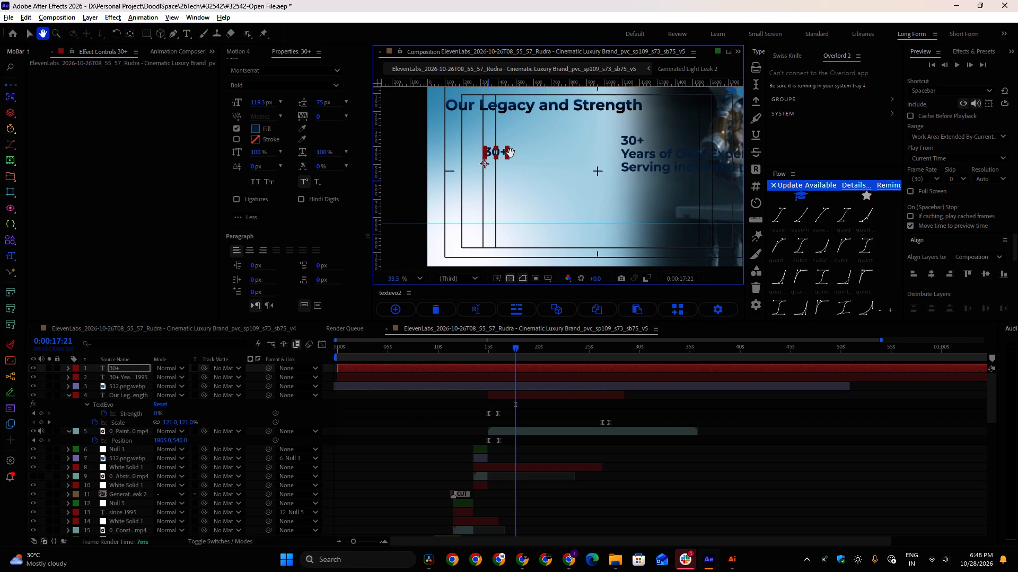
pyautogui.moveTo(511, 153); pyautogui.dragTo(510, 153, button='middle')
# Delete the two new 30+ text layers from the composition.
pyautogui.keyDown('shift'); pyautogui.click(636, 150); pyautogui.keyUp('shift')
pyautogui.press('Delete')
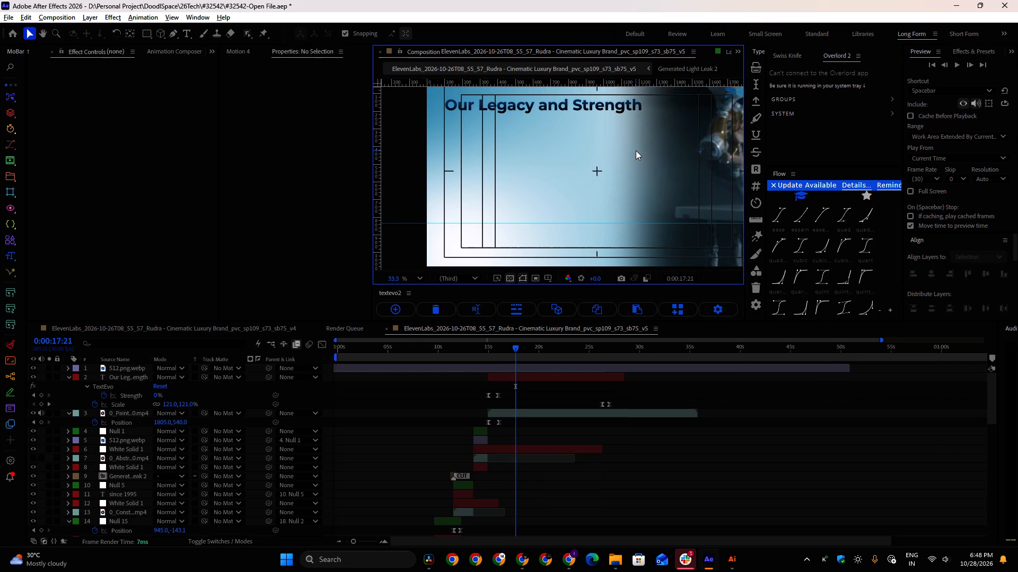
# Switch to Illustrator, paste the three-line 30+ text on the "Our Legacy & Strength" artboard, and move it clear of the large 30+.
pyautogui.hotkey('alt', 'Tab')
pyautogui.moveTo(303, 265); pyautogui.dragTo(401, 260, button='middle')
pyautogui.keyDown('ctrl'); pyautogui.scroll(4, 373, 275); pyautogui.keyUp('ctrl')
pyautogui.keyDown('alt'); pyautogui.scroll(2, 492, 291); pyautogui.keyUp('alt')
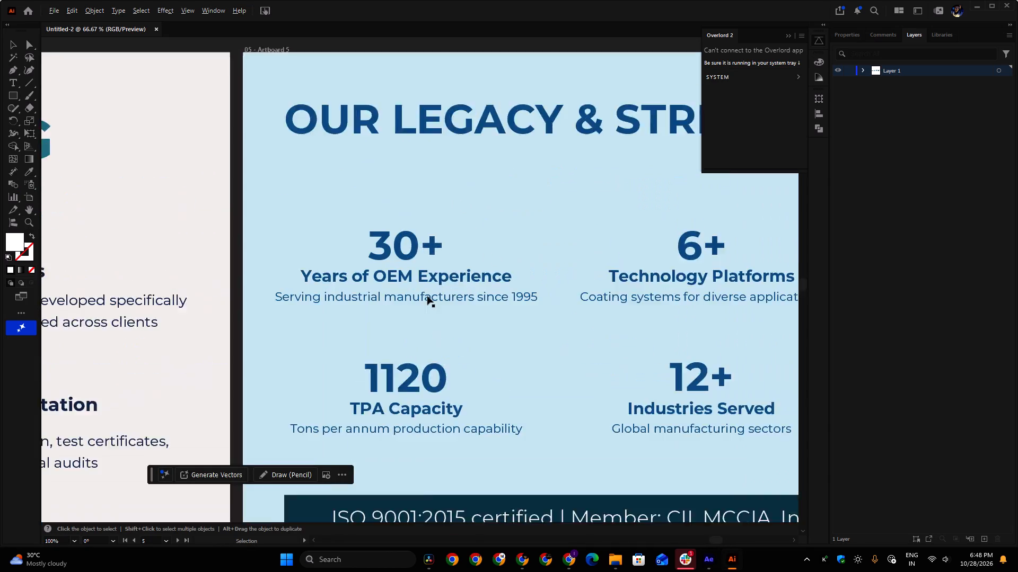
pyautogui.keyDown('alt'); pyautogui.scroll(1, 427, 296); pyautogui.keyUp('alt')
pyautogui.keyDown('alt'); pyautogui.scroll(-1, 418, 297); pyautogui.keyUp('alt')
pyautogui.click(11, 82)
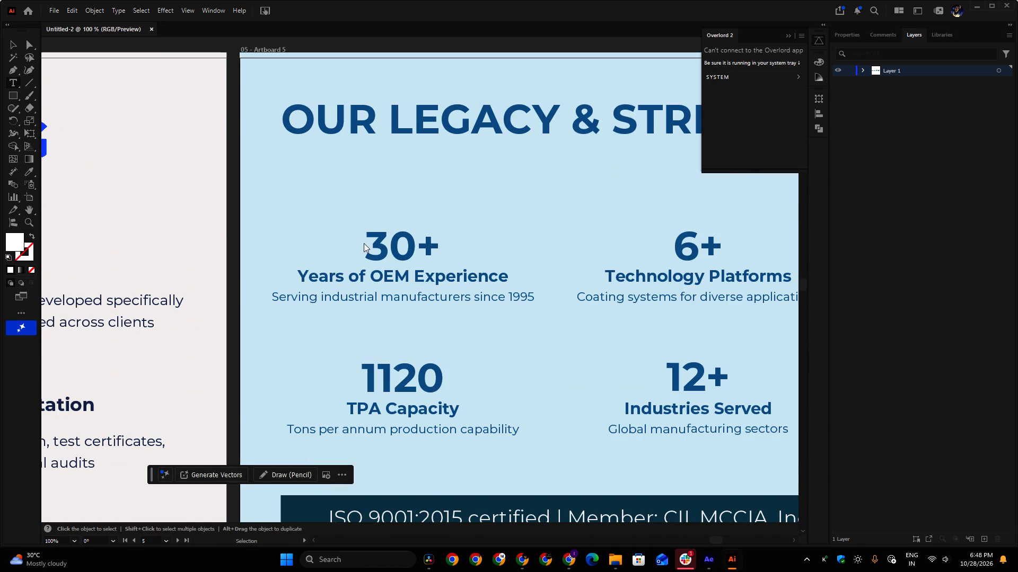
pyautogui.click(361, 248)
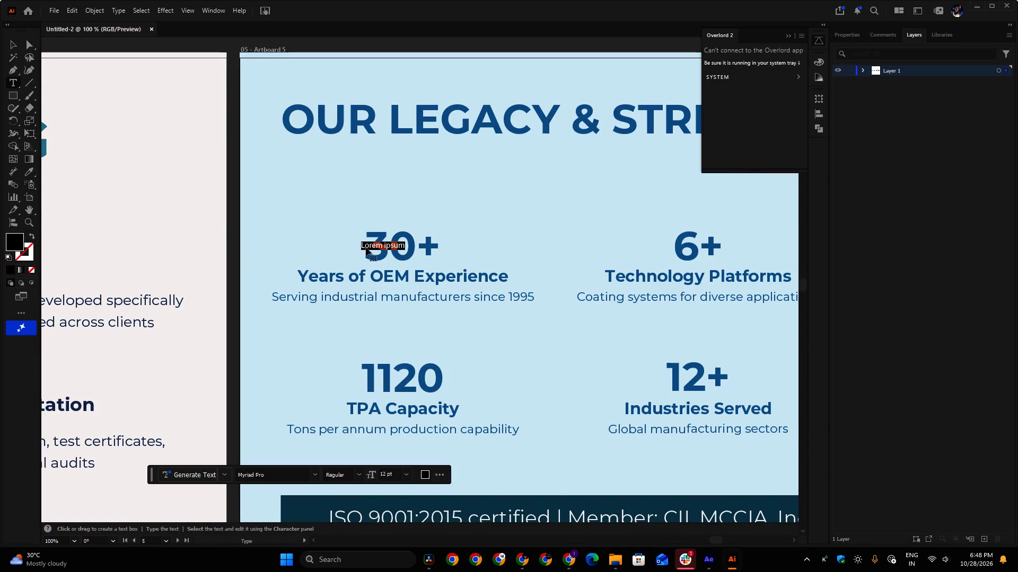
pyautogui.hotkey('ctrl', 'v')
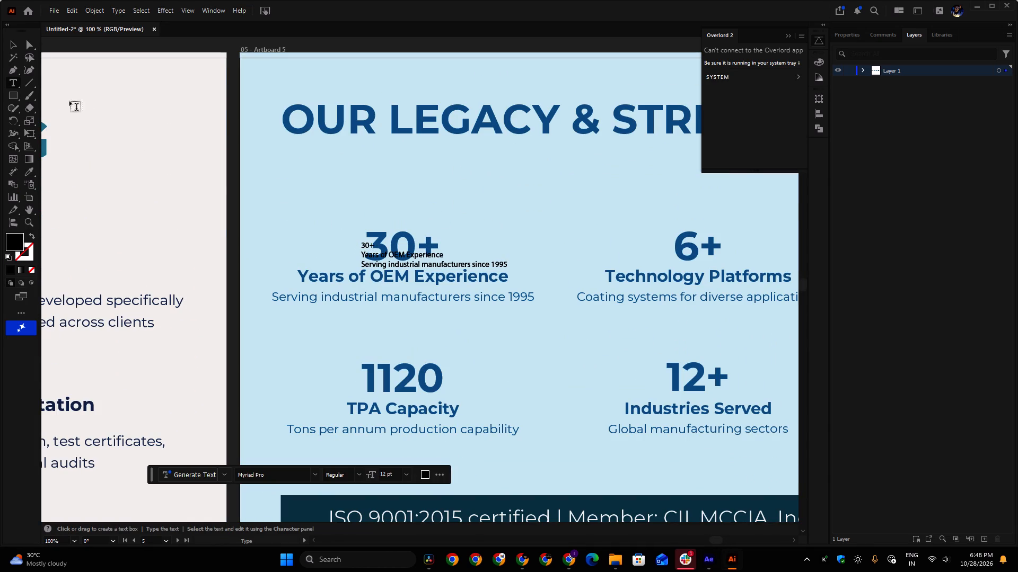
pyautogui.click(7, 41)
pyautogui.keyDown('alt'); pyautogui.scroll(3, 318, 233); pyautogui.keyUp('alt')
pyautogui.keyDown('alt'); pyautogui.scroll(-1, 367, 248); pyautogui.keyUp('alt')
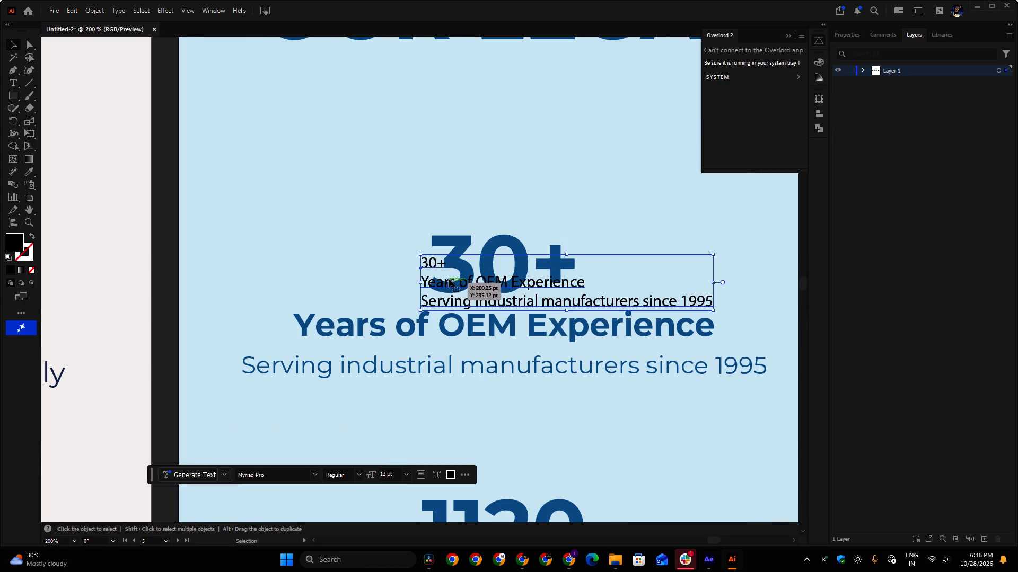
pyautogui.moveTo(446, 283); pyautogui.dragTo(643, 200)
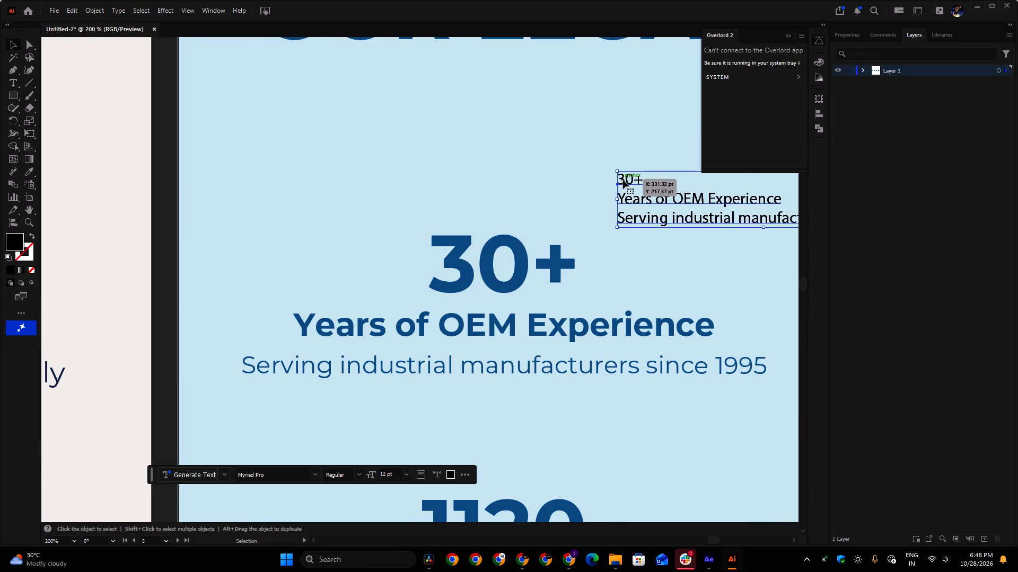
# Split "Years of OEM Experience" and "Serving industrial manufacturers since 1995" out of the pasted text into their own text object.
pyautogui.doubleClick(630, 204)
pyautogui.moveTo(618, 200); pyautogui.dragTo(872, 251)
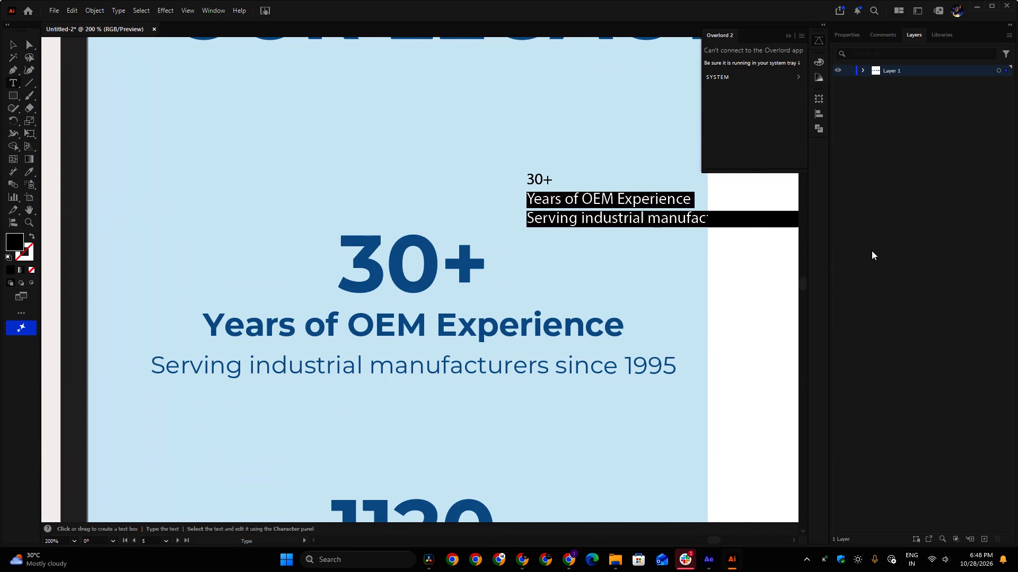
pyautogui.moveTo(872, 251); pyautogui.dragTo(879, 251)
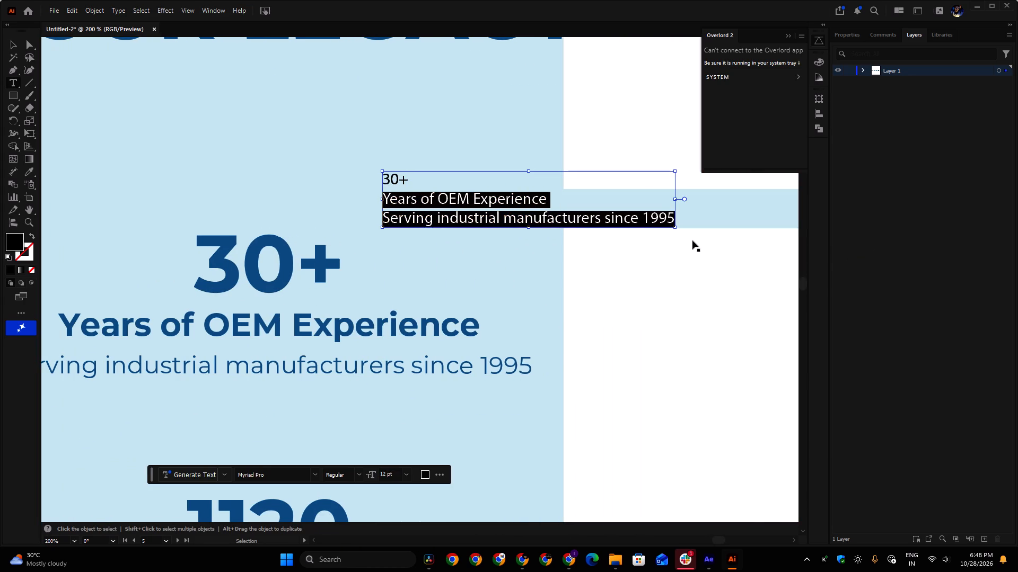
pyautogui.hotkey('ctrl', 'x')
pyautogui.click(10, 44)
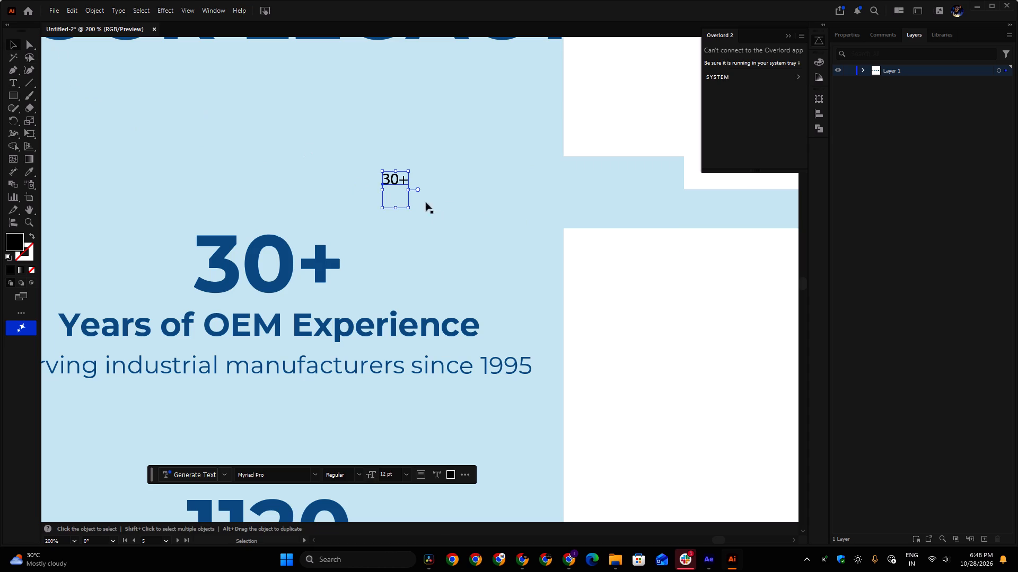
pyautogui.click(13, 82)
pyautogui.click(516, 250)
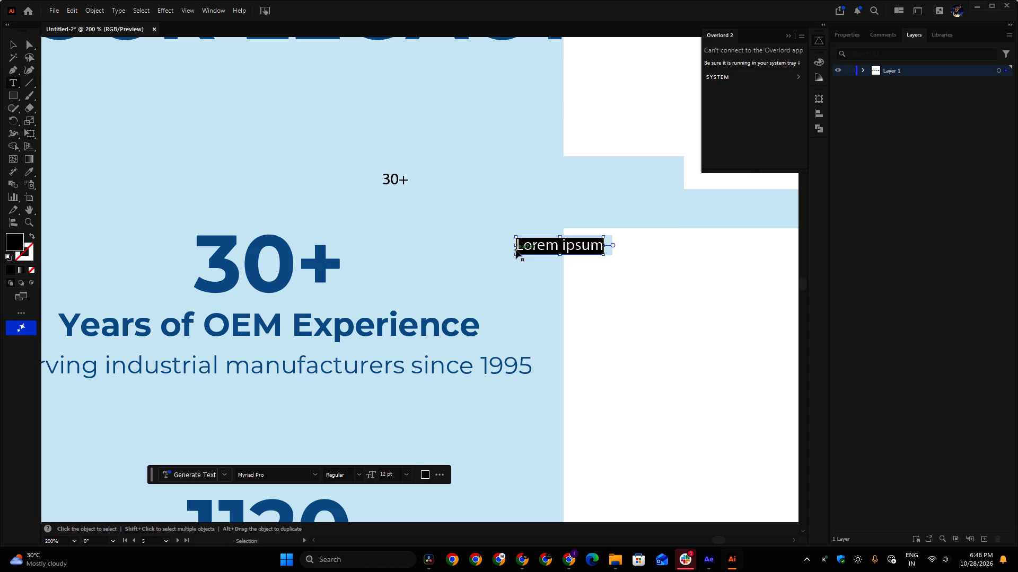
pyautogui.hotkey('ctrl', 'v')
pyautogui.click(11, 42)
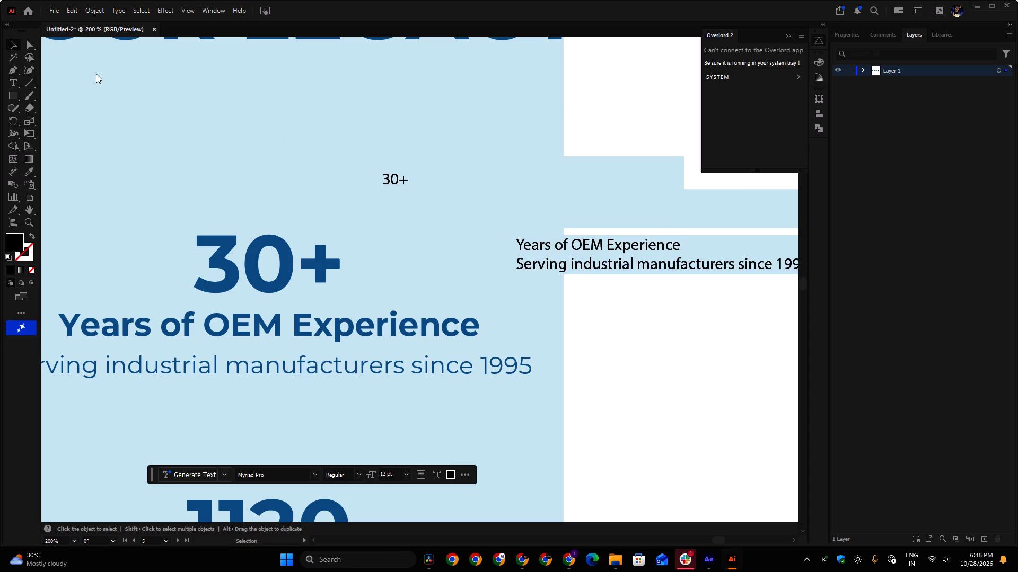
# Move the remaining small "30+" text onto the slide's large 30+.
pyautogui.click(383, 176)
pyautogui.moveTo(396, 180); pyautogui.dragTo(255, 261)
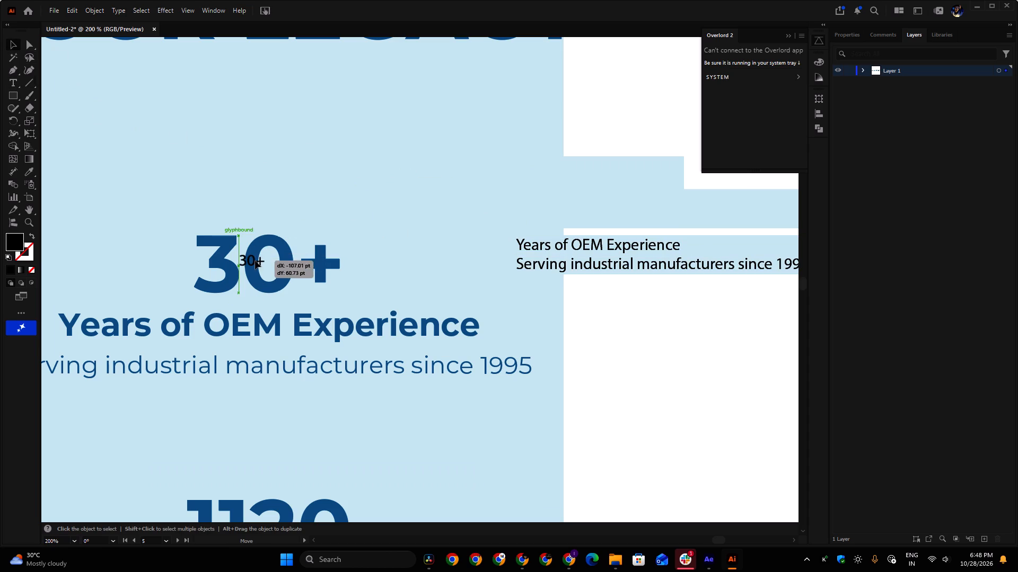
pyautogui.moveTo(255, 261); pyautogui.dragTo(250, 262)
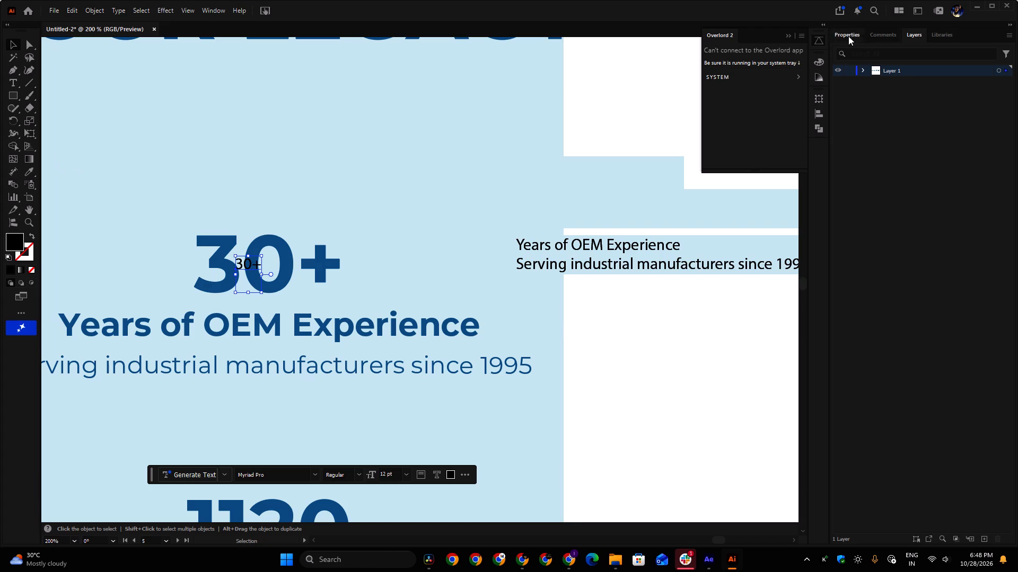
# Set the small "30+" text to Montserrat Bold at 40 pt.
pyautogui.click(848, 36)
pyautogui.click(920, 258)
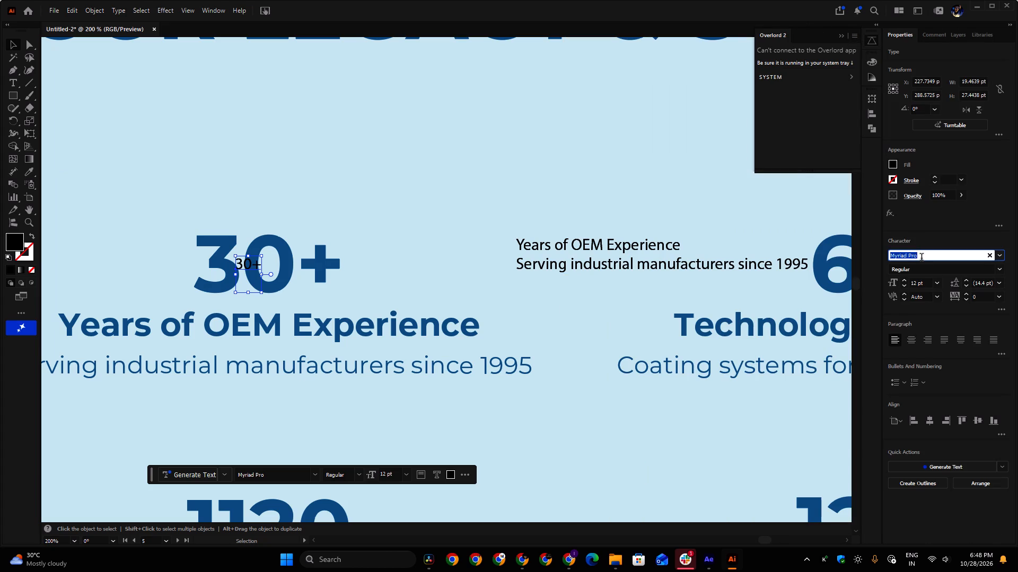
pyautogui.write('mon')
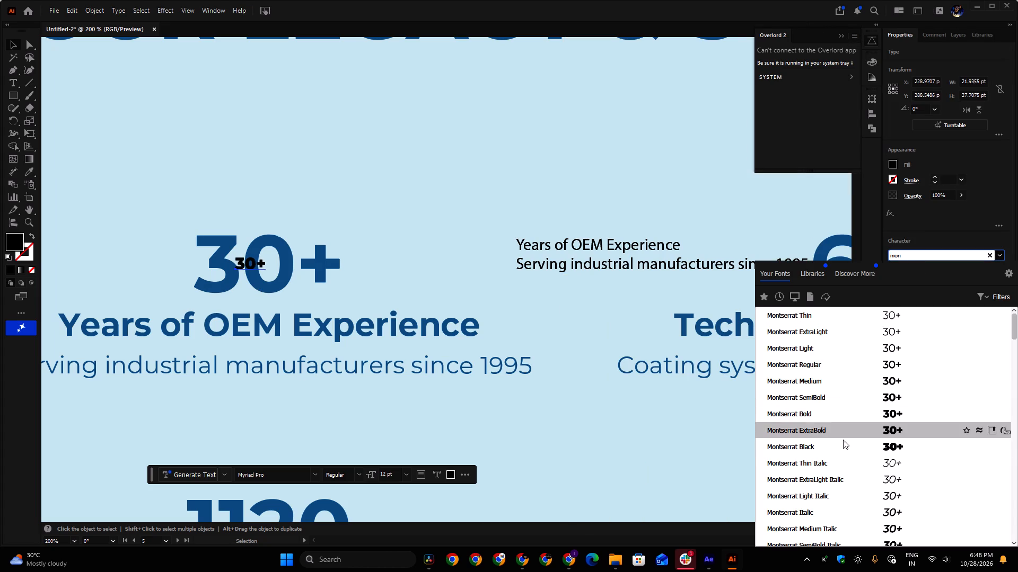
pyautogui.scroll(-6, 833, 457)
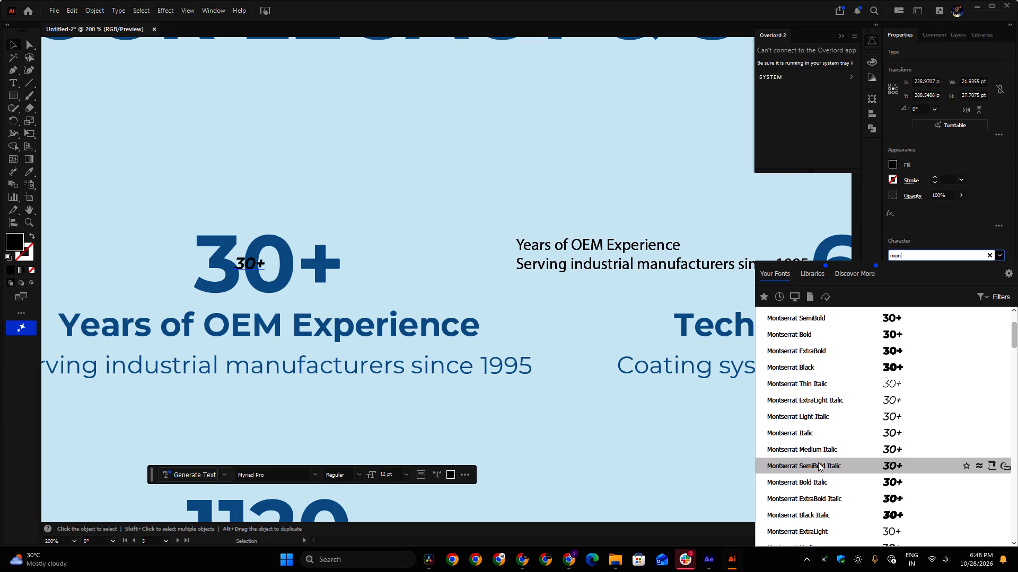
pyautogui.scroll(-4, 818, 462)
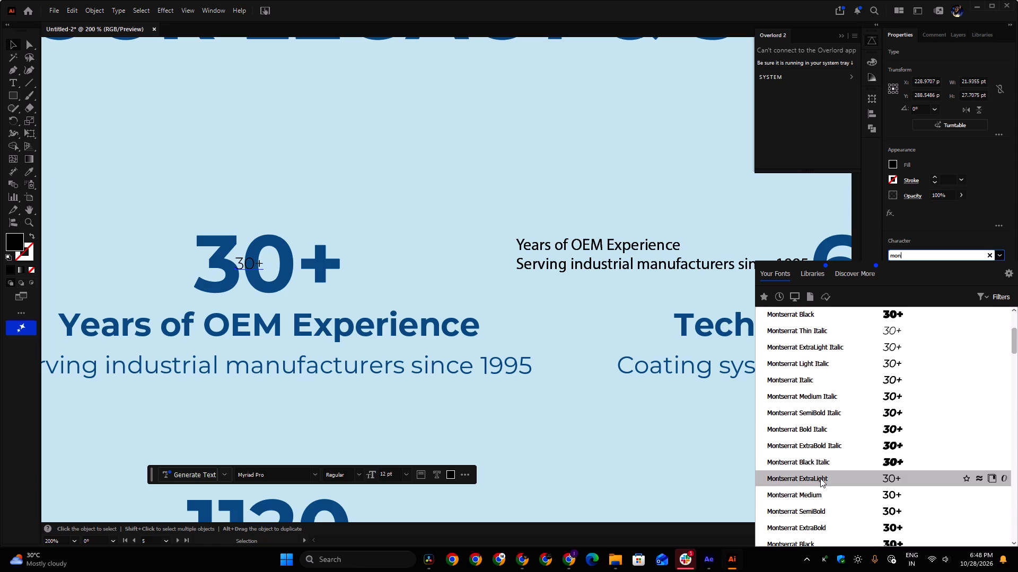
pyautogui.scroll(-4, 815, 517)
pyautogui.scroll(3, 814, 514)
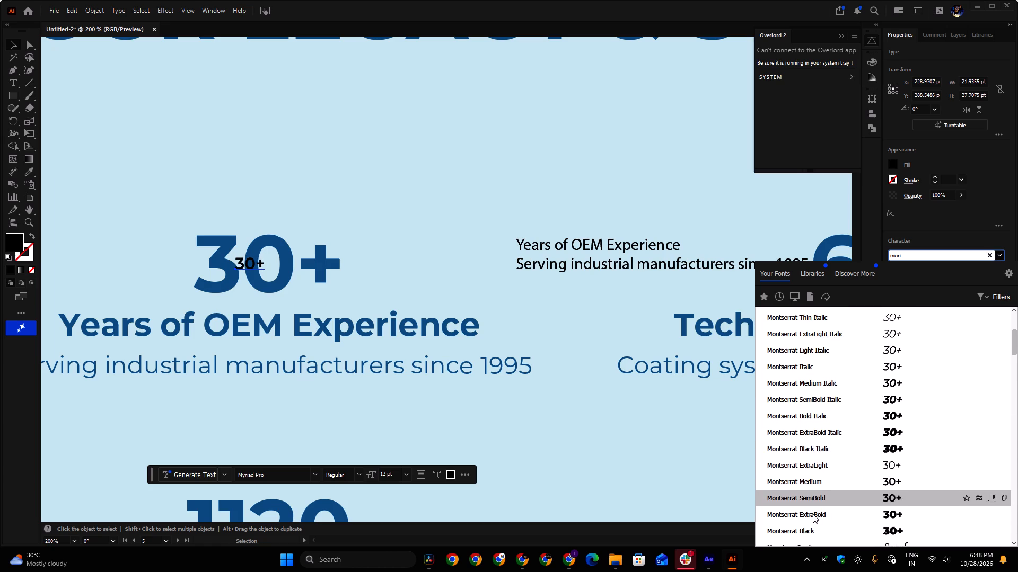
pyautogui.scroll(8, 813, 514)
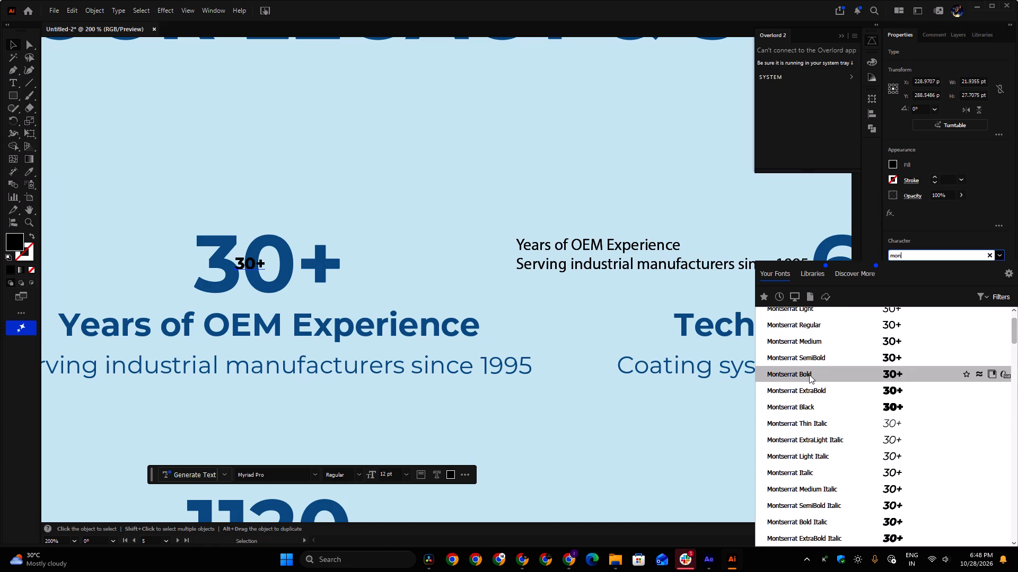
pyautogui.click(809, 374)
pyautogui.scroll(4, 915, 284)
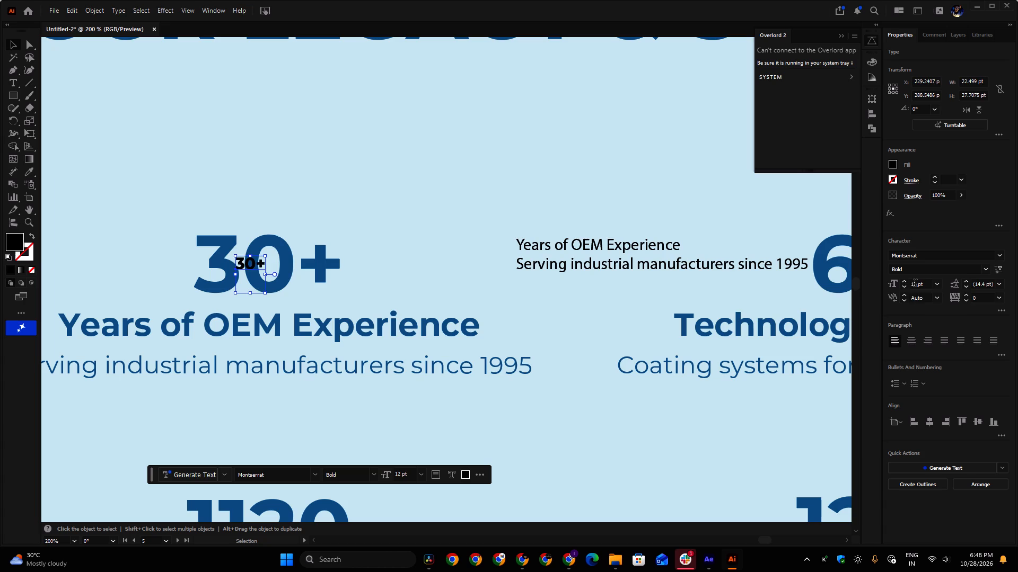
pyautogui.scroll(20, 915, 284)
pyautogui.scroll(16, 915, 284)
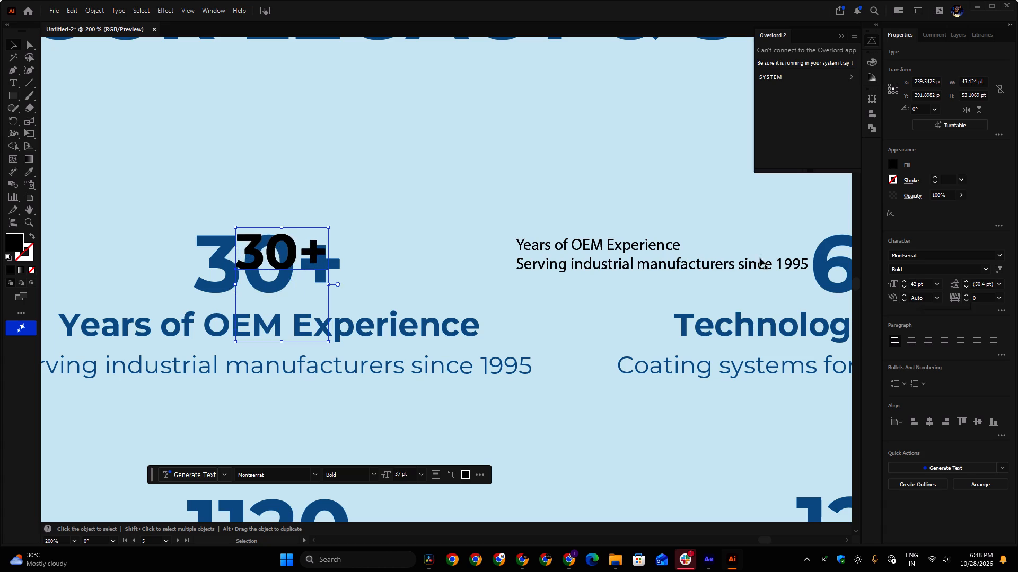
# Remove the leftover empty line after the black "30+" text.
pyautogui.click(260, 317)
pyautogui.click(292, 249)
pyautogui.doubleClick(296, 256)
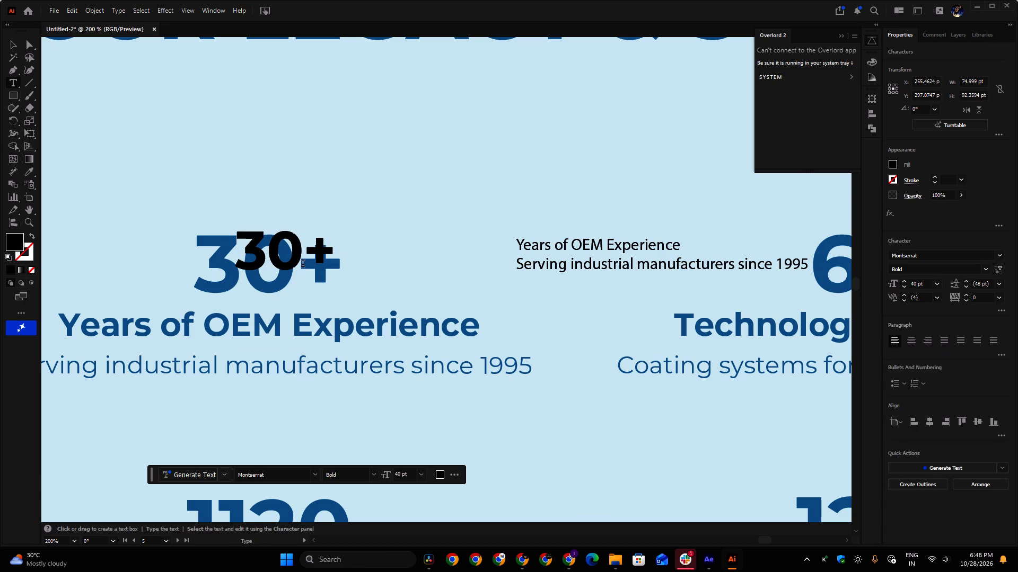
pyautogui.press('Right')
pyautogui.press('Delete')
# Delete the remaining empty lines after the black "30+" and finish editing that text.
pyautogui.press('Delete')
pyautogui.press('Delete')
pyautogui.press('Delete')
pyautogui.press('Delete')
pyautogui.press('Delete')
pyautogui.click(12, 44)
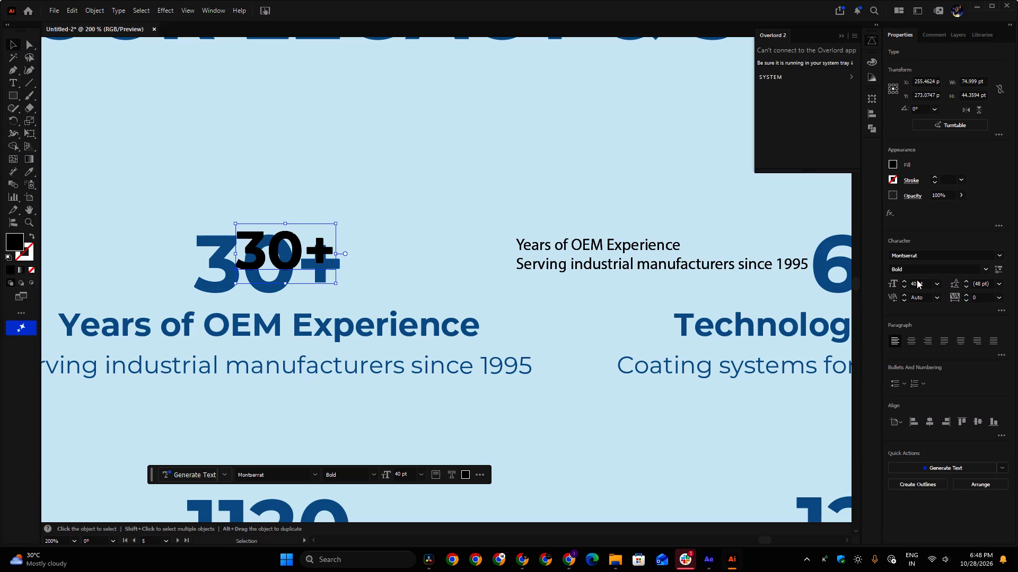
# Enlarge the black "30+" to 62 pt and place it over the slide's blue 30+.
pyautogui.scroll(20, 916, 280)
pyautogui.scroll(8, 916, 280)
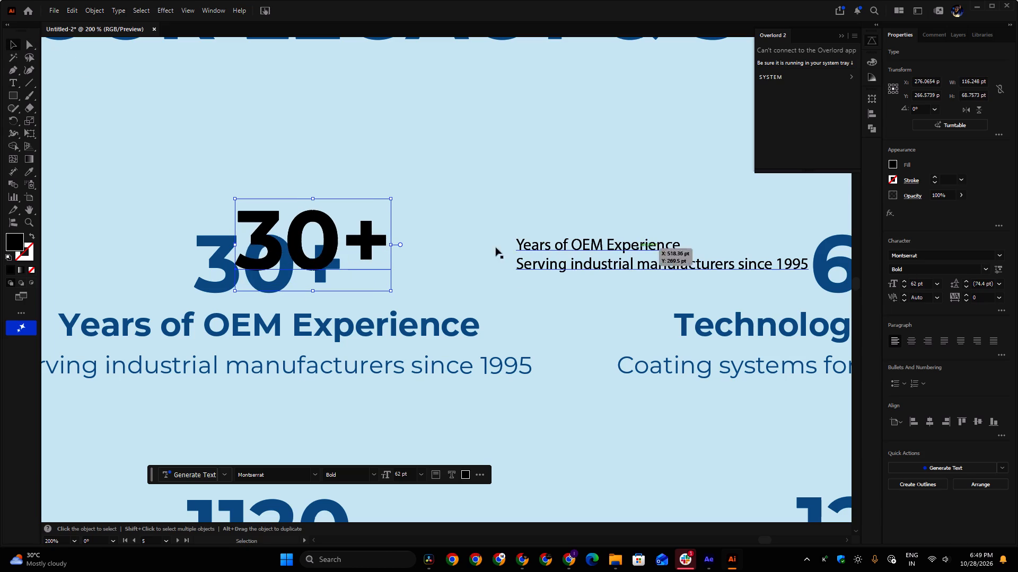
pyautogui.moveTo(319, 256); pyautogui.dragTo(276, 281)
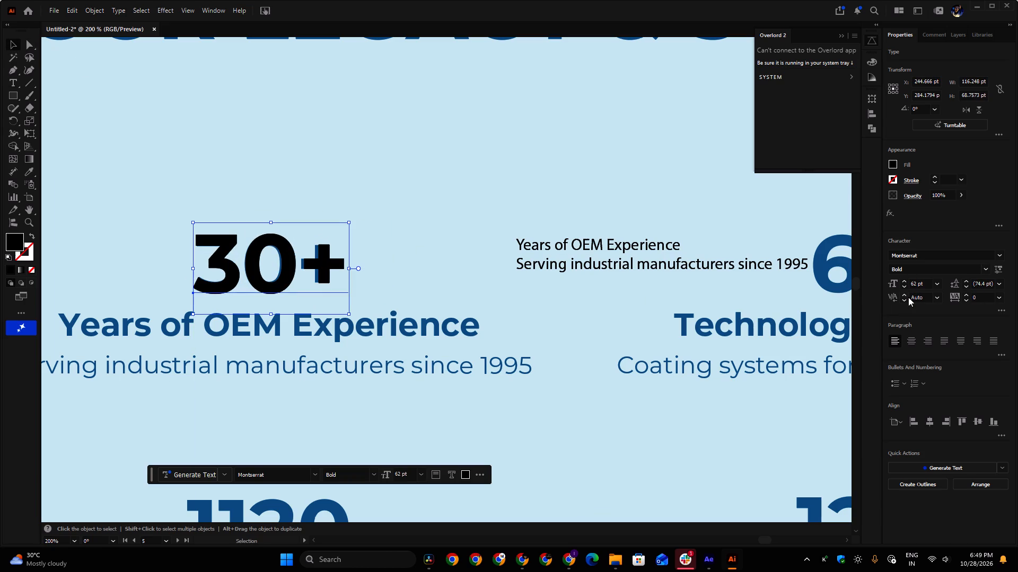
# Set the black "30+" tracking to -26 to match the width of the blue original.
pyautogui.scroll(-13, 979, 300)
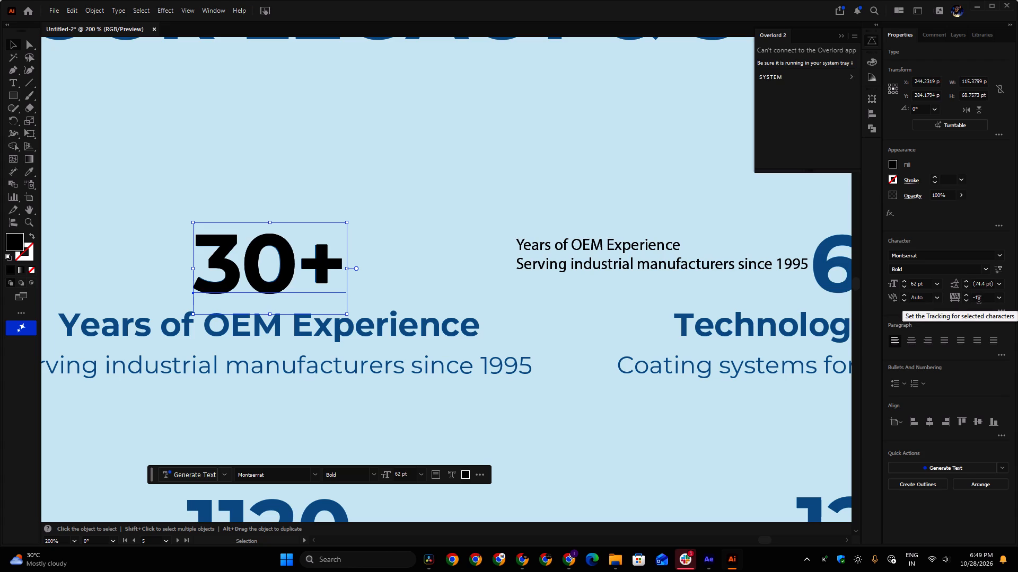
pyautogui.scroll(-13, 979, 300)
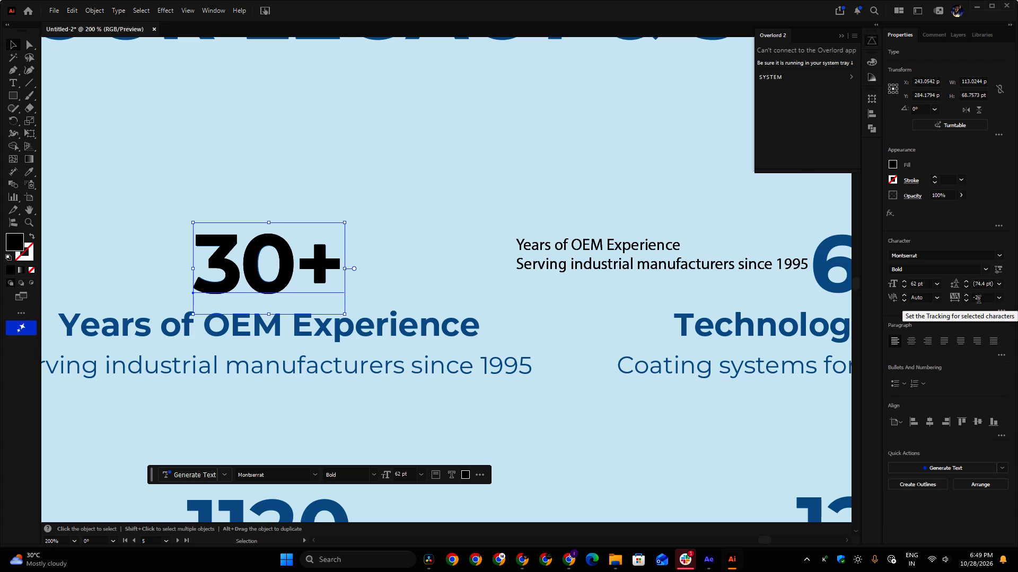
# Centre-align the black two-line text and move it onto the slide's "Years of OEM Experience" heading.
pyautogui.keyDown('alt'); pyautogui.scroll(-1, 240, 311); pyautogui.keyUp('alt')
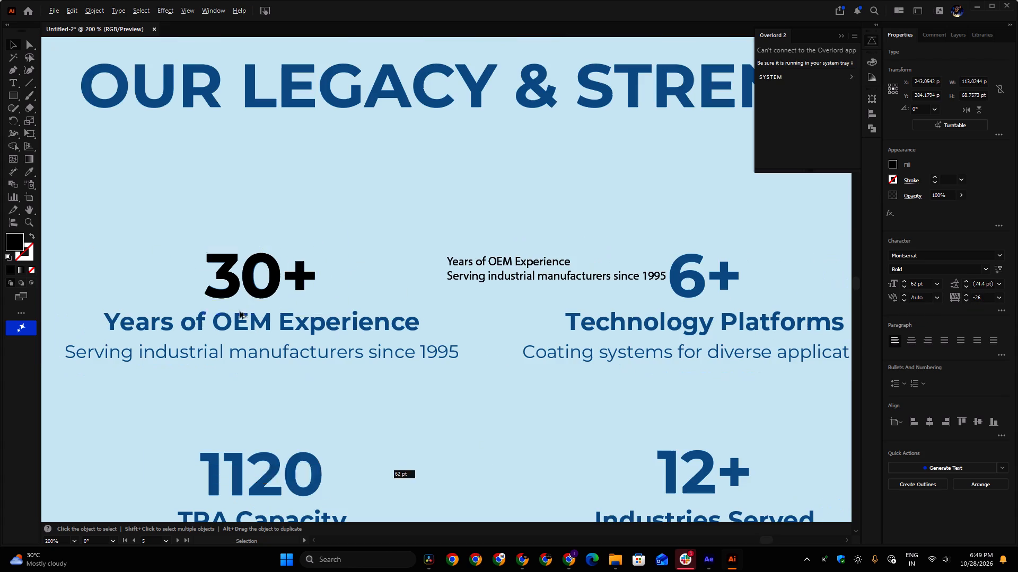
pyautogui.click(517, 271)
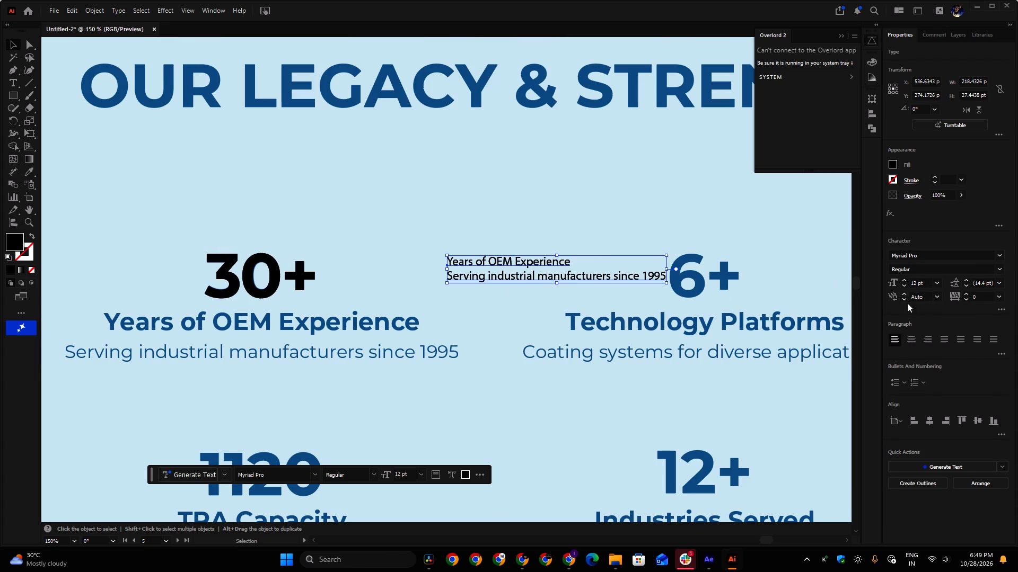
pyautogui.click(912, 342)
pyautogui.moveTo(445, 261); pyautogui.dragTo(252, 324)
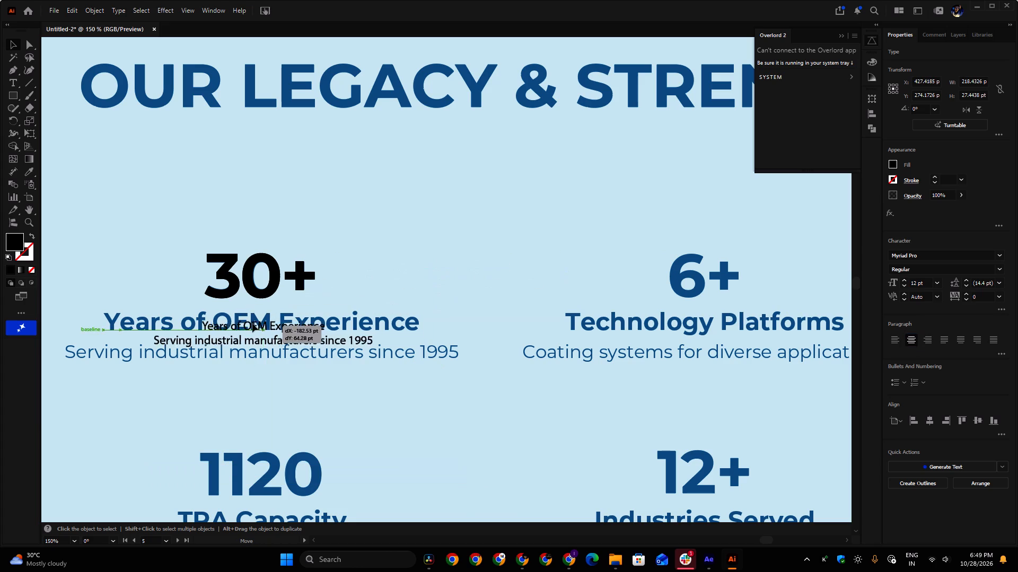
pyautogui.moveTo(252, 324); pyautogui.dragTo(248, 326)
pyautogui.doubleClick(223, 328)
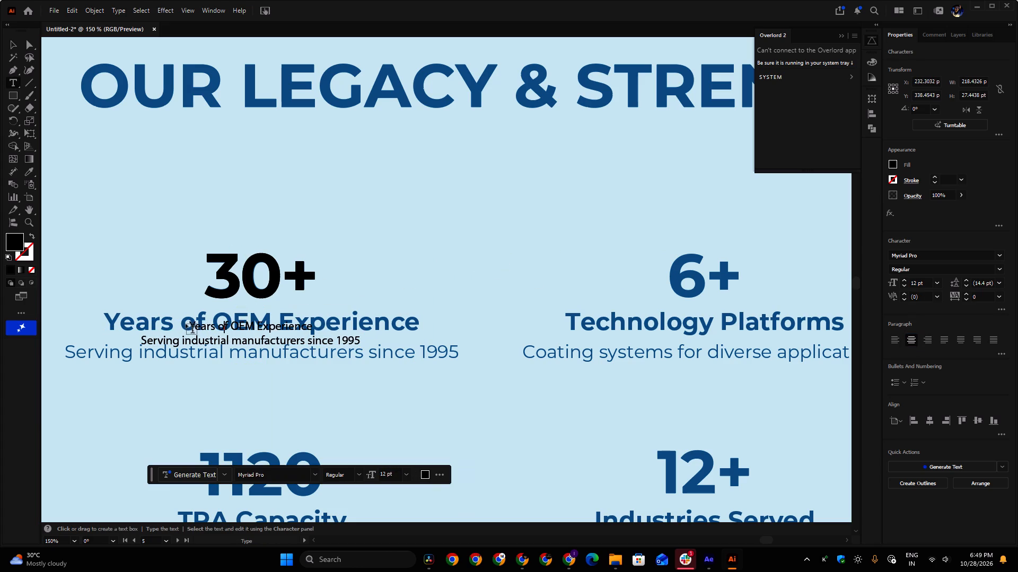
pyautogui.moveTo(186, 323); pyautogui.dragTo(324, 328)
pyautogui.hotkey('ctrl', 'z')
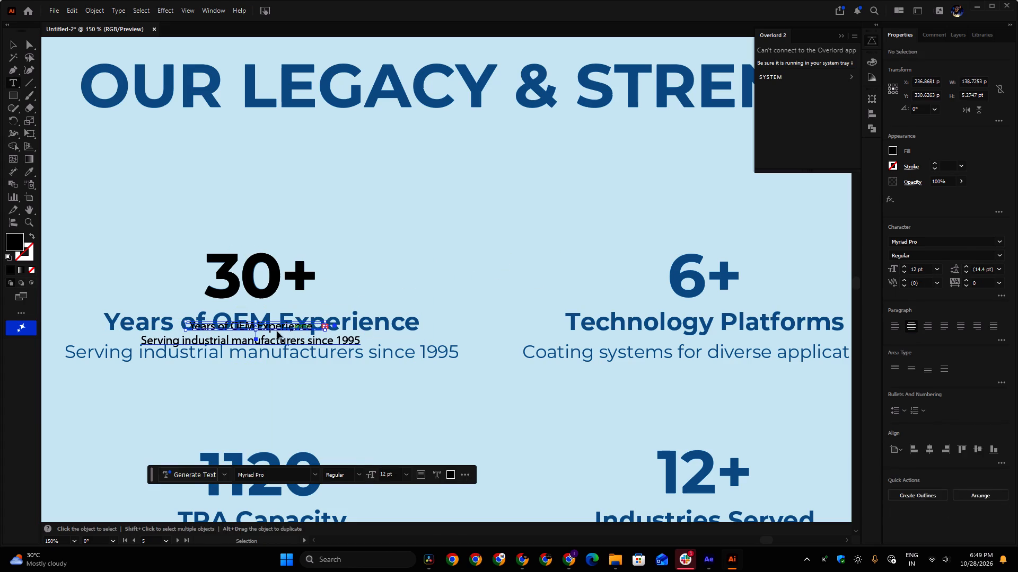
# Set only the black "Years of OEM Experience" line to Montserrat Bold at 22 pt.
pyautogui.doubleClick(271, 329)
pyautogui.press('End')
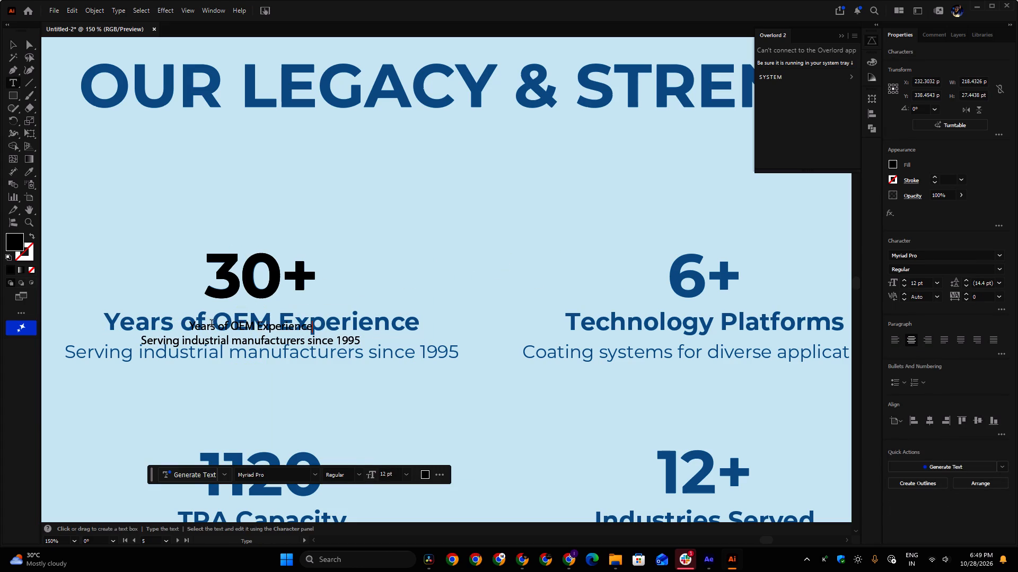
pyautogui.hotkey('shift', 'Home')
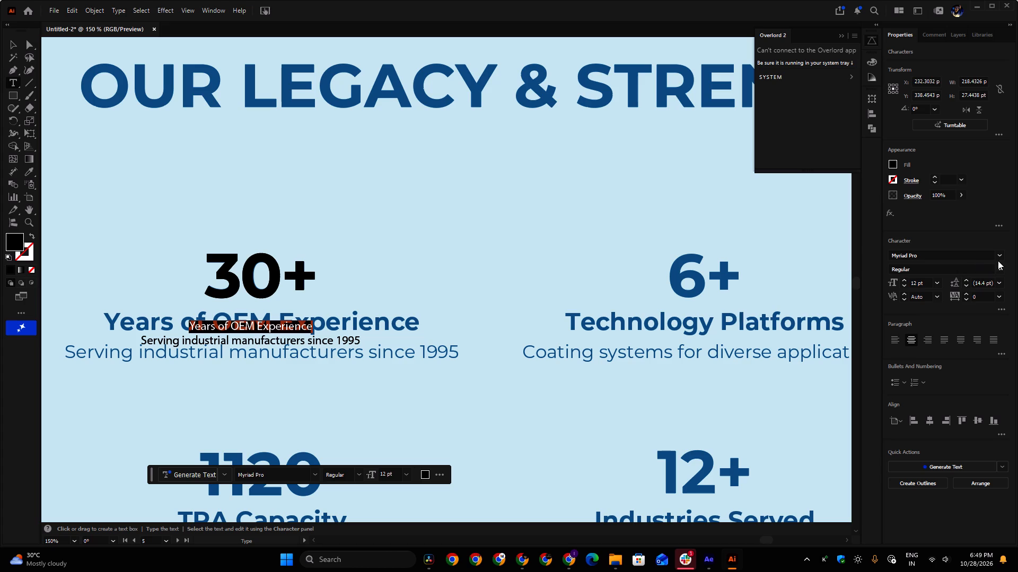
pyautogui.click(980, 255)
pyautogui.write('mont')
pyautogui.click(814, 418)
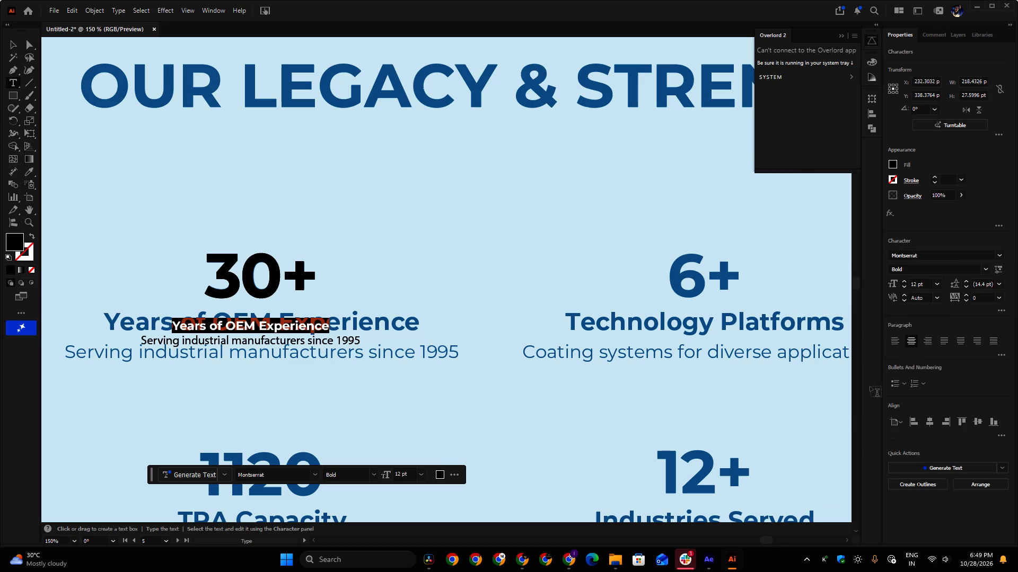
pyautogui.scroll(12, 919, 286)
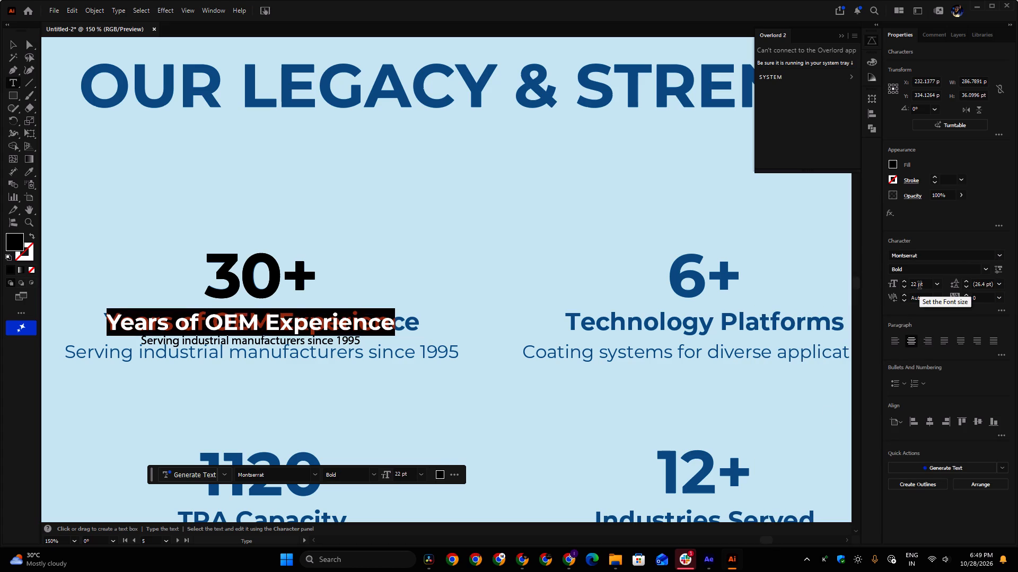
pyautogui.scroll(1, 919, 286)
pyautogui.scroll(-1, 919, 286)
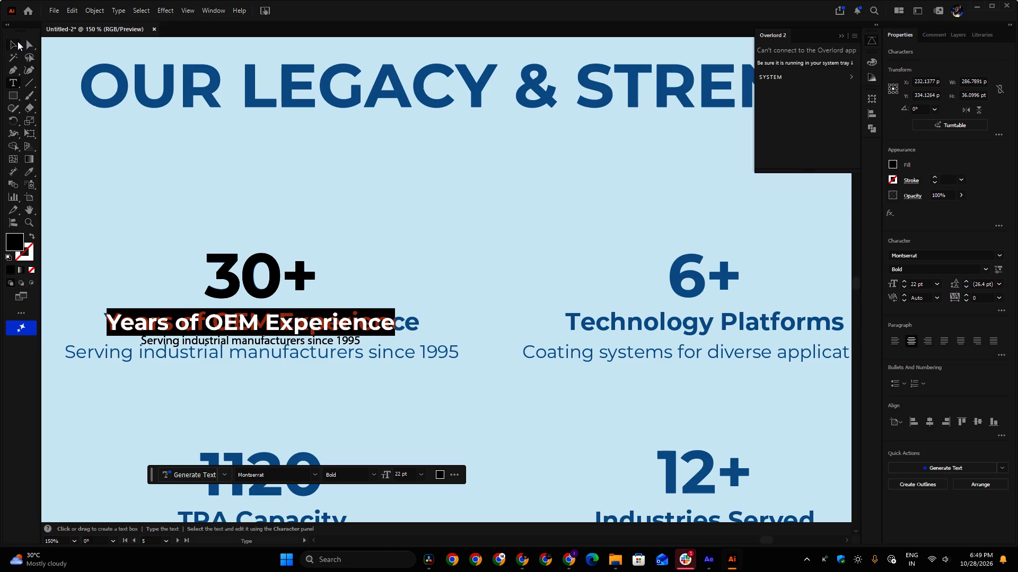
# Shift the black two-line text horizontally about 11 pt to the right, centring it over the blue heading.
pyautogui.click(14, 43)
pyautogui.keyDown('alt'); pyautogui.scroll(2, 209, 285); pyautogui.keyUp('alt')
pyautogui.moveTo(236, 363); pyautogui.dragTo(285, 365, button='middle')
pyautogui.moveTo(280, 361); pyautogui.dragTo(300, 362)
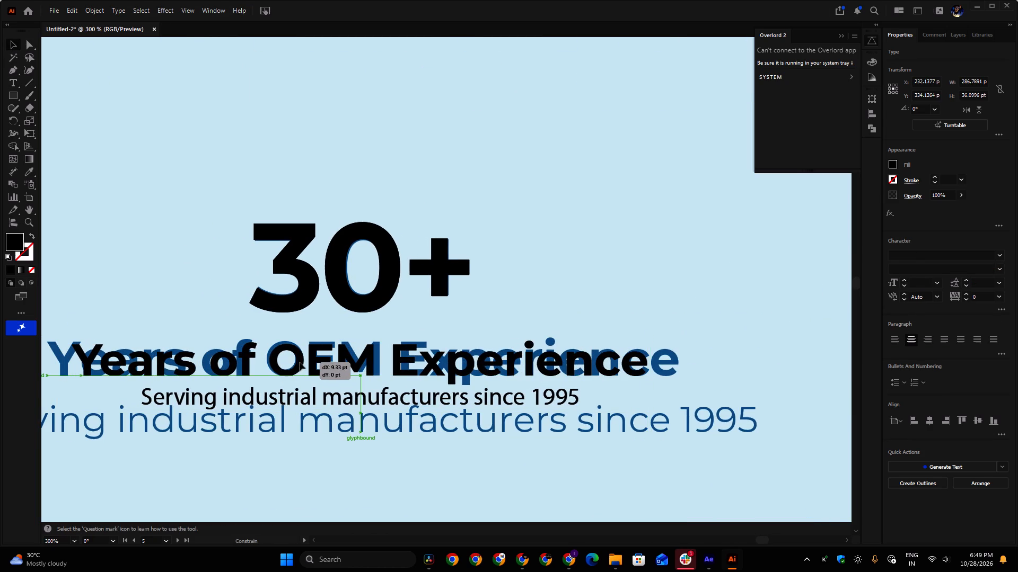
pyautogui.moveTo(300, 362); pyautogui.dragTo(302, 362)
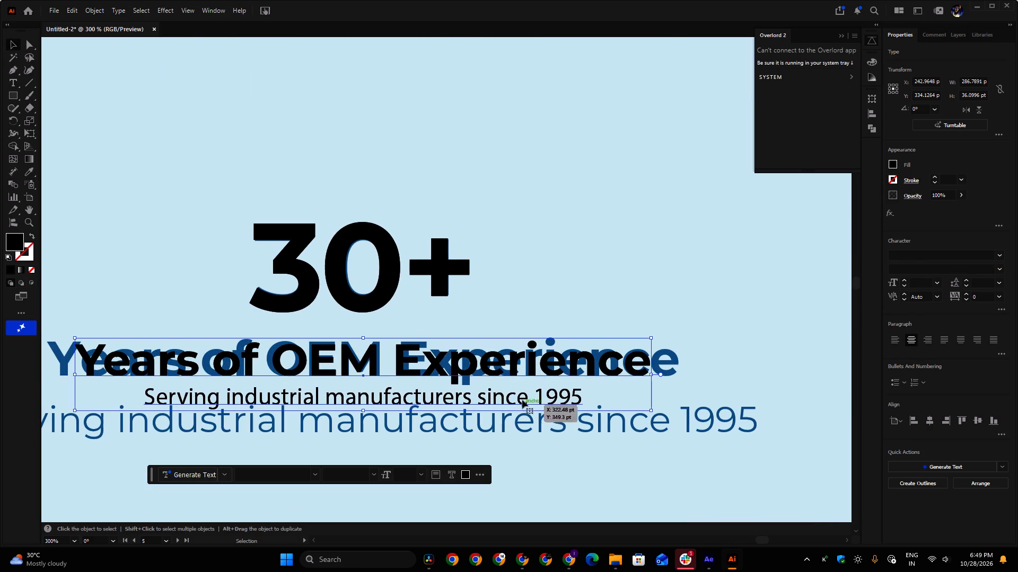
# Set the black "Years of OEM Experience" line to 24 pt.
pyautogui.doubleClick(522, 398)
pyautogui.click(638, 364)
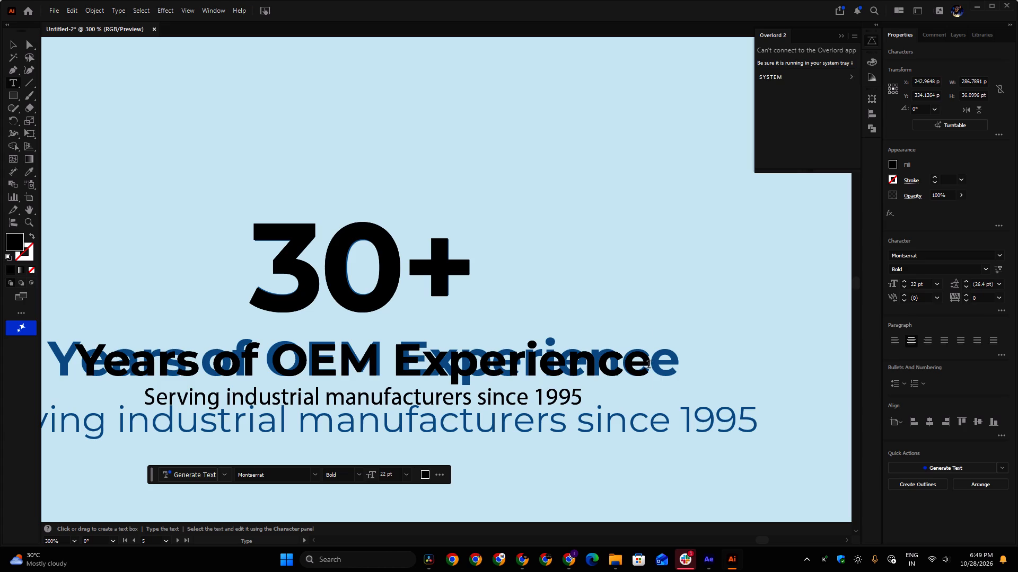
pyautogui.moveTo(648, 365); pyautogui.dragTo(49, 367)
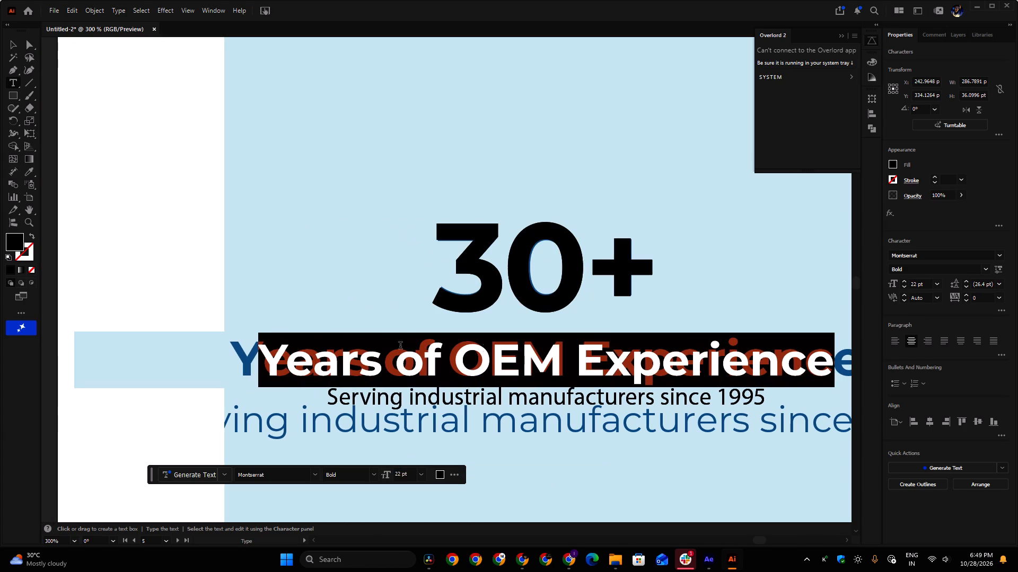
pyautogui.scroll(5, 918, 284)
pyautogui.scroll(-1, 918, 284)
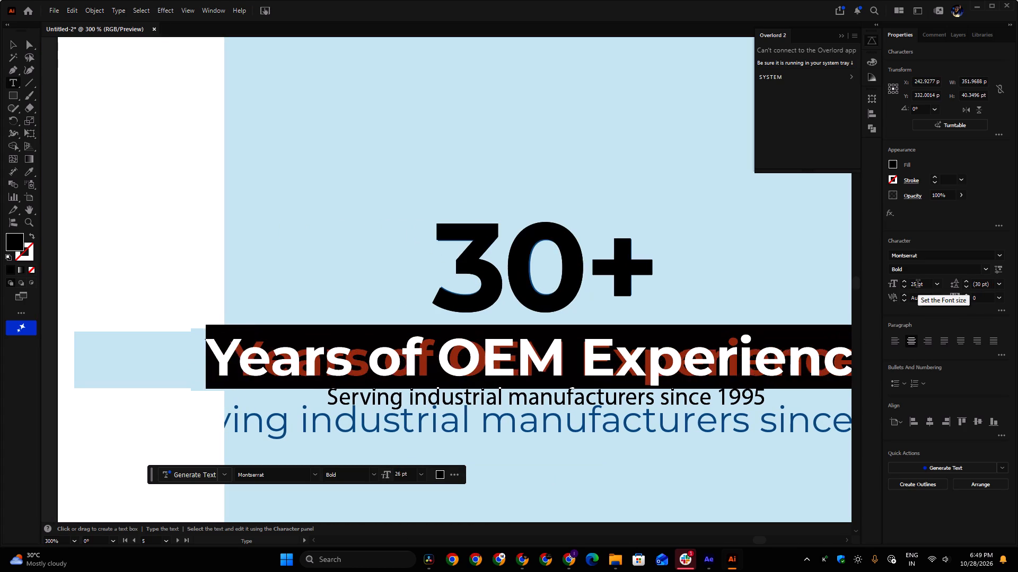
pyautogui.scroll(-2, 918, 284)
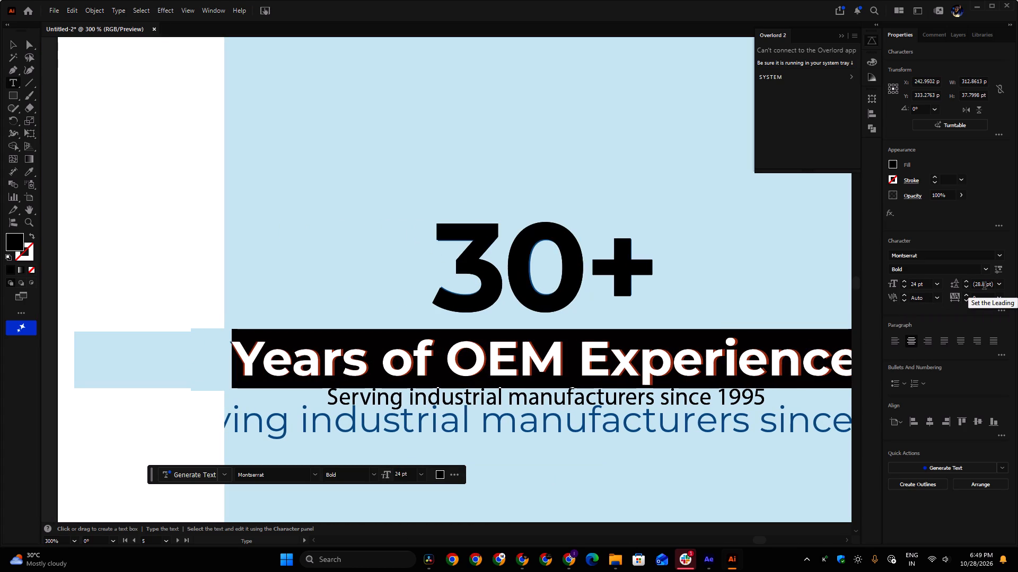
# Adjust the tracking of the black "Years of OEM Experience" line to 3, keeping its size at 24 pt.
pyautogui.scroll(3, 980, 297)
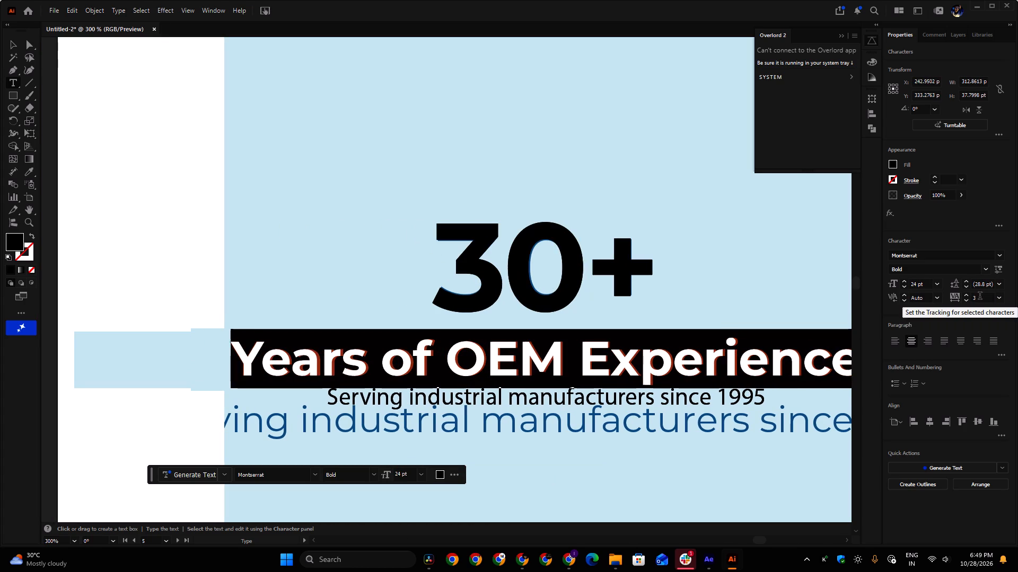
pyautogui.scroll(1, 980, 297)
pyautogui.scroll(-15, 980, 297)
pyautogui.scroll(6, 980, 297)
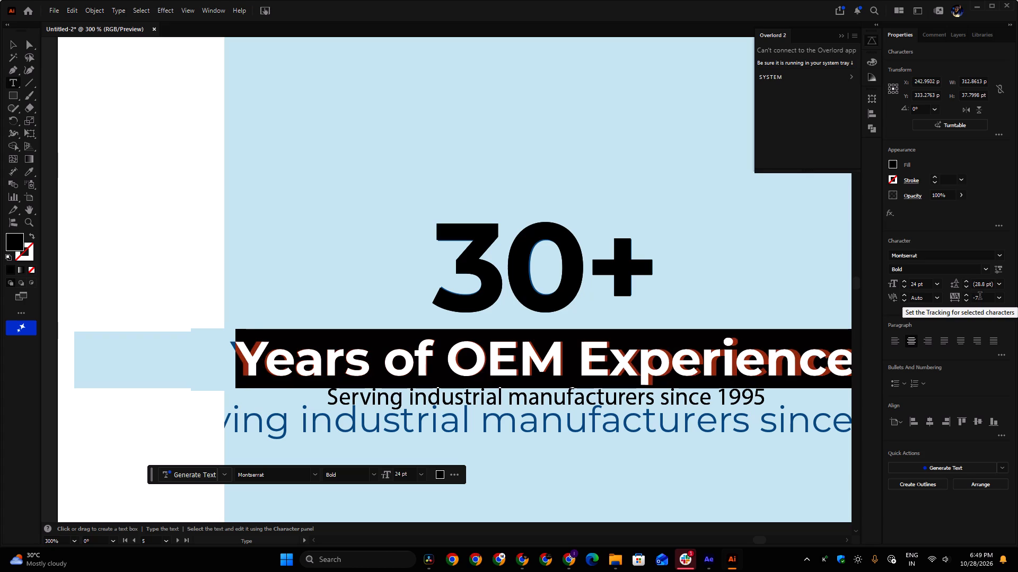
pyautogui.scroll(10, 980, 297)
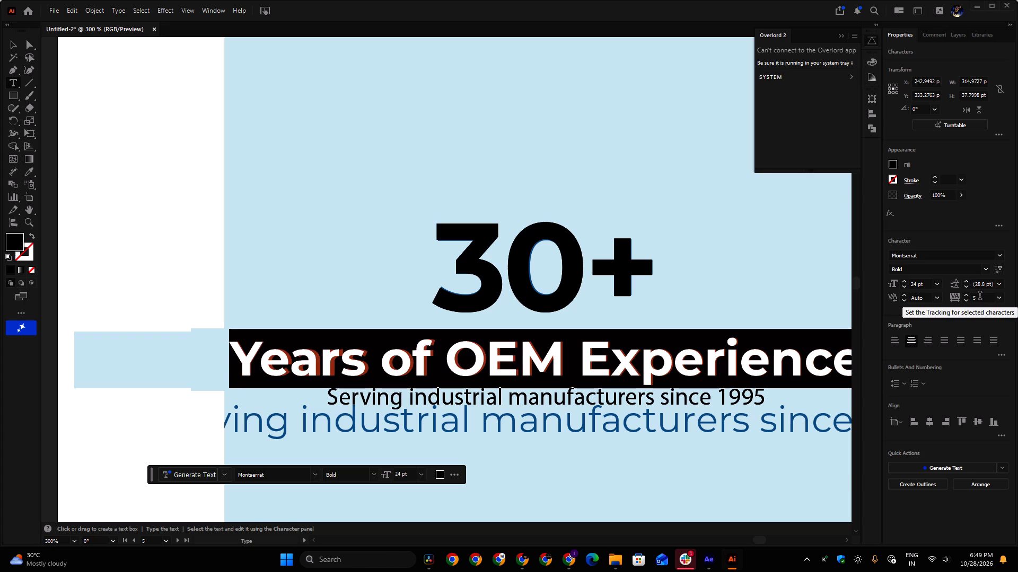
pyautogui.scroll(-2, 980, 297)
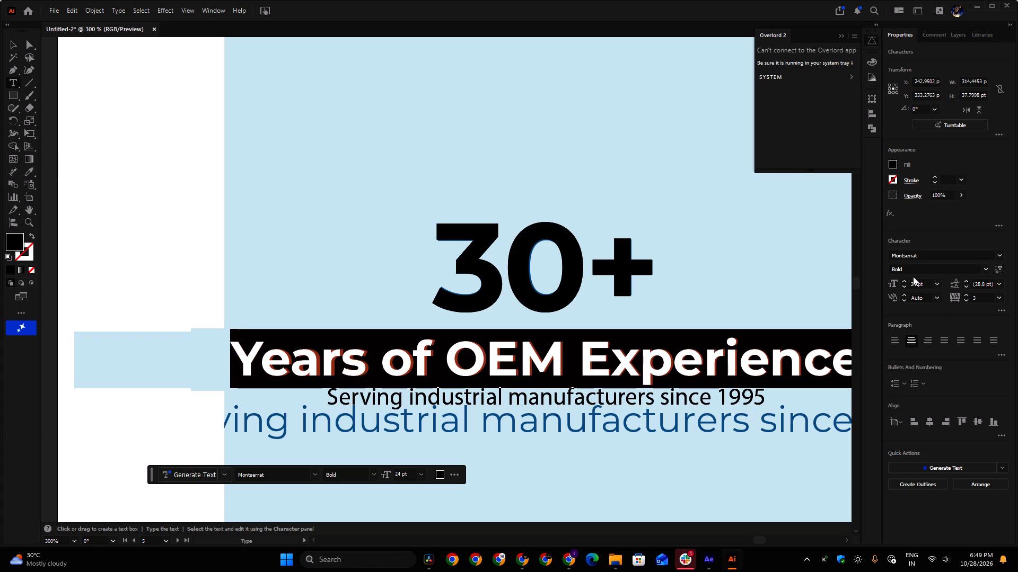
pyautogui.scroll(1, 920, 284)
pyautogui.scroll(-1, 920, 284)
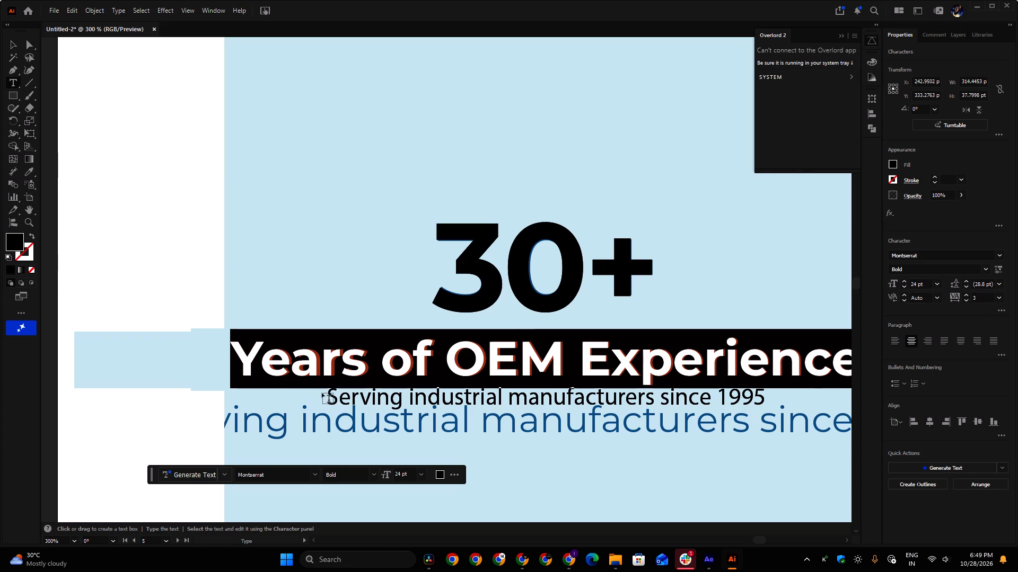
# Set the black "Serving industrial manufacturers since 1995" line to 21 pt with 29 pt leading.
pyautogui.moveTo(322, 393); pyautogui.dragTo(715, 404)
pyautogui.hotkey('ctrl', 'z')
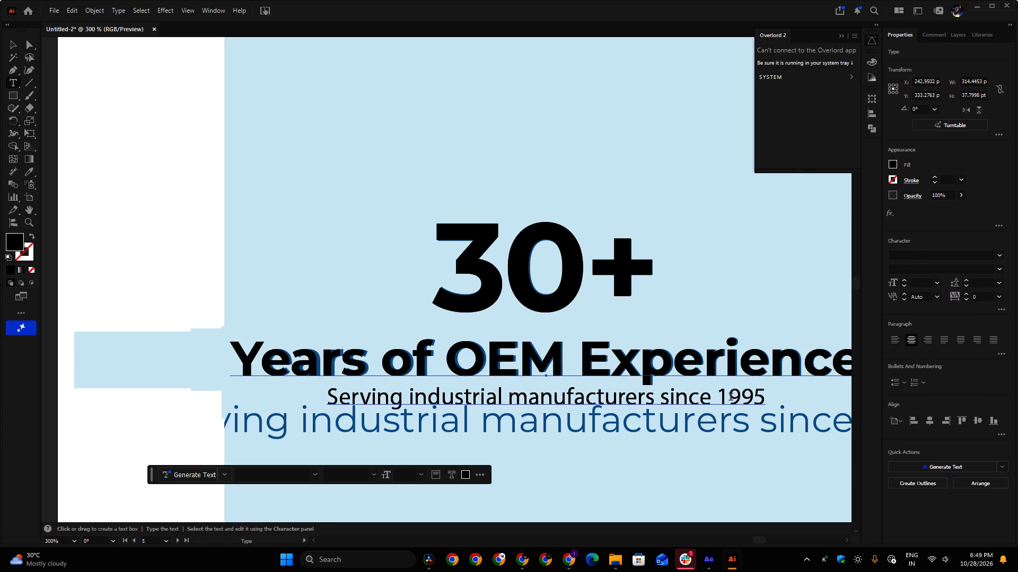
pyautogui.click(731, 398)
pyautogui.scroll(-3, 740, 399)
pyautogui.keyDown('ctrl'); pyautogui.scroll(-2, 742, 365); pyautogui.keyUp('ctrl')
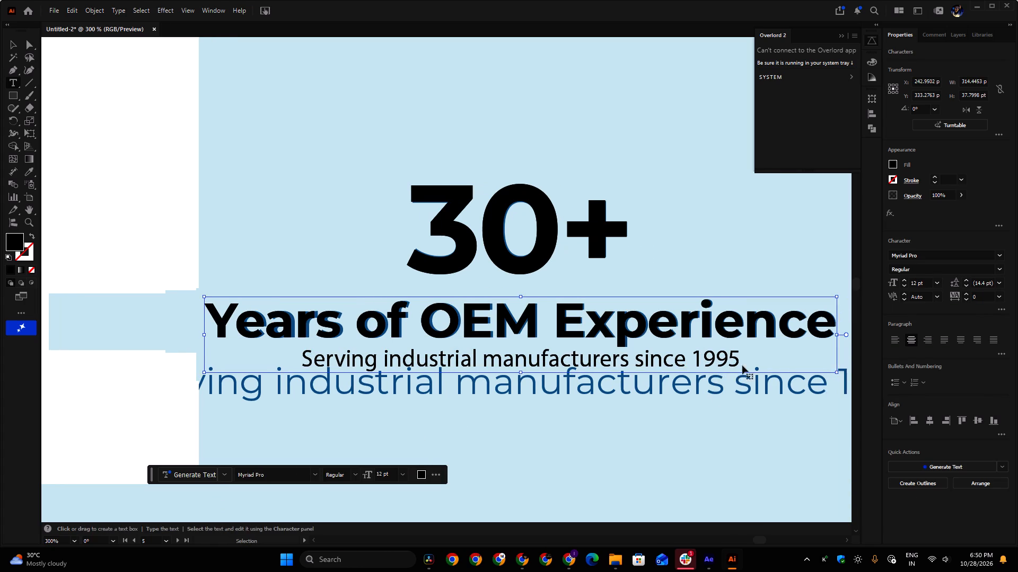
pyautogui.keyDown('ctrl'); pyautogui.scroll(-3, 740, 365); pyautogui.keyUp('ctrl')
pyautogui.keyDown('alt'); pyautogui.scroll(-2, 711, 364); pyautogui.keyUp('alt')
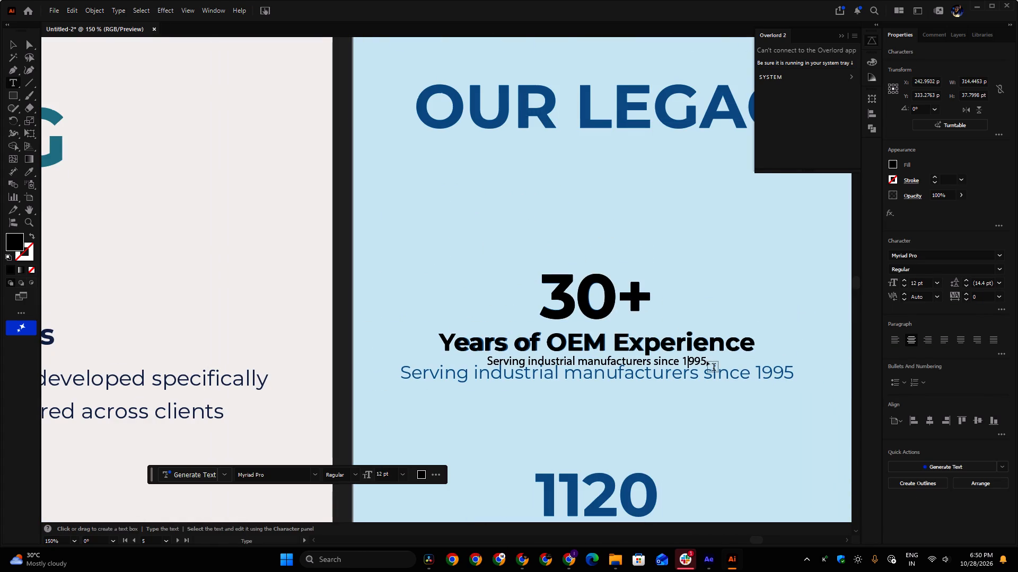
pyautogui.moveTo(706, 361); pyautogui.dragTo(444, 363)
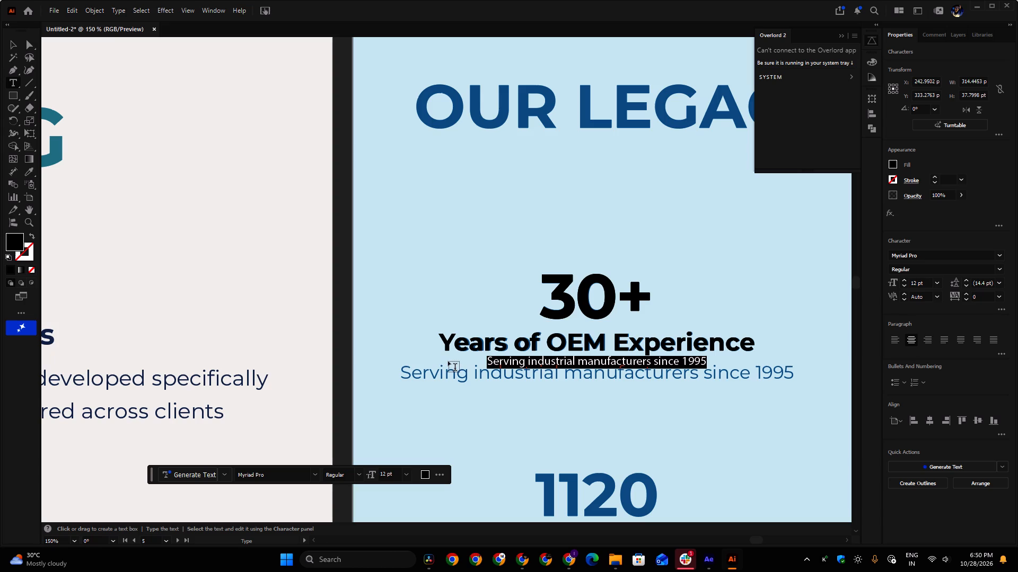
pyautogui.scroll(1, 916, 283)
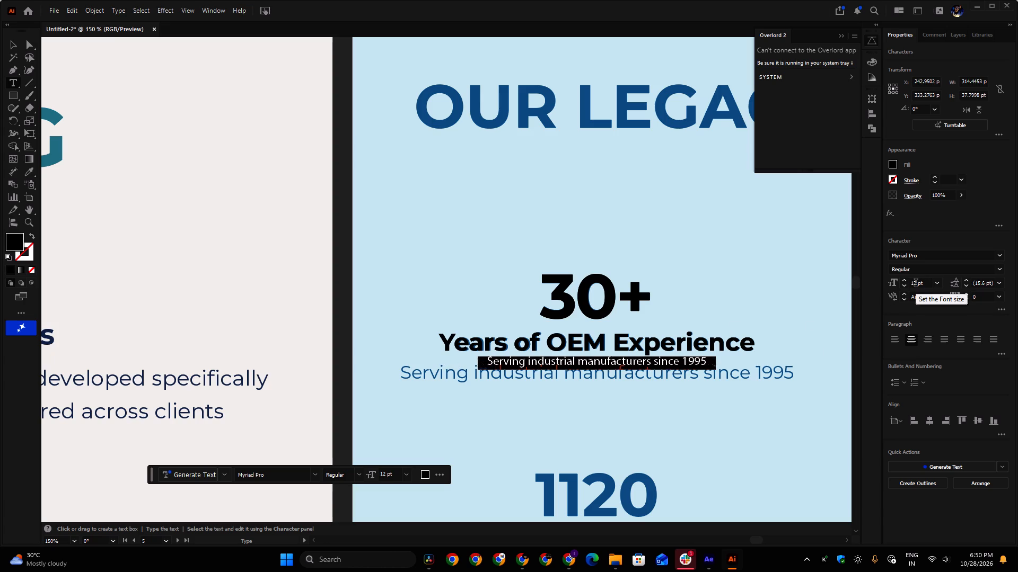
pyautogui.scroll(9, 916, 283)
pyautogui.scroll(-1, 916, 283)
pyautogui.scroll(4, 976, 283)
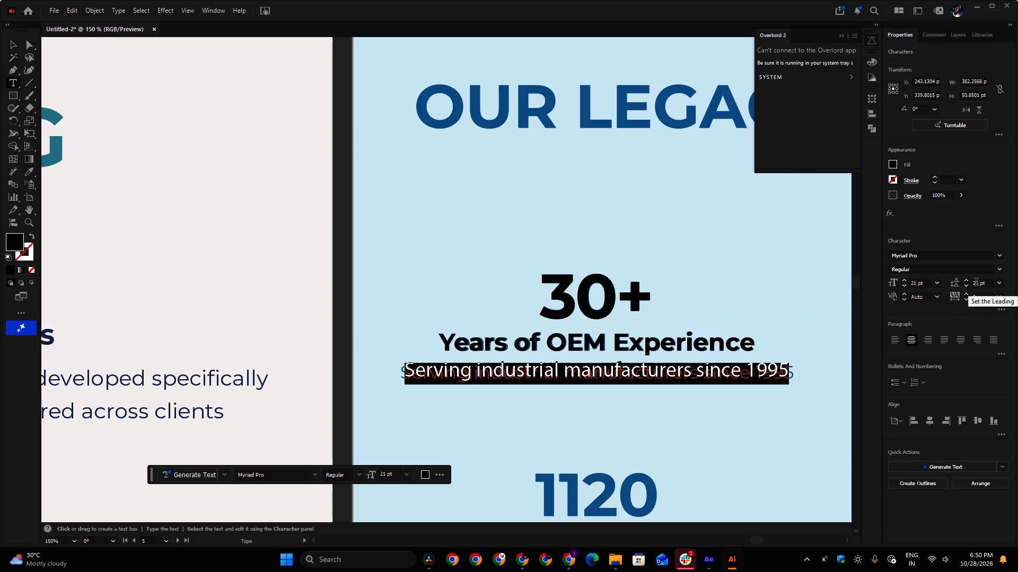
pyautogui.scroll(1, 917, 286)
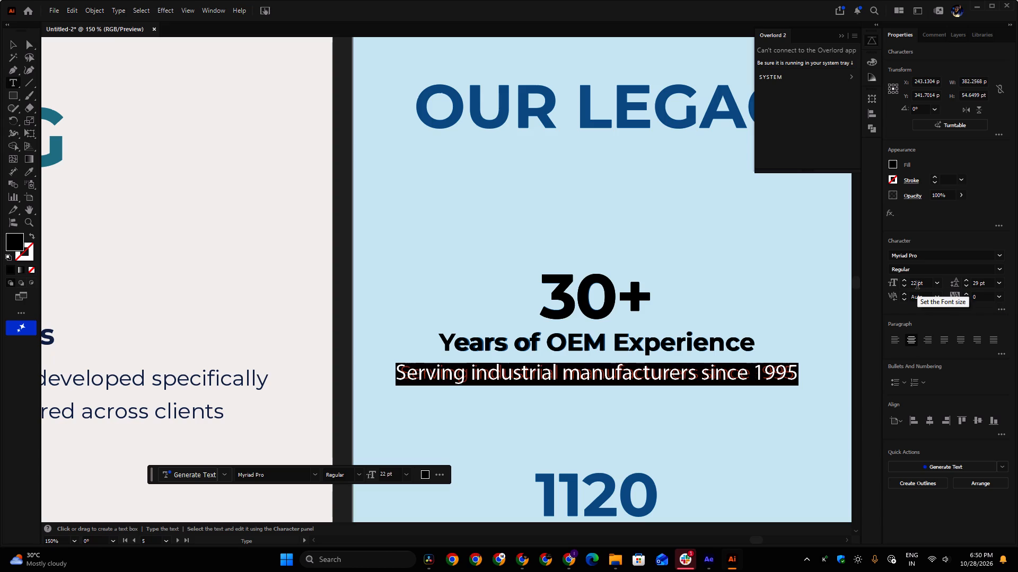
pyautogui.scroll(-1, 919, 286)
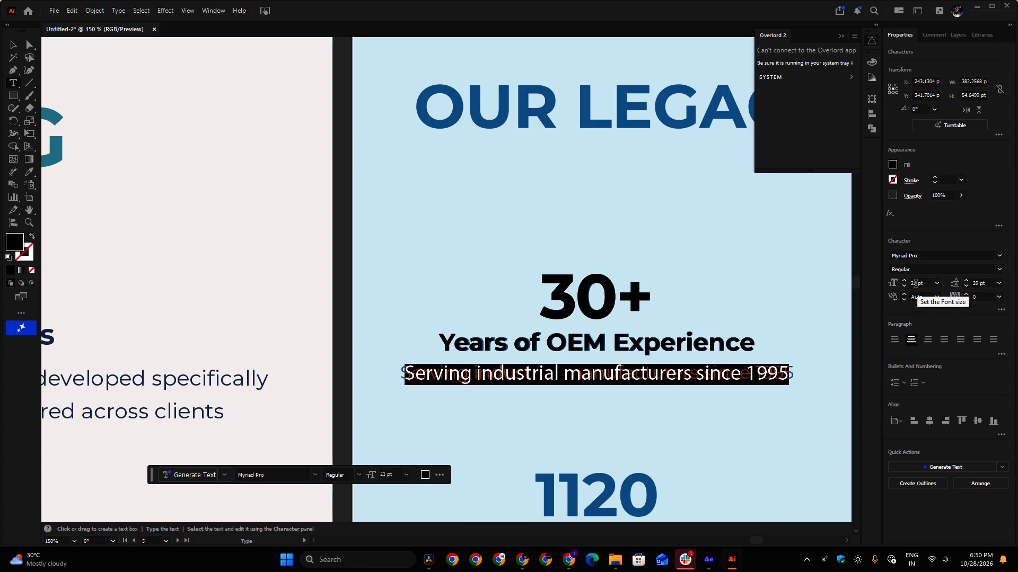
# Adjust the size of the black "Serving industrial manufacturers since 1995" line, trying 22 pt and settling on 21.5 pt.
pyautogui.click(915, 284)
pyautogui.press('BackSpace')
pyautogui.press('2')
pyautogui.press('Return')
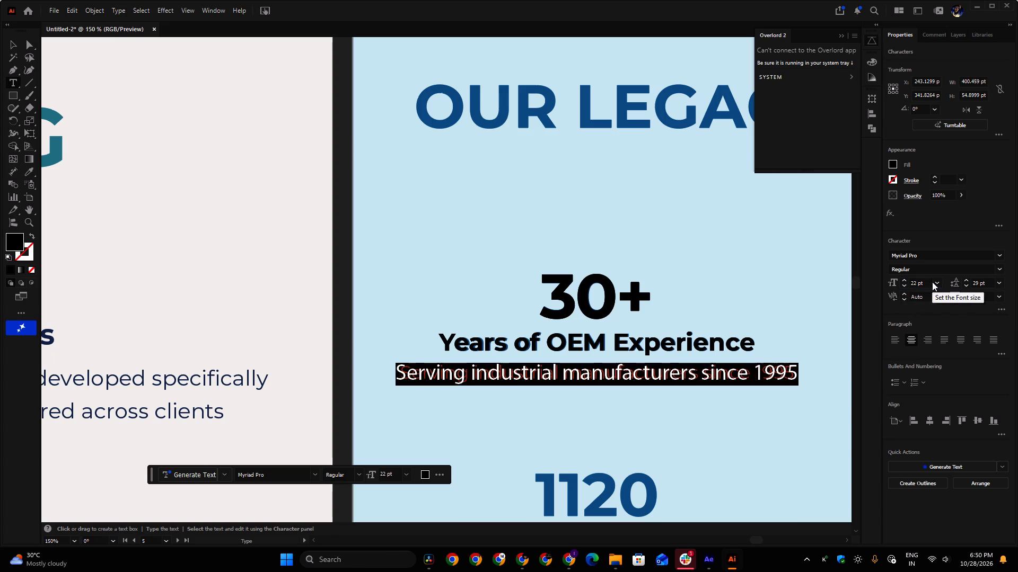
pyautogui.click(915, 284)
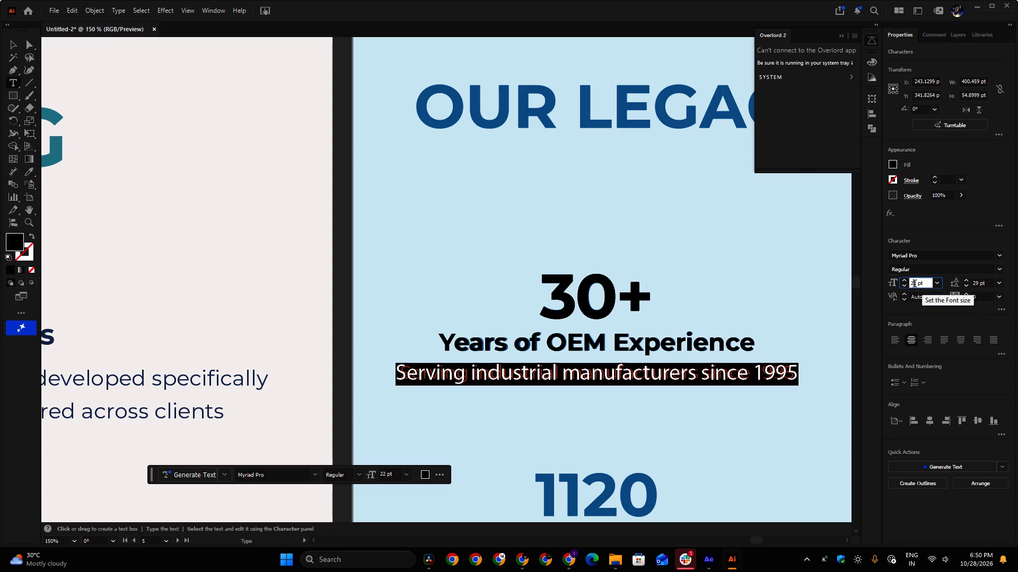
pyautogui.press('Delete')
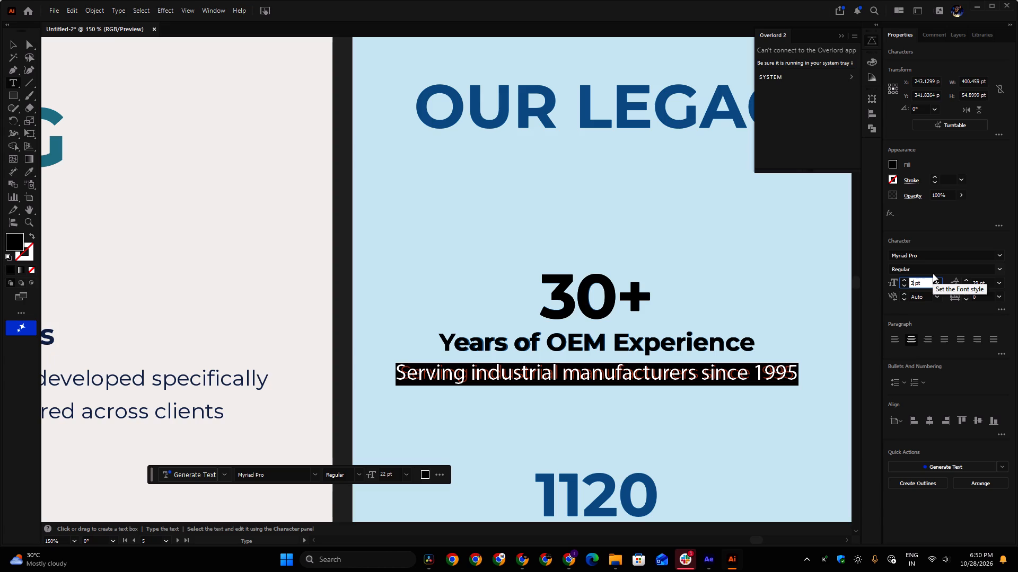
pyautogui.press('1')
pyautogui.write('.5')
pyautogui.click(984, 286)
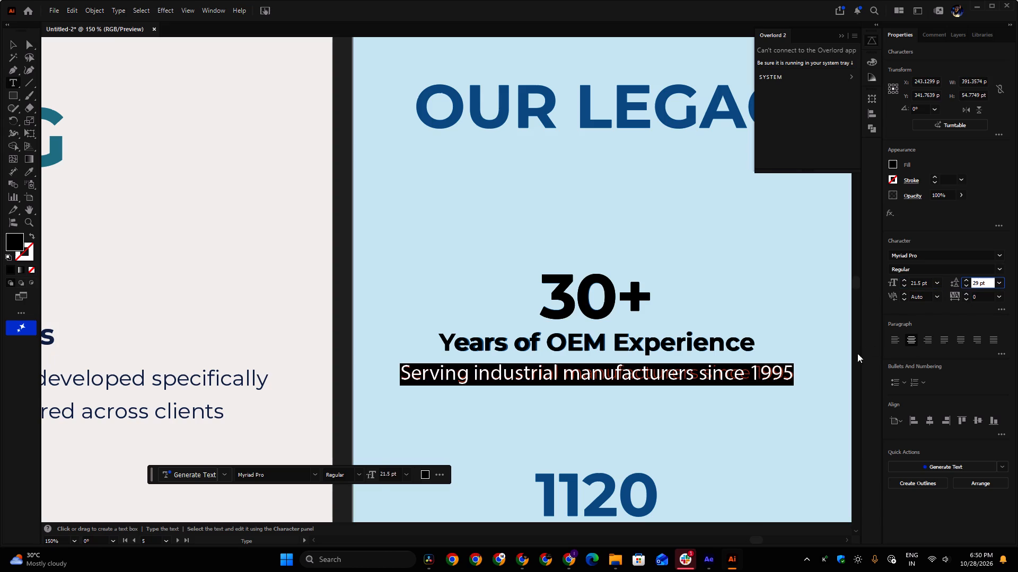
# Set the tracking of the black "Serving industrial manufacturers since 1995" line to -1.
pyautogui.click(976, 297)
pyautogui.scroll(-1, 976, 297)
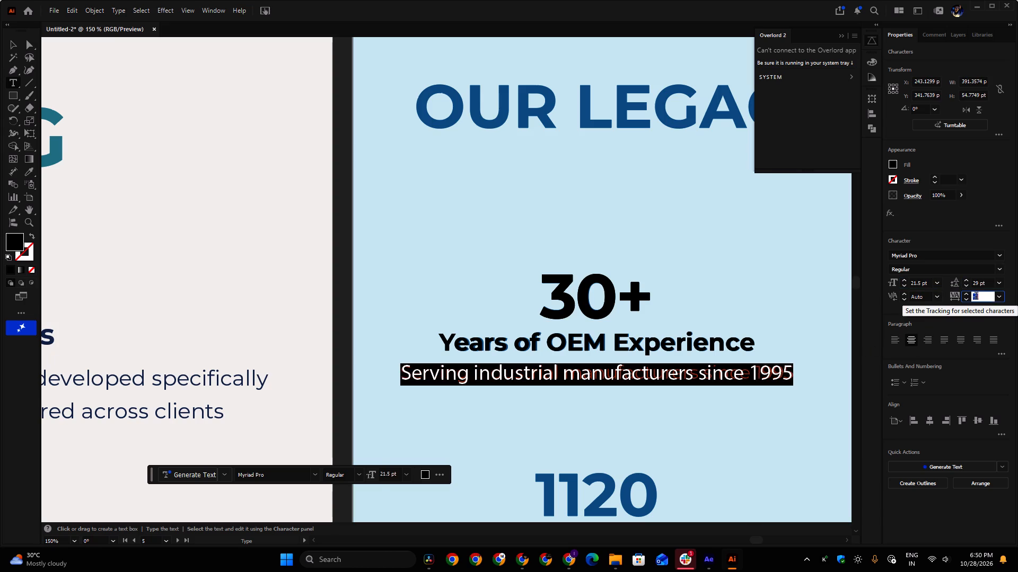
pyautogui.scroll(6, 976, 297)
pyautogui.scroll(-8, 976, 297)
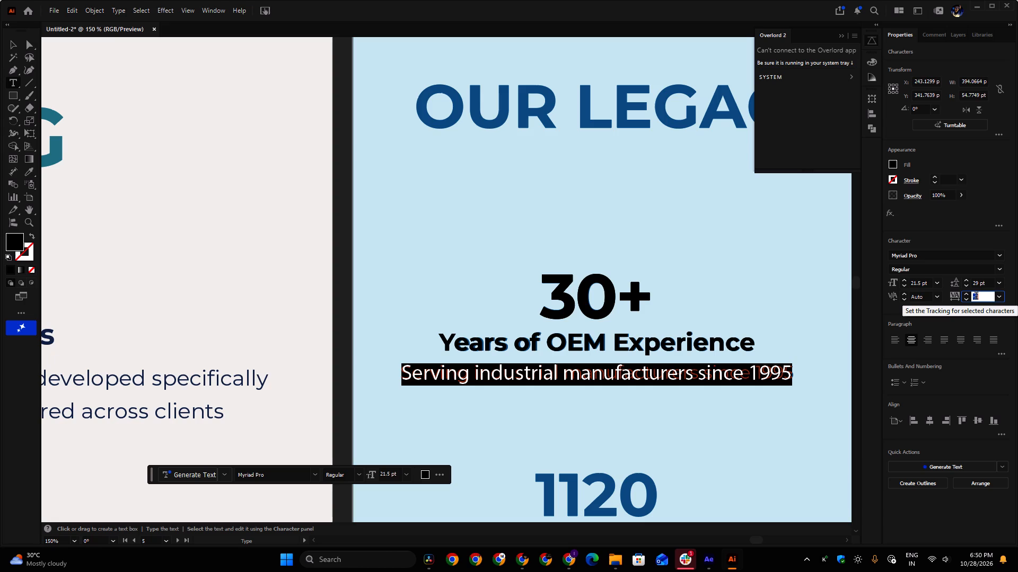
pyautogui.scroll(2, 976, 297)
pyautogui.scroll(-2, 976, 297)
pyautogui.scroll(2, 976, 297)
pyautogui.click(11, 43)
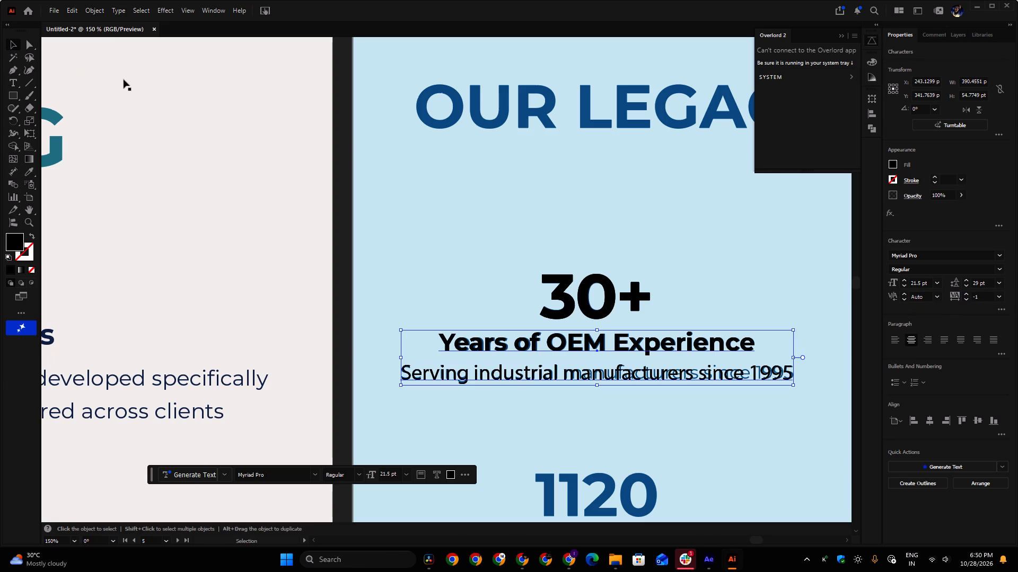
# Use the Eyedropper to apply the "OUR LEGACY & STRENGTH" heading's appearance to the black two-line "Years of OEM Experience" text.
pyautogui.moveTo(703, 277); pyautogui.dragTo(514, 251, button='middle')
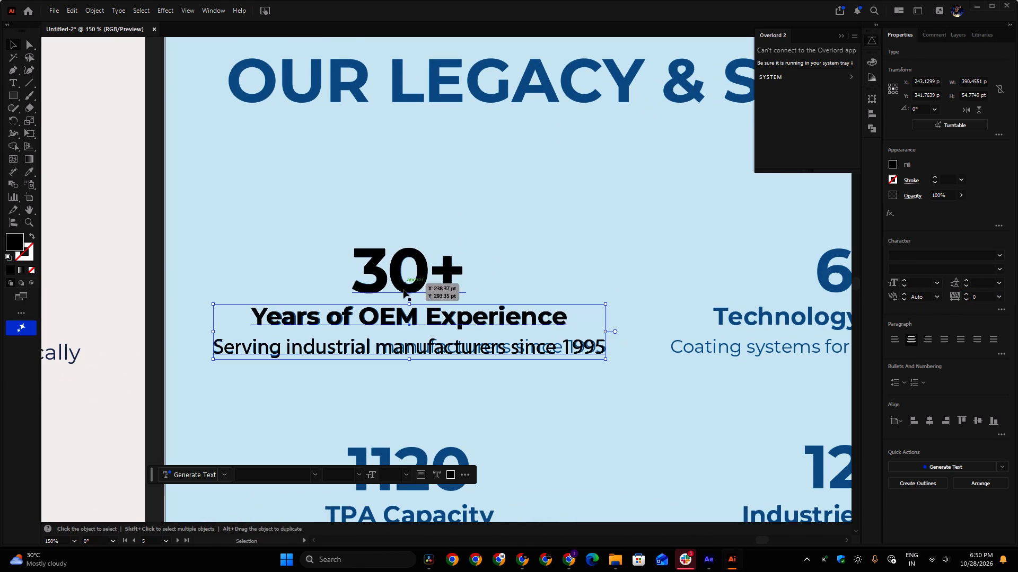
pyautogui.click(28, 172)
pyautogui.click(235, 87)
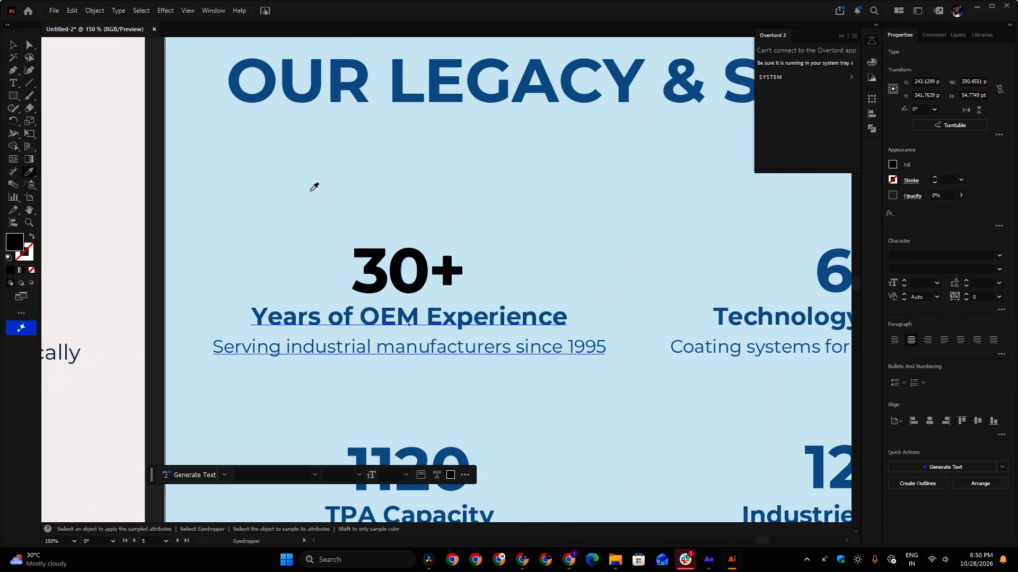
pyautogui.click(12, 47)
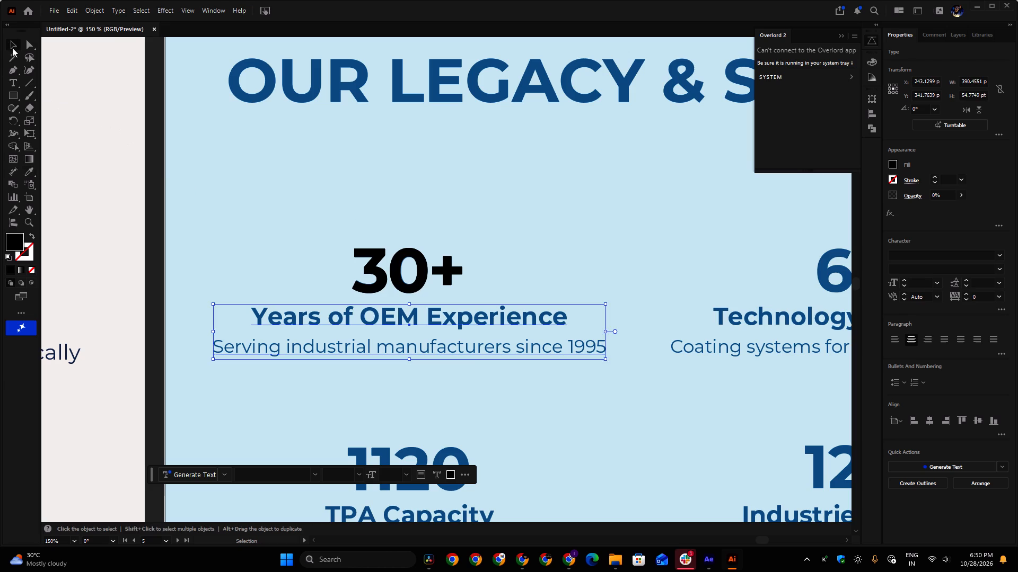
# Use the Eyedropper to apply the "OUR LEGACY & STRENGTH" heading's appearance to the black "30+" text.
pyautogui.moveTo(401, 236); pyautogui.dragTo(439, 244, button='middle')
pyautogui.click(460, 276)
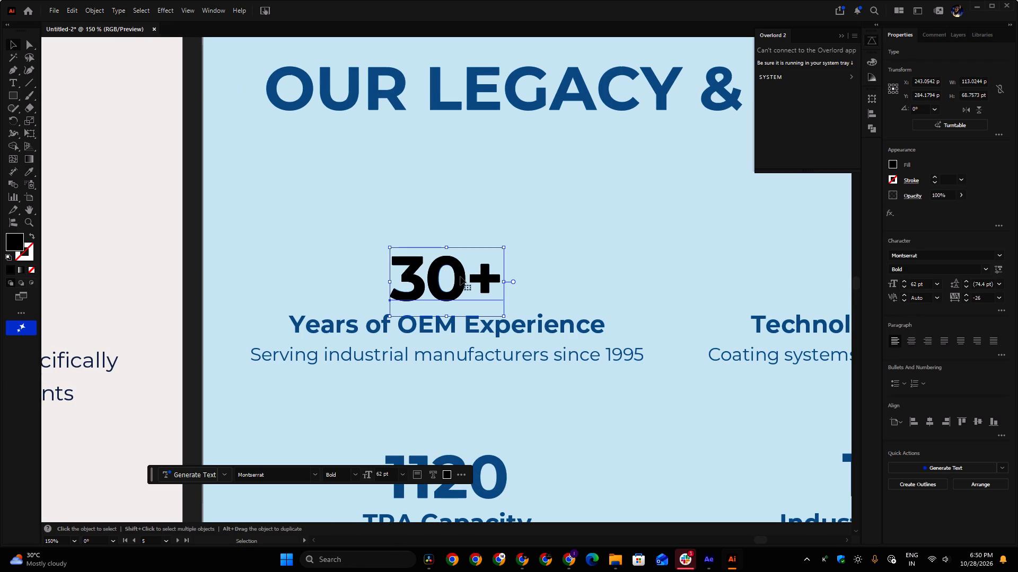
pyautogui.click(31, 169)
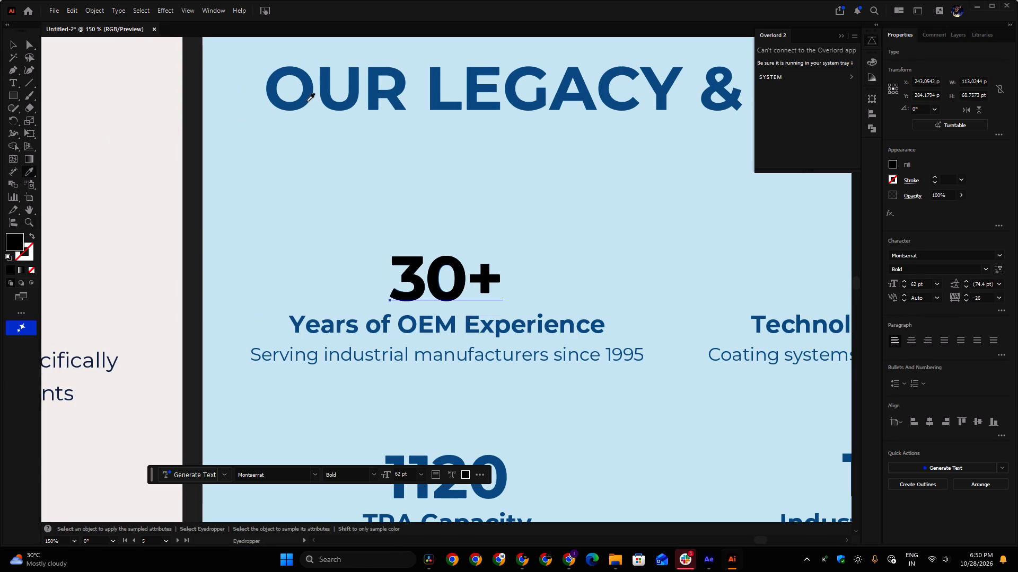
pyautogui.click(306, 101)
pyautogui.click(11, 43)
# Duplicate the recreated "30+" text and place the copy over the blue "6+" at X about 690 pt.
pyautogui.scroll(-5, 466, 237)
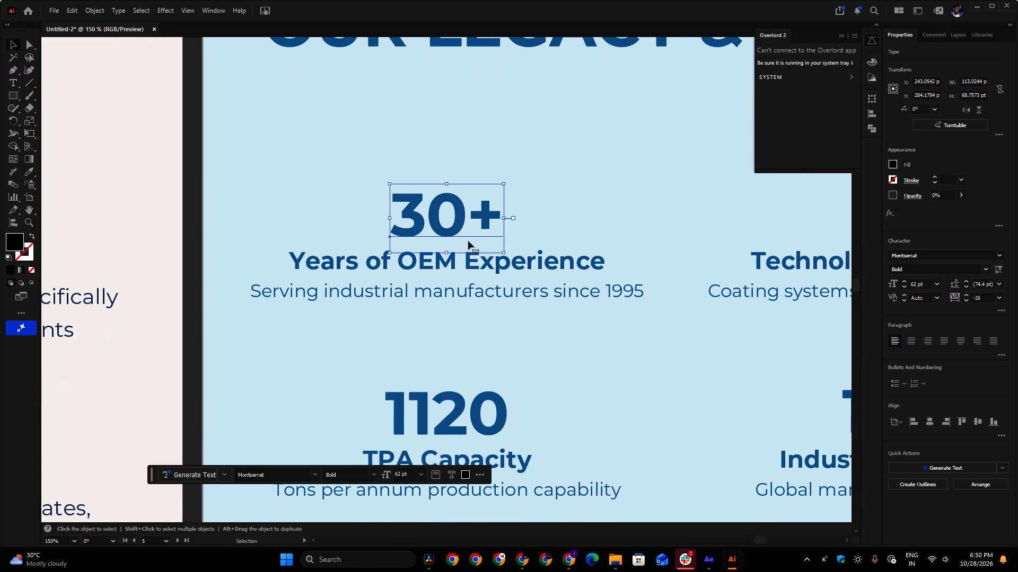
pyautogui.keyDown('alt'); pyautogui.scroll(-3, 581, 267); pyautogui.keyUp('alt')
pyautogui.keyDown('alt'); pyautogui.scroll(2, 640, 257); pyautogui.keyUp('alt')
pyautogui.keyDown('alt'); pyautogui.scroll(-1, 640, 257); pyautogui.keyUp('alt')
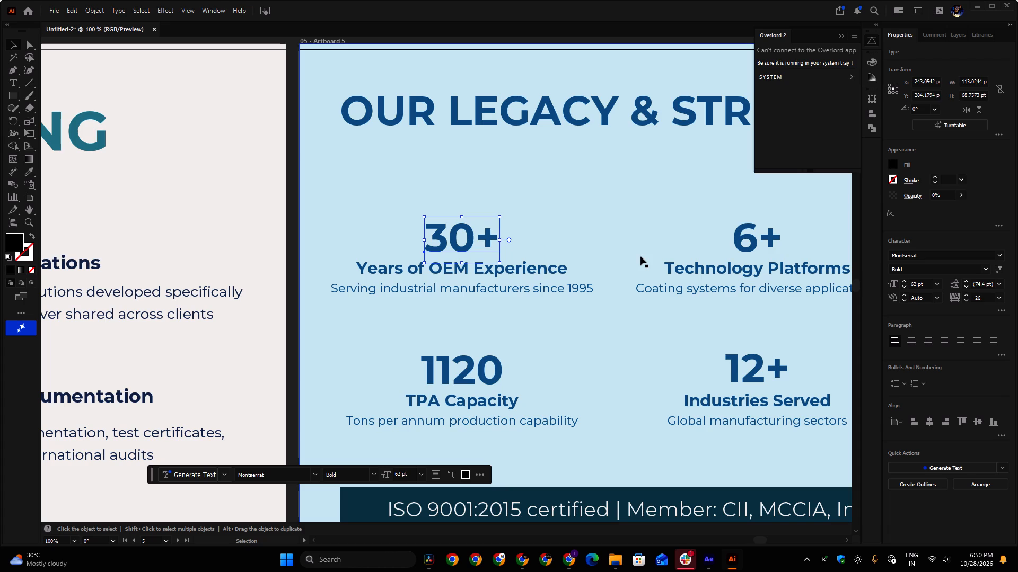
pyautogui.keyDown('shift'); pyautogui.scroll(-4, 544, 262); pyautogui.keyUp('shift')
pyautogui.keyDown('shift'); pyautogui.scroll(4, 525, 271); pyautogui.keyUp('shift')
pyautogui.keyDown('ctrl'); pyautogui.scroll(-7, 524, 270); pyautogui.keyUp('ctrl')
pyautogui.keyDown('ctrl'); pyautogui.scroll(-4, 429, 261); pyautogui.keyUp('ctrl')
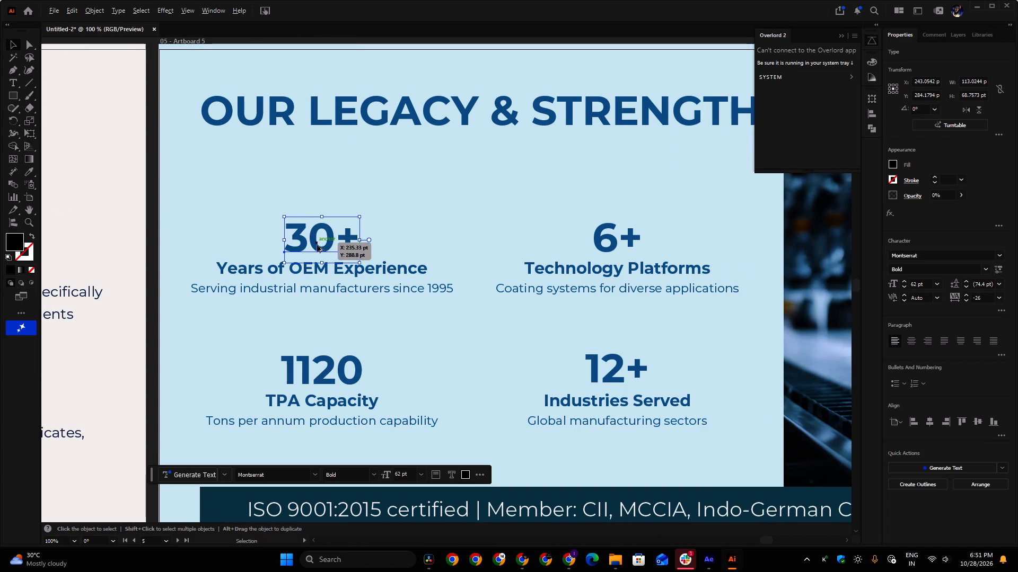
pyautogui.keyDown('alt'); pyautogui.moveTo(317, 245); pyautogui.dragTo(625, 246); pyautogui.keyUp('alt')
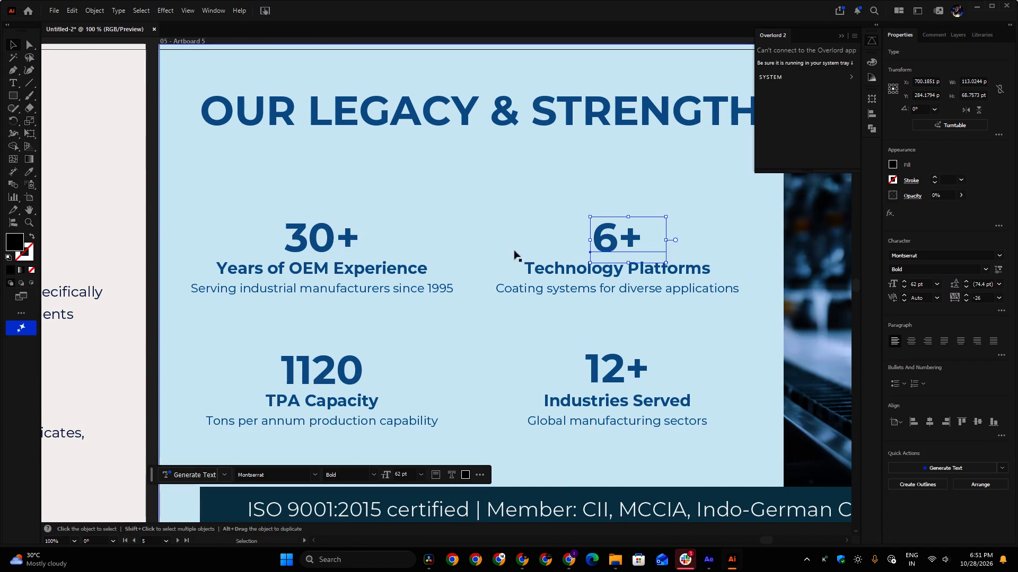
pyautogui.moveTo(612, 247); pyautogui.dragTo(606, 247)
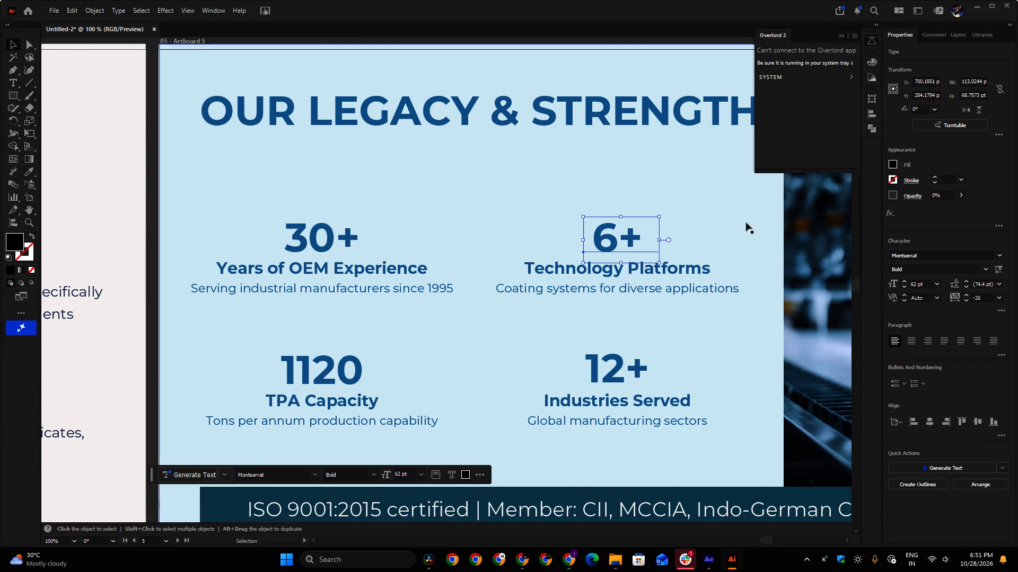
# Replace the content of the duplicated "30+" text with "6+".
pyautogui.scroll(-4, 629, 241)
pyautogui.keyDown('ctrl'); pyautogui.scroll(3, 629, 241); pyautogui.keyUp('ctrl')
pyautogui.keyDown('ctrl'); pyautogui.scroll(-3, 638, 234); pyautogui.keyUp('ctrl')
pyautogui.doubleClick(623, 177)
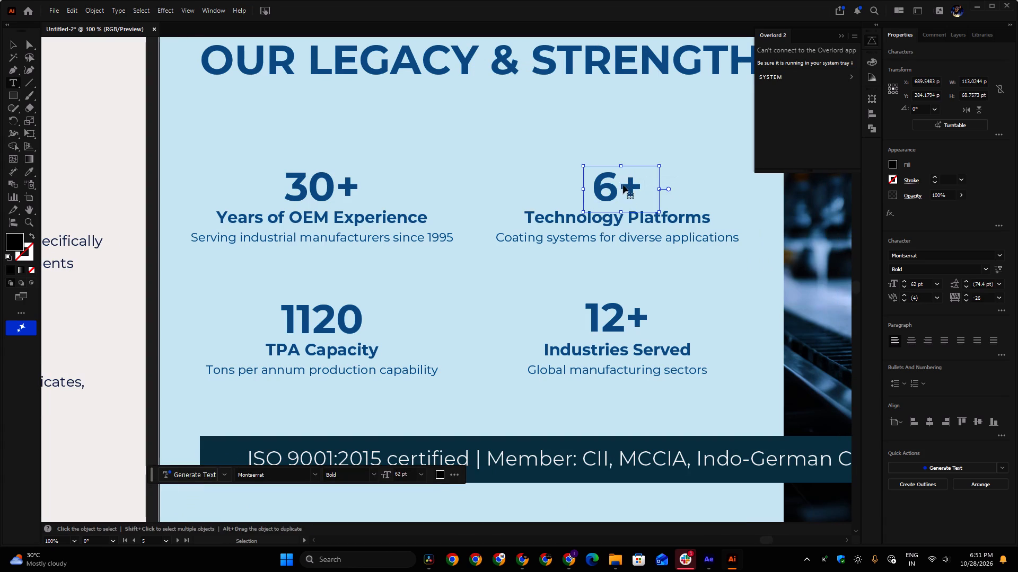
pyautogui.hotkey('ctrl', 'a')
pyautogui.press('6')
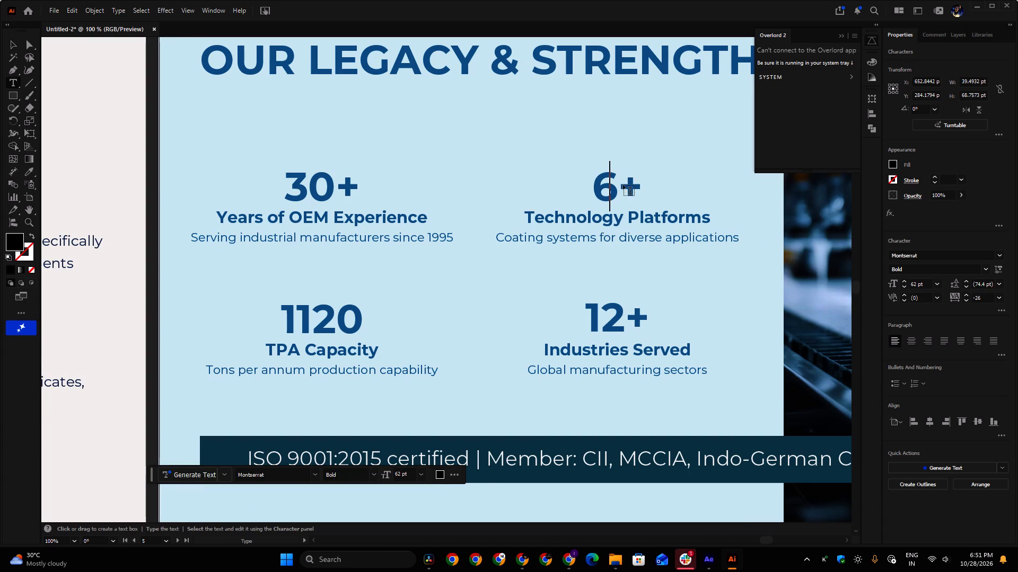
pyautogui.press('=')
pyautogui.click(11, 43)
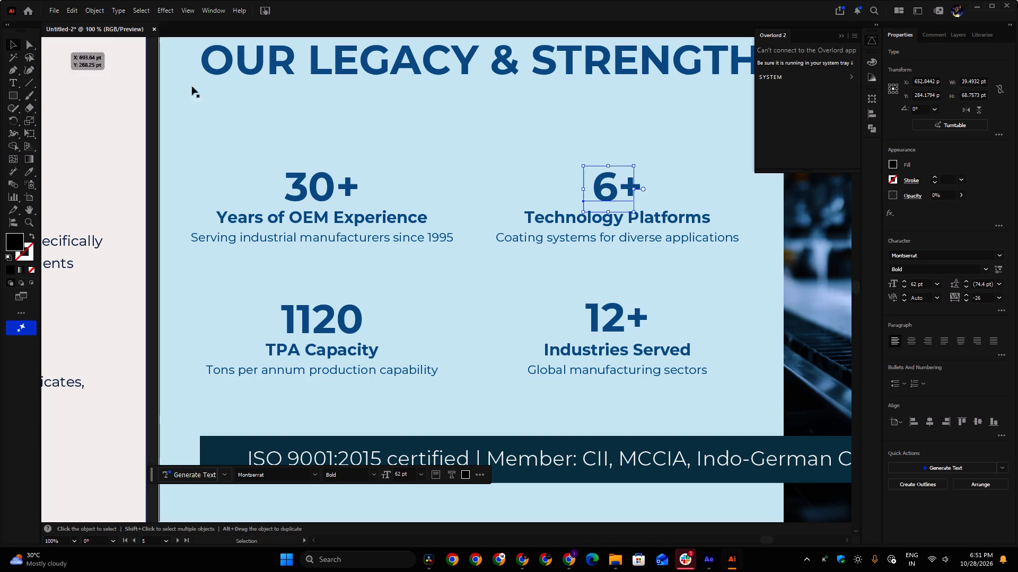
# Move the "6+" copy off Artboard 5 and back, placing it just left of the blue "6+" above "Technology Platforms".
pyautogui.moveTo(603, 190); pyautogui.dragTo(188, 360)
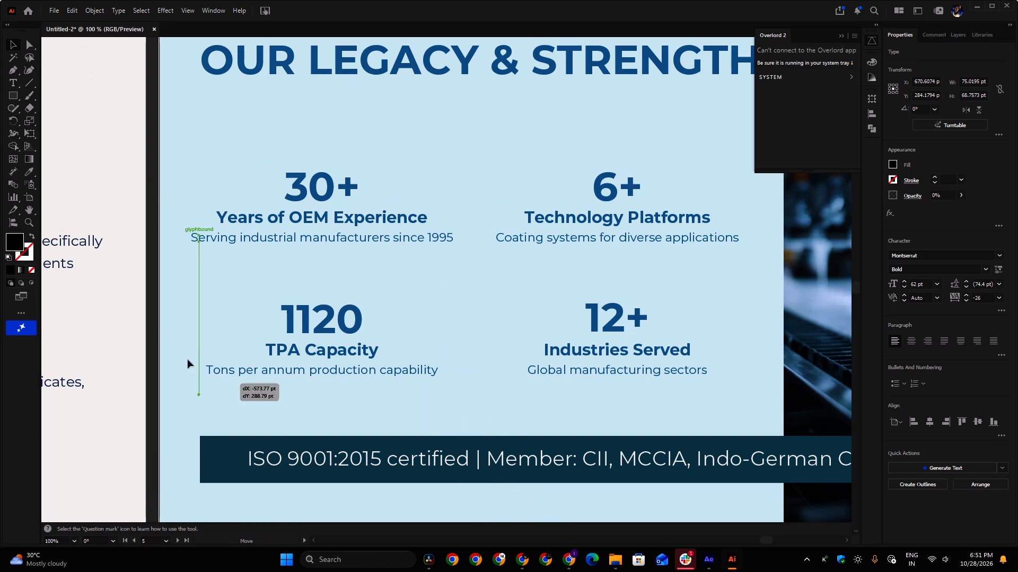
pyautogui.moveTo(188, 360); pyautogui.dragTo(140, 301)
pyautogui.moveTo(194, 271); pyautogui.dragTo(431, 275, button='middle')
pyautogui.moveTo(369, 306); pyautogui.dragTo(765, 187)
pyautogui.moveTo(764, 189); pyautogui.dragTo(419, 248, button='middle')
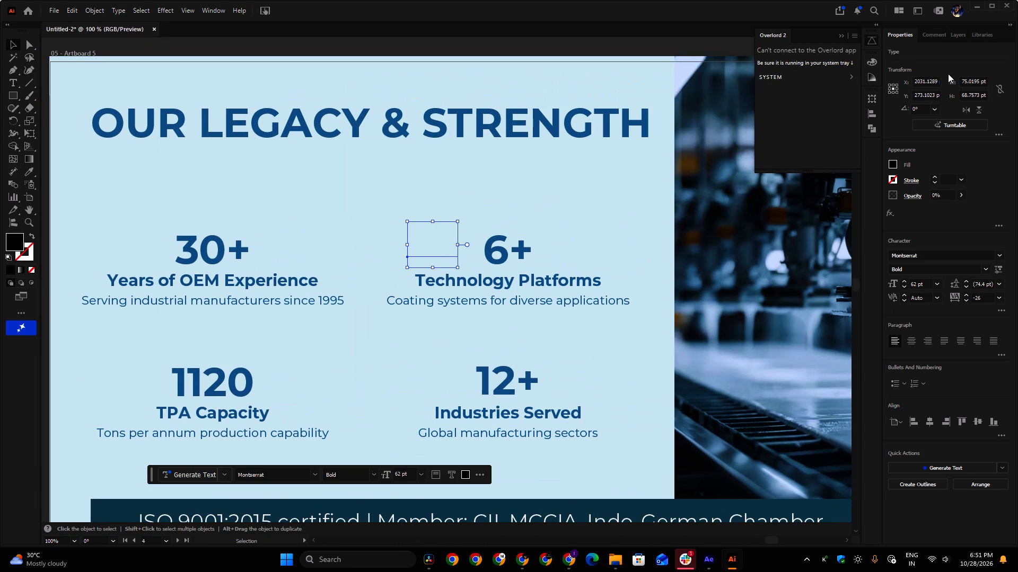
# Locate the "6+" copy among Layer 1's objects and retype the plus sign at its end.
pyautogui.click(955, 37)
pyautogui.click(861, 70)
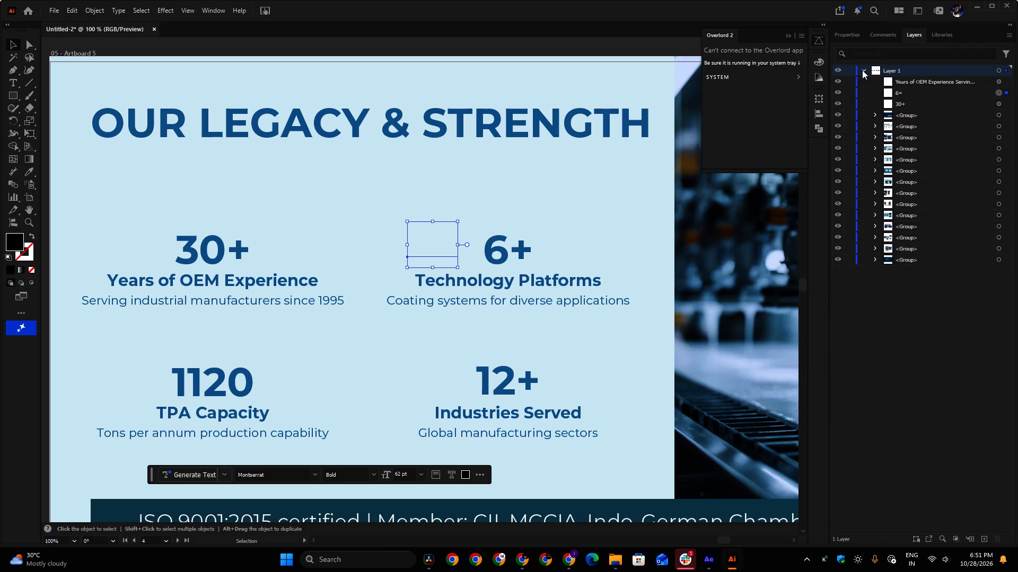
pyautogui.click(1008, 96)
pyautogui.doubleClick(437, 242)
pyautogui.press('Right')
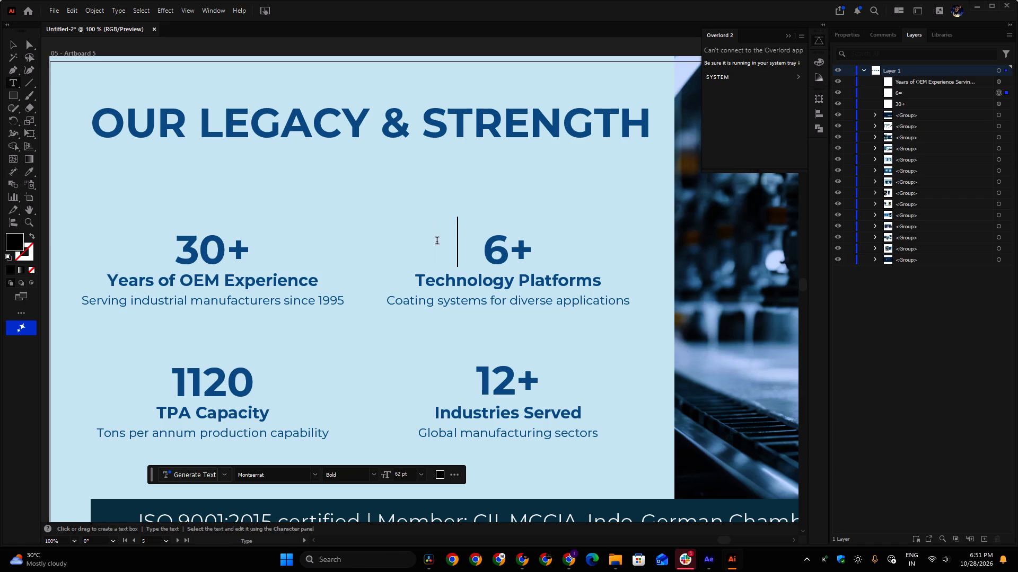
pyautogui.press('BackSpace')
pyautogui.hotkey('shift', '+')
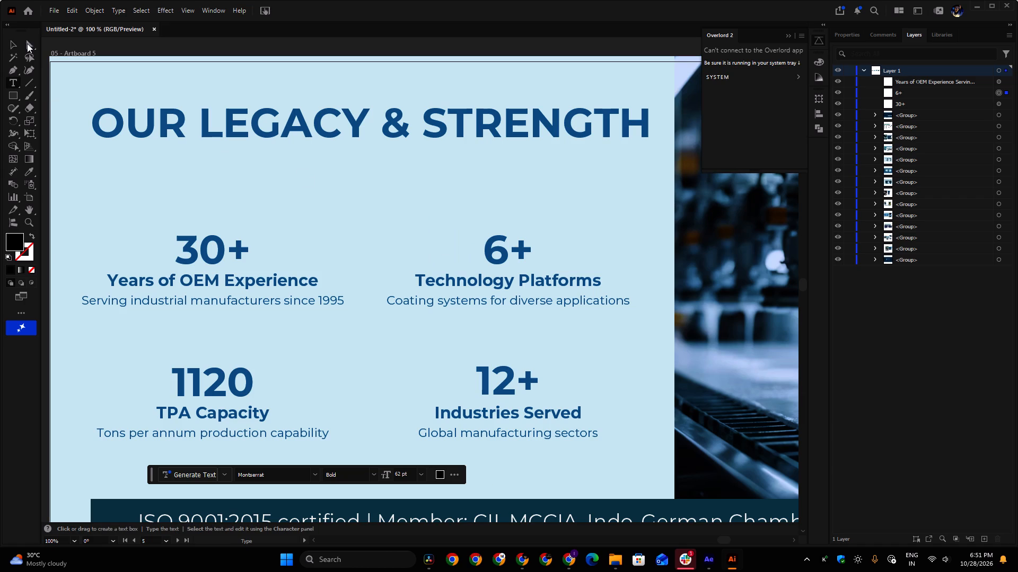
pyautogui.click(16, 42)
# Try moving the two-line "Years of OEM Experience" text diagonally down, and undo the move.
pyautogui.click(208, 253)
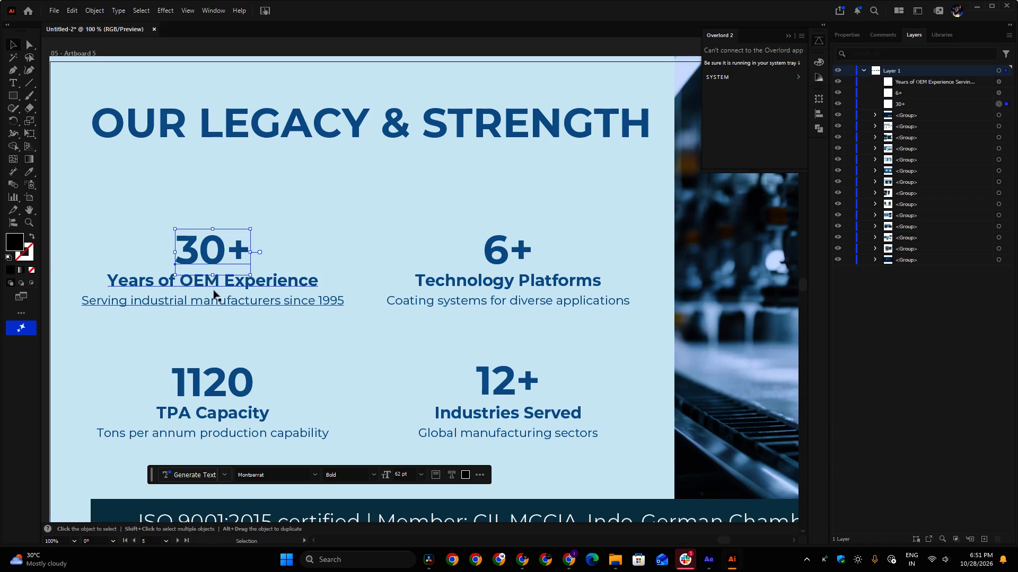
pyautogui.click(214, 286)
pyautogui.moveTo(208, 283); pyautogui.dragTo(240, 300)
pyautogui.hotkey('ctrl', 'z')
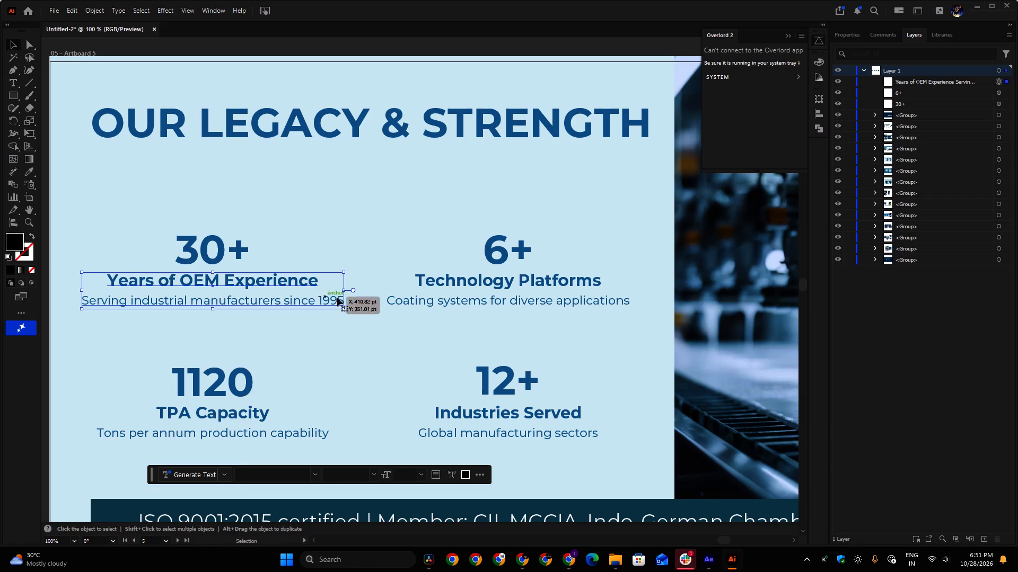
# Examine the recreated "30+" texts on Artboard 5 and survey the deck's other artboards.
pyautogui.keyDown('alt'); pyautogui.scroll(-4, 314, 313); pyautogui.keyUp('alt')
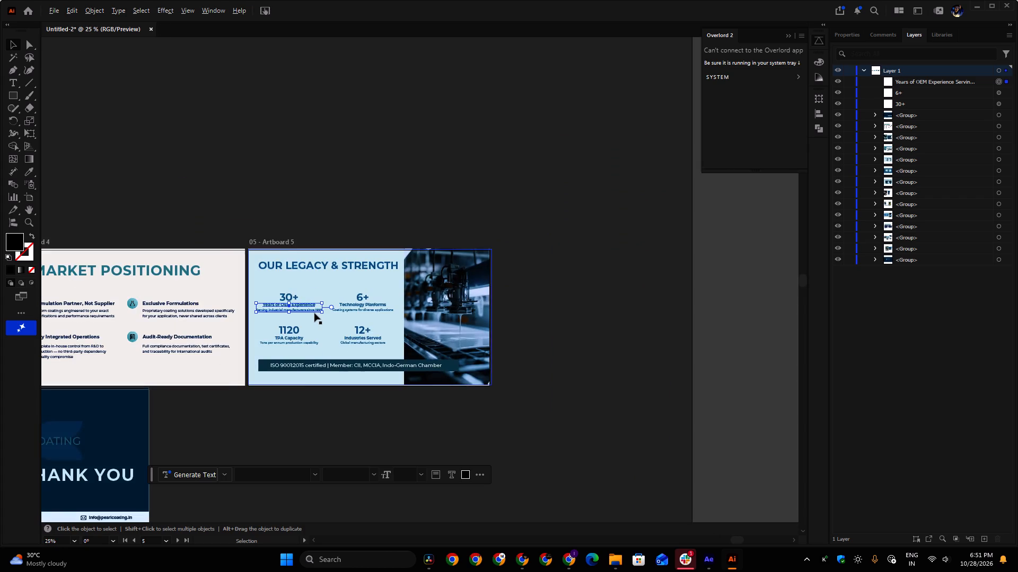
pyautogui.keyDown('alt'); pyautogui.scroll(1, 314, 313); pyautogui.keyUp('alt')
pyautogui.moveTo(269, 129); pyautogui.dragTo(347, 127, button='middle')
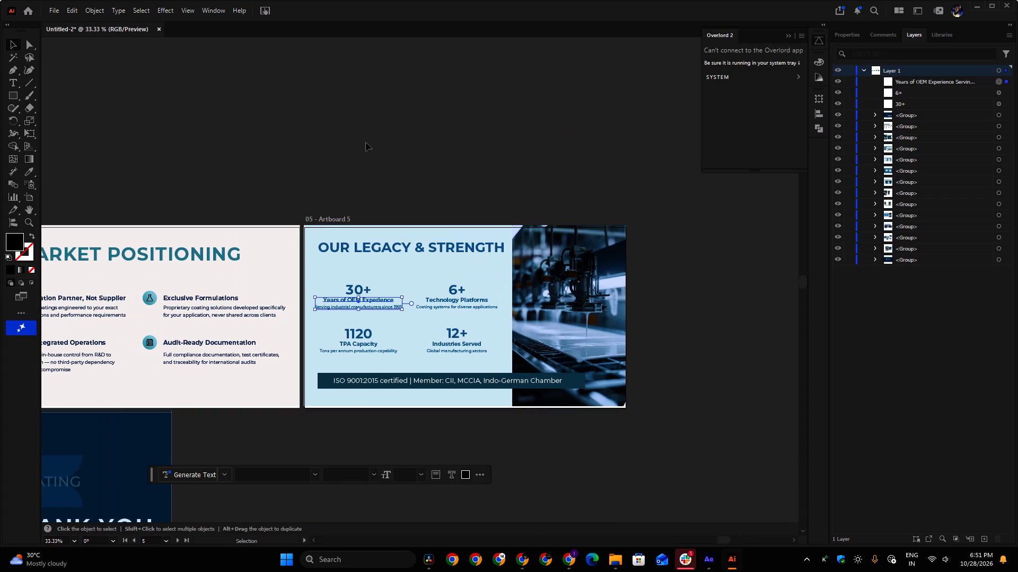
pyautogui.keyDown('alt'); pyautogui.scroll(-4, 318, 209); pyautogui.keyUp('alt')
pyautogui.keyDown('alt'); pyautogui.scroll(6, 318, 209); pyautogui.keyUp('alt')
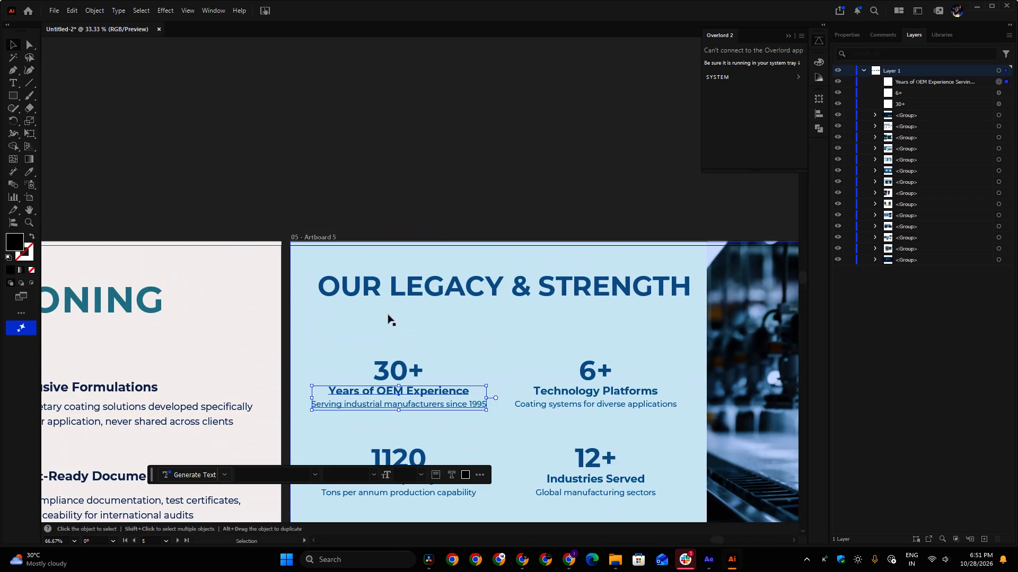
pyautogui.click(392, 373)
pyautogui.keyDown('shift'); pyautogui.click(398, 392); pyautogui.keyUp('shift')
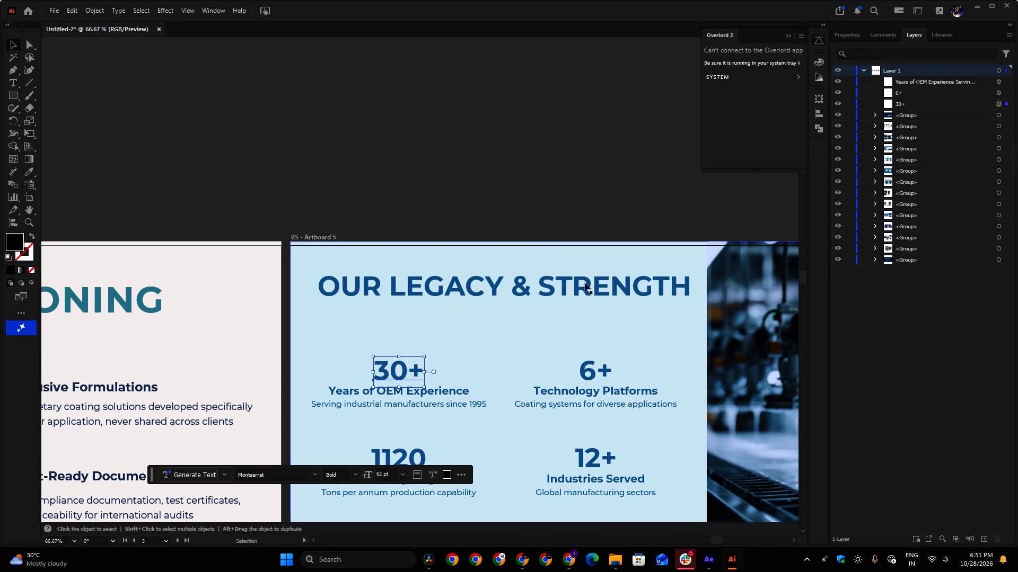
pyautogui.click(514, 193)
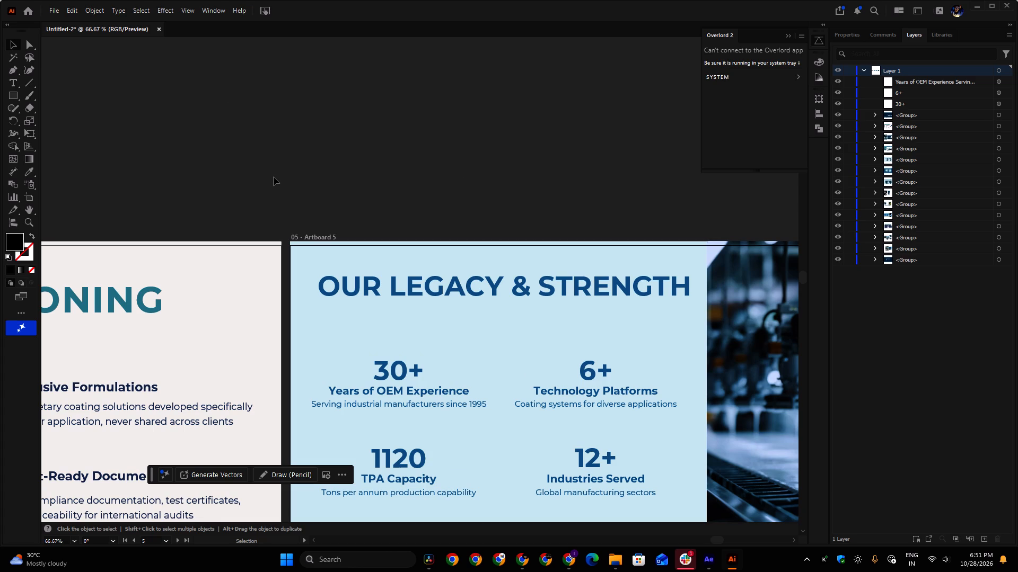
pyautogui.keyDown('alt'); pyautogui.scroll(-7, 337, 267); pyautogui.keyUp('alt')
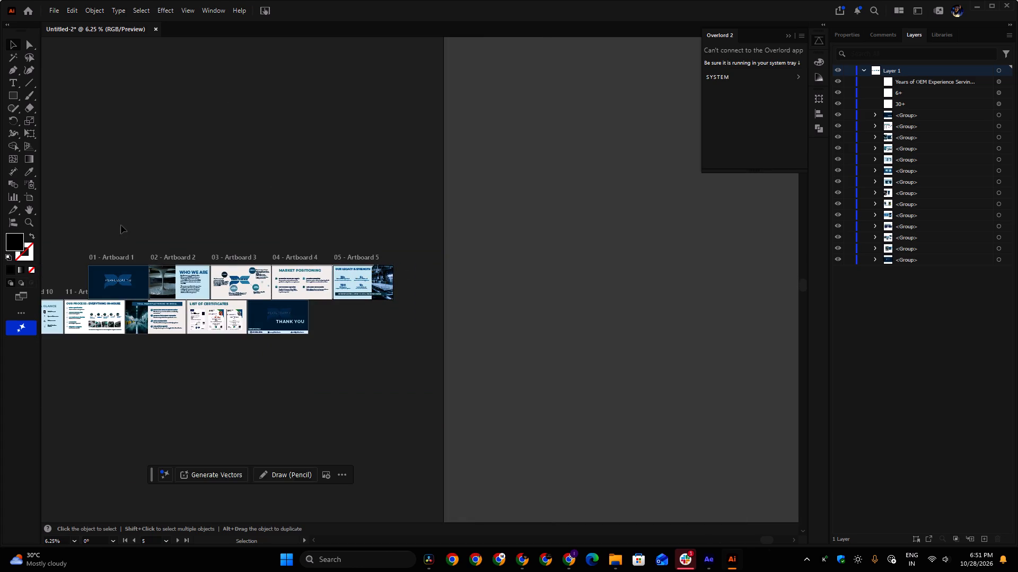
pyautogui.moveTo(121, 223); pyautogui.dragTo(384, 236, button='middle')
pyautogui.moveTo(183, 241); pyautogui.dragTo(355, 240, button='middle')
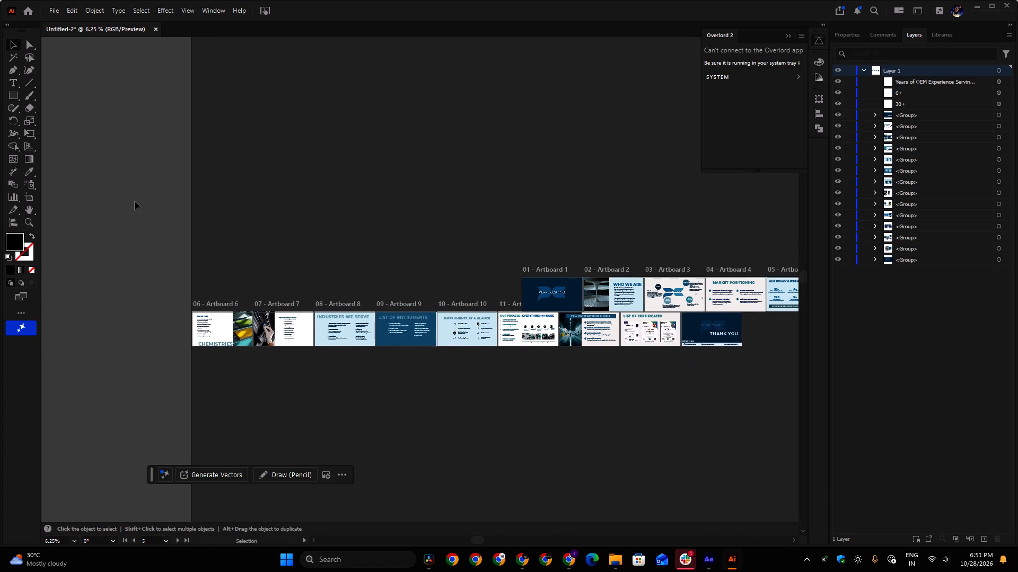
# Delete the slide artwork from every artboard except the "Our Legacy & Strength" slide on Artboard 5.
pyautogui.moveTo(135, 201); pyautogui.dragTo(744, 405)
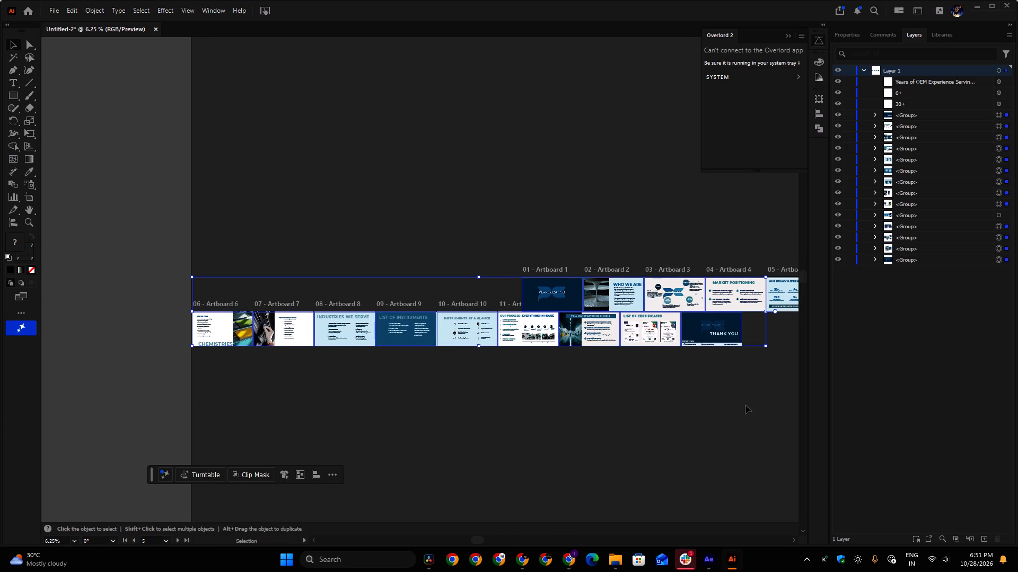
pyautogui.press('Delete')
# Select all the emptied artboards, 1 to 4 and 6 to 14, and delete them, keeping only Artboard 5.
pyautogui.moveTo(694, 302); pyautogui.dragTo(629, 314, button='middle')
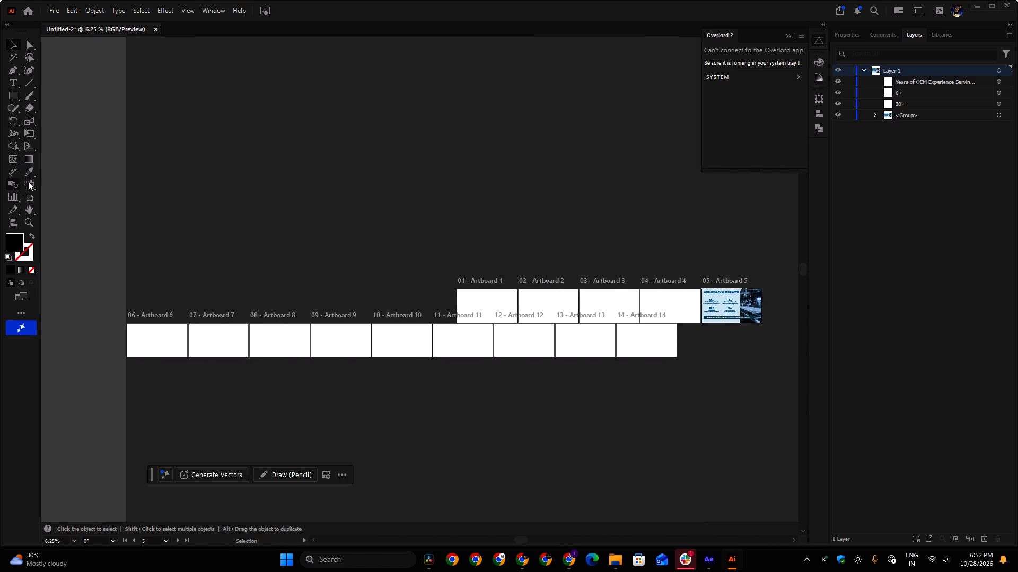
pyautogui.click(30, 194)
pyautogui.click(682, 299)
pyautogui.keyDown('shift'); pyautogui.click(620, 306); pyautogui.keyUp('shift')
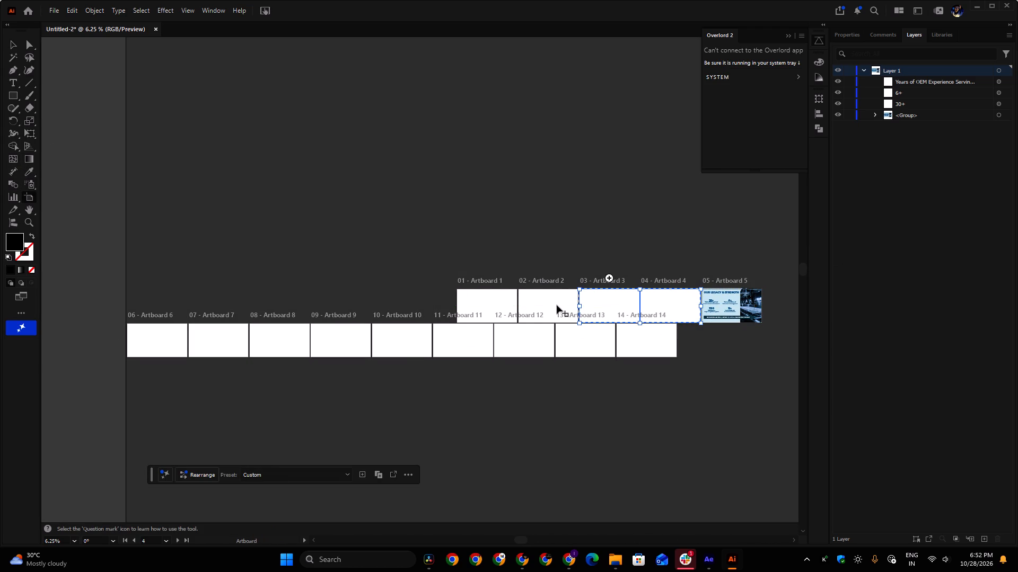
pyautogui.keyDown('shift'); pyautogui.click(556, 305); pyautogui.keyUp('shift')
pyautogui.keyDown('shift'); pyautogui.click(491, 302); pyautogui.keyUp('shift')
pyautogui.keyDown('shift'); pyautogui.click(635, 334); pyautogui.keyUp('shift')
pyautogui.keyDown('shift'); pyautogui.click(585, 343); pyautogui.keyUp('shift')
pyautogui.keyDown('shift'); pyautogui.click(527, 343); pyautogui.keyUp('shift')
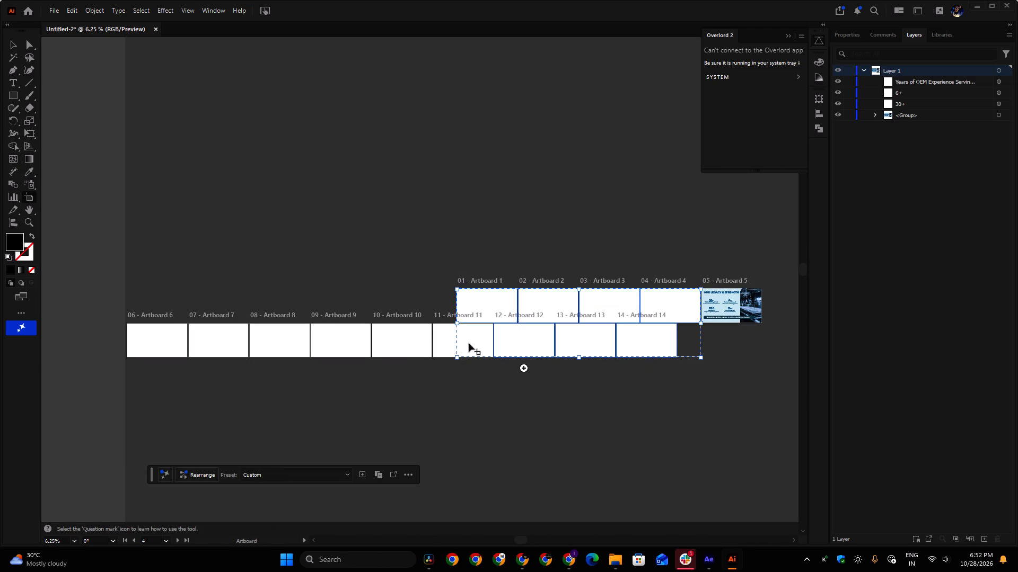
pyautogui.keyDown('shift'); pyautogui.click(466, 343); pyautogui.keyUp('shift')
pyautogui.keyDown('shift'); pyautogui.click(411, 341); pyautogui.keyUp('shift')
pyautogui.keyDown('shift'); pyautogui.click(319, 338); pyautogui.keyUp('shift')
pyautogui.keyDown('shift'); pyautogui.click(262, 337); pyautogui.keyUp('shift')
pyautogui.keyDown('shift'); pyautogui.click(218, 339); pyautogui.keyUp('shift')
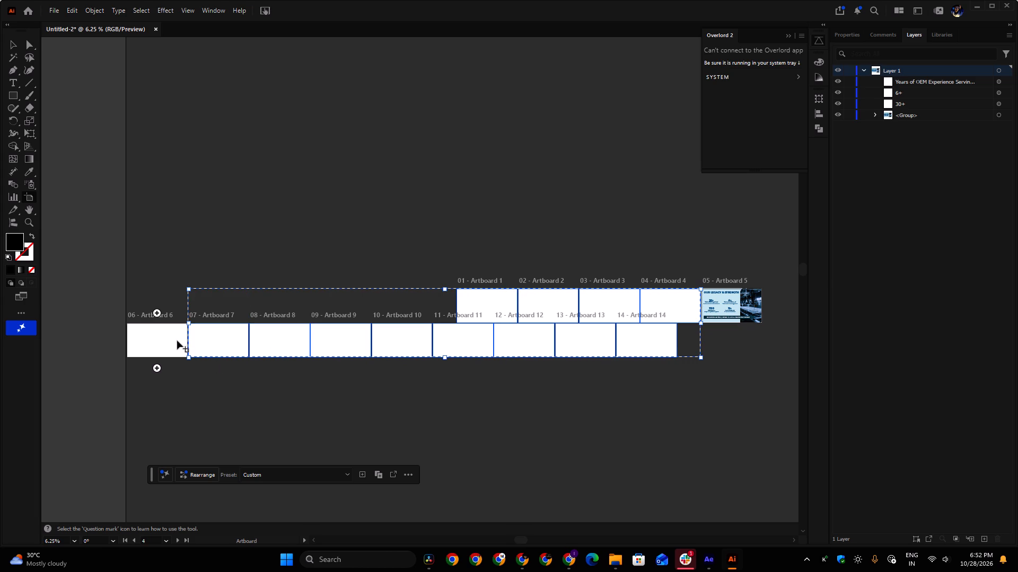
pyautogui.keyDown('shift'); pyautogui.click(177, 340); pyautogui.keyUp('shift')
pyautogui.press('Delete')
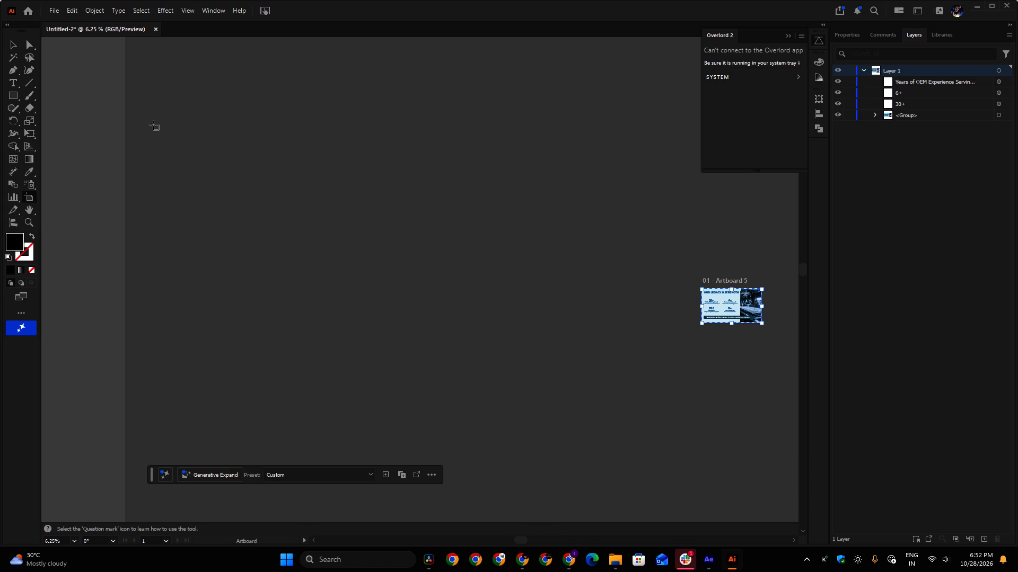
# Move Artboard 5 with its artwork left into the empty canvas above where the lower artboard row was.
pyautogui.moveTo(738, 309); pyautogui.dragTo(431, 299)
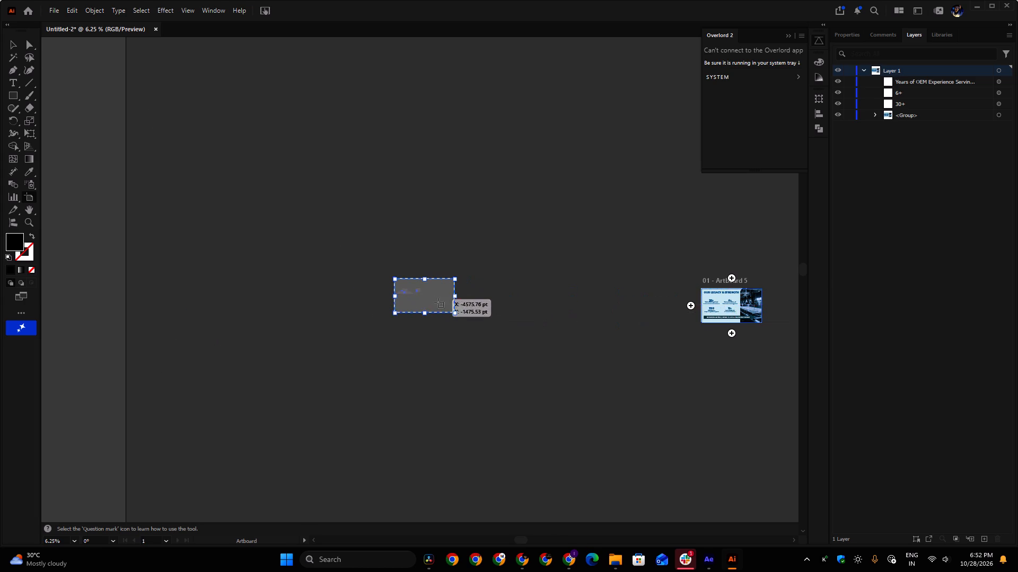
pyautogui.click(13, 46)
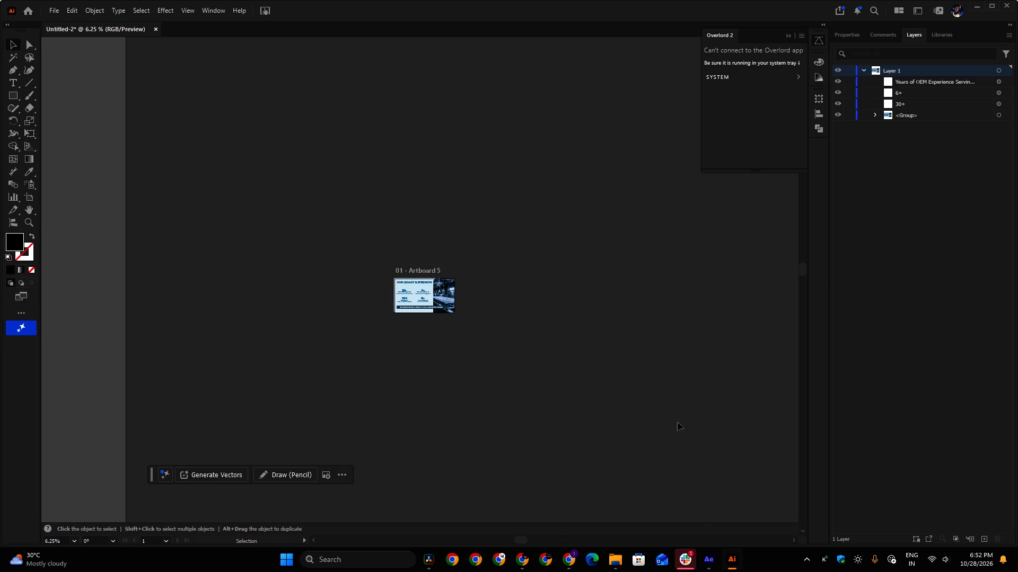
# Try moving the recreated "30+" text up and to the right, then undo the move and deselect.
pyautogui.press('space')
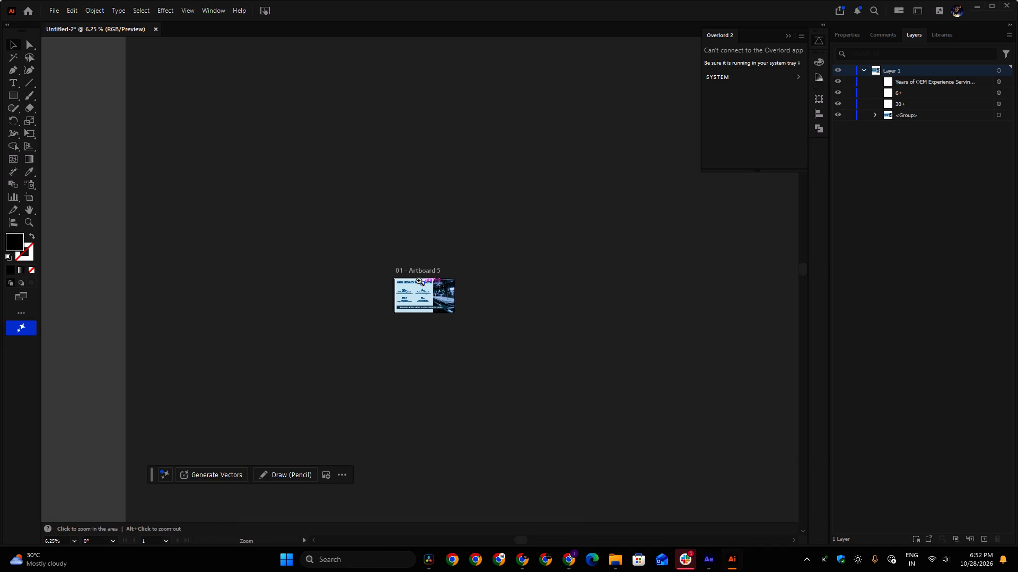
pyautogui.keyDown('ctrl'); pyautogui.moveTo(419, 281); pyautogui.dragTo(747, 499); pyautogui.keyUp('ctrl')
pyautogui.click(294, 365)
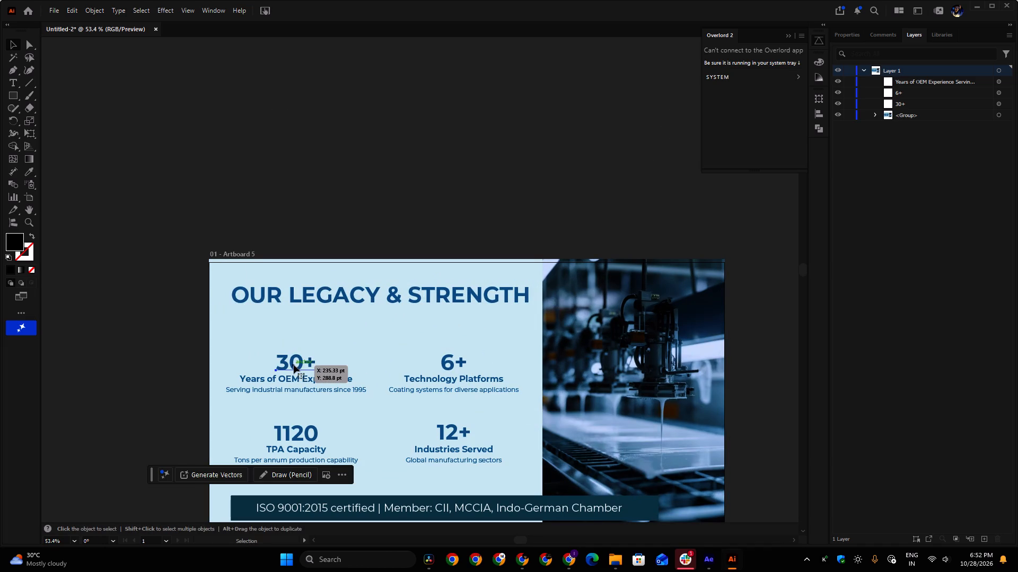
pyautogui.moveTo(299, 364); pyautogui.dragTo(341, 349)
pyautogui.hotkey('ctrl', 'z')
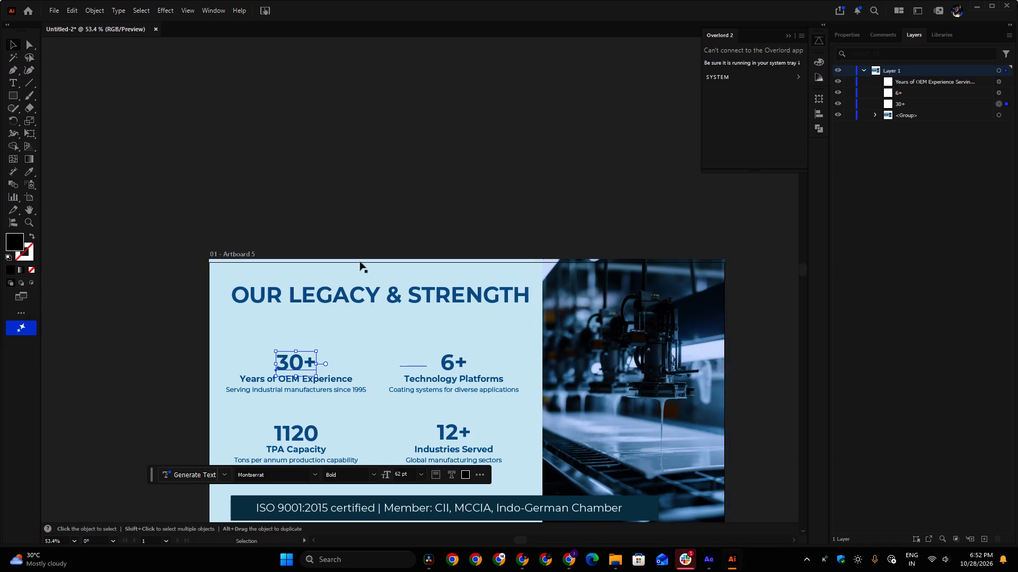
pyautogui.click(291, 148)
# Save the document as Untitled-2.ai in Adobe Illustrator format in the #32542 project folder.
pyautogui.hotkey('ctrl', 'shift', 's')
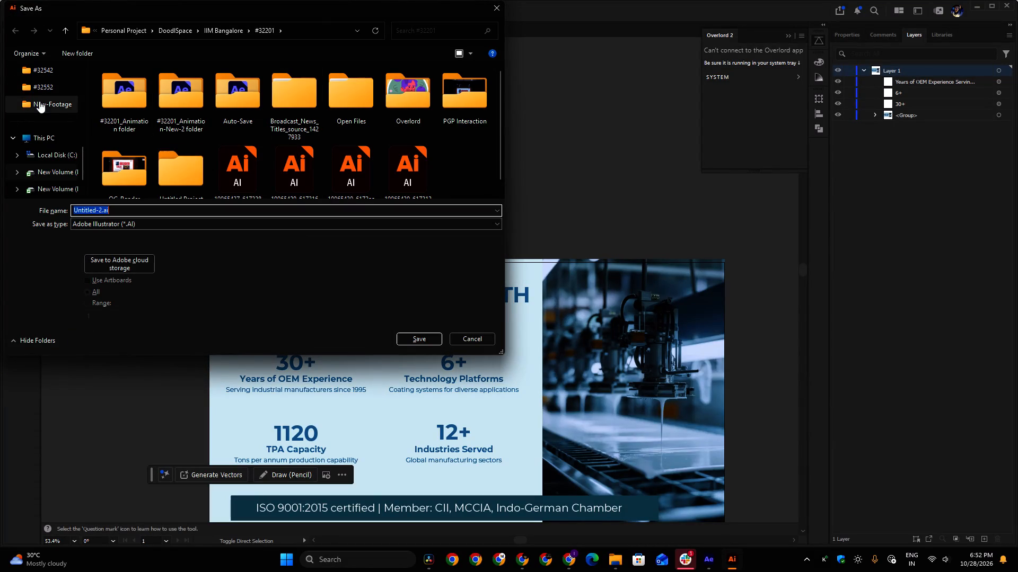
pyautogui.click(47, 71)
pyautogui.click(371, 149)
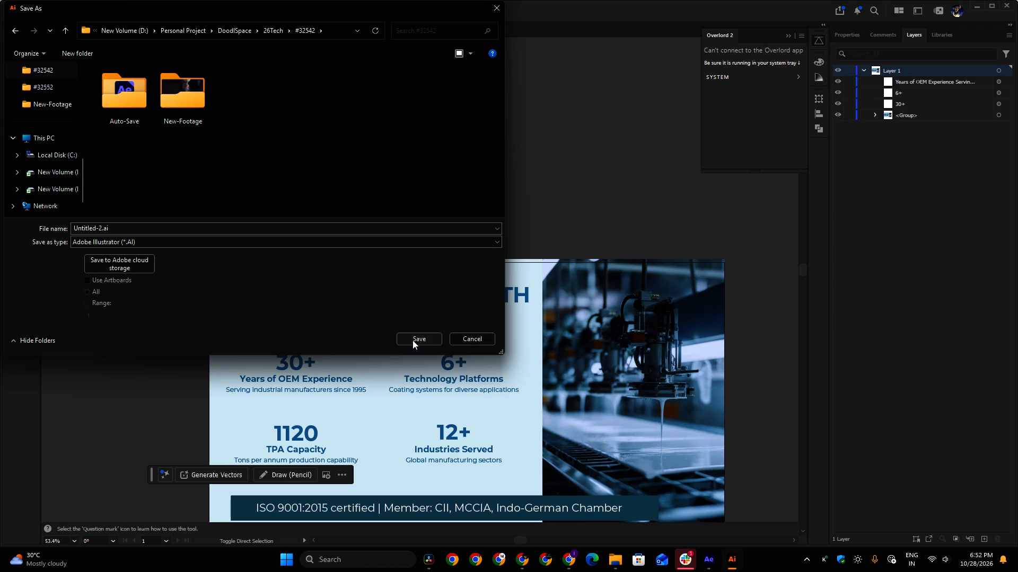
pyautogui.click(413, 340)
pyautogui.click(548, 437)
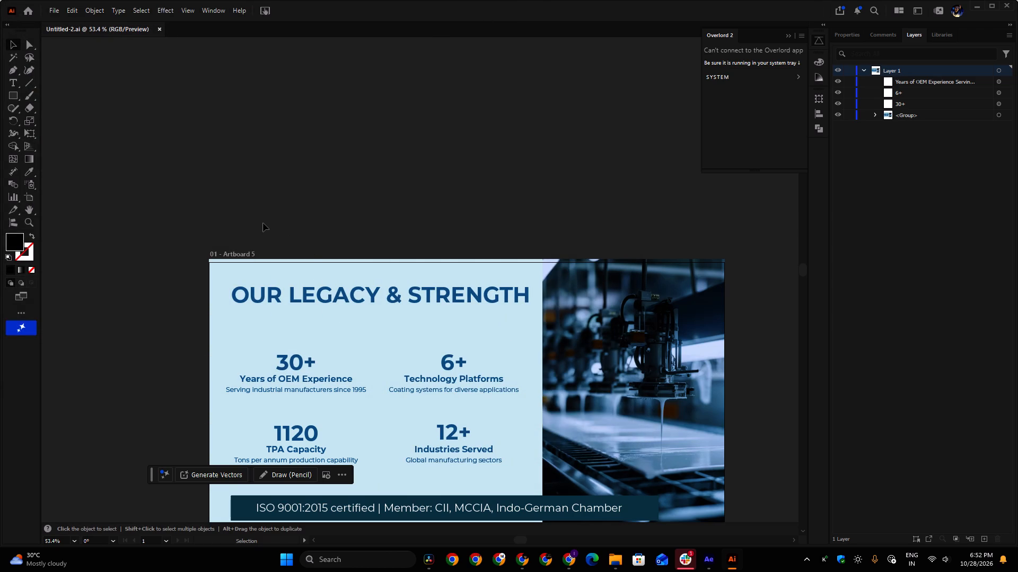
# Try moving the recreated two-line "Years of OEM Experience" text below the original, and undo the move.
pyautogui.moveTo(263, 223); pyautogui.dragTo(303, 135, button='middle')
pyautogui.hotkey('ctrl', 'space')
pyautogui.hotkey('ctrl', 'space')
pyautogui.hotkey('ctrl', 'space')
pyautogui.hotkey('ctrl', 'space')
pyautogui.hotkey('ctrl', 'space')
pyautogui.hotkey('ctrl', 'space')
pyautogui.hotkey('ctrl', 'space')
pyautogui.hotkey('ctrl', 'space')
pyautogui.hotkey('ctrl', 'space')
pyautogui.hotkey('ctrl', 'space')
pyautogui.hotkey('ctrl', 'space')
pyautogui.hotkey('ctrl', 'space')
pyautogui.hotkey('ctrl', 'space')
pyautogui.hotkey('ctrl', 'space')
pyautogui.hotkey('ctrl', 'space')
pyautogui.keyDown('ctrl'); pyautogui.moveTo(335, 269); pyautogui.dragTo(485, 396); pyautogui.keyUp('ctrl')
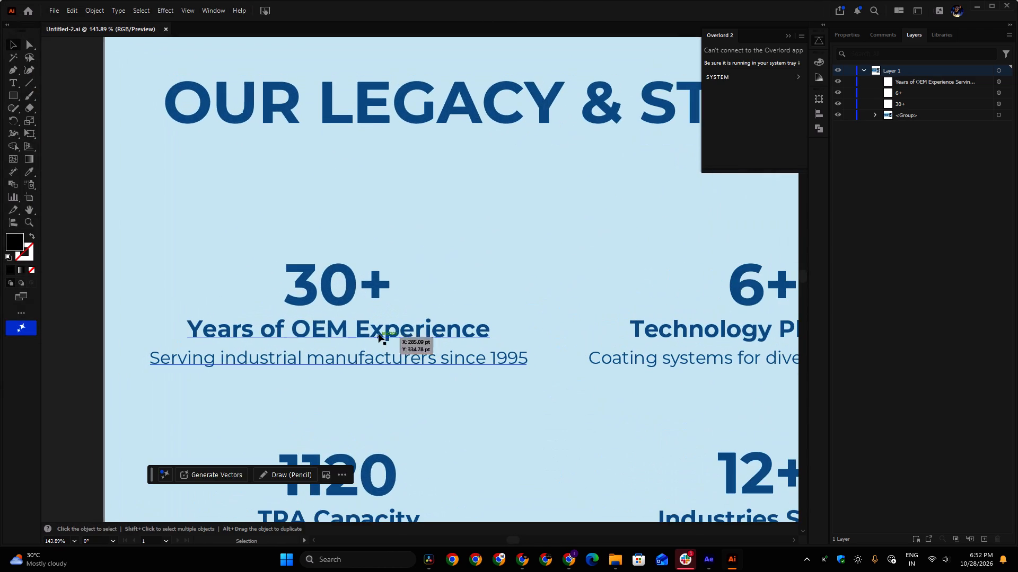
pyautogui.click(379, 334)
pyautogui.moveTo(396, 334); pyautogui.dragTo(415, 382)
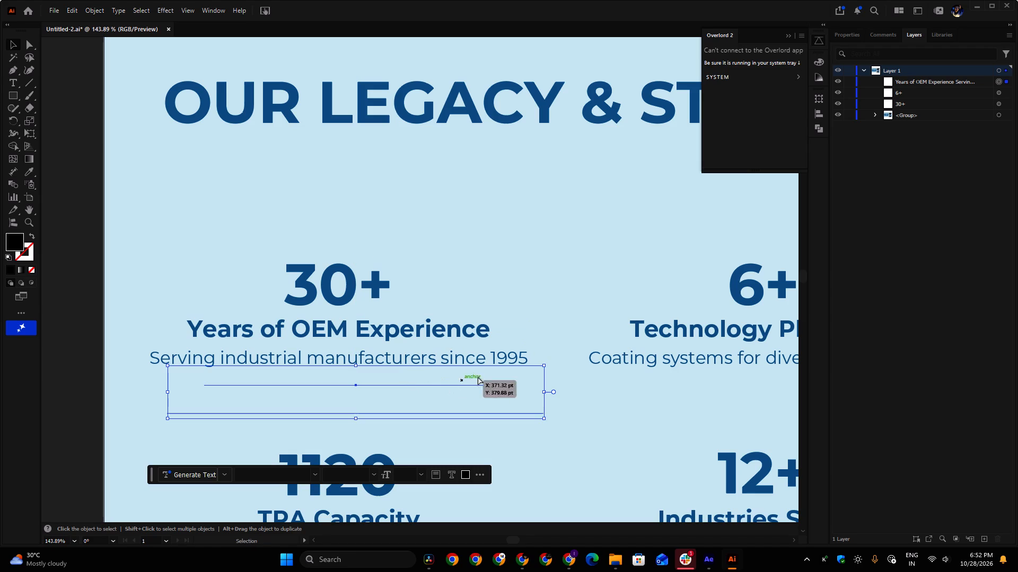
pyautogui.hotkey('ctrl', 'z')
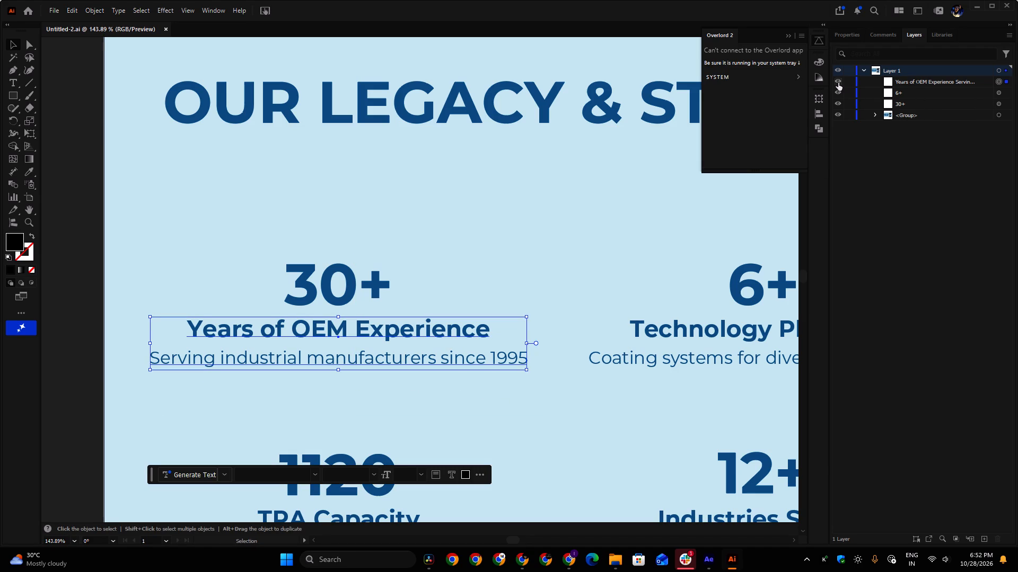
# Toggle the visibility of the recreated two-line text off and on to compare it with the deck artwork.
pyautogui.click(838, 83)
pyautogui.click(839, 83)
pyautogui.click(839, 83)
pyautogui.click(839, 83)
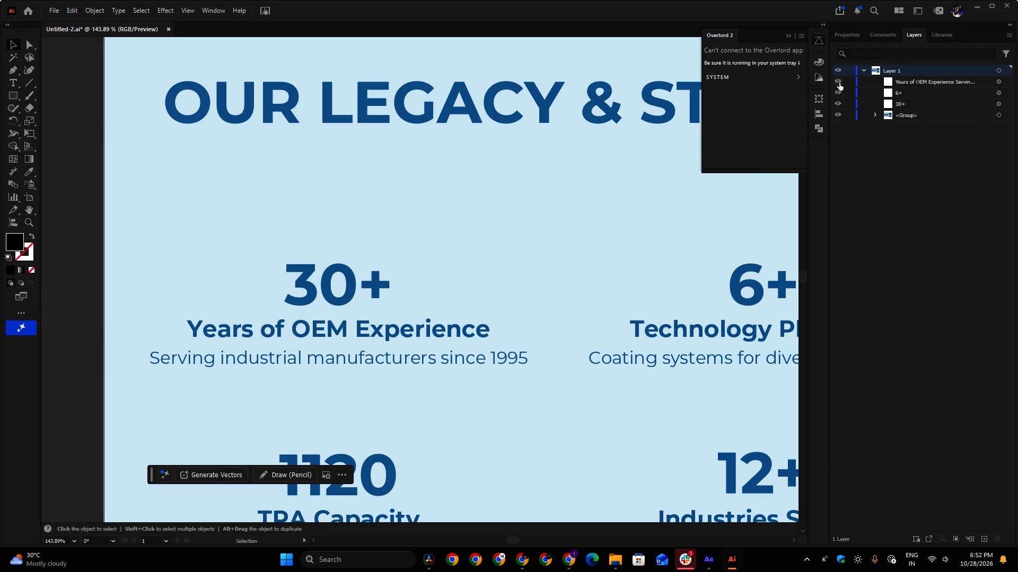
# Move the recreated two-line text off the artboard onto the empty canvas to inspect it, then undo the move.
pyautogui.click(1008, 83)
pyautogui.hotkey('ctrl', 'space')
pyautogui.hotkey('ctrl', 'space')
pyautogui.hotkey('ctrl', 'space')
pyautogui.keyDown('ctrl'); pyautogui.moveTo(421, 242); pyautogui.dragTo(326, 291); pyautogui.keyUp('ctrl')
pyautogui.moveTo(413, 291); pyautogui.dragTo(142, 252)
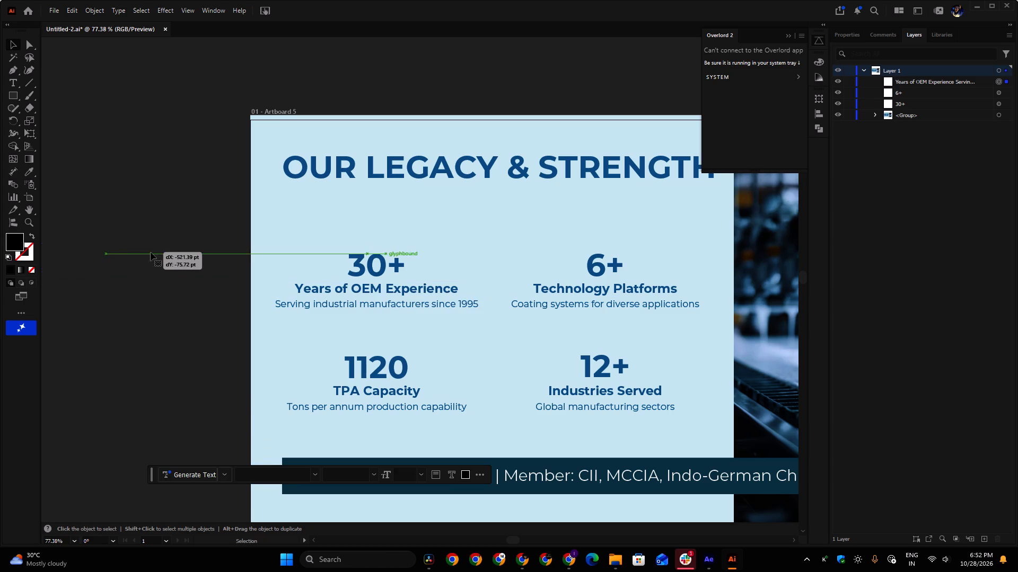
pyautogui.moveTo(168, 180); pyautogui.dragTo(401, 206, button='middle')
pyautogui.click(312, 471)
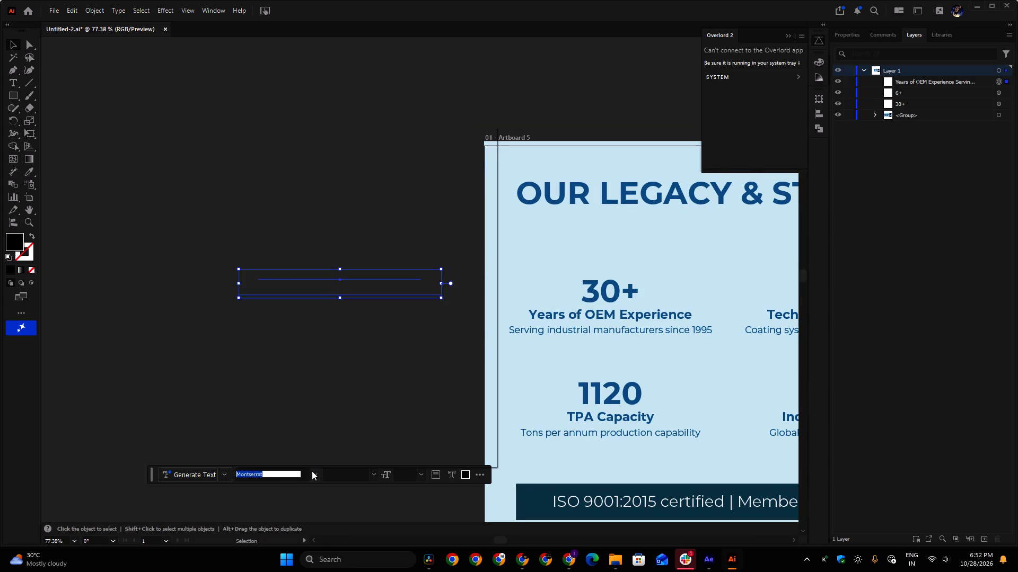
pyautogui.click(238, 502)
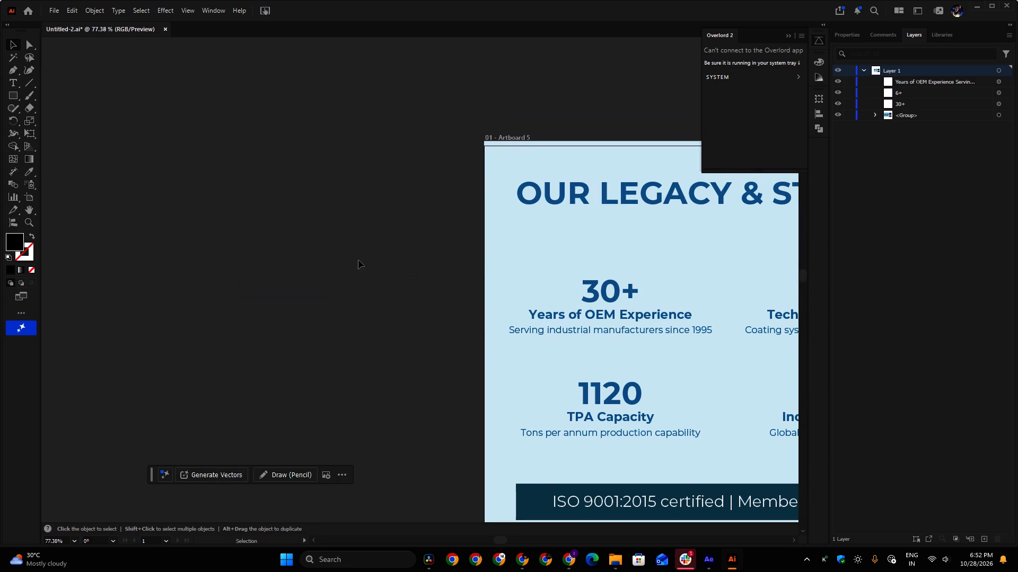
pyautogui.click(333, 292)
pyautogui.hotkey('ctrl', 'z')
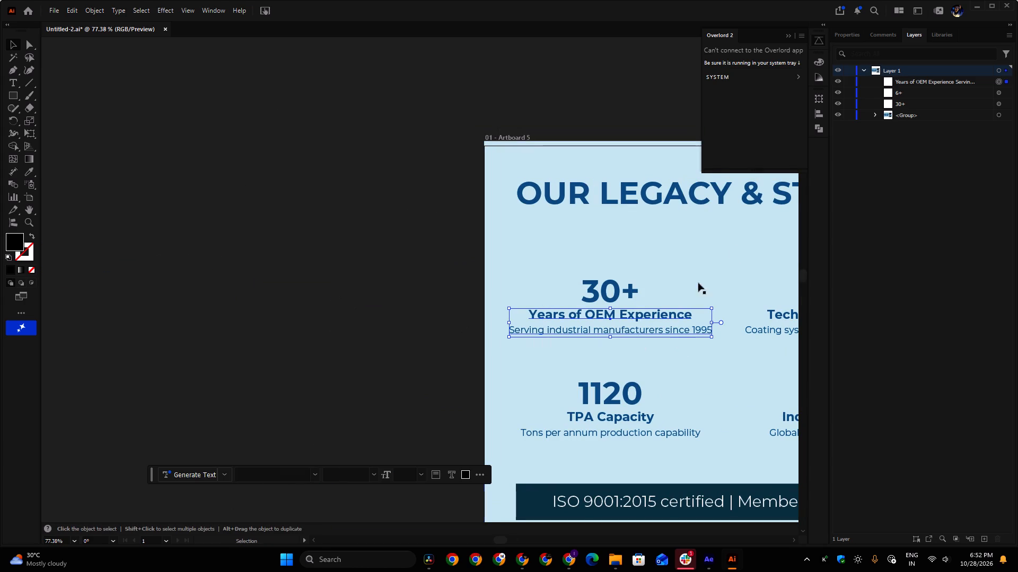
# Hide the deck artwork group, select the recreated "30+", "6+" and two-line texts, and choose black as their fill colour.
pyautogui.click(841, 113)
pyautogui.moveTo(532, 256); pyautogui.dragTo(296, 248, button='middle')
pyautogui.moveTo(134, 265); pyautogui.dragTo(548, 364)
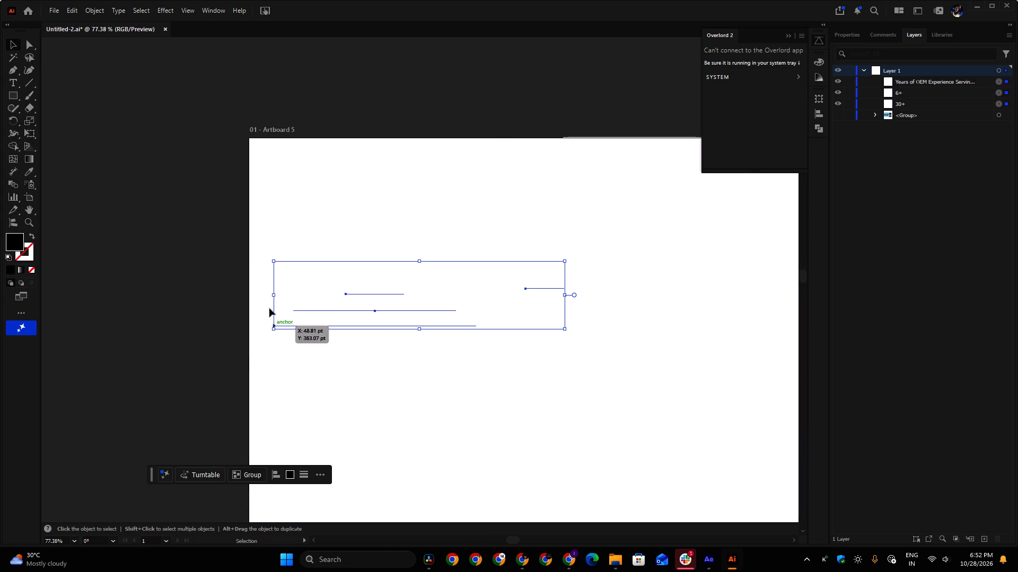
pyautogui.doubleClick(15, 239)
pyautogui.moveTo(433, 281); pyautogui.dragTo(286, 128)
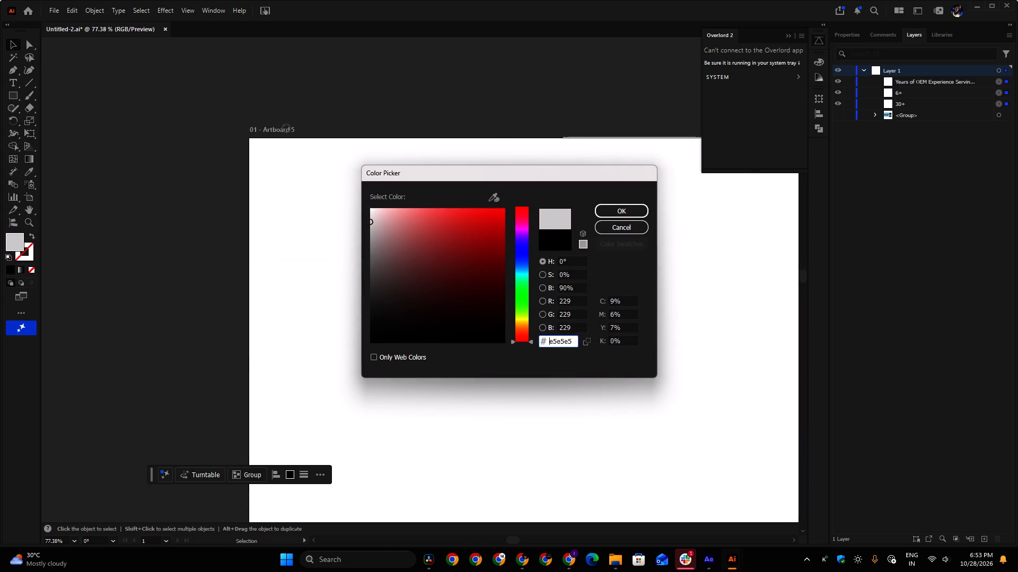
pyautogui.moveTo(286, 128); pyautogui.dragTo(342, 387)
pyautogui.click(631, 209)
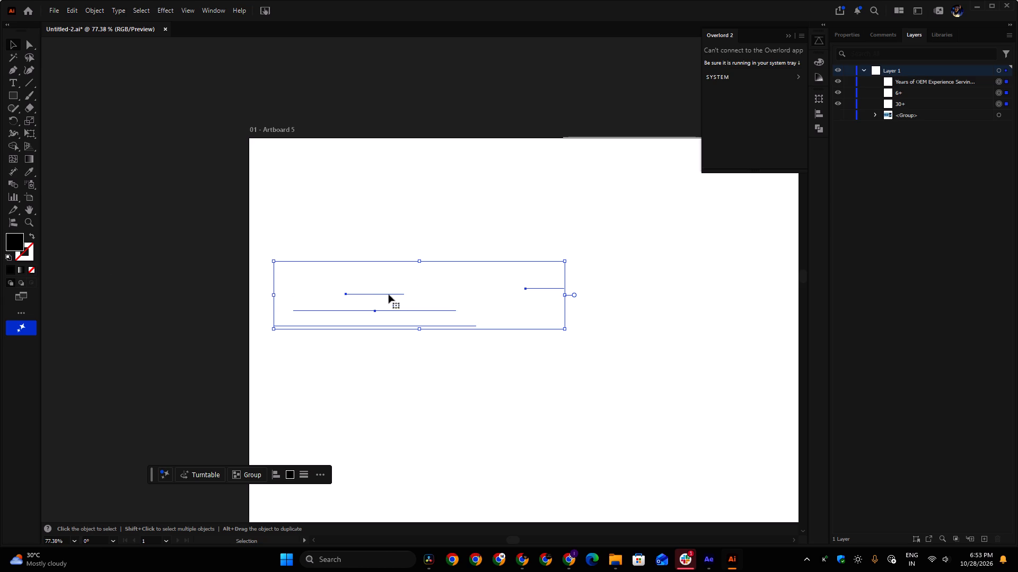
# Set the opacity of the three selected texts to 100% and show the deck artwork group again.
pyautogui.click(853, 34)
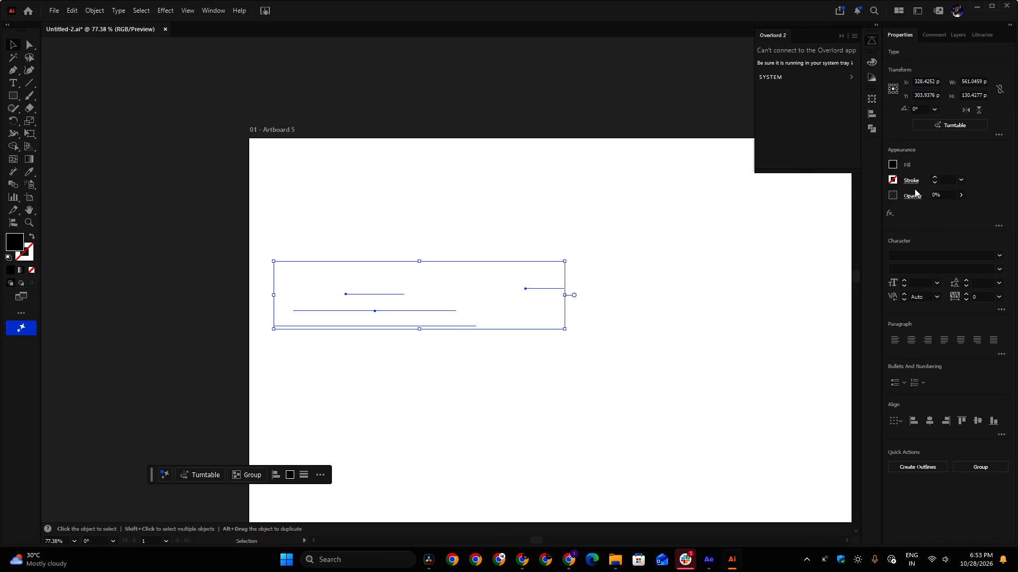
pyautogui.click(958, 194)
pyautogui.moveTo(922, 206); pyautogui.dragTo(1017, 211)
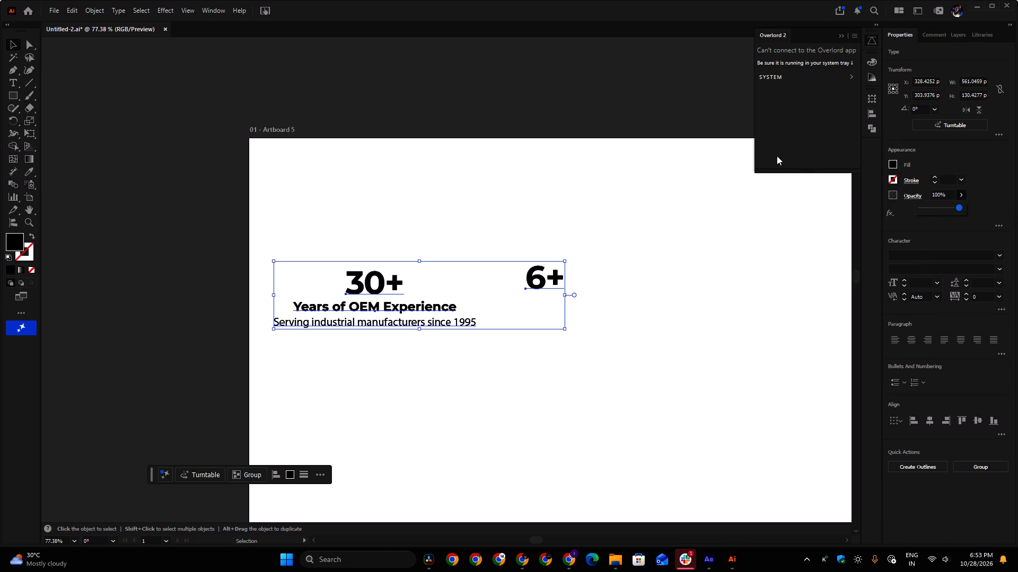
pyautogui.click(936, 32)
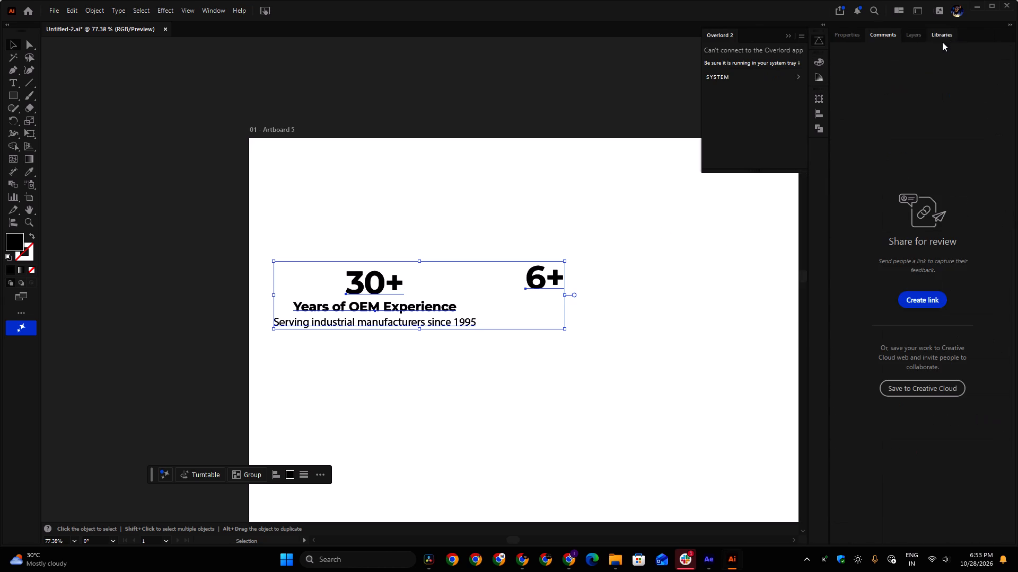
pyautogui.click(926, 34)
pyautogui.click(841, 117)
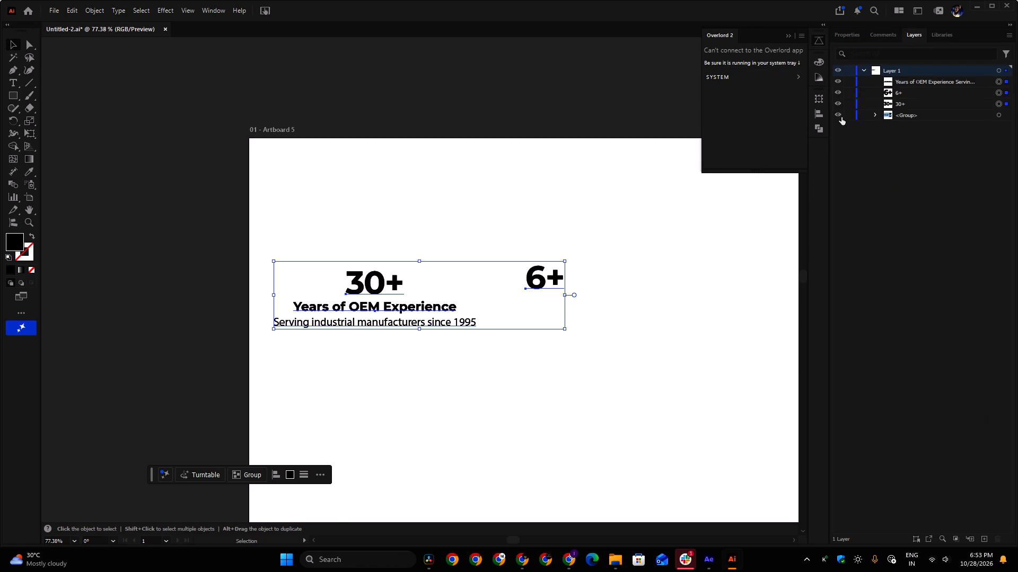
# Select the black "30+" text and apply the appearance sampled from the "OUR LEGACY & STRENGTH" heading with the Eyedropper.
pyautogui.click(194, 285)
pyautogui.click(356, 286)
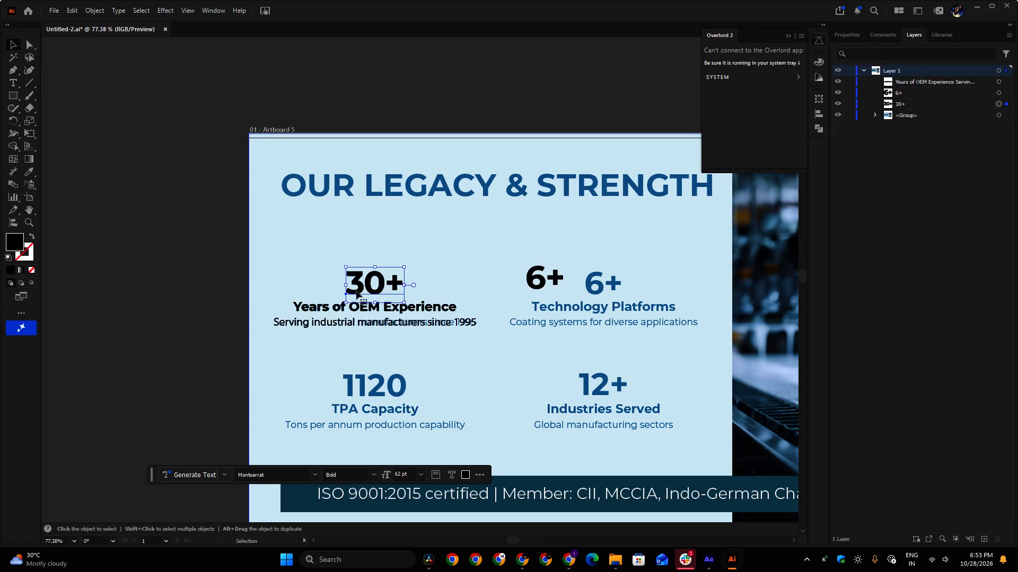
pyautogui.click(32, 173)
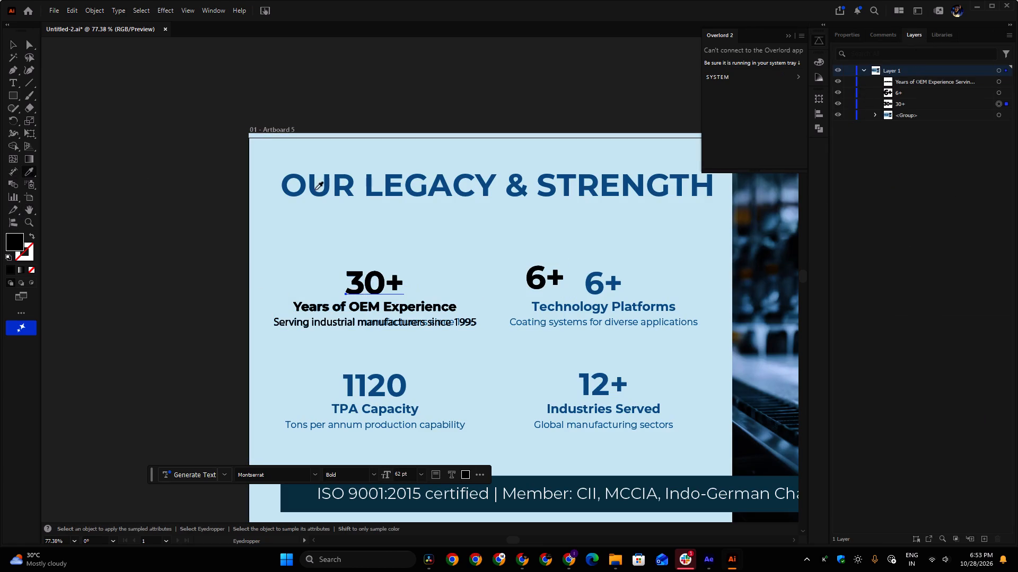
pyautogui.click(301, 182)
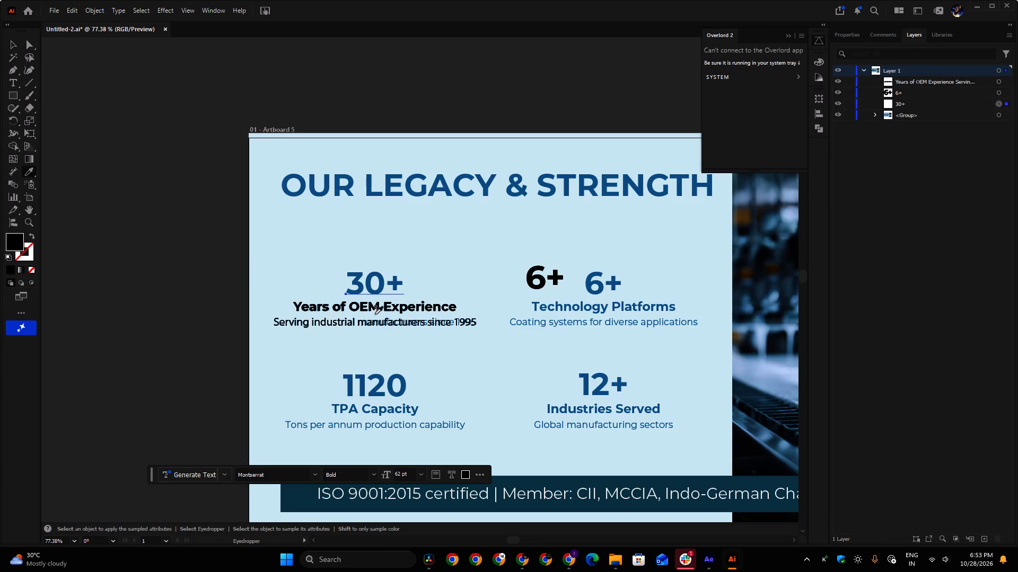
pyautogui.click(15, 42)
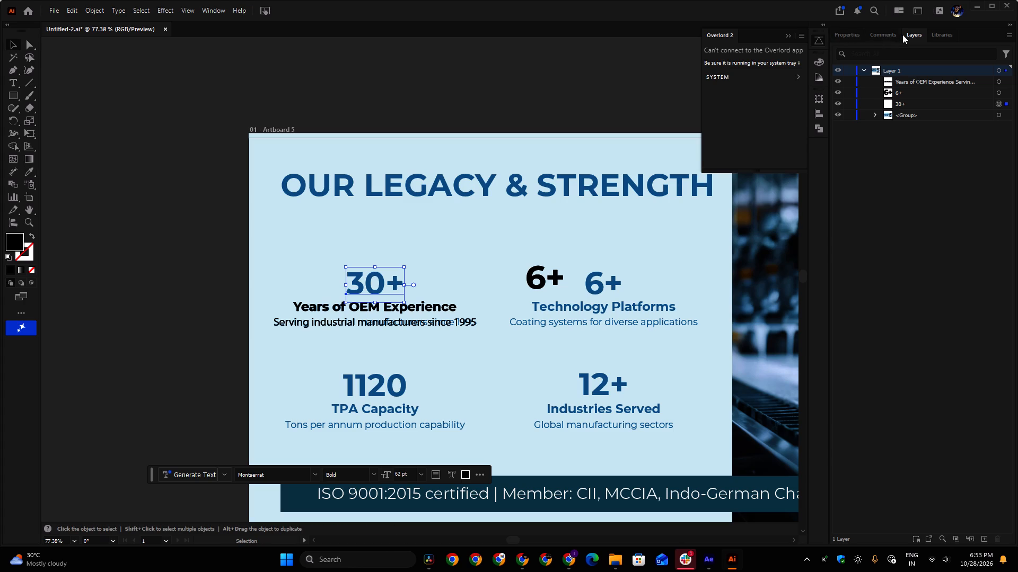
# Set the opacity of the recreated "30+" text to 100%.
pyautogui.click(847, 34)
pyautogui.click(960, 196)
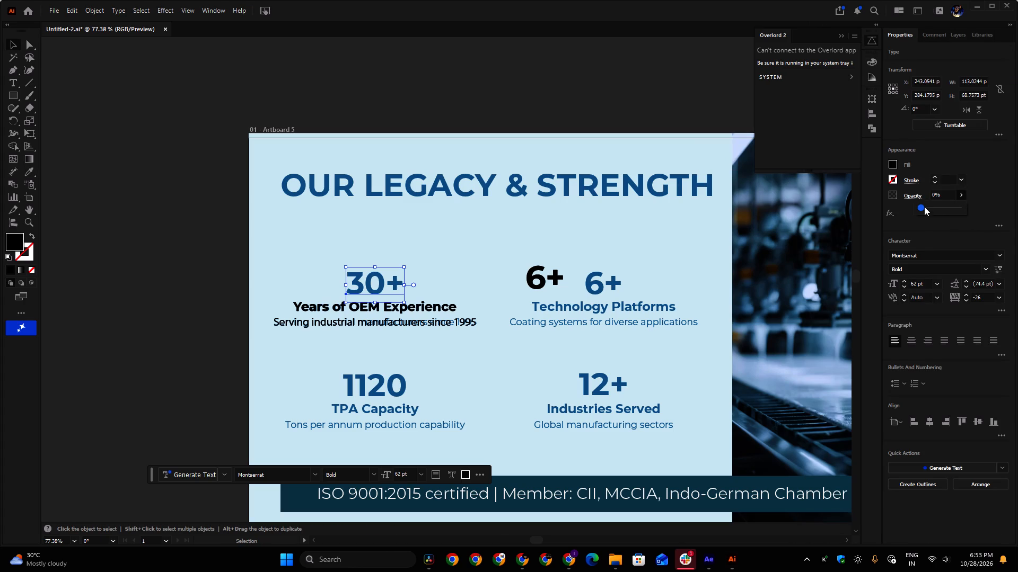
pyautogui.moveTo(921, 206); pyautogui.dragTo(1011, 208)
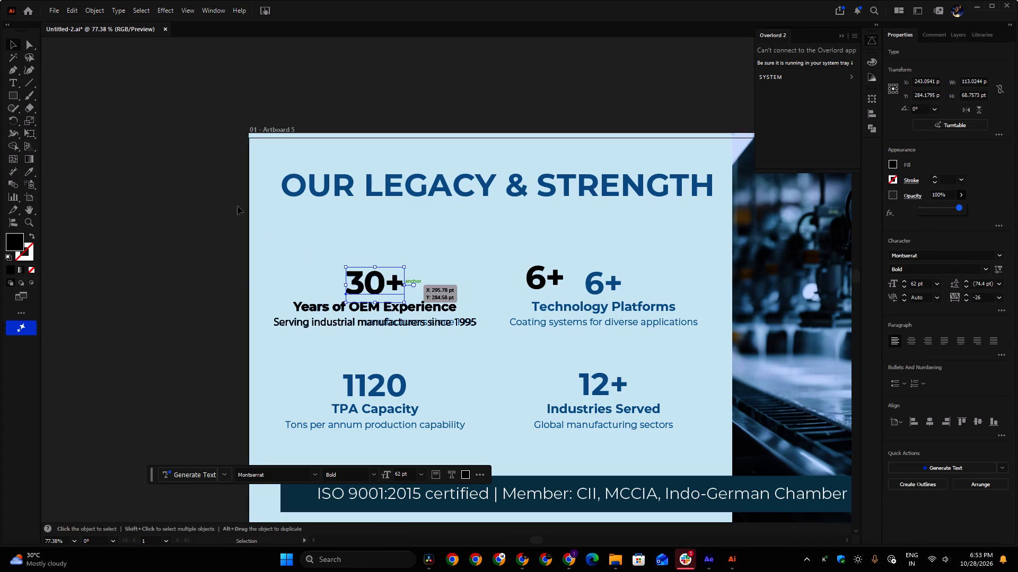
pyautogui.click(198, 170)
# Draw a black rectangle about 187 by 184 pt on the empty canvas beside the artboard.
pyautogui.click(20, 100)
pyautogui.moveTo(93, 114); pyautogui.dragTo(190, 209)
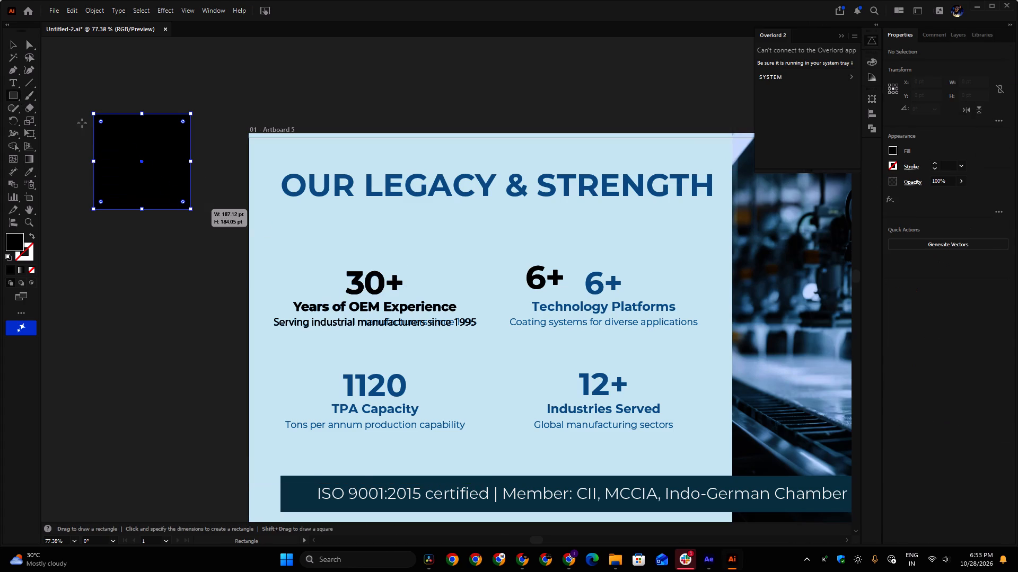
pyautogui.click(16, 49)
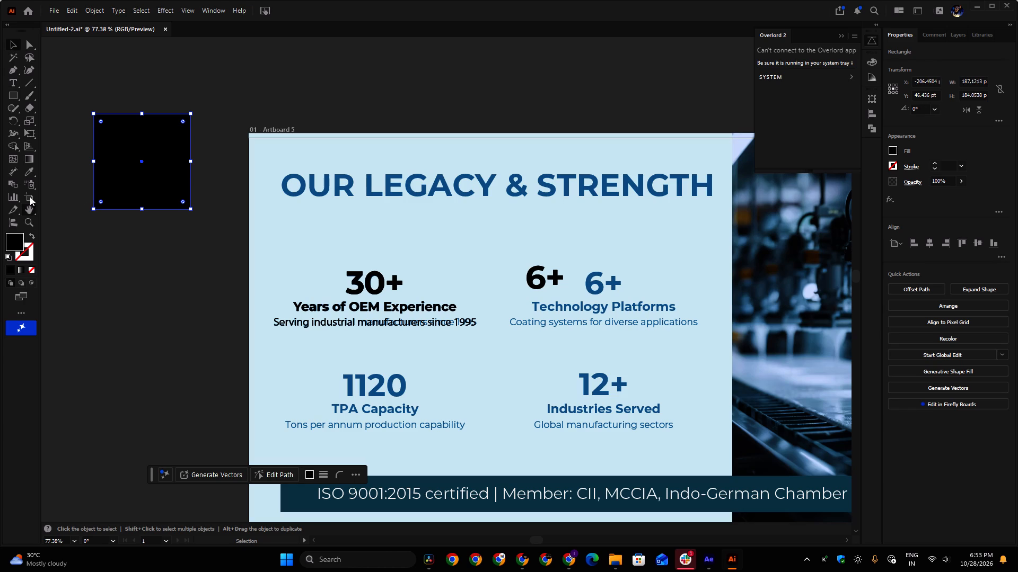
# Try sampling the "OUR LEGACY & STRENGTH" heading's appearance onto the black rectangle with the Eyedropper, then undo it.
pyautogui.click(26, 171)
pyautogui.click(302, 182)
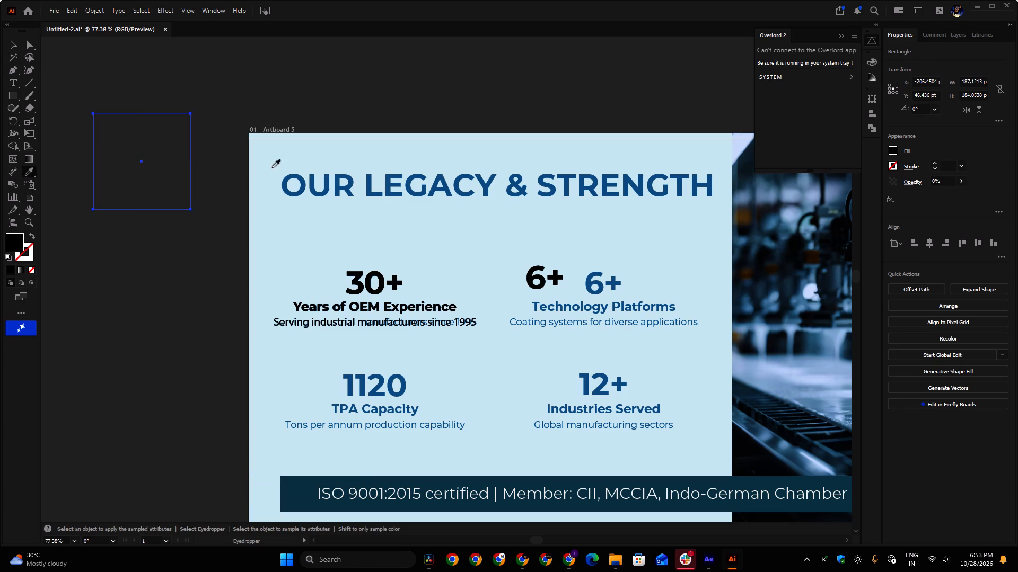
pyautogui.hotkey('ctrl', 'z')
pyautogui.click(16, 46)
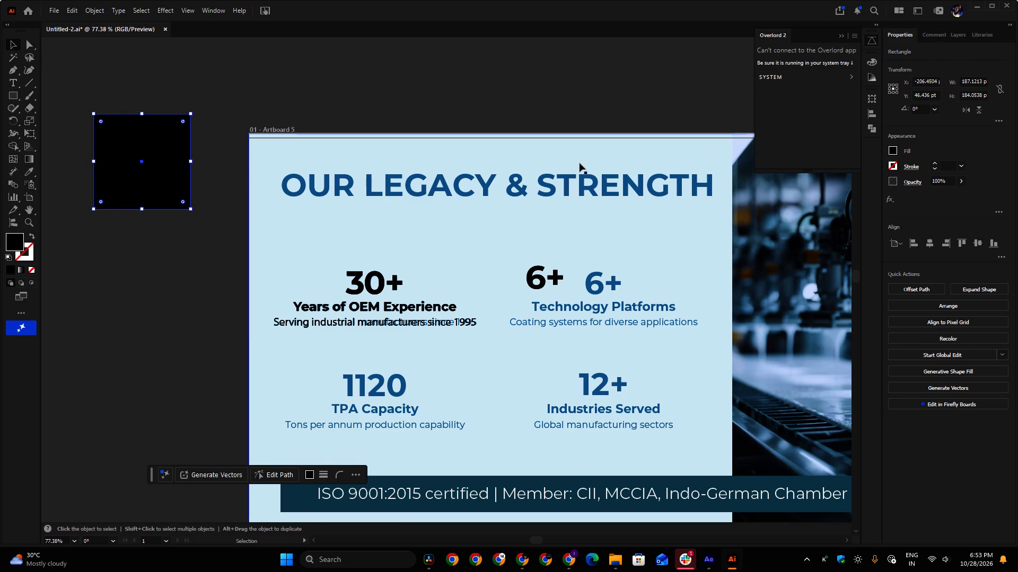
# Ungroup all levels of the slide's deck artwork group.
pyautogui.click(580, 163)
pyautogui.rightClick(580, 163)
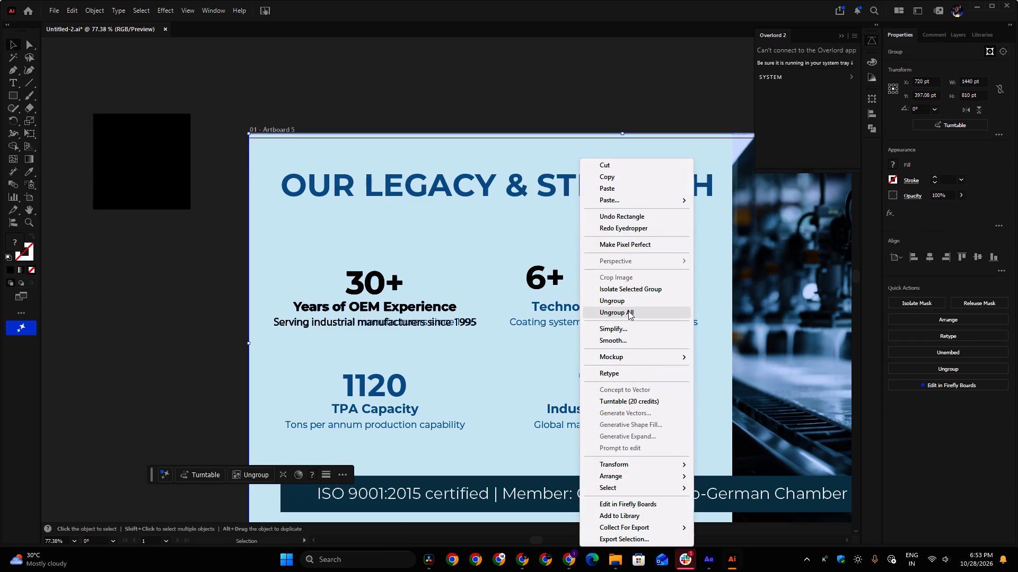
pyautogui.click(628, 311)
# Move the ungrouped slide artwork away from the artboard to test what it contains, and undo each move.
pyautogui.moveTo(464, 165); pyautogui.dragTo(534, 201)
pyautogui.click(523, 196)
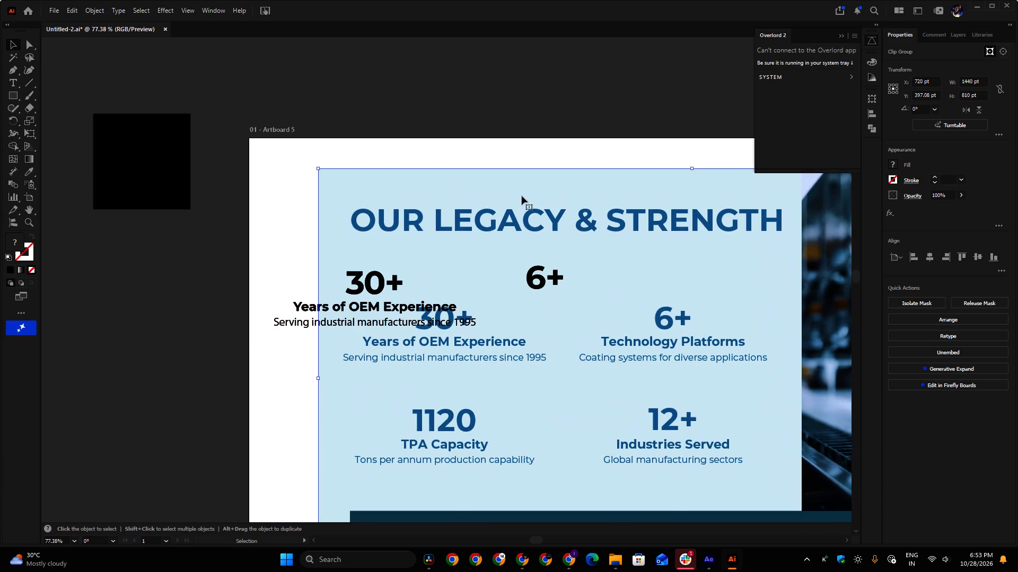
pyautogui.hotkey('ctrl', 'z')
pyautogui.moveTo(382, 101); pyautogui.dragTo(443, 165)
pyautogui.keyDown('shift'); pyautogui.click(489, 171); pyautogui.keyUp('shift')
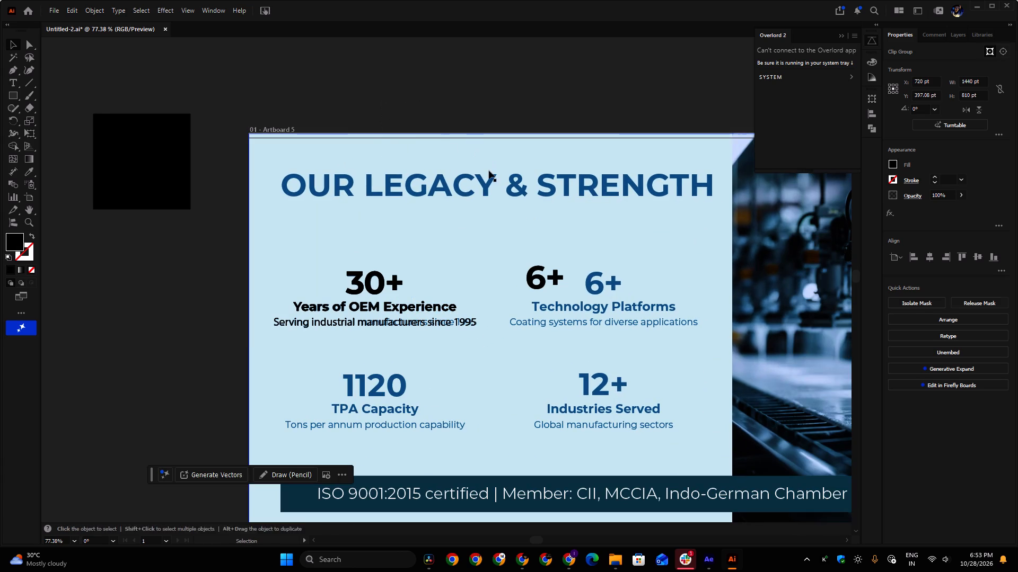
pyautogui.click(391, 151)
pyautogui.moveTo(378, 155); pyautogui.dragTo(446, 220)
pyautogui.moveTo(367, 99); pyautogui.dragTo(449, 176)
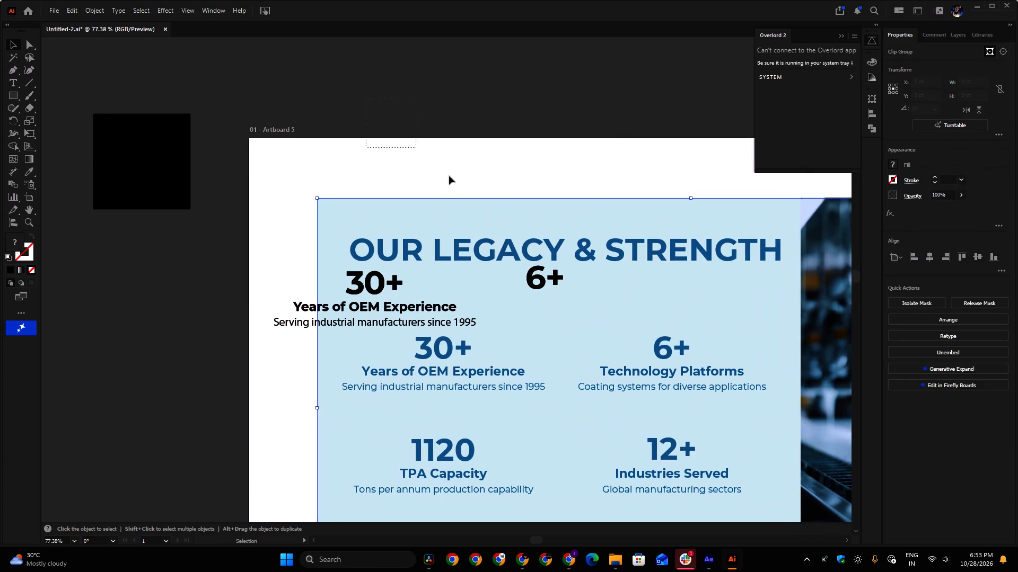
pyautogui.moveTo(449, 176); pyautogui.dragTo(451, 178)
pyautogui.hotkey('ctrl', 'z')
# Release the clipping mask enclosing the whole slide artwork.
pyautogui.click(422, 193)
pyautogui.rightClick(422, 193)
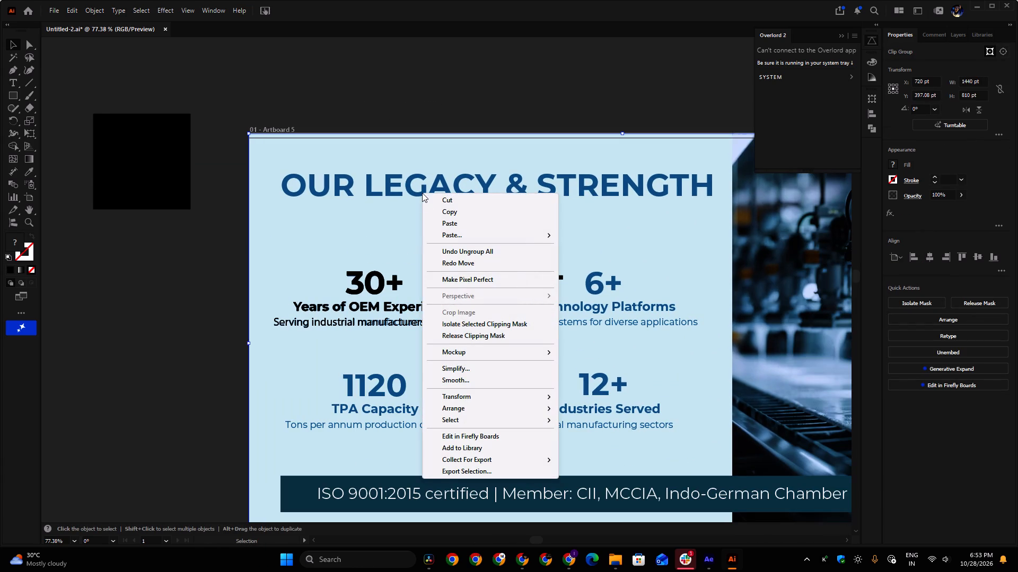
pyautogui.click(468, 334)
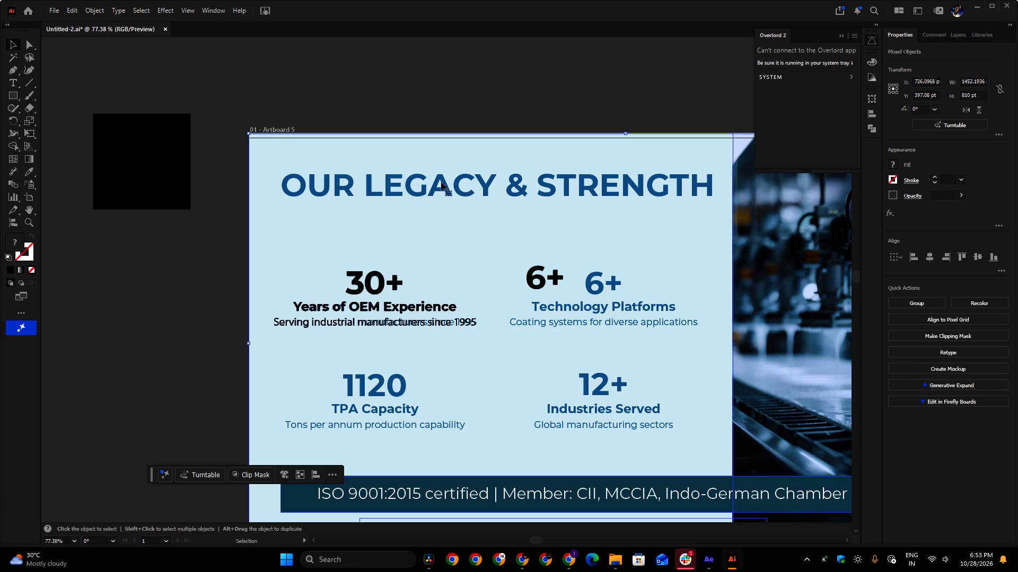
pyautogui.click(398, 84)
# Select the four loose paths lying above the clip groups in Layer 1 and delete them.
pyautogui.click(466, 183)
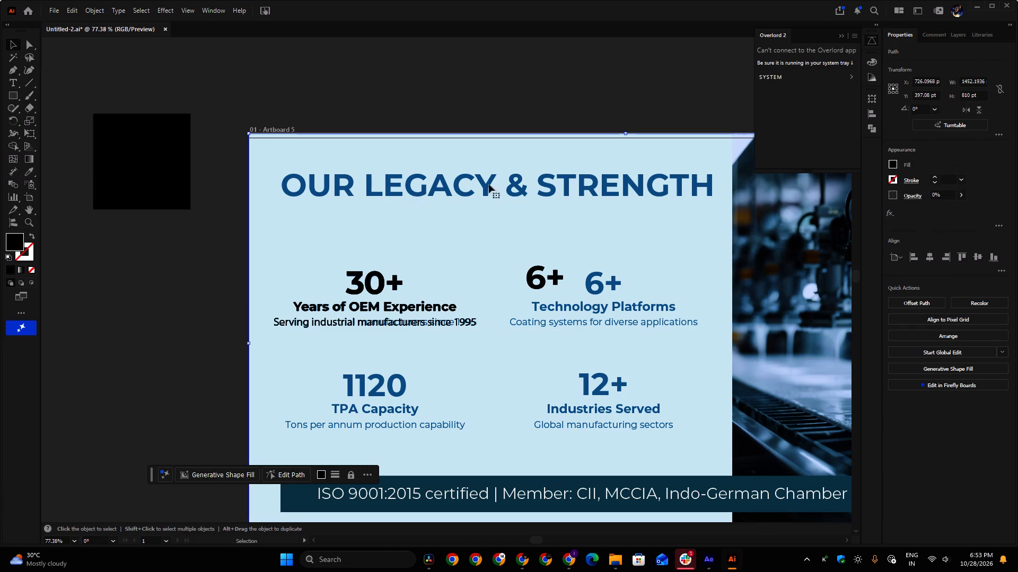
pyautogui.click(954, 38)
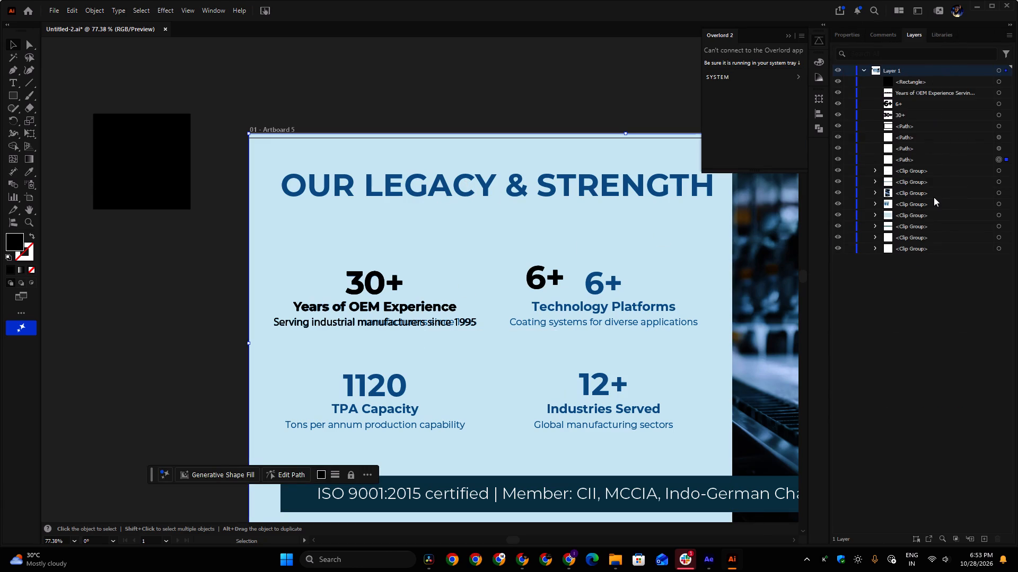
pyautogui.keyDown('shift'); pyautogui.click(1008, 151); pyautogui.keyUp('shift')
pyautogui.keyDown('shift'); pyautogui.click(1007, 138); pyautogui.keyUp('shift')
pyautogui.keyDown('shift'); pyautogui.click(1007, 128); pyautogui.keyUp('shift')
pyautogui.hotkey('ctrl', 'space')
pyautogui.hotkey('ctrl', 'space')
pyautogui.hotkey('ctrl', 'space')
pyautogui.hotkey('ctrl', 'space')
pyautogui.hotkey('ctrl', 'space')
pyautogui.hotkey('ctrl', 'space')
pyautogui.hotkey('ctrl', 'space')
pyautogui.hotkey('ctrl', 'space')
pyautogui.hotkey('ctrl', 'space')
pyautogui.hotkey('ctrl', 'space')
pyautogui.hotkey('ctrl', 'space')
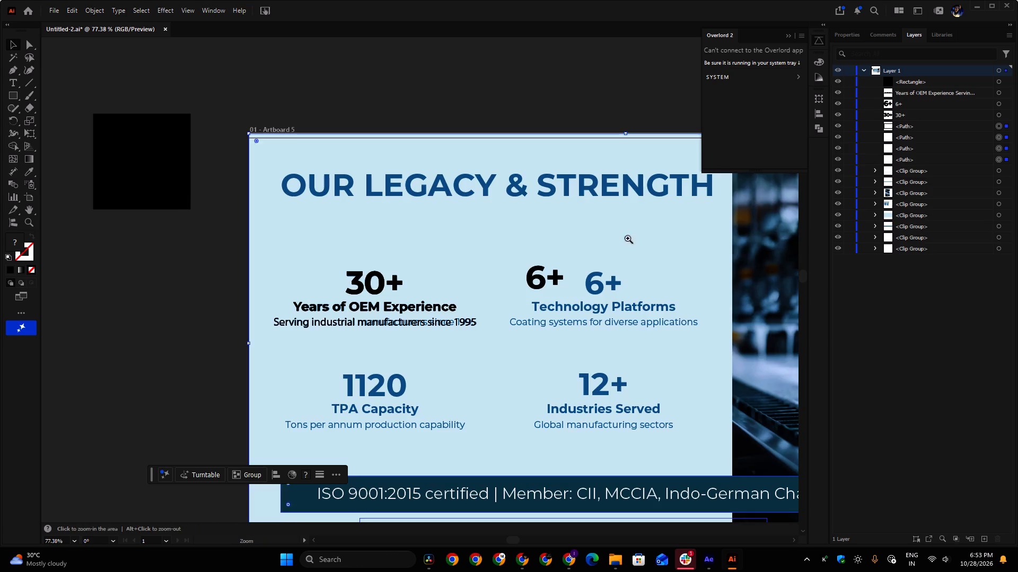
pyautogui.keyDown('ctrl'); pyautogui.moveTo(636, 234); pyautogui.dragTo(544, 253); pyautogui.keyUp('ctrl')
pyautogui.moveTo(637, 227); pyautogui.dragTo(446, 249)
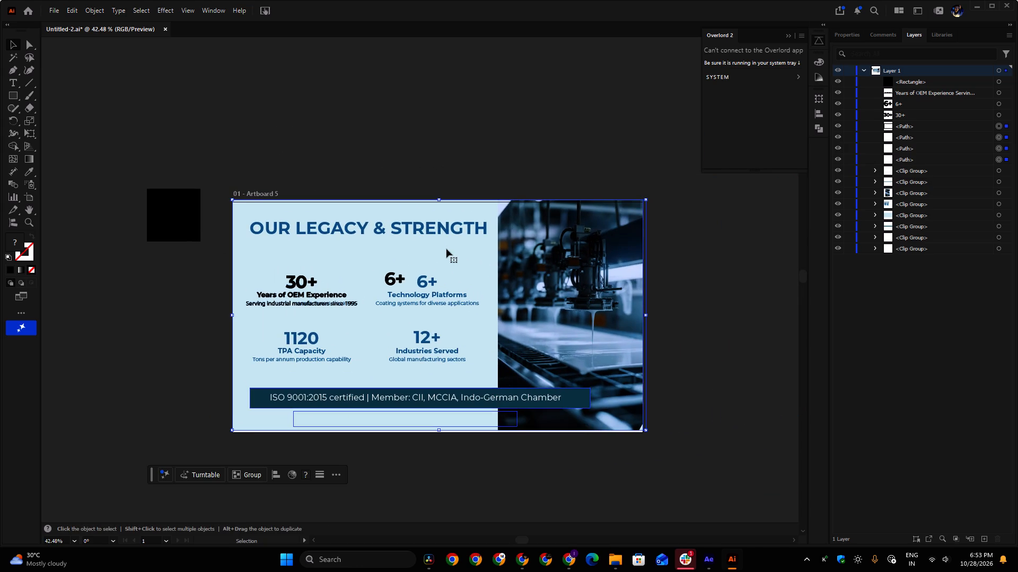
pyautogui.press('Delete')
# Release the clipping mask around the "ISO 9001:2015 certified" text line and delete its leftover mask path.
pyautogui.click(555, 394)
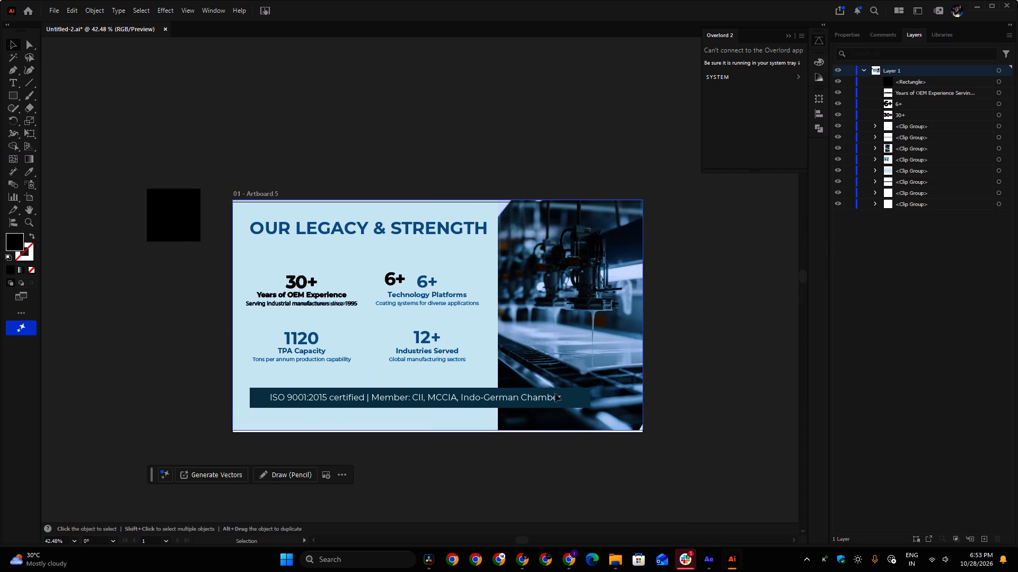
pyautogui.click(550, 399)
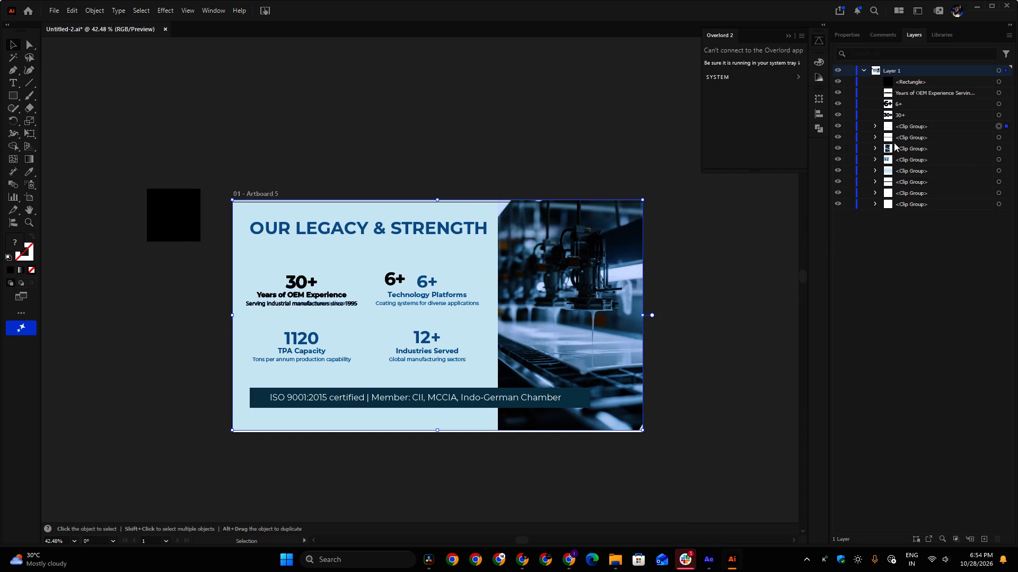
pyautogui.click(839, 127)
pyautogui.click(839, 127)
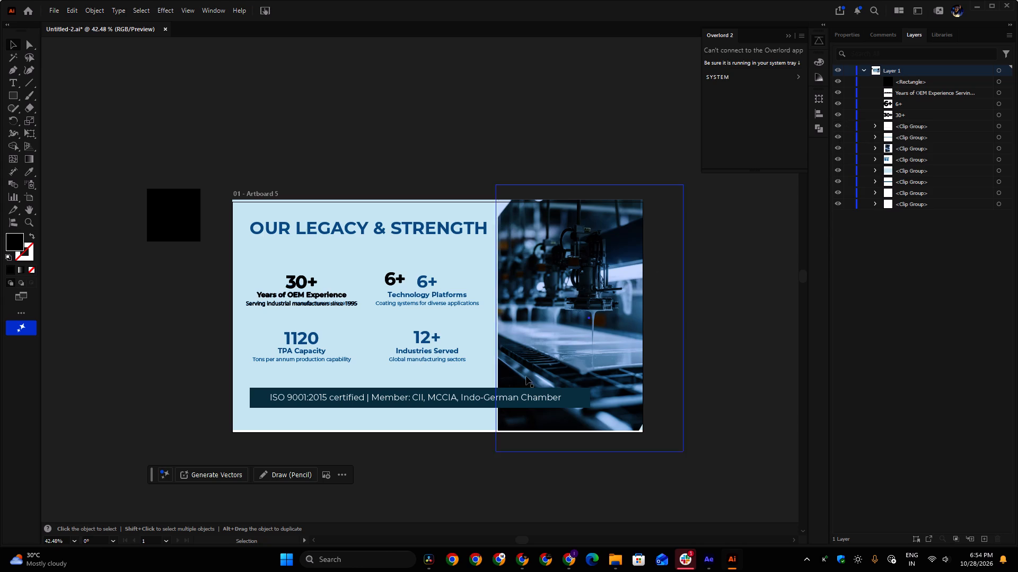
pyautogui.click(508, 399)
pyautogui.rightClick(508, 399)
pyautogui.rightClick(508, 399)
pyautogui.rightClick(509, 398)
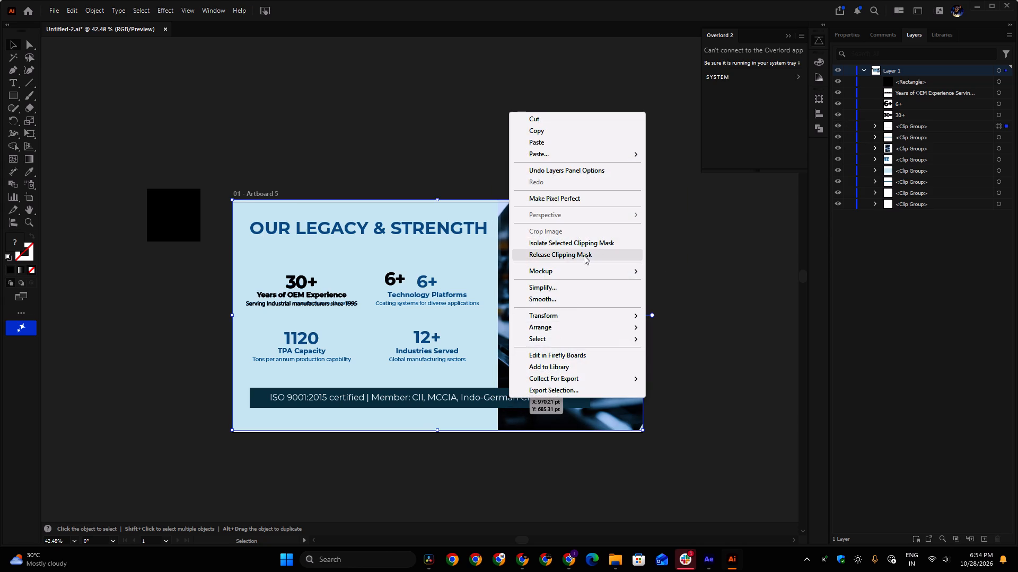
pyautogui.click(577, 258)
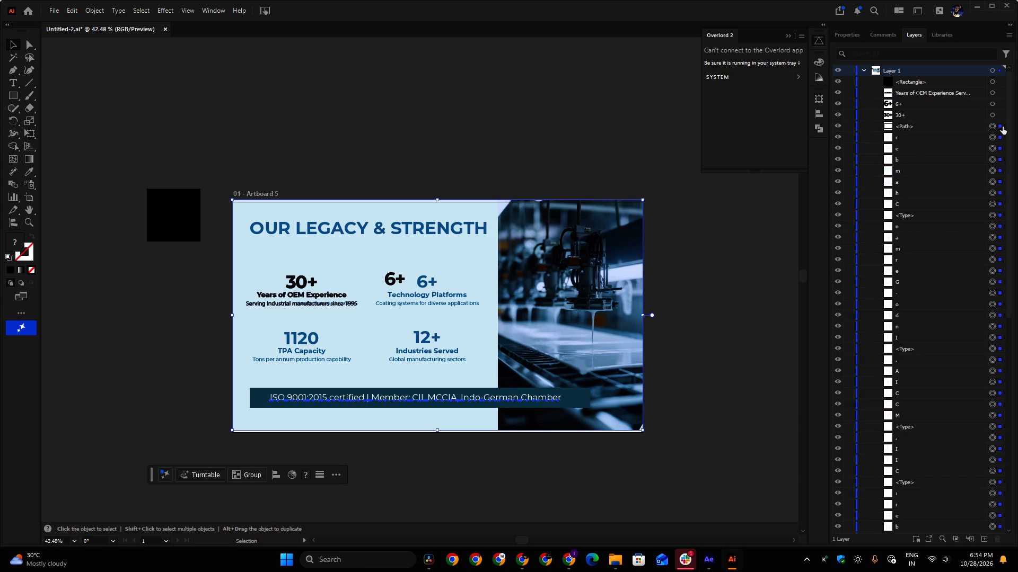
pyautogui.click(1003, 127)
pyautogui.press('Delete')
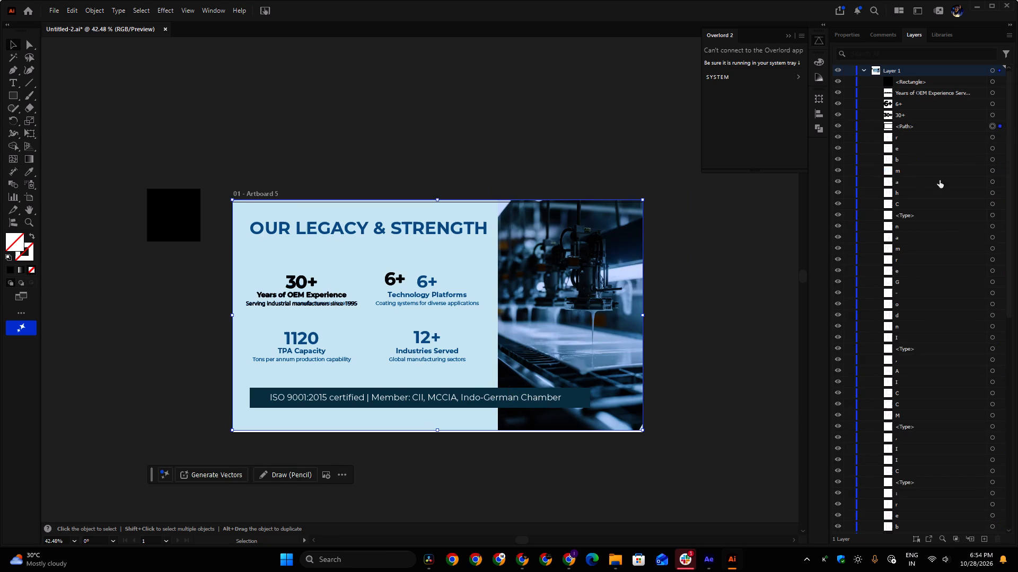
# Select all the loose letters of the "ISO 9001:2015 certified" line and group them.
pyautogui.moveTo(148, 389); pyautogui.dragTo(598, 410)
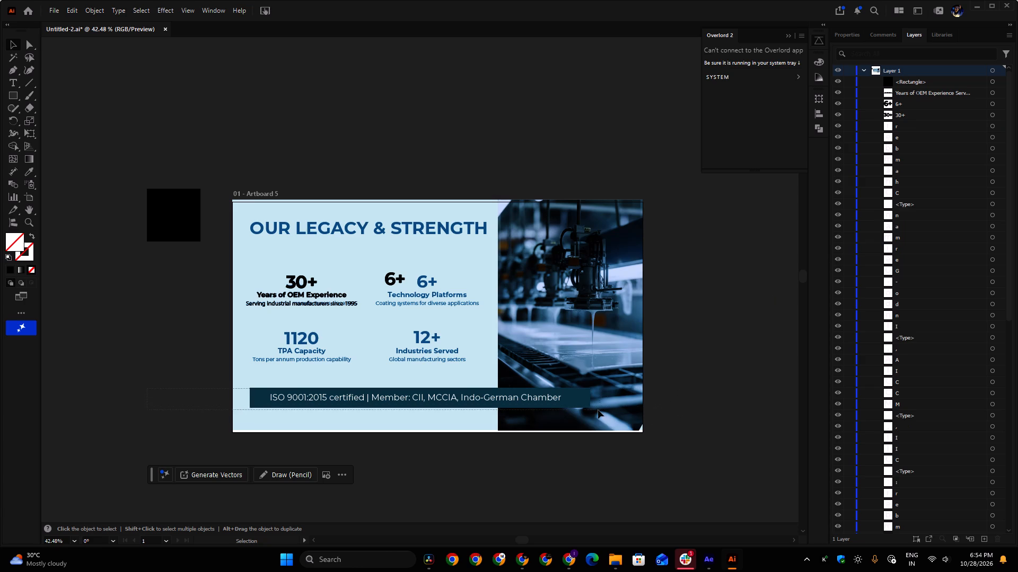
pyautogui.moveTo(598, 410); pyautogui.dragTo(597, 406)
pyautogui.keyDown('shift'); pyautogui.moveTo(692, 382); pyautogui.dragTo(571, 431); pyautogui.keyUp('shift')
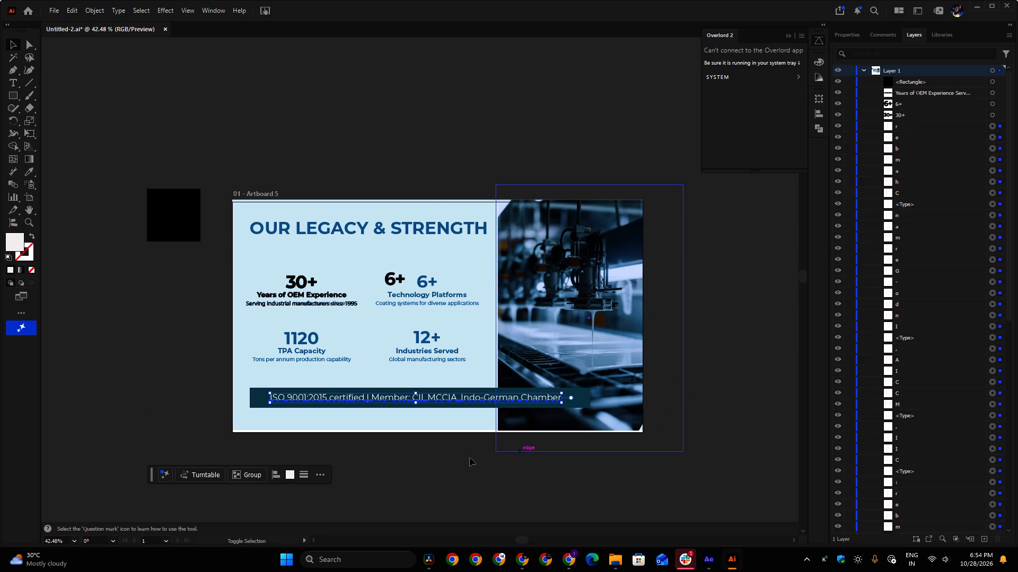
pyautogui.press('space')
pyautogui.keyDown('ctrl'); pyautogui.moveTo(387, 400); pyautogui.dragTo(435, 429); pyautogui.keyUp('ctrl')
pyautogui.hotkey('ctrl', 'space')
pyautogui.hotkey('ctrl', 'space')
pyautogui.hotkey('ctrl', 'space')
pyautogui.hotkey('ctrl', 'space')
pyautogui.hotkey('ctrl', 'space')
pyautogui.hotkey('ctrl', 'space')
pyautogui.hotkey('ctrl', 'space')
pyautogui.hotkey('ctrl', 'space')
pyautogui.hotkey('ctrl', 'space')
pyautogui.hotkey('ctrl', 'space')
pyautogui.hotkey('ctrl', 'space')
pyautogui.hotkey('ctrl', 'space')
pyautogui.hotkey('ctrl', 'space')
pyautogui.hotkey('ctrl', 'space')
pyautogui.hotkey('ctrl', 'space')
pyautogui.hotkey('ctrl', 'space')
pyautogui.hotkey('ctrl', 'space')
pyautogui.hotkey('ctrl', 'space')
pyautogui.hotkey('ctrl', 'space')
pyautogui.hotkey('ctrl', 'space')
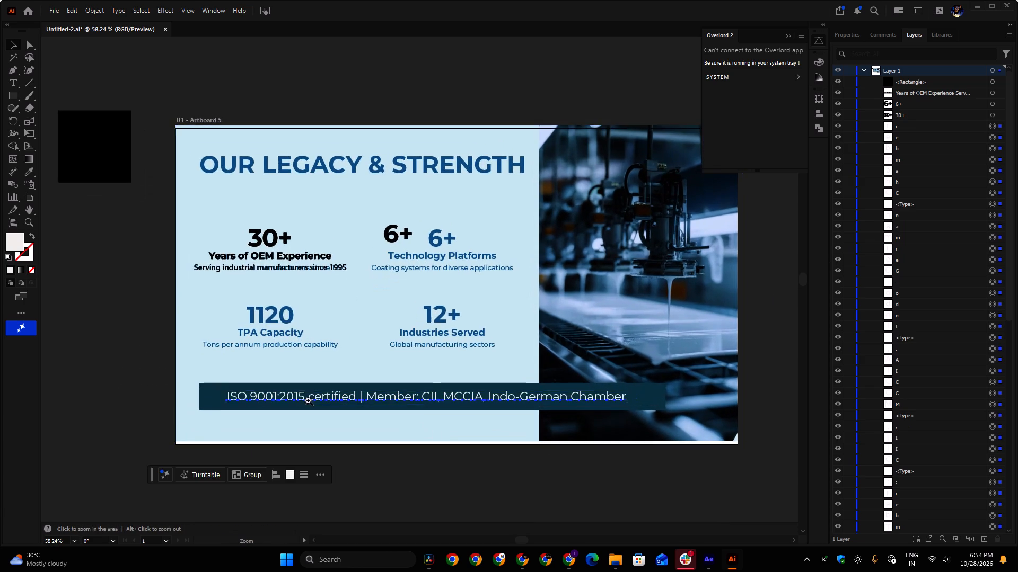
pyautogui.keyDown('ctrl'); pyautogui.moveTo(302, 400); pyautogui.dragTo(445, 451); pyautogui.keyUp('ctrl')
pyautogui.keyDown('ctrl'); pyautogui.moveTo(442, 438); pyautogui.dragTo(326, 419); pyautogui.keyUp('ctrl')
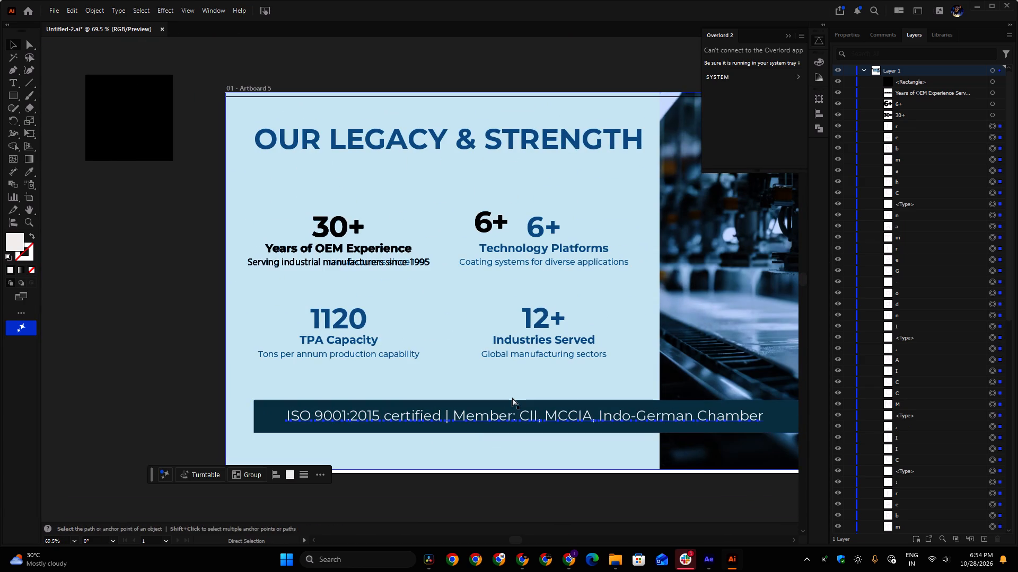
pyautogui.hotkey('ctrl', 'g')
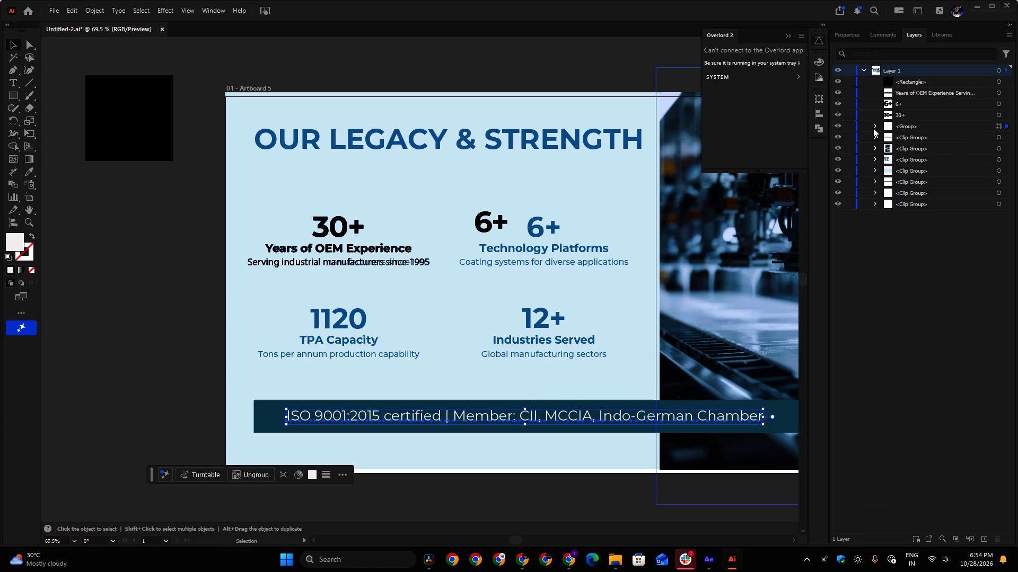
# Release the outer clipping mask of the dark banner behind the ISO text and delete its leftover mask path.
pyautogui.click(1008, 138)
pyautogui.rightClick(777, 413)
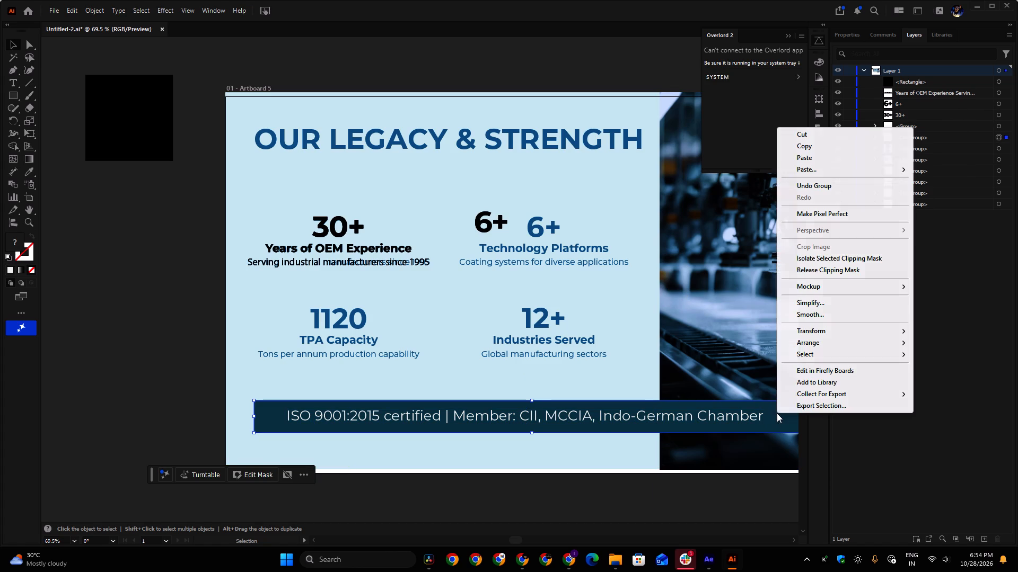
pyautogui.click(820, 267)
pyautogui.moveTo(680, 312); pyautogui.dragTo(499, 312, button='middle')
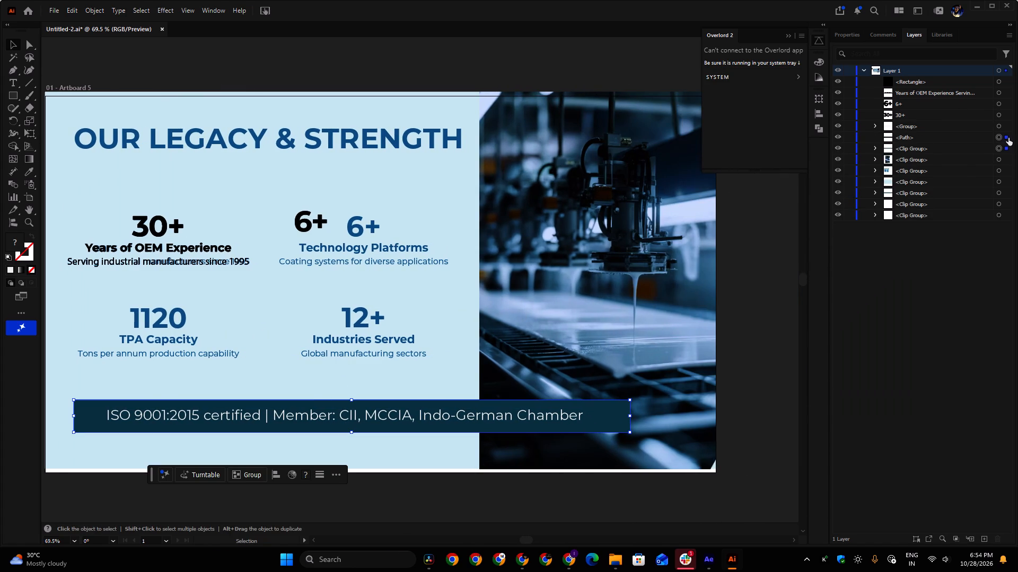
pyautogui.click(1006, 148)
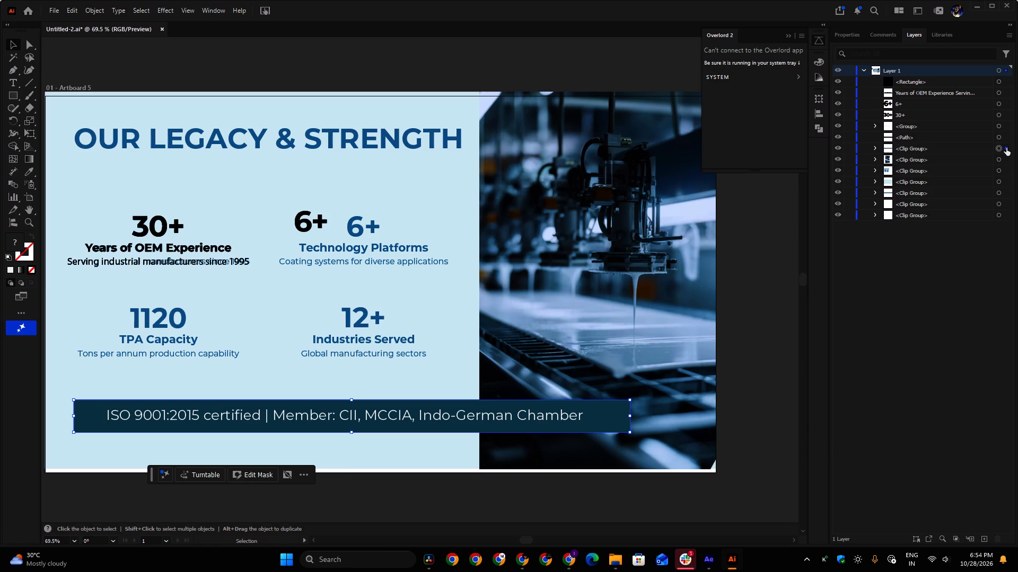
pyautogui.click(1007, 138)
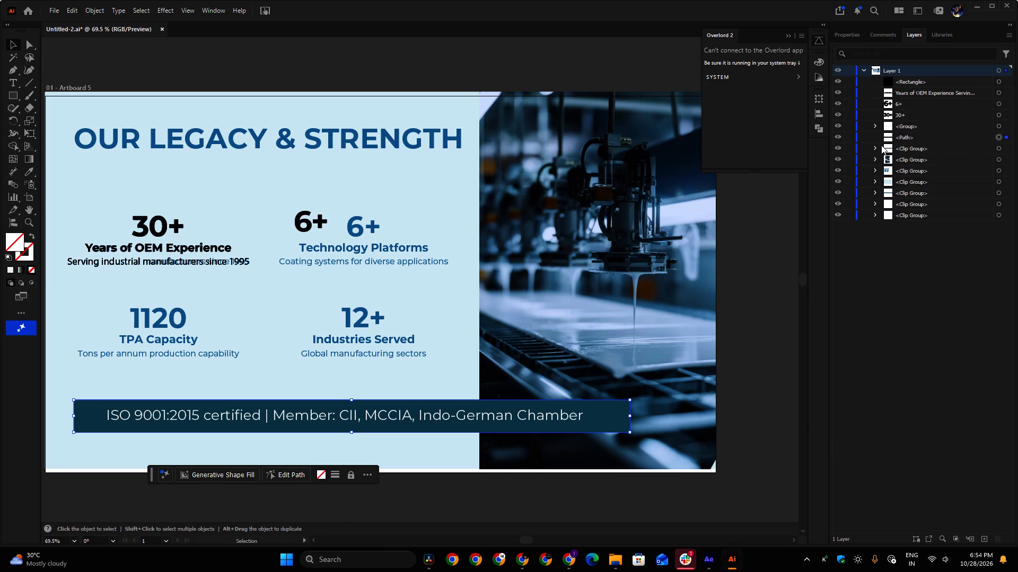
pyautogui.click(839, 135)
pyautogui.click(839, 135)
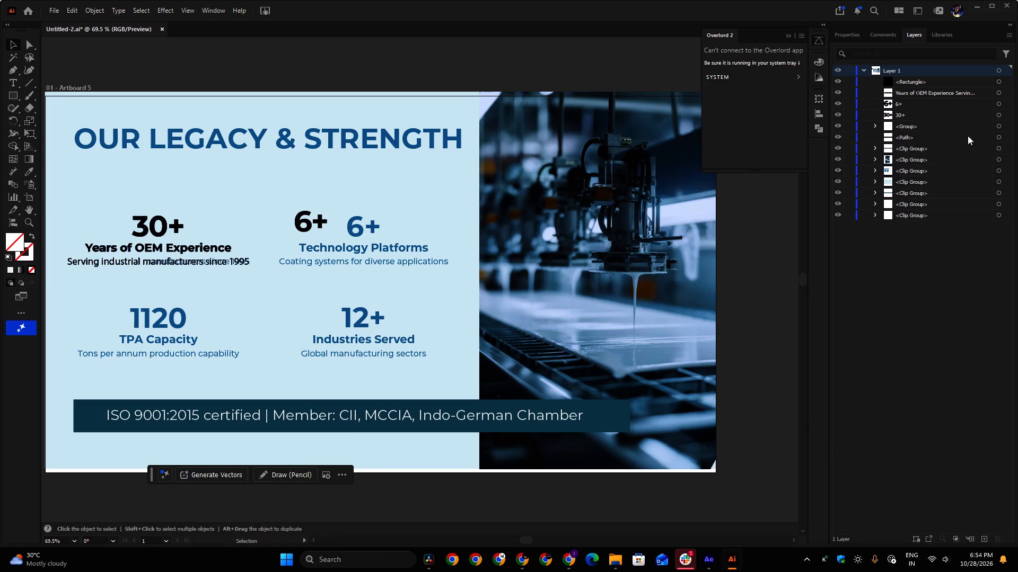
pyautogui.click(1008, 140)
pyautogui.press('Delete')
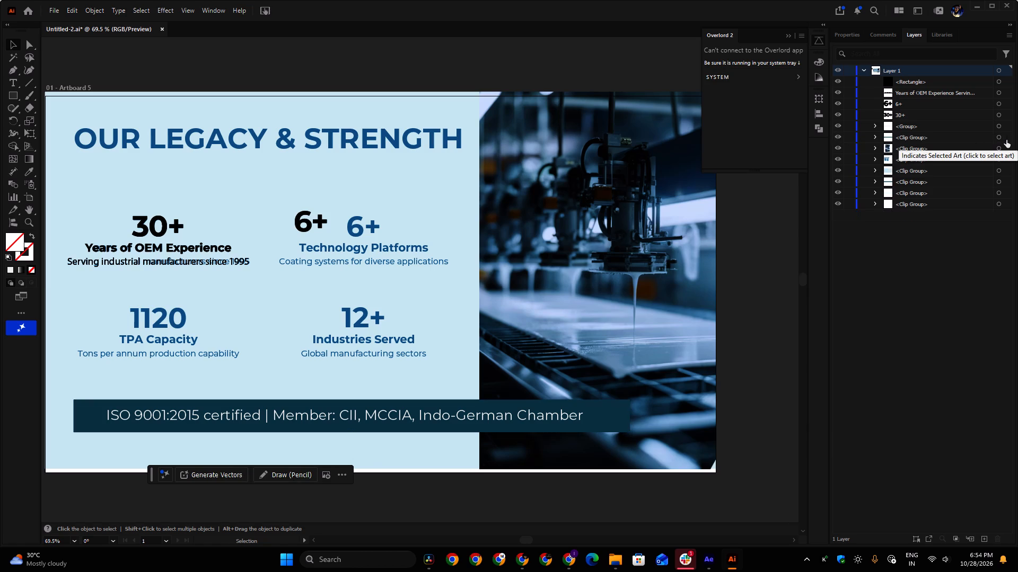
# Select the seven clip groups in Layer 1 and release their clipping masks together.
pyautogui.click(1006, 139)
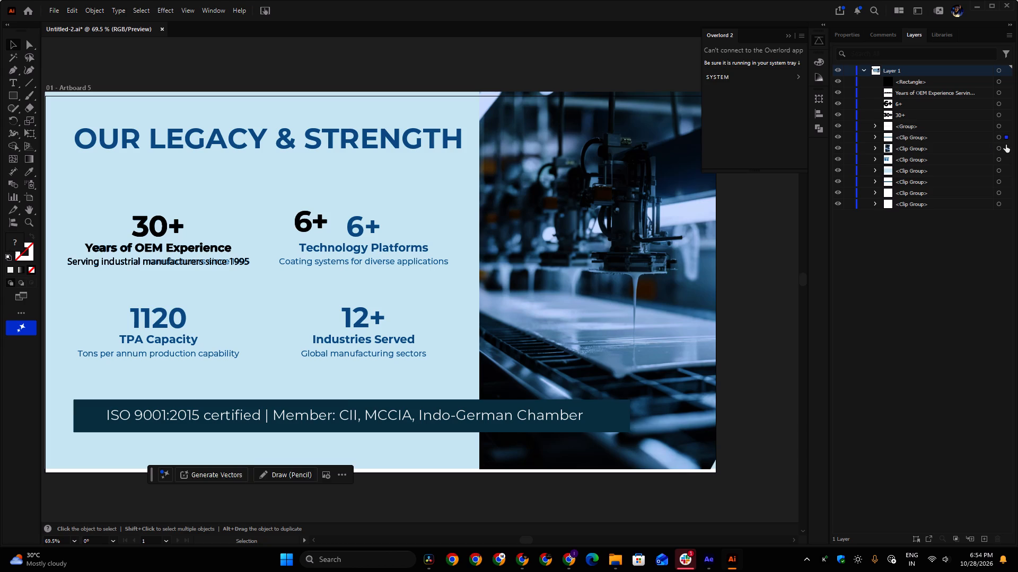
pyautogui.keyDown('shift'); pyautogui.click(1006, 152); pyautogui.keyUp('shift')
pyautogui.keyDown('shift'); pyautogui.click(1006, 164); pyautogui.keyUp('shift')
pyautogui.keyDown('shift'); pyautogui.click(1007, 174); pyautogui.keyUp('shift')
pyautogui.keyDown('shift'); pyautogui.click(1005, 183); pyautogui.keyUp('shift')
pyautogui.keyDown('shift'); pyautogui.click(1008, 198); pyautogui.keyUp('shift')
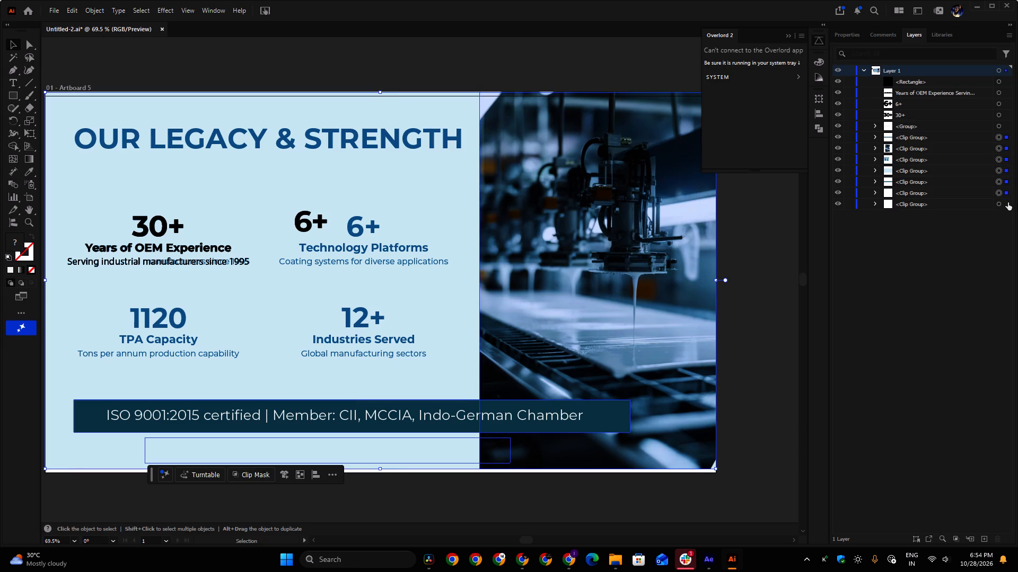
pyautogui.keyDown('shift'); pyautogui.click(1008, 202); pyautogui.keyUp('shift')
pyautogui.rightClick(598, 388)
pyautogui.click(651, 177)
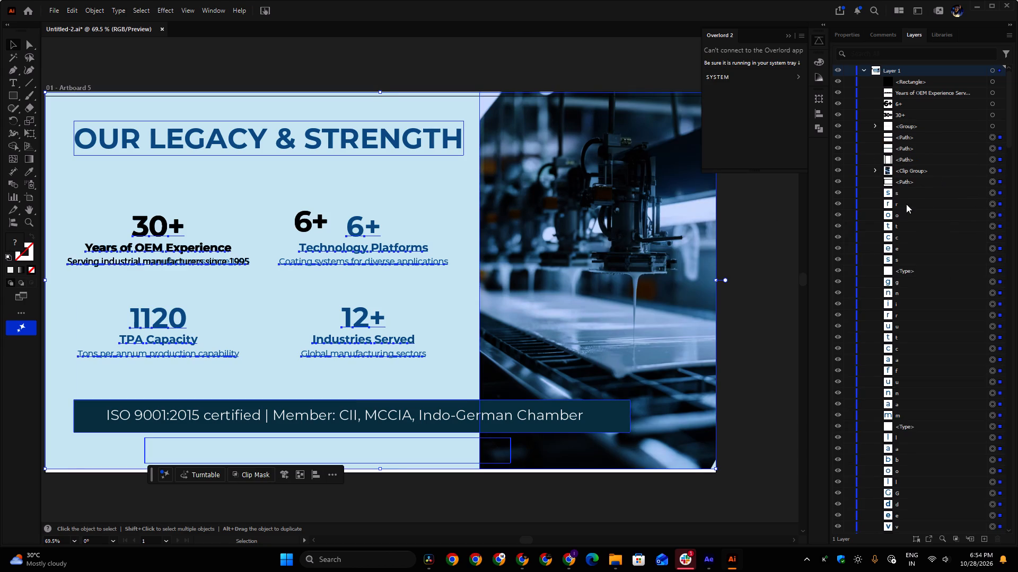
# Delete three leftover mask paths lying around the photo's clip group near the top of Layer 1.
pyautogui.click(999, 184)
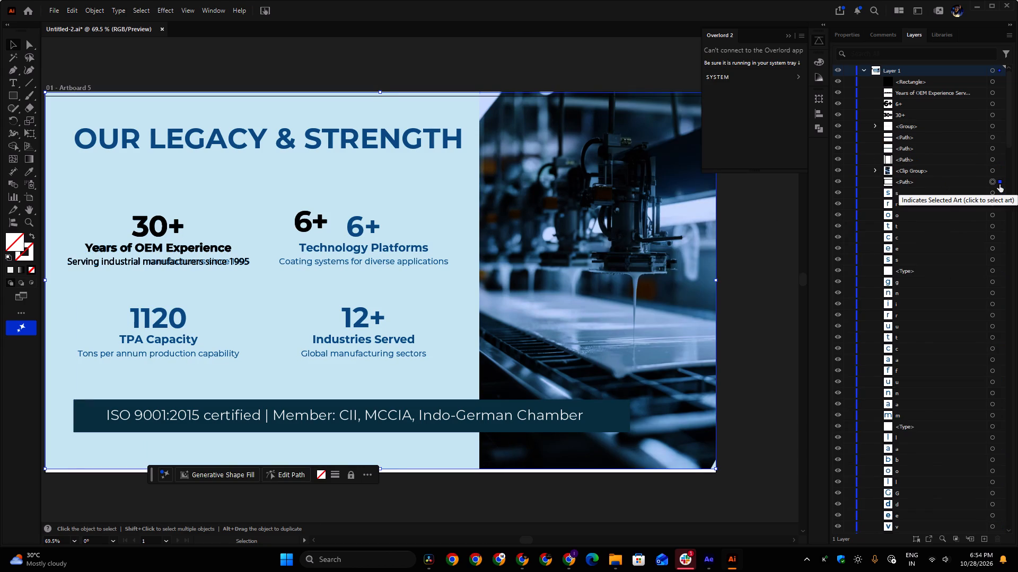
pyautogui.press('Delete')
pyautogui.click(1002, 159)
pyautogui.press('Delete')
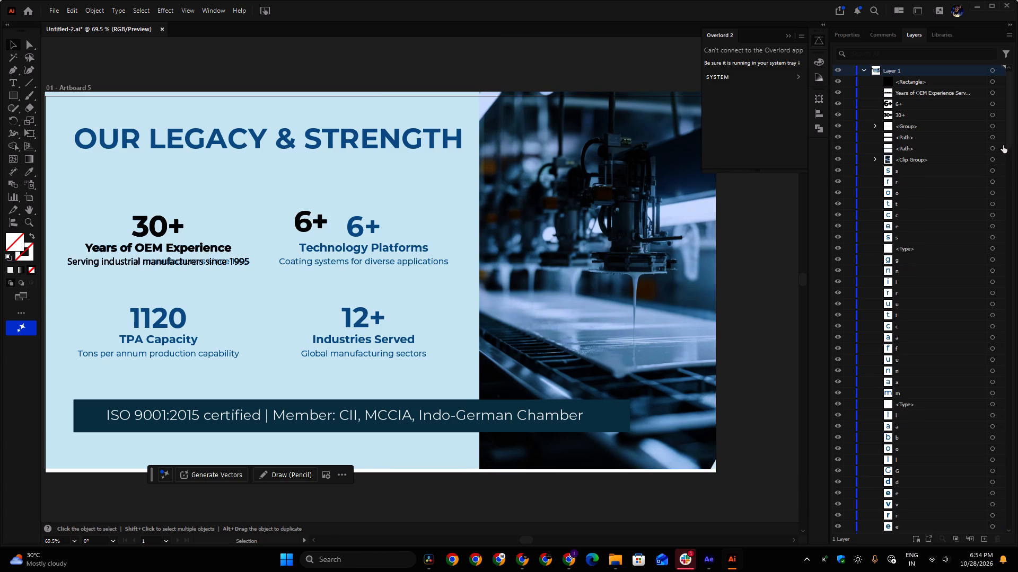
pyautogui.click(1001, 138)
pyautogui.press('Delete')
# Delete five leftover full-slide paths among and beneath the clip groups at the bottom of Layer 1, including a white-filled one.
pyautogui.scroll(-2, 938, 190)
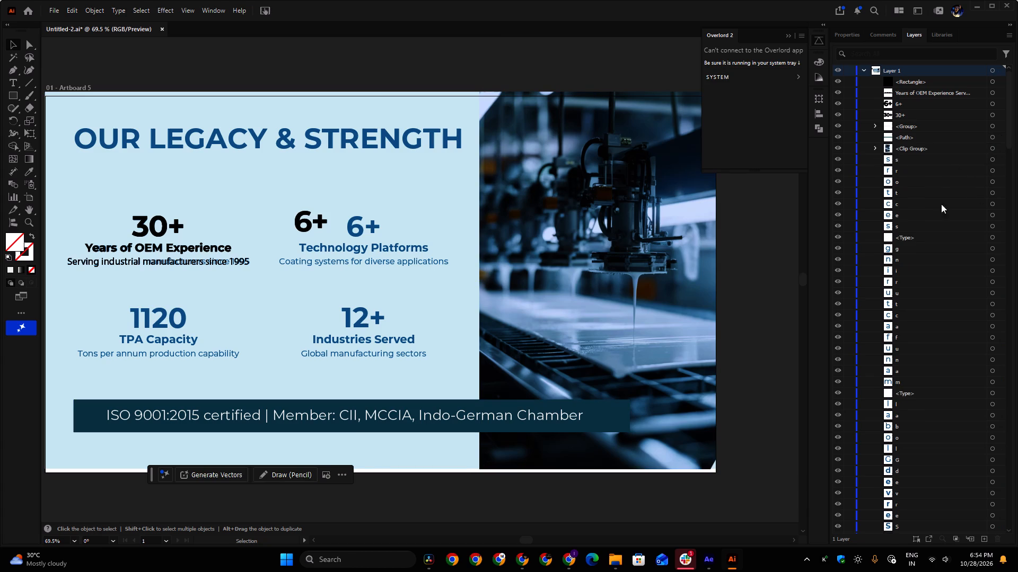
pyautogui.scroll(-3, 941, 204)
pyautogui.scroll(-7, 952, 291)
pyautogui.scroll(-15, 951, 299)
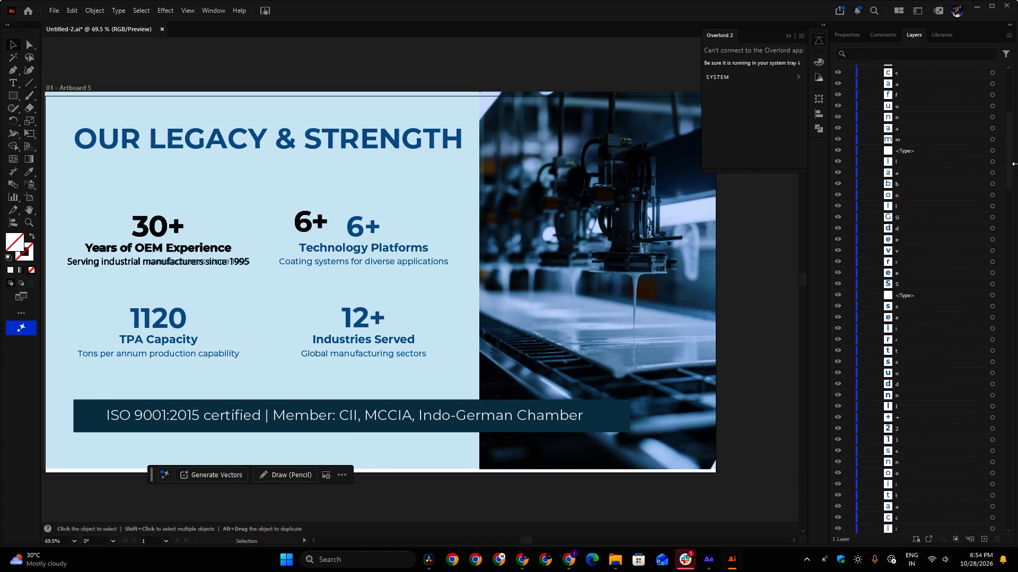
pyautogui.moveTo(1011, 162); pyautogui.dragTo(1011, 536)
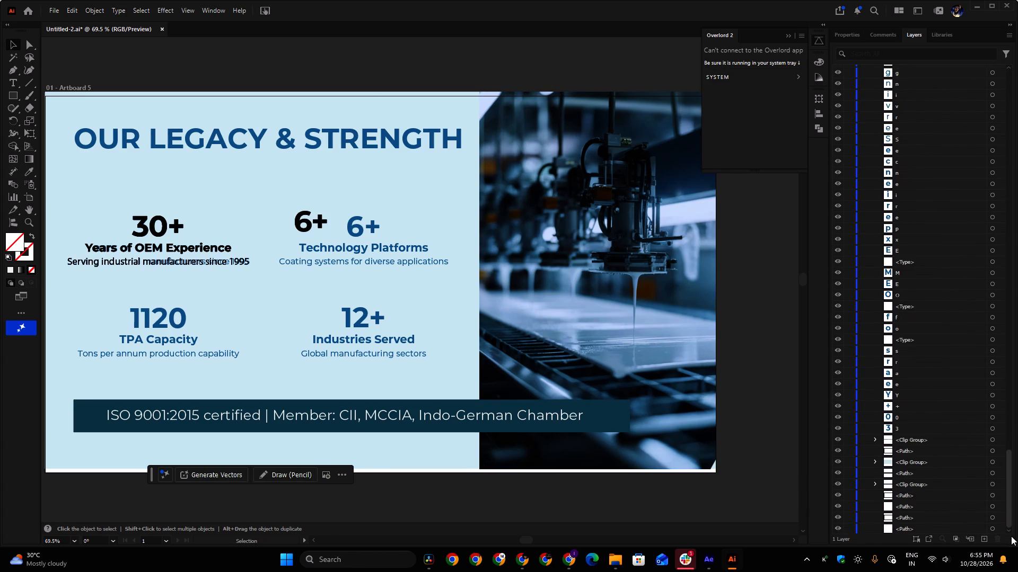
pyautogui.moveTo(1011, 536); pyautogui.dragTo(1012, 530)
pyautogui.click(998, 451)
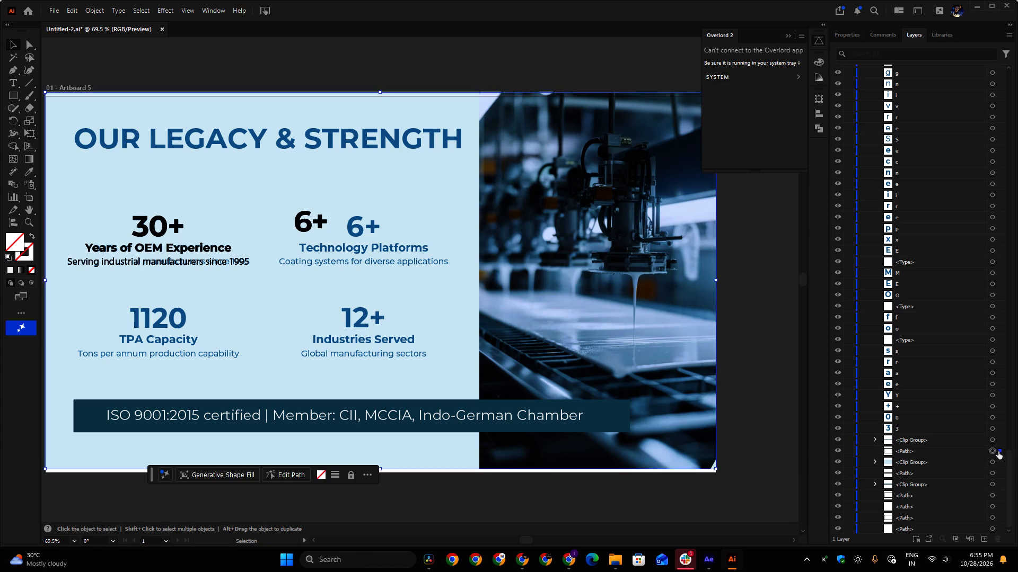
pyautogui.press('Delete')
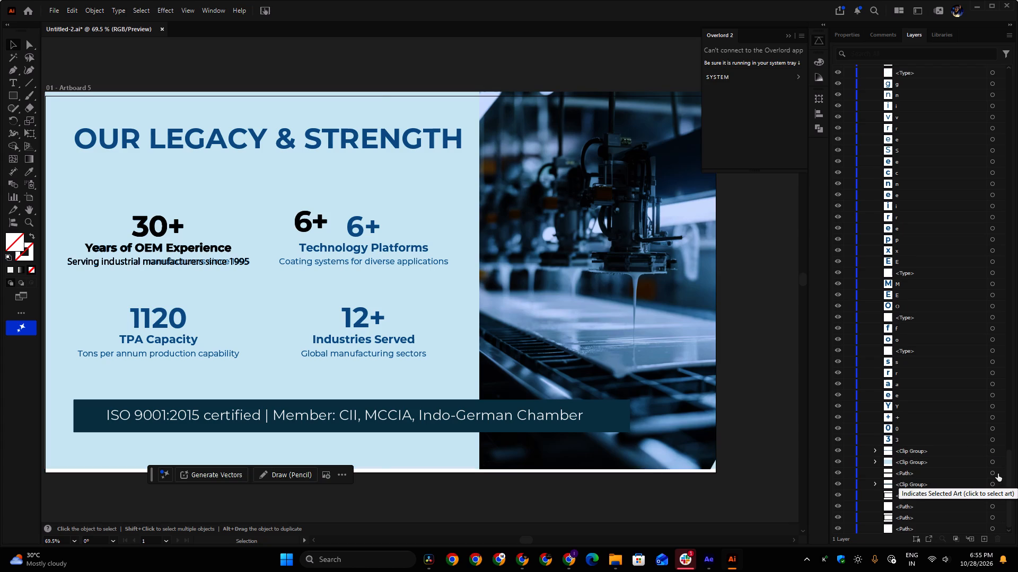
pyautogui.click(998, 473)
pyautogui.press('Delete')
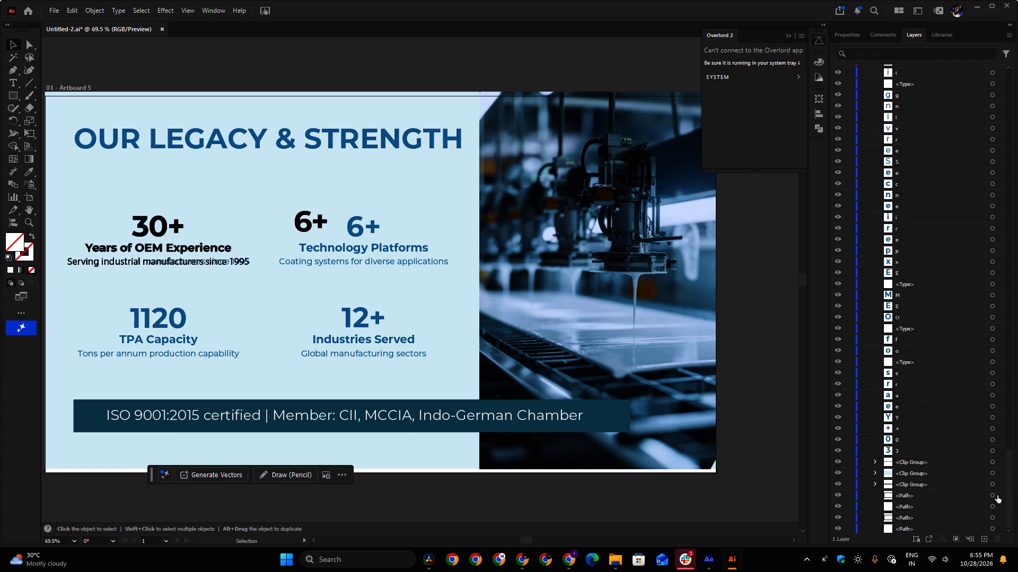
pyautogui.click(997, 495)
pyautogui.press('Delete')
pyautogui.click(999, 505)
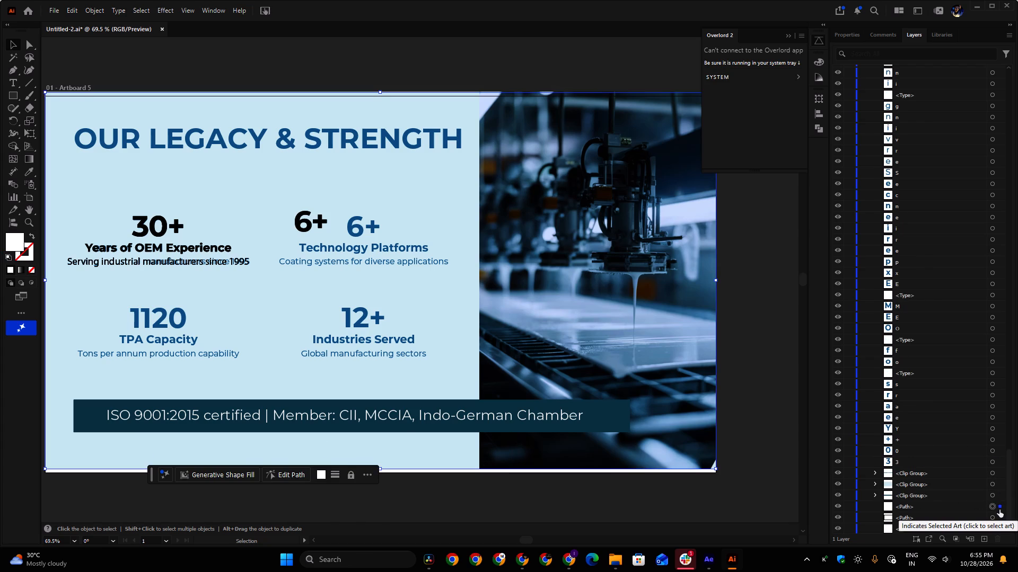
pyautogui.press('Delete')
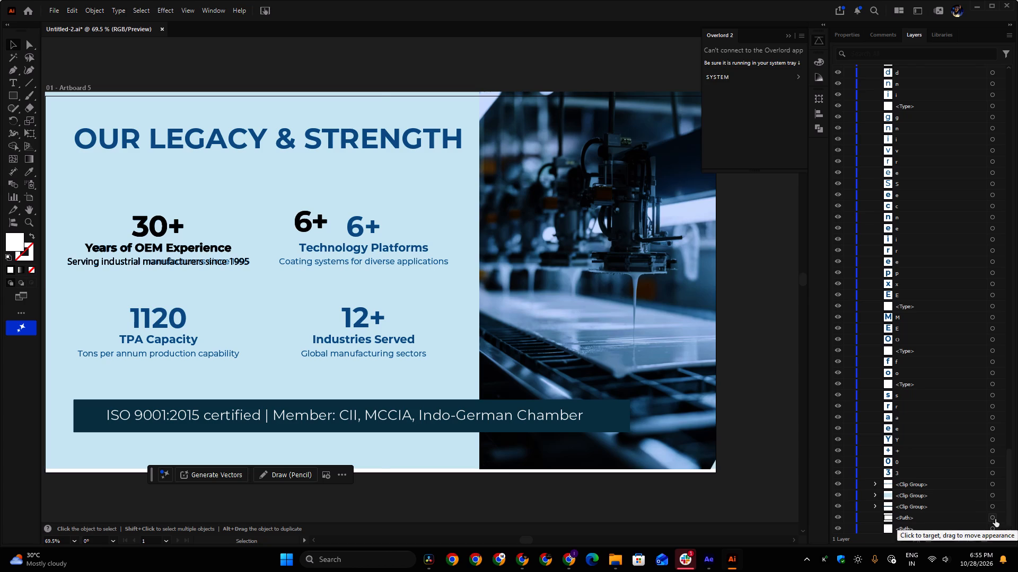
pyautogui.click(995, 519)
pyautogui.click(1001, 519)
pyautogui.press('Delete')
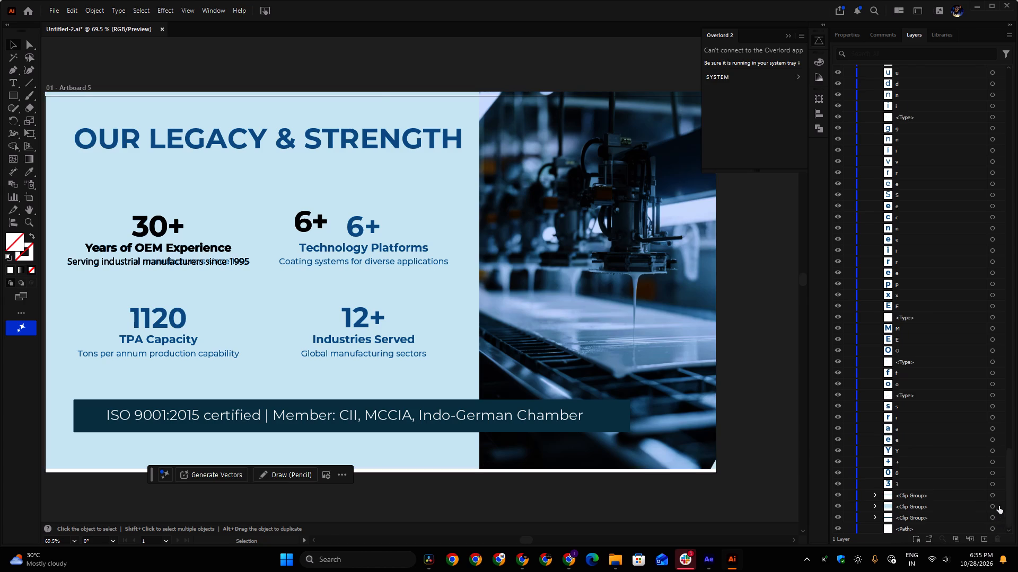
# Release the clipping masks of the three remaining clip groups at the bottom of Layer 1, including the slide title's.
pyautogui.click(998, 499)
pyautogui.keyDown('shift'); pyautogui.click(1002, 510); pyautogui.keyUp('shift')
pyautogui.keyDown('shift'); pyautogui.click(1002, 519); pyautogui.keyUp('shift')
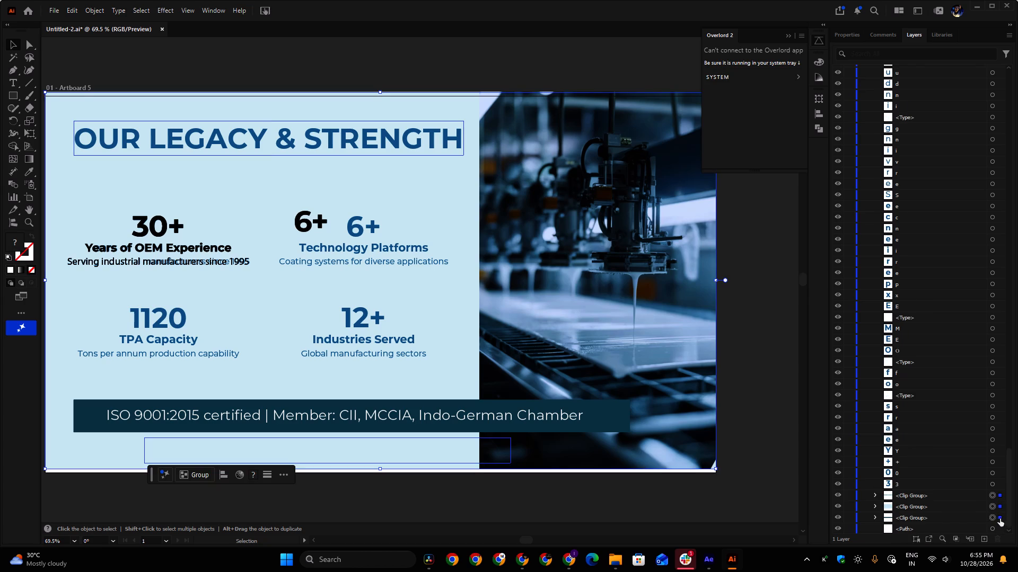
pyautogui.rightClick(436, 452)
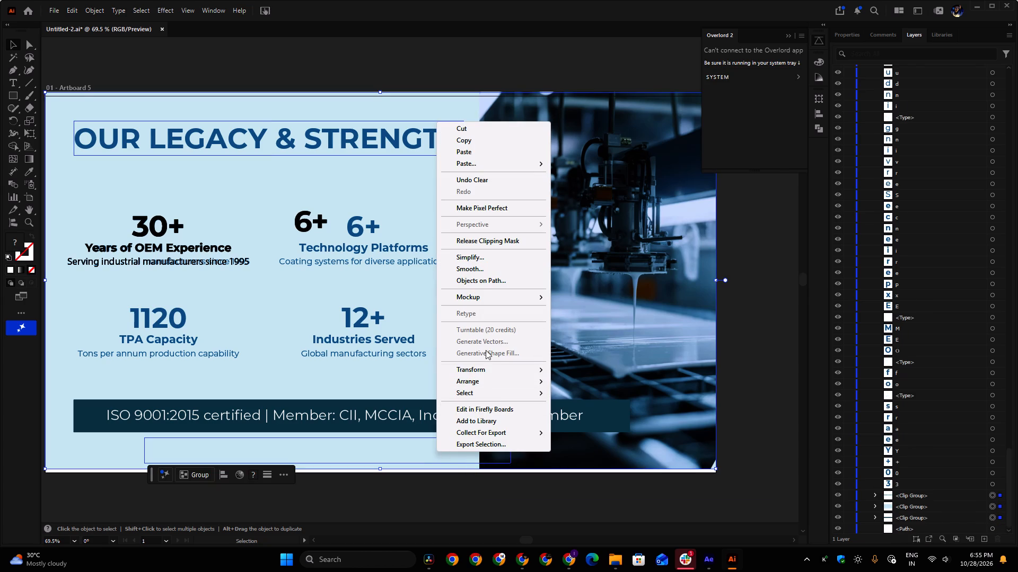
pyautogui.click(480, 238)
# Select the three leftover unfilled mask paths around the released title letters in Layer 1 and delete them.
pyautogui.scroll(-14, 971, 478)
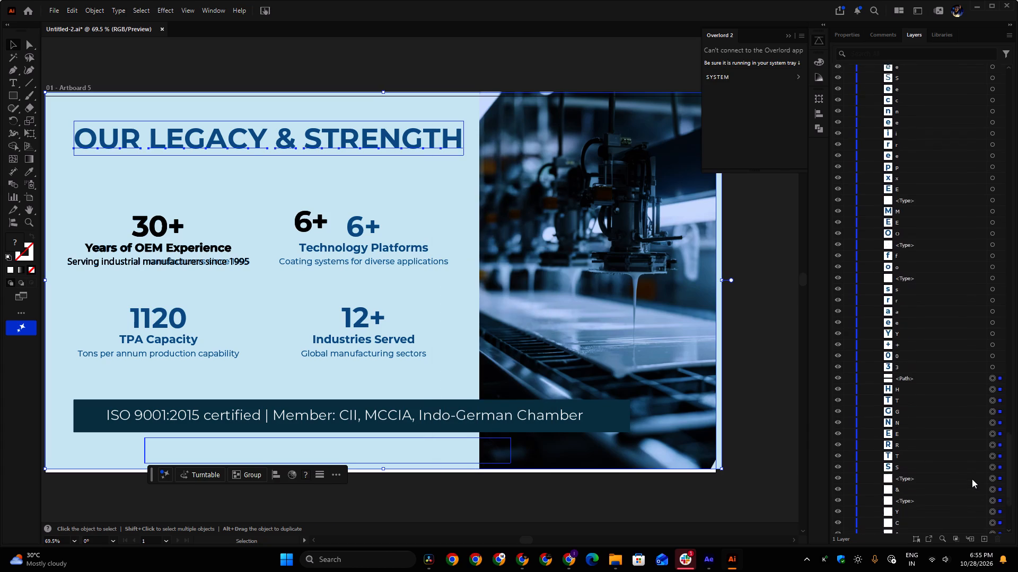
pyautogui.scroll(-16, 972, 479)
pyautogui.scroll(-12, 975, 475)
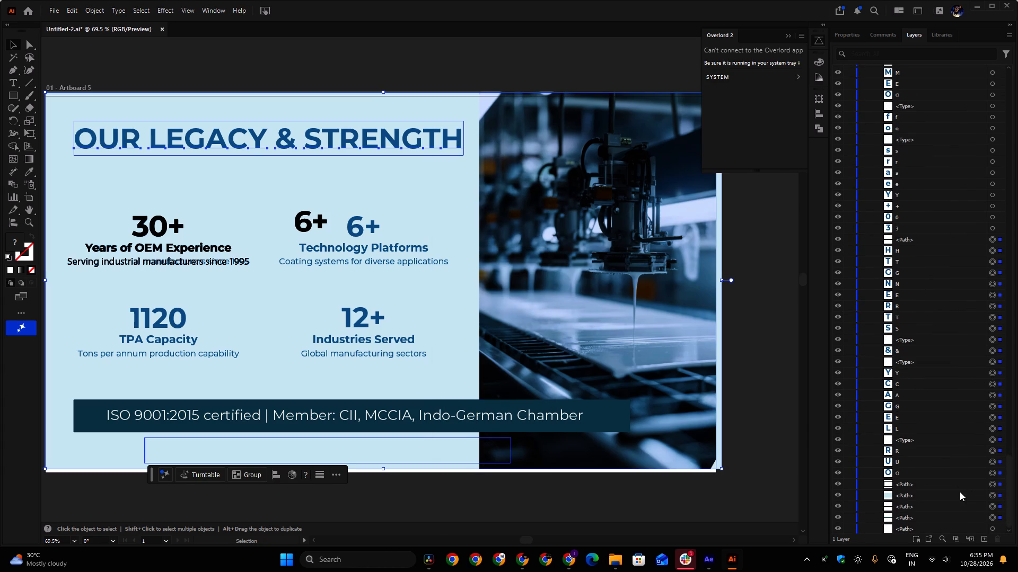
pyautogui.click(998, 484)
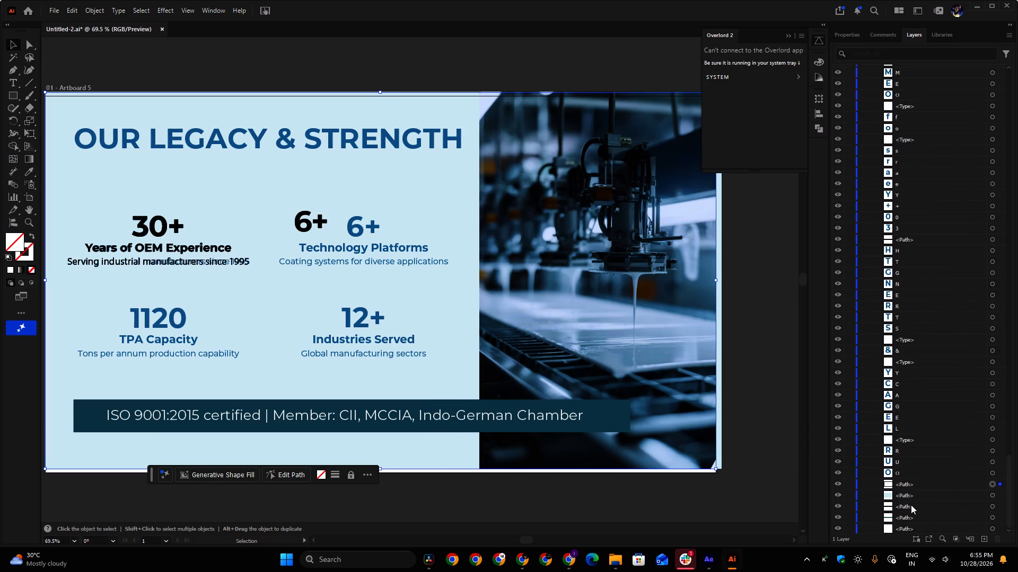
pyautogui.keyDown('shift'); pyautogui.click(1002, 506); pyautogui.keyUp('shift')
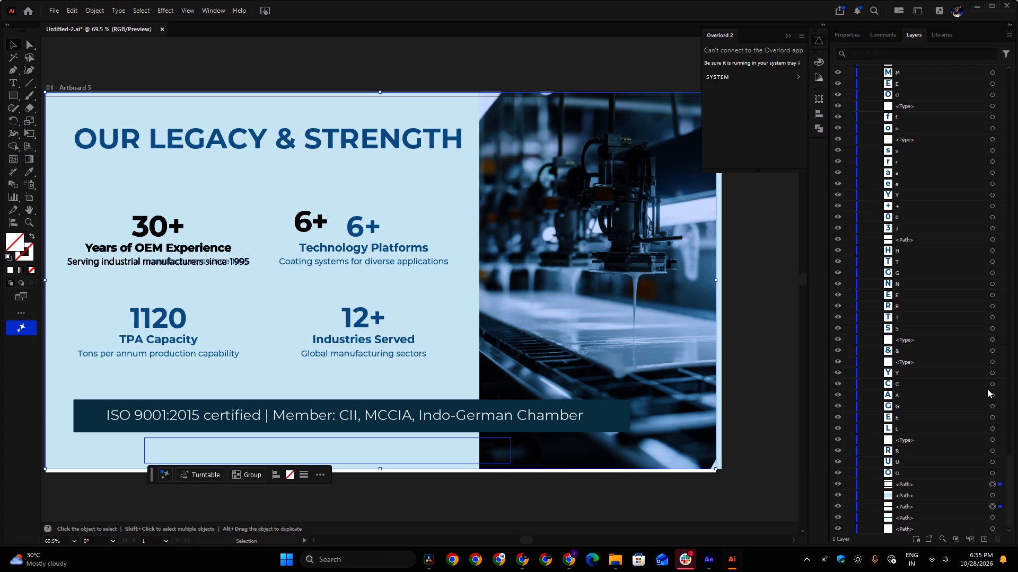
pyautogui.keyDown('shift'); pyautogui.click(1002, 240); pyautogui.keyUp('shift')
pyautogui.press('Delete')
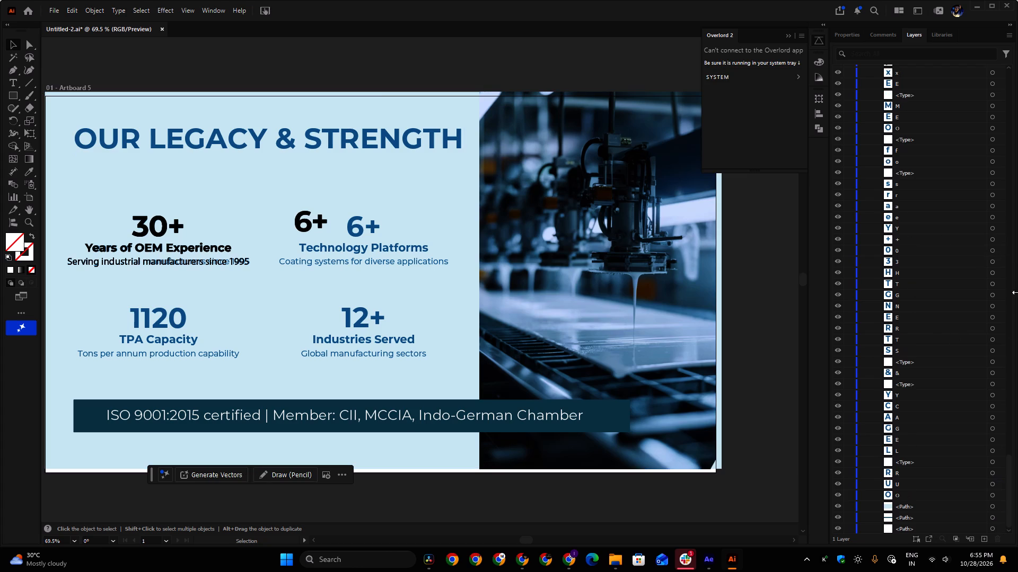
# Move the machinery photo off the artboard to its right side.
pyautogui.scroll(-6, 969, 451)
pyautogui.click(1003, 508)
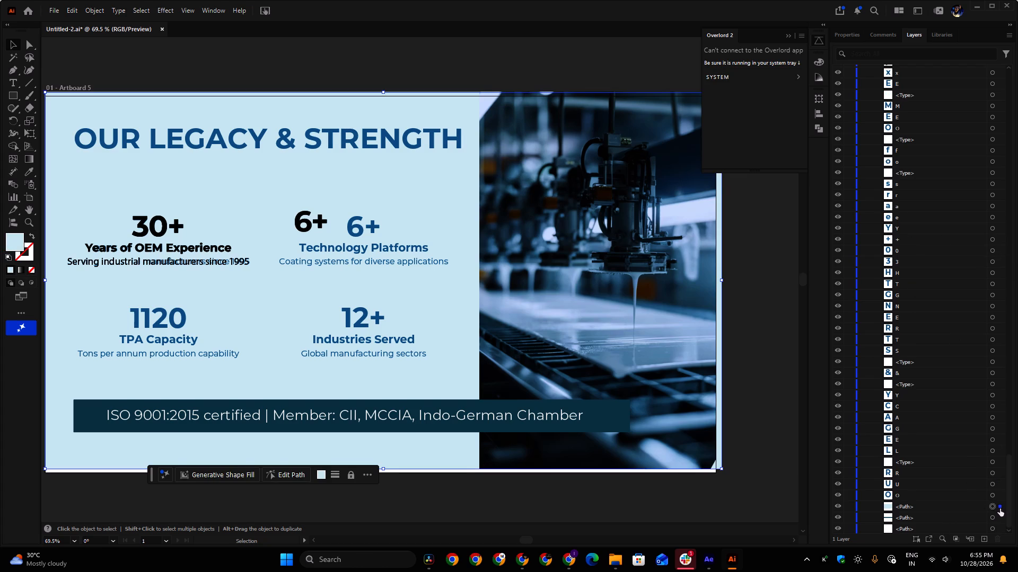
pyautogui.scroll(-5, 540, 328)
pyautogui.scroll(2, 540, 328)
pyautogui.keyDown('alt'); pyautogui.scroll(-3, 540, 328); pyautogui.keyUp('alt')
pyautogui.click(555, 237)
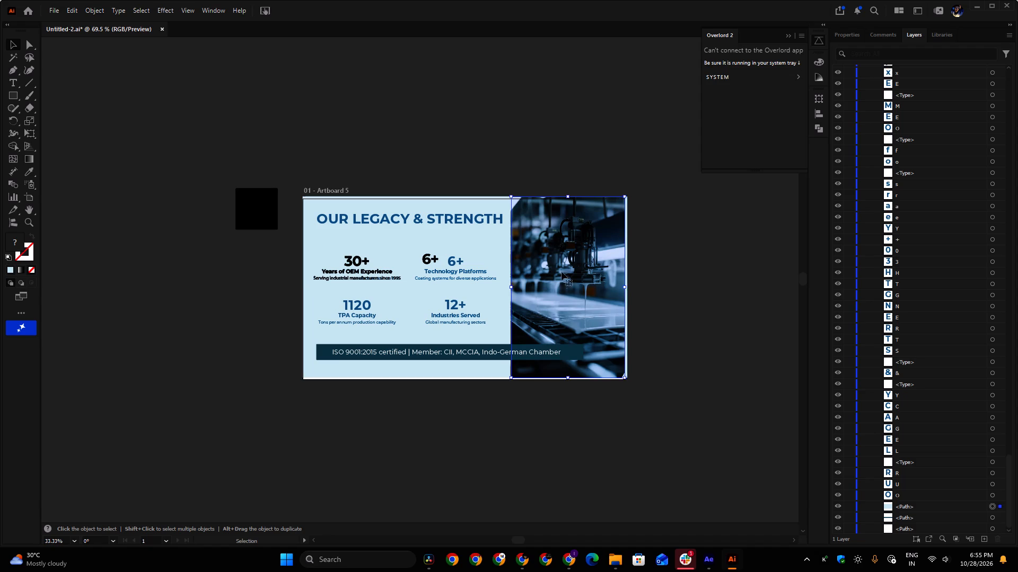
pyautogui.moveTo(553, 270); pyautogui.dragTo(727, 281)
pyautogui.press('space')
pyautogui.keyDown('ctrl'); pyautogui.moveTo(502, 257); pyautogui.dragTo(586, 299); pyautogui.keyUp('ctrl')
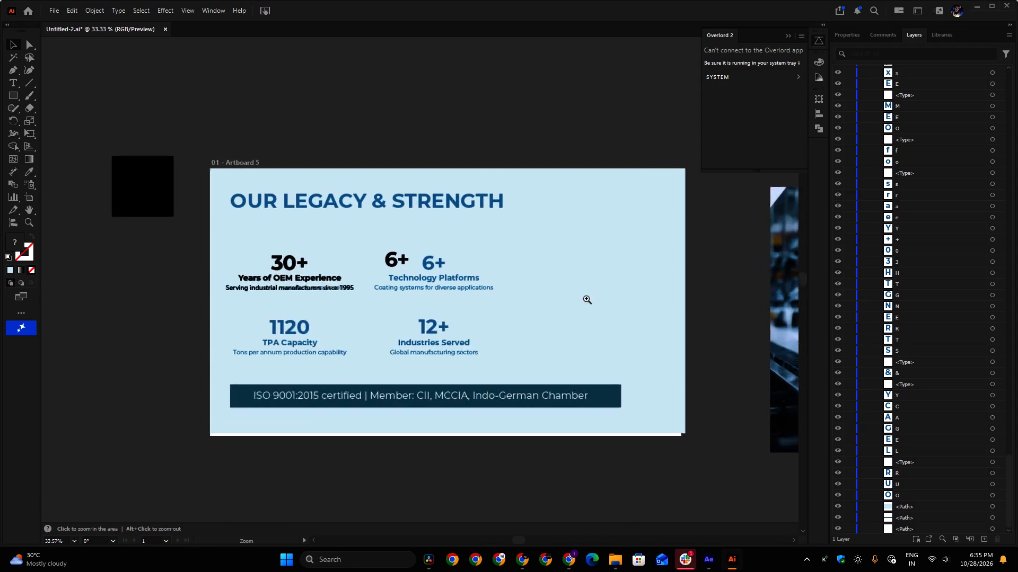
pyautogui.keyDown('ctrl'); pyautogui.moveTo(586, 299); pyautogui.dragTo(592, 301); pyautogui.keyUp('ctrl')
# Move the light blue background shape off the artboard to its lower left.
pyautogui.click(437, 282)
pyautogui.press('space')
pyautogui.keyDown('ctrl'); pyautogui.moveTo(390, 279); pyautogui.dragTo(464, 299); pyautogui.keyUp('ctrl')
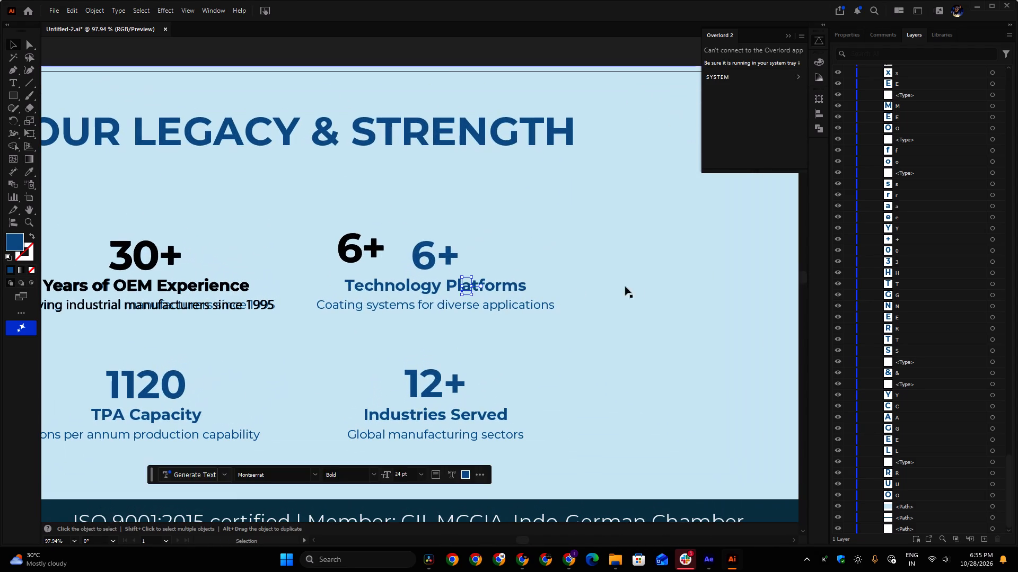
pyautogui.moveTo(636, 284); pyautogui.dragTo(584, 335)
pyautogui.hotkey('ctrl', 'space')
pyautogui.hotkey('ctrl', 'space')
pyautogui.hotkey('ctrl', 'space')
pyautogui.hotkey('ctrl', 'space')
pyautogui.hotkey('ctrl', 'space')
pyautogui.hotkey('ctrl', 'space')
pyautogui.hotkey('ctrl', 'space')
pyautogui.hotkey('ctrl', 'space')
pyautogui.hotkey('ctrl', 'space')
pyautogui.keyDown('ctrl'); pyautogui.moveTo(626, 231); pyautogui.dragTo(433, 293); pyautogui.keyUp('ctrl')
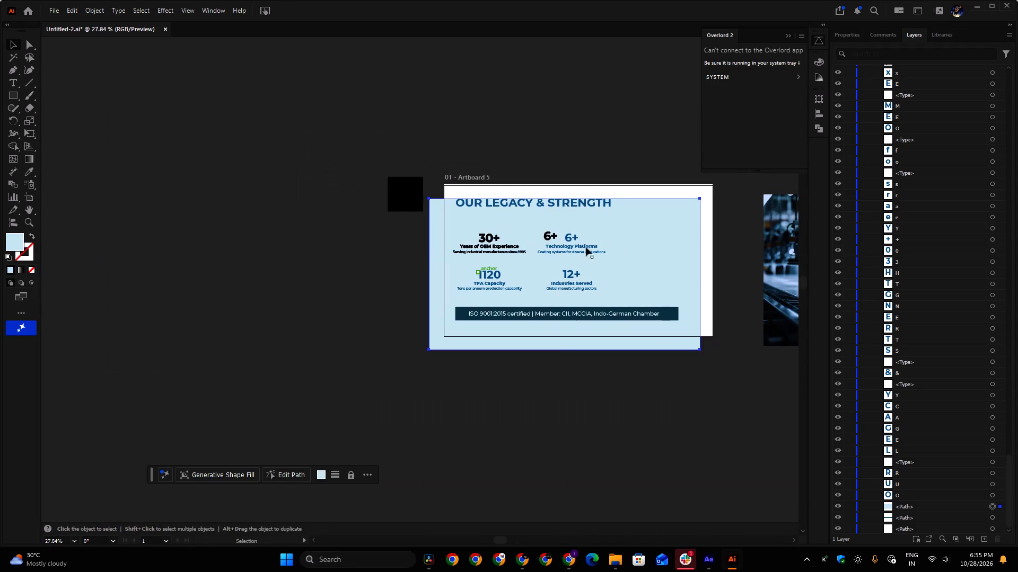
pyautogui.moveTo(631, 233); pyautogui.dragTo(289, 290)
# Delete the white full-slide background path behind the slide text.
pyautogui.press('space')
pyautogui.keyDown('ctrl'); pyautogui.moveTo(648, 233); pyautogui.dragTo(742, 306); pyautogui.keyUp('ctrl')
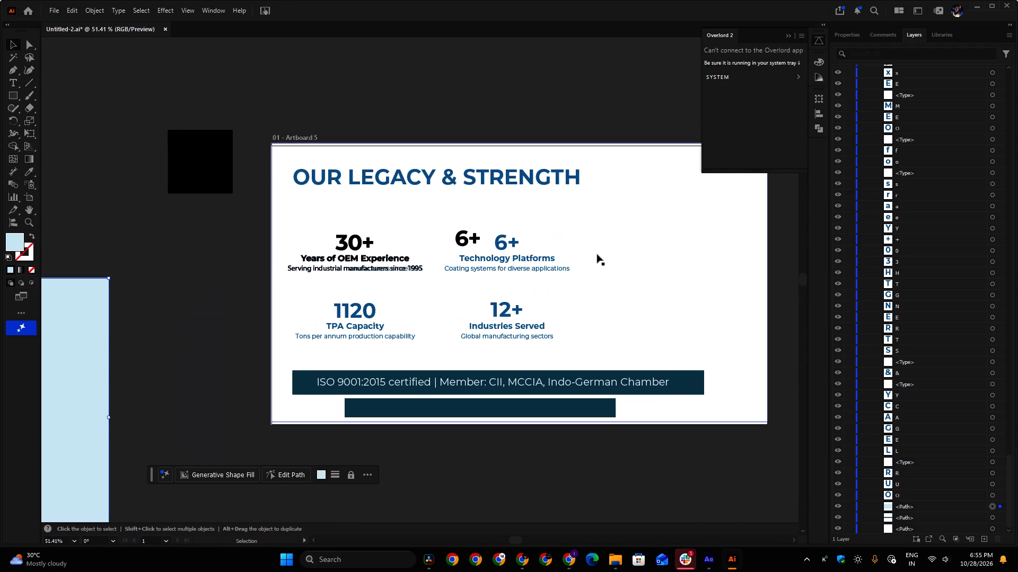
pyautogui.moveTo(597, 254); pyautogui.dragTo(504, 282)
pyautogui.click(504, 282)
pyautogui.press('Delete')
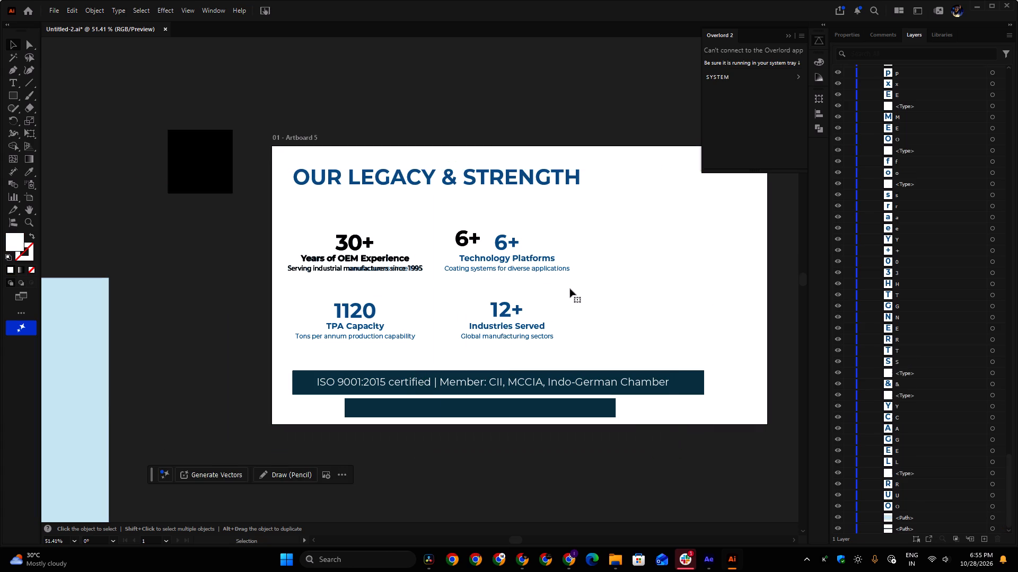
# Select the letters of the "Technology Platforms" and "Coating systems for diverse applications" lines and group them.
pyautogui.moveTo(645, 219); pyautogui.dragTo(734, 328)
pyautogui.moveTo(583, 260); pyautogui.dragTo(447, 275)
pyautogui.scroll(2, 507, 259)
pyautogui.keyDown('alt'); pyautogui.scroll(5, 520, 297); pyautogui.keyUp('alt')
pyautogui.keyDown('alt'); pyautogui.scroll(-3, 521, 297); pyautogui.keyUp('alt')
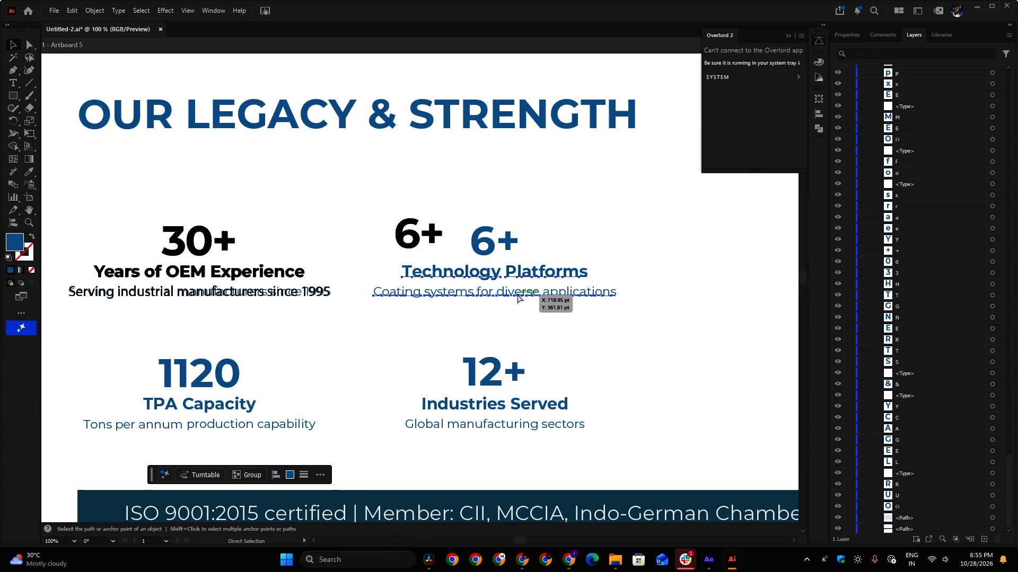
pyautogui.hotkey('ctrl', 'g')
# Select the blue "6+" and paste the copied "Years of OEM Experience" text in front.
pyautogui.moveTo(554, 225); pyautogui.dragTo(476, 249)
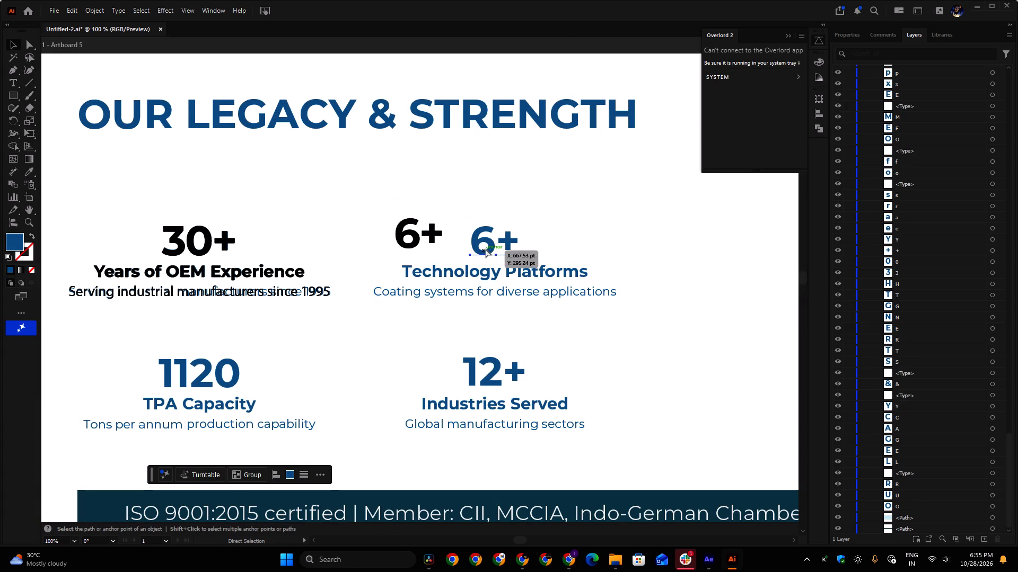
pyautogui.hotkey('ctrl', 'f')
# Group the letters of the "12+ Industries Served" block, and separately those of the "1120 TPA Capacity" block.
pyautogui.moveTo(396, 354); pyautogui.dragTo(610, 450)
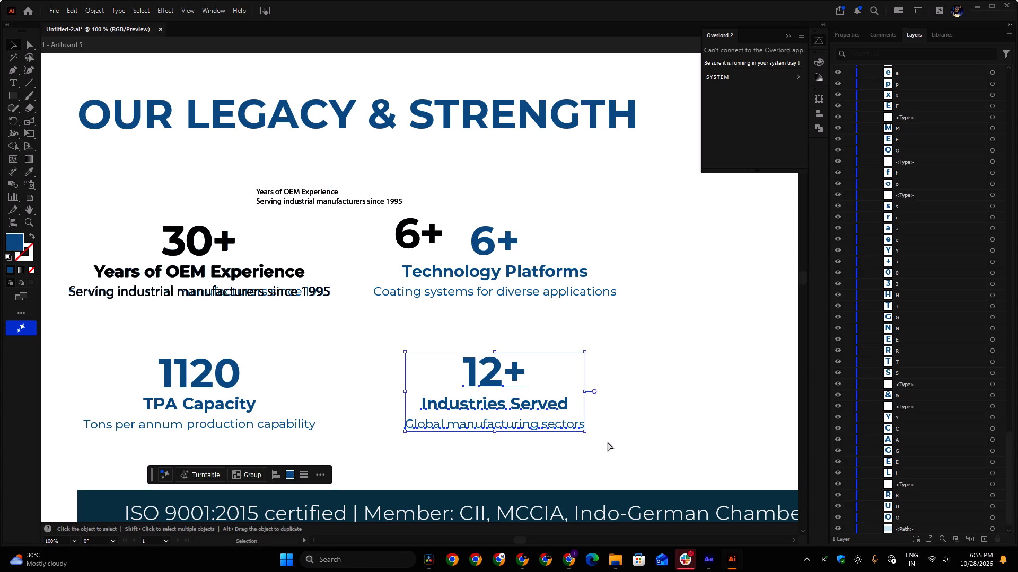
pyautogui.hotkey('ctrl', 'g')
pyautogui.moveTo(115, 351); pyautogui.dragTo(281, 432)
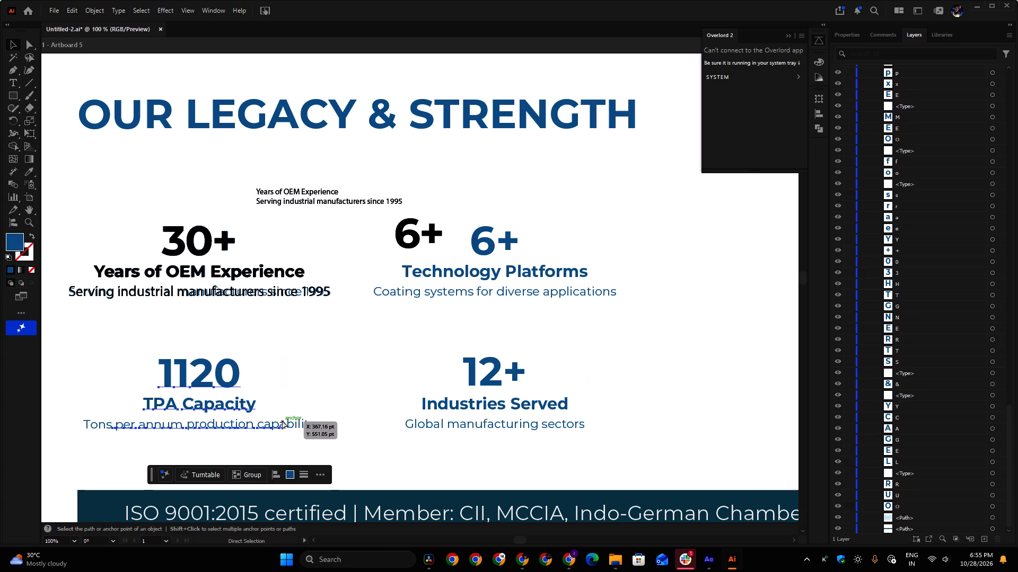
pyautogui.hotkey('ctrl', 'g')
# Lock the black "30+", "6+" and "Years of OEM Experience / Serving industrial manufacturers" text objects.
pyautogui.click(186, 239)
pyautogui.keyDown('shift'); pyautogui.click(190, 278); pyautogui.keyUp('shift')
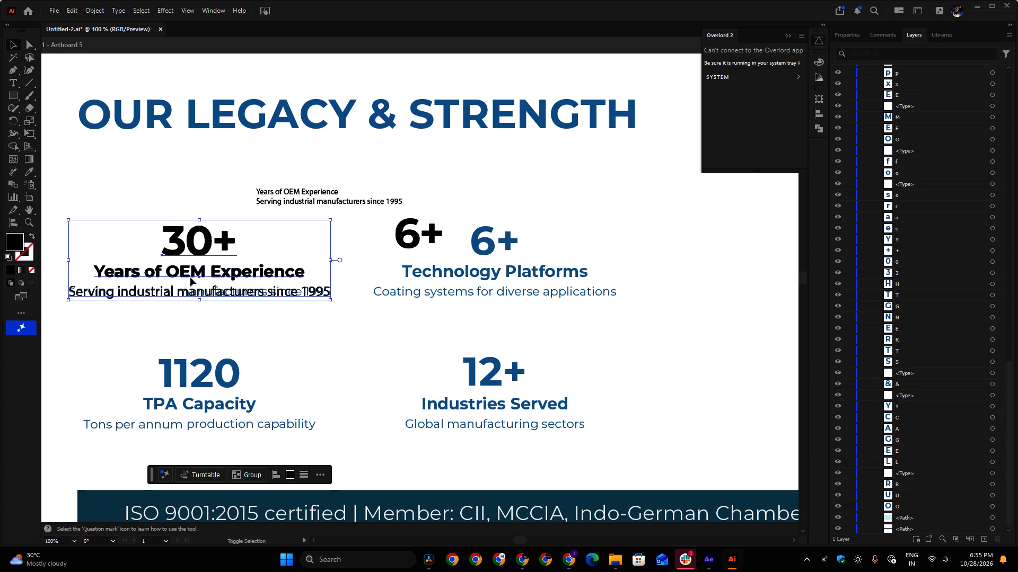
pyautogui.moveTo(1008, 382); pyautogui.dragTo(1008, 381)
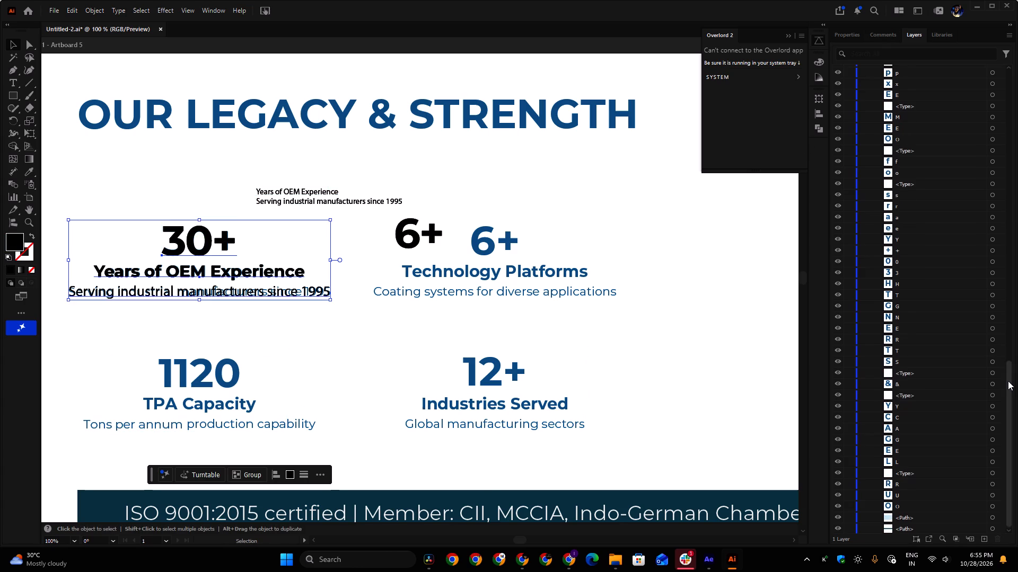
pyautogui.moveTo(1008, 381); pyautogui.dragTo(1014, 30)
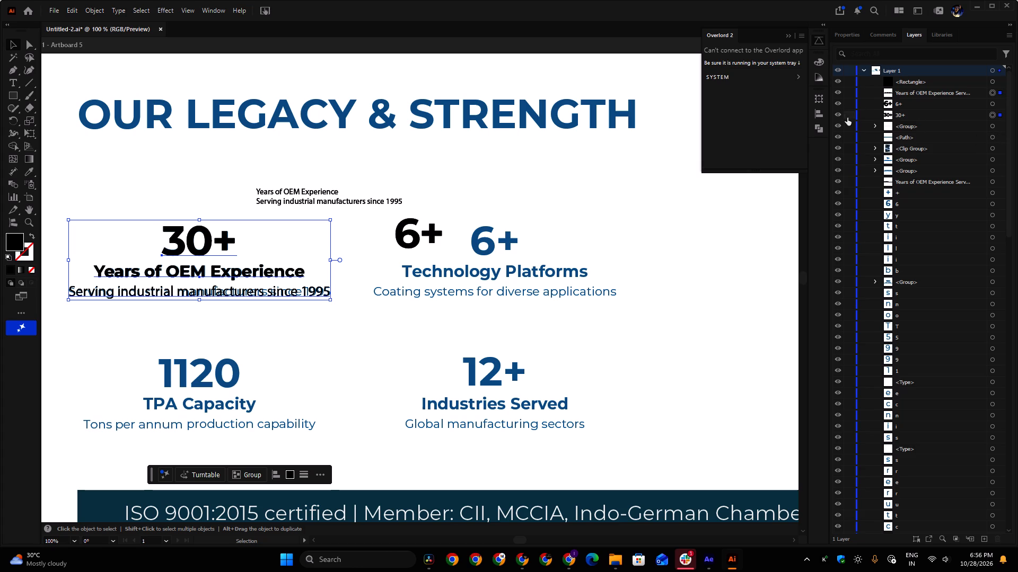
pyautogui.click(852, 116)
pyautogui.click(850, 94)
pyautogui.click(848, 104)
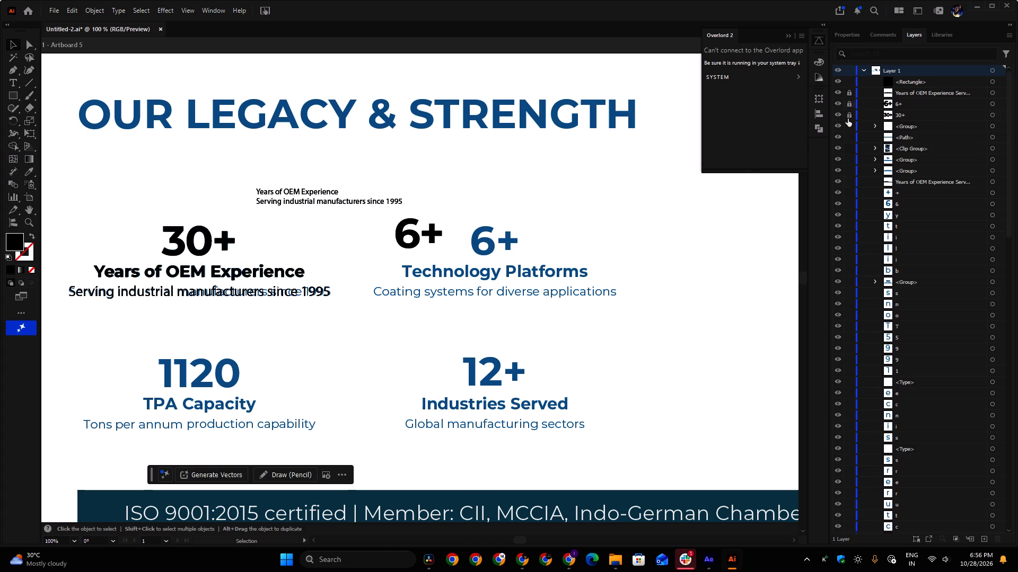
# Select the blue letters beneath the "30+ Years of OEM Experience" block and group them.
pyautogui.moveTo(76, 219); pyautogui.dragTo(312, 322)
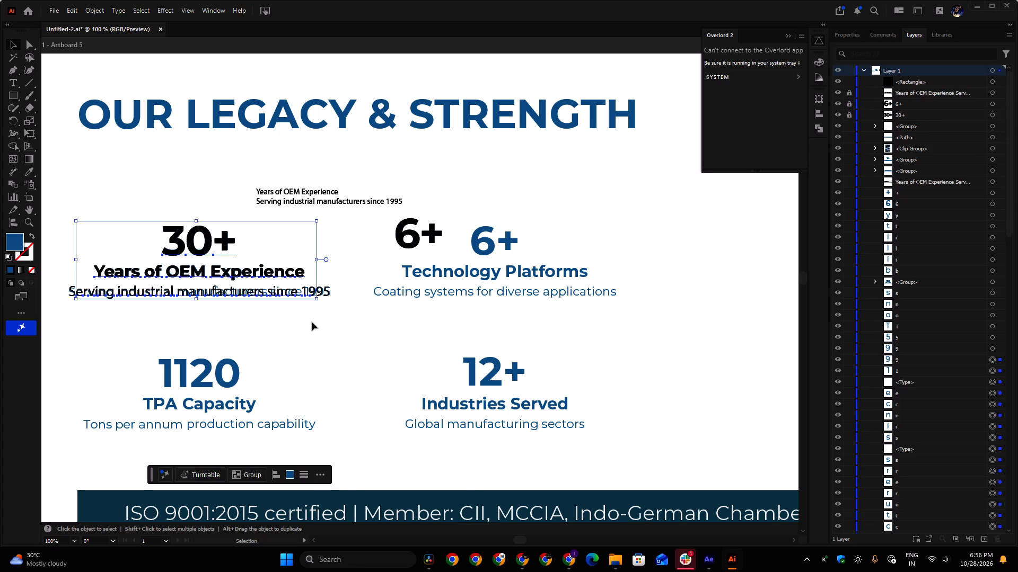
pyautogui.hotkey('ctrl', 'g')
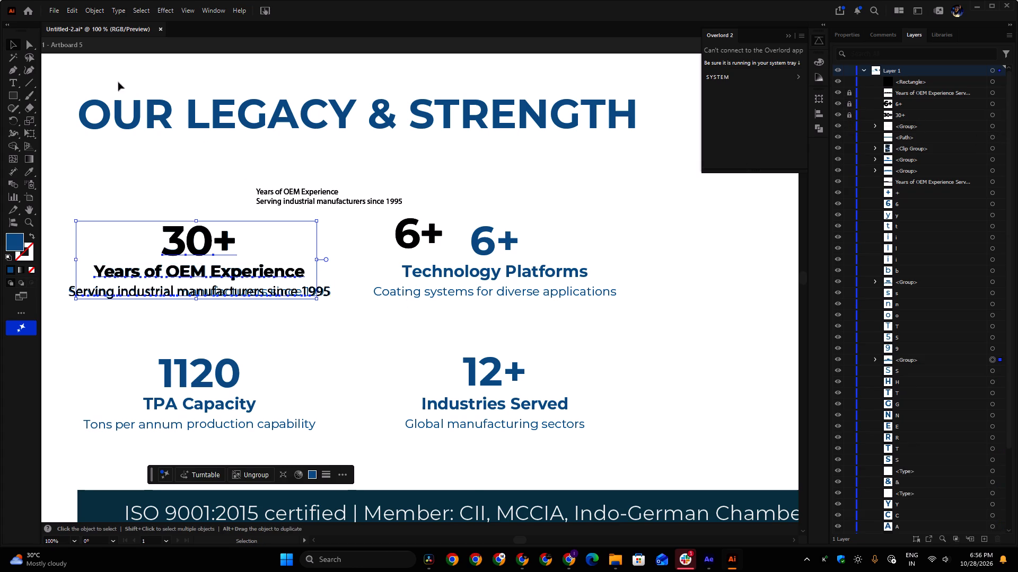
# Select all letters of the "OUR LEGACY & STRENGTH" heading and group them.
pyautogui.moveTo(117, 78); pyautogui.dragTo(621, 141)
pyautogui.moveTo(663, 103); pyautogui.dragTo(92, 142)
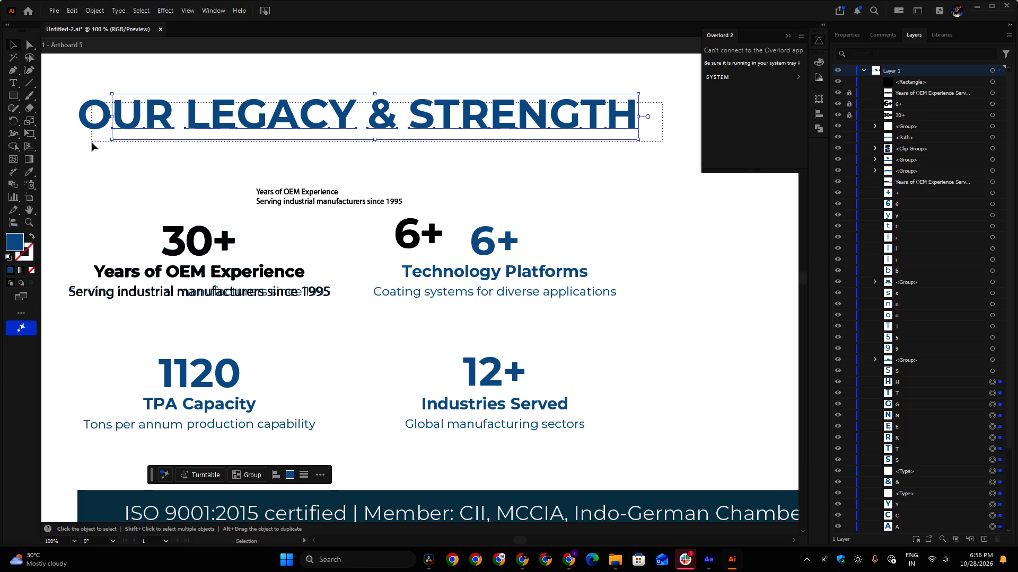
pyautogui.moveTo(92, 142); pyautogui.dragTo(85, 144)
pyautogui.hotkey('ctrl', 'g')
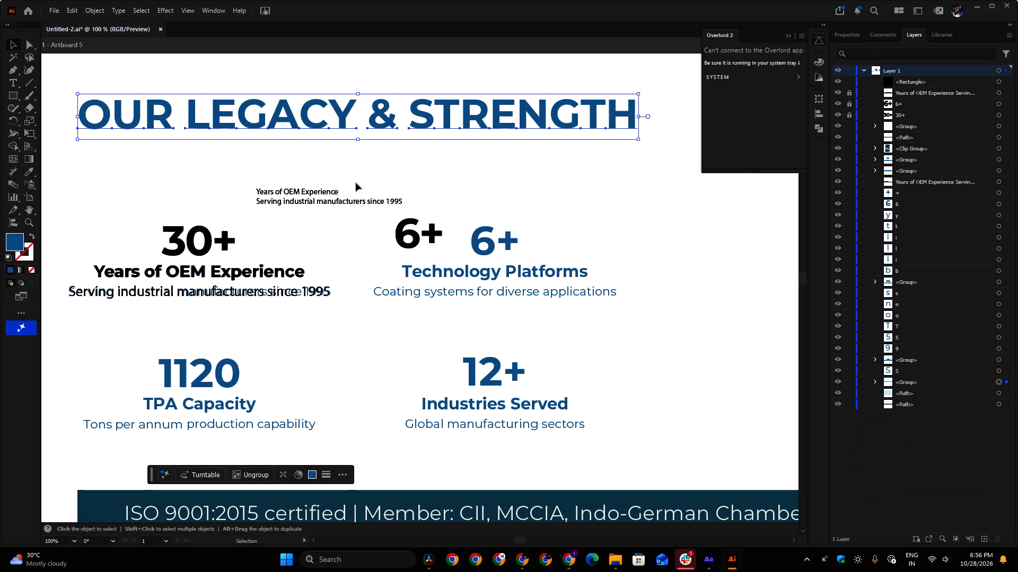
pyautogui.rightClick(345, 118)
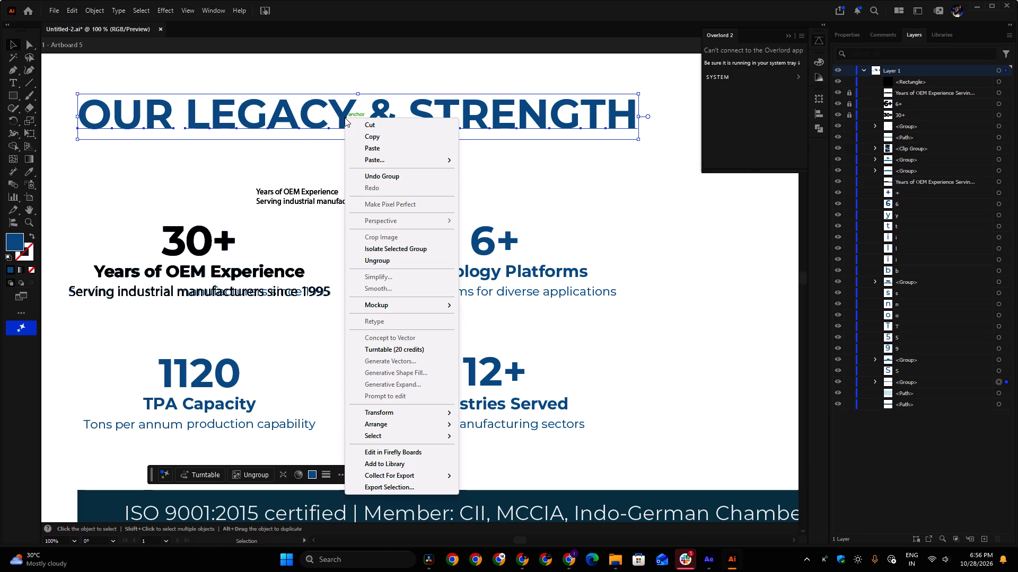
pyautogui.click(558, 352)
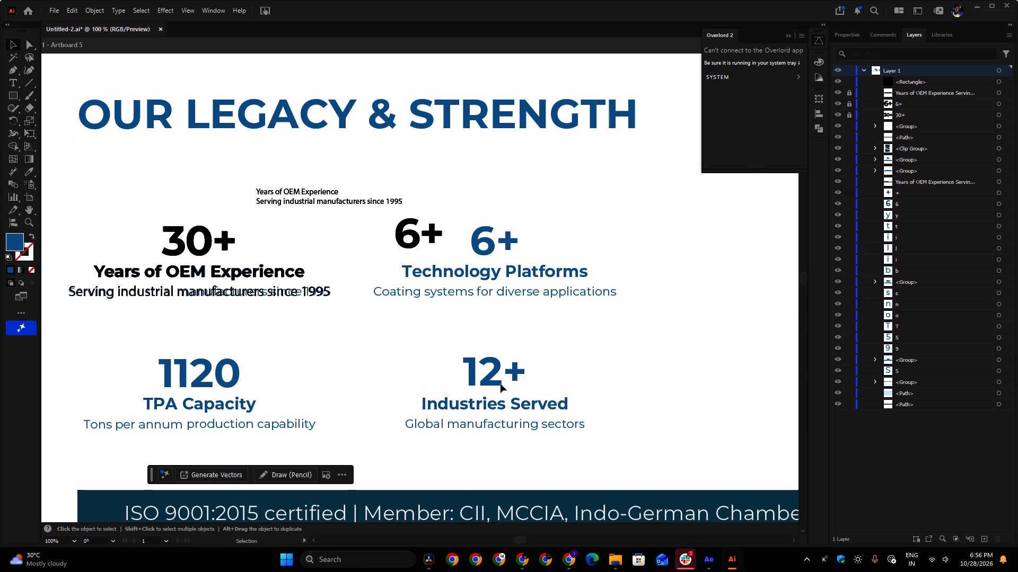
# Delete the background path behind the slide, below the ISO 9001:2015 footer bar.
pyautogui.click(501, 384)
pyautogui.click(488, 262)
pyautogui.click(507, 281)
pyautogui.moveTo(610, 231); pyautogui.dragTo(480, 305)
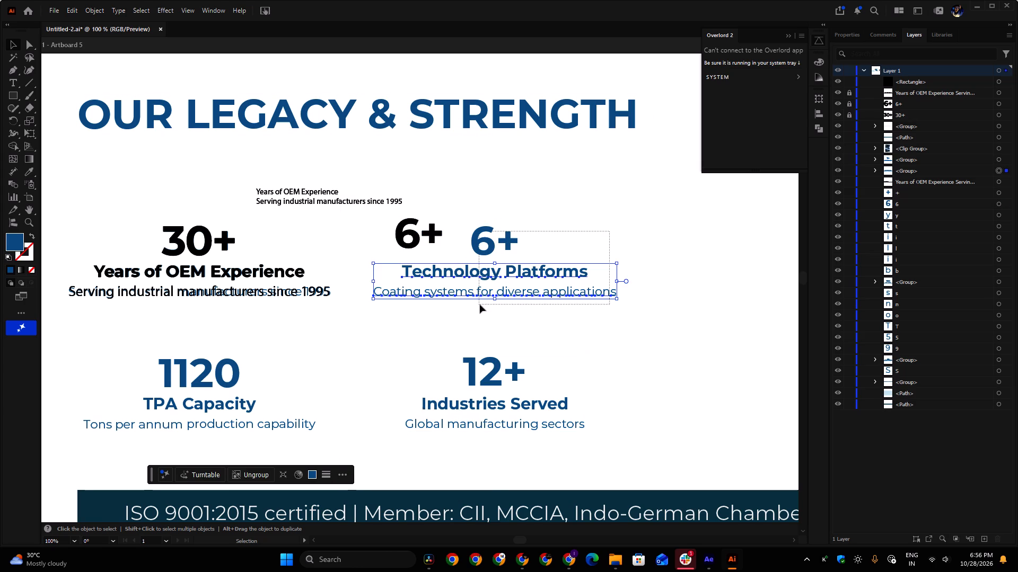
pyautogui.hotkey('ctrl', 'h')
pyautogui.scroll(-2, 554, 345)
pyautogui.moveTo(557, 348); pyautogui.dragTo(406, 141, button='middle')
pyautogui.scroll(-2, 406, 146)
pyautogui.click(428, 305)
pyautogui.press('Delete')
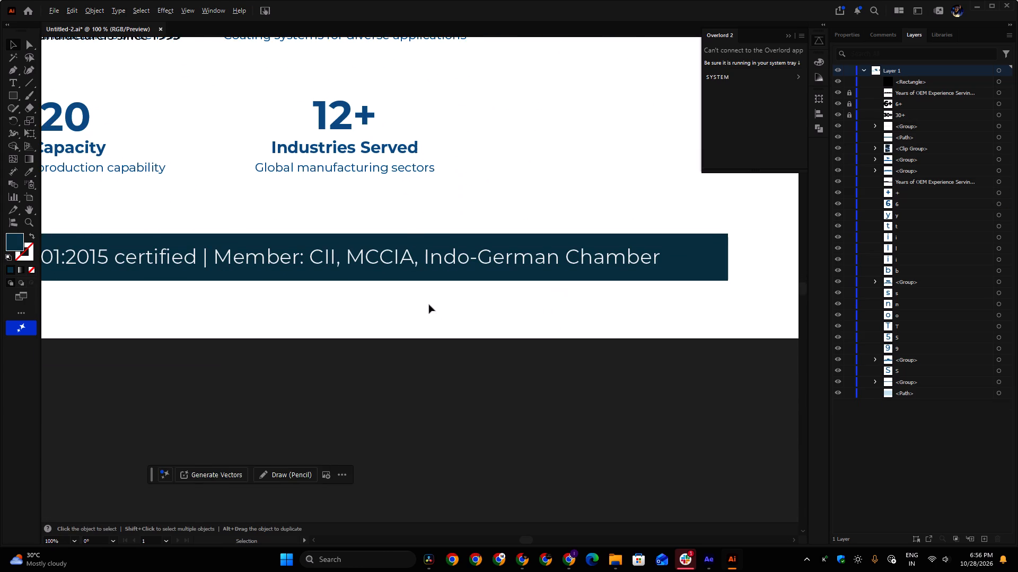
# Check how the footer text, footer bar, heading, image clip group and "30+" block are separated by selecting each one.
pyautogui.keyDown('alt'); pyautogui.scroll(-2, 429, 305); pyautogui.keyUp('alt')
pyautogui.click(271, 282)
pyautogui.click(188, 281)
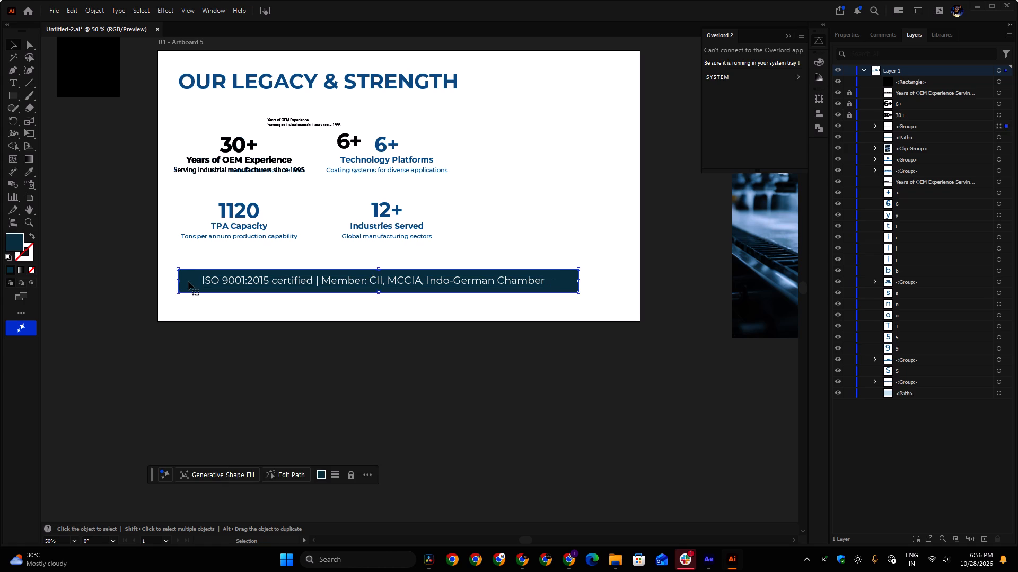
pyautogui.moveTo(516, 140); pyautogui.dragTo(569, 234, button='middle')
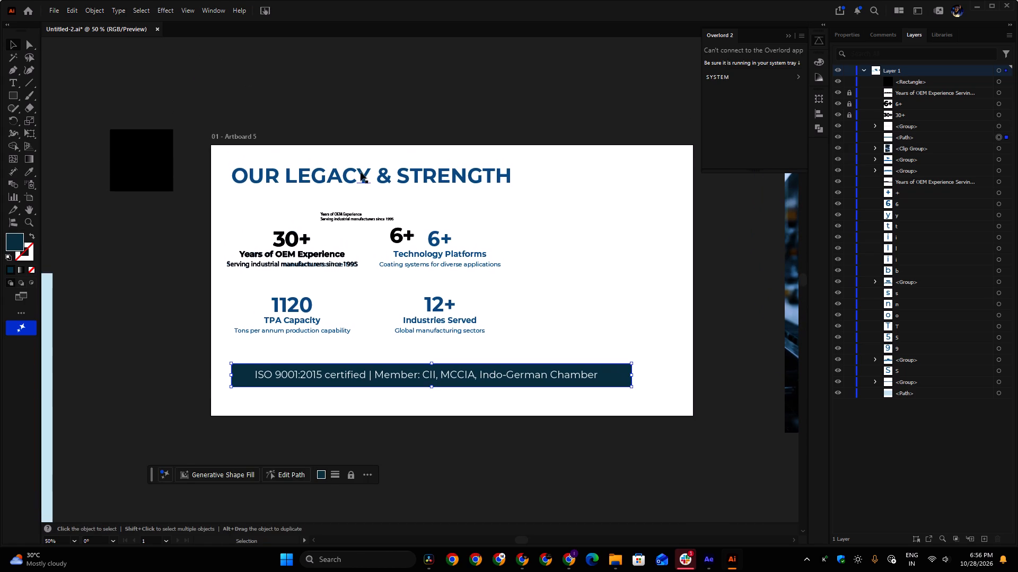
pyautogui.click(361, 172)
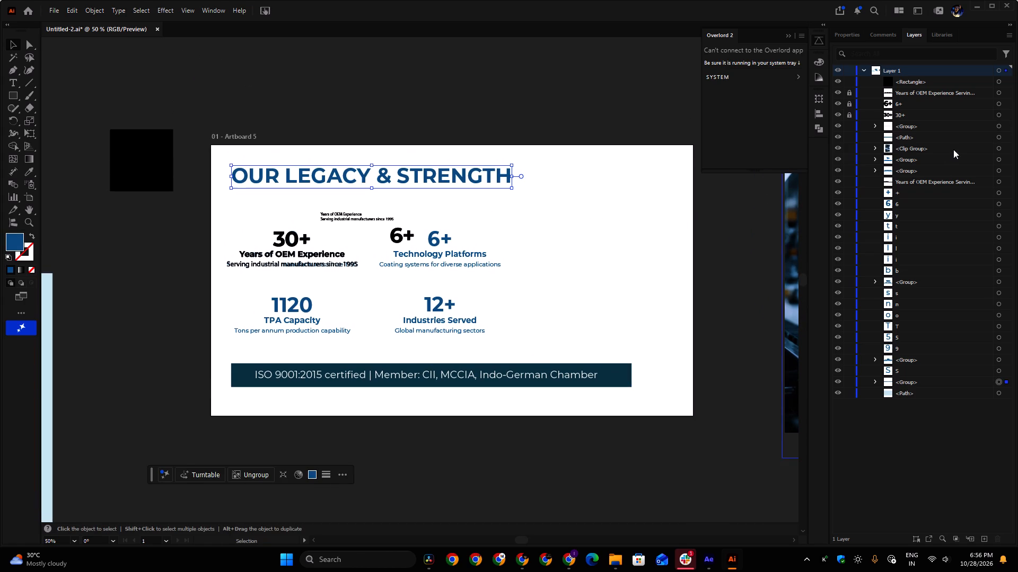
pyautogui.click(1007, 148)
pyautogui.click(287, 247)
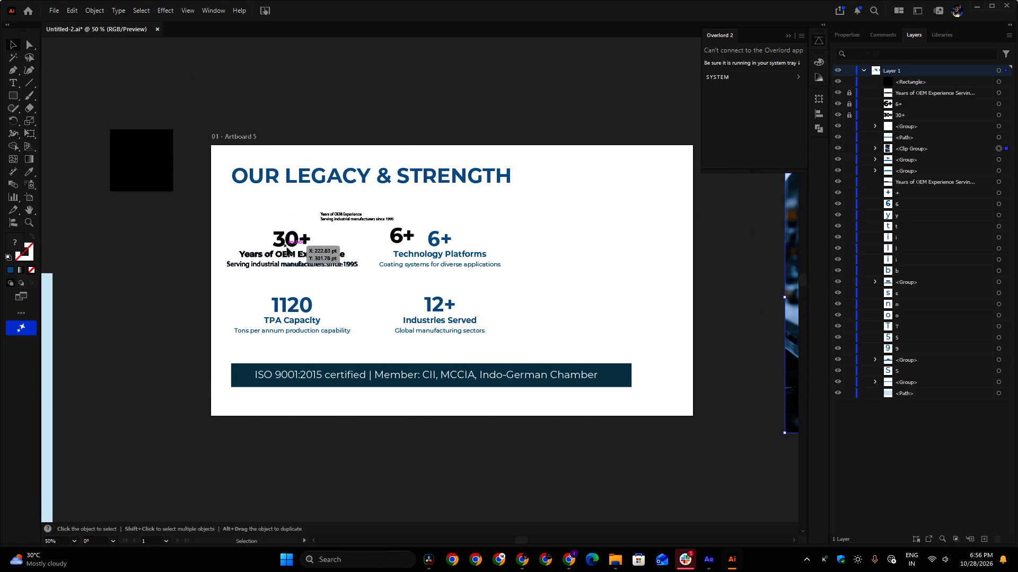
pyautogui.scroll(5, 284, 255)
pyautogui.scroll(5, 294, 345)
pyautogui.keyDown('alt'); pyautogui.scroll(3, 343, 330); pyautogui.keyUp('alt')
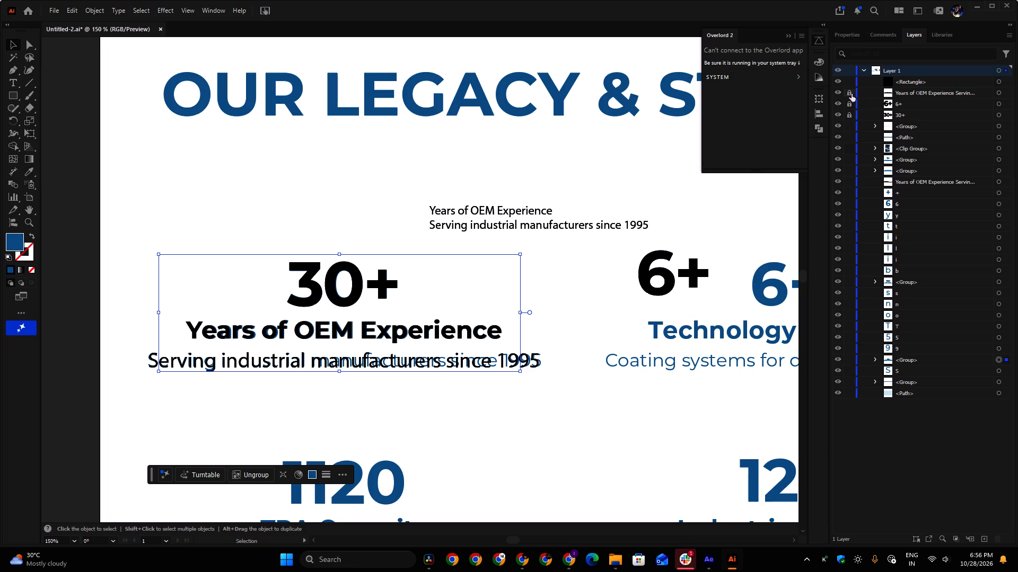
# Unlock the black "Years of OEM Experience", "6+" and "30+" text objects.
pyautogui.moveTo(851, 93); pyautogui.dragTo(851, 119)
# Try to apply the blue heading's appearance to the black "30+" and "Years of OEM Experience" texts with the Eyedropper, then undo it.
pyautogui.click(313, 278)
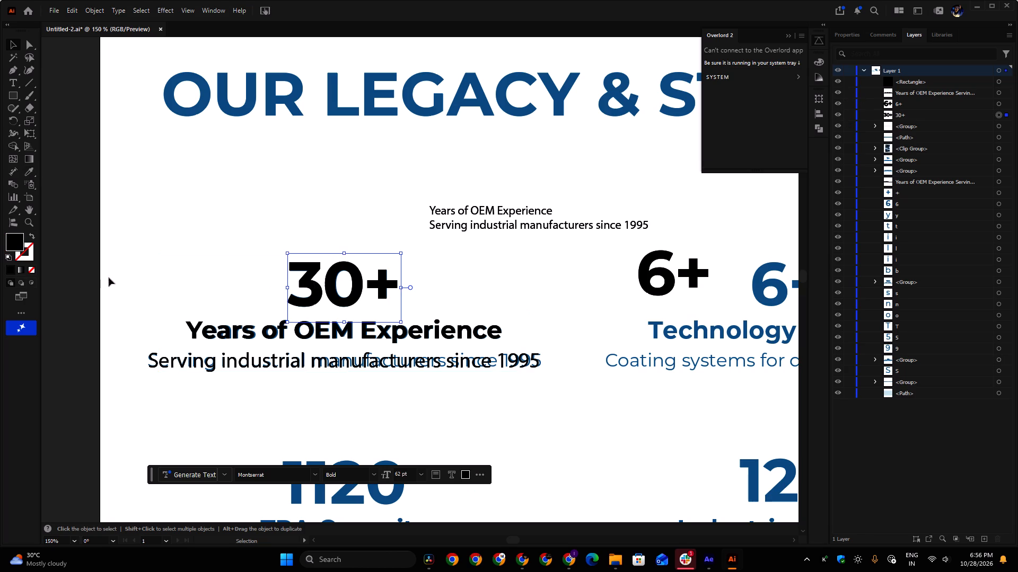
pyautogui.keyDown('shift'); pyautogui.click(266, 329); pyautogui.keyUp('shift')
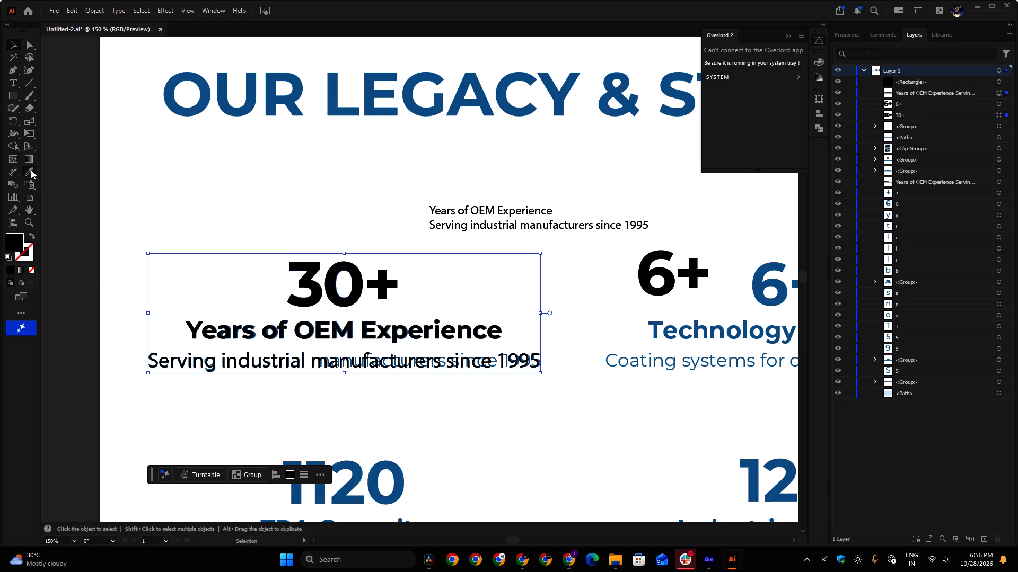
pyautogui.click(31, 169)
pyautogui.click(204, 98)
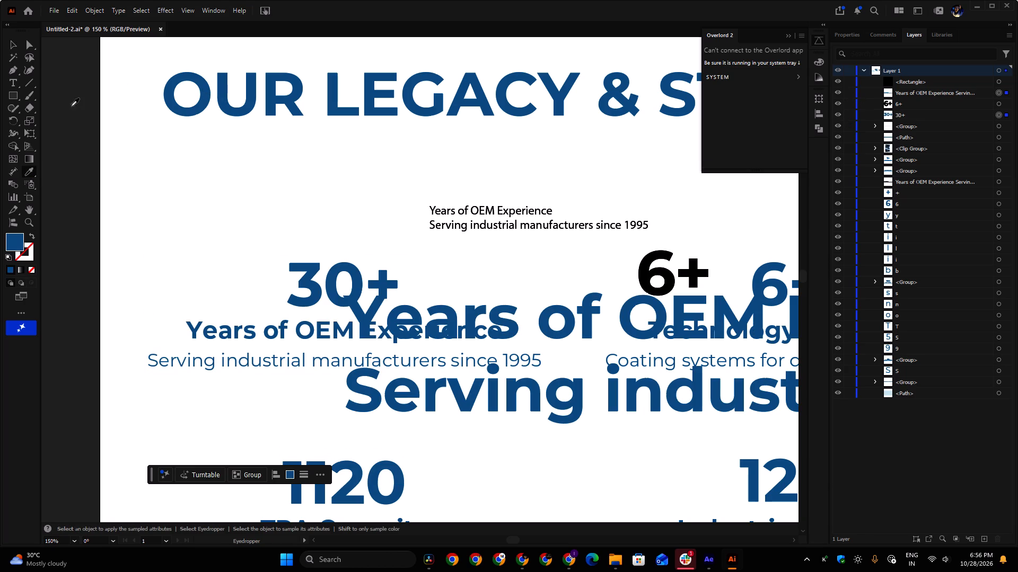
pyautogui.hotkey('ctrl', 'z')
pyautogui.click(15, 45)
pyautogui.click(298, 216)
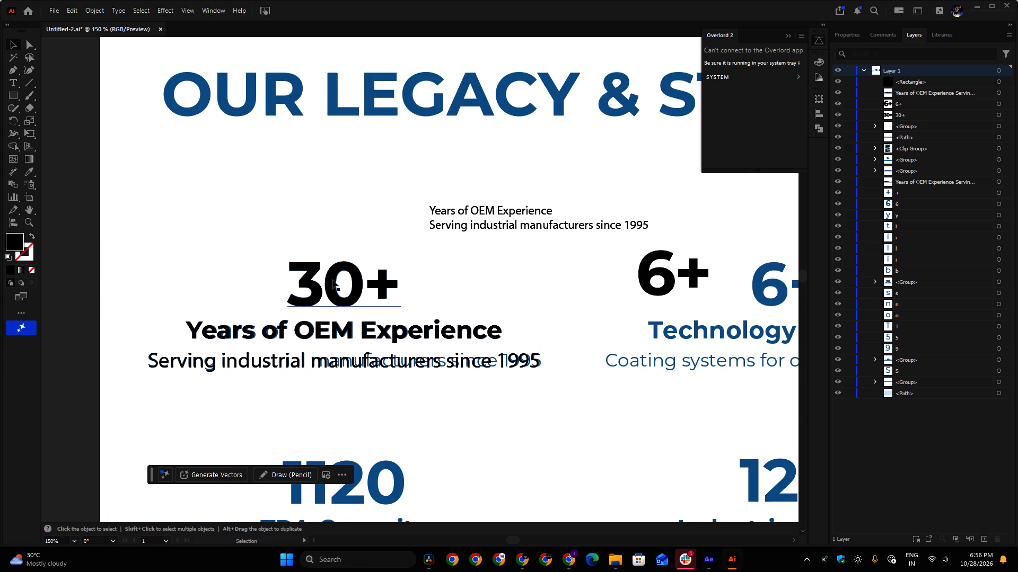
# Lock the black "30+" and "6+" text objects, leaving the "Years of OEM Experience" text unlocked.
pyautogui.click(332, 279)
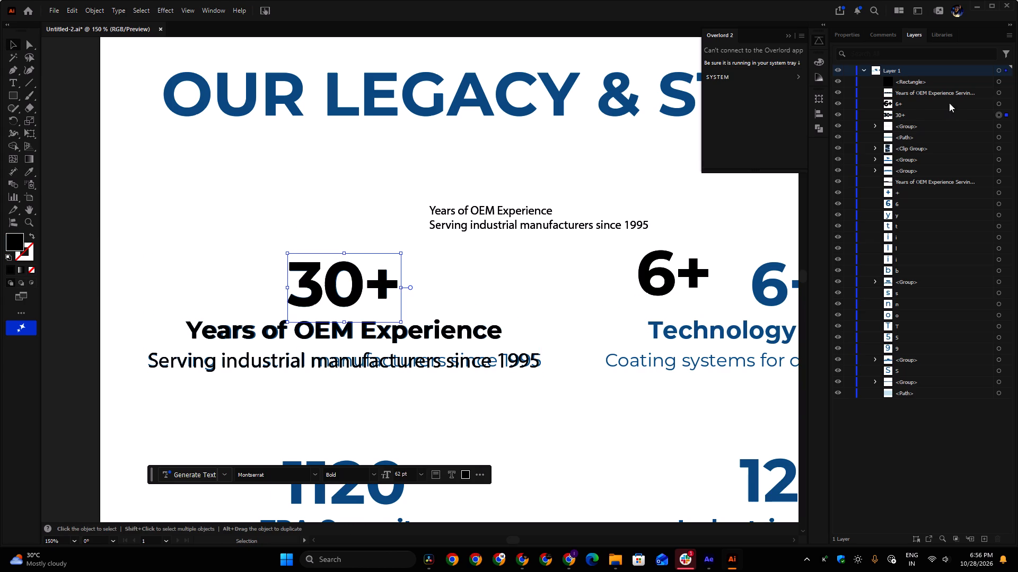
pyautogui.click(852, 115)
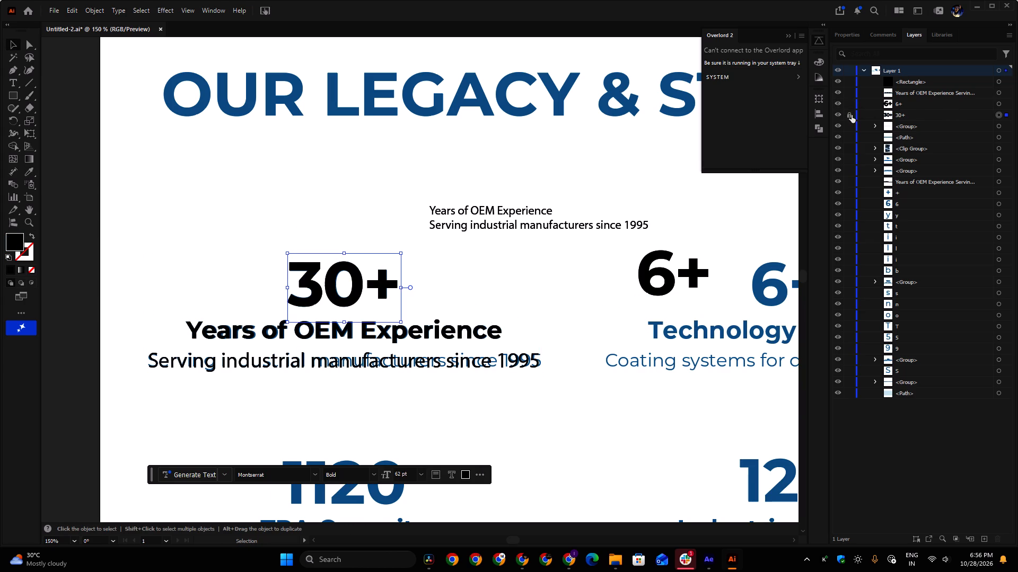
pyautogui.click(850, 103)
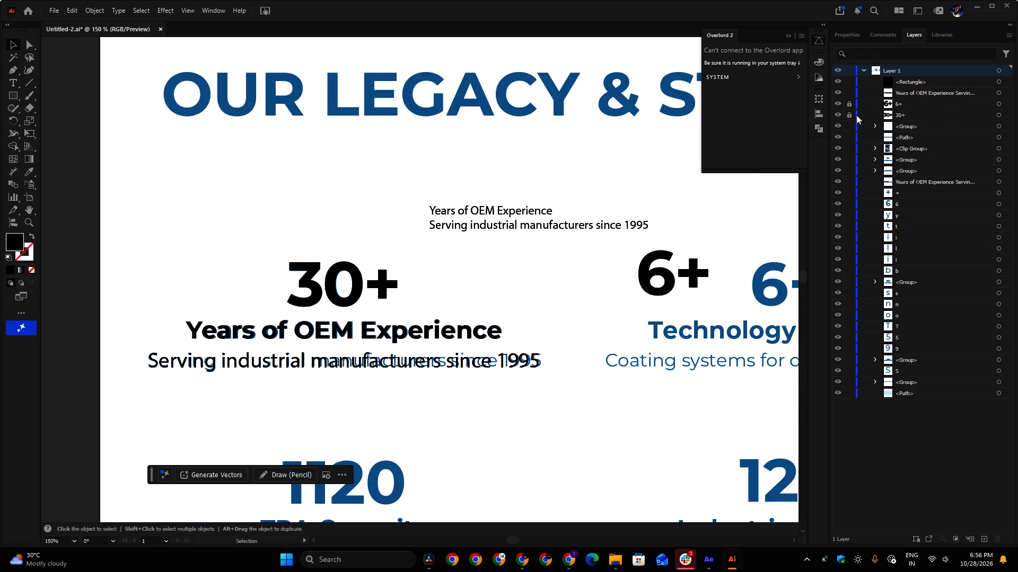
pyautogui.click(849, 114)
pyautogui.click(849, 103)
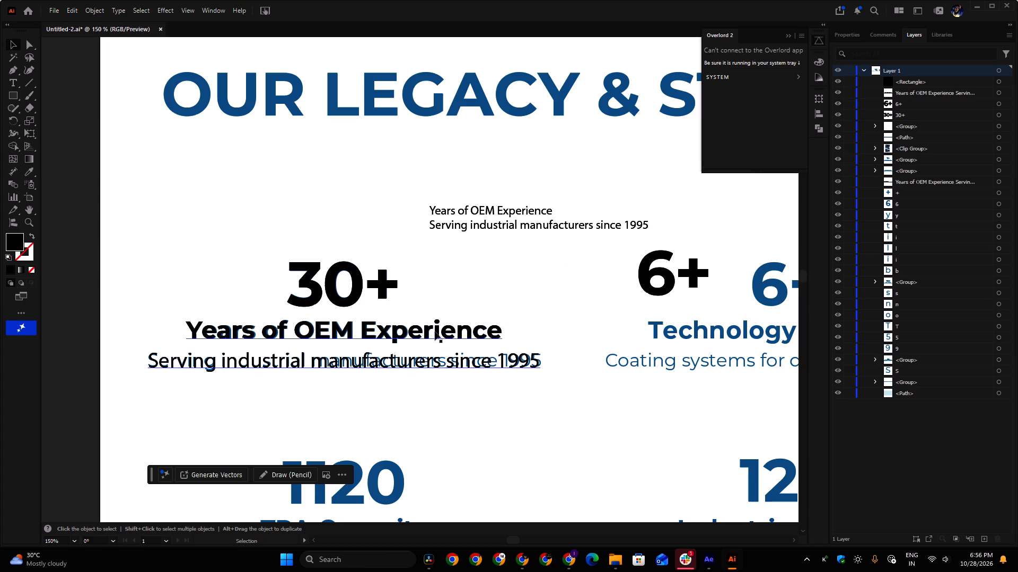
pyautogui.moveTo(851, 107); pyautogui.dragTo(851, 113)
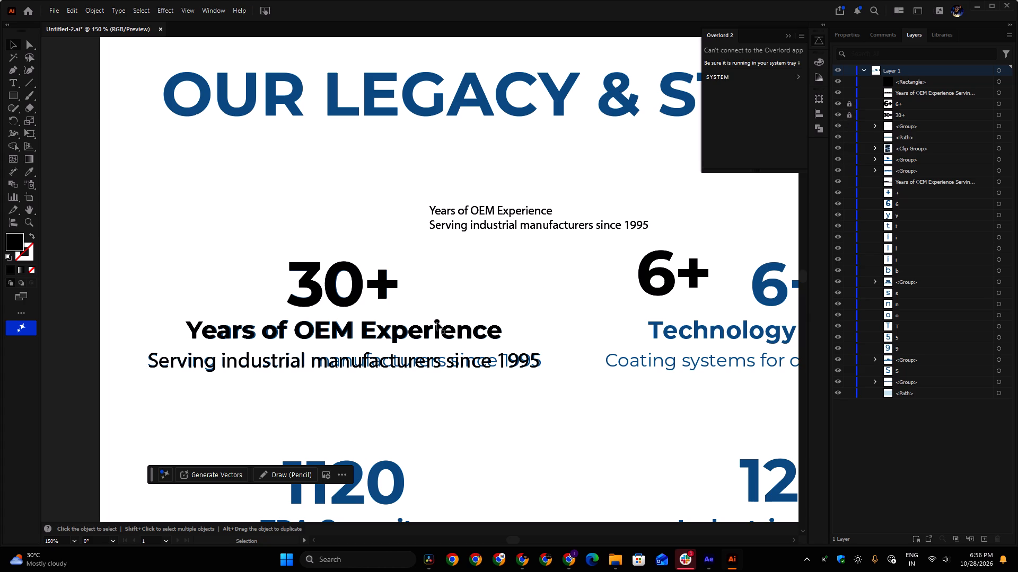
# Bring the black "Years of OEM Experience" text and the blue "30+" block letter group to the front.
pyautogui.click(403, 335)
pyautogui.keyDown('shift'); pyautogui.click(355, 294); pyautogui.keyUp('shift')
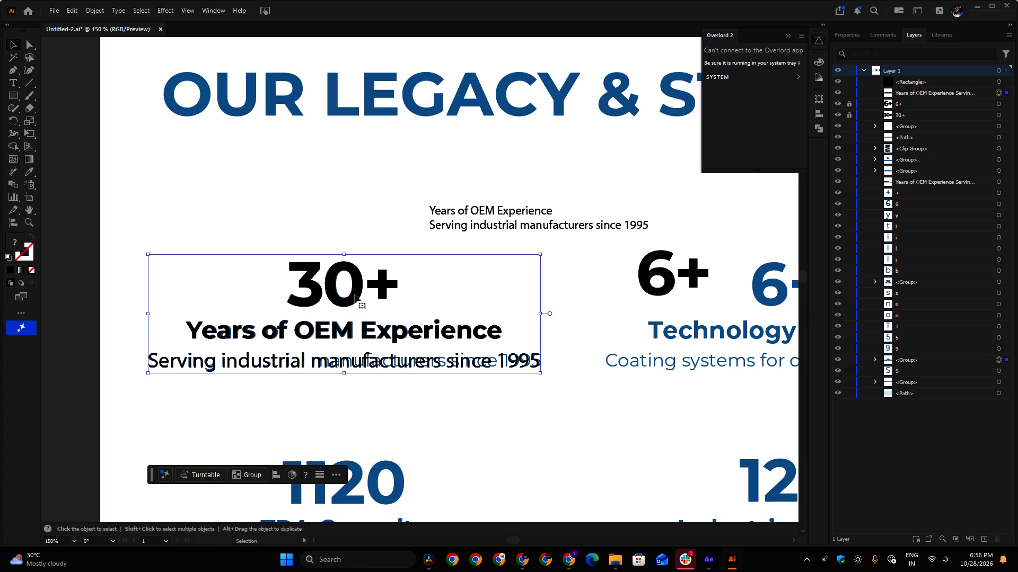
pyautogui.hotkey('ctrl', 'shift', ']')
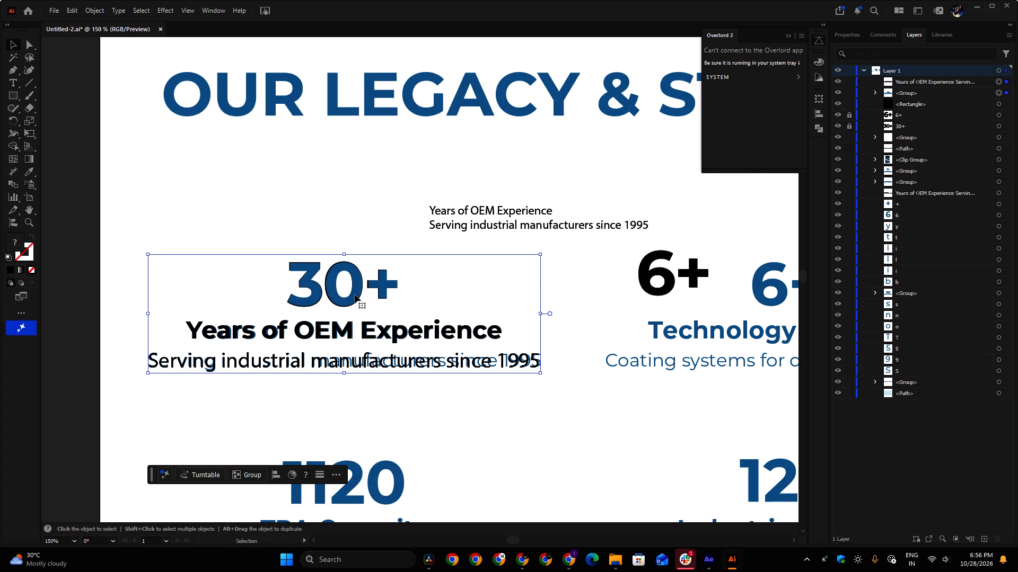
# Select only the black "Years of OEM Experience" text and send it backward four levels, beneath the blue letter group and locked "30+".
pyautogui.click(1006, 101)
pyautogui.click(1006, 94)
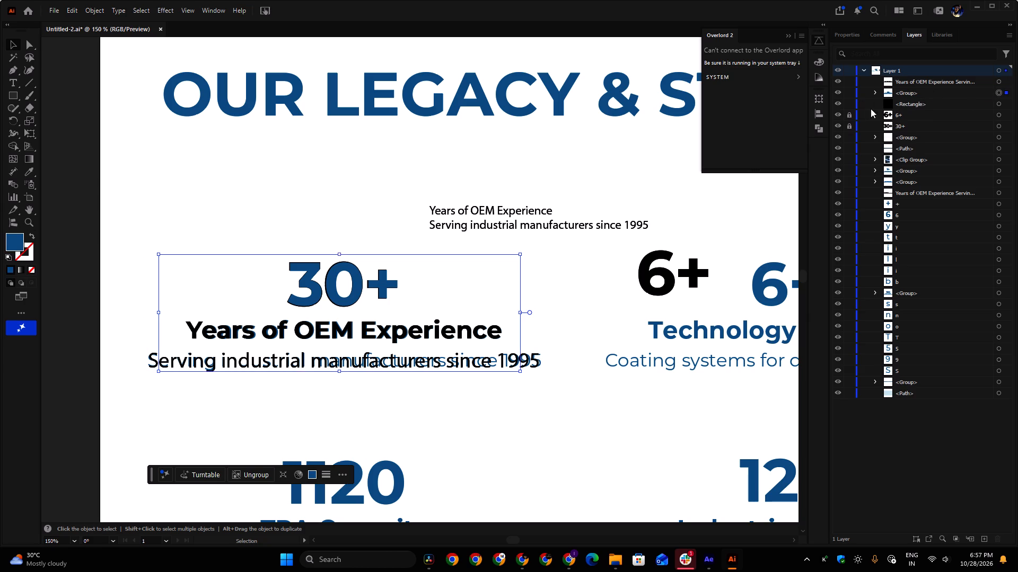
pyautogui.click(848, 83)
pyautogui.click(417, 335)
pyautogui.click(416, 361)
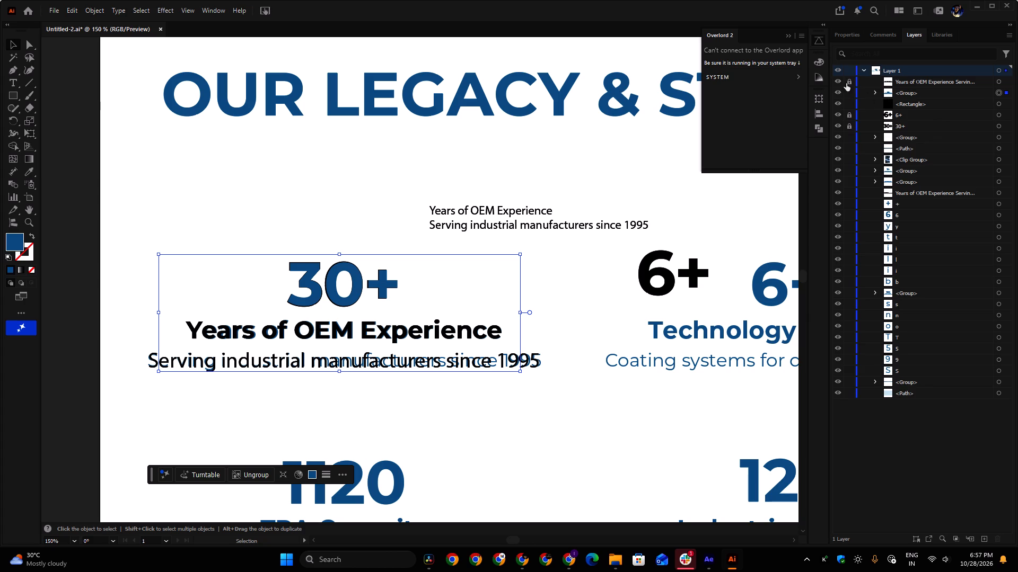
pyautogui.click(847, 83)
pyautogui.click(1010, 85)
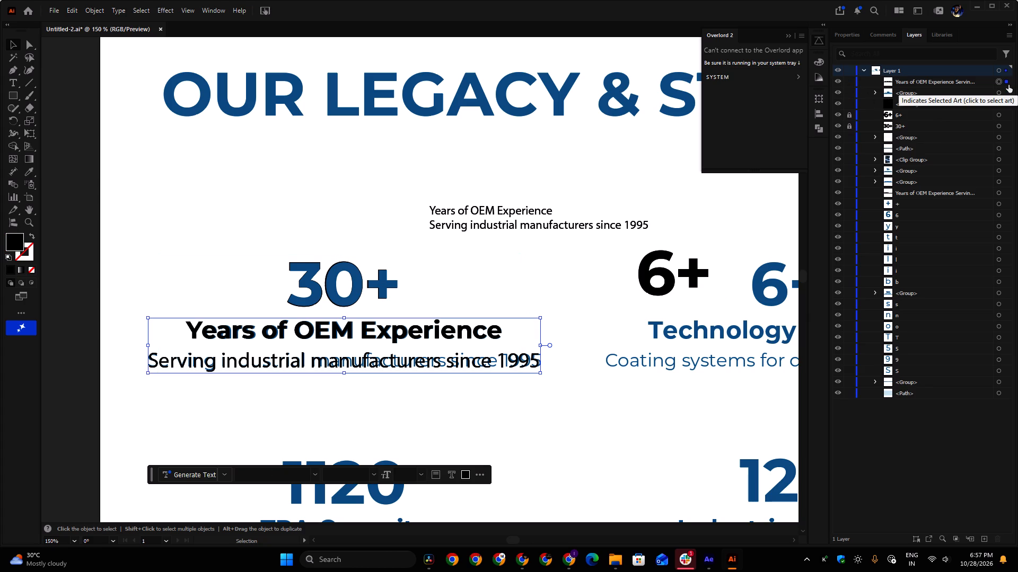
pyautogui.hotkey('ctrl', '[')
pyautogui.hotkey('ctrl', '[')
pyautogui.hotkey('ctrl', '[')
pyautogui.hotkey('ctrl', '[')
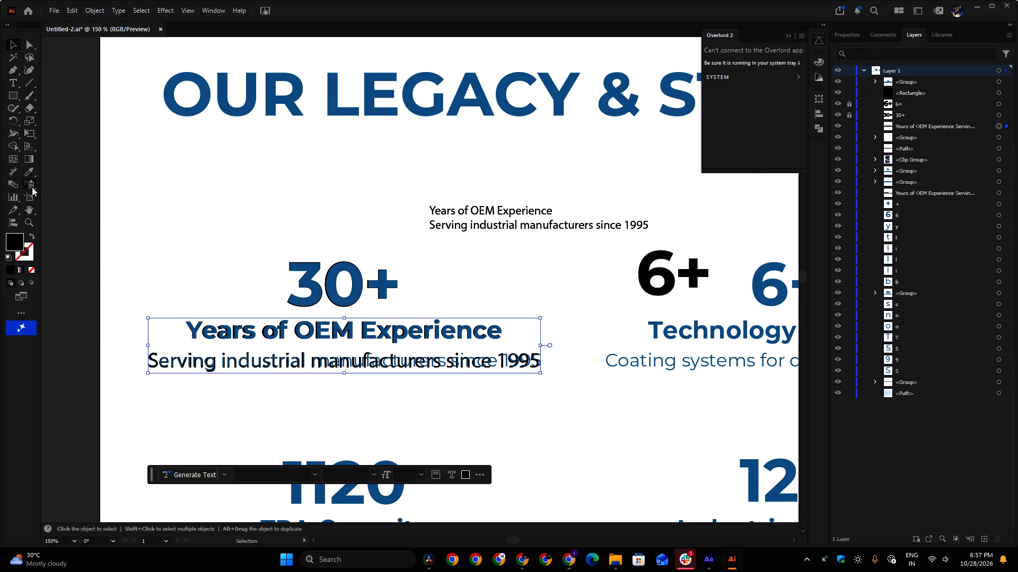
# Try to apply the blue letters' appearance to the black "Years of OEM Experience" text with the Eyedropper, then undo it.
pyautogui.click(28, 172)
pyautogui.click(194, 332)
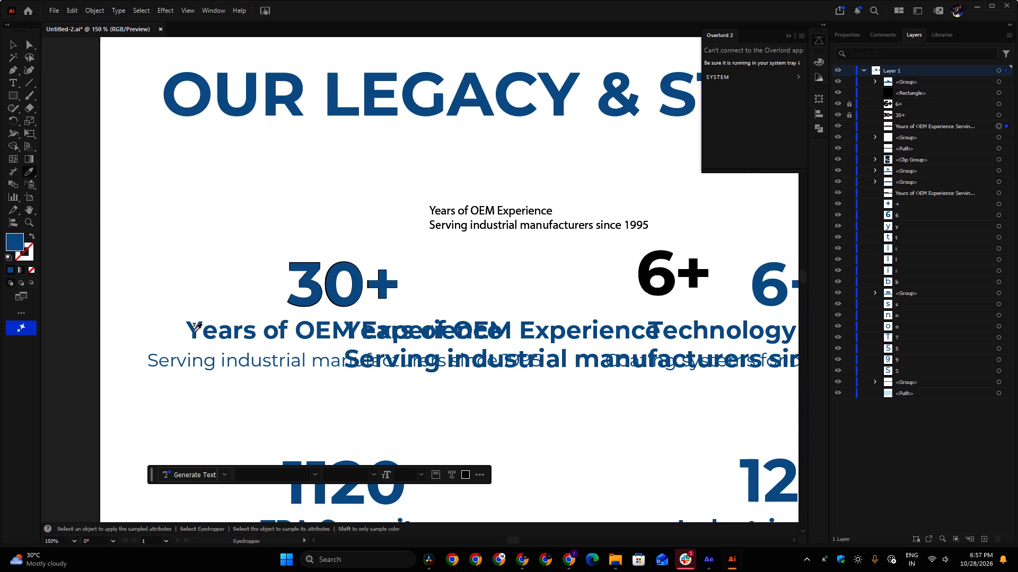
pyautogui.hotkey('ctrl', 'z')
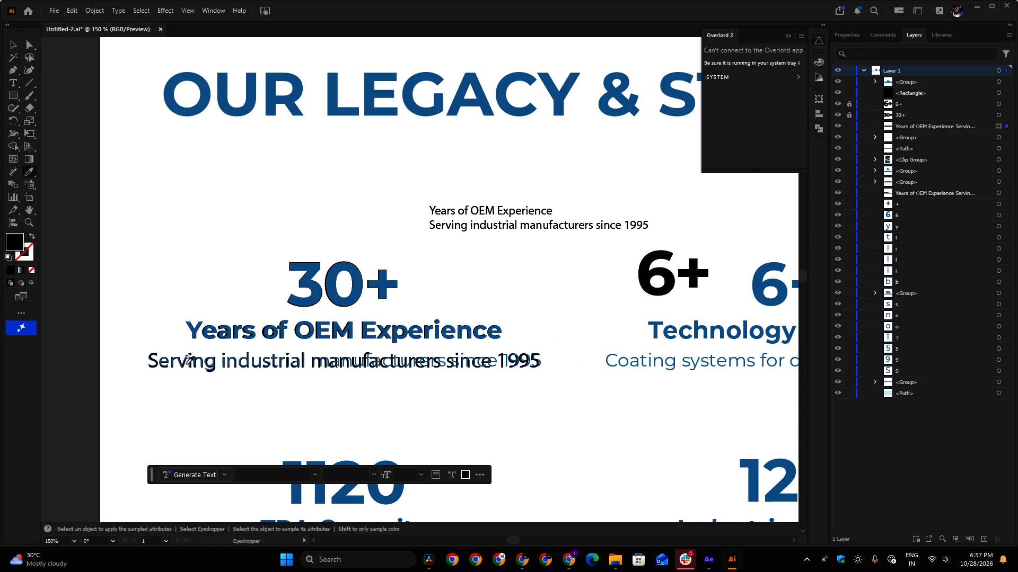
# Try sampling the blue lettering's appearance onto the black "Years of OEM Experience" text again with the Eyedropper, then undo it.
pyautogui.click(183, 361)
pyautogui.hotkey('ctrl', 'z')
# Unlock the black "6+" and "30+" texts and match the "30+" text to the blue Montserrat Bold 60 pt number with the Eyedropper.
pyautogui.click(1006, 115)
pyautogui.click(314, 296)
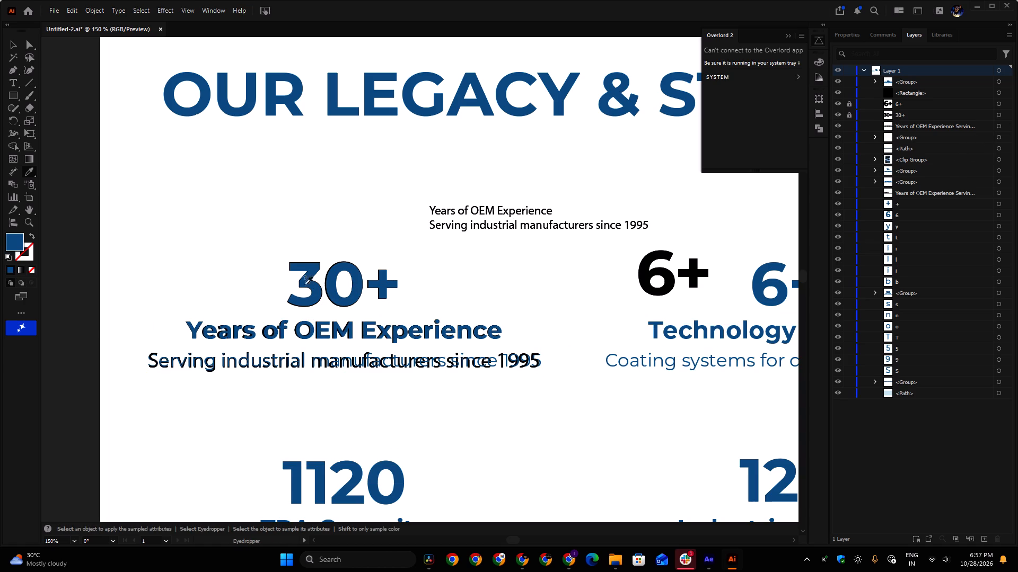
pyautogui.click(303, 282)
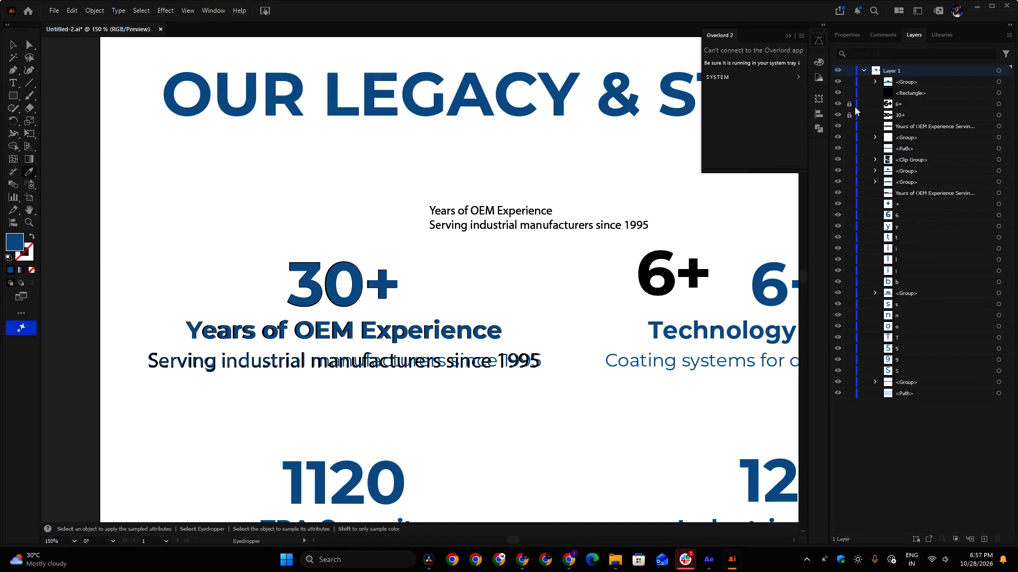
pyautogui.moveTo(850, 103); pyautogui.dragTo(849, 114)
pyautogui.click(1010, 113)
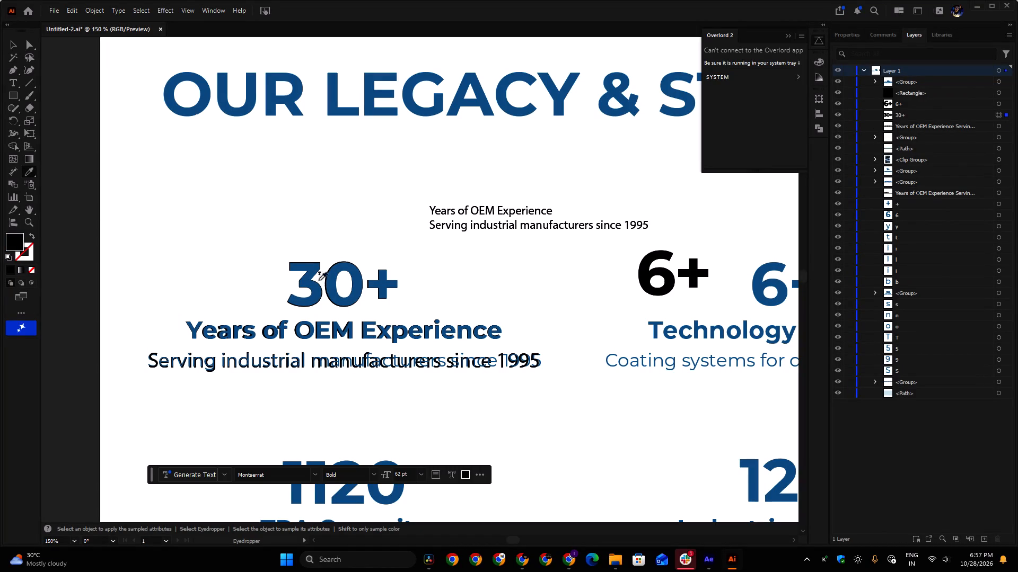
pyautogui.click(304, 284)
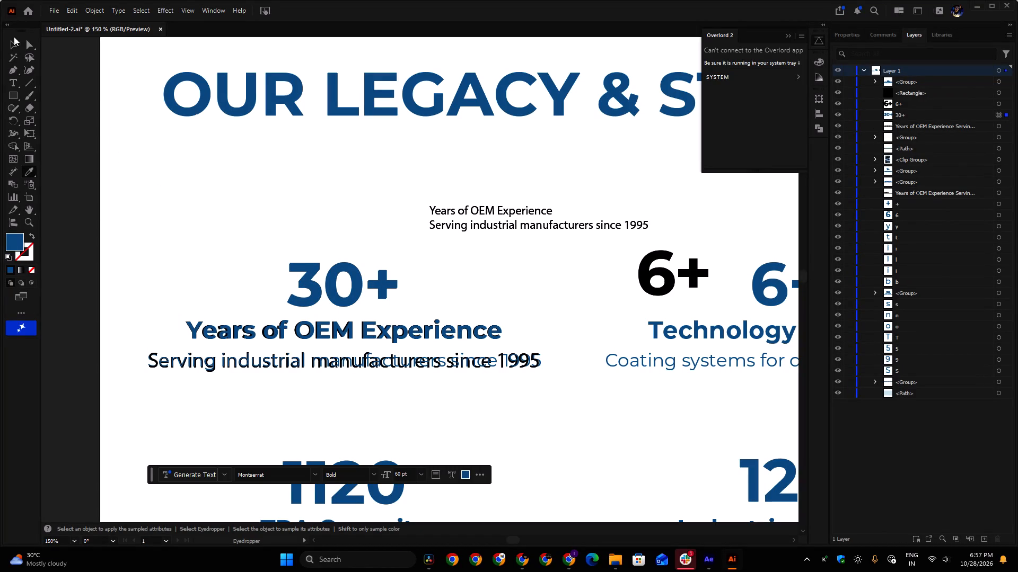
# Examine up close how the "30+" and "Years of OEM Experience" texts align with the blue letter group, briefly isolating that group.
pyautogui.click(8, 42)
pyautogui.press('space')
pyautogui.keyDown('ctrl'); pyautogui.moveTo(346, 344); pyautogui.dragTo(418, 381); pyautogui.keyUp('ctrl')
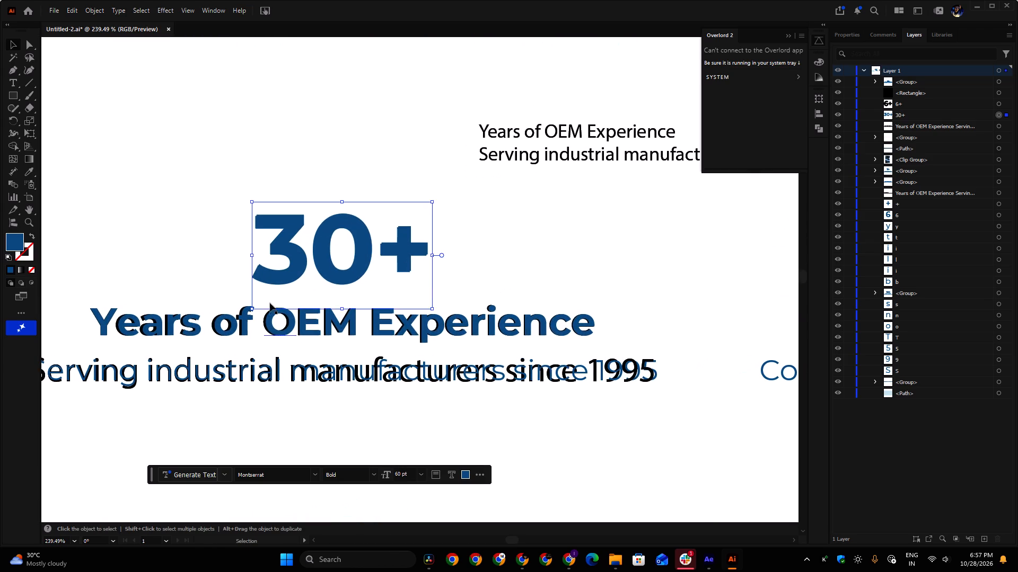
pyautogui.hotkey('ctrl', 'space')
pyautogui.hotkey('ctrl', 'space')
pyautogui.hotkey('ctrl', 'space')
pyautogui.hotkey('ctrl', 'space')
pyautogui.hotkey('ctrl', 'space')
pyautogui.hotkey('ctrl', 'space')
pyautogui.hotkey('ctrl', 'space')
pyautogui.hotkey('ctrl', 'space')
pyautogui.hotkey('ctrl', 'space')
pyautogui.hotkey('ctrl', 'space')
pyautogui.hotkey('ctrl', 'space')
pyautogui.hotkey('ctrl', 'space')
pyautogui.hotkey('ctrl', 'space')
pyautogui.hotkey('ctrl', 'space')
pyautogui.hotkey('ctrl', 'space')
pyautogui.hotkey('ctrl', 'space')
pyautogui.keyDown('ctrl'); pyautogui.moveTo(288, 320); pyautogui.dragTo(368, 293); pyautogui.keyUp('ctrl')
pyautogui.moveTo(354, 302); pyautogui.dragTo(435, 234)
pyautogui.keyDown('ctrl'); pyautogui.moveTo(432, 237); pyautogui.dragTo(372, 255); pyautogui.keyUp('ctrl')
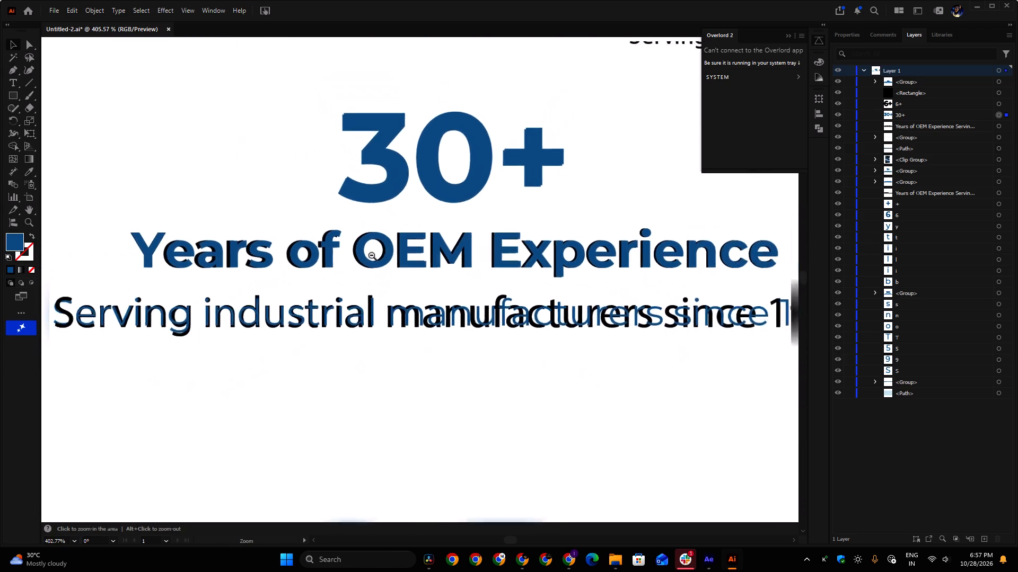
pyautogui.keyDown('ctrl'); pyautogui.moveTo(372, 255); pyautogui.dragTo(349, 258); pyautogui.keyUp('ctrl')
pyautogui.click(383, 254)
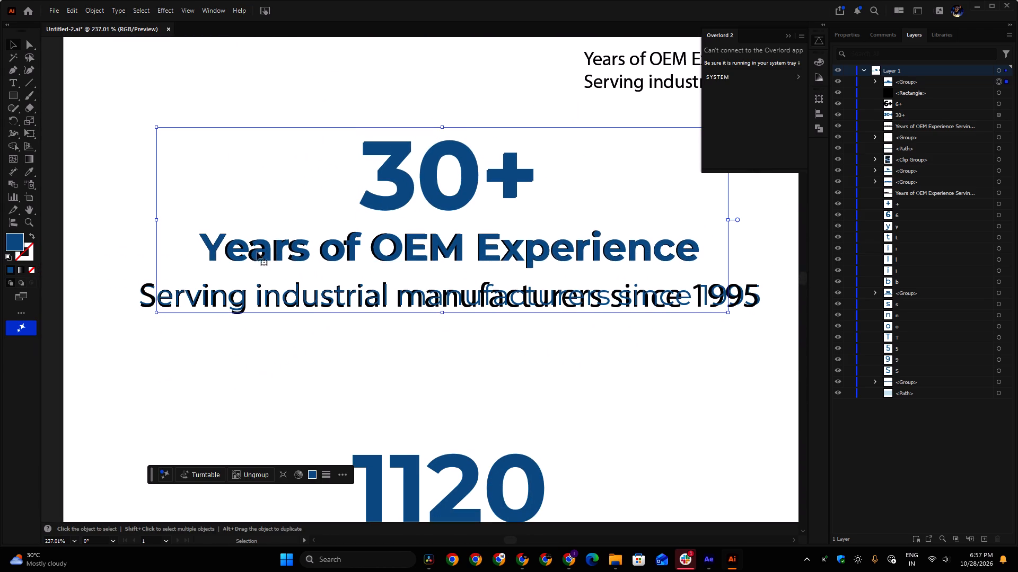
pyautogui.doubleClick(179, 297)
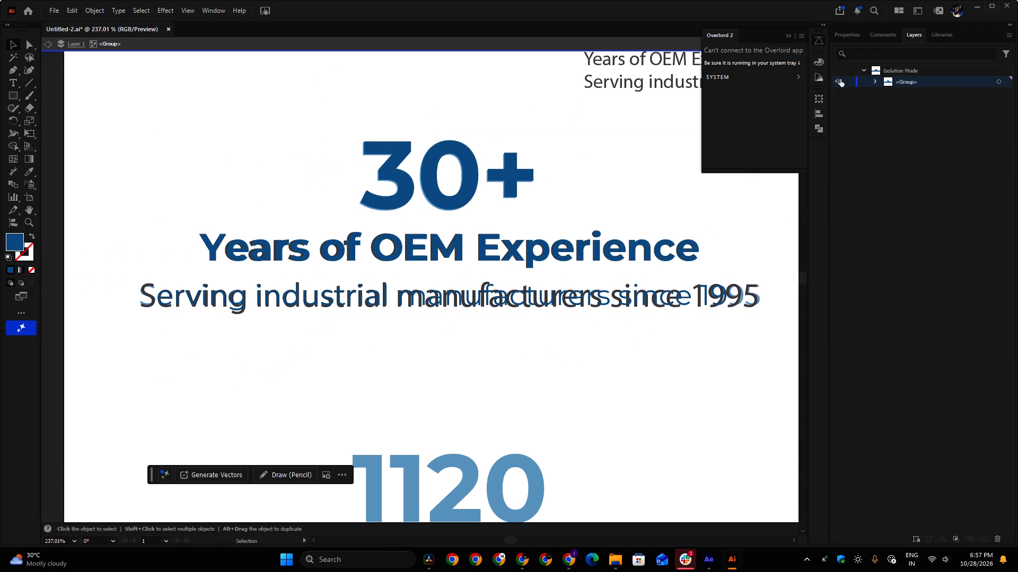
pyautogui.doubleClick(557, 200)
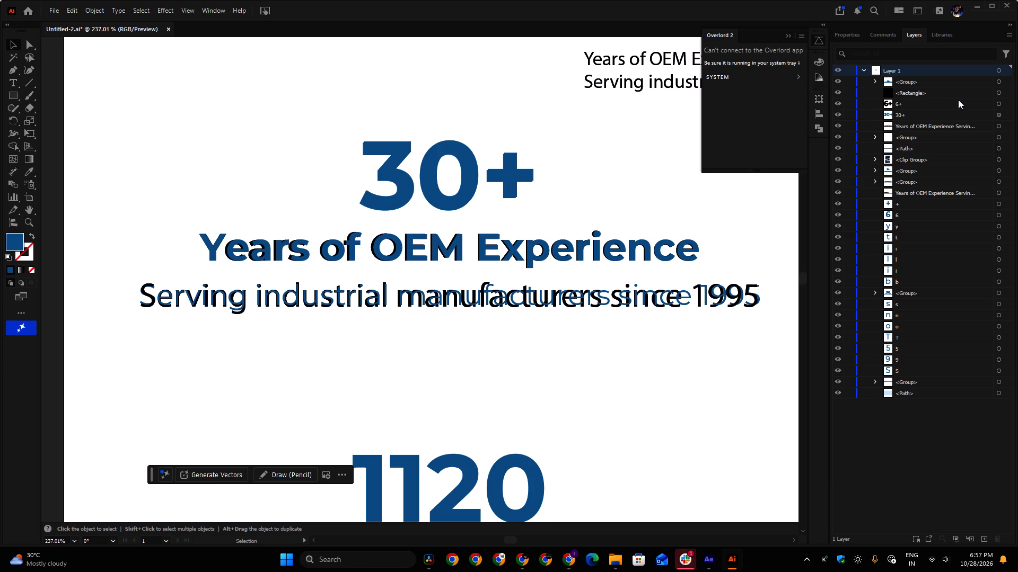
# Delete the black rectangle lying outside the "Our Legacy & Strength" artboard.
pyautogui.click(1006, 95)
pyautogui.press('space')
pyautogui.keyDown('ctrl'); pyautogui.moveTo(525, 250); pyautogui.dragTo(336, 303); pyautogui.keyUp('ctrl')
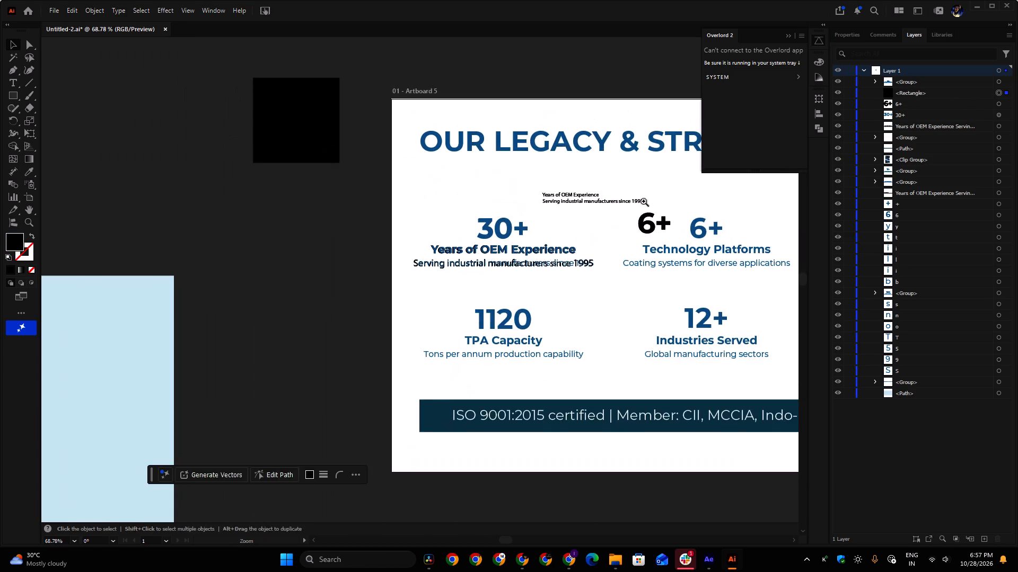
pyautogui.moveTo(679, 189); pyautogui.dragTo(405, 246)
pyautogui.keyDown('ctrl'); pyautogui.moveTo(472, 254); pyautogui.dragTo(486, 273); pyautogui.keyUp('ctrl')
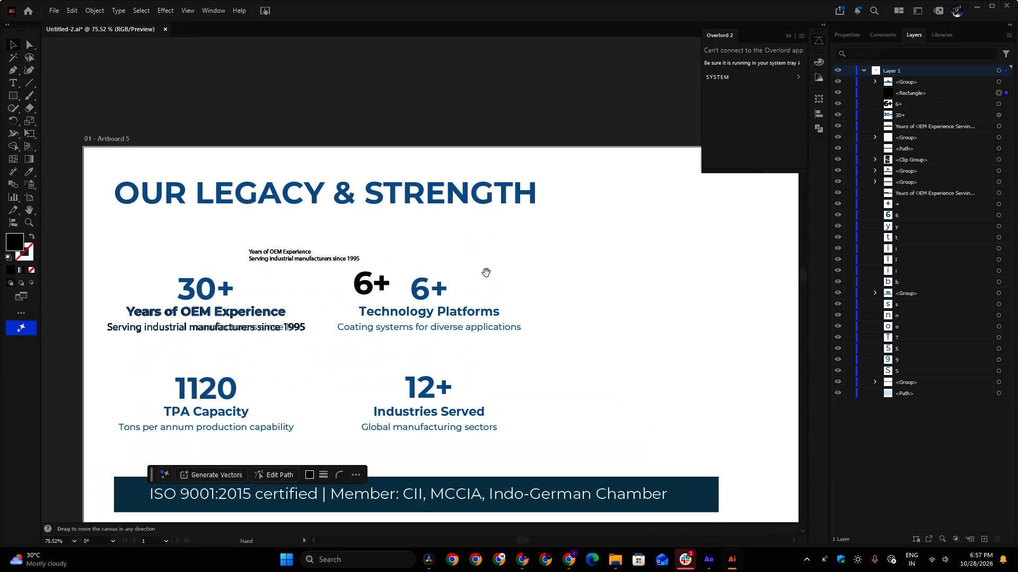
pyautogui.press('Delete')
# Lock the blue "30+" block letter group that overlaps the black "Years of OEM Experience" text.
pyautogui.press('space')
pyautogui.press('space')
pyautogui.press('space')
pyautogui.press('space')
pyautogui.press('space')
pyautogui.press('space')
pyautogui.press('space')
pyautogui.press('space')
pyautogui.press('space')
pyautogui.press('space')
pyautogui.press('space')
pyautogui.press('space')
pyautogui.press('space')
pyautogui.press('space')
pyautogui.press('space')
pyautogui.press('space')
pyautogui.press('space')
pyautogui.press('space')
pyautogui.press('space')
pyautogui.press('space')
pyautogui.moveTo(266, 282); pyautogui.dragTo(420, 256)
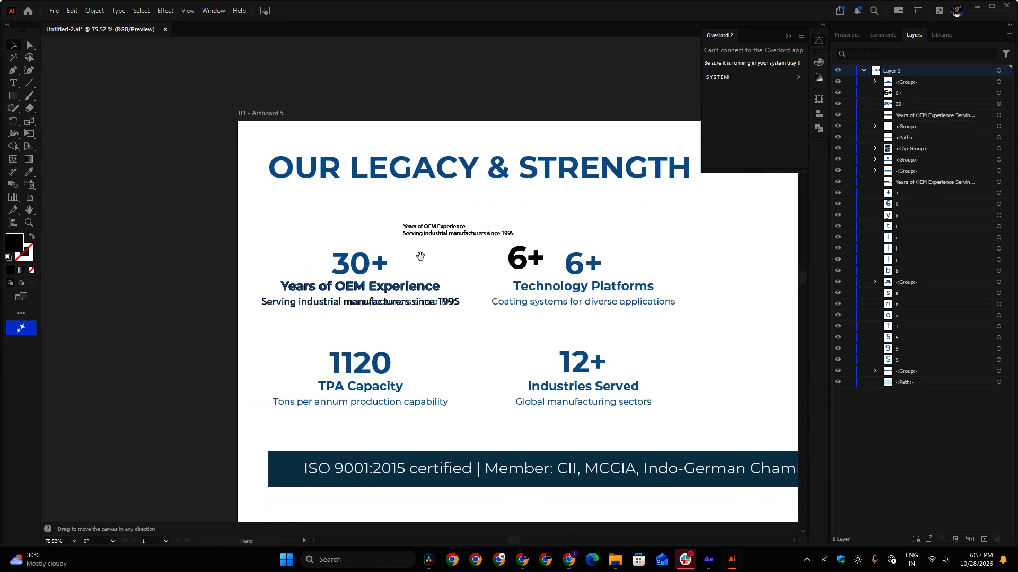
pyautogui.moveTo(552, 246); pyautogui.dragTo(519, 252)
pyautogui.click(1011, 113)
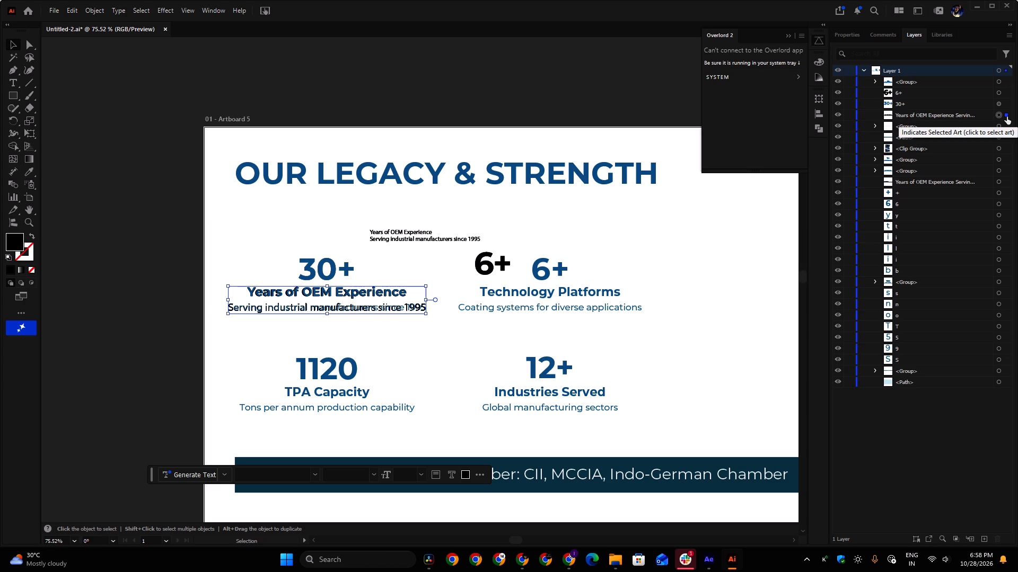
pyautogui.press('space')
pyautogui.keyDown('ctrl'); pyautogui.moveTo(313, 287); pyautogui.dragTo(458, 382); pyautogui.keyUp('ctrl')
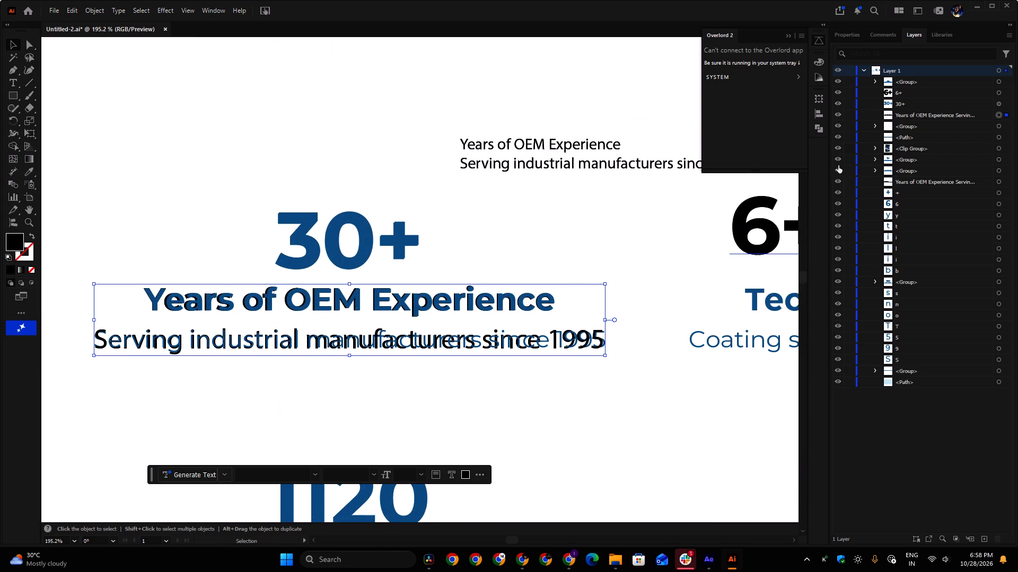
pyautogui.doubleClick(221, 304)
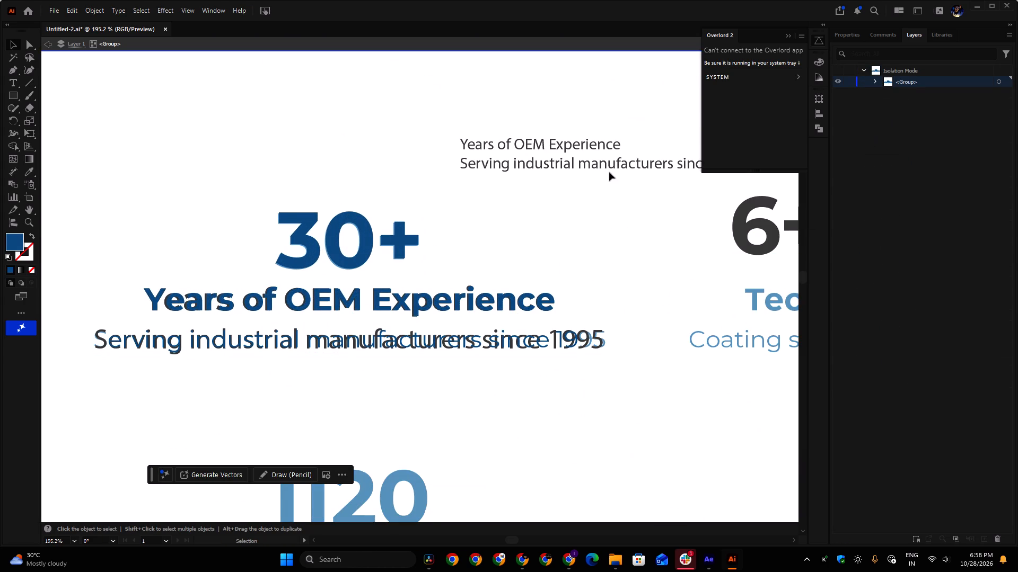
pyautogui.doubleClick(78, 113)
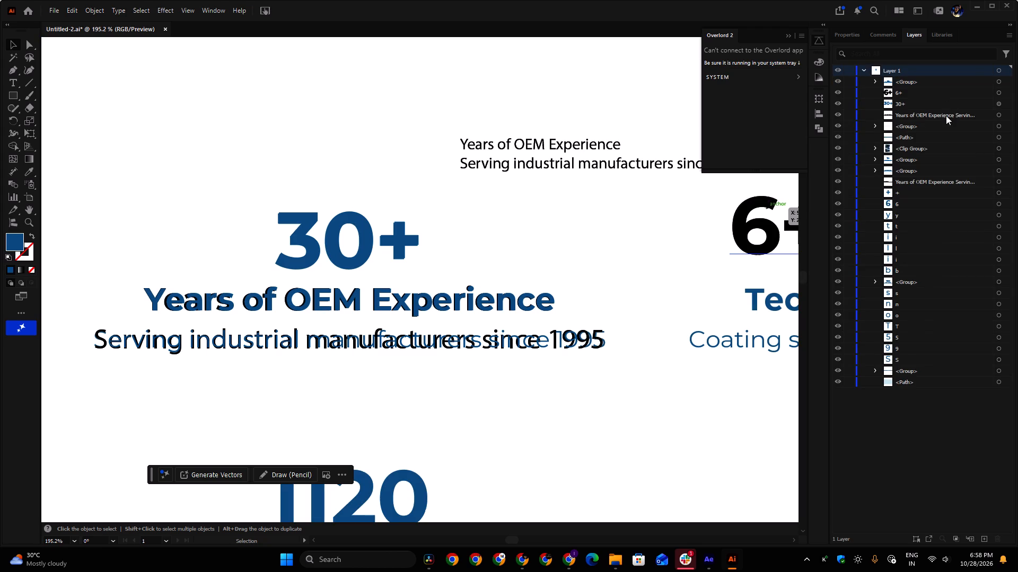
pyautogui.click(847, 82)
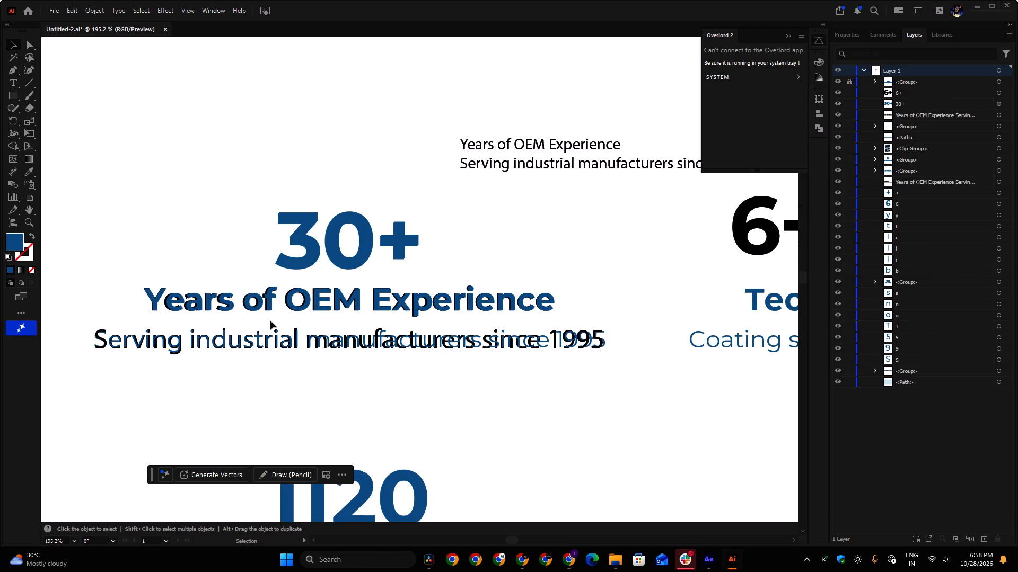
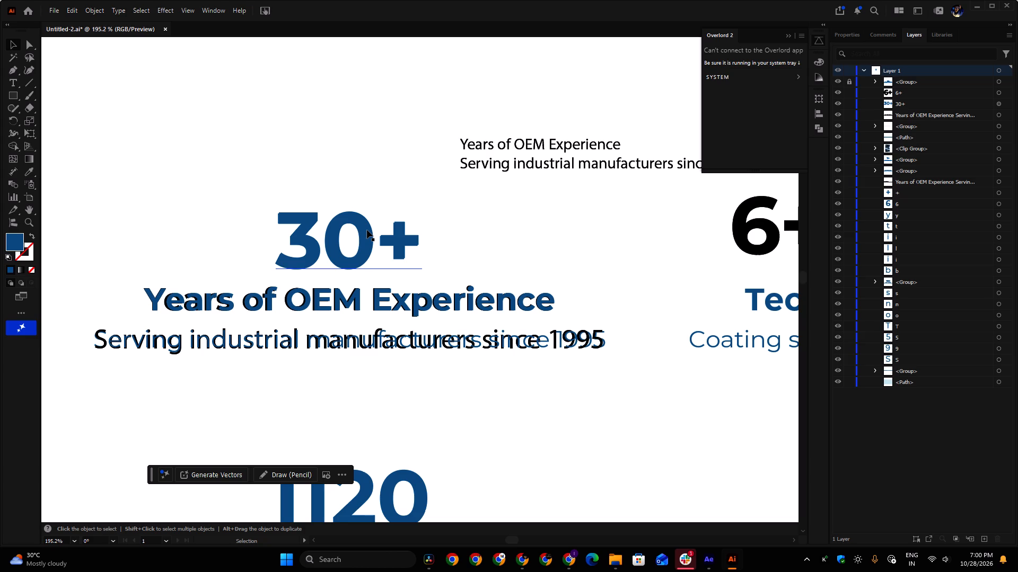
# Cut the "Serving industrial manufacturers since 1995" line out of the black text under "30+", leaving only "Years of OEM Experience".
pyautogui.click(373, 239)
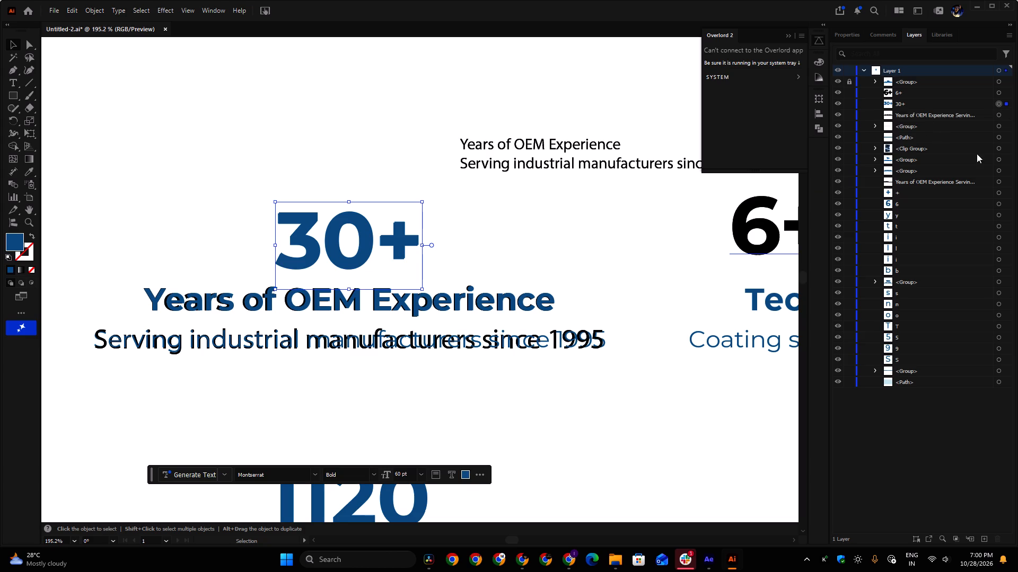
pyautogui.click(1005, 119)
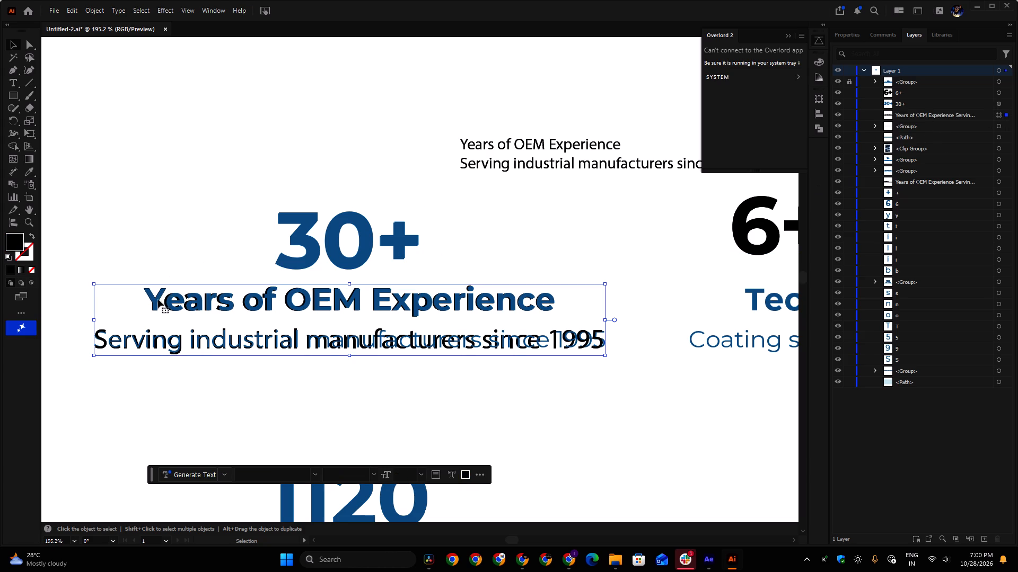
pyautogui.doubleClick(155, 299)
pyautogui.moveTo(144, 299); pyautogui.dragTo(489, 317)
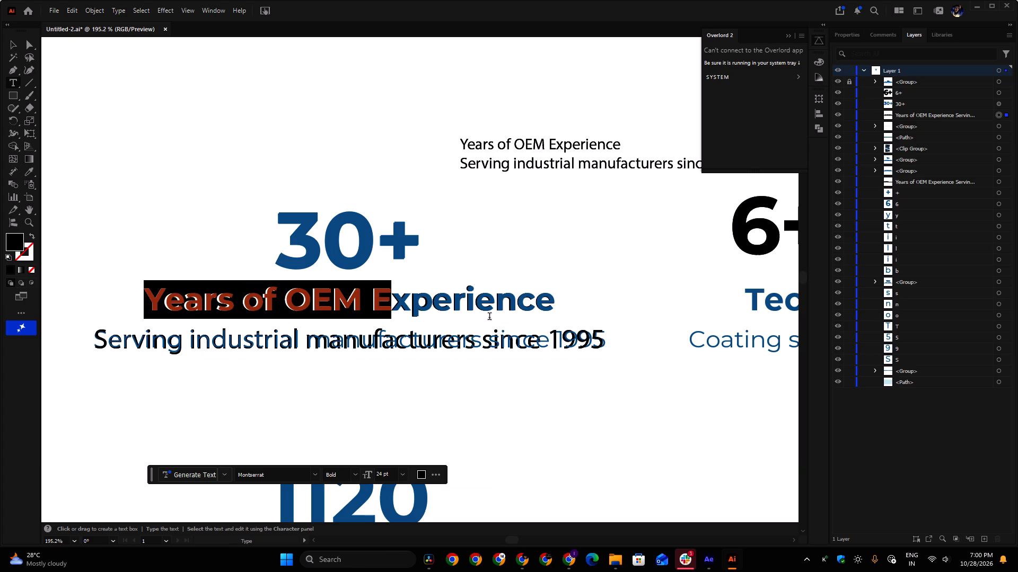
pyautogui.moveTo(489, 317); pyautogui.dragTo(619, 323)
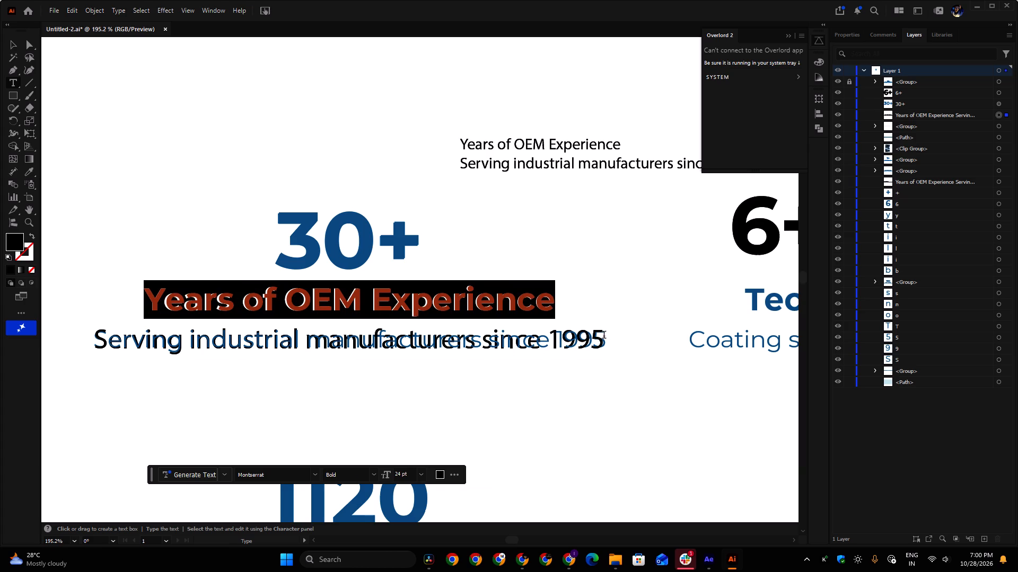
pyautogui.moveTo(605, 340); pyautogui.dragTo(99, 335)
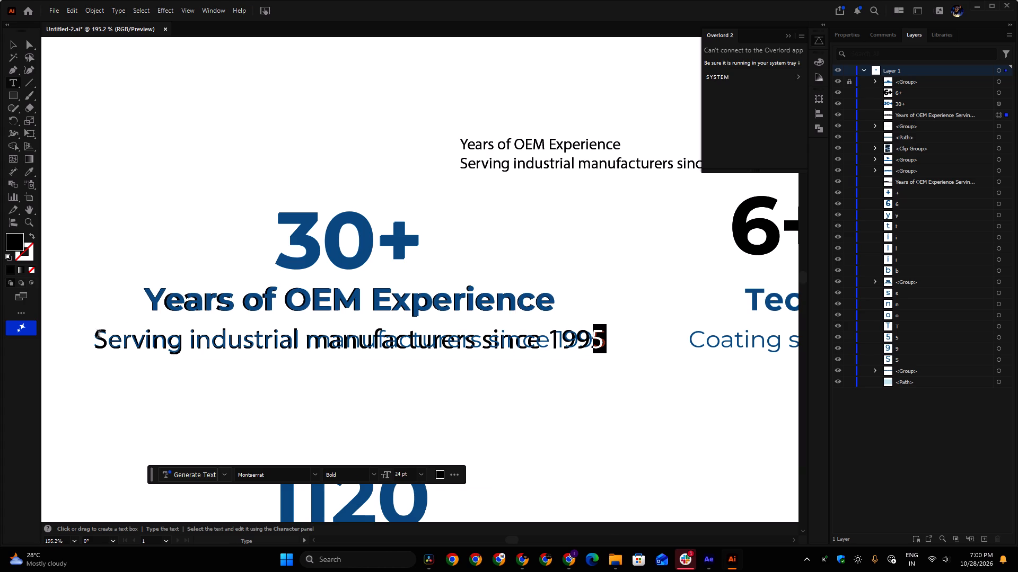
pyautogui.moveTo(99, 335); pyautogui.dragTo(98, 335)
pyautogui.click(98, 340)
pyautogui.moveTo(97, 337); pyautogui.dragTo(353, 355)
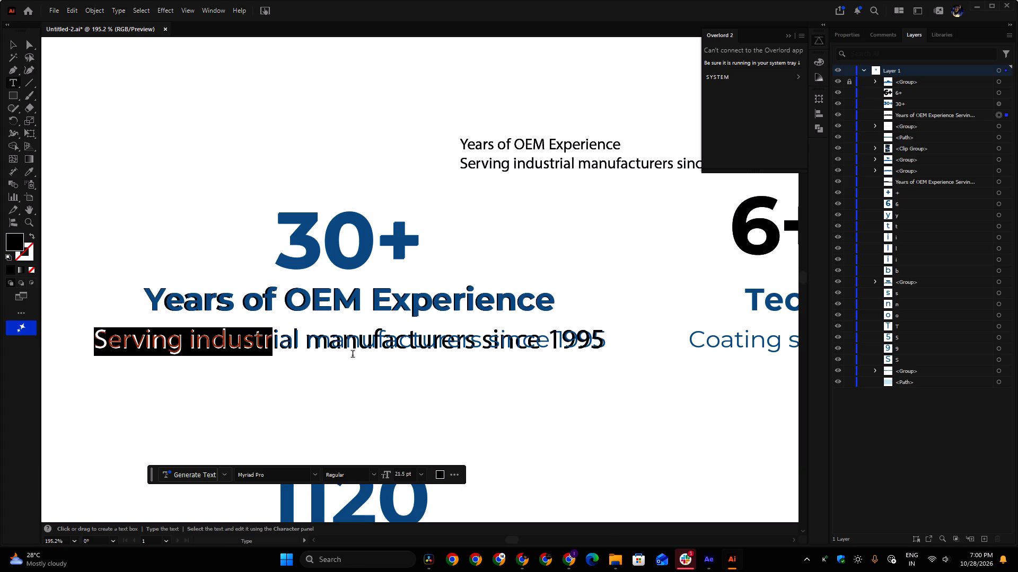
pyautogui.moveTo(353, 355); pyautogui.dragTo(630, 364)
pyautogui.hotkey('ctrl', 'x')
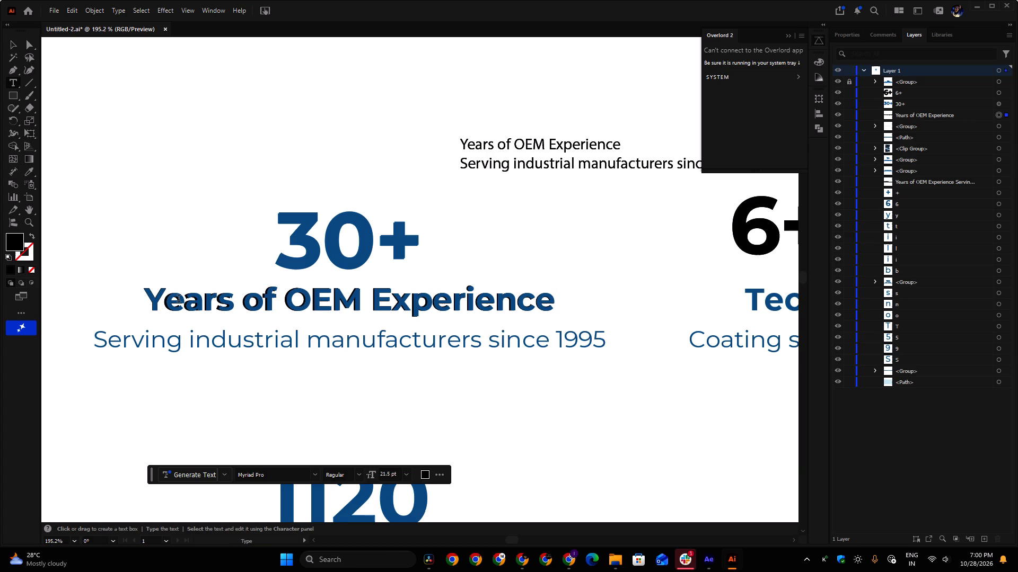
pyautogui.press('BackSpace')
pyautogui.click(13, 48)
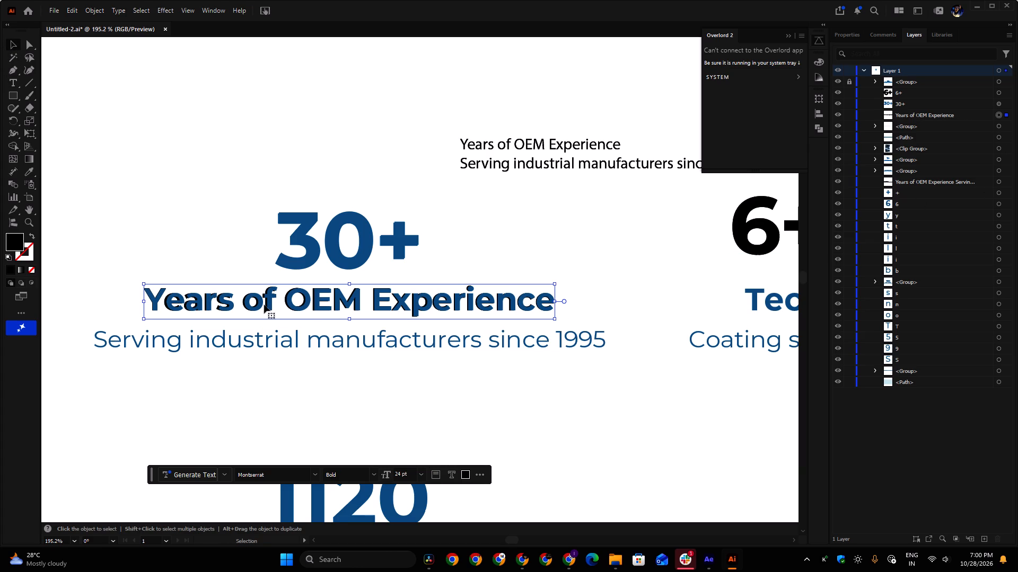
# Duplicate the black "Years of OEM Experience" text just below and replace its content with the cut "Serving industrial manufacturers since 1995" line.
pyautogui.keyDown('alt'); pyautogui.moveTo(268, 301); pyautogui.dragTo(262, 357); pyautogui.keyUp('alt')
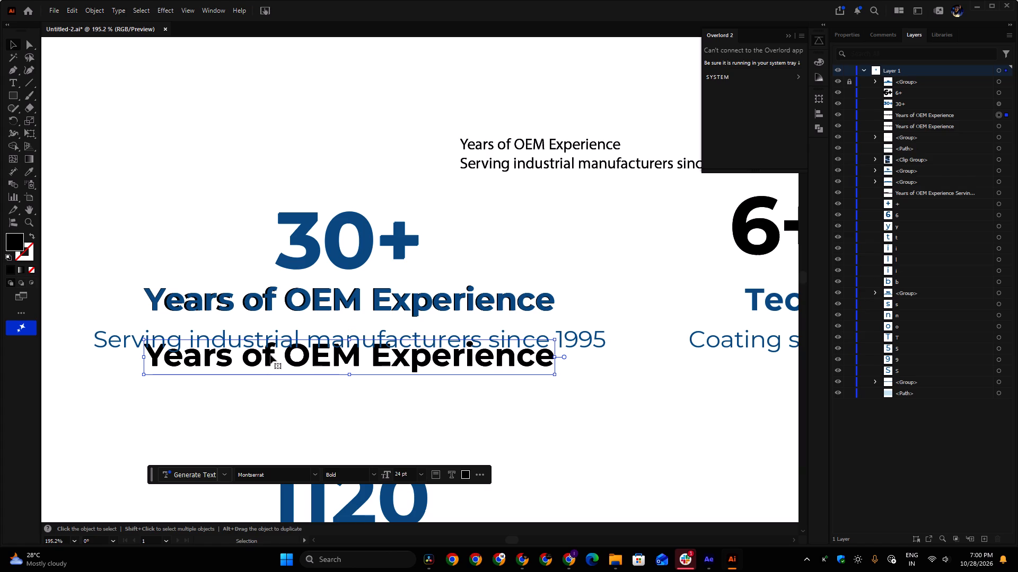
pyautogui.doubleClick(270, 355)
pyautogui.hotkey('ctrl', 'a')
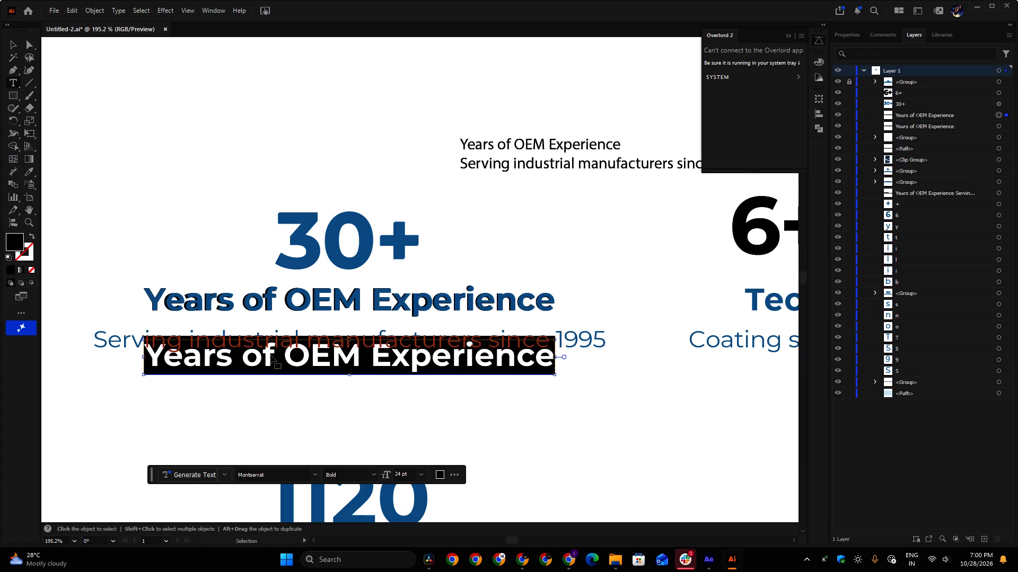
pyautogui.hotkey('ctrl', 'v')
pyautogui.click(10, 42)
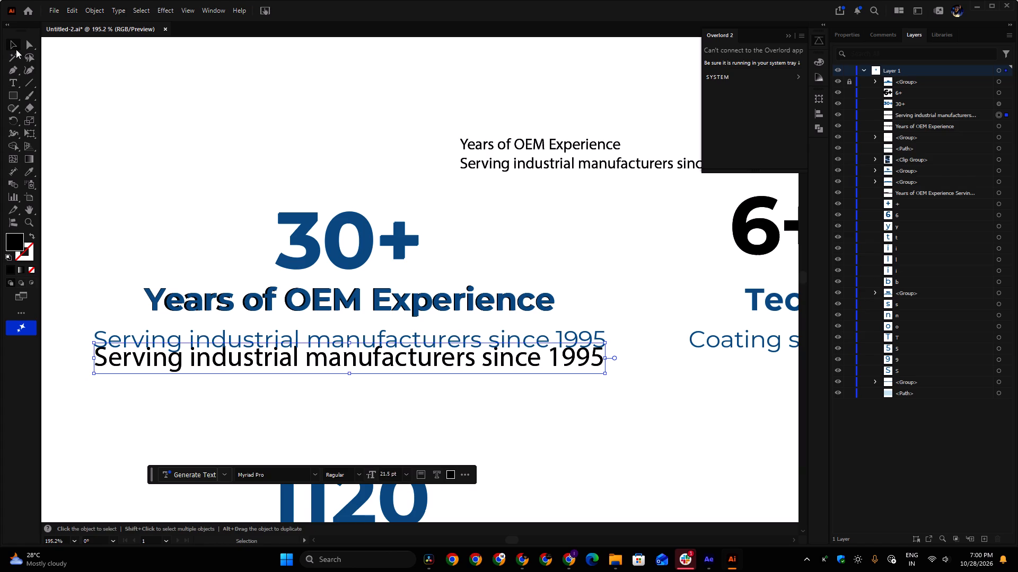
# Move the black "Serving industrial manufacturers since 1995" text up over the matching blue lettering.
pyautogui.moveTo(135, 358); pyautogui.dragTo(139, 342)
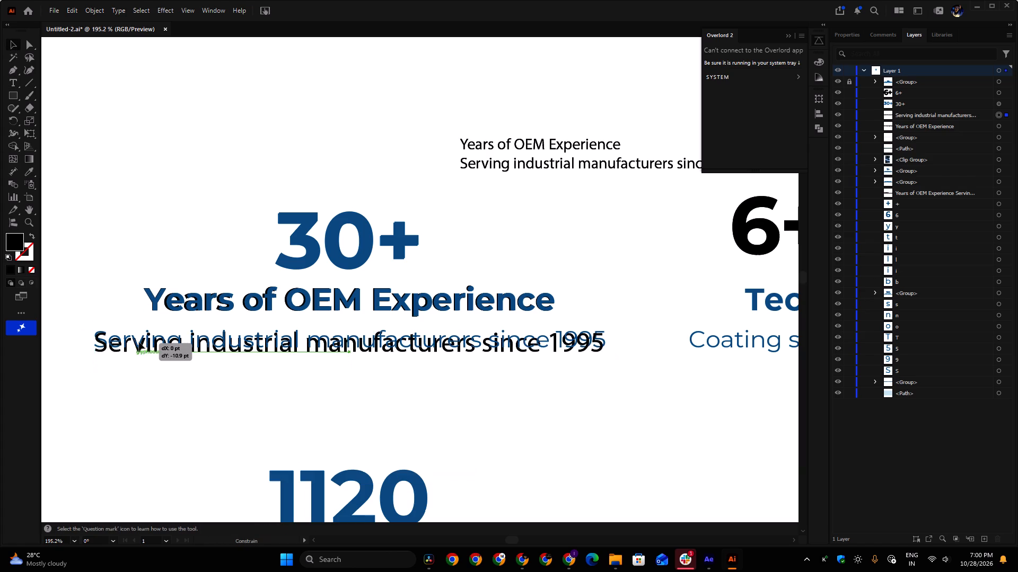
pyautogui.moveTo(139, 342); pyautogui.dragTo(139, 341)
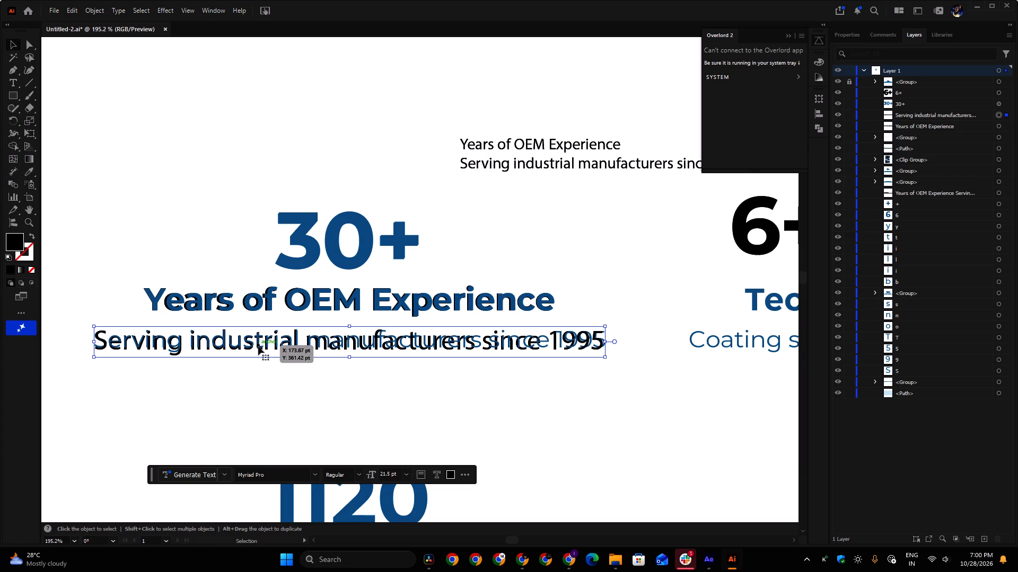
pyautogui.press('Up')
pyautogui.press('Up')
pyautogui.press('Up')
pyautogui.press('Down')
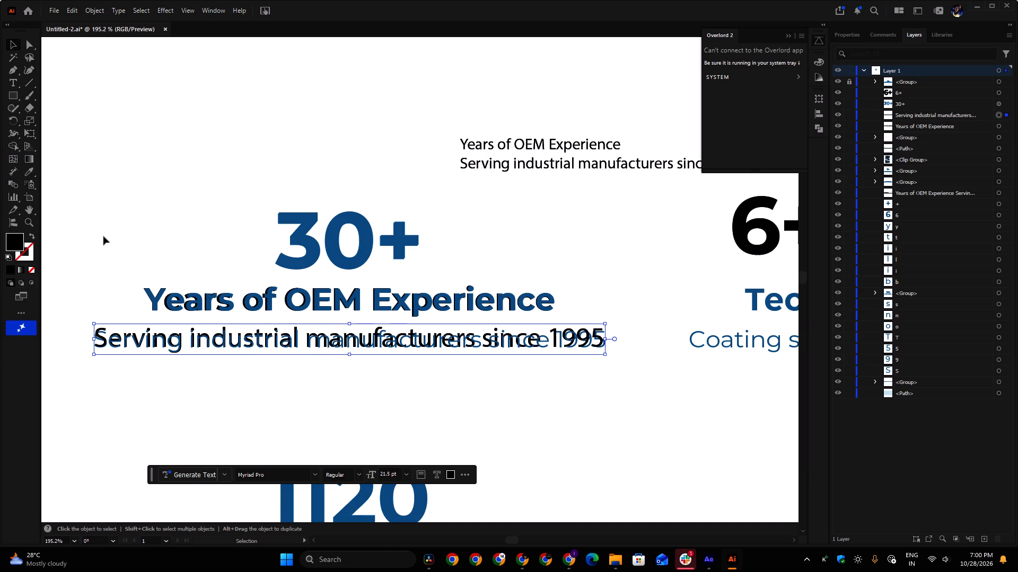
# Unlock the blue letter group and match the "Serving industrial manufacturers since 1995" text to its blue Montserrat Regular 18 pt lettering with the Eyedropper.
pyautogui.click(850, 79)
pyautogui.click(33, 171)
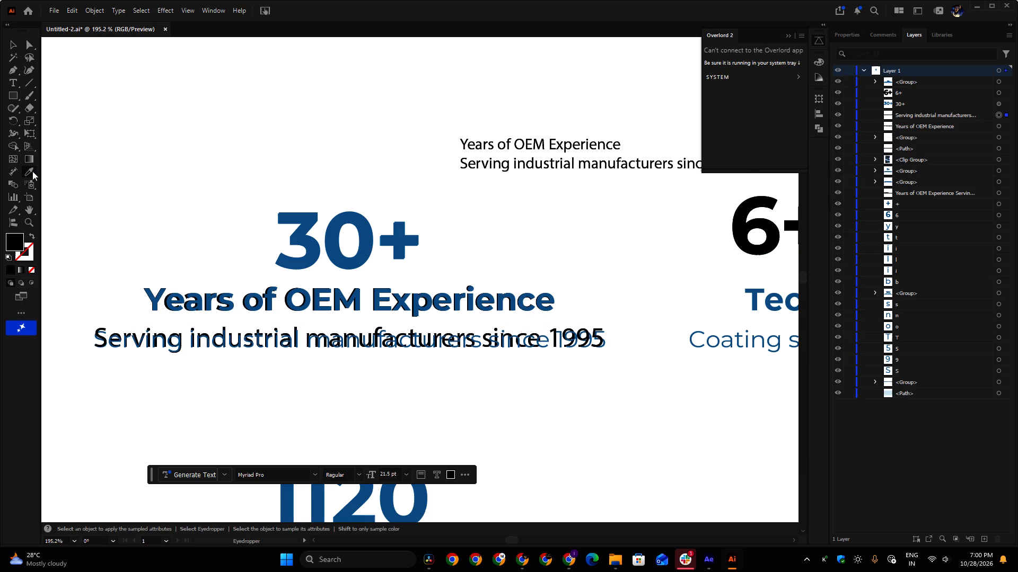
pyautogui.click(239, 342)
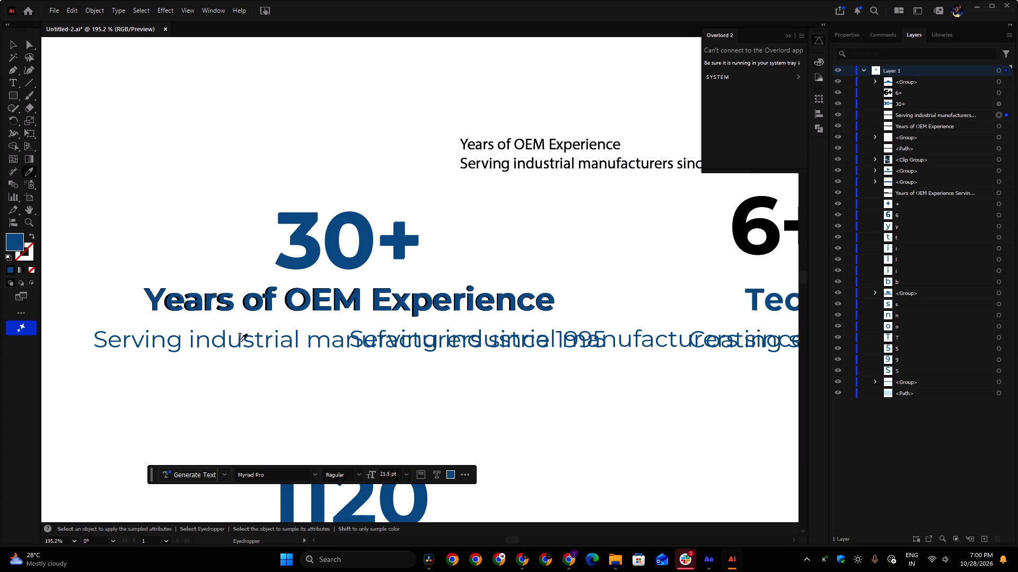
pyautogui.click(17, 42)
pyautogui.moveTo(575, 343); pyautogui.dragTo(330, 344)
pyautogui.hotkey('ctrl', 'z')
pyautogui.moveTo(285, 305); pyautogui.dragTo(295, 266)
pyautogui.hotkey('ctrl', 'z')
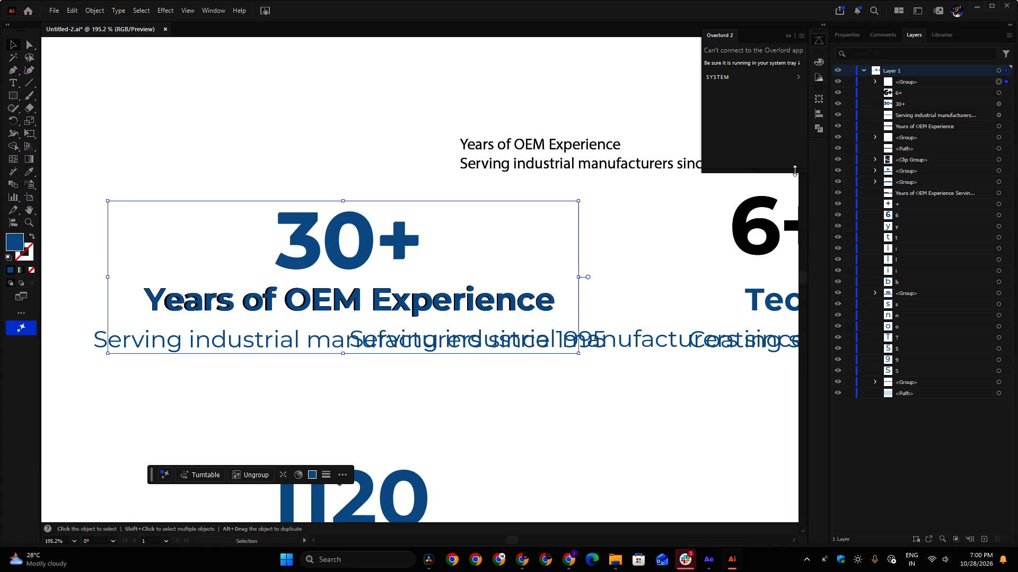
# Lock the blue letter group and align the editable "Serving industrial manufacturers since 1995" text exactly over its matching line.
pyautogui.click(851, 84)
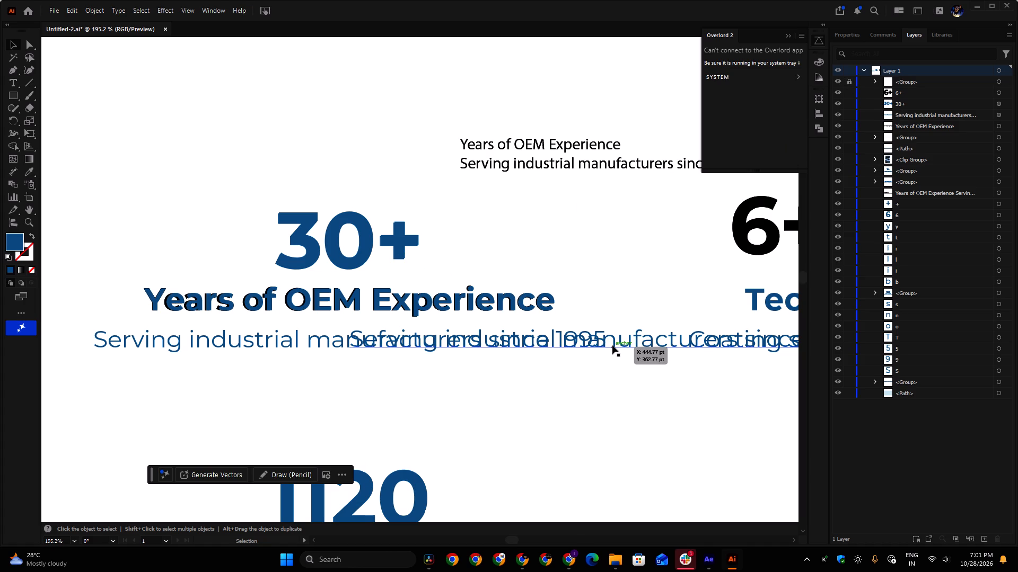
pyautogui.click(674, 345)
pyautogui.moveTo(668, 343); pyautogui.dragTo(410, 337)
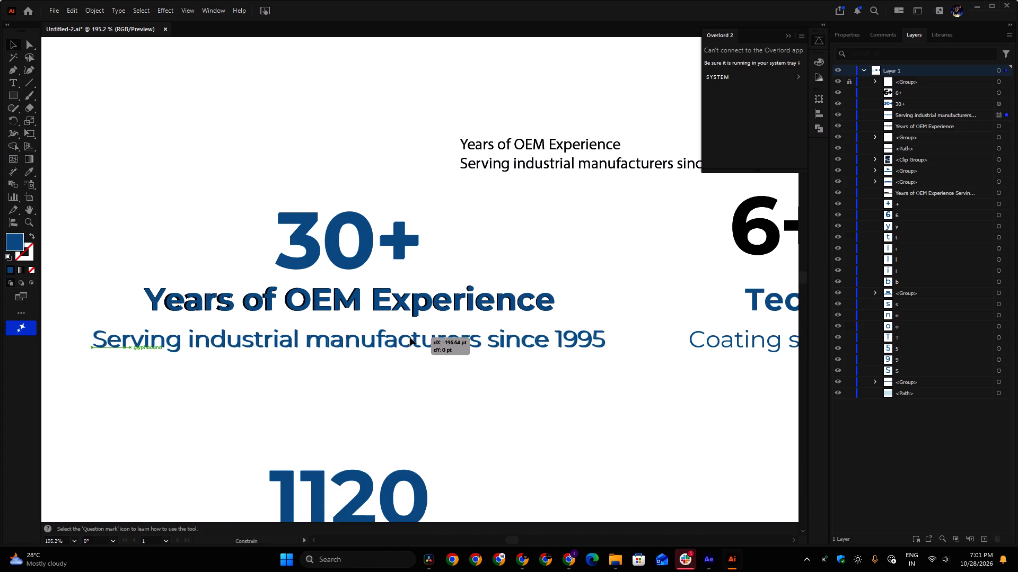
pyautogui.moveTo(410, 337); pyautogui.dragTo(409, 337)
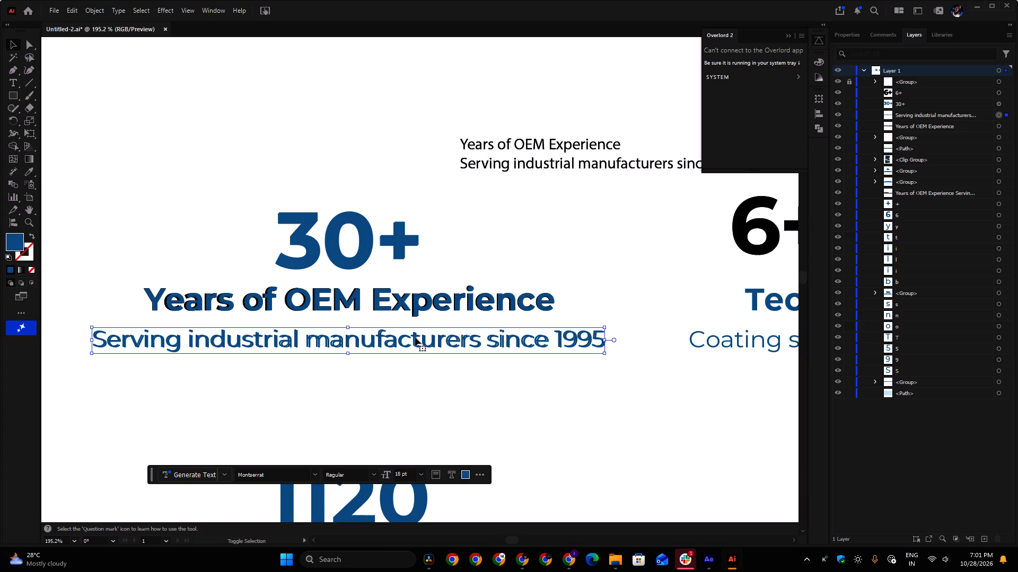
pyautogui.press('Right')
pyautogui.press('Down')
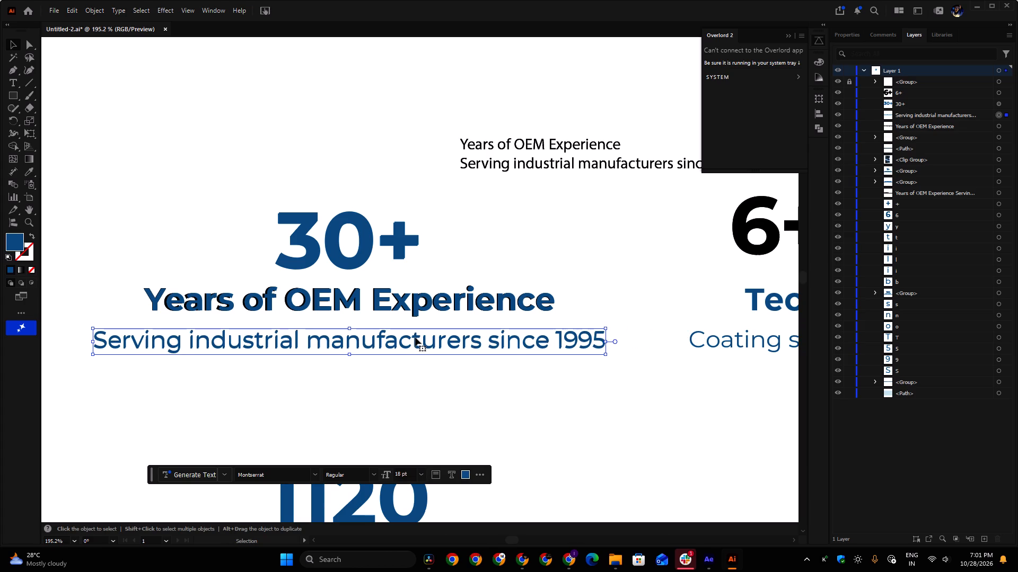
pyautogui.press('Up')
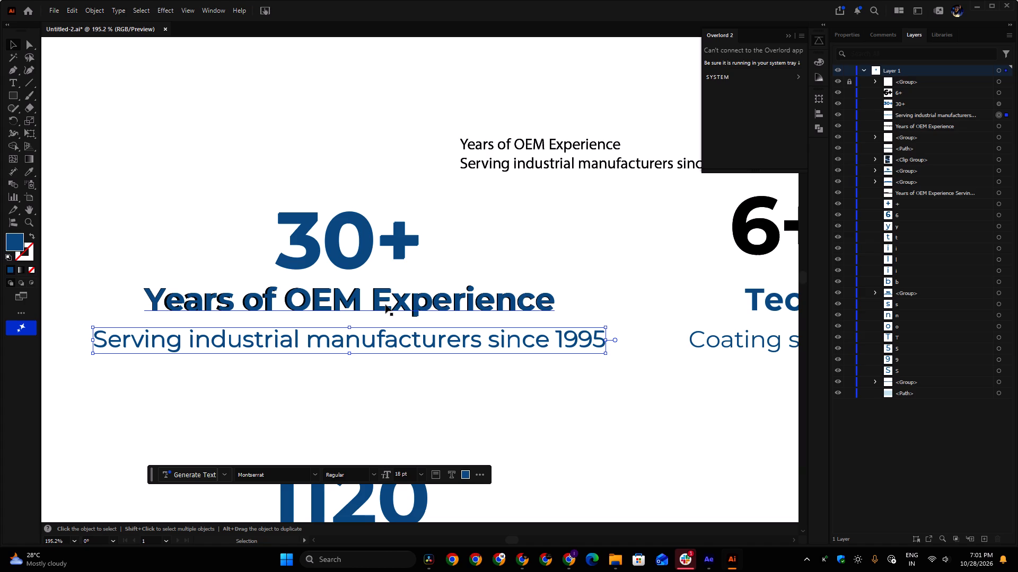
# Unlock the letter group and match the black "Years of OEM Experience" text to its blue Montserrat Bold 24 pt lettering with the Eyedropper.
pyautogui.click(409, 298)
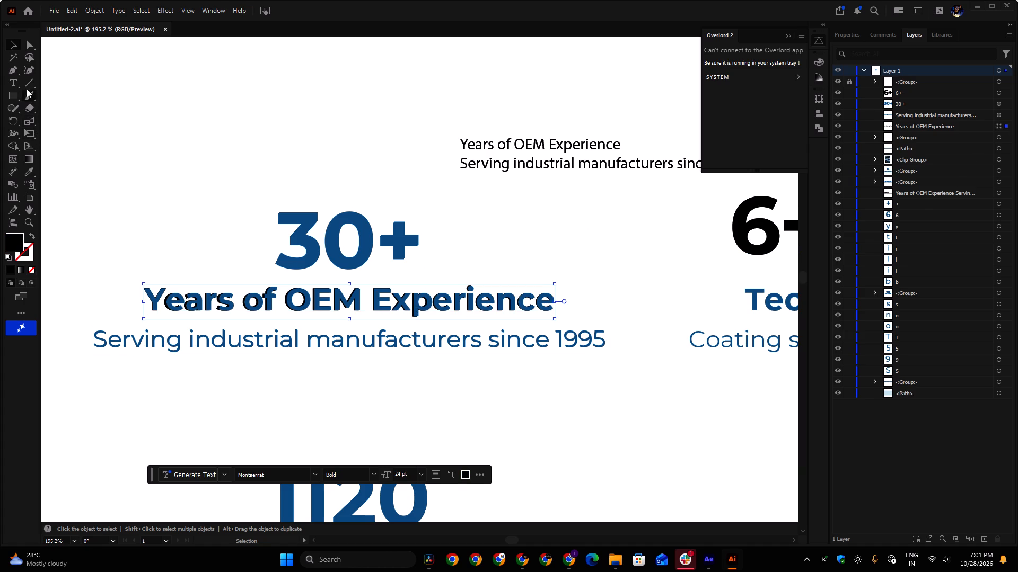
pyautogui.click(28, 171)
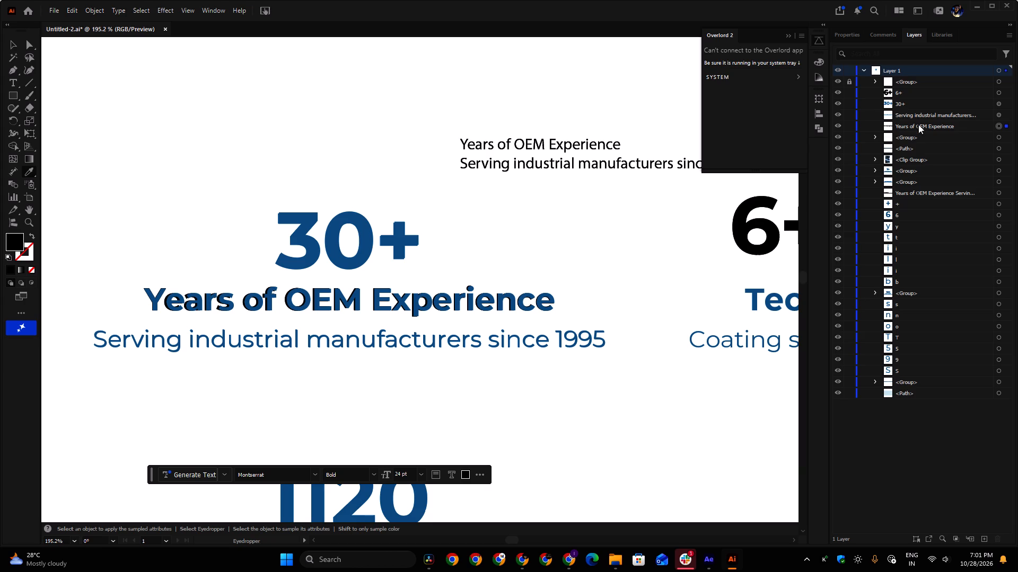
pyautogui.click(1006, 128)
pyautogui.click(848, 85)
pyautogui.click(254, 296)
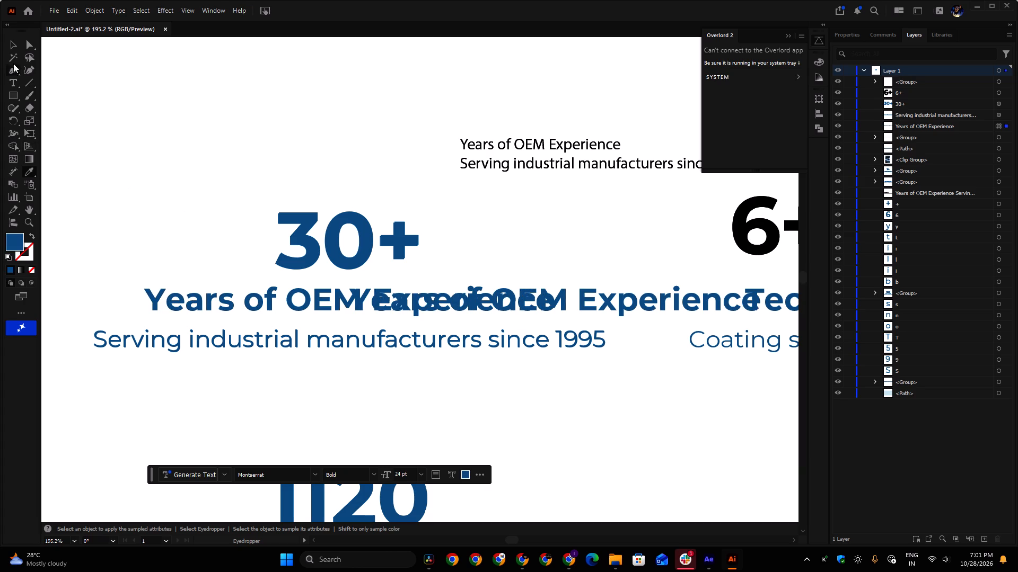
# Move the blue editable "Years of OEM Experience" text about 159 pt back over the matching group lettering.
pyautogui.click(17, 46)
pyautogui.moveTo(585, 297); pyautogui.dragTo(582, 297)
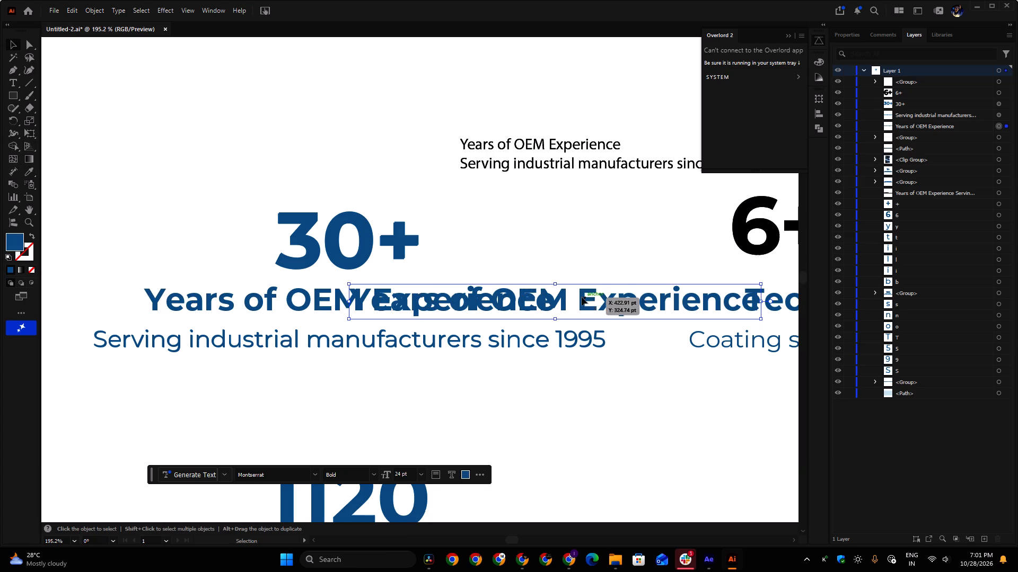
pyautogui.moveTo(582, 297); pyautogui.dragTo(378, 290)
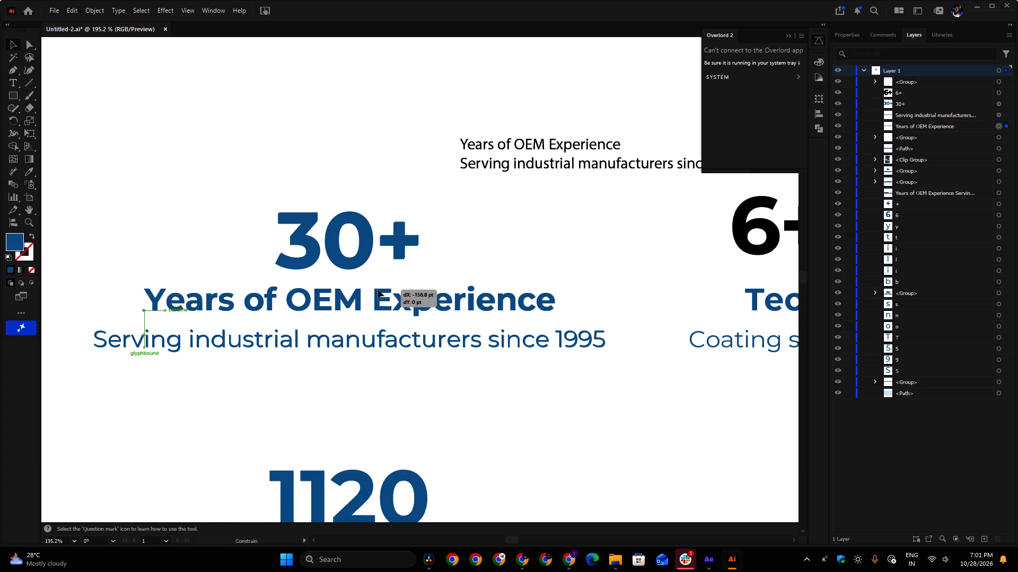
pyautogui.moveTo(378, 290); pyautogui.dragTo(379, 290)
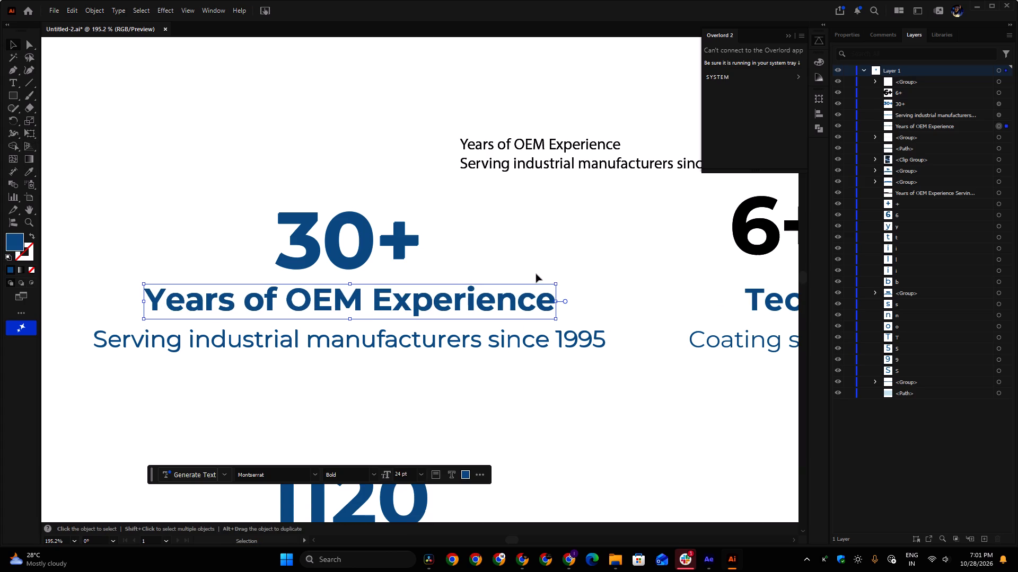
# Lock and hide the original "30+" block letter group, keeping the editable texts visible.
pyautogui.click(357, 257)
pyautogui.click(851, 83)
pyautogui.click(841, 81)
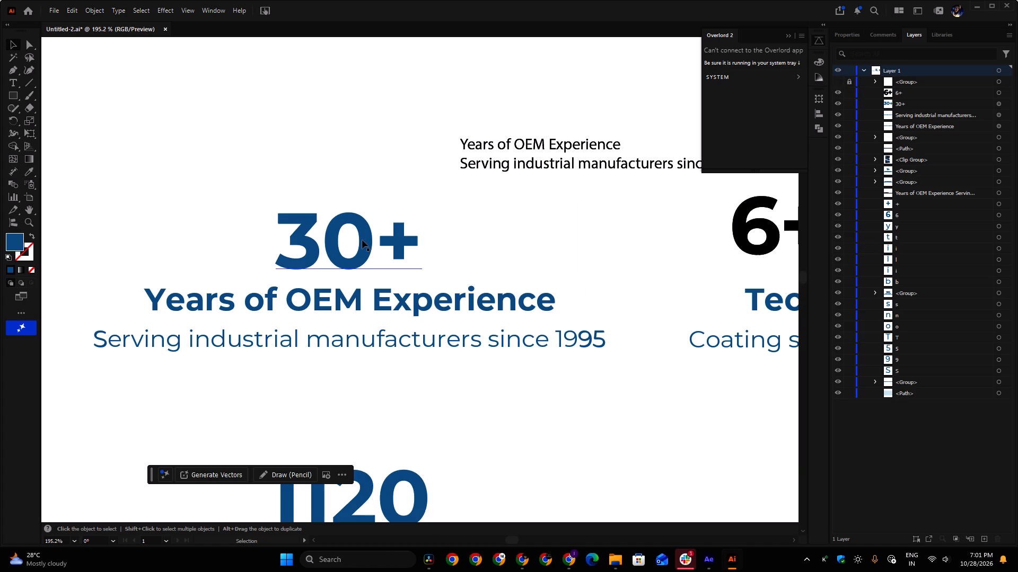
# Delete the stray black two-line "Years of OEM Experience" text above the "30+" block.
pyautogui.press('space')
pyautogui.keyDown('ctrl'); pyautogui.moveTo(506, 240); pyautogui.dragTo(444, 255); pyautogui.keyUp('ctrl')
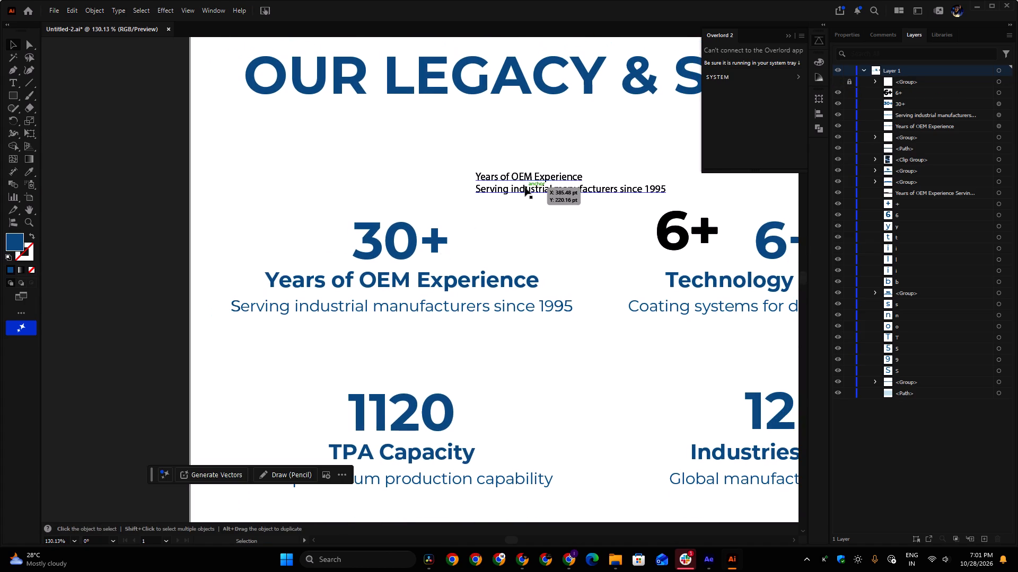
pyautogui.click(525, 187)
pyautogui.press('Delete')
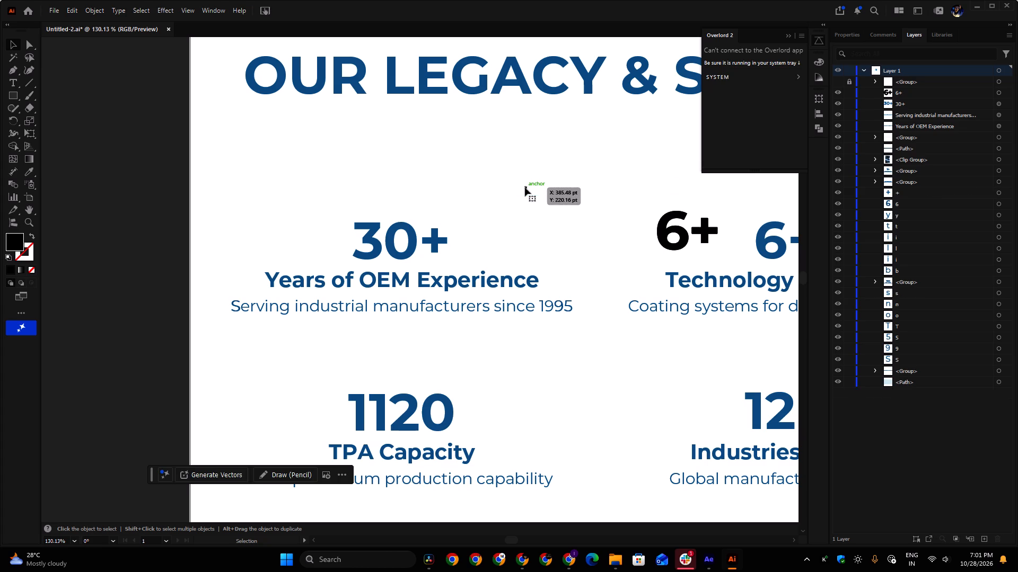
# Move the black editable "6+" text onto the matching blue "6+" lettering above "Technology Platforms", aligning the two closely.
pyautogui.press('space')
pyautogui.press('space')
pyautogui.press('space')
pyautogui.press('space')
pyautogui.press('space')
pyautogui.press('space')
pyautogui.press('space')
pyautogui.press('space')
pyautogui.press('space')
pyautogui.press('space')
pyautogui.press('space')
pyautogui.press('space')
pyautogui.press('space')
pyautogui.press('space')
pyautogui.press('space')
pyautogui.press('space')
pyautogui.press('space')
pyautogui.press('space')
pyautogui.press('space')
pyautogui.press('space')
pyautogui.moveTo(580, 213); pyautogui.dragTo(486, 216)
pyautogui.moveTo(486, 216); pyautogui.dragTo(282, 229)
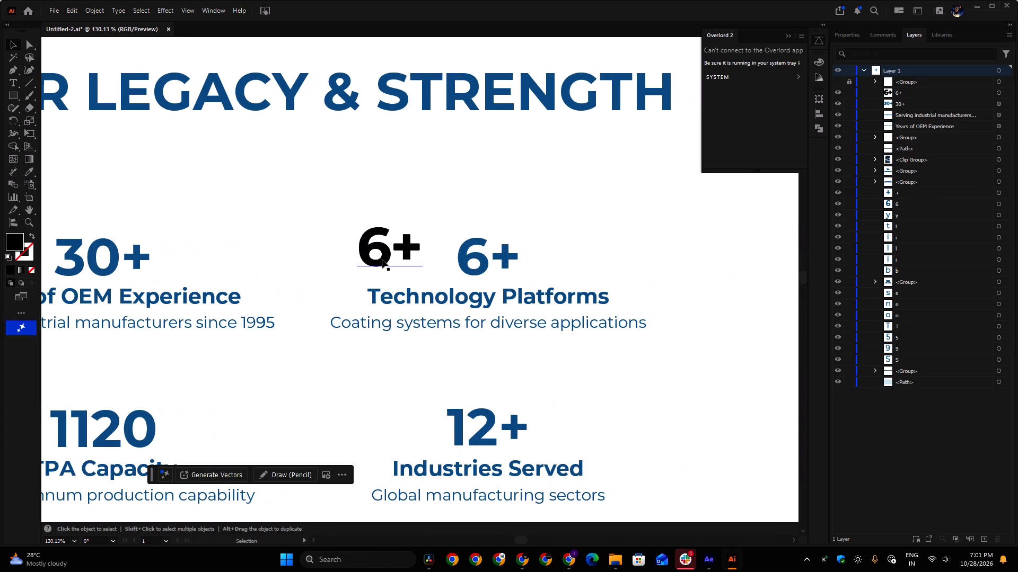
pyautogui.moveTo(382, 254); pyautogui.dragTo(480, 278)
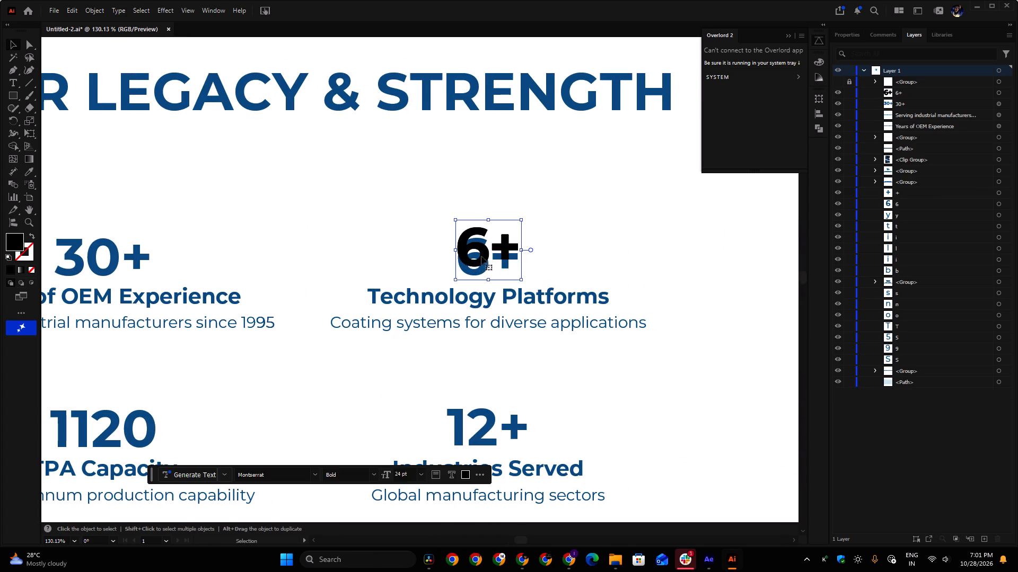
pyautogui.moveTo(481, 249); pyautogui.dragTo(481, 258)
pyautogui.press('space')
pyautogui.keyDown('ctrl'); pyautogui.moveTo(477, 236); pyautogui.dragTo(565, 282); pyautogui.keyUp('ctrl')
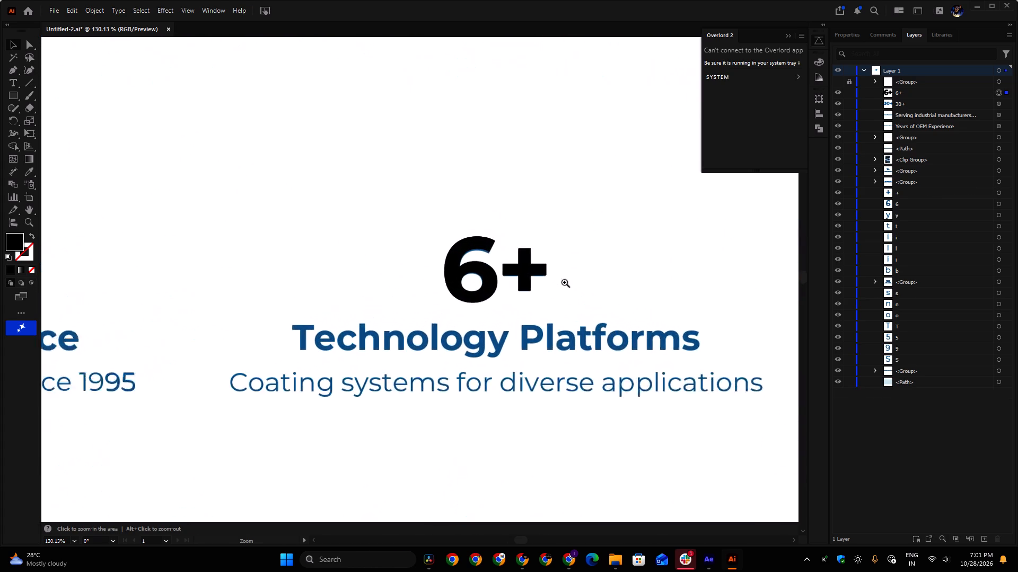
pyautogui.keyDown('ctrl'); pyautogui.moveTo(565, 282); pyautogui.dragTo(578, 289); pyautogui.keyUp('ctrl')
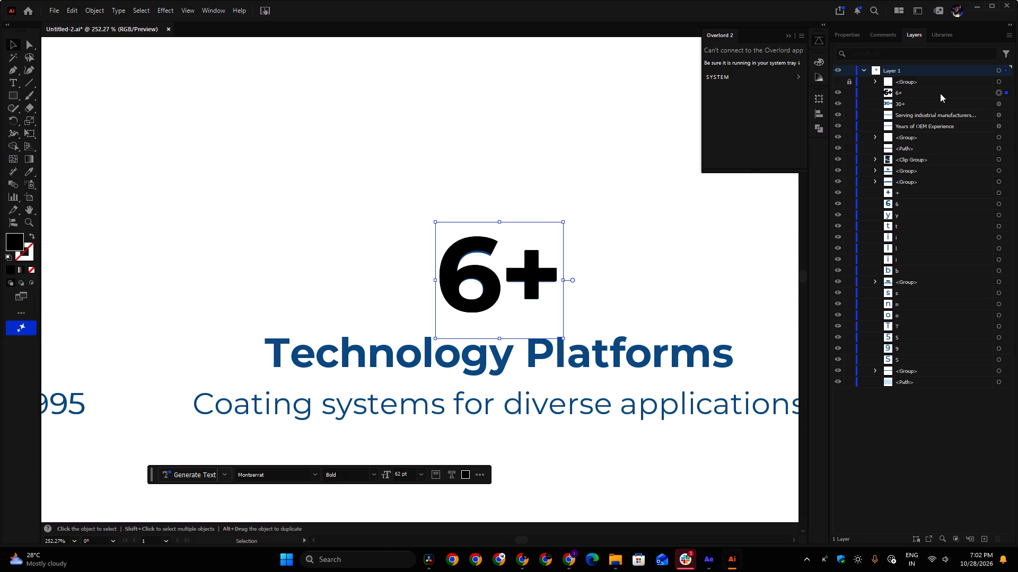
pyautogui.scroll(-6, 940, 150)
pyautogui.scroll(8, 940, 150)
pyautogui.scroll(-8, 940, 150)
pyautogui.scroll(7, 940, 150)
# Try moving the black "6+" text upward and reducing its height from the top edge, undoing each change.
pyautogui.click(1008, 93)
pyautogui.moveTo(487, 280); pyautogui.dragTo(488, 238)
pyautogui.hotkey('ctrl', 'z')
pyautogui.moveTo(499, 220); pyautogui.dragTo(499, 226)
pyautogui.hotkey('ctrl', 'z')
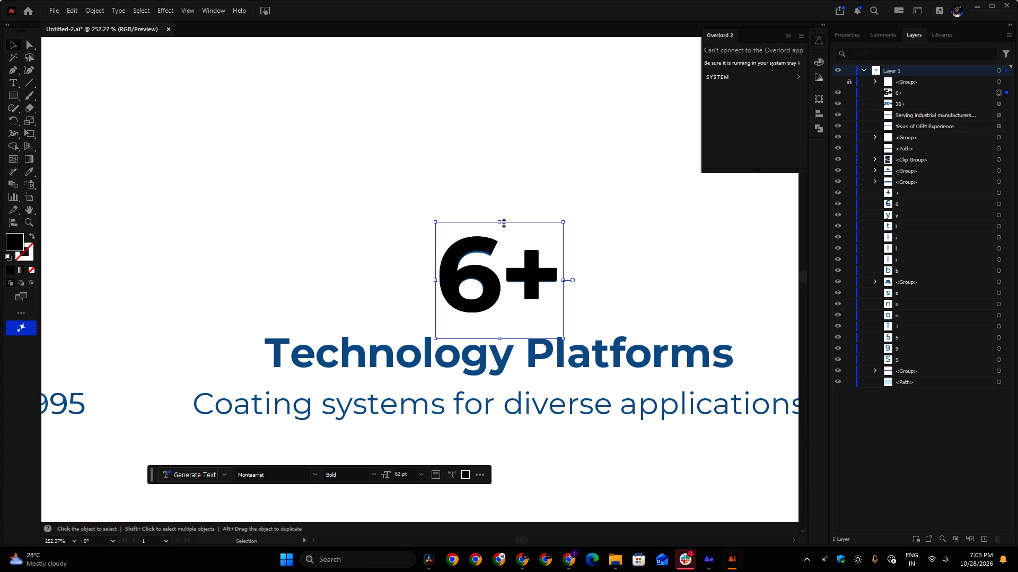
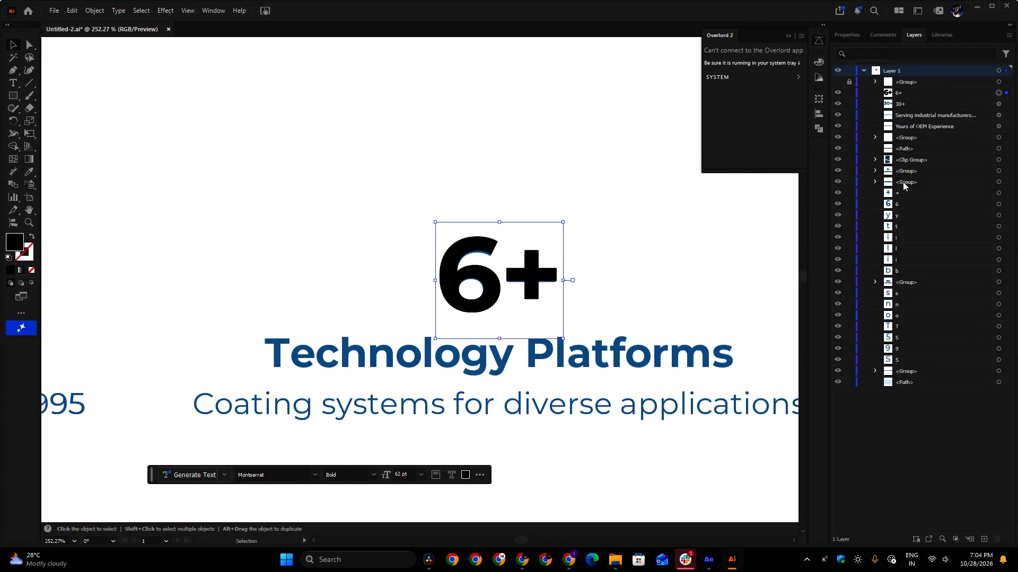
# Group the original blue "6" and "+" letters and bring the group to the front of the layer.
pyautogui.click(1010, 205)
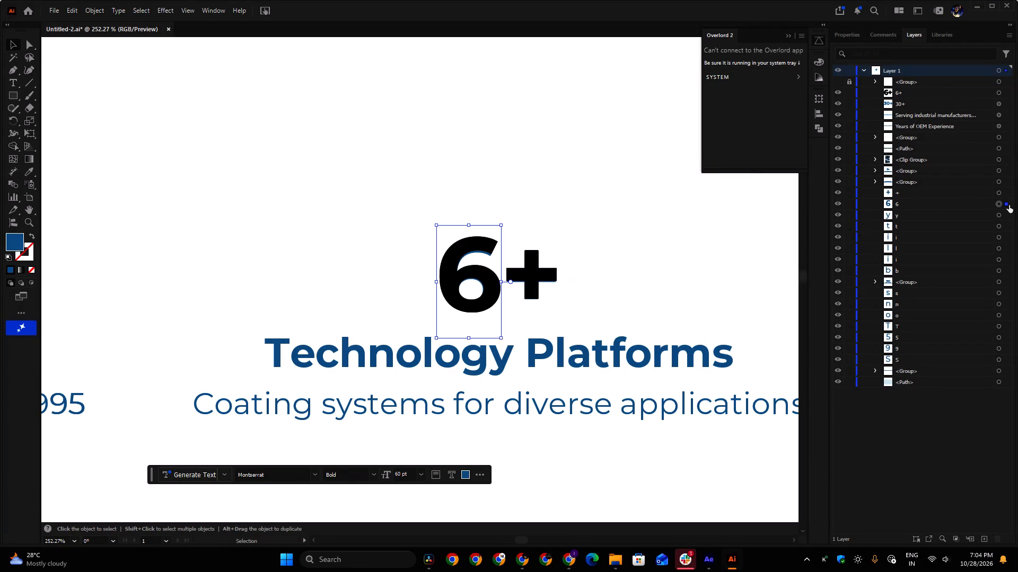
pyautogui.click(1008, 93)
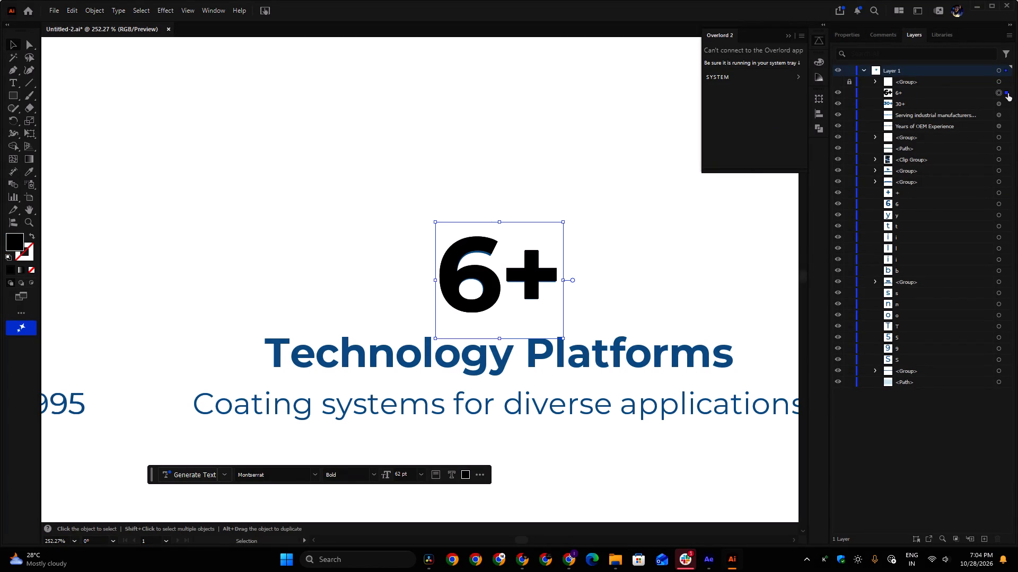
pyautogui.click(1007, 203)
pyautogui.keyDown('shift'); pyautogui.click(1006, 192); pyautogui.keyUp('shift')
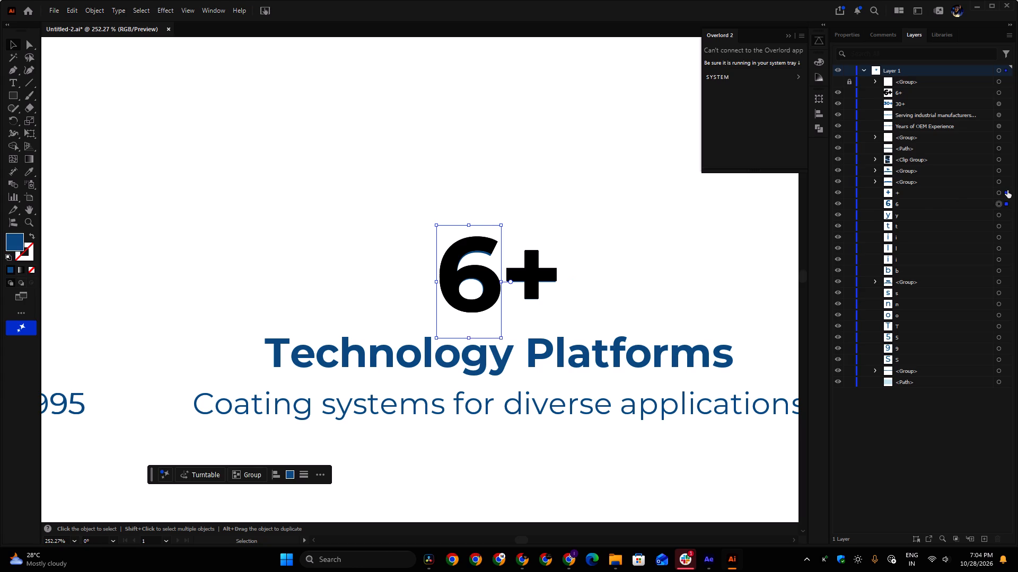
pyautogui.hotkey('ctrl', 'g')
pyautogui.hotkey('ctrl', 'shift', ']')
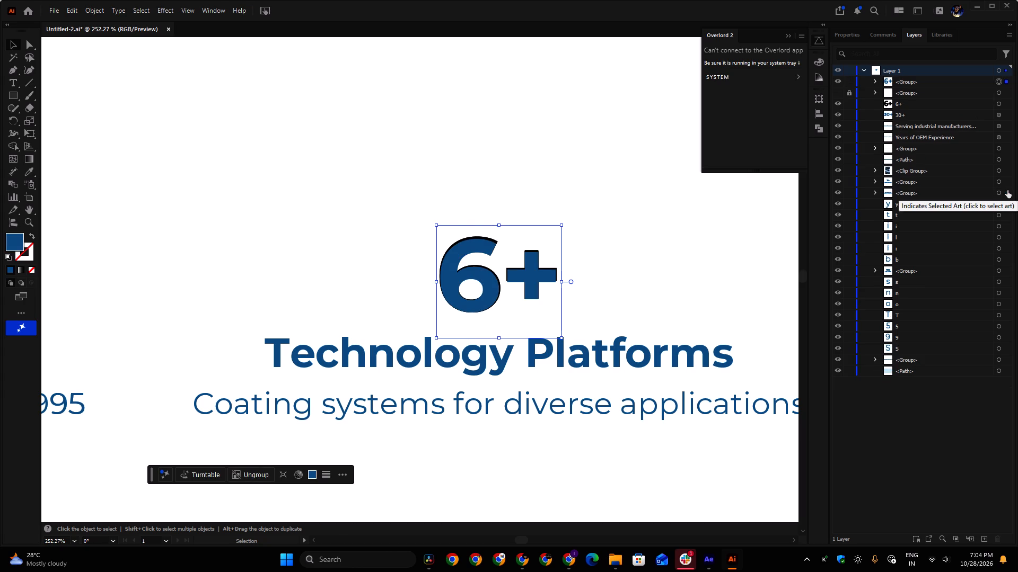
# Apply the original blue "6+" lettering's colour and type attributes to the black editable "6+" text with the Eyedropper.
pyautogui.click(1007, 105)
pyautogui.click(27, 172)
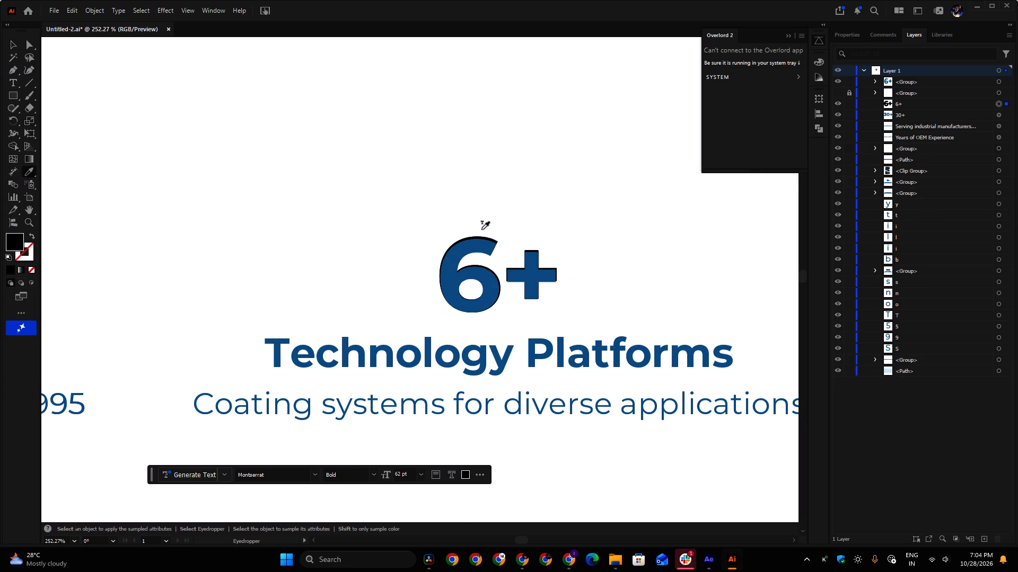
pyautogui.click(459, 265)
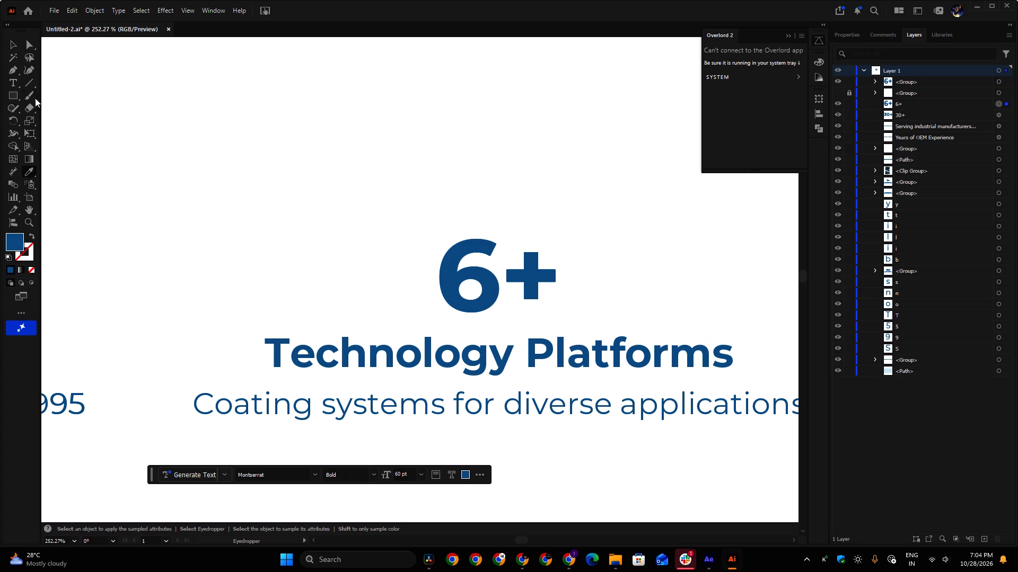
pyautogui.click(13, 43)
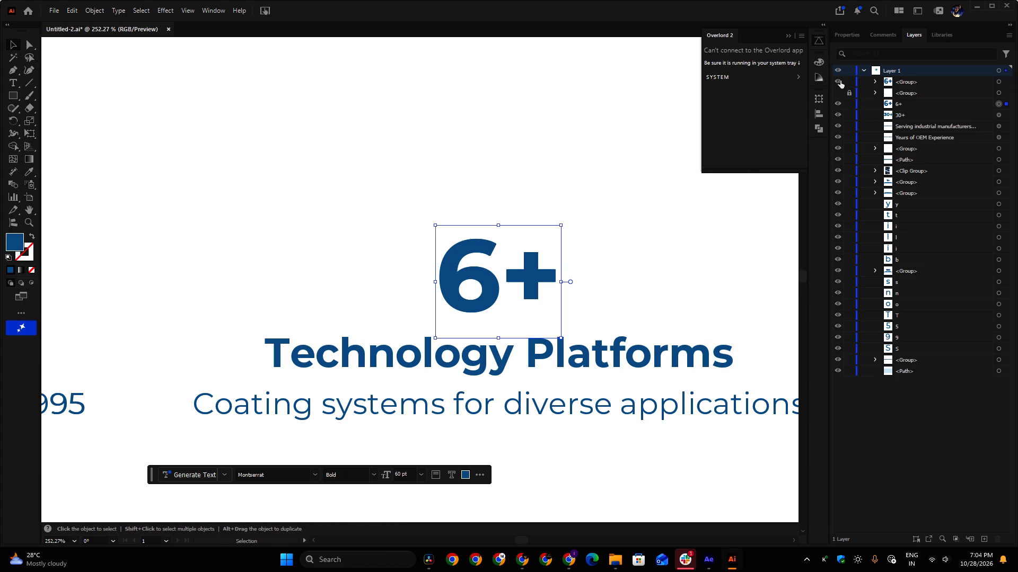
# Hide the original grouped "6+" lettering, leaving the editable text visible.
pyautogui.click(838, 80)
# Examine the editable "6+" text above "Technology Platforms" at several magnifications, checking its size and placement.
pyautogui.press('space')
pyautogui.keyDown('ctrl'); pyautogui.moveTo(480, 271); pyautogui.dragTo(517, 291); pyautogui.keyUp('ctrl')
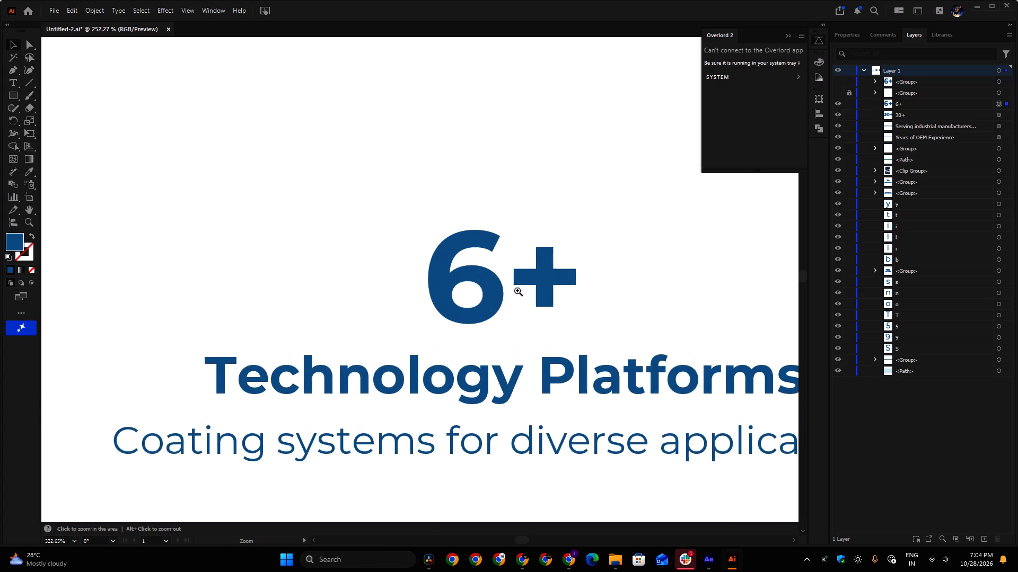
pyautogui.keyDown('ctrl'); pyautogui.moveTo(517, 291); pyautogui.dragTo(497, 288); pyautogui.keyUp('ctrl')
pyautogui.click(491, 283)
pyautogui.click(622, 259)
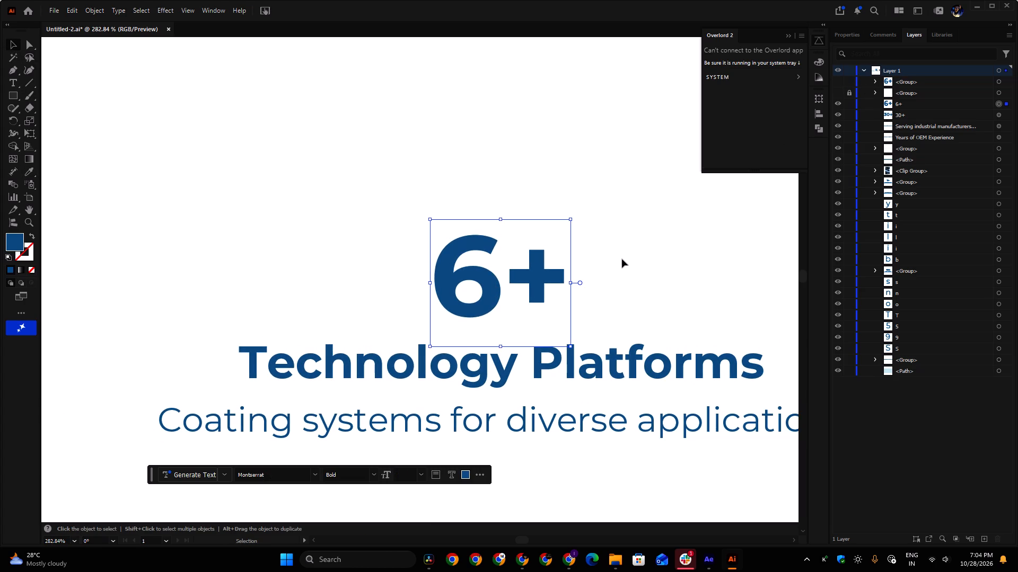
pyautogui.moveTo(663, 205); pyautogui.dragTo(423, 307)
pyautogui.click(425, 196)
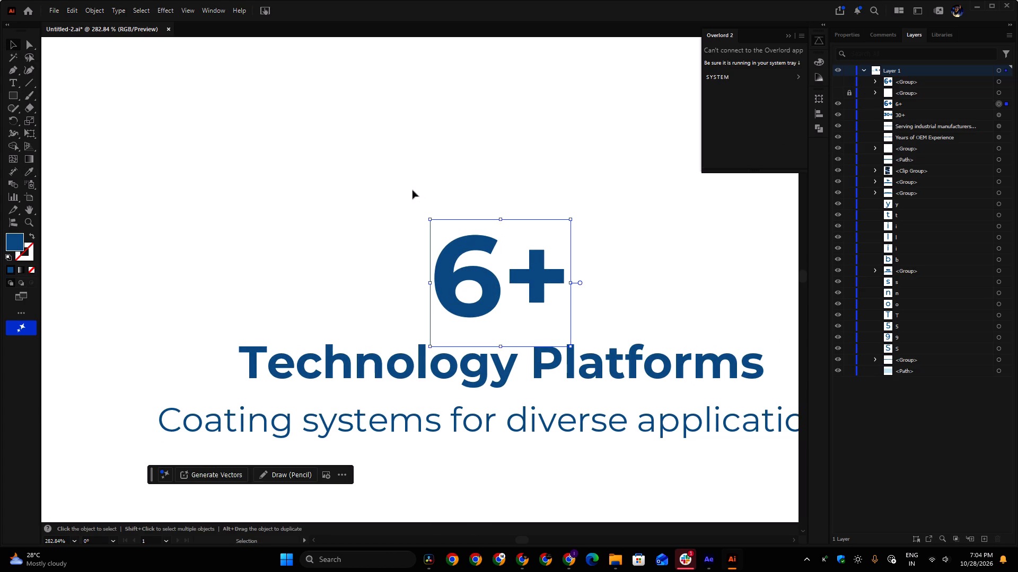
pyautogui.moveTo(355, 174); pyautogui.dragTo(582, 291)
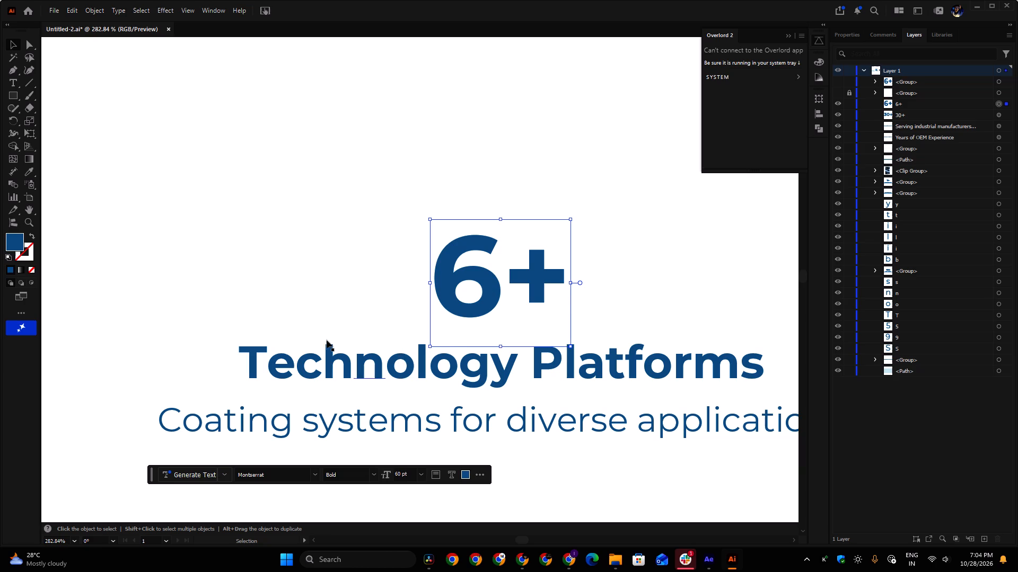
pyautogui.click(303, 306)
pyautogui.moveTo(372, 189); pyautogui.dragTo(630, 285)
pyautogui.press('space')
pyautogui.keyDown('ctrl'); pyautogui.moveTo(683, 237); pyautogui.dragTo(664, 241); pyautogui.keyUp('ctrl')
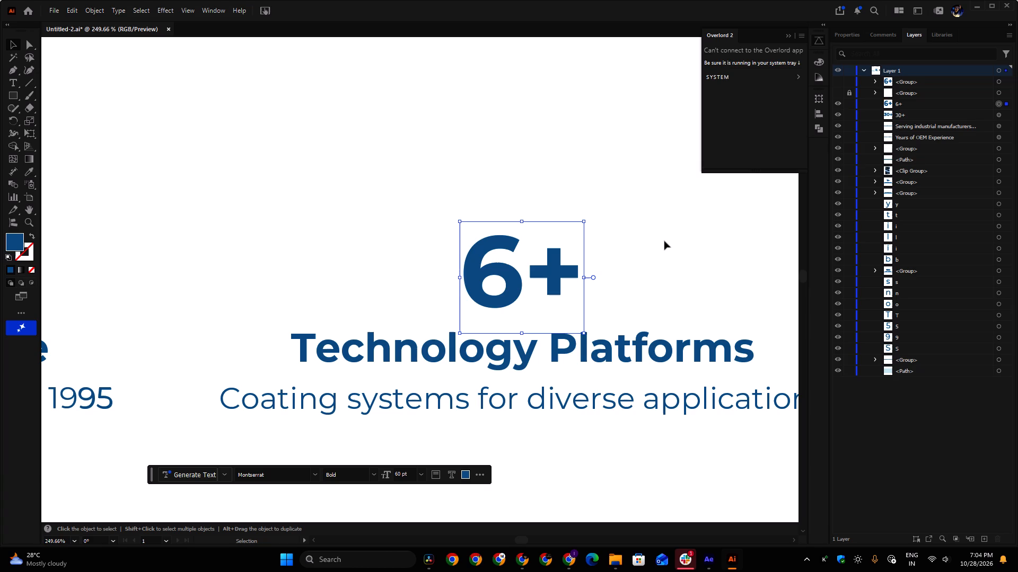
pyautogui.click(664, 241)
pyautogui.press('space')
pyautogui.keyDown('ctrl'); pyautogui.moveTo(572, 242); pyautogui.dragTo(583, 253); pyautogui.keyUp('ctrl')
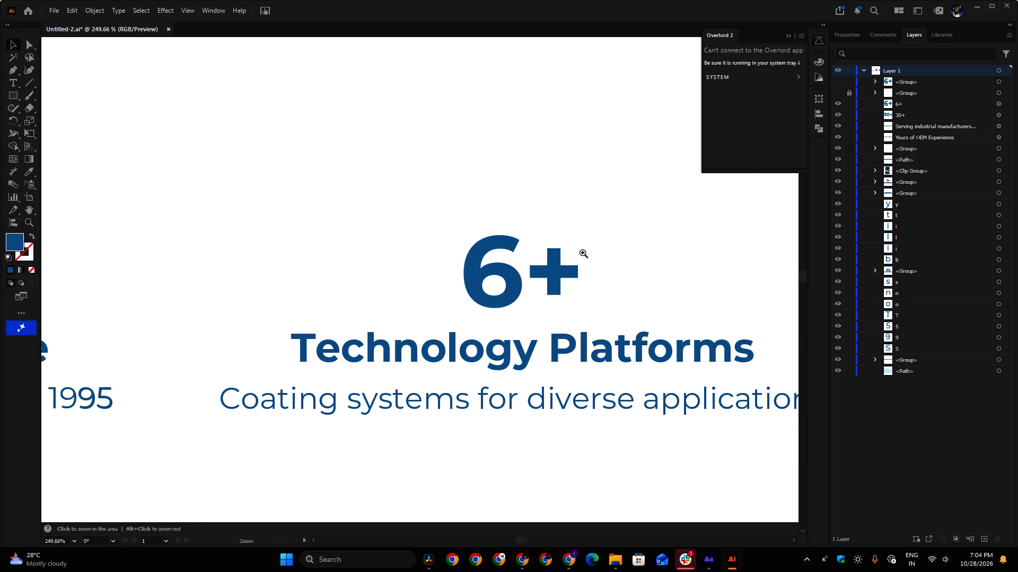
pyautogui.keyDown('ctrl'); pyautogui.moveTo(583, 253); pyautogui.dragTo(605, 264); pyautogui.keyUp('ctrl')
pyautogui.click(556, 270)
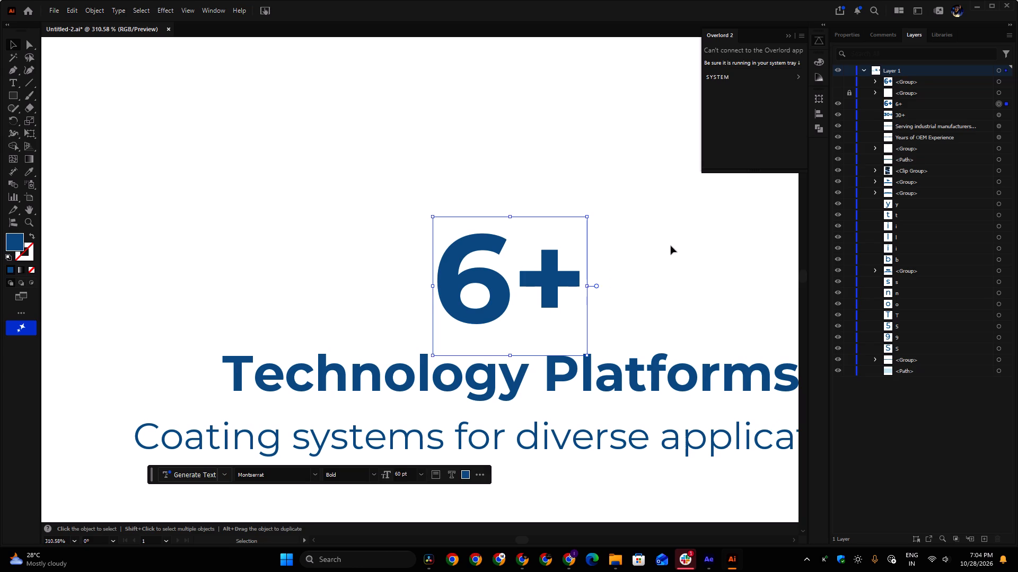
pyautogui.press('space')
pyautogui.press('space')
pyautogui.press('space')
pyautogui.press('space')
pyautogui.press('space')
pyautogui.press('space')
pyautogui.press('space')
pyautogui.press('space')
pyautogui.moveTo(679, 236); pyautogui.dragTo(557, 235)
pyautogui.keyDown('ctrl'); pyautogui.moveTo(557, 234); pyautogui.dragTo(514, 240); pyautogui.keyUp('ctrl')
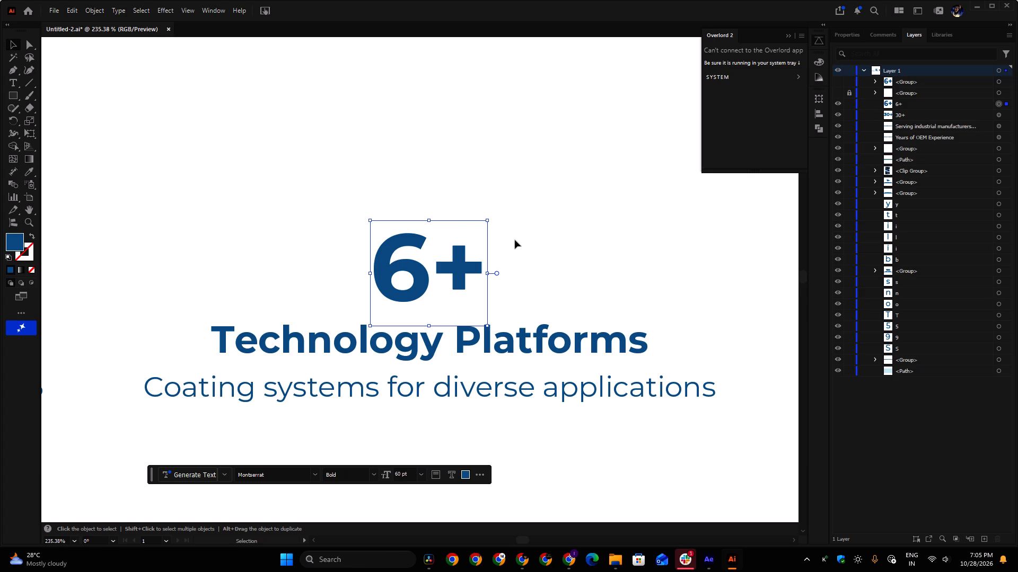
pyautogui.click(415, 183)
pyautogui.press('space')
pyautogui.keyDown('ctrl'); pyautogui.moveTo(405, 215); pyautogui.dragTo(420, 245); pyautogui.keyUp('ctrl')
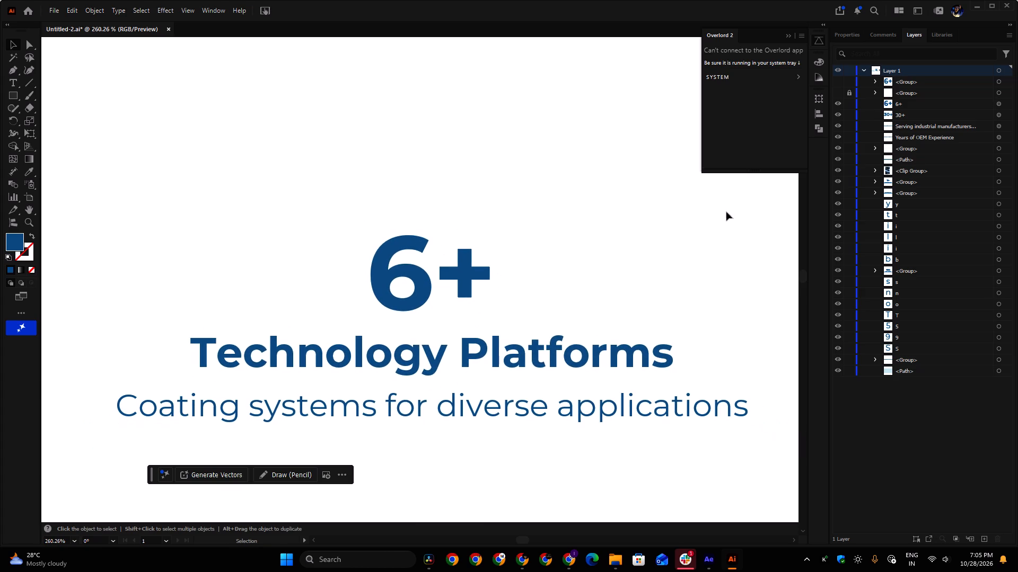
# Select the editable "6+" and "30+" texts to check them against each other.
pyautogui.click(1006, 84)
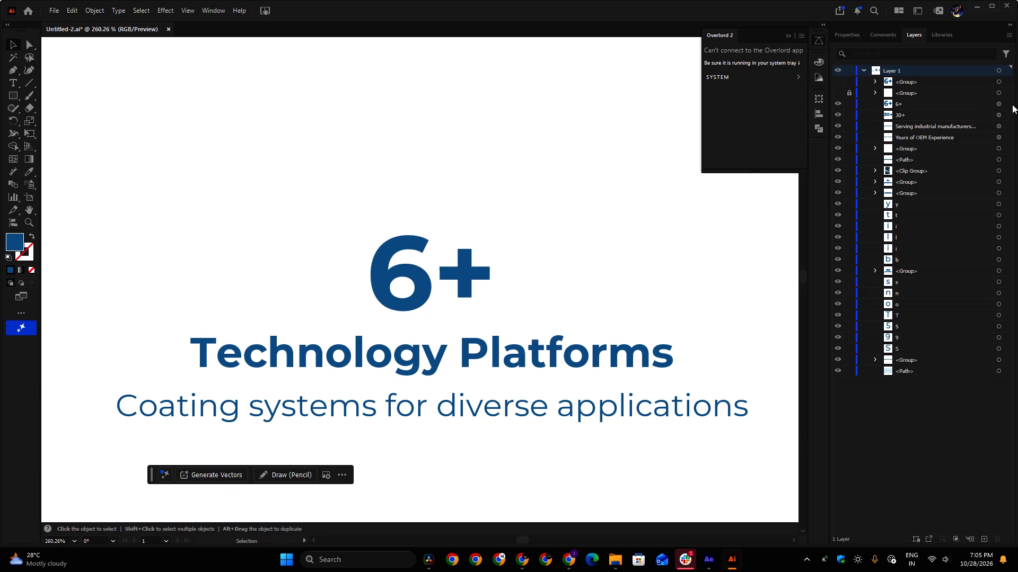
pyautogui.click(1008, 103)
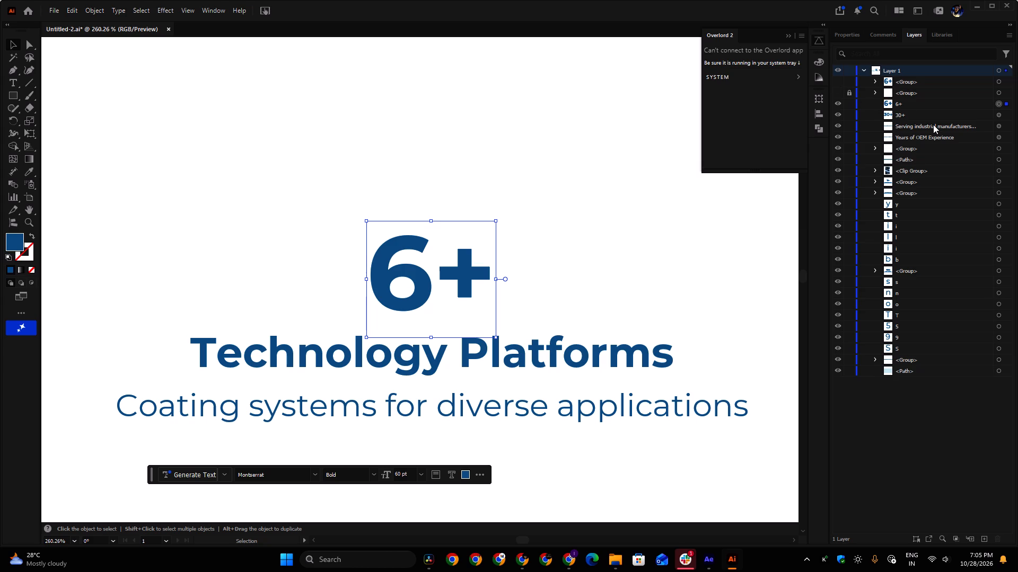
pyautogui.click(1008, 114)
pyautogui.click(1007, 104)
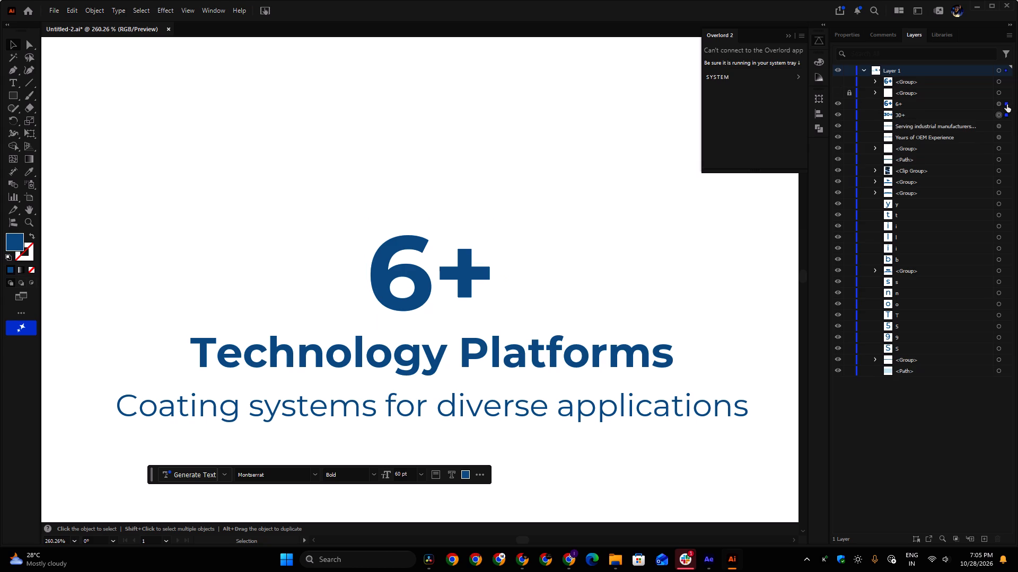
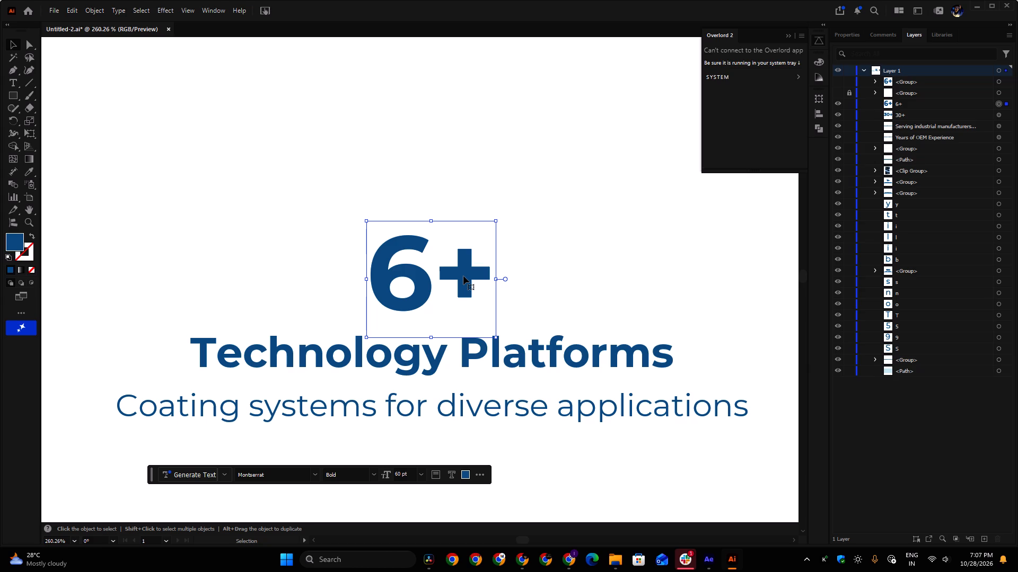
# Bring the grouped "Technology Platforms" and "Coating systems for diverse applications" lettering to the front of the layer.
pyautogui.click(578, 264)
pyautogui.click(458, 280)
pyautogui.click(1006, 125)
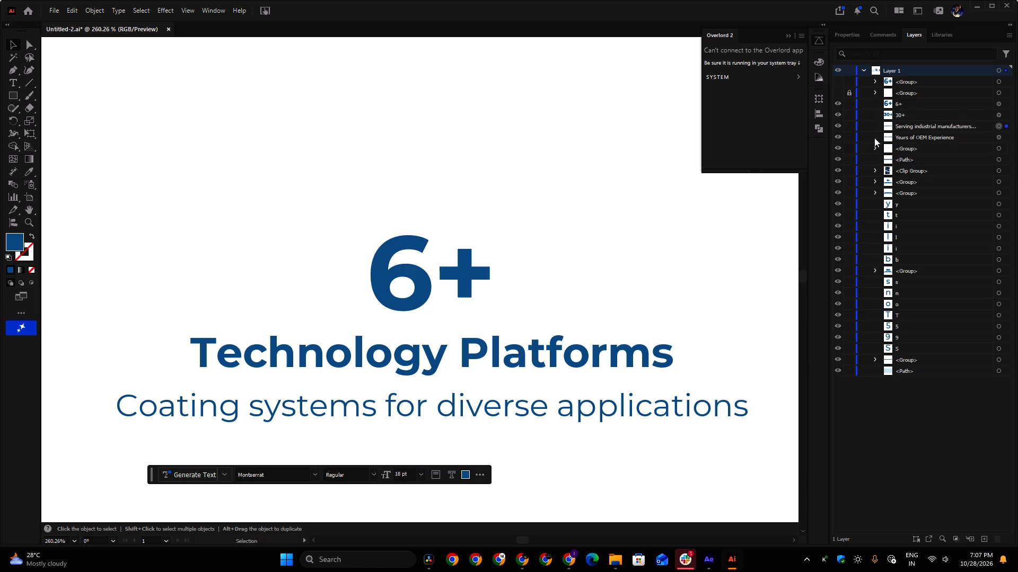
pyautogui.click(392, 358)
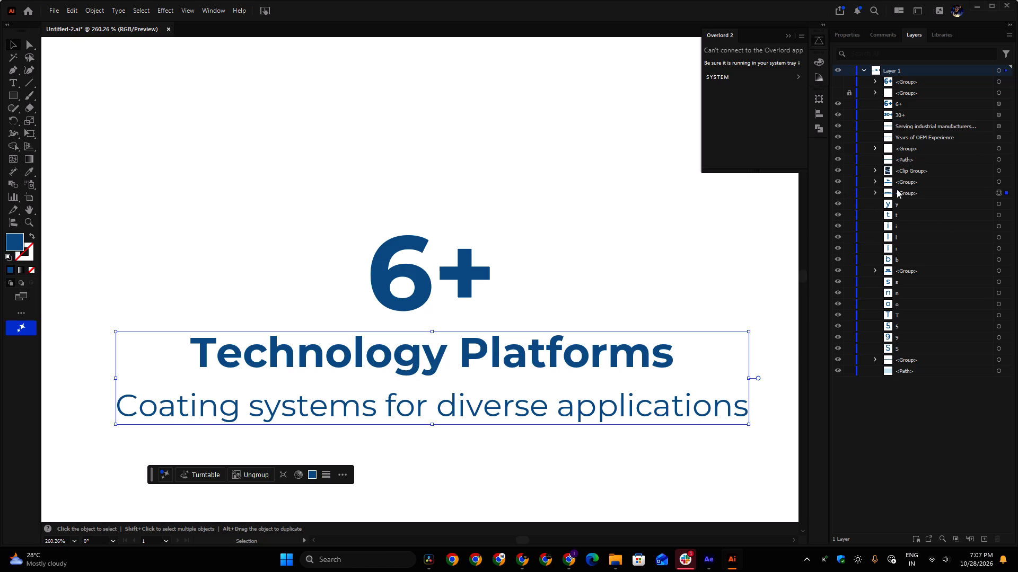
pyautogui.hotkey('ctrl', 'shift', ']')
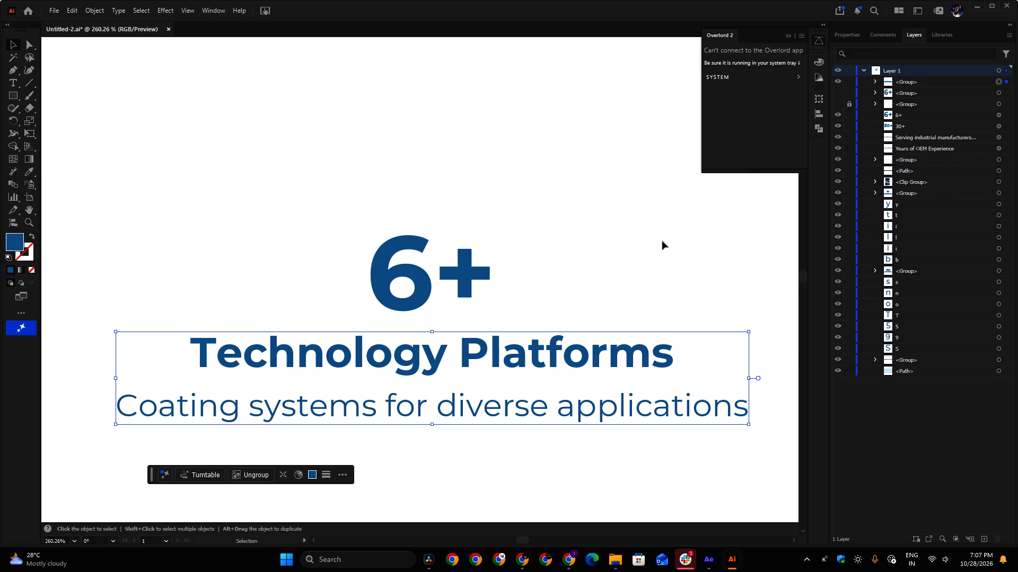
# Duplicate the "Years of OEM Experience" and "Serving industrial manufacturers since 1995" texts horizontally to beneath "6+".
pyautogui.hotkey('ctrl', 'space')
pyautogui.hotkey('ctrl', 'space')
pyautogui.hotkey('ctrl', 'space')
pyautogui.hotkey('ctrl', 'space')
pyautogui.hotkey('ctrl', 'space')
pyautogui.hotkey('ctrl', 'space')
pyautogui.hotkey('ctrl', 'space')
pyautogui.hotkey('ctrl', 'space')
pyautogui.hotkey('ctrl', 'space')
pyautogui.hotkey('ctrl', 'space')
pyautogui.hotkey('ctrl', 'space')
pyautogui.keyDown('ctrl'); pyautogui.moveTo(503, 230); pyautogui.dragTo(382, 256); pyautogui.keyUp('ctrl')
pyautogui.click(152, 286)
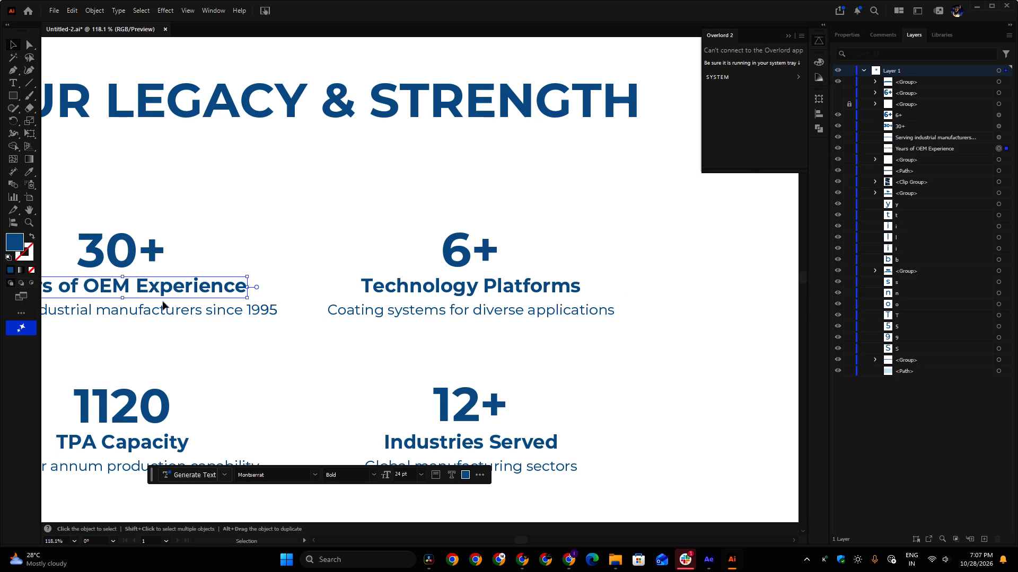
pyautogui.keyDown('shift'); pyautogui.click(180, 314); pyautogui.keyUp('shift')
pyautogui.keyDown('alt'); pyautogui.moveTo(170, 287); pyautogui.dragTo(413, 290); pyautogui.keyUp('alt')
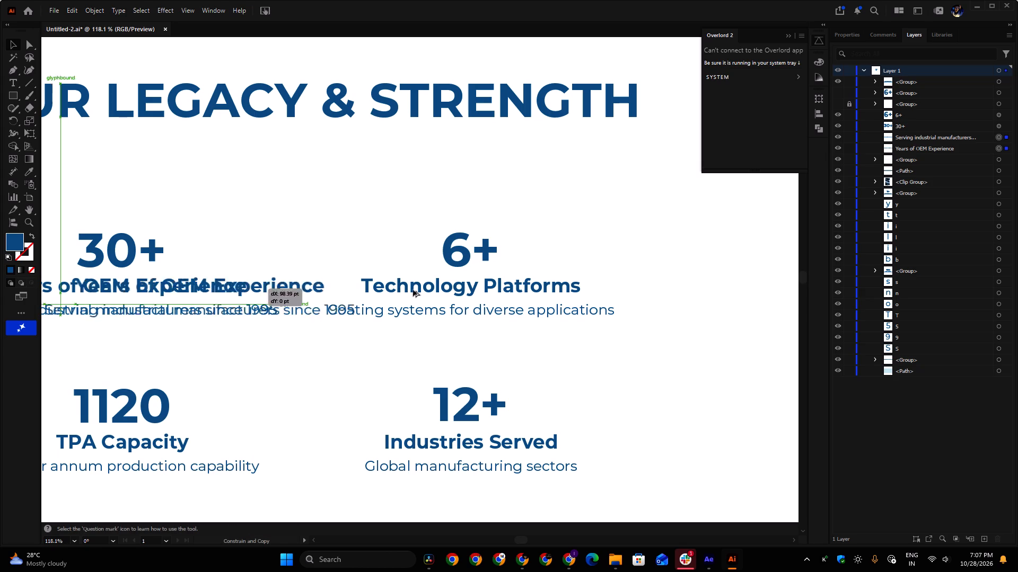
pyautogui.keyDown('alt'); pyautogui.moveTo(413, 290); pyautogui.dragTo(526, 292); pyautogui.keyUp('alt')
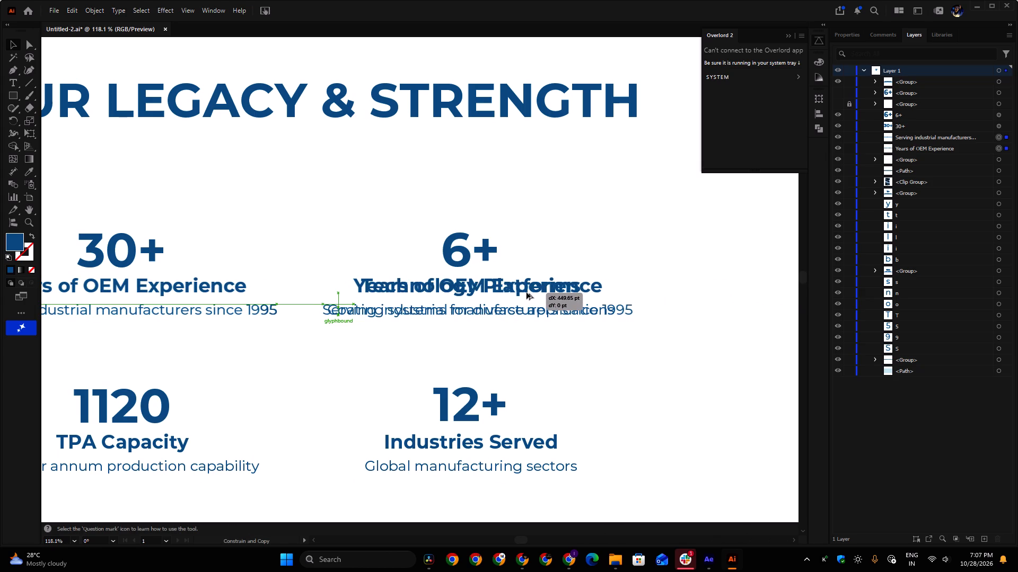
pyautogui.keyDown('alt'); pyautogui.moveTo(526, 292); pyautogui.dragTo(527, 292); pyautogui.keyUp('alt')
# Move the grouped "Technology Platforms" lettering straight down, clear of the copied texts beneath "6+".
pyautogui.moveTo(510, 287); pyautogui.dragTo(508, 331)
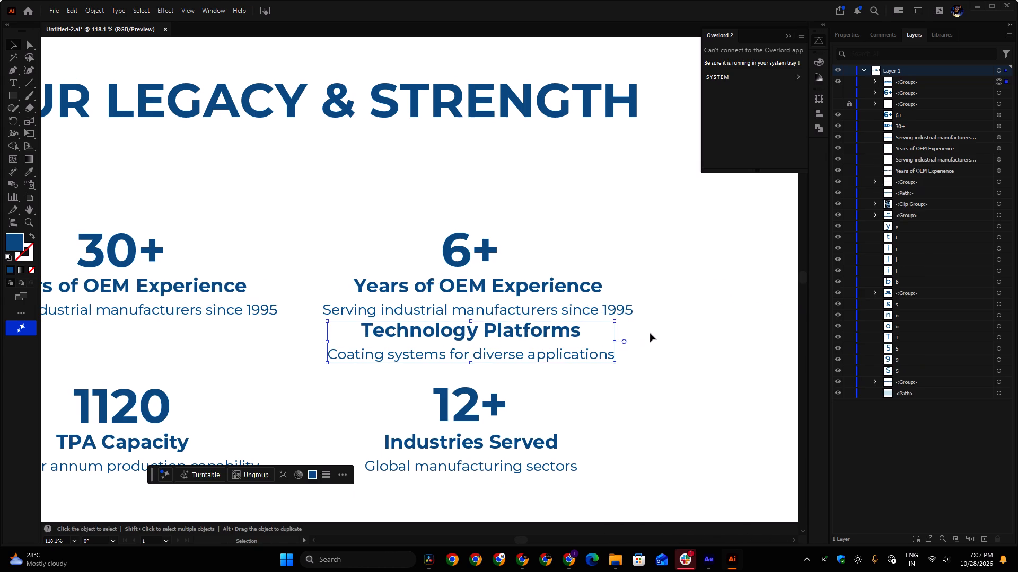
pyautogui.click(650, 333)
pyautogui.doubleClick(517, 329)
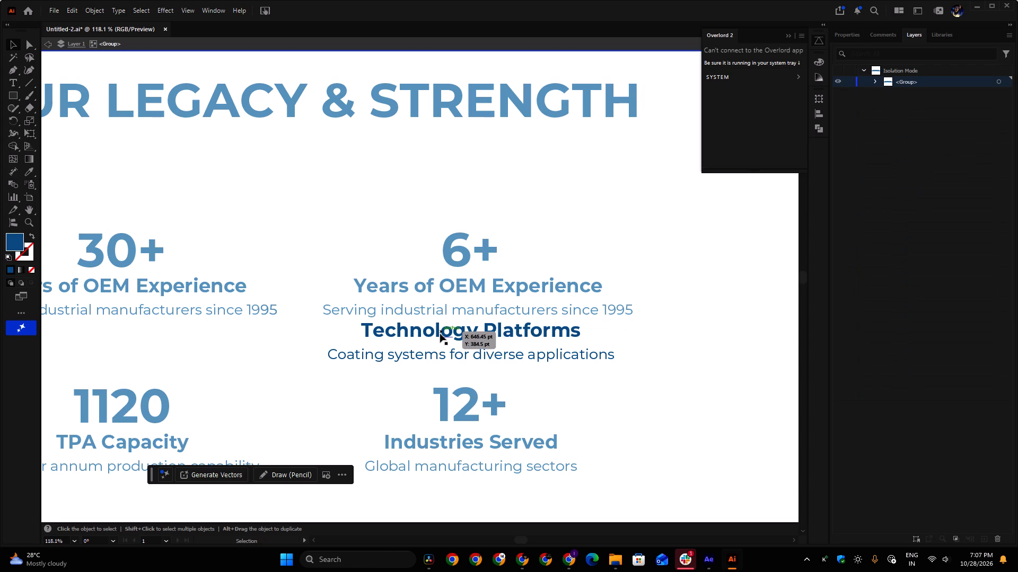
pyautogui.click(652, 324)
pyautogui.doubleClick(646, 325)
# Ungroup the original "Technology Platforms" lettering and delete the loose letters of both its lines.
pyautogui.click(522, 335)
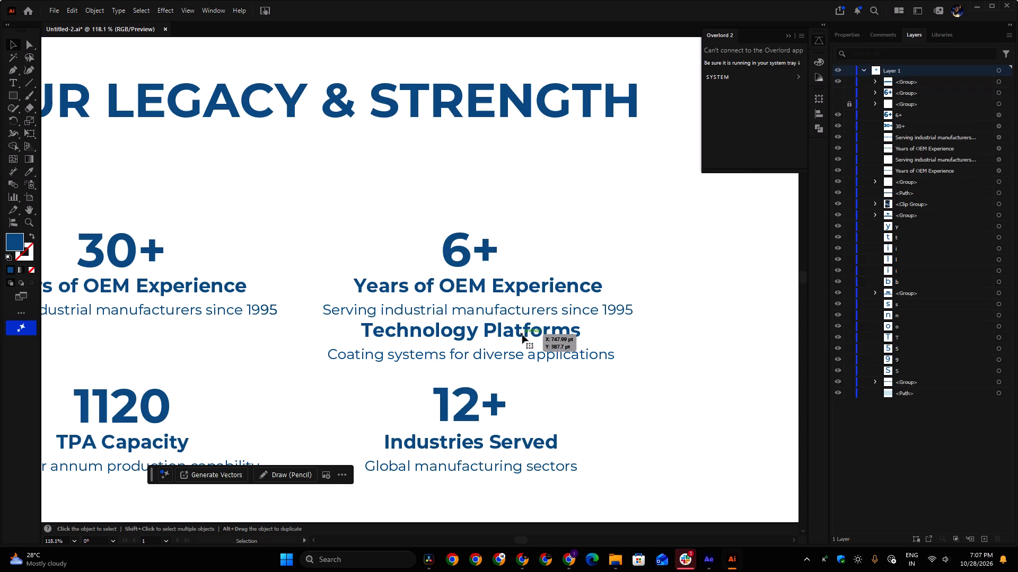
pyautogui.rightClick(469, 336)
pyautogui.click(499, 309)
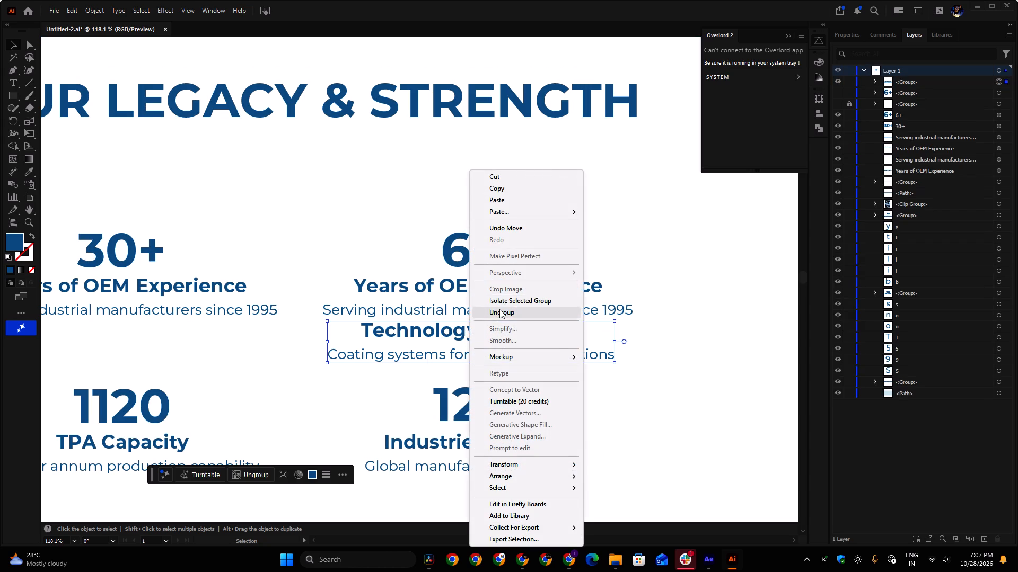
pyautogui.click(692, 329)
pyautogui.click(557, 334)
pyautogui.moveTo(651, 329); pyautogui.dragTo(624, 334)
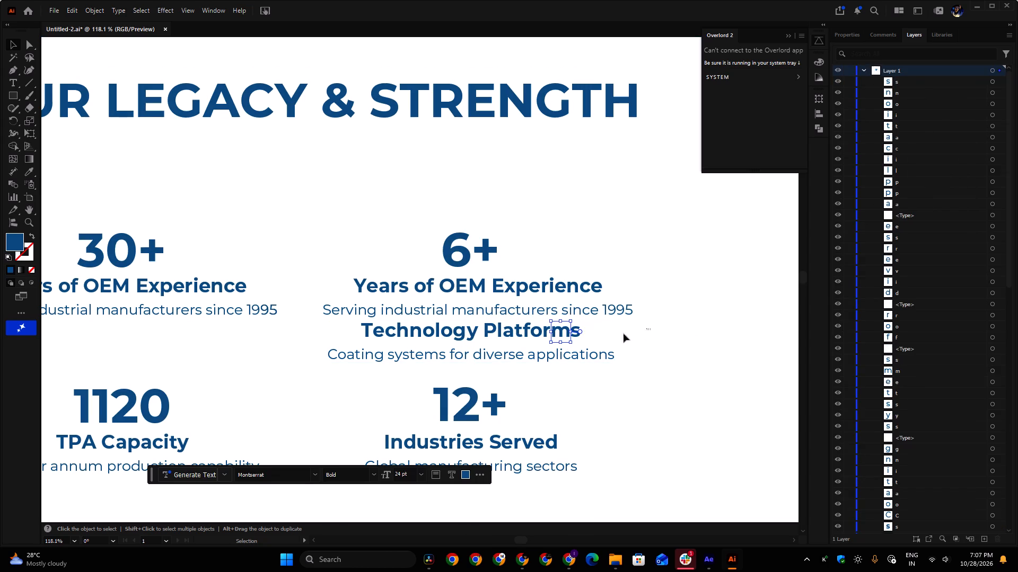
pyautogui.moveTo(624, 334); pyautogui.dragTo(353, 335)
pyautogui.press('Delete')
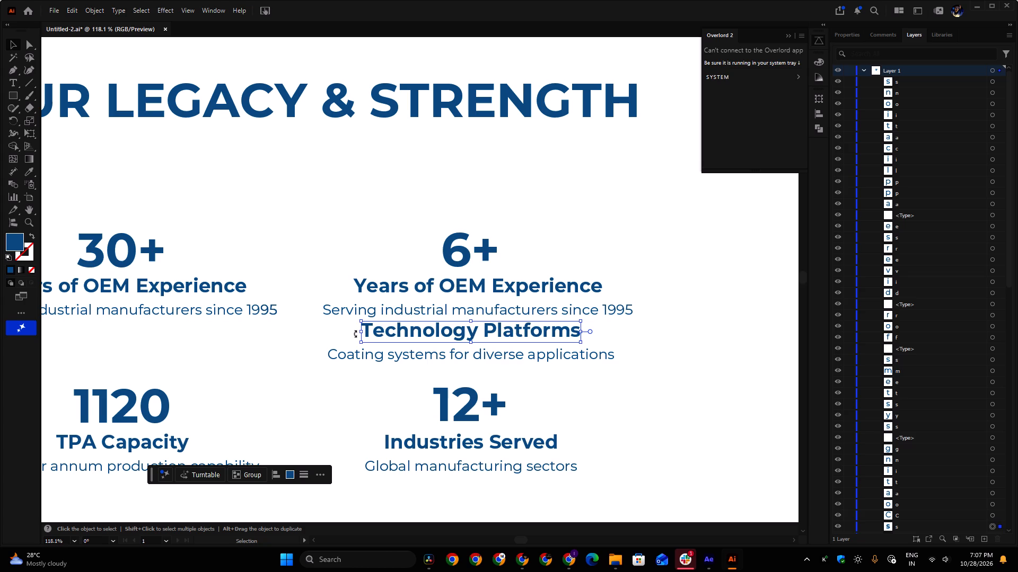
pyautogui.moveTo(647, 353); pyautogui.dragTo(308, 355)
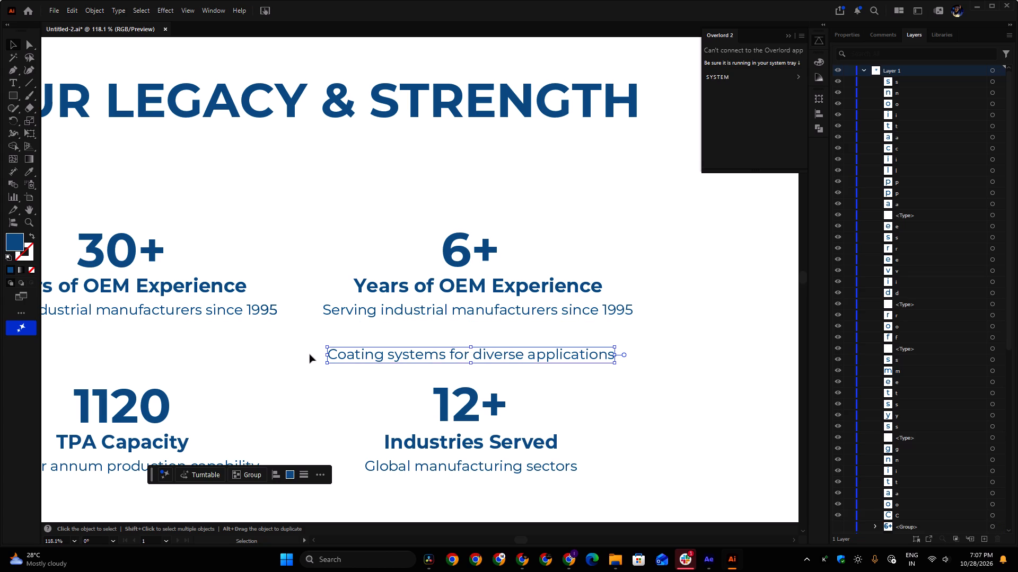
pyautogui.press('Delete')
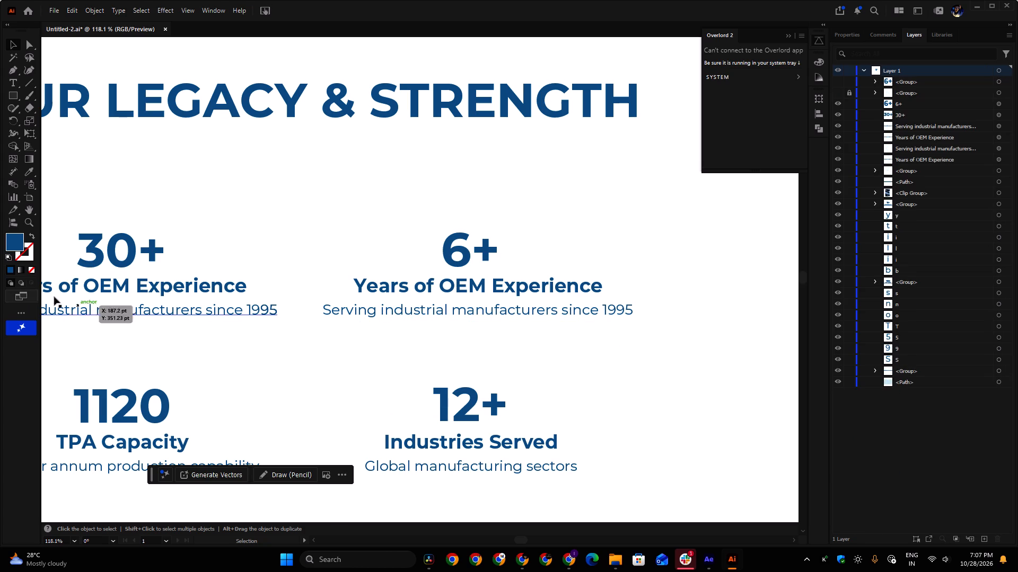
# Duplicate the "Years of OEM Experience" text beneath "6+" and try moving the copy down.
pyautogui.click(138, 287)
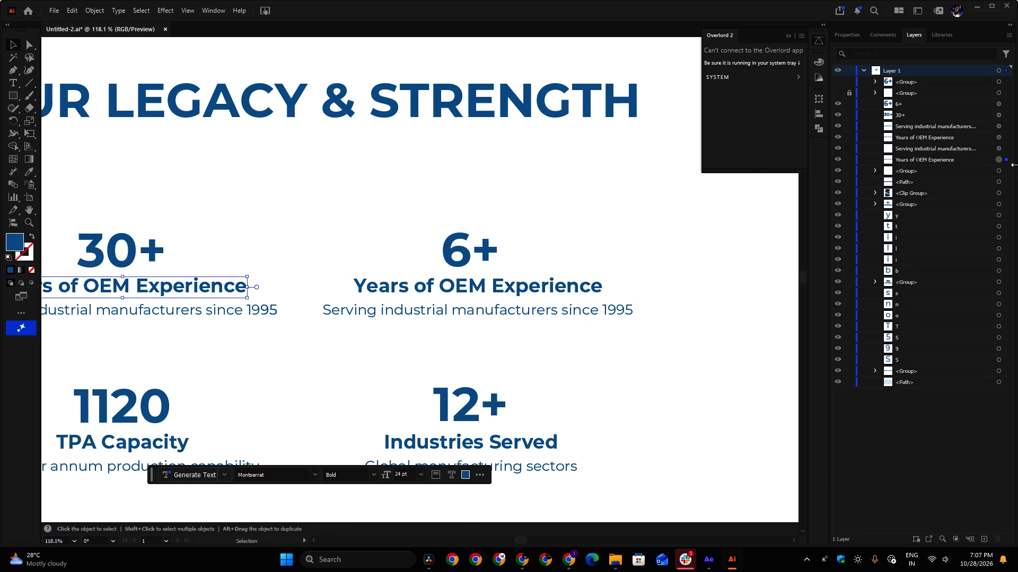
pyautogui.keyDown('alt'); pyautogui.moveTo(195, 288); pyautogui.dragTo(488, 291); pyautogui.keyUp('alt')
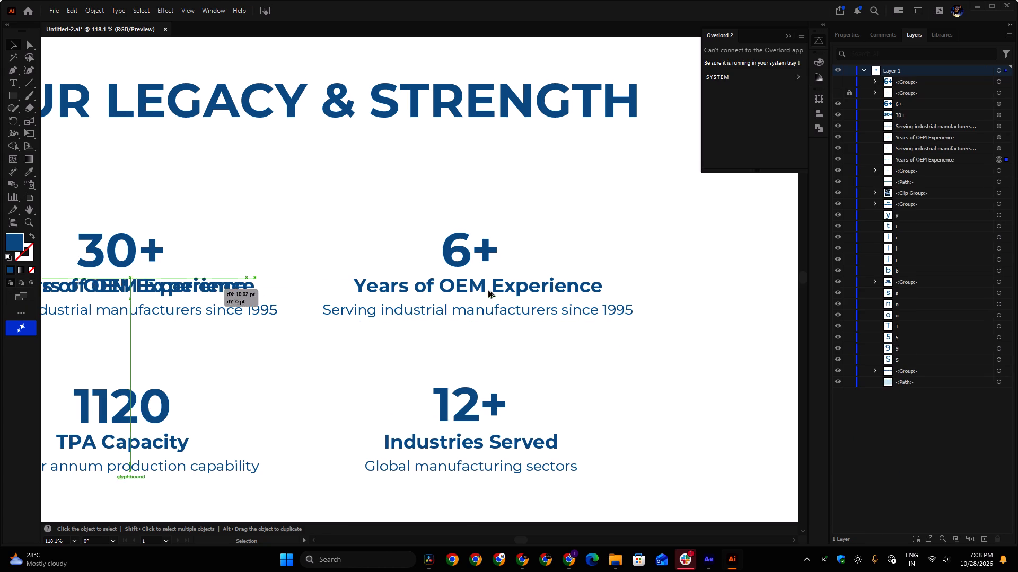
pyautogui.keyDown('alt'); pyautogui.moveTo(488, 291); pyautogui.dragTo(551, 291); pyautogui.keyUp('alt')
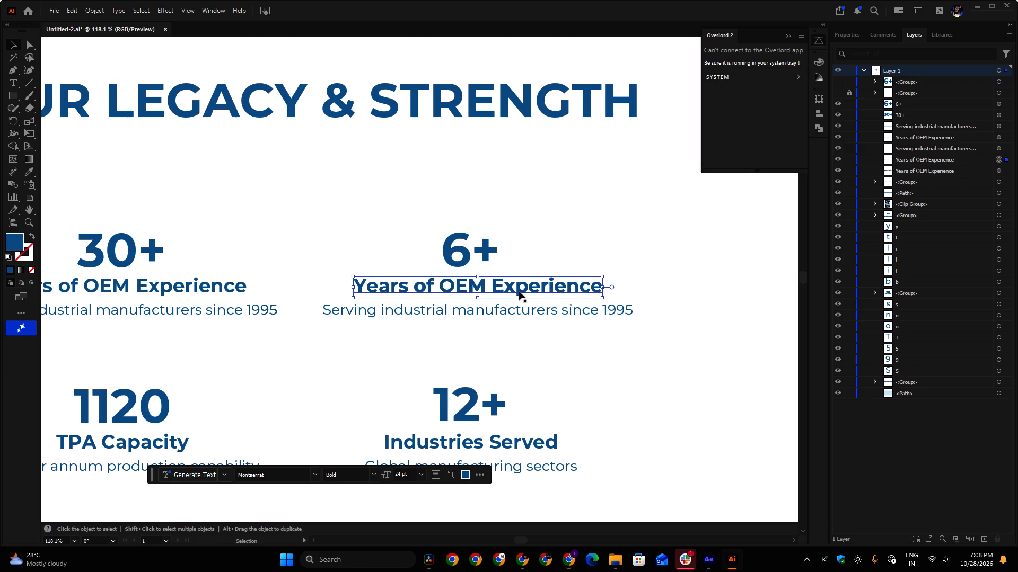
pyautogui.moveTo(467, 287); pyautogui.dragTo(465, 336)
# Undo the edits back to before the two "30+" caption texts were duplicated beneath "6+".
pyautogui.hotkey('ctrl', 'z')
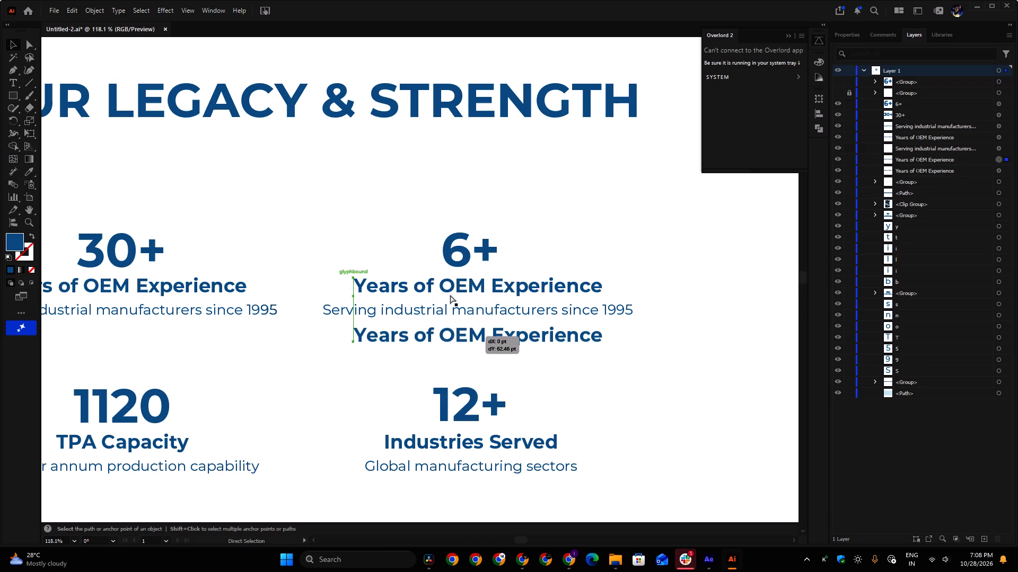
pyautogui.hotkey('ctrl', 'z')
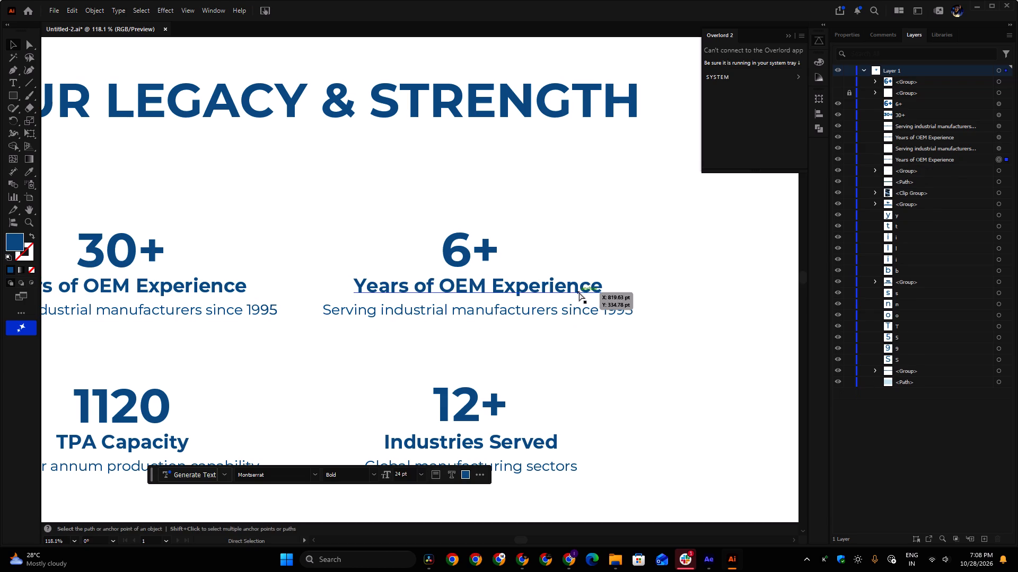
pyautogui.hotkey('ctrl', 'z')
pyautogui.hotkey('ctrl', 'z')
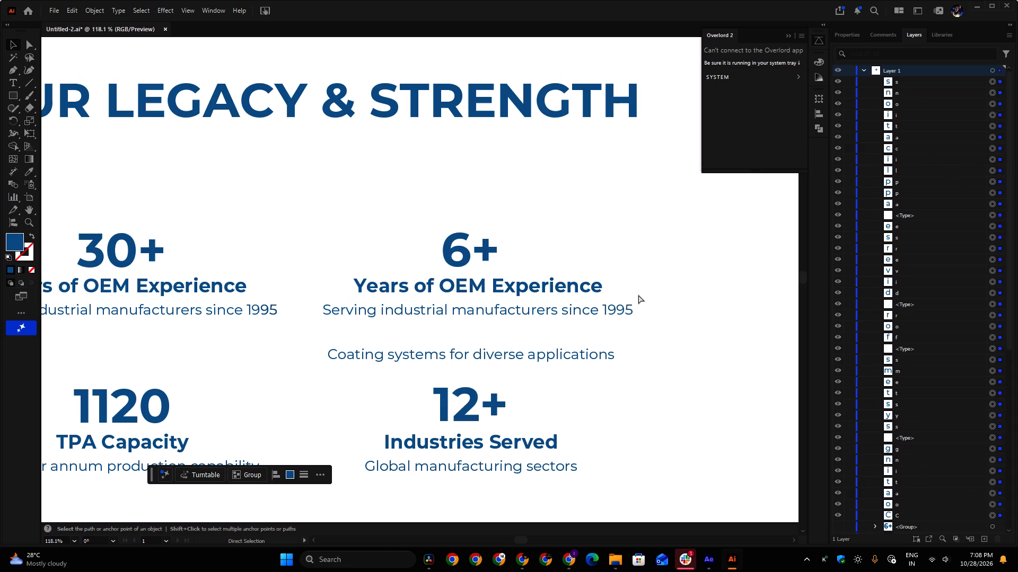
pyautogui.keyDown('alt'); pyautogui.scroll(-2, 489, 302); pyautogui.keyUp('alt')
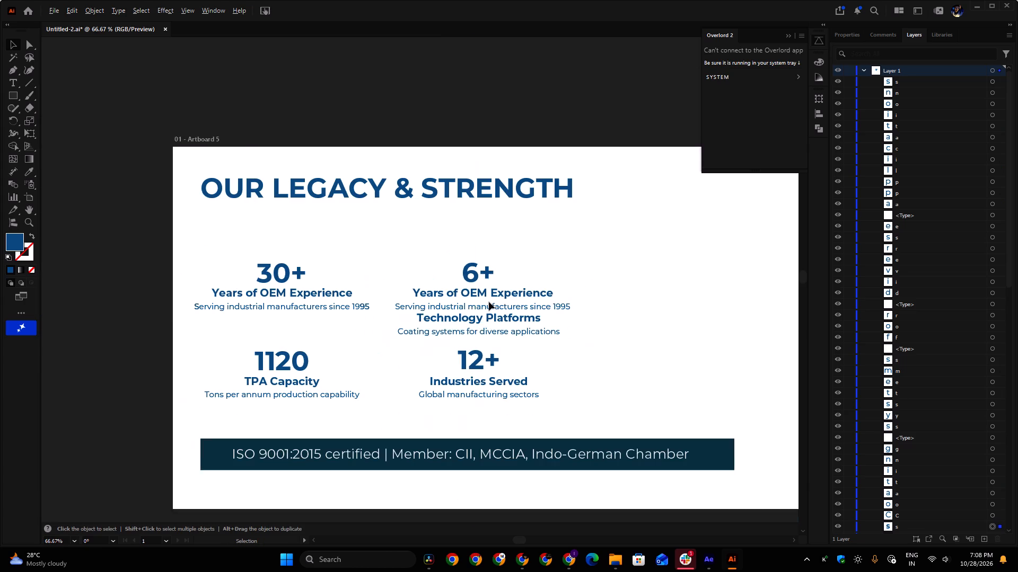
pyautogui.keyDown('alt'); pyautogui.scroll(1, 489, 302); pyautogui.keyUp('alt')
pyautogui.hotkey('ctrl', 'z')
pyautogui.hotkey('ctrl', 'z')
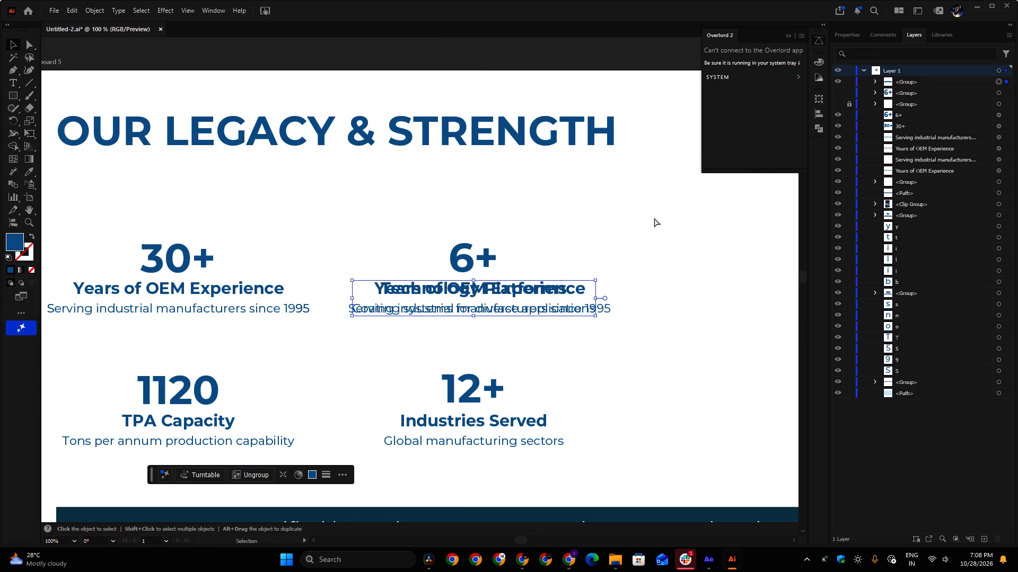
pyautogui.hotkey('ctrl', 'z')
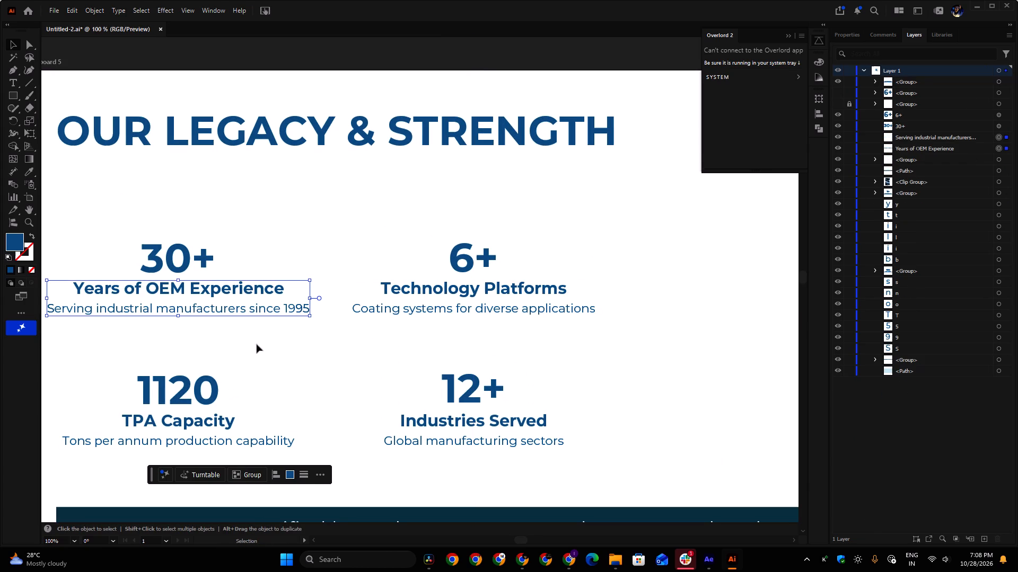
# Duplicate only the "Years of OEM Experience" text to just below "Coating systems for diverse applications".
pyautogui.click(270, 355)
pyautogui.click(269, 289)
pyautogui.keyDown('alt'); pyautogui.moveTo(234, 290); pyautogui.dragTo(236, 290); pyautogui.keyUp('alt')
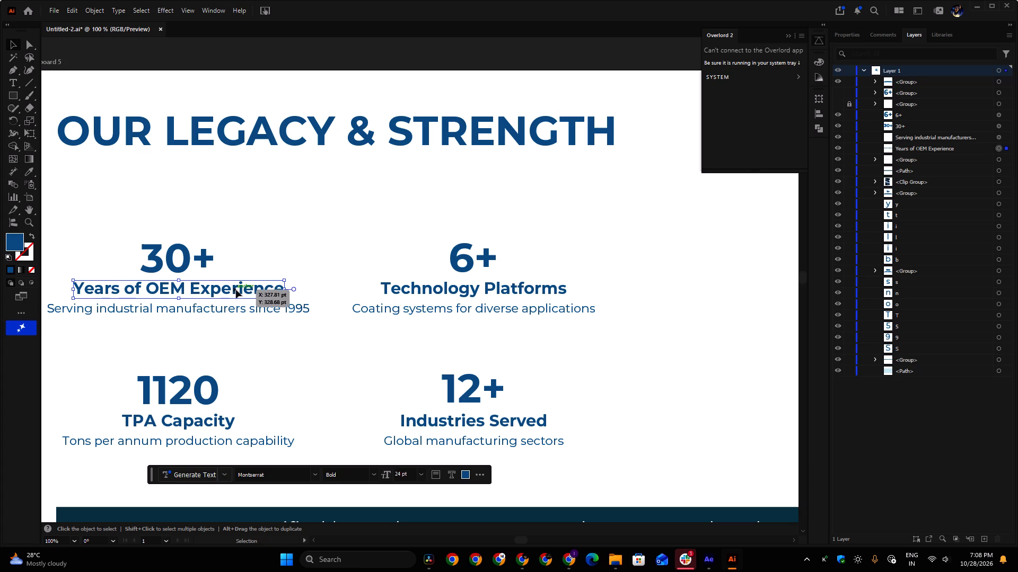
pyautogui.keyDown('alt'); pyautogui.moveTo(236, 290); pyautogui.dragTo(546, 331); pyautogui.keyUp('alt')
# Replace the duplicated heading's wording with "Technology Platforms".
pyautogui.doubleClick(487, 330)
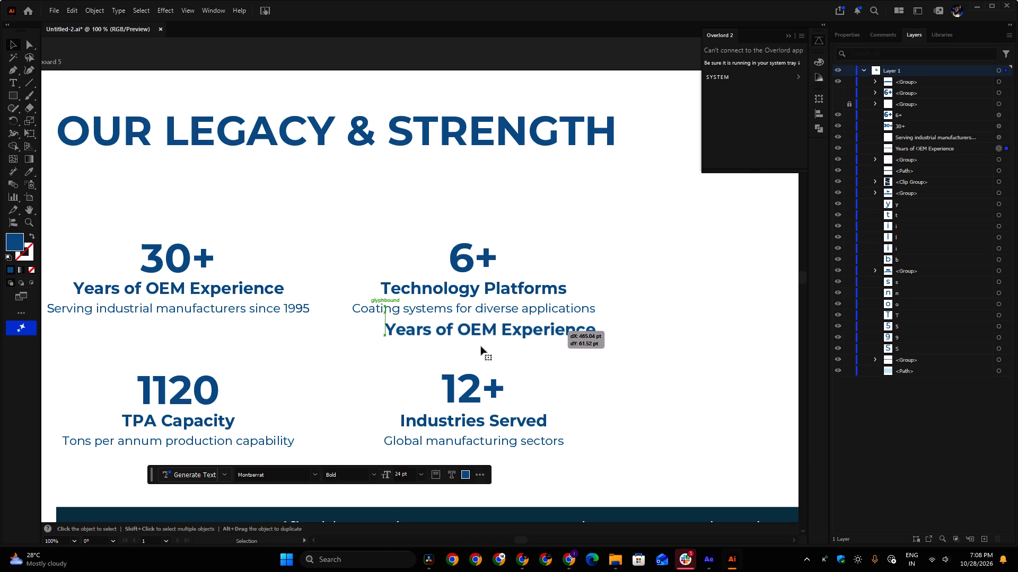
pyautogui.click(421, 332)
pyautogui.hotkey('ctrl', 'a')
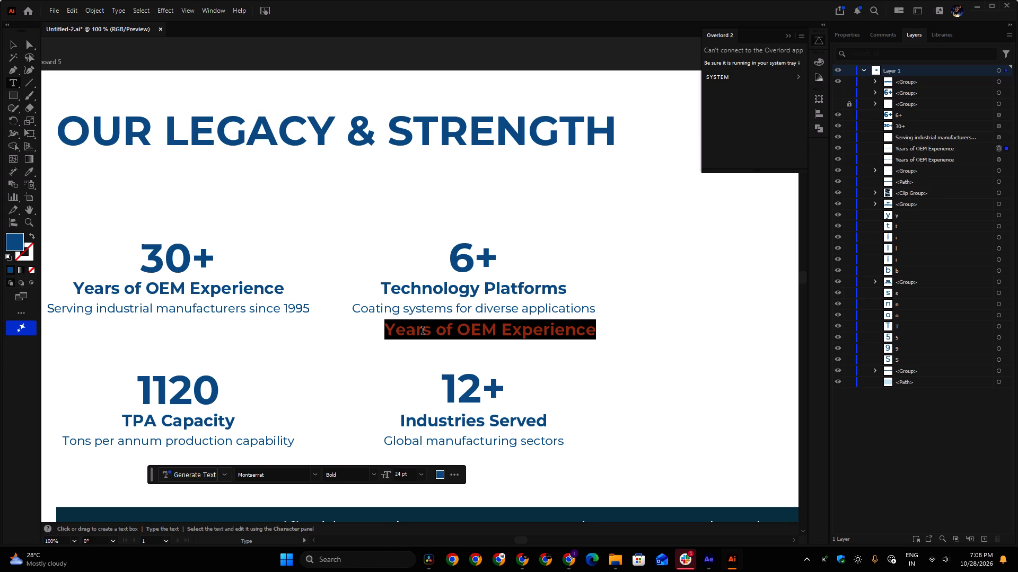
pyautogui.write('Techno')
pyautogui.write('logy')
pyautogui.press('space')
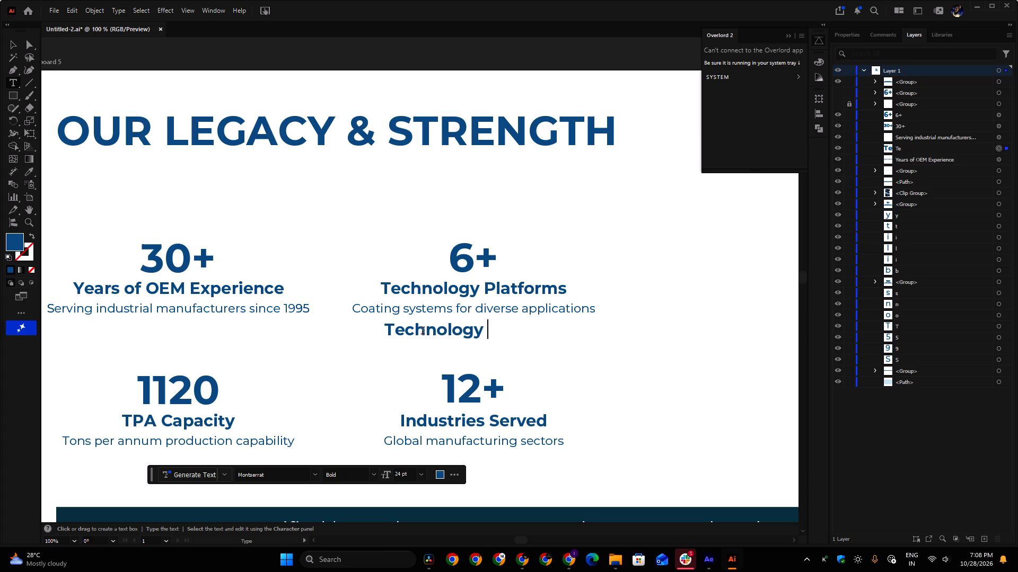
pyautogui.write('Platform')
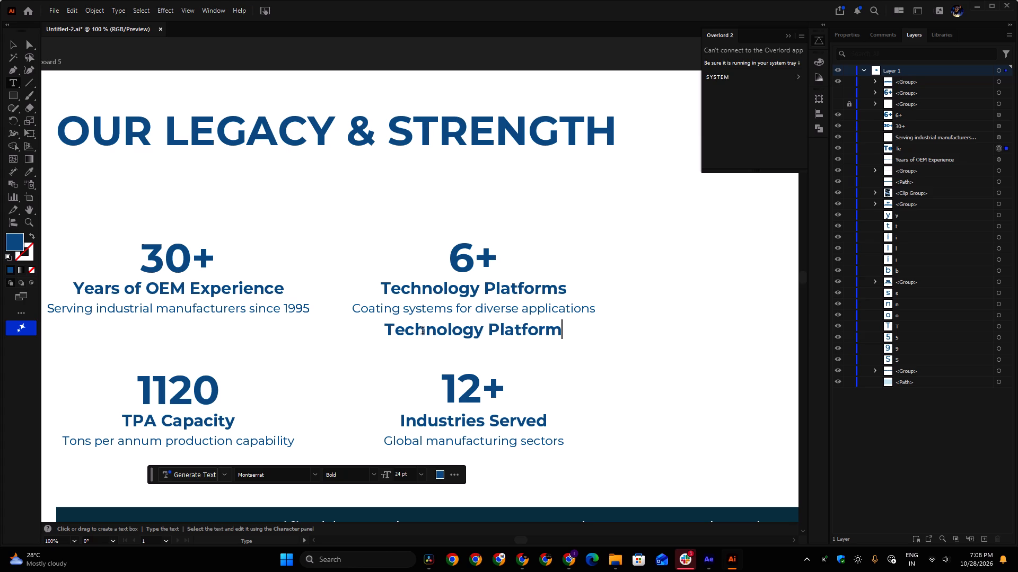
pyautogui.press('s')
pyautogui.click(10, 43)
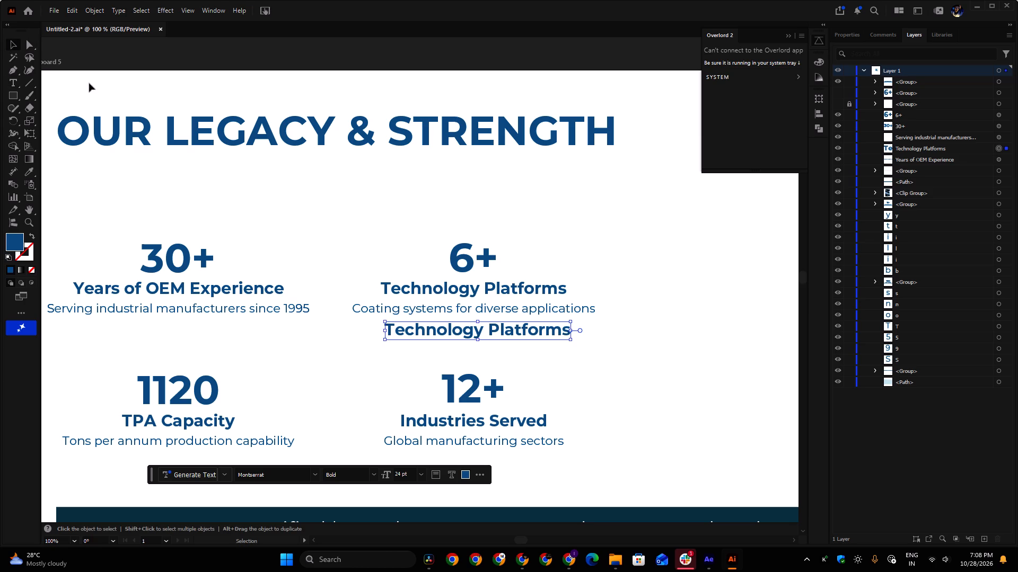
# Move the editable "Technology Platforms" text up to align over the original grouped lettering beneath "6+".
pyautogui.keyDown('alt'); pyautogui.scroll(3, 492, 333); pyautogui.keyUp('alt')
pyautogui.keyDown('alt'); pyautogui.scroll(-1, 443, 326); pyautogui.keyUp('alt')
pyautogui.moveTo(446, 326); pyautogui.dragTo(438, 242)
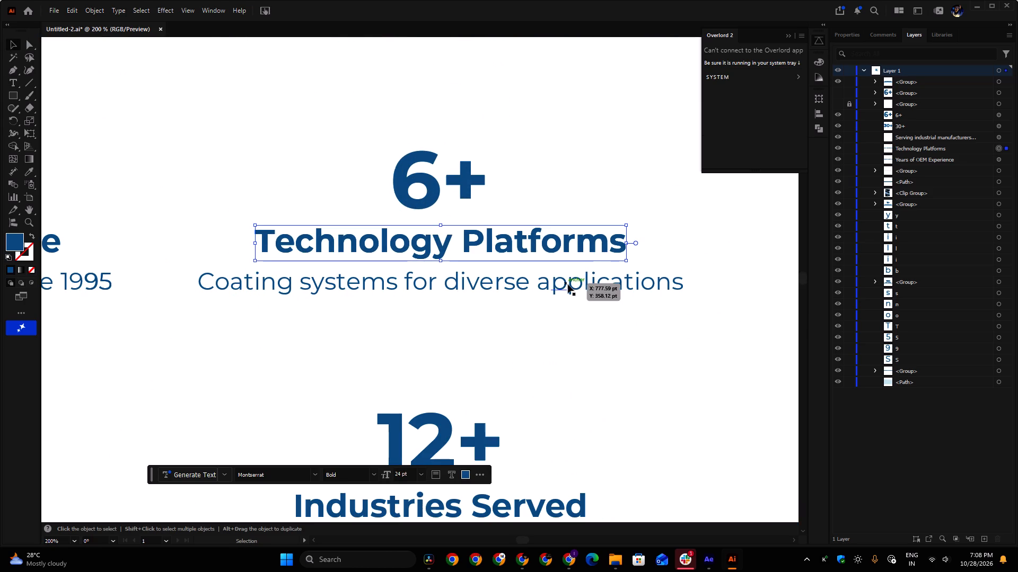
# Duplicate the "Serving industrial manufacturers since 1995" text to just below "Coating systems for diverse applications".
pyautogui.keyDown('alt'); pyautogui.scroll(-2, 336, 290); pyautogui.keyUp('alt')
pyautogui.click(139, 288)
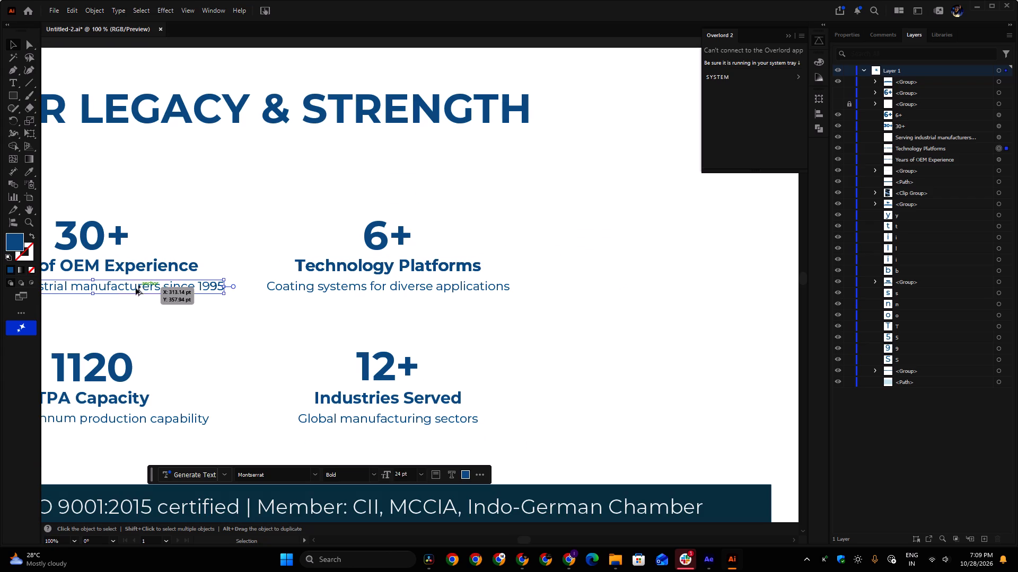
pyautogui.keyDown('alt'); pyautogui.moveTo(169, 287); pyautogui.dragTo(472, 334); pyautogui.keyUp('alt')
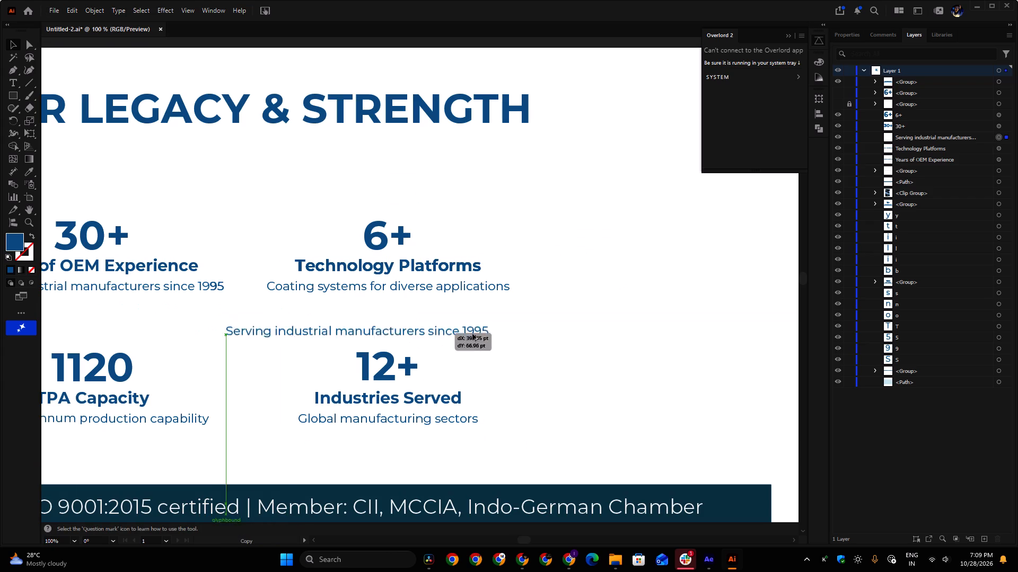
pyautogui.keyDown('alt'); pyautogui.moveTo(472, 334); pyautogui.dragTo(494, 308); pyautogui.keyUp('alt')
# Replace the duplicated description's wording with "Coating system for diverse applications".
pyautogui.keyDown('ctrl'); pyautogui.scroll(3, 376, 309); pyautogui.keyUp('ctrl')
pyautogui.keyDown('alt'); pyautogui.scroll(2, 390, 309); pyautogui.keyUp('alt')
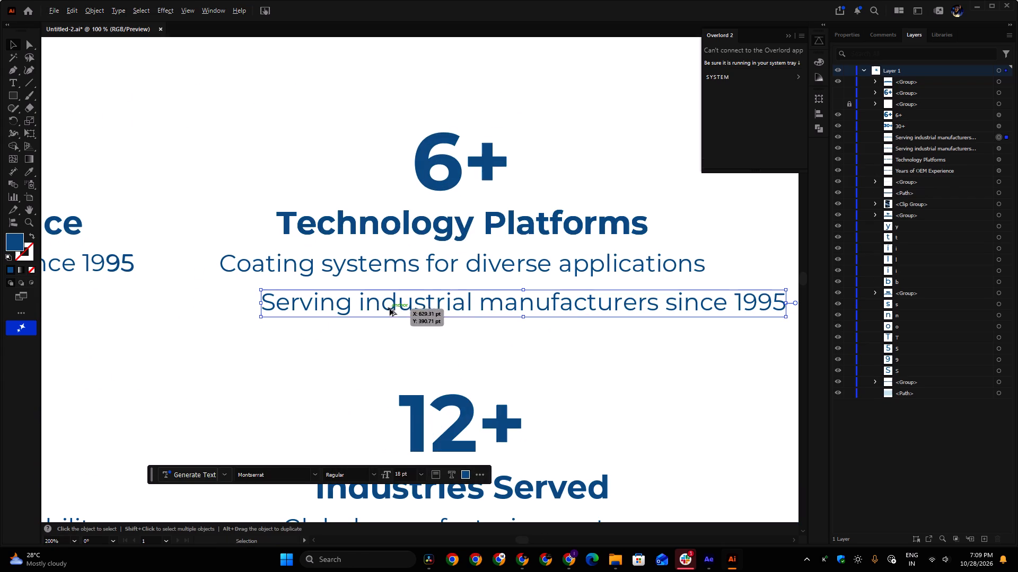
pyautogui.doubleClick(363, 308)
pyautogui.hotkey('ctrl', 'a')
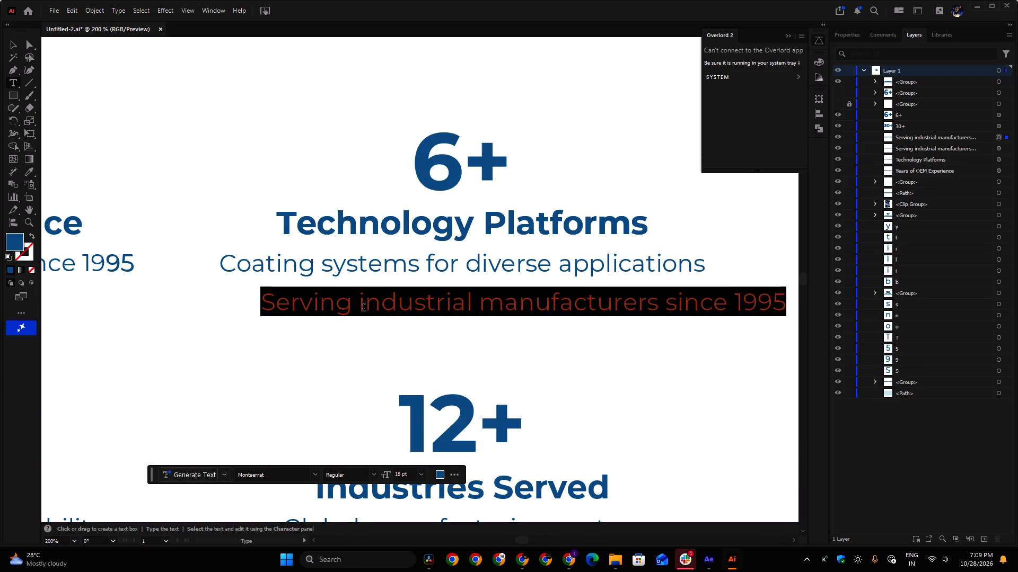
pyautogui.write('Coating')
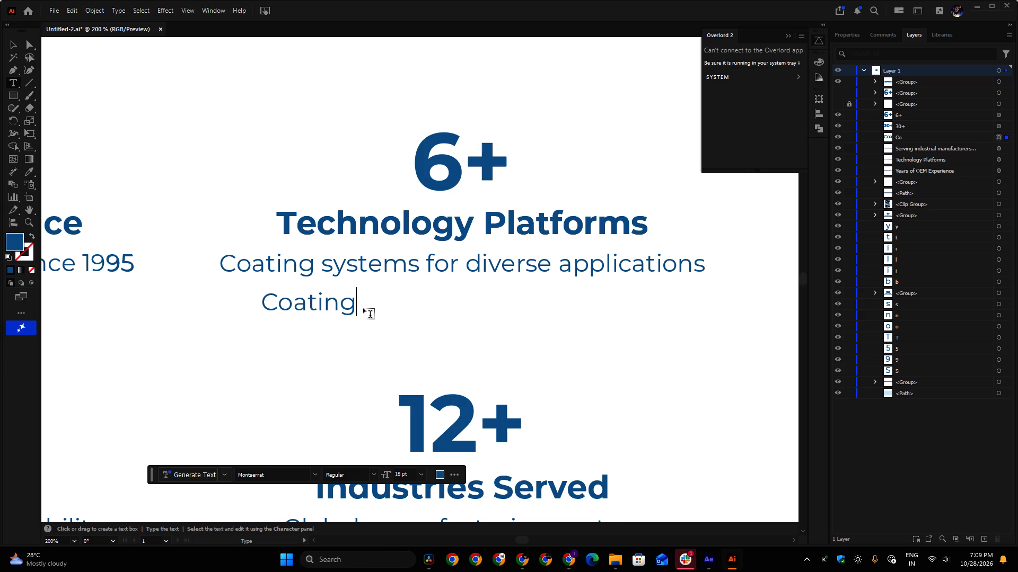
pyautogui.press('space')
pyautogui.write('system')
pyautogui.press('space')
pyautogui.write('for diverse applica')
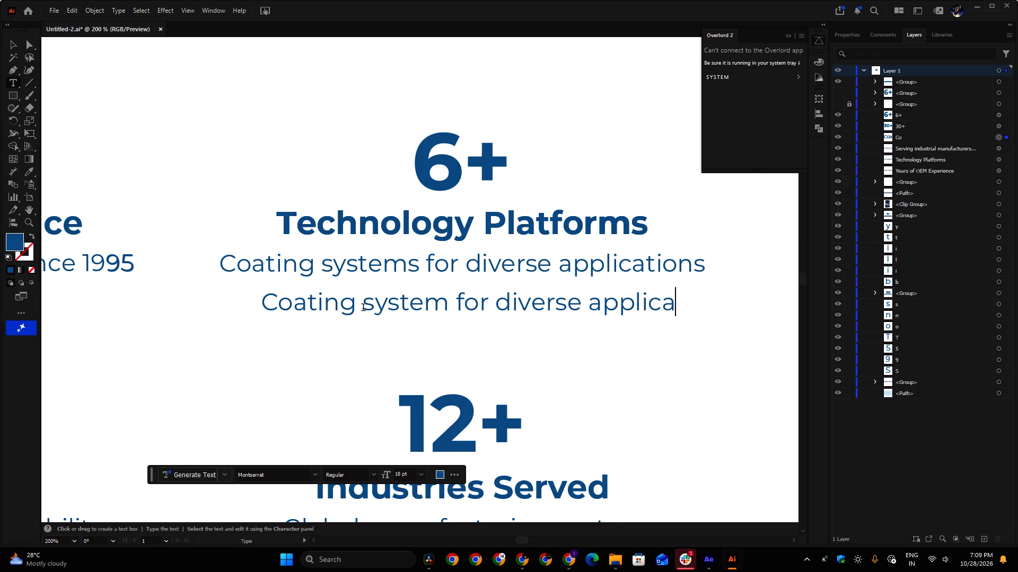
pyautogui.write('tion')
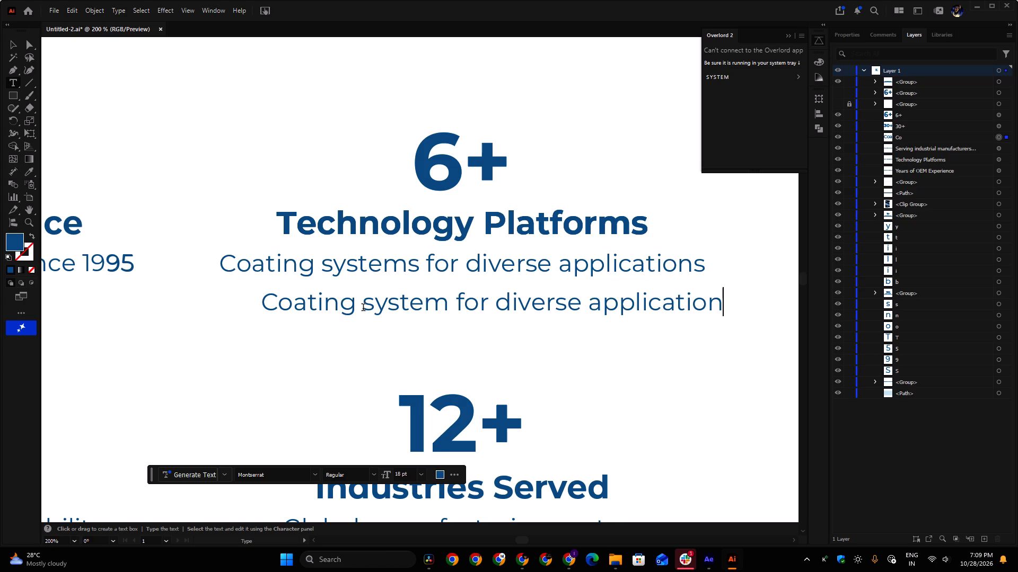
pyautogui.press('s')
pyautogui.click(12, 45)
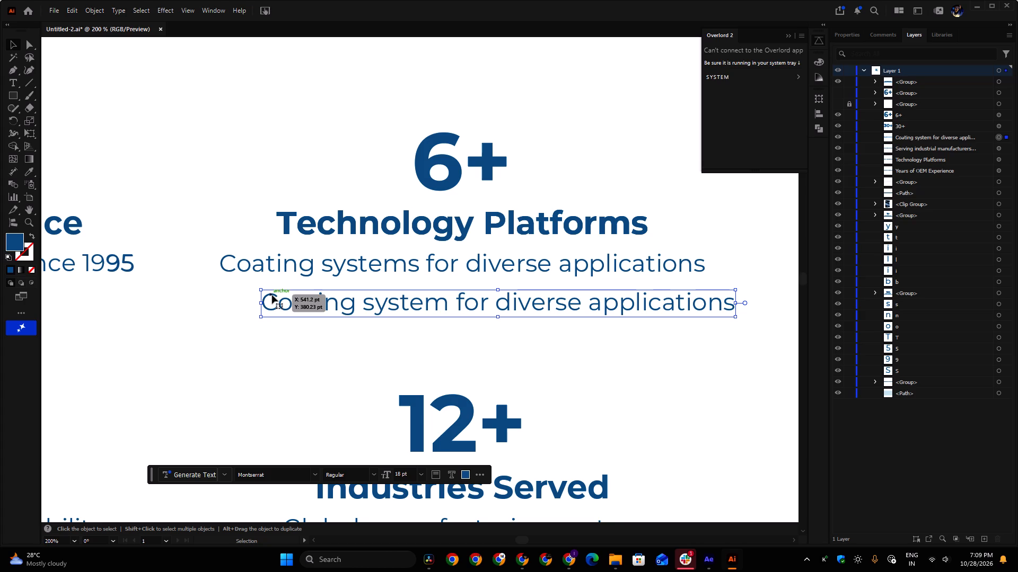
# Move the editable "Coating system for diverse applications" line up over the original lettering beneath "Technology Platforms".
pyautogui.moveTo(272, 295); pyautogui.dragTo(232, 255)
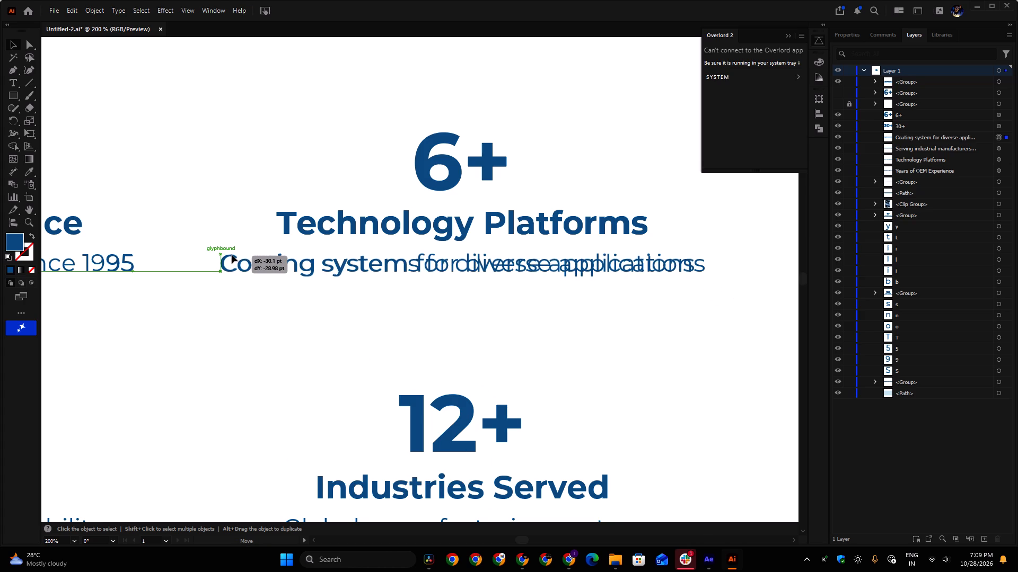
pyautogui.moveTo(232, 255); pyautogui.dragTo(232, 255)
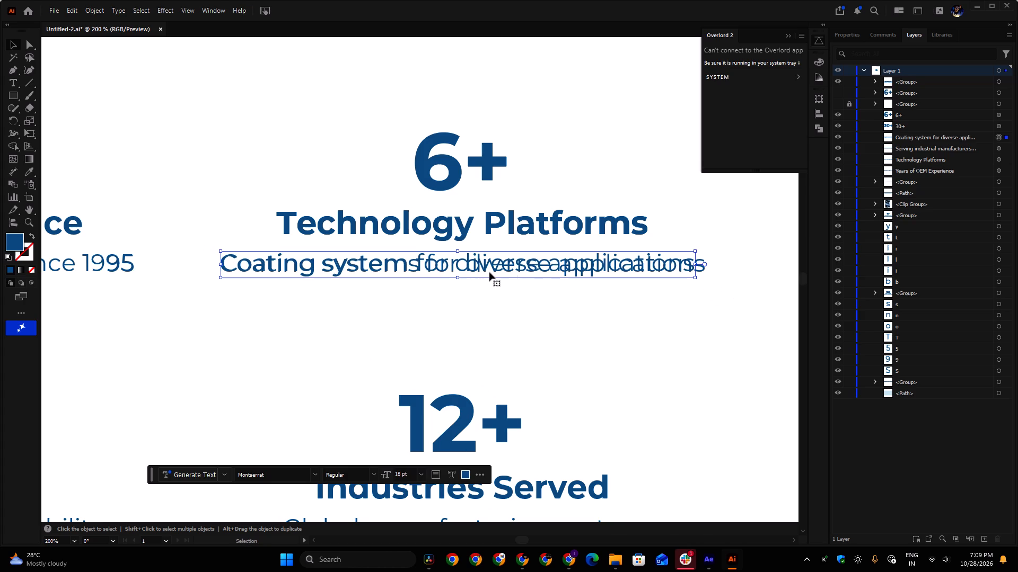
# Move only the editable coating line down just below the original, keeping the grouped lettering locked during the move.
pyautogui.moveTo(523, 264); pyautogui.dragTo(520, 297)
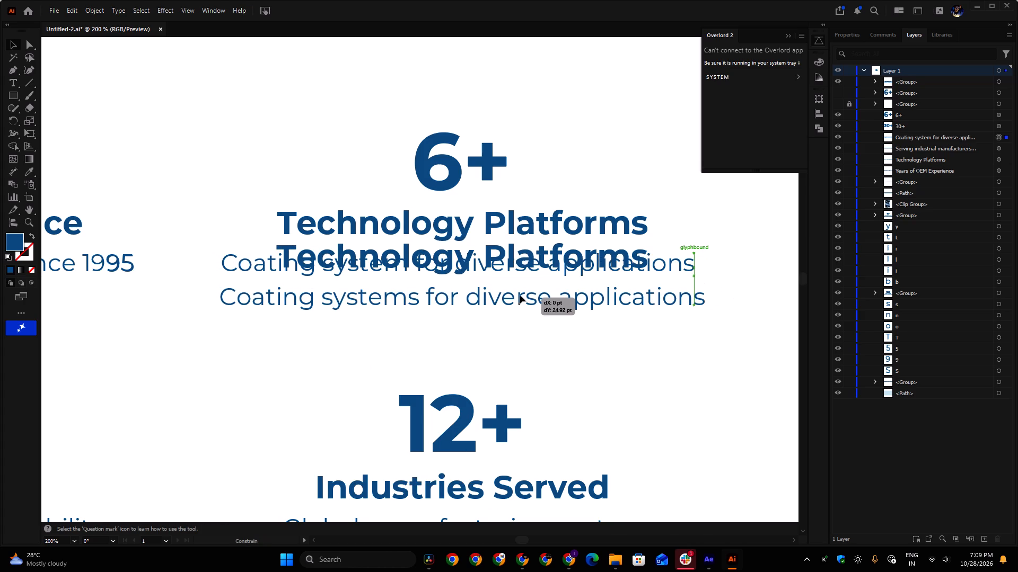
pyautogui.hotkey('ctrl', 'z')
pyautogui.click(540, 324)
pyautogui.click(587, 267)
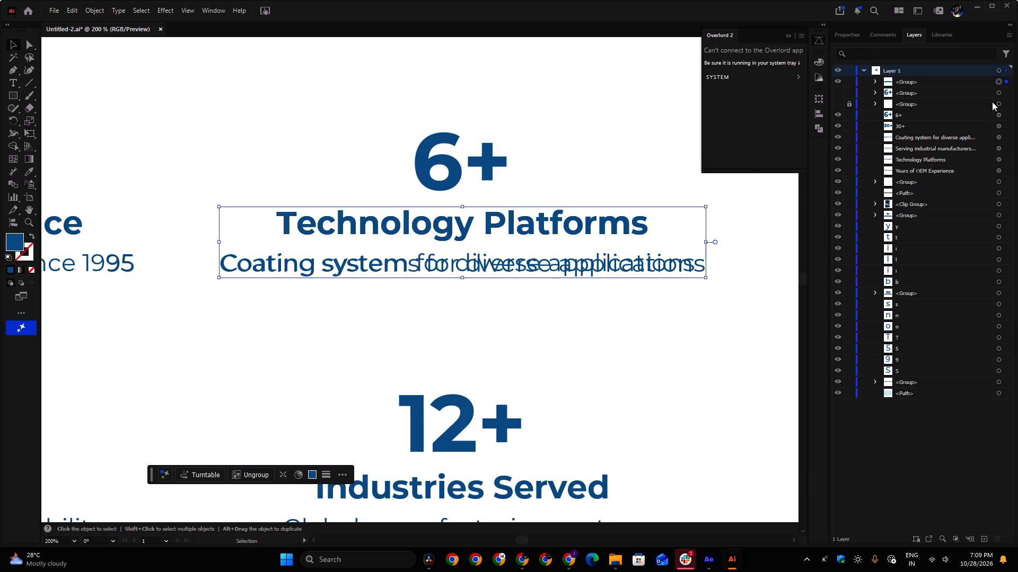
pyautogui.click(850, 82)
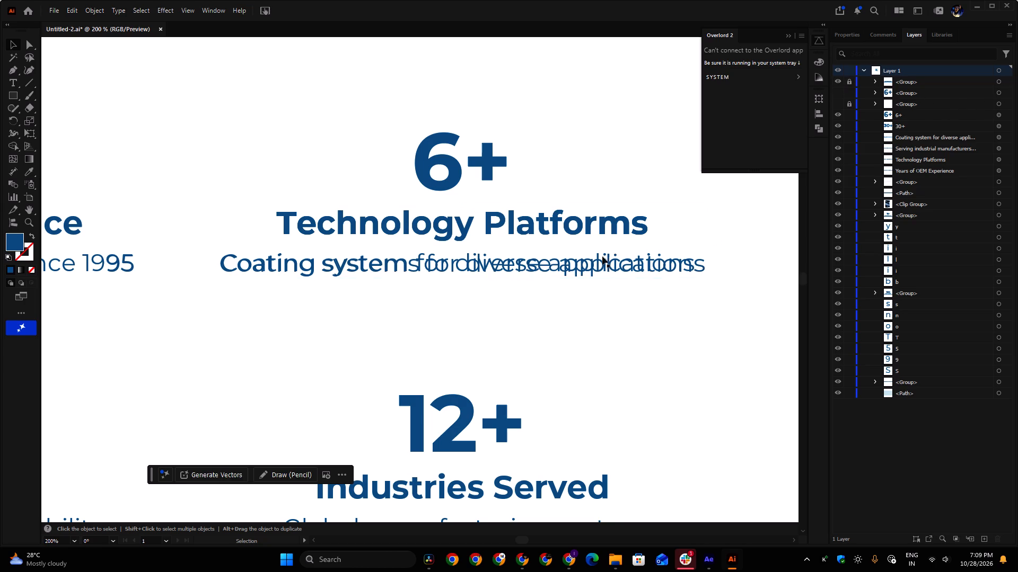
pyautogui.click(597, 264)
pyautogui.moveTo(596, 264); pyautogui.dragTo(596, 293)
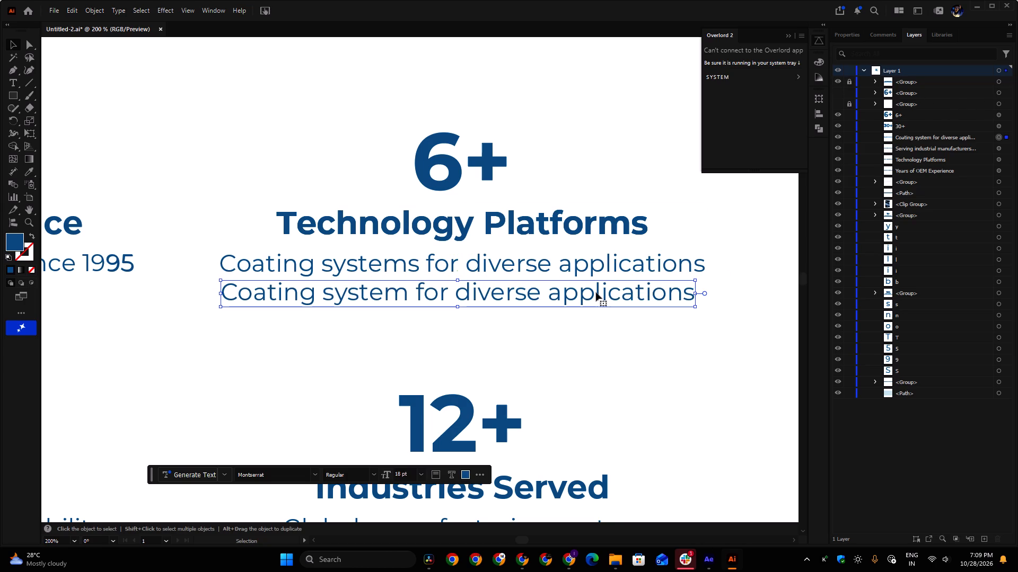
pyautogui.click(848, 82)
# Apply the original coating line's appearance to the editable line with the Eyedropper.
pyautogui.click(27, 173)
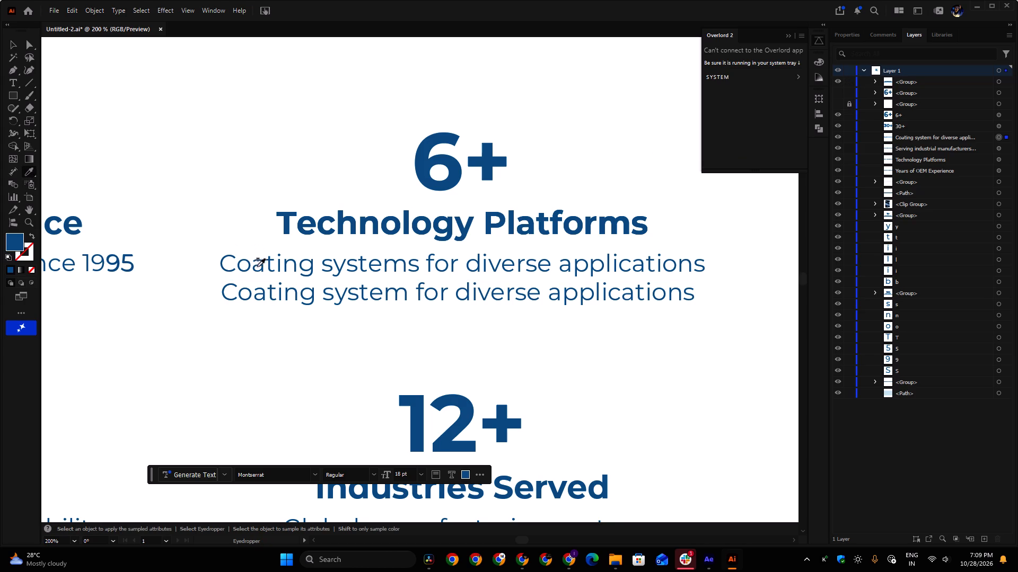
pyautogui.click(253, 266)
pyautogui.click(17, 43)
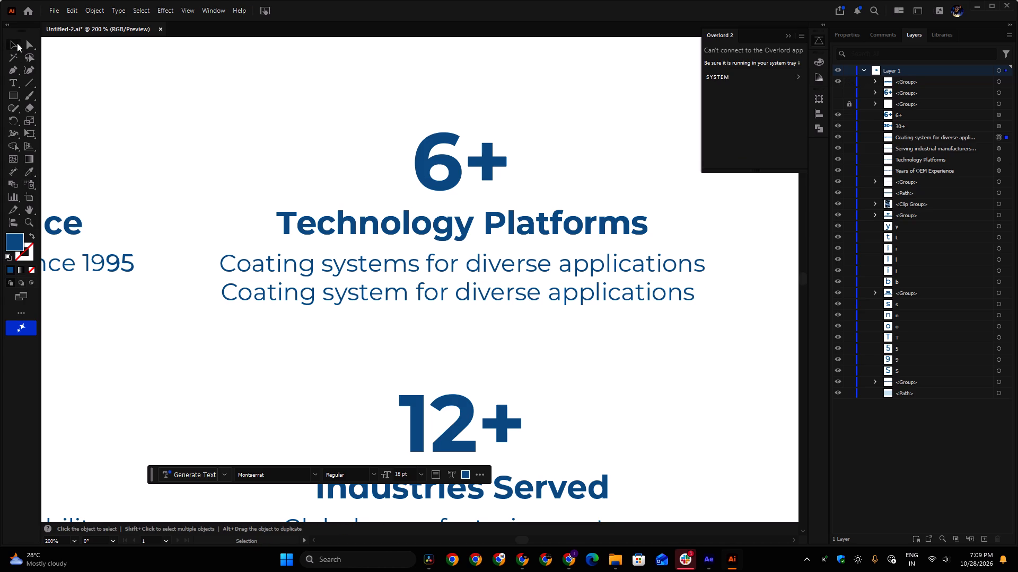
# Move the editable coating line straight up about 9 pt, close beneath the original line for comparison.
pyautogui.moveTo(536, 296); pyautogui.dragTo(534, 273)
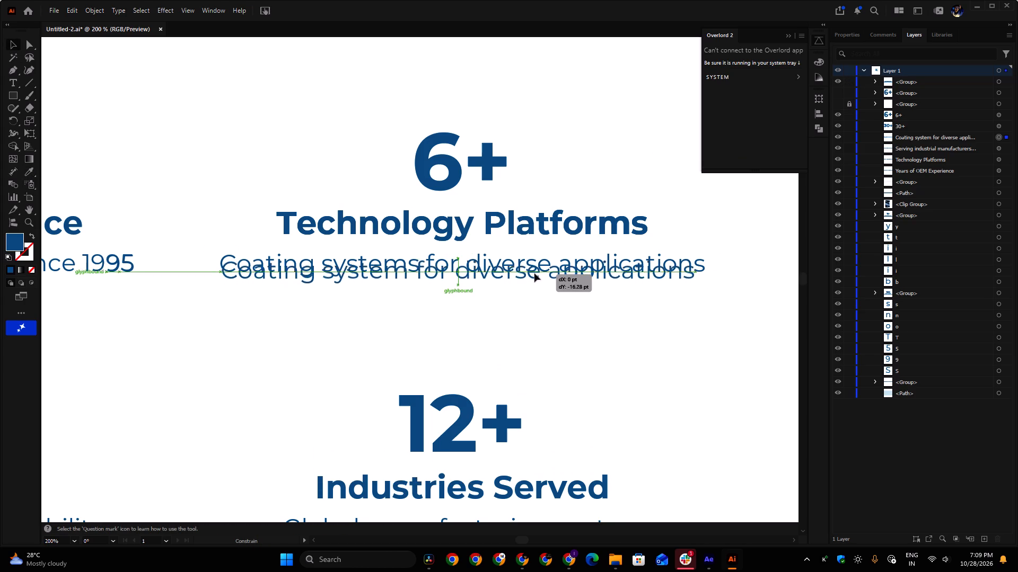
pyautogui.moveTo(534, 273); pyautogui.dragTo(534, 285)
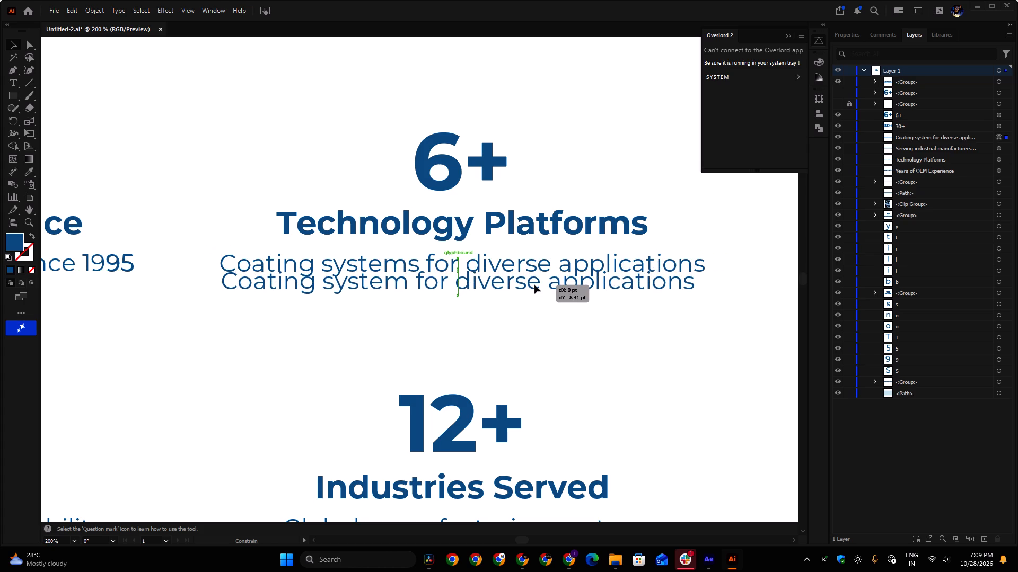
pyautogui.moveTo(534, 285); pyautogui.dragTo(534, 284)
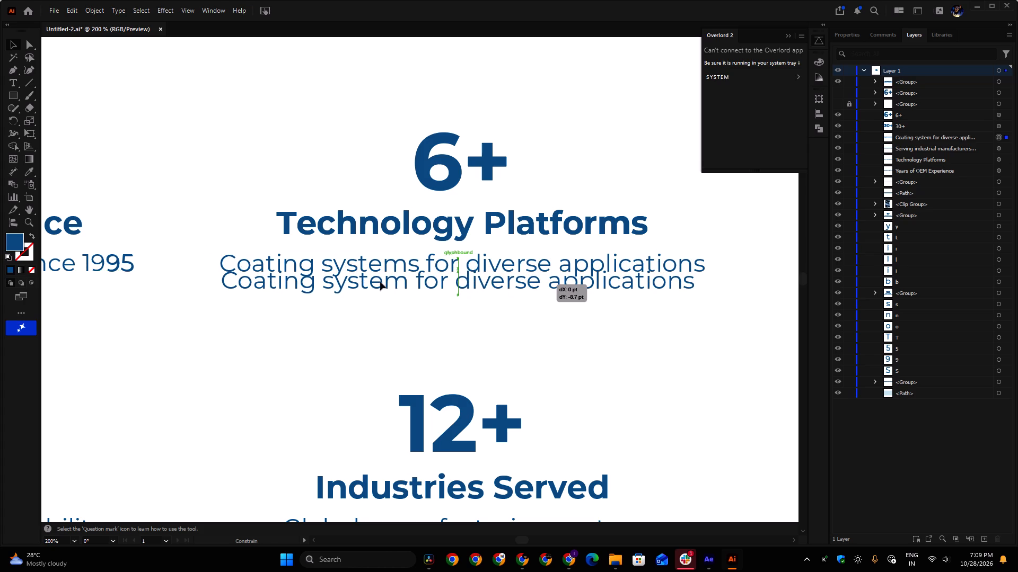
# Correct "system" to "systems" in the editable coating line.
pyautogui.doubleClick(398, 283)
pyautogui.click(406, 283)
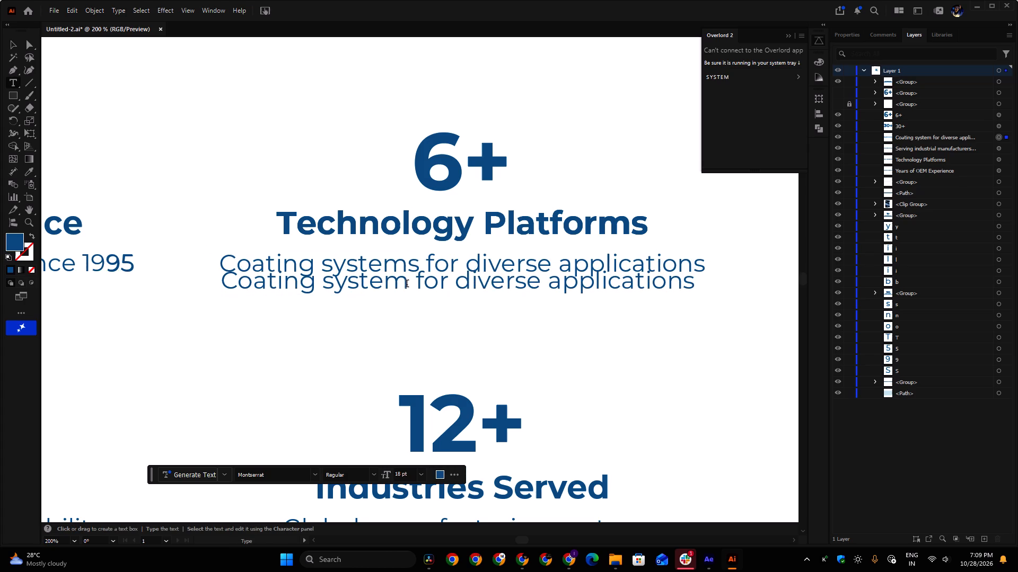
pyautogui.press('s')
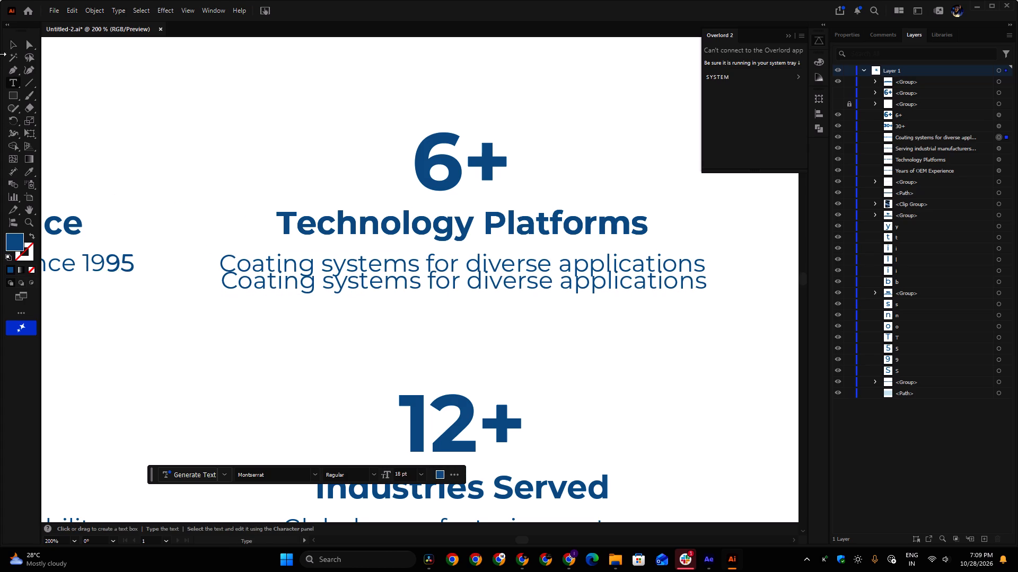
pyautogui.click(10, 43)
# Nudge the editable coating line left to match the original's start and move it up about 13 pt onto the original lettering.
pyautogui.keyDown('alt'); pyautogui.scroll(3, 269, 283); pyautogui.keyUp('alt')
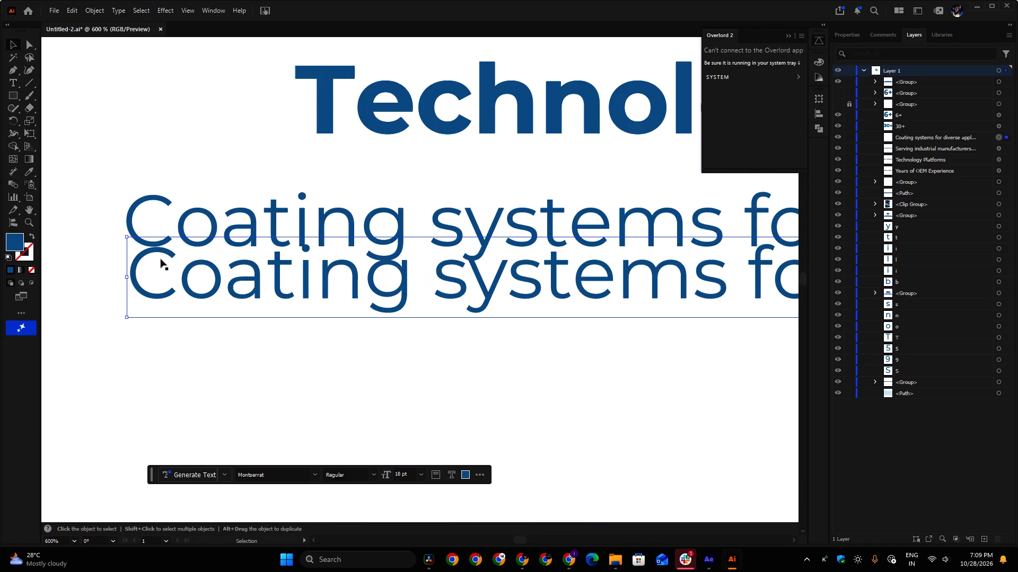
pyautogui.click(158, 255)
pyautogui.hotkey('ctrl', 'z')
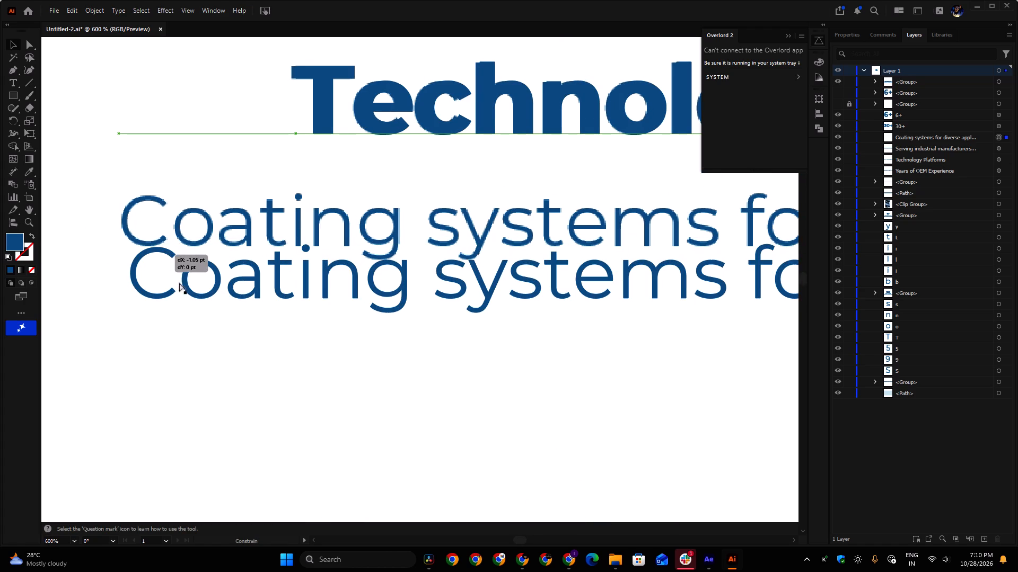
pyautogui.click(179, 295)
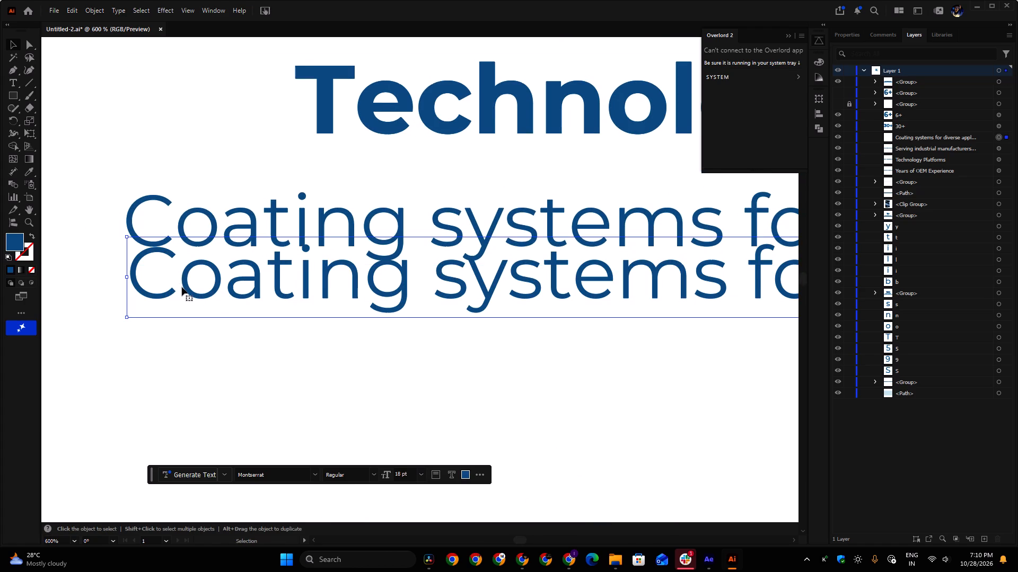
pyautogui.press('Left')
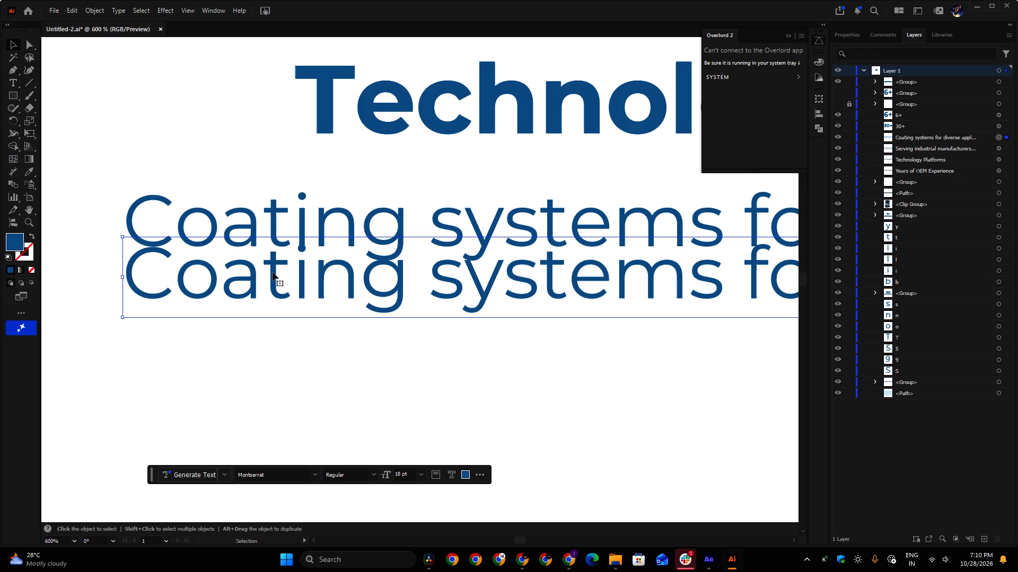
pyautogui.moveTo(273, 272); pyautogui.dragTo(279, 221)
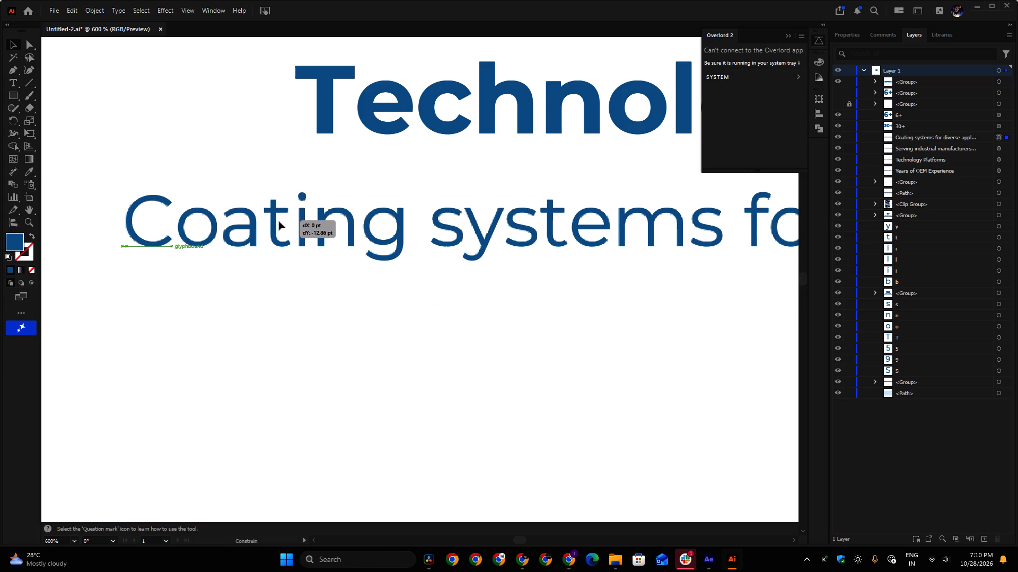
# Lock the original grouped "Technology Platforms" lettering and bring the editable coating line to the front.
pyautogui.keyDown('alt'); pyautogui.scroll(-5, 476, 241); pyautogui.keyUp('alt')
pyautogui.keyDown('alt'); pyautogui.scroll(3, 626, 240); pyautogui.keyUp('alt')
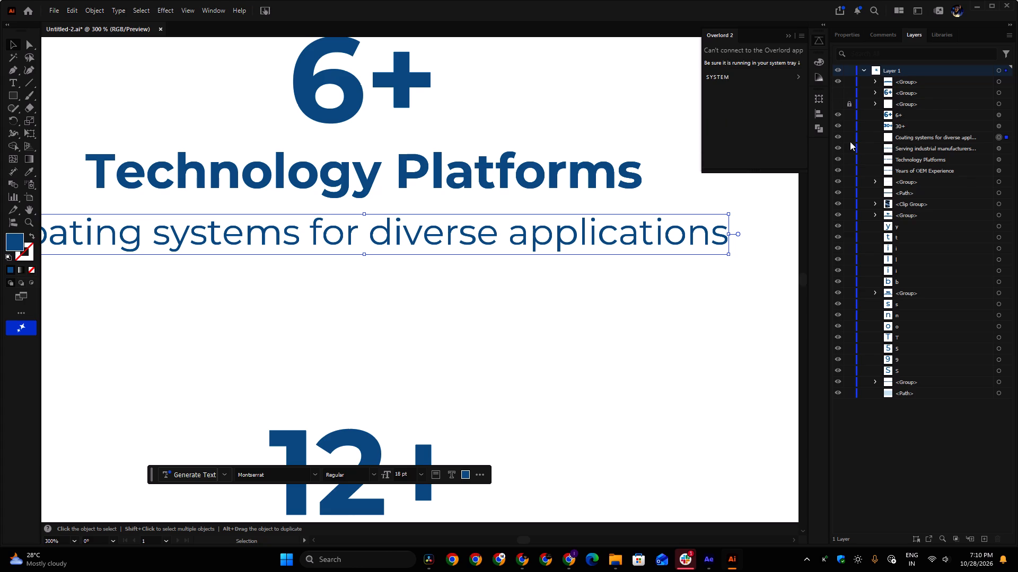
pyautogui.click(854, 79)
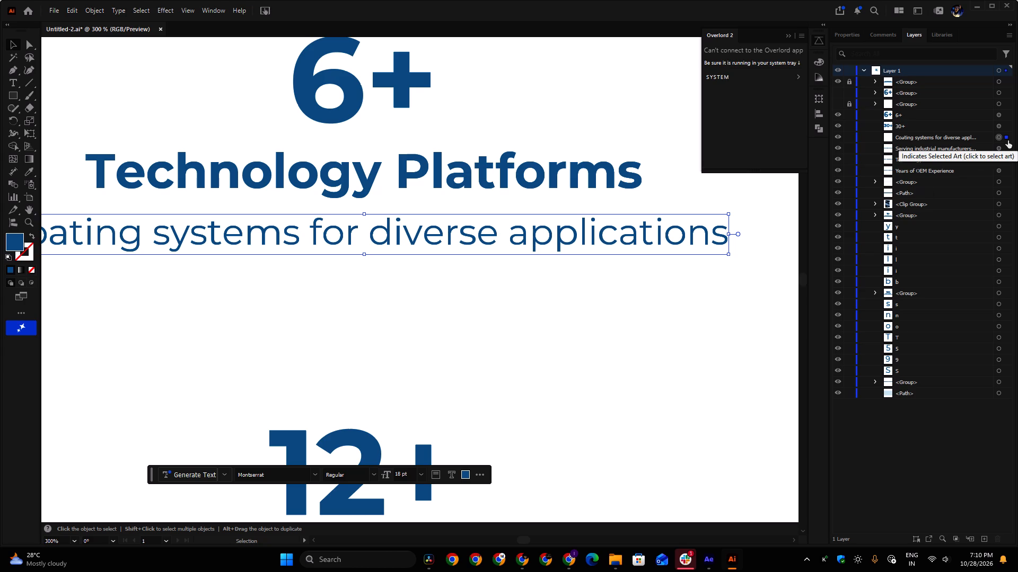
pyautogui.hotkey('ctrl', 'shift', ']')
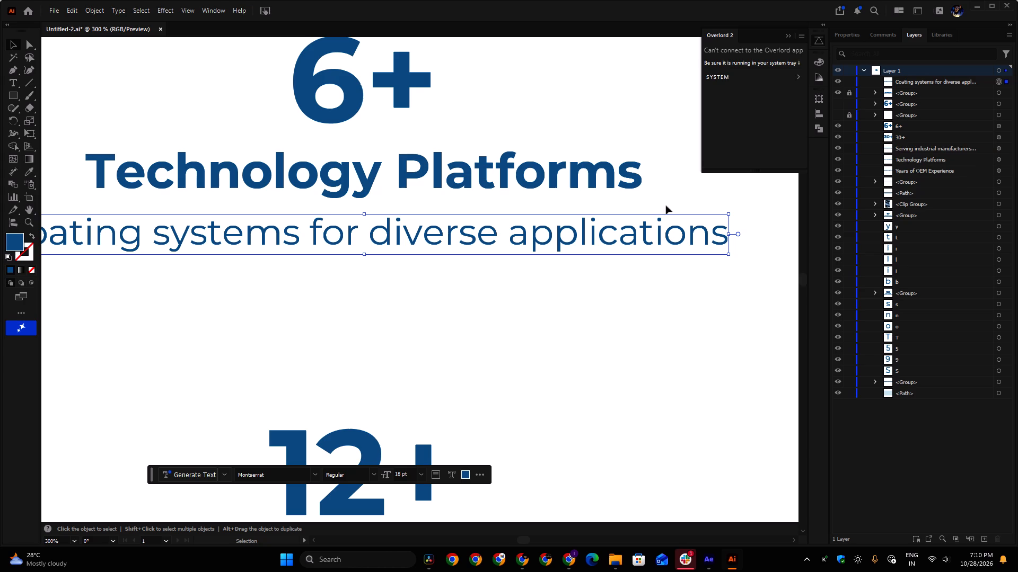
# Duplicate the editable "Coating systems for diverse applications" text to just below "Global manufacturing sectors".
pyautogui.keyDown('alt'); pyautogui.scroll(-4, 551, 236); pyautogui.keyUp('alt')
pyautogui.keyDown('alt'); pyautogui.scroll(2, 551, 236); pyautogui.keyUp('alt')
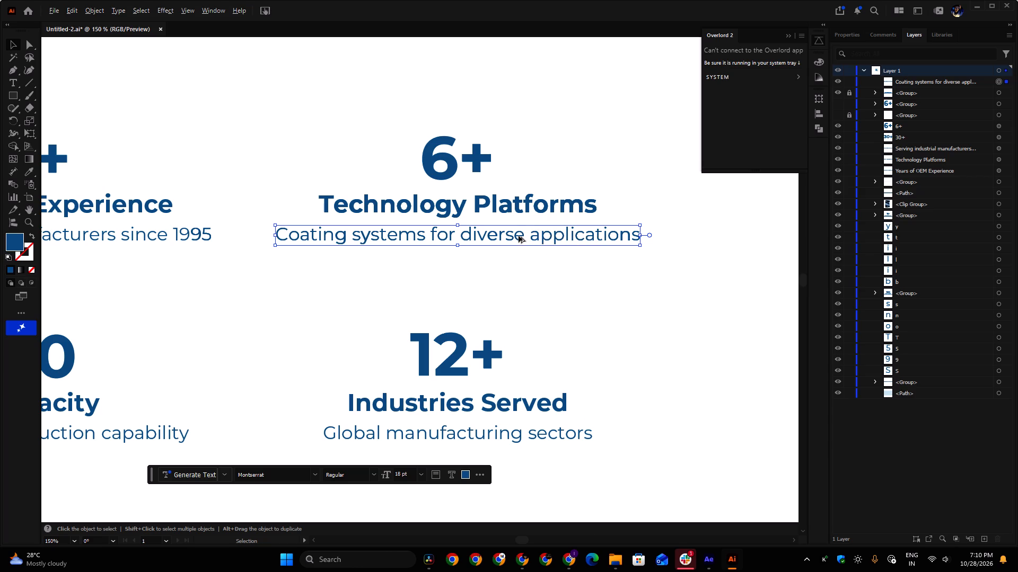
pyautogui.keyDown('alt'); pyautogui.moveTo(519, 236); pyautogui.dragTo(489, 432); pyautogui.keyUp('alt')
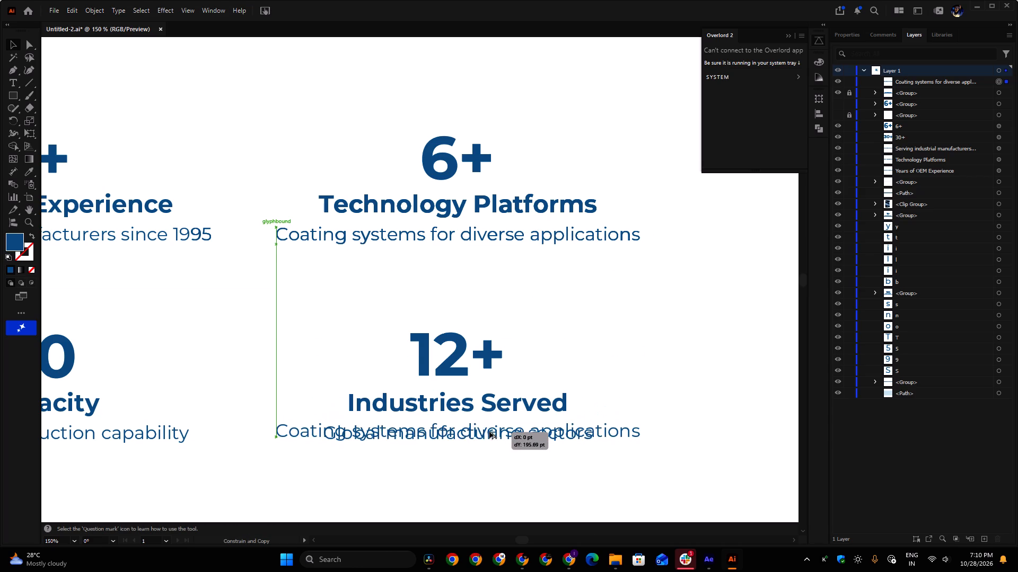
pyautogui.keyDown('alt'); pyautogui.moveTo(489, 432); pyautogui.dragTo(490, 433); pyautogui.keyUp('alt')
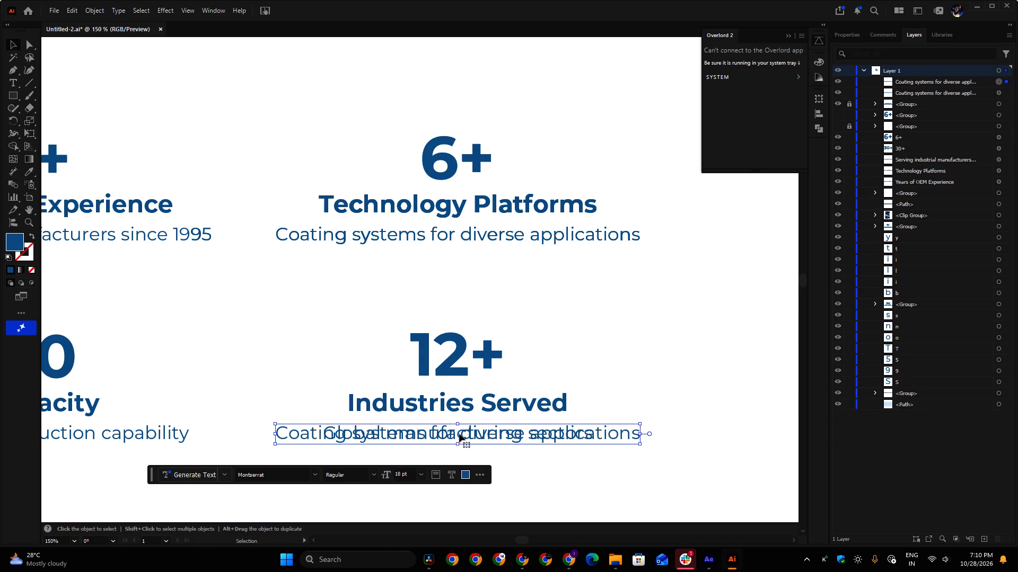
pyautogui.moveTo(461, 433); pyautogui.dragTo(459, 460)
# Replace the duplicated line's wording with "Global manufacturing sectors".
pyautogui.doubleClick(458, 460)
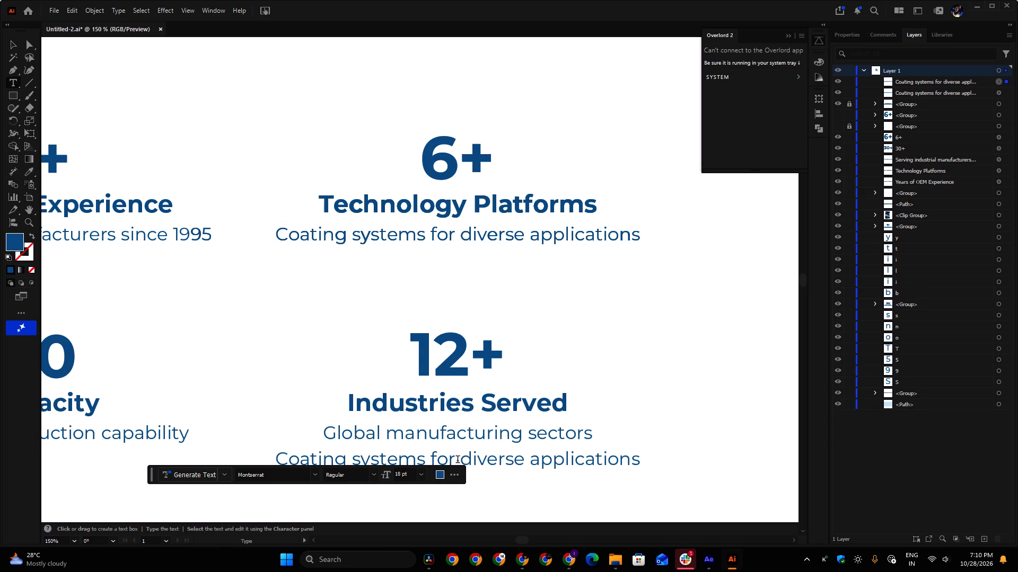
pyautogui.hotkey('ctrl', 'a')
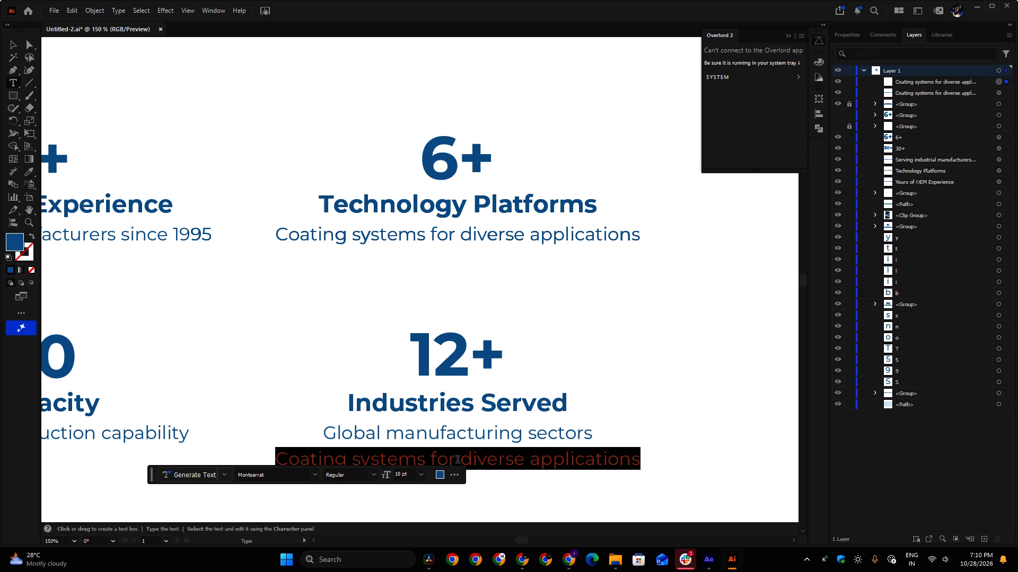
pyautogui.write('Go')
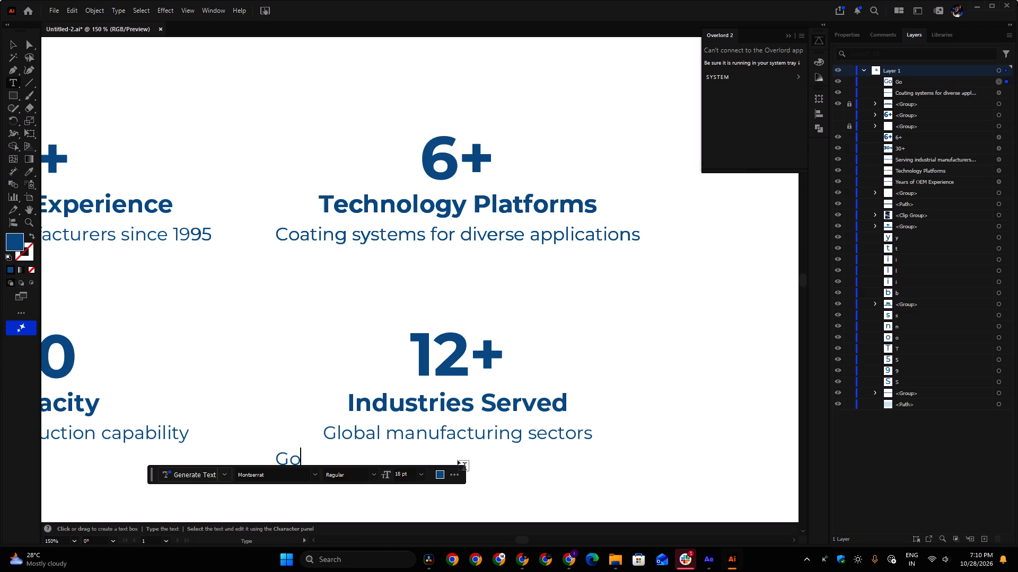
pyautogui.press('l')
pyautogui.press('BackSpace')
pyautogui.press('BackSpace')
pyautogui.write('lobal manu')
pyautogui.write('fac')
pyautogui.write('turm')
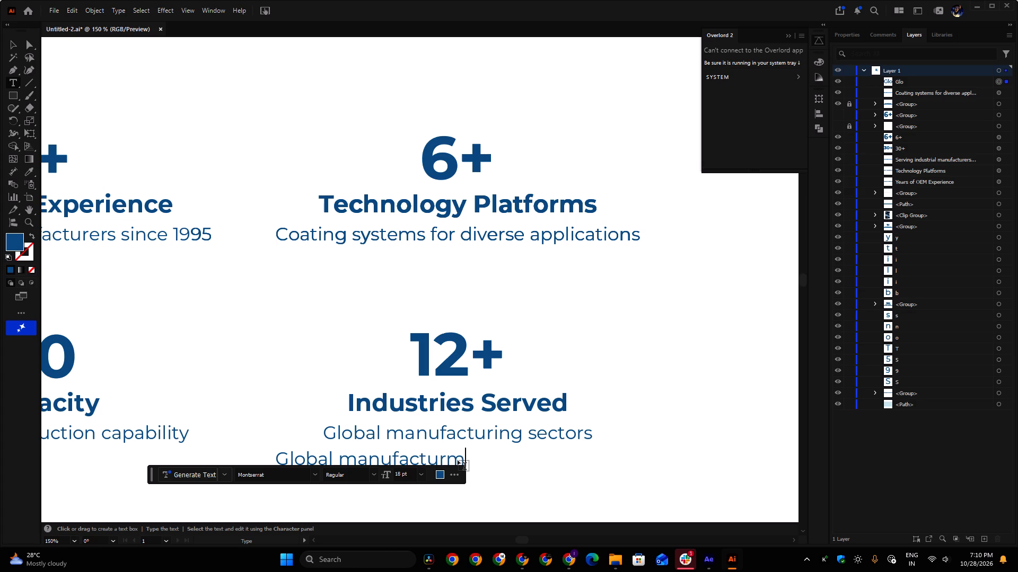
pyautogui.press('BackSpace')
pyautogui.write('ing')
pyautogui.press('space')
pyautogui.write('sectors')
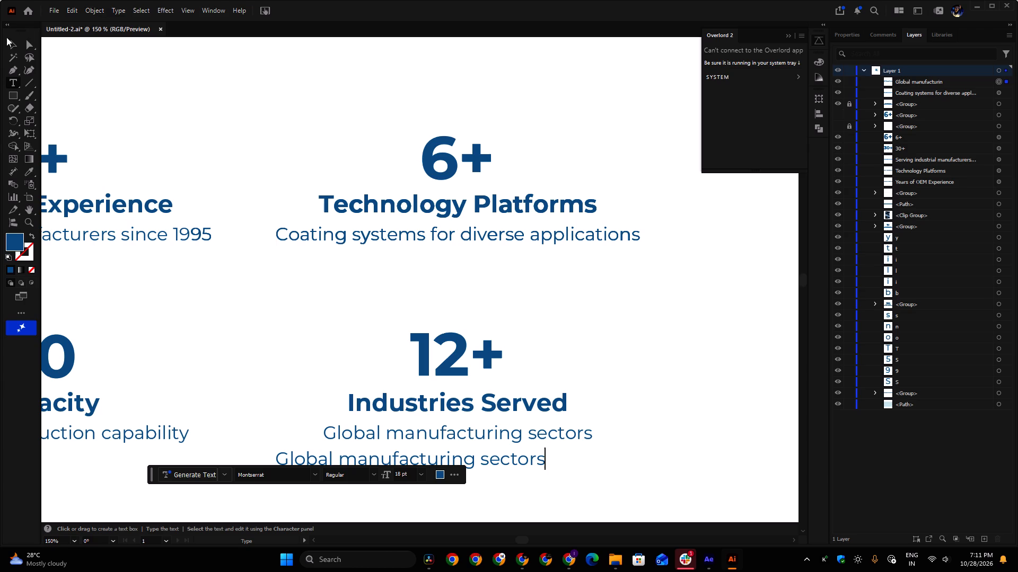
# Move the editable "Global manufacturing sectors" line about 48 pt right and 26 pt up onto the original lettering.
pyautogui.click(6, 37)
pyautogui.click(12, 44)
pyautogui.scroll(1, 426, 343)
pyautogui.moveTo(411, 389); pyautogui.dragTo(366, 286, button='middle')
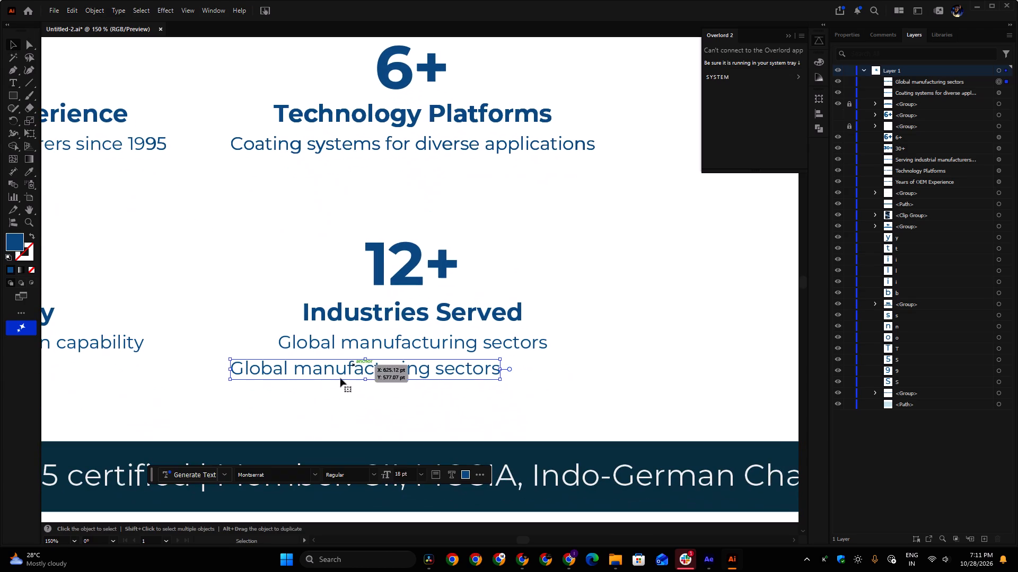
pyautogui.moveTo(335, 369); pyautogui.dragTo(381, 343)
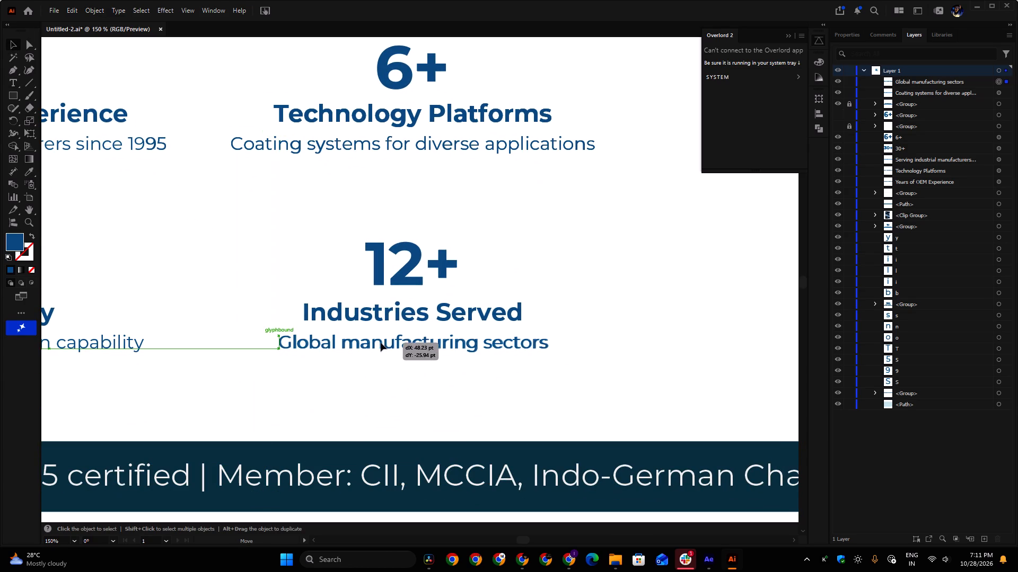
pyautogui.moveTo(381, 343); pyautogui.dragTo(381, 343)
# Move the editable sectors line straight down below the original lettering and sample the original's appearance with the Eyedropper.
pyautogui.keyDown('alt'); pyautogui.scroll(4, 352, 355); pyautogui.keyUp('alt')
pyautogui.moveTo(395, 327); pyautogui.dragTo(393, 352)
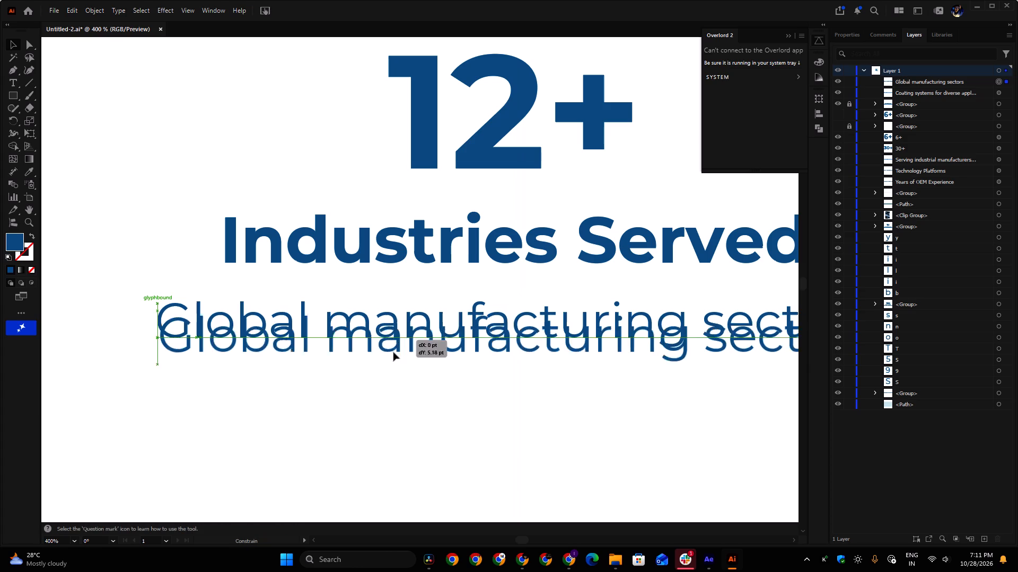
pyautogui.moveTo(393, 352); pyautogui.dragTo(392, 373)
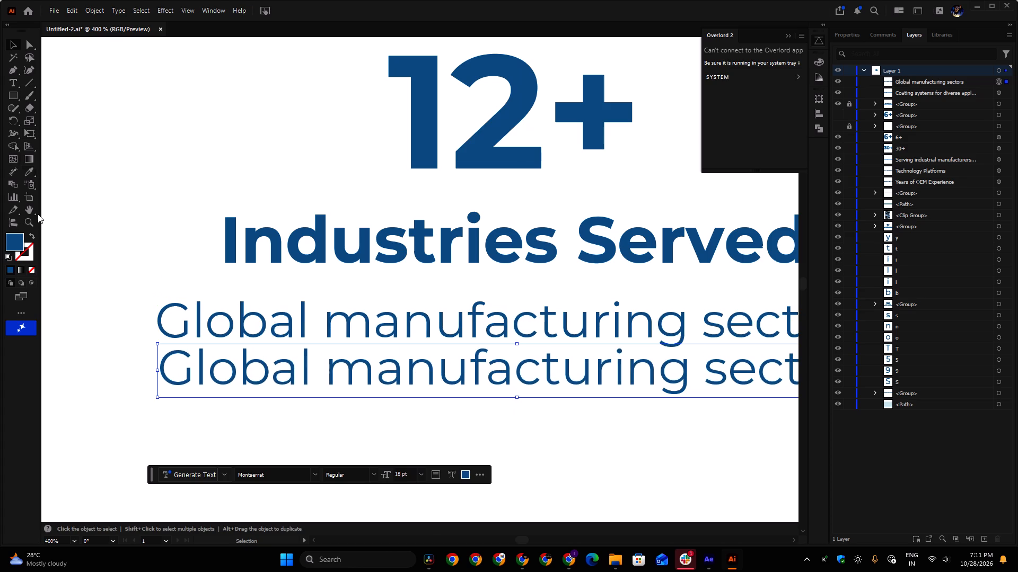
pyautogui.click(28, 172)
pyautogui.click(161, 320)
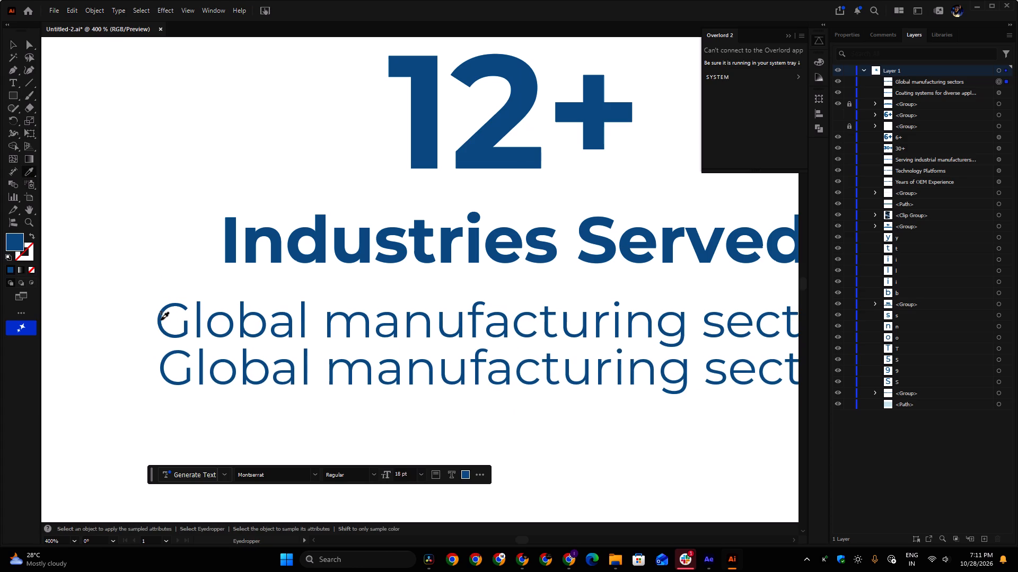
pyautogui.click(12, 48)
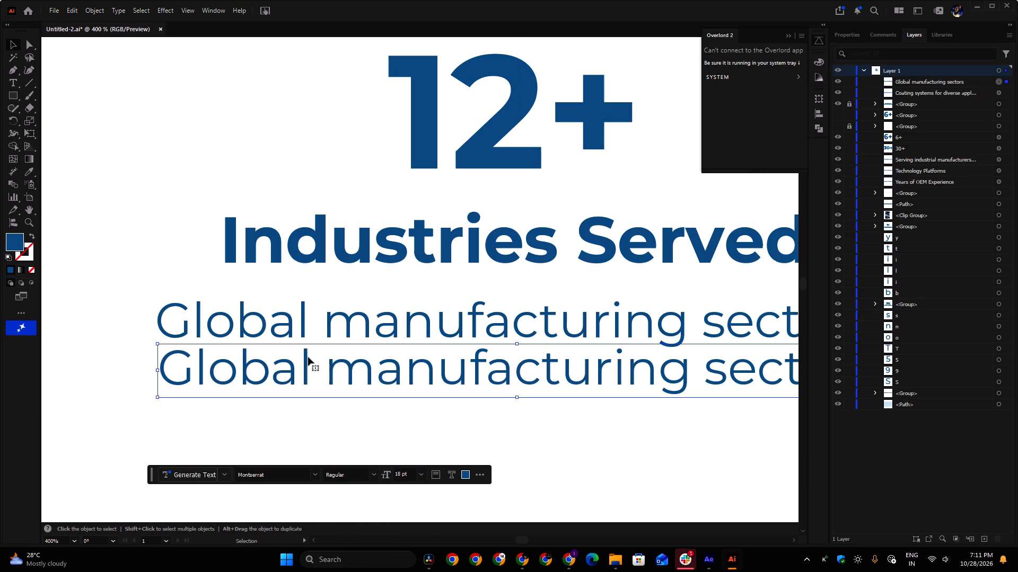
# Nudge the editable sectors line left to match the original's start and move it up about 17 pt onto the original lettering.
pyautogui.press('Left')
pyautogui.hotkey('shift', 'Up')
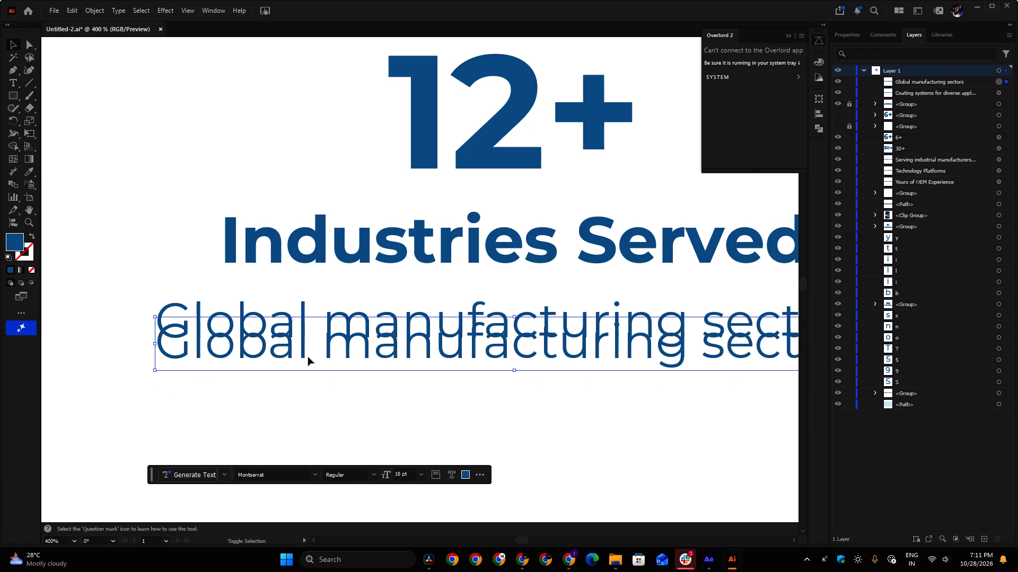
pyautogui.moveTo(197, 332); pyautogui.dragTo(197, 314)
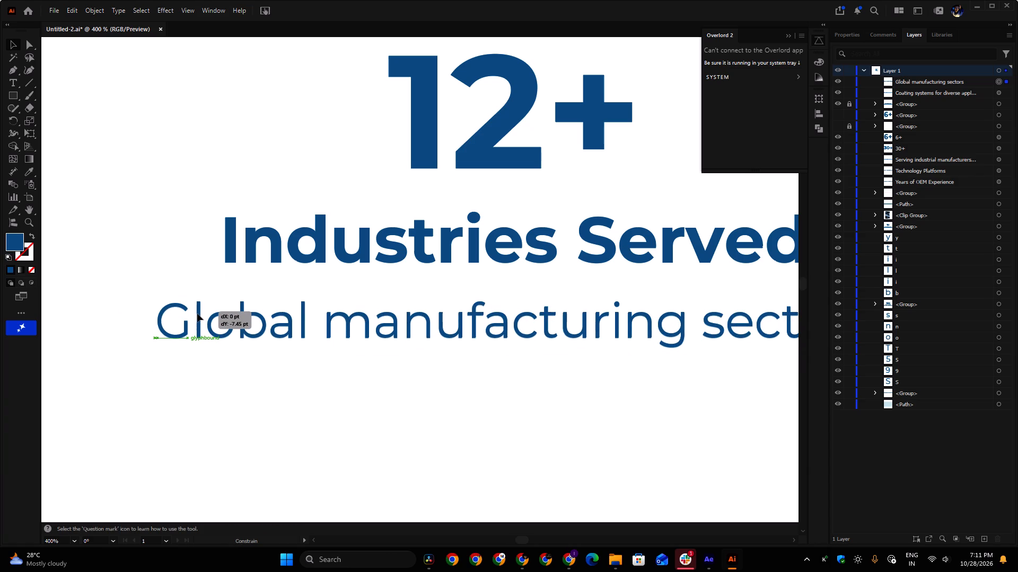
pyautogui.moveTo(197, 314); pyautogui.dragTo(198, 312)
# Duplicate the editable "Global manufacturing sectors" line straight down, just below the original.
pyautogui.keyDown('alt'); pyautogui.scroll(-2, 463, 274); pyautogui.keyUp('alt')
pyautogui.moveTo(503, 279); pyautogui.dragTo(441, 298, button='middle')
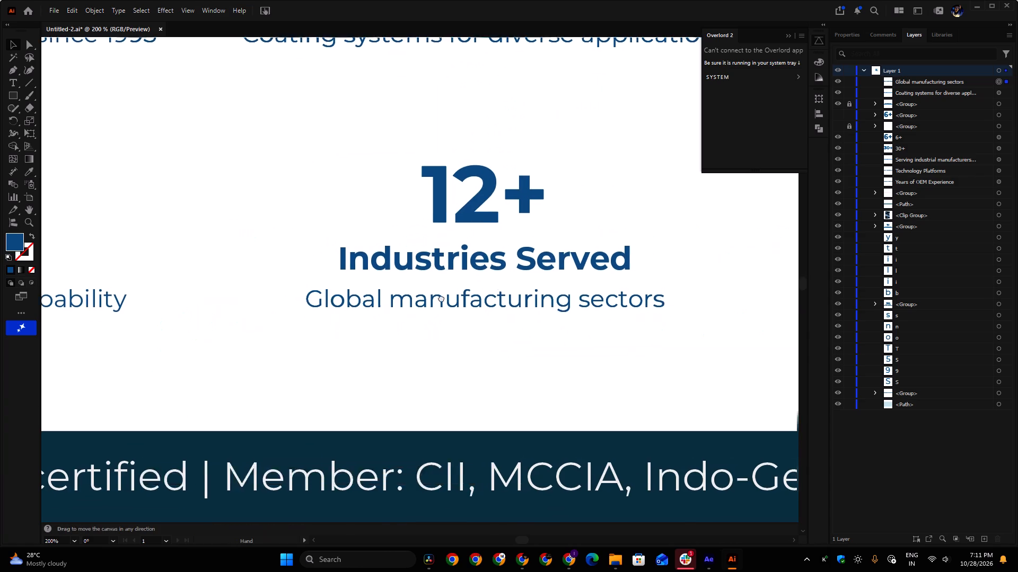
pyautogui.moveTo(441, 298); pyautogui.dragTo(416, 306, button='middle')
pyautogui.keyDown('alt'); pyautogui.moveTo(420, 321); pyautogui.dragTo(419, 364); pyautogui.keyUp('alt')
# Replace the duplicated line's wording with "Industries Served".
pyautogui.doubleClick(413, 369)
pyautogui.hotkey('ctrl', 'a')
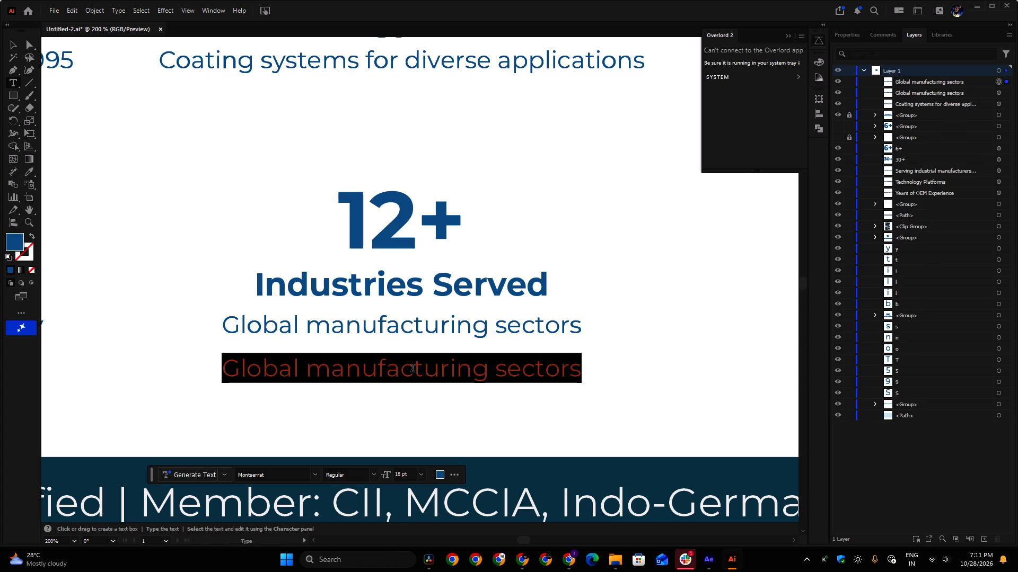
pyautogui.write('In')
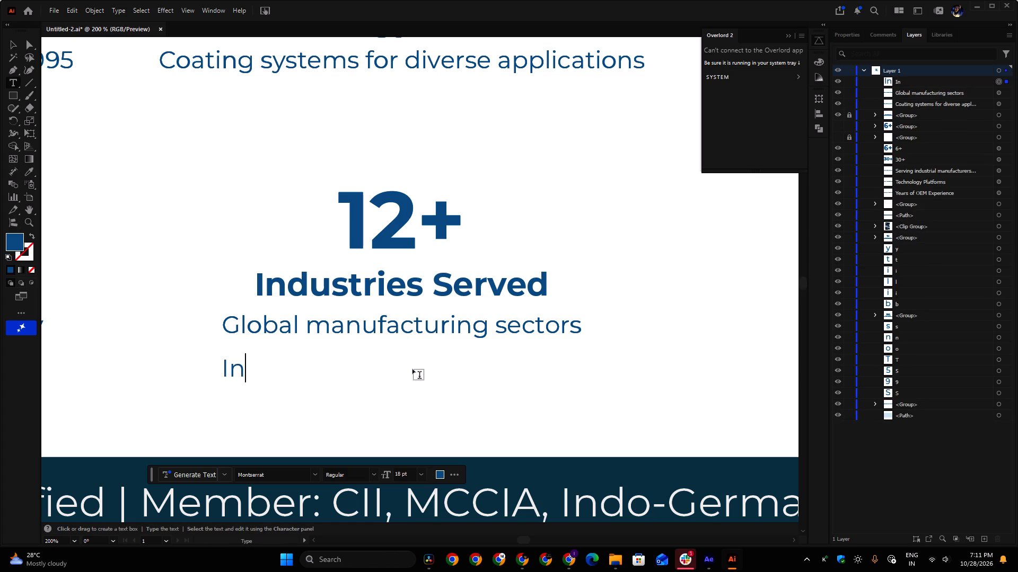
pyautogui.write('dustries Served')
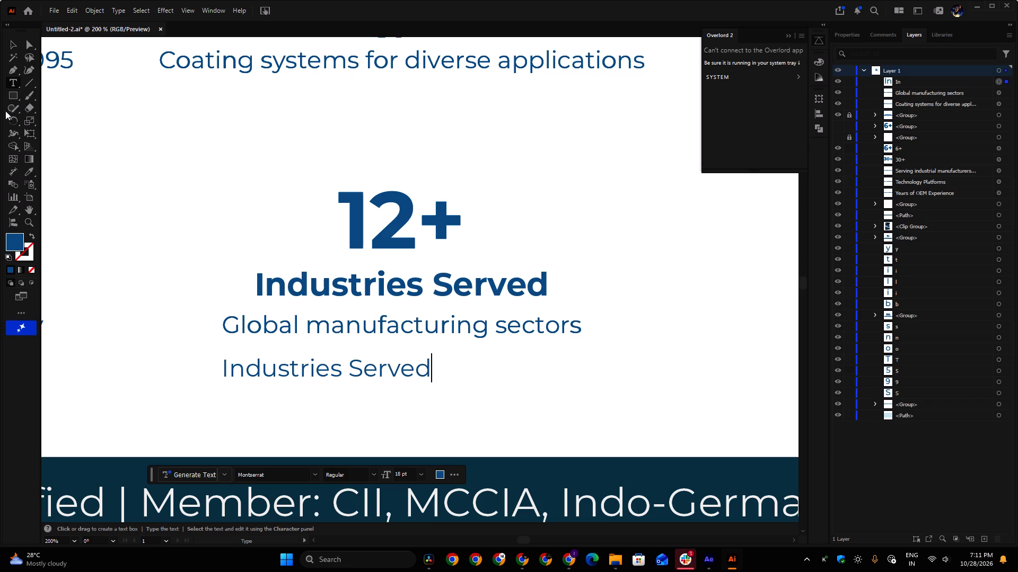
pyautogui.click(19, 40)
# Match the new "Industries Served" text to the bold heading's style with the Eyedropper, giving Montserrat Bold at 24 pt.
pyautogui.keyDown('alt'); pyautogui.scroll(3, 359, 378); pyautogui.keyUp('alt')
pyautogui.keyDown('alt'); pyautogui.scroll(-1, 359, 379); pyautogui.keyUp('alt')
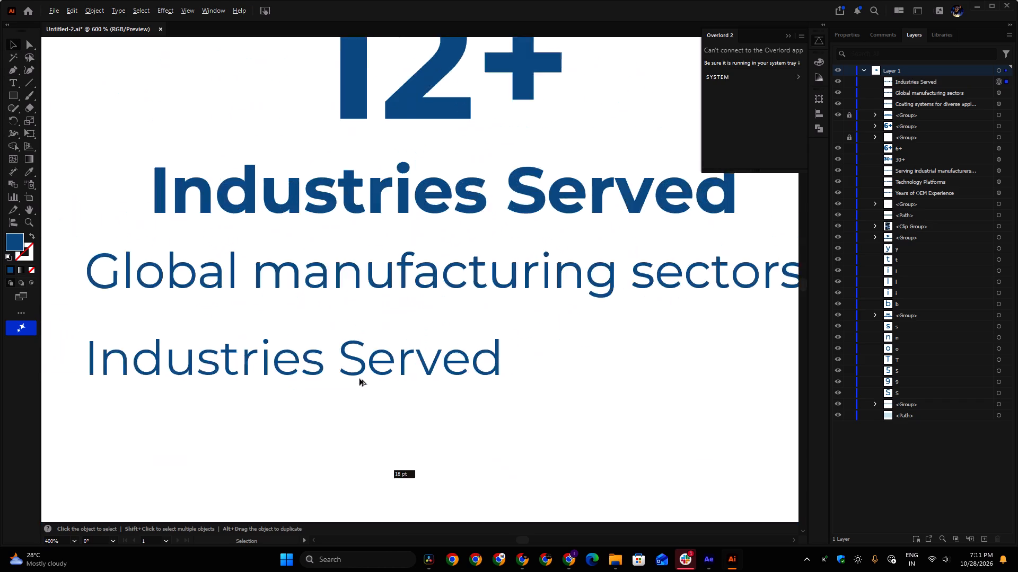
pyautogui.keyDown('alt'); pyautogui.scroll(-1, 359, 379); pyautogui.keyUp('alt')
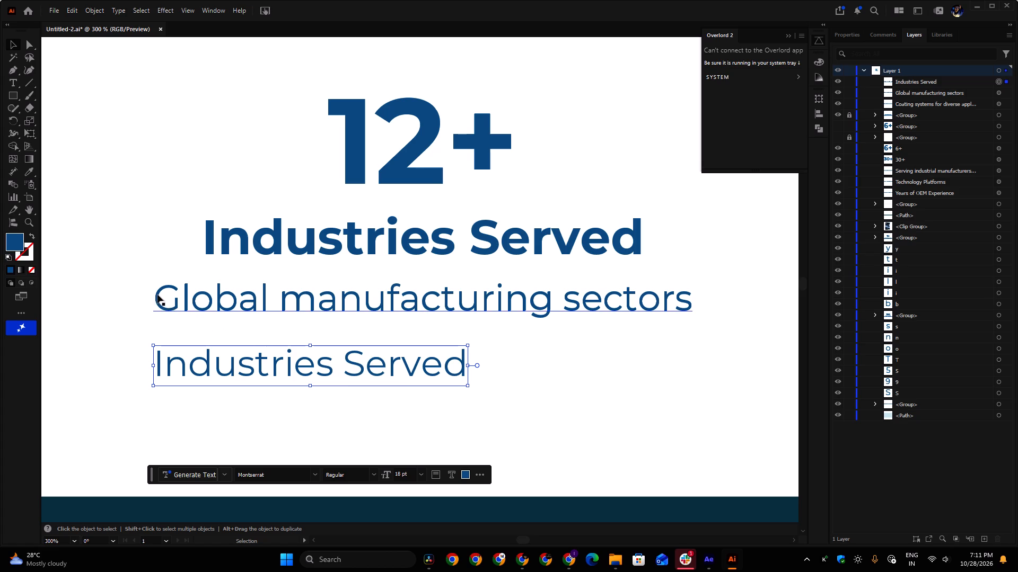
pyautogui.click(34, 171)
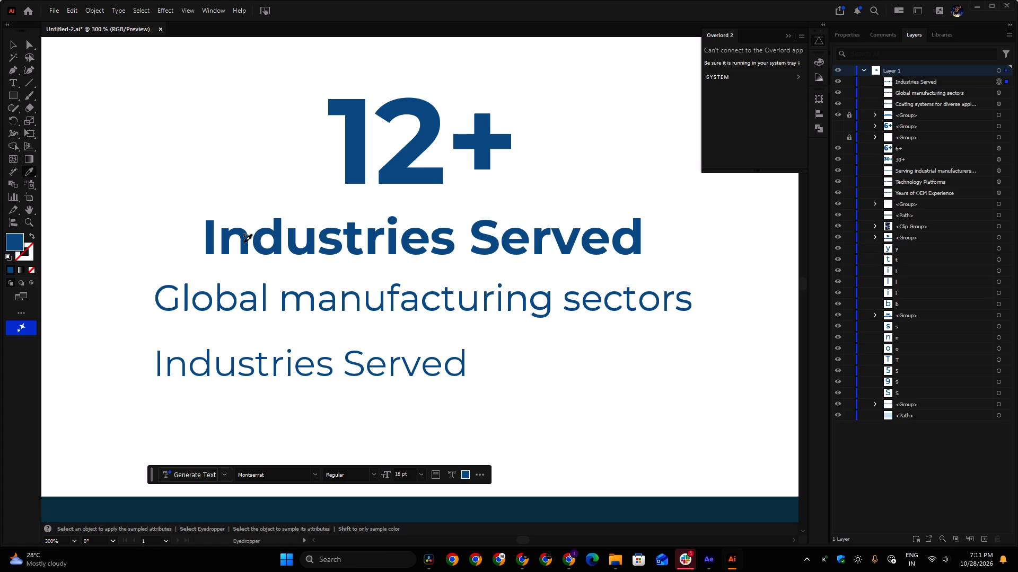
pyautogui.click(244, 242)
pyautogui.click(16, 43)
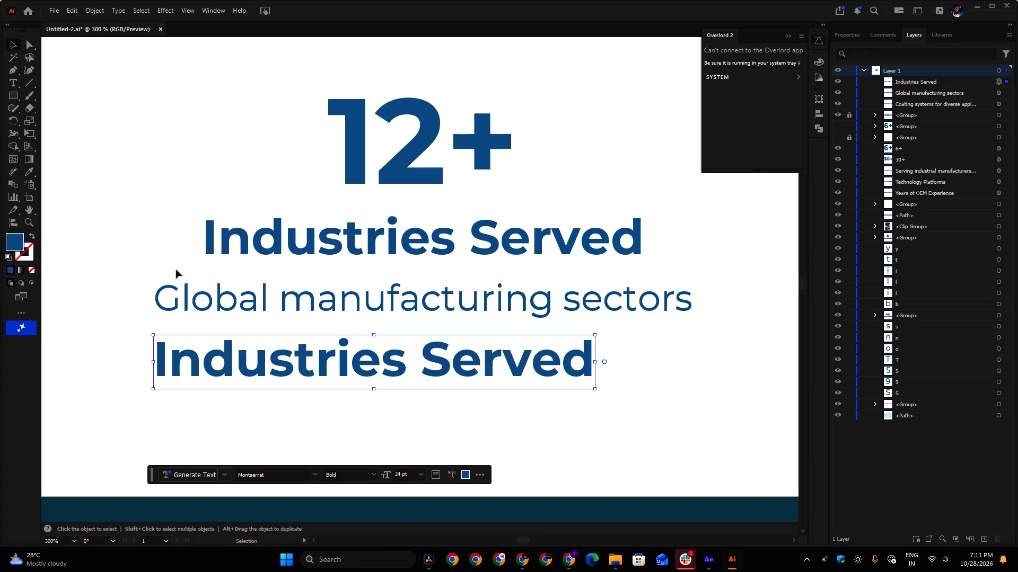
# Move the editable "Industries Served" text about 25 pt right and 61 pt up onto the original heading.
pyautogui.moveTo(223, 367); pyautogui.dragTo(272, 244)
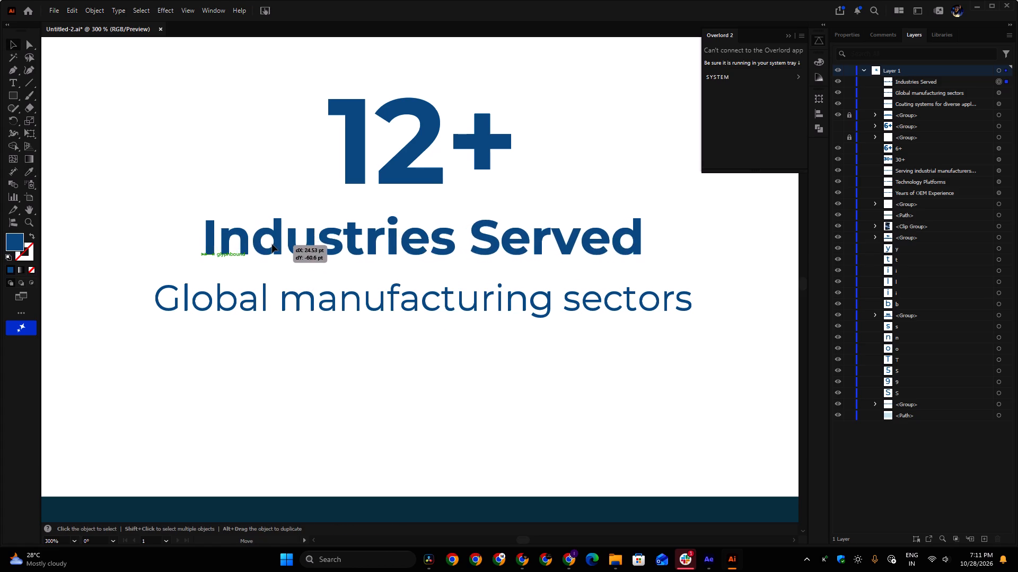
pyautogui.moveTo(272, 244); pyautogui.dragTo(272, 245)
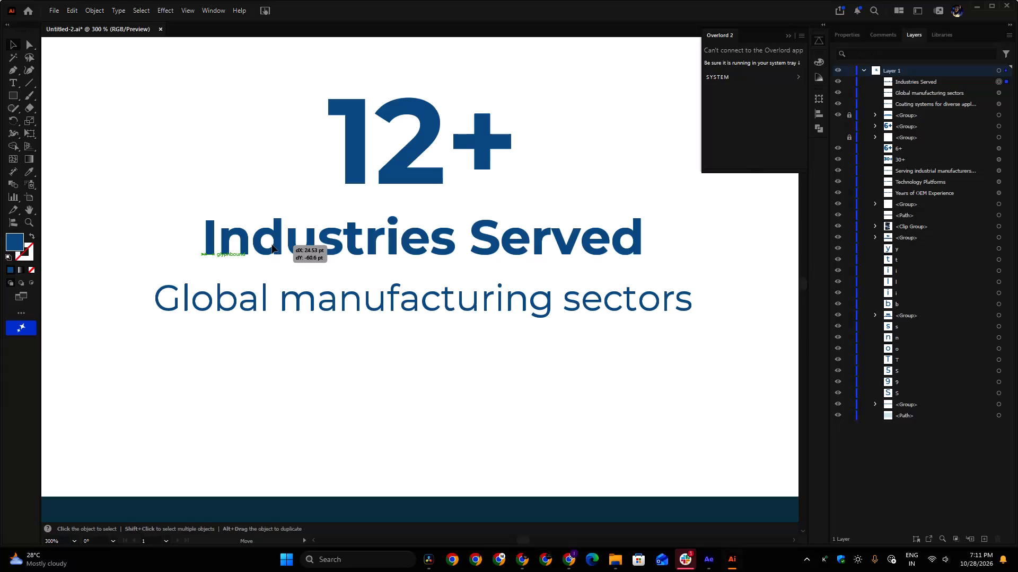
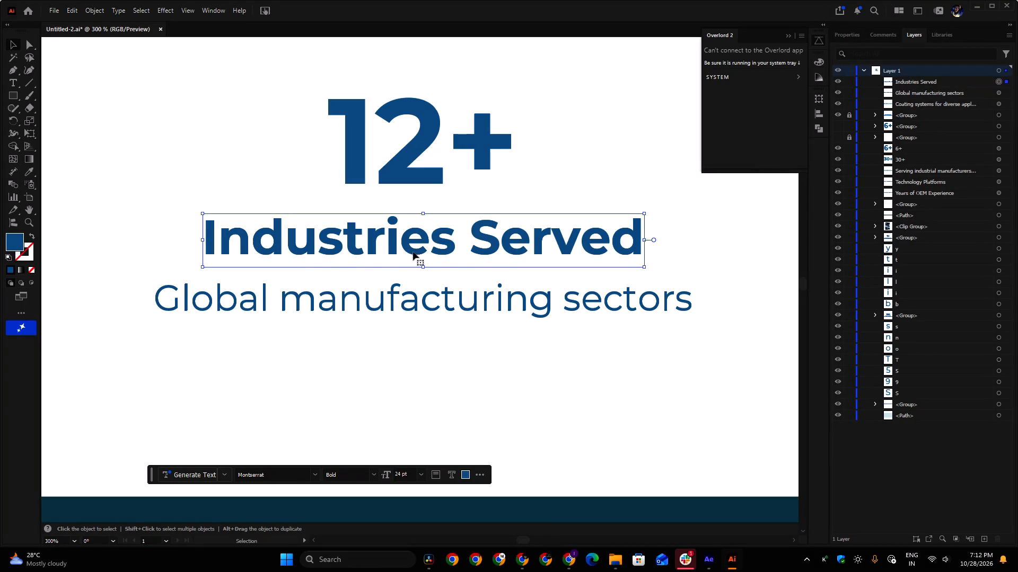
# Duplicate the editable "Industries Served" text straight up, so the copy sits over the top of the large "12+" figure.
pyautogui.keyDown('alt'); pyautogui.moveTo(429, 242); pyautogui.dragTo(426, 175); pyautogui.keyUp('alt')
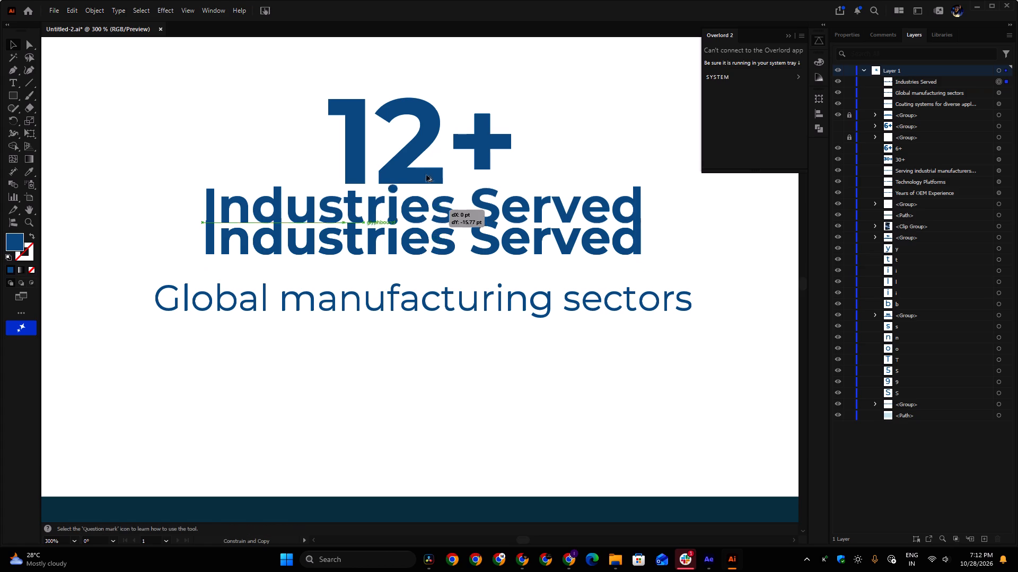
pyautogui.keyDown('alt'); pyautogui.moveTo(426, 175); pyautogui.dragTo(432, 84); pyautogui.keyUp('alt')
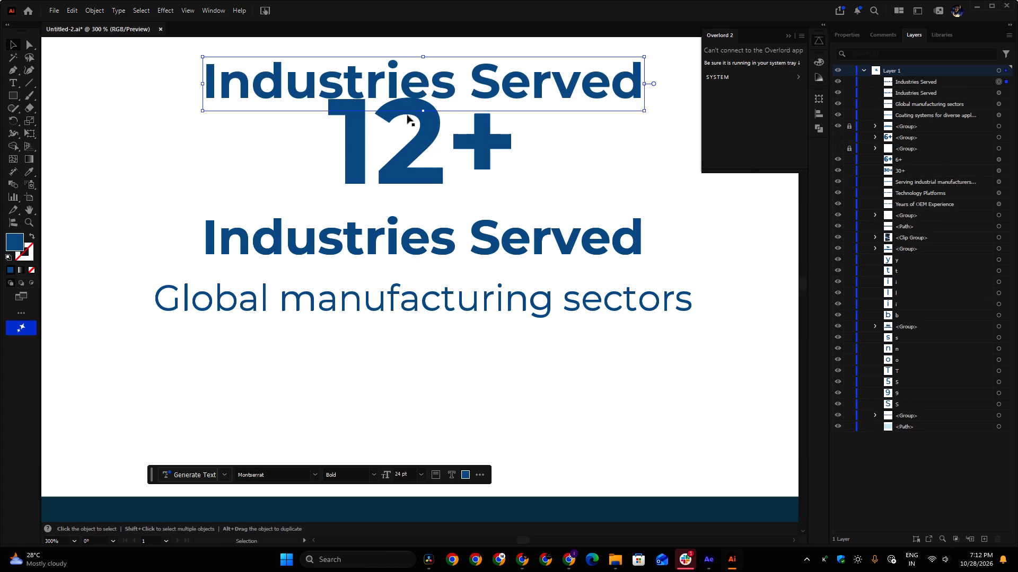
# Replace the upper "Industries Served" copy's wording with "12+".
pyautogui.press('space')
pyautogui.press('space')
pyautogui.press('space')
pyautogui.press('space')
pyautogui.press('space')
pyautogui.press('space')
pyautogui.press('space')
pyautogui.press('space')
pyautogui.press('space')
pyautogui.press('space')
pyautogui.moveTo(440, 79); pyautogui.dragTo(446, 163)
pyautogui.doubleClick(295, 177)
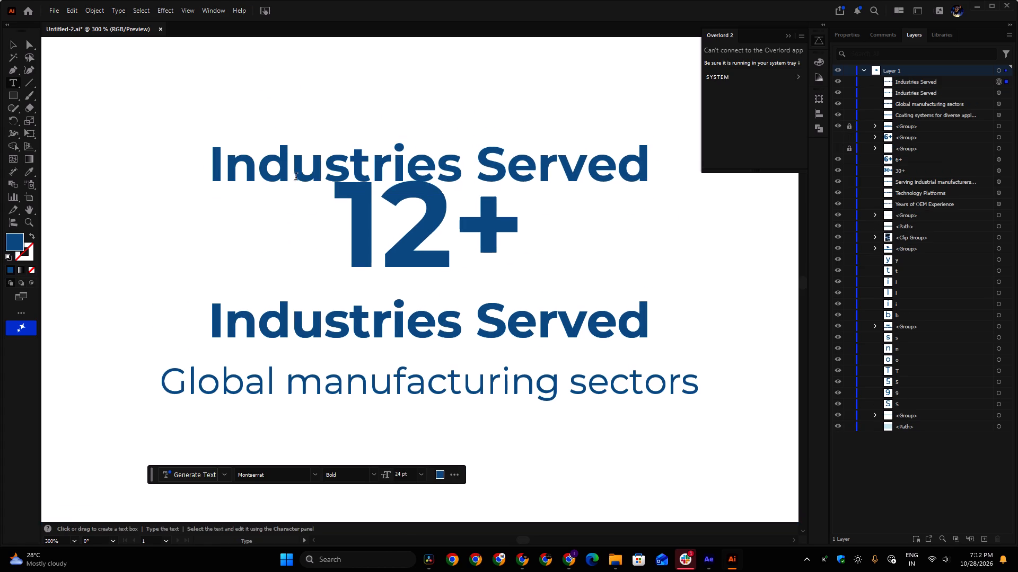
pyautogui.hotkey('ctrl', 'a')
pyautogui.write('12')
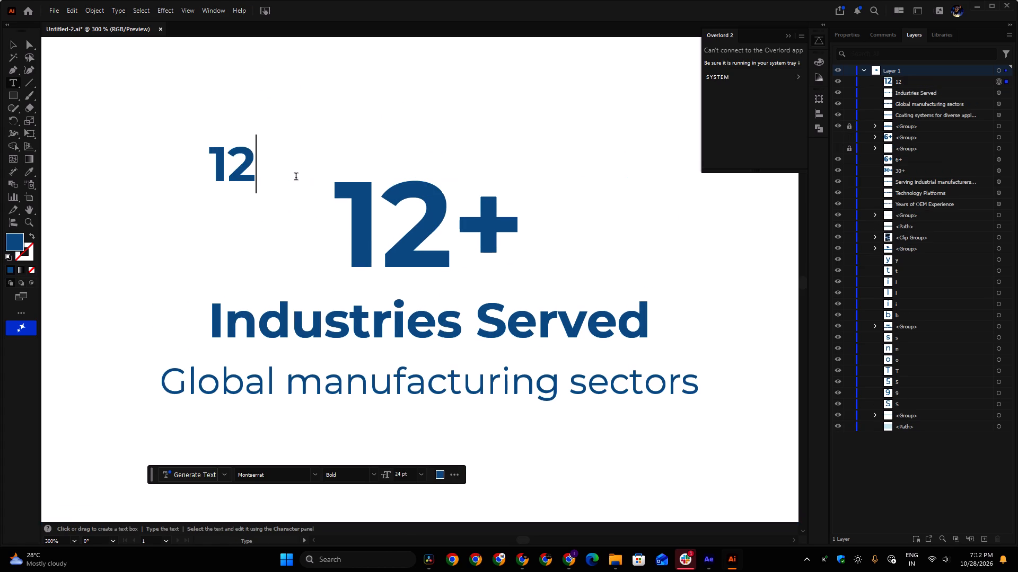
pyautogui.hotkey('shift', '+')
pyautogui.click(14, 43)
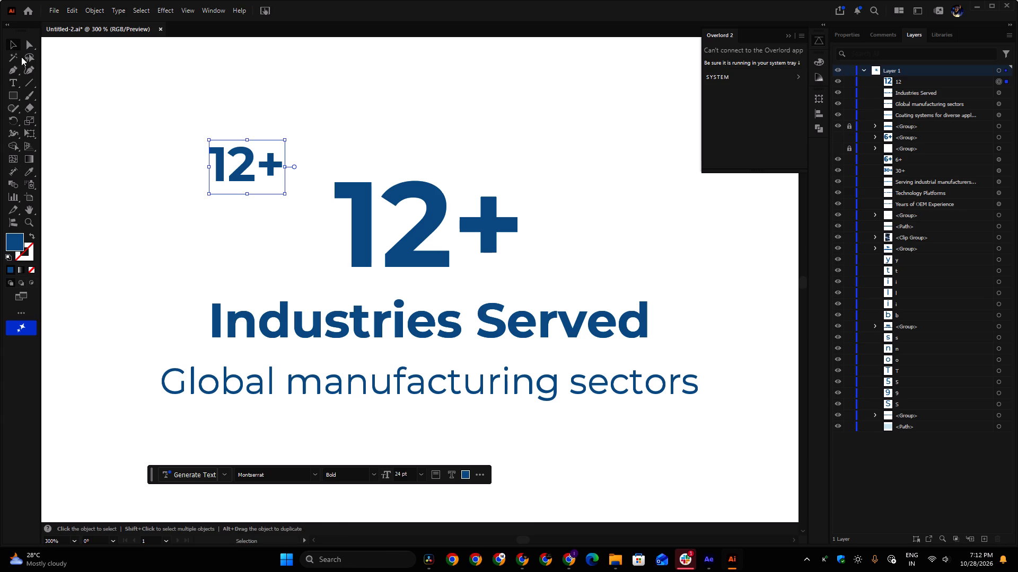
# Match the new "12+" text to the original large figure's style with the Eyedropper, giving Montserrat Bold at 60 pt.
pyautogui.click(27, 170)
pyautogui.click(365, 220)
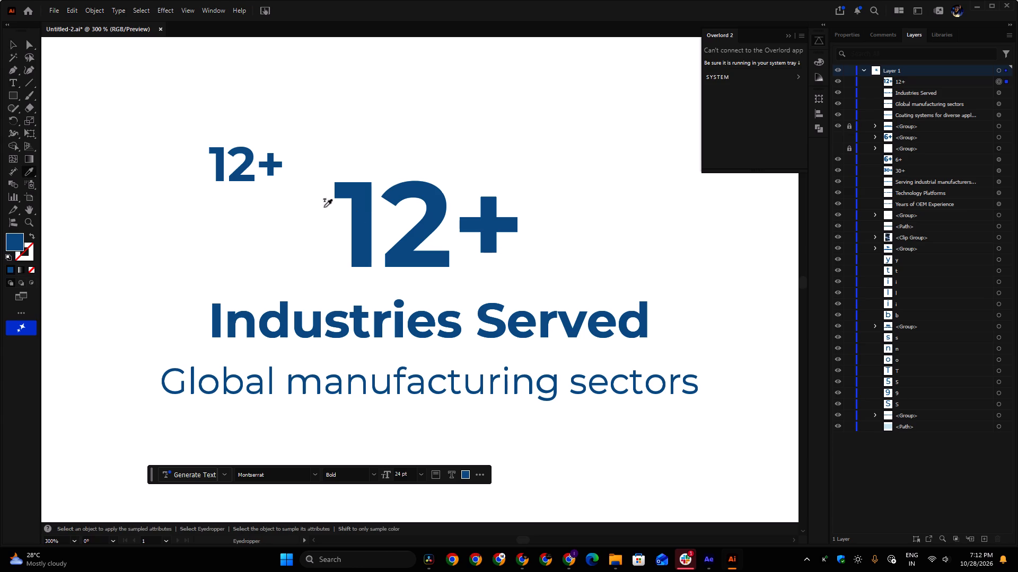
# Move the editable "12+" text onto the original "12+" figure so the two align exactly.
pyautogui.click(13, 42)
pyautogui.moveTo(292, 142); pyautogui.dragTo(377, 191)
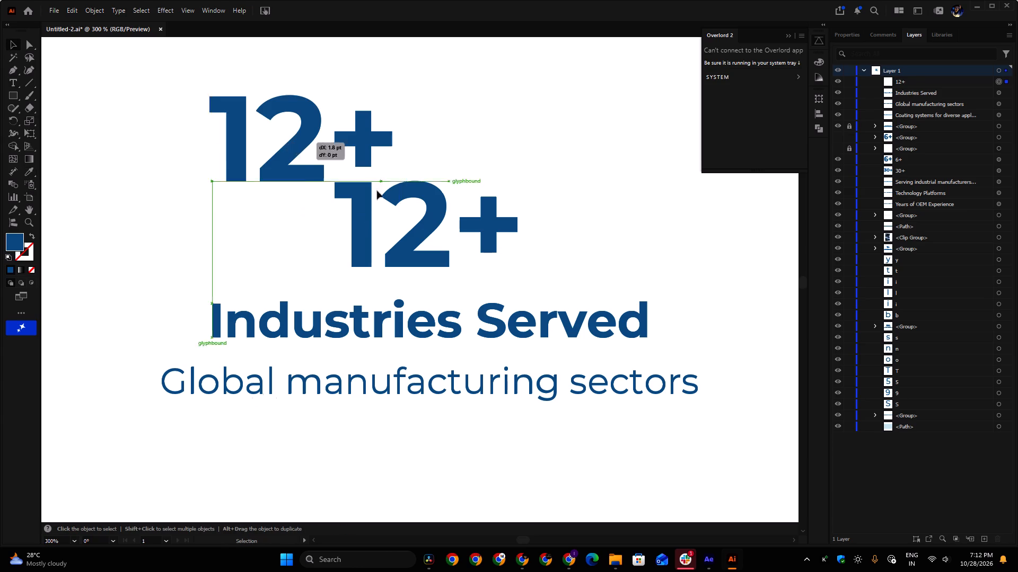
pyautogui.moveTo(377, 191); pyautogui.dragTo(419, 228)
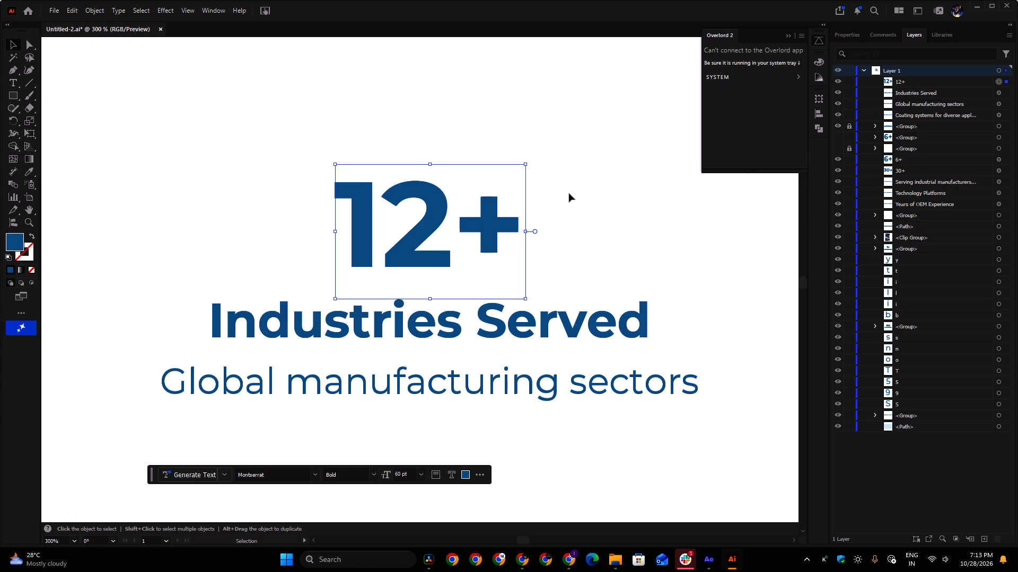
# Lock the editable "12+", "Industries Served" and "Global manufacturing sectors" text objects.
pyautogui.click(852, 78)
pyautogui.click(849, 95)
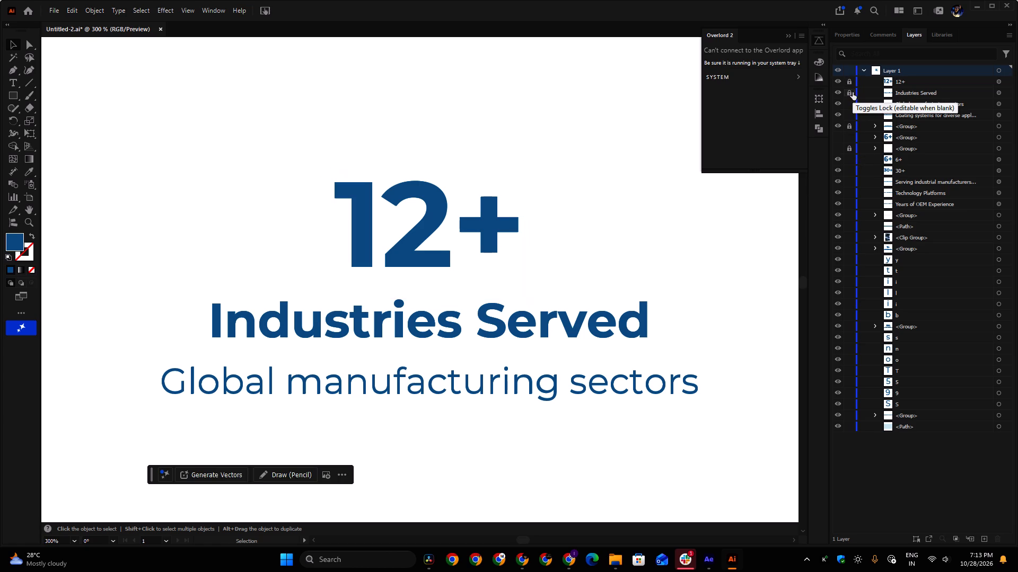
pyautogui.click(853, 106)
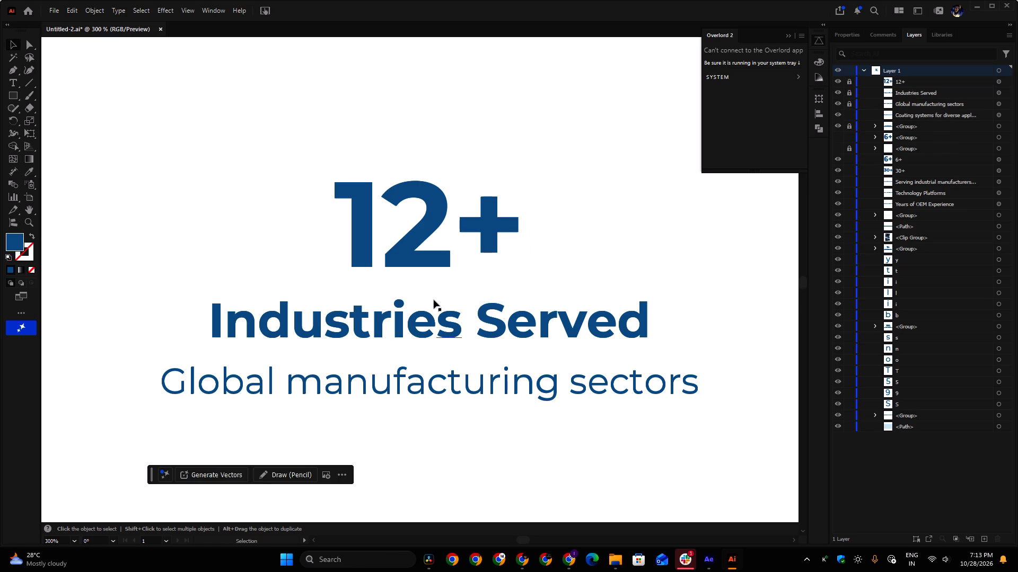
# Start converting the "1120 TPA Capacity" statistic block to editable text.
pyautogui.press('space')
pyautogui.keyDown('ctrl'); pyautogui.moveTo(472, 262); pyautogui.dragTo(295, 315); pyautogui.keyUp('ctrl')
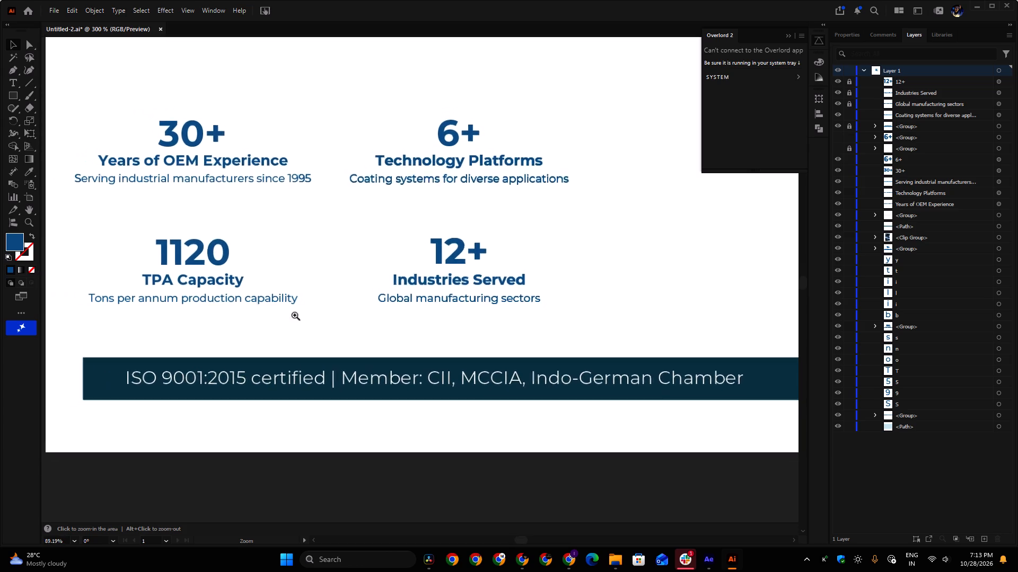
pyautogui.keyDown('ctrl'); pyautogui.moveTo(295, 315); pyautogui.dragTo(303, 312); pyautogui.keyUp('ctrl')
pyautogui.moveTo(184, 280); pyautogui.dragTo(294, 279)
pyautogui.keyDown('ctrl'); pyautogui.moveTo(229, 255); pyautogui.dragTo(277, 277); pyautogui.keyUp('ctrl')
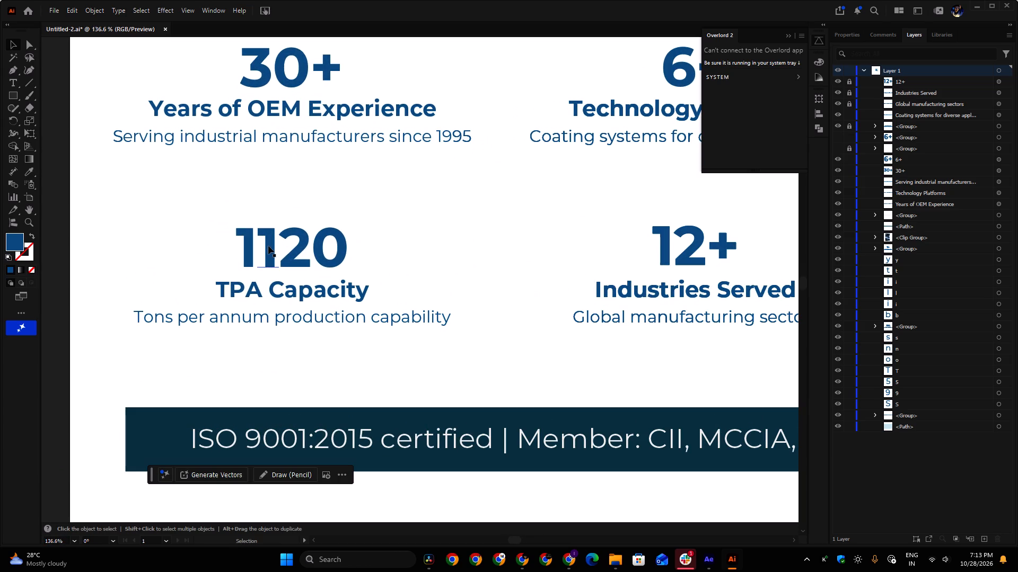
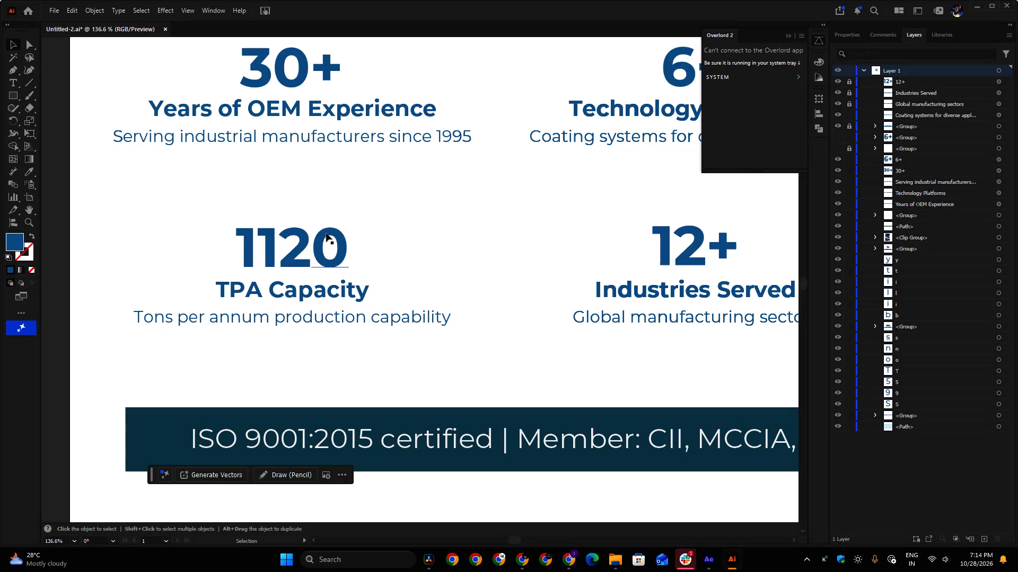
# Unlock the editable "12+" text, duplicate it beside the original "1120" figure, and change the copy to read "1120".
pyautogui.click(664, 252)
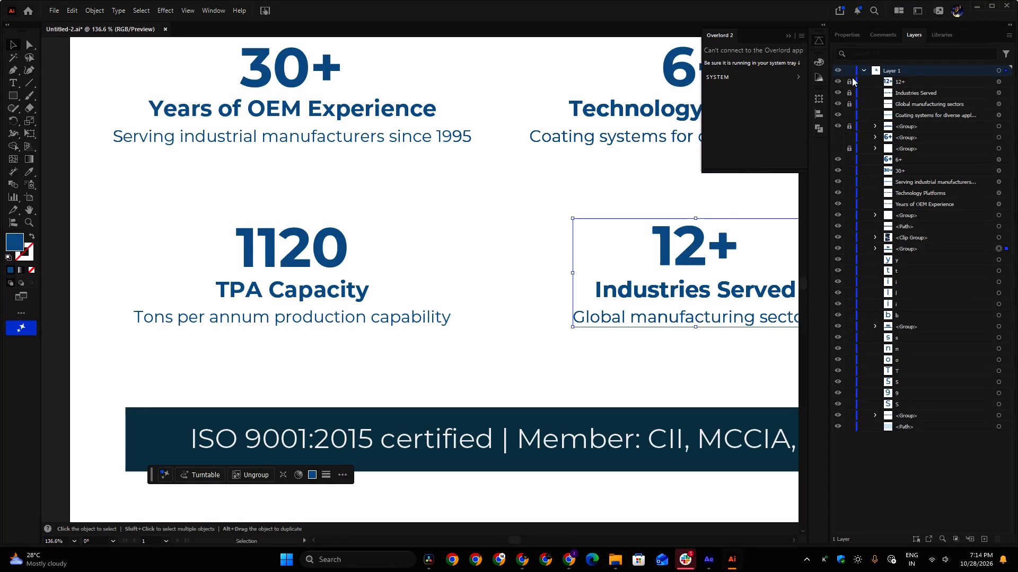
pyautogui.click(851, 82)
pyautogui.click(1006, 83)
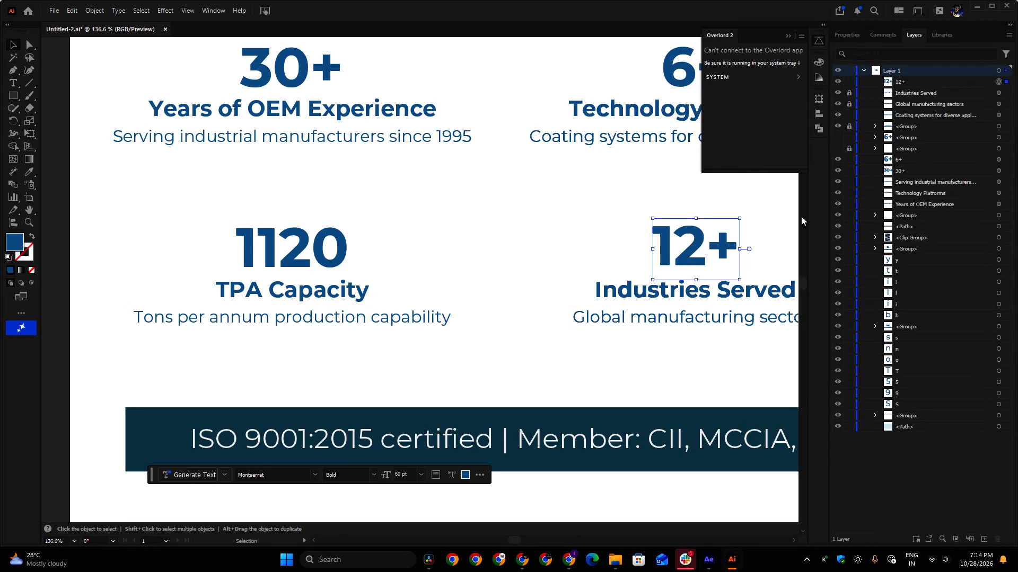
pyautogui.keyDown('alt'); pyautogui.moveTo(695, 255); pyautogui.dragTo(412, 269); pyautogui.keyUp('alt')
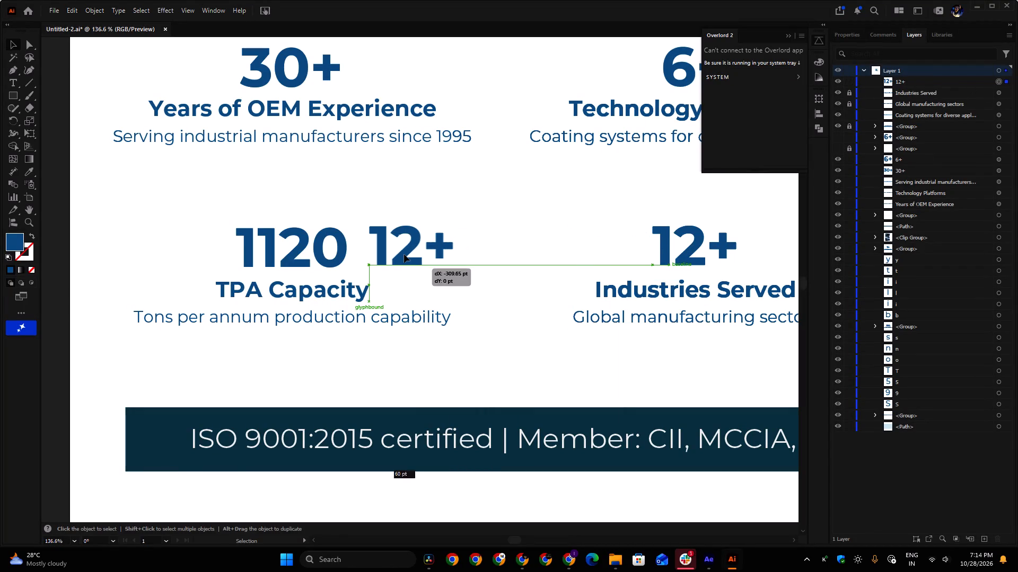
pyautogui.doubleClick(404, 254)
pyautogui.hotkey('ctrl', 'a')
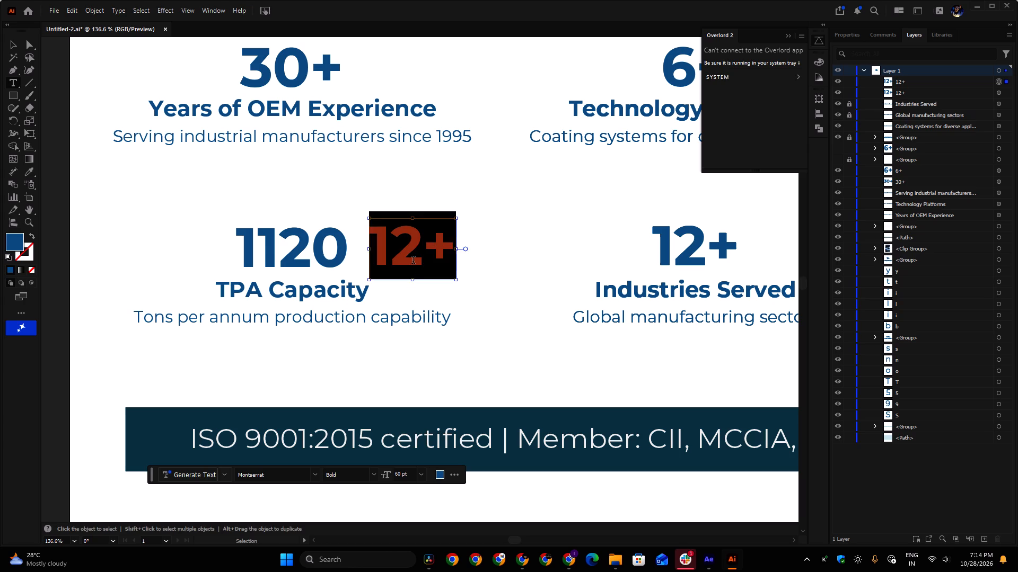
pyautogui.write('11')
pyautogui.write('20')
pyautogui.click(19, 43)
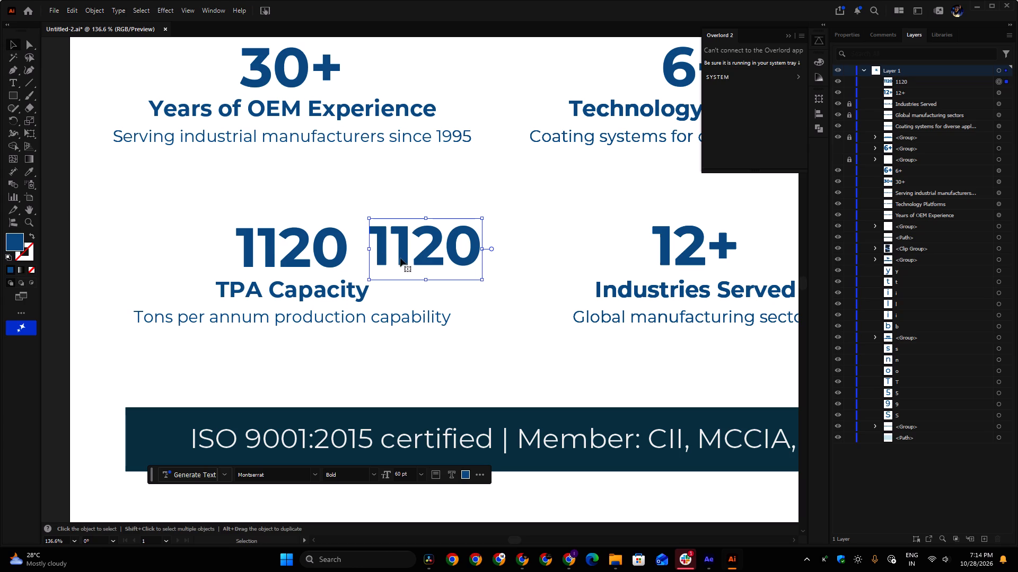
# Move the editable "1120" text onto the original "1120" figure so the two align exactly.
pyautogui.moveTo(383, 251); pyautogui.dragTo(250, 253)
pyautogui.keyDown('alt'); pyautogui.scroll(5, 253, 246); pyautogui.keyUp('alt')
pyautogui.keyDown('alt'); pyautogui.scroll(-1, 351, 254); pyautogui.keyUp('alt')
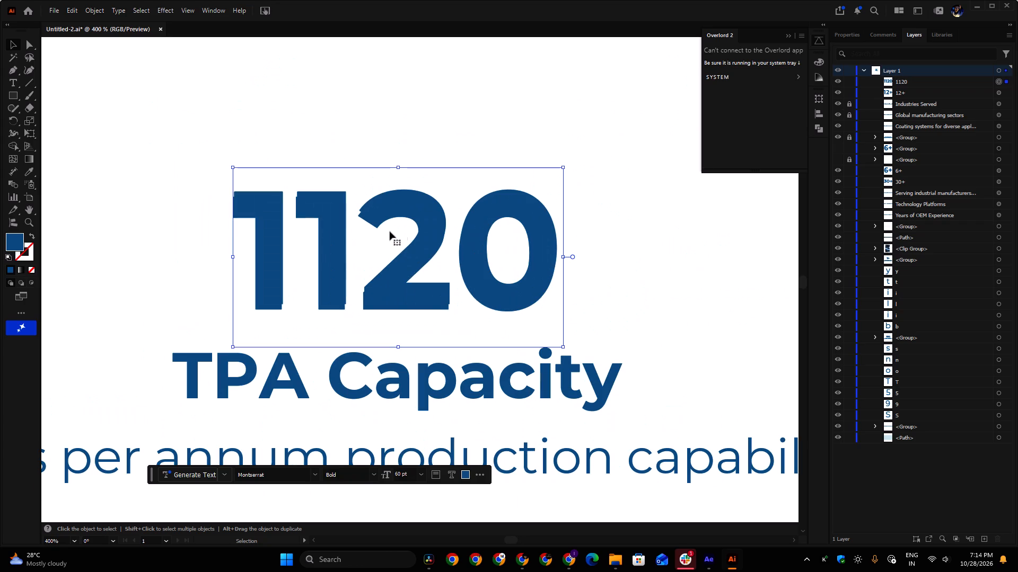
pyautogui.moveTo(419, 208); pyautogui.dragTo(418, 213)
pyautogui.keyDown('alt'); pyautogui.scroll(-1, 423, 224); pyautogui.keyUp('alt')
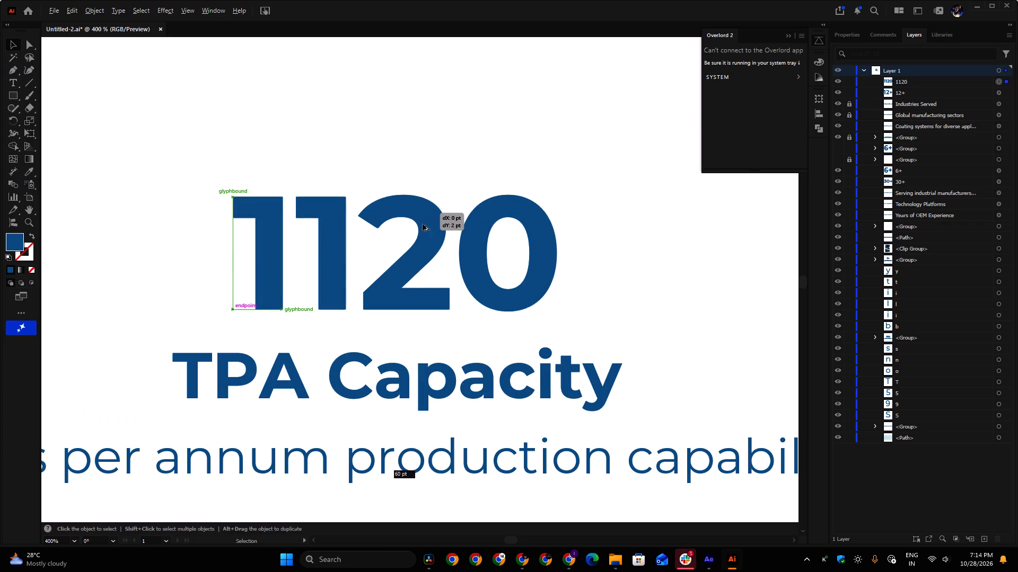
pyautogui.keyDown('alt'); pyautogui.scroll(-2, 423, 224); pyautogui.keyUp('alt')
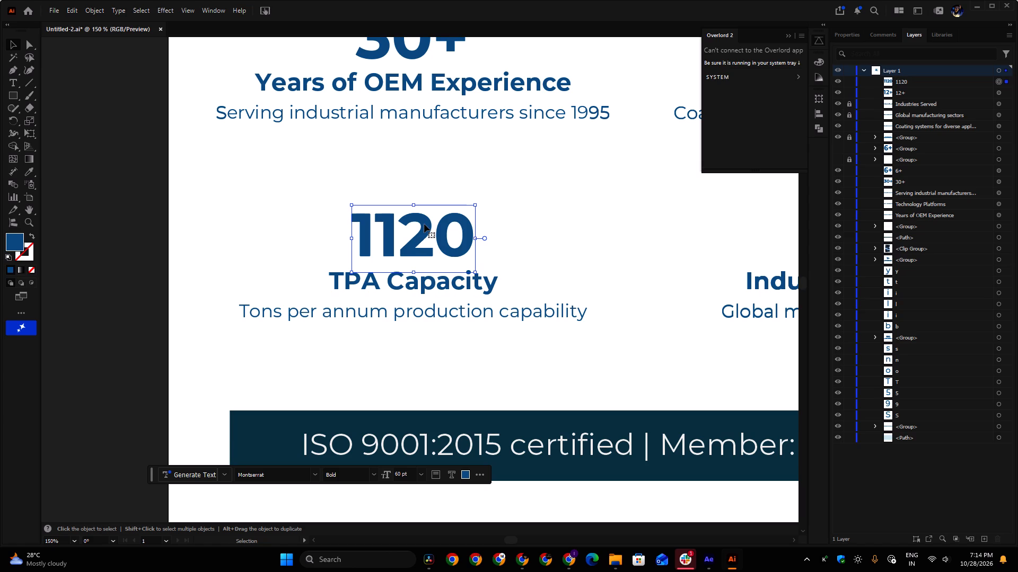
# Duplicate the editable "1120" text just below and change the copy to read "TPA Capacity".
pyautogui.keyDown('alt'); pyautogui.moveTo(424, 224); pyautogui.dragTo(416, 283); pyautogui.keyUp('alt')
pyautogui.doubleClick(416, 283)
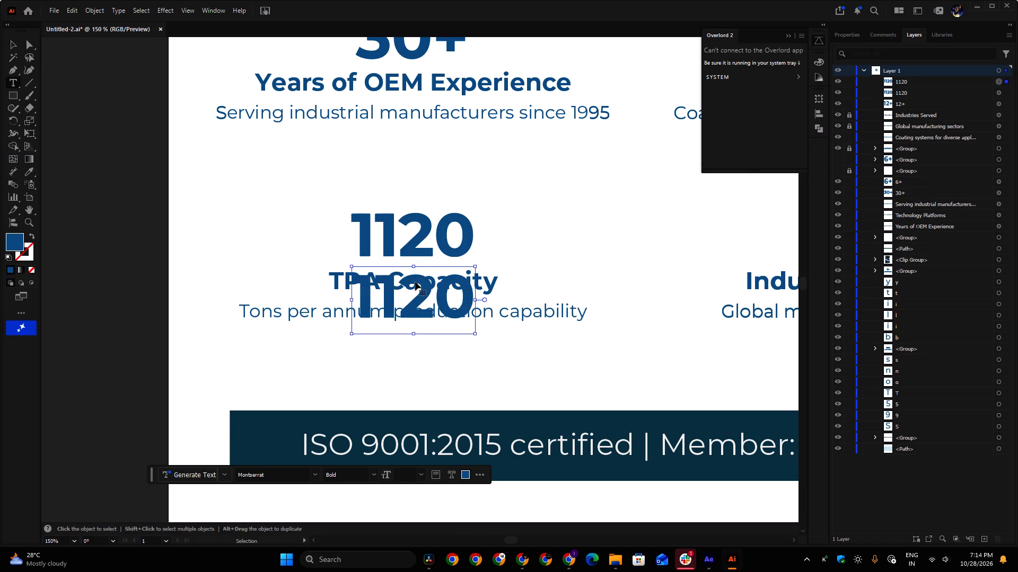
pyautogui.hotkey('ctrl', 'a')
pyautogui.write('TPA Capa')
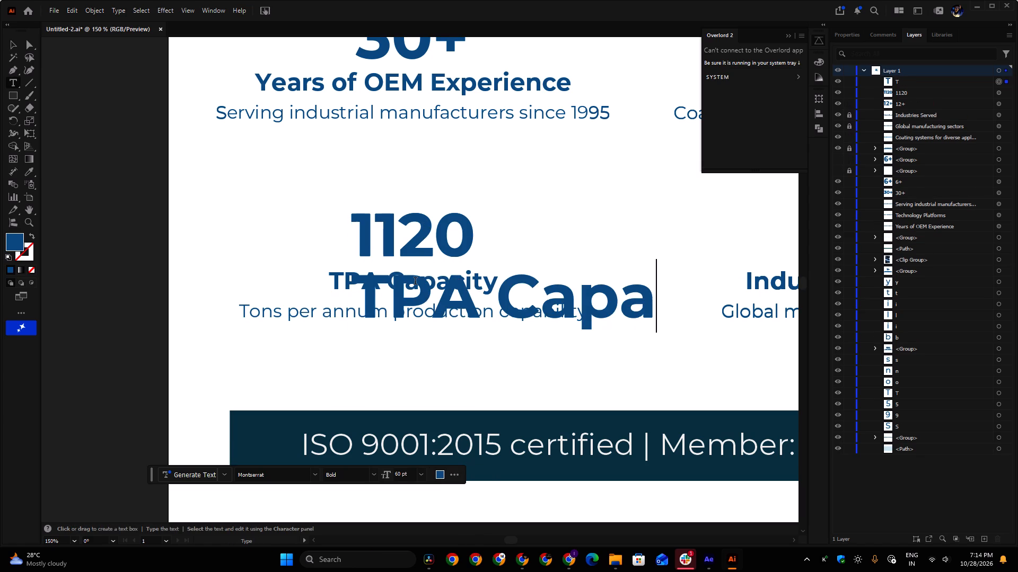
pyautogui.write('city')
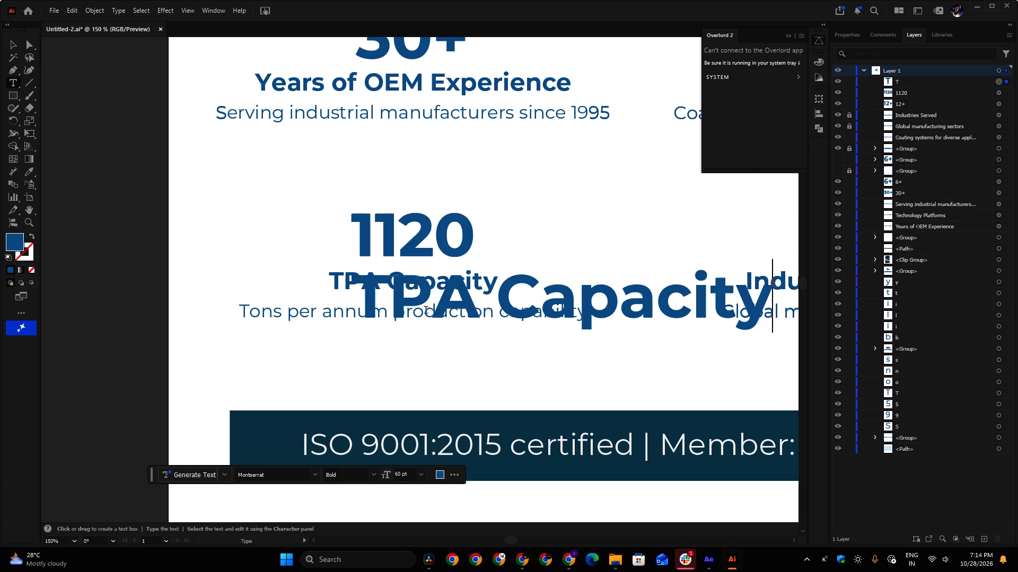
pyautogui.click(15, 39)
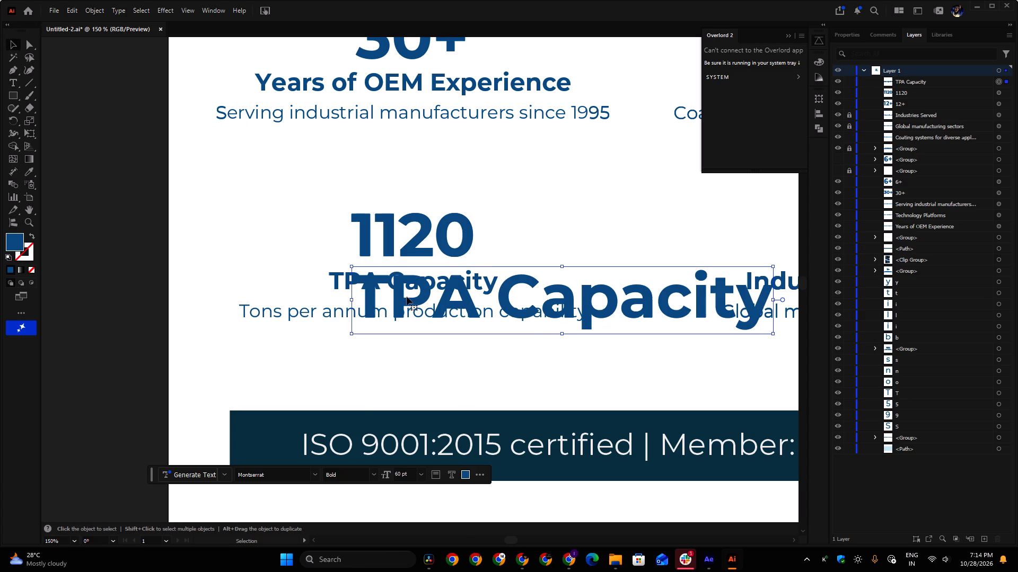
# Move the new "TPA Capacity" text clear and match the original heading's style with the Eyedropper, giving Montserrat Bold at 24 pt.
pyautogui.moveTo(398, 298); pyautogui.dragTo(395, 373)
pyautogui.click(27, 169)
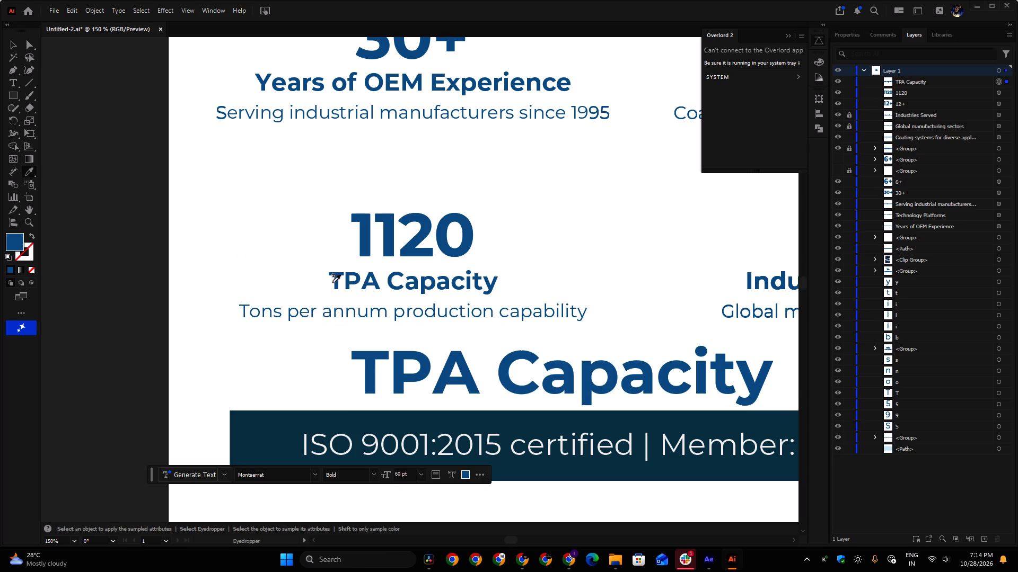
pyautogui.click(336, 280)
pyautogui.click(10, 42)
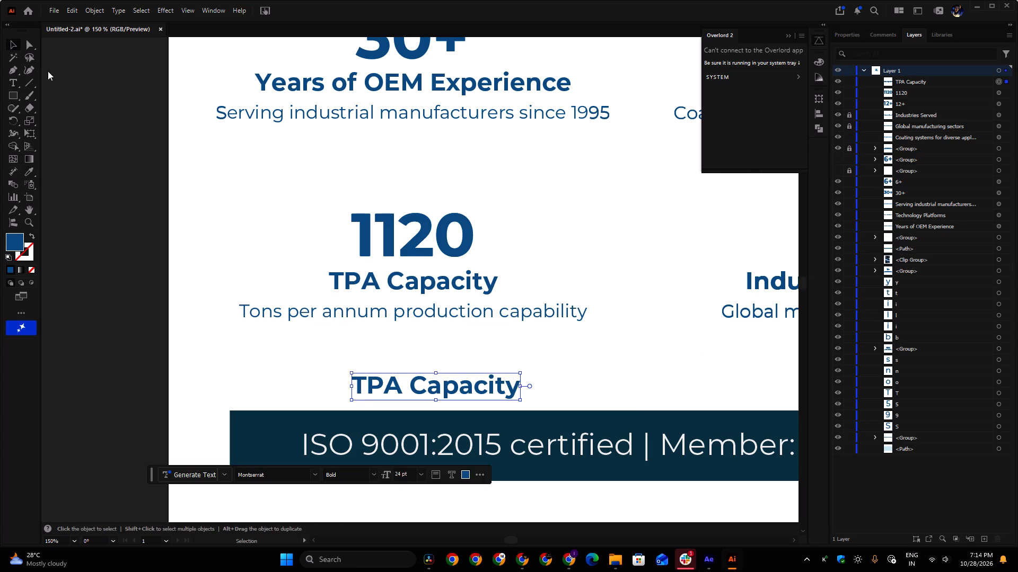
# Move the editable "TPA Capacity" text onto the original heading so the two align exactly.
pyautogui.moveTo(380, 383); pyautogui.dragTo(358, 279)
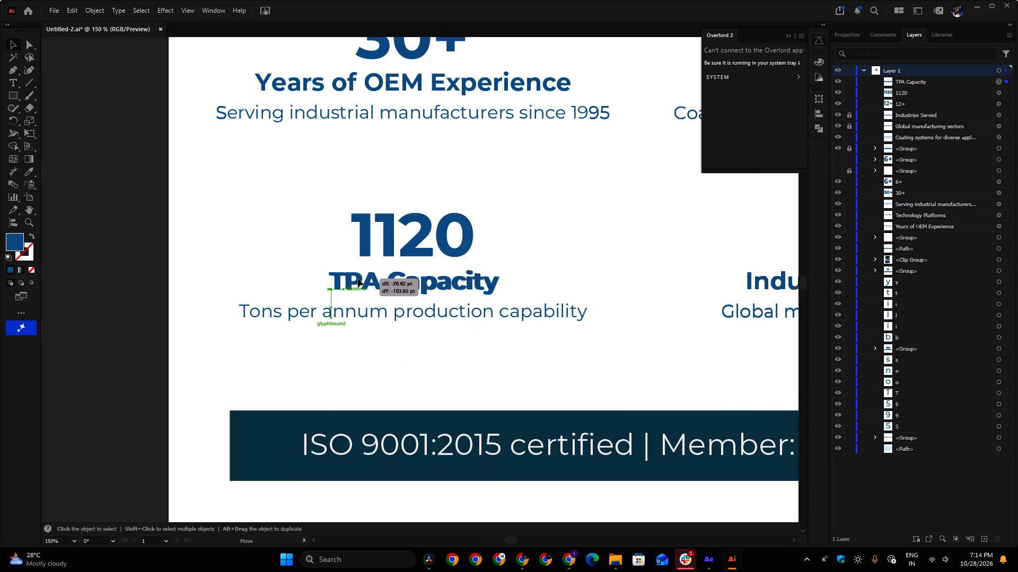
pyautogui.moveTo(358, 279); pyautogui.dragTo(356, 278)
pyautogui.keyDown('alt'); pyautogui.scroll(5, 416, 300); pyautogui.keyUp('alt')
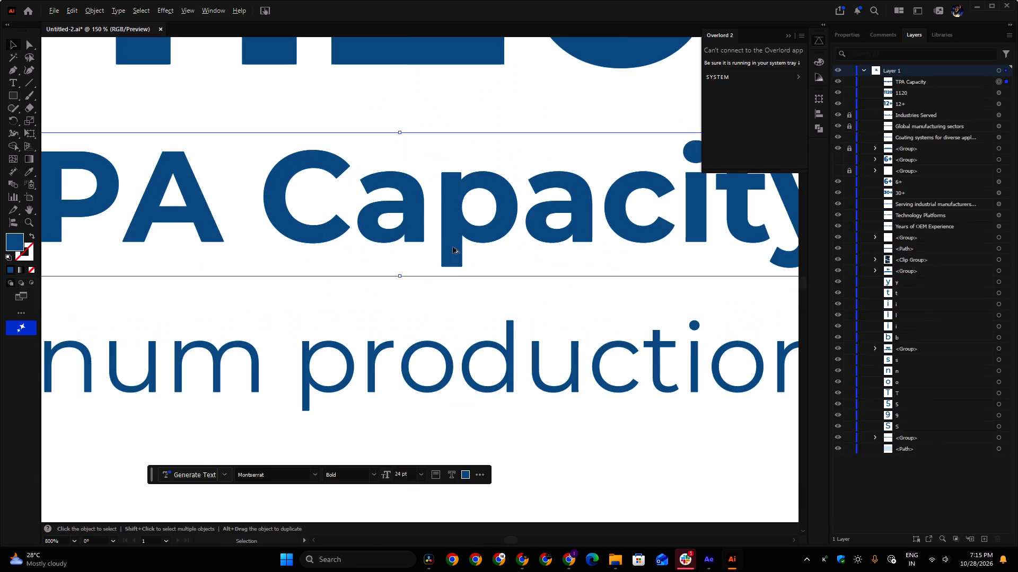
pyautogui.keyDown('alt'); pyautogui.scroll(-3, 453, 244); pyautogui.keyUp('alt')
pyautogui.keyDown('alt'); pyautogui.scroll(-2, 501, 246); pyautogui.keyUp('alt')
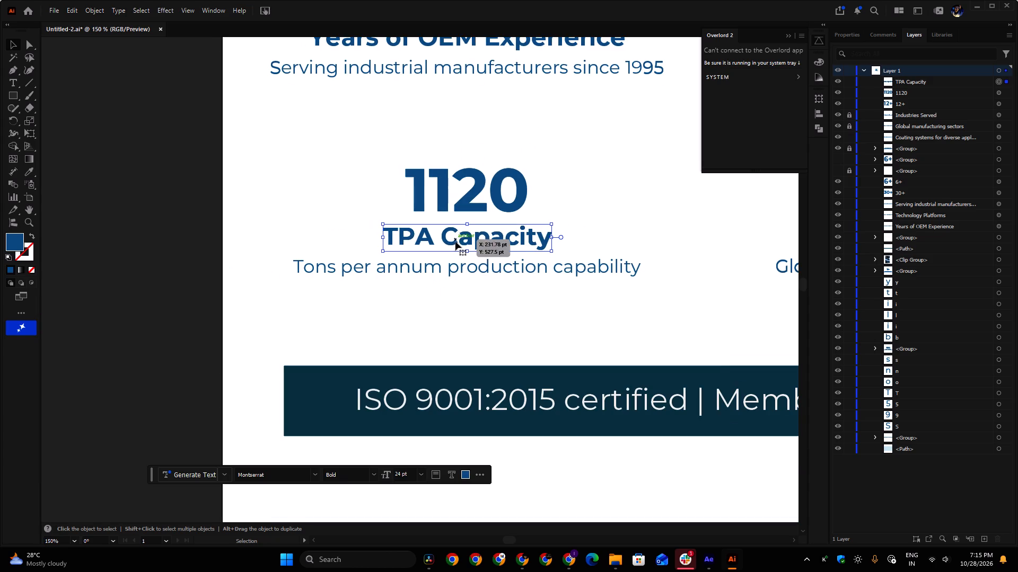
# Duplicate "TPA Capacity" below the description line and match the copy to that line with the Eyedropper, giving Montserrat Regular at 18 pt.
pyautogui.keyDown('alt'); pyautogui.moveTo(461, 237); pyautogui.dragTo(463, 291); pyautogui.keyUp('alt')
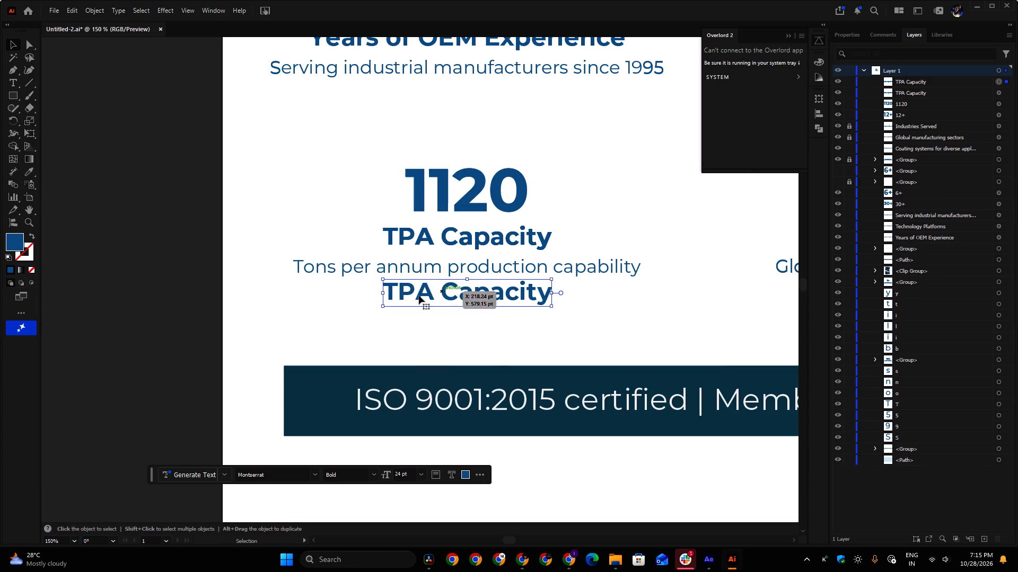
pyautogui.click(30, 169)
pyautogui.click(330, 269)
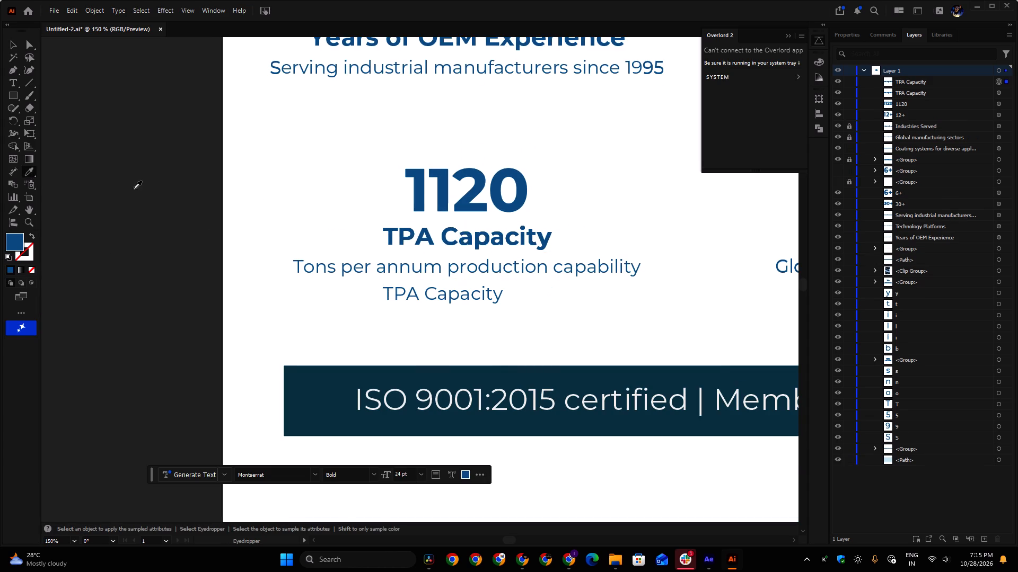
pyautogui.click(11, 41)
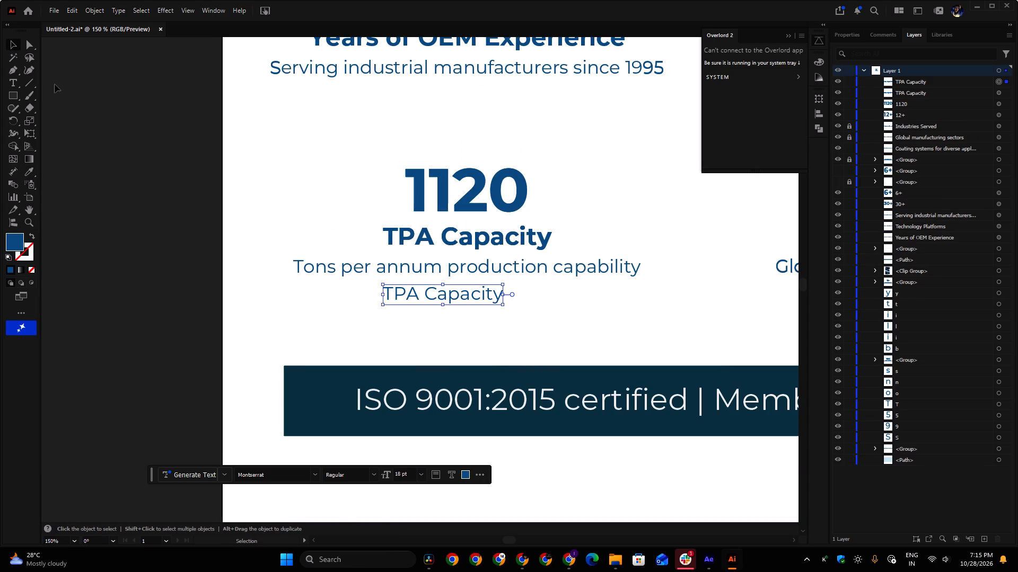
# Replace the wording of the 18 pt copy with "Tons per annum production capability".
pyautogui.doubleClick(397, 294)
pyautogui.hotkey('ctrl', 'a')
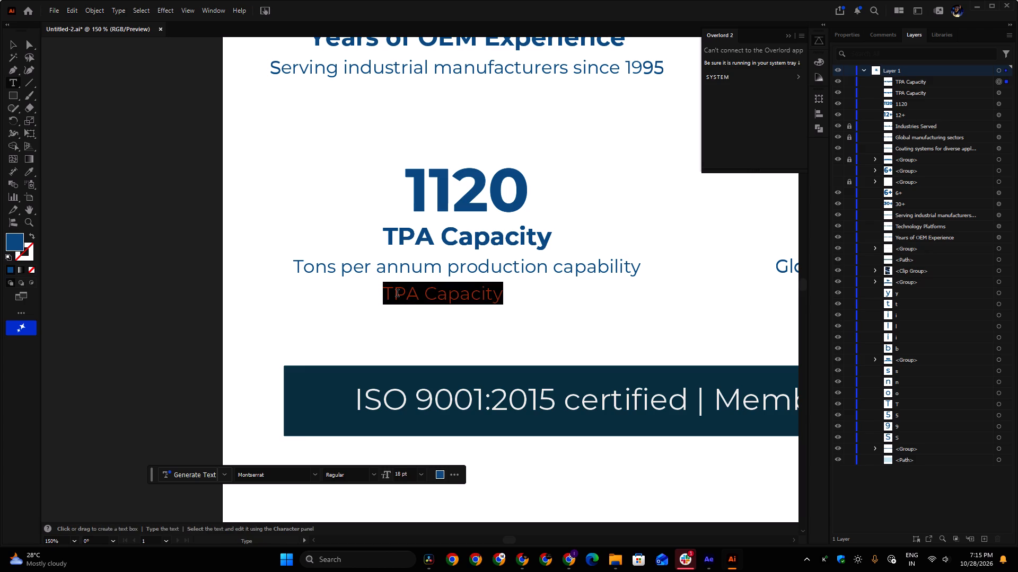
pyautogui.write('Ton')
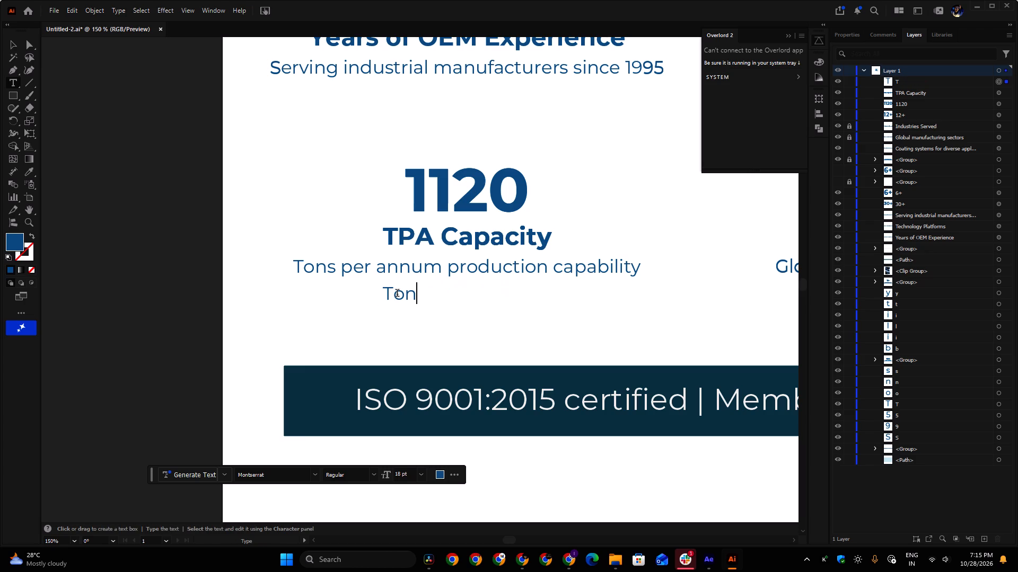
pyautogui.write('s')
pyautogui.press('space')
pyautogui.write('per annum pro')
pyautogui.write('ductioncapa')
pyautogui.press('BackSpace')
pyautogui.press('BackSpace')
pyautogui.press('BackSpace')
pyautogui.press('BackSpace')
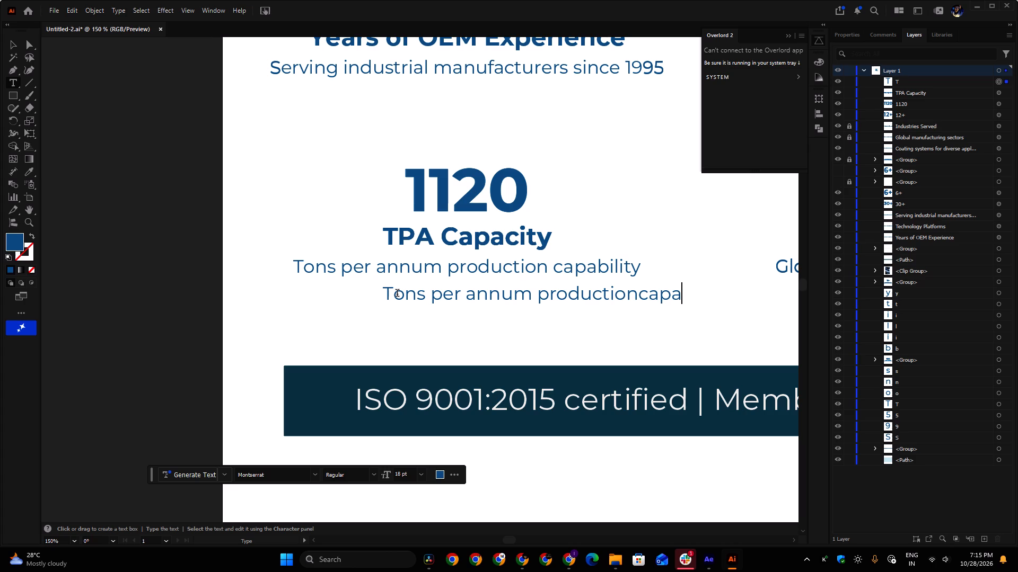
pyautogui.press('BackSpace')
pyautogui.press('BackSpace')
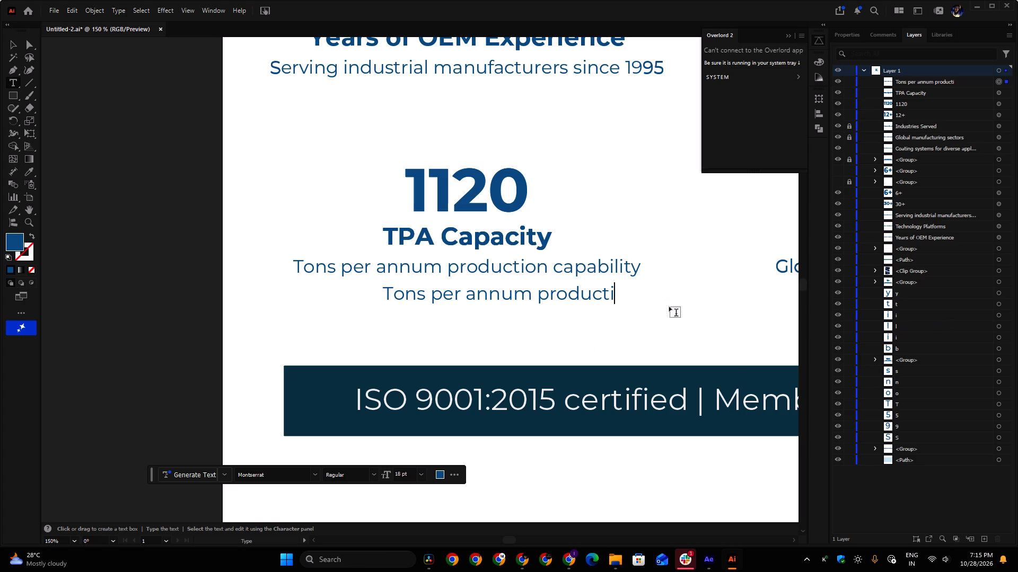
pyautogui.write('on')
pyautogui.press('space')
pyautogui.write('capa')
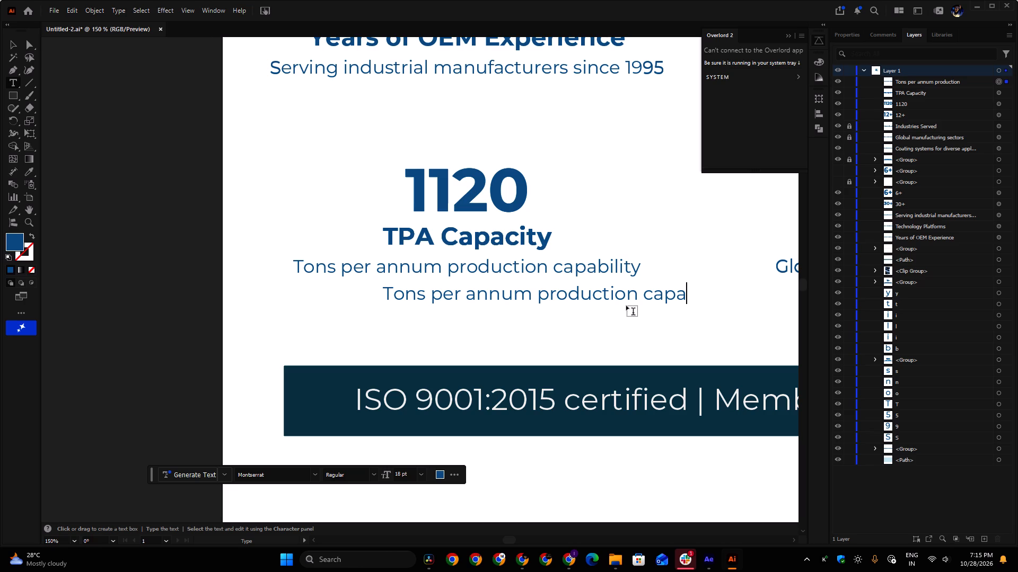
pyautogui.write('bility')
pyautogui.click(13, 47)
# Move the editable "Tons per annum production capability" text onto the original description line so the two align exactly.
pyautogui.moveTo(438, 298); pyautogui.dragTo(437, 298)
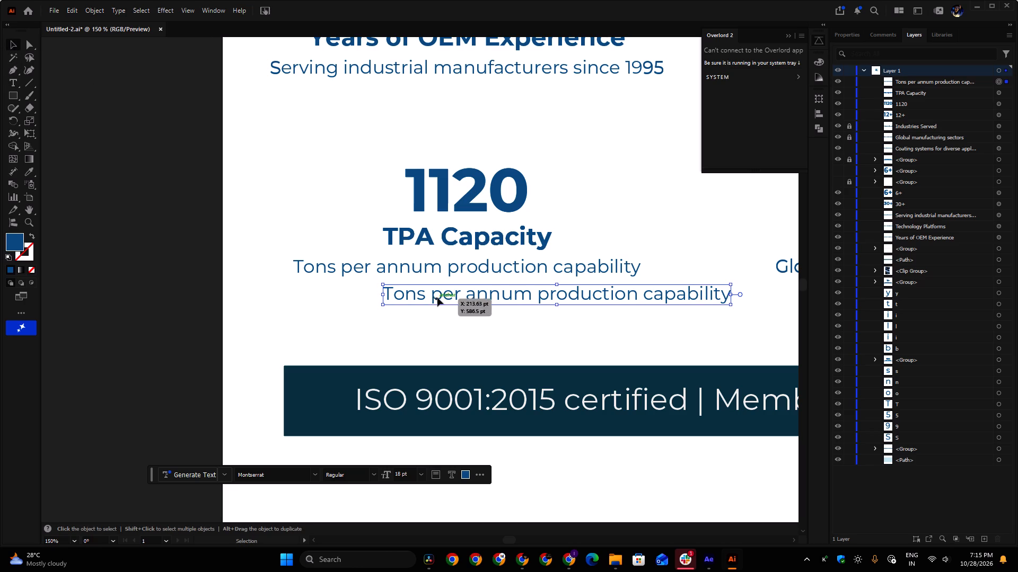
pyautogui.moveTo(437, 298); pyautogui.dragTo(348, 270)
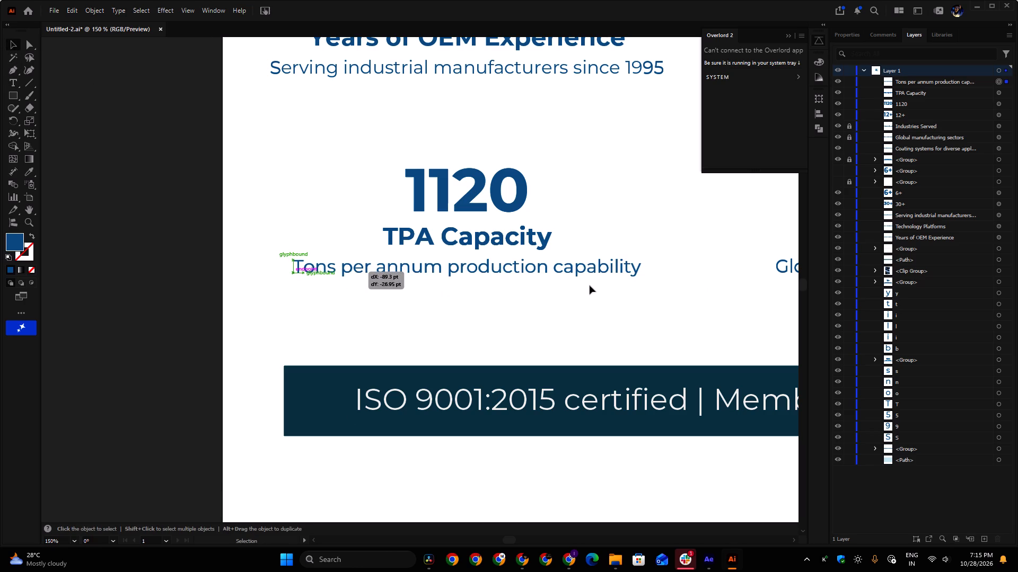
pyautogui.keyDown('alt'); pyautogui.scroll(2, 587, 274); pyautogui.keyUp('alt')
pyautogui.keyDown('alt'); pyautogui.scroll(-1, 589, 274); pyautogui.keyUp('alt')
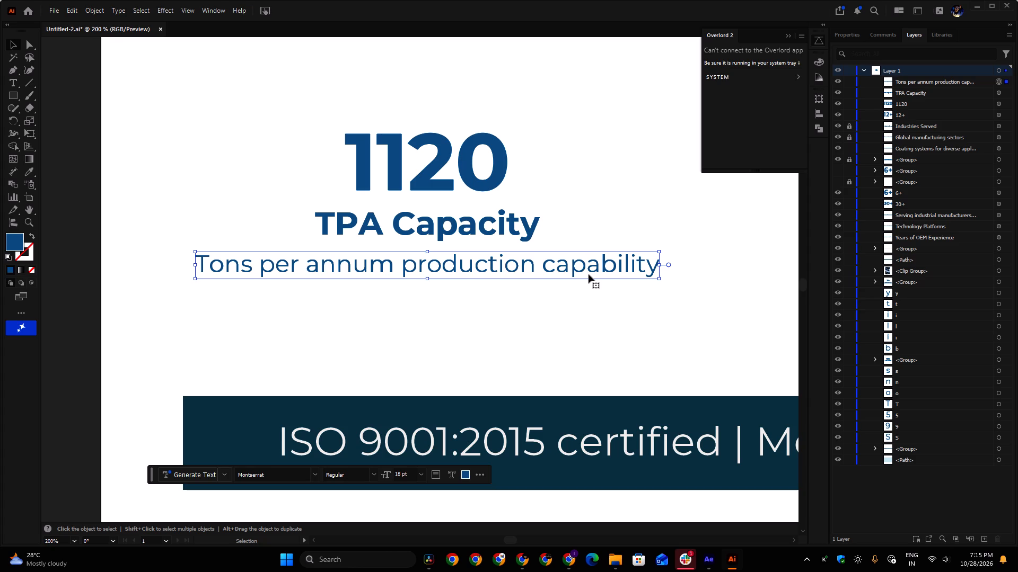
# Examine the four statistic blocks and the certification banner across the slide.
pyautogui.press('space')
pyautogui.keyDown('ctrl'); pyautogui.moveTo(613, 215); pyautogui.dragTo(512, 245); pyautogui.keyUp('ctrl')
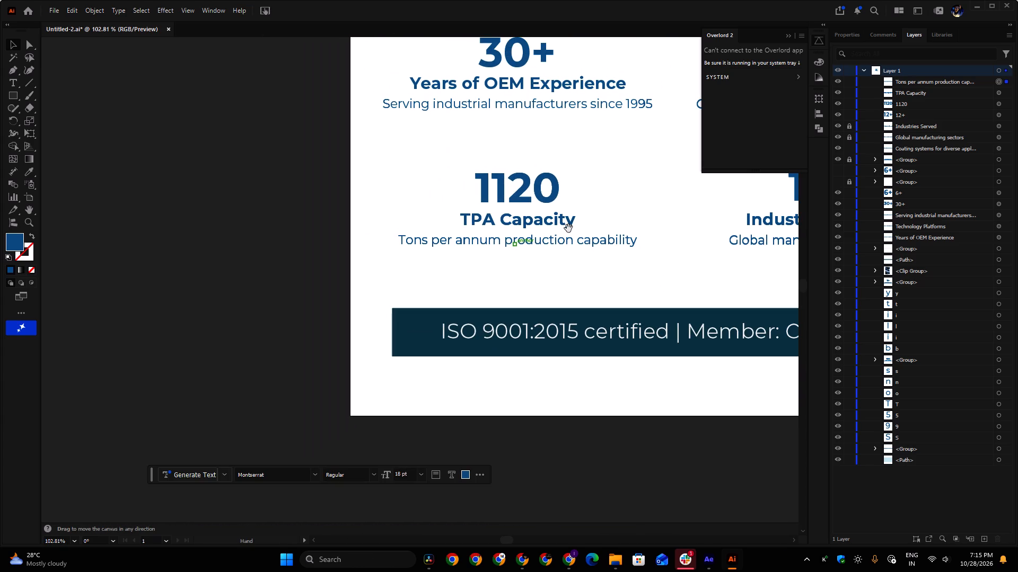
pyautogui.moveTo(602, 212); pyautogui.dragTo(457, 271)
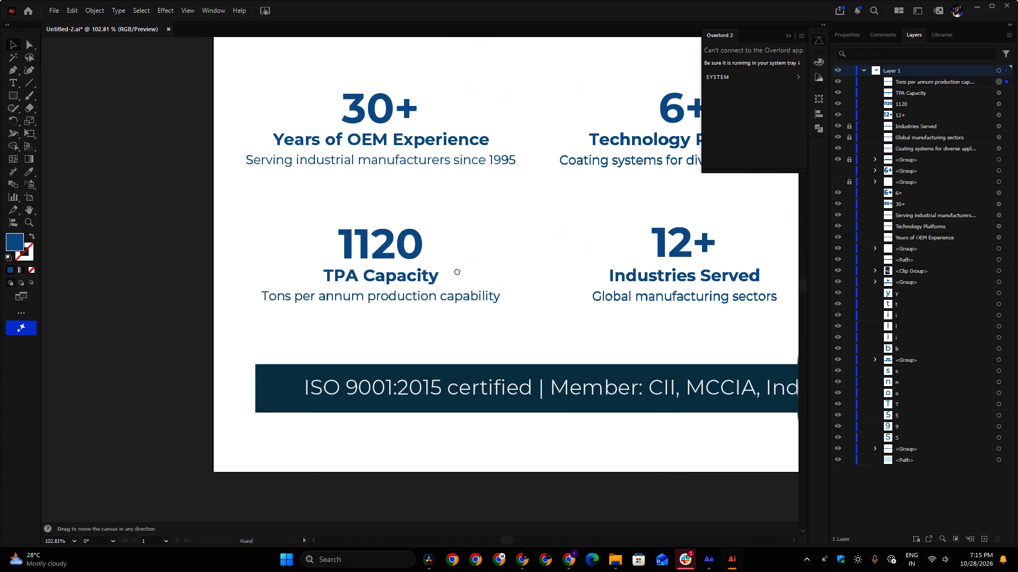
pyautogui.moveTo(457, 271); pyautogui.dragTo(452, 273)
pyautogui.keyDown('ctrl'); pyautogui.moveTo(453, 269); pyautogui.dragTo(498, 294); pyautogui.keyUp('ctrl')
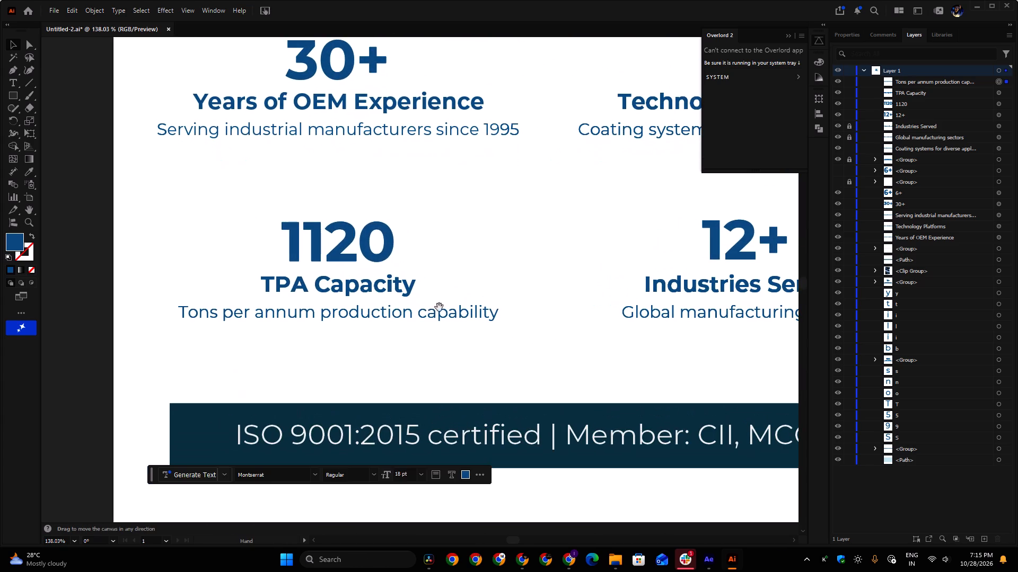
pyautogui.moveTo(519, 278); pyautogui.dragTo(347, 302)
pyautogui.keyDown('ctrl'); pyautogui.moveTo(541, 300); pyautogui.dragTo(517, 302); pyautogui.keyUp('ctrl')
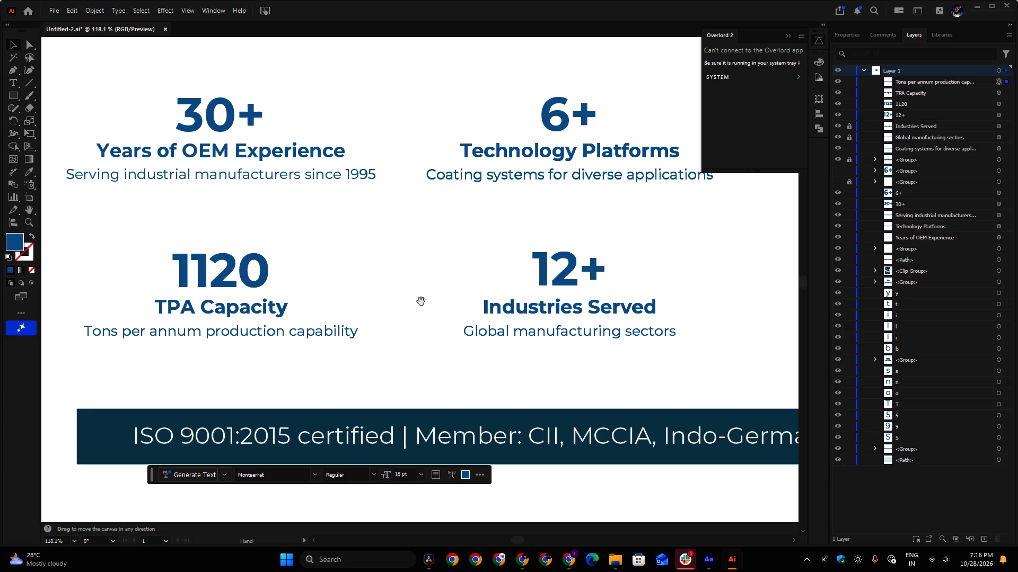
pyautogui.keyDown('ctrl'); pyautogui.moveTo(422, 281); pyautogui.dragTo(370, 299); pyautogui.keyUp('ctrl')
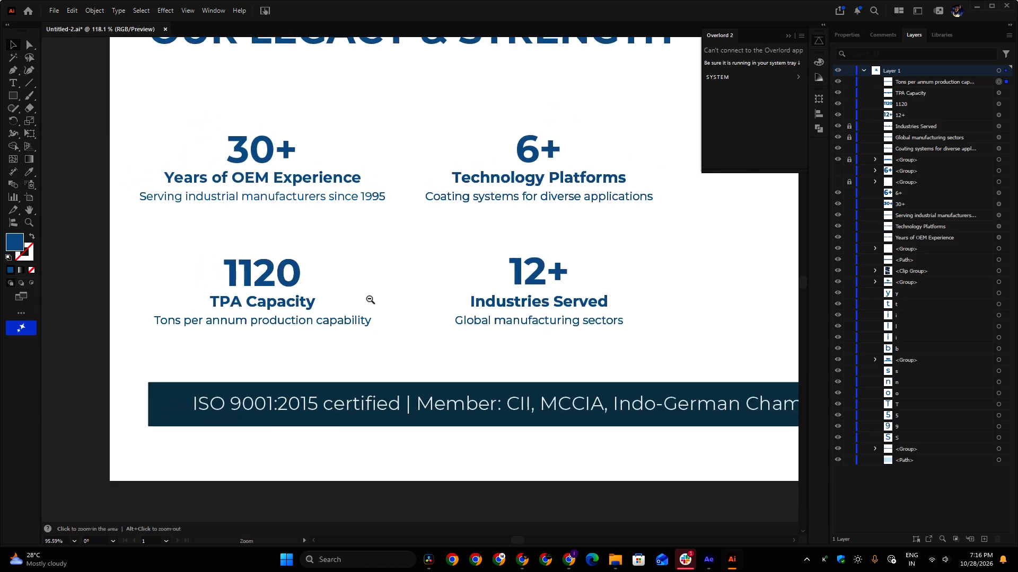
# Check the text objects of the TPA Capacity block, the slide heading and the 30+ figure by selecting them individually.
pyautogui.keyDown('ctrl'); pyautogui.moveTo(370, 299); pyautogui.dragTo(356, 305); pyautogui.keyUp('ctrl')
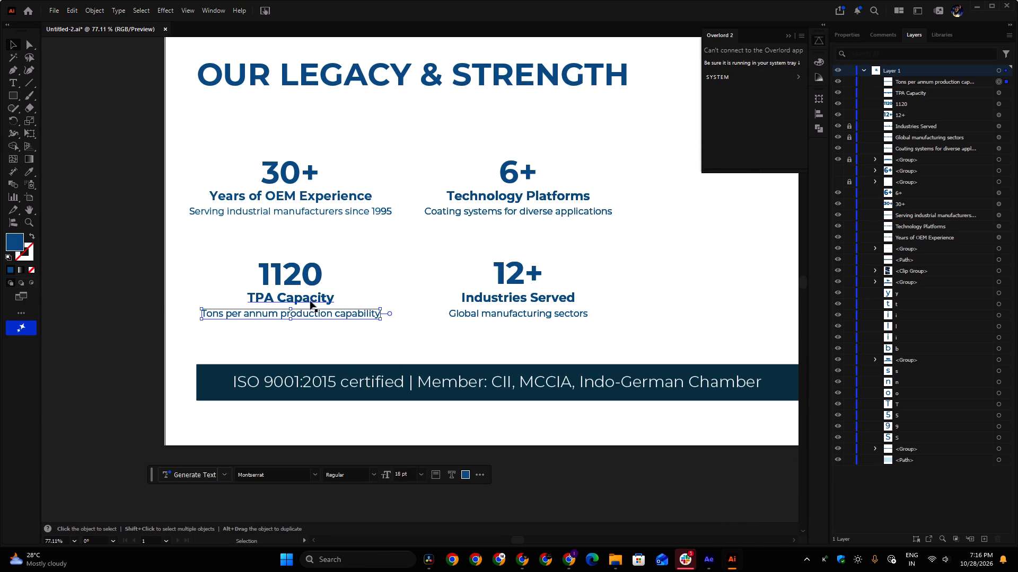
pyautogui.click(147, 319)
pyautogui.click(207, 310)
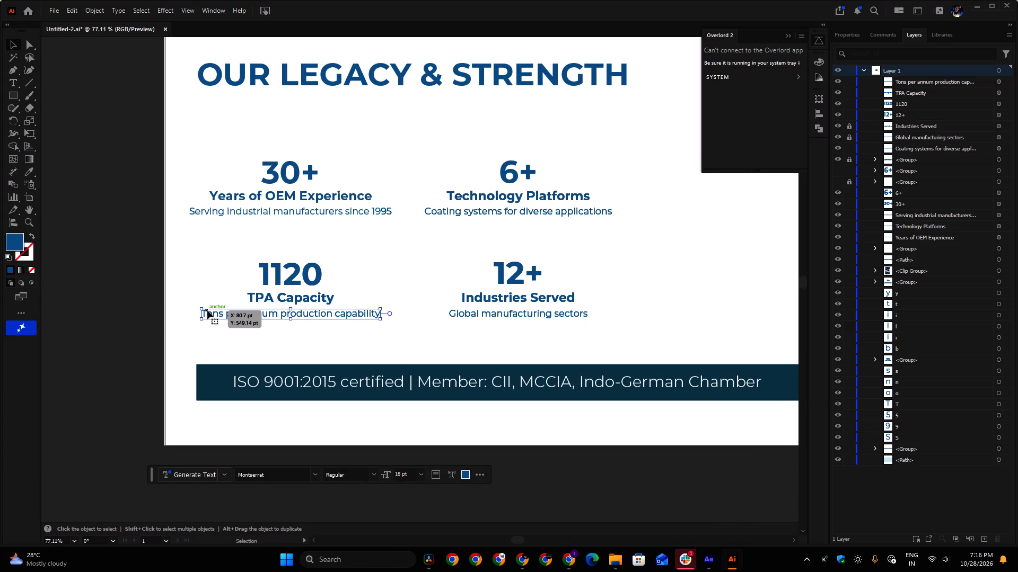
pyautogui.click(271, 301)
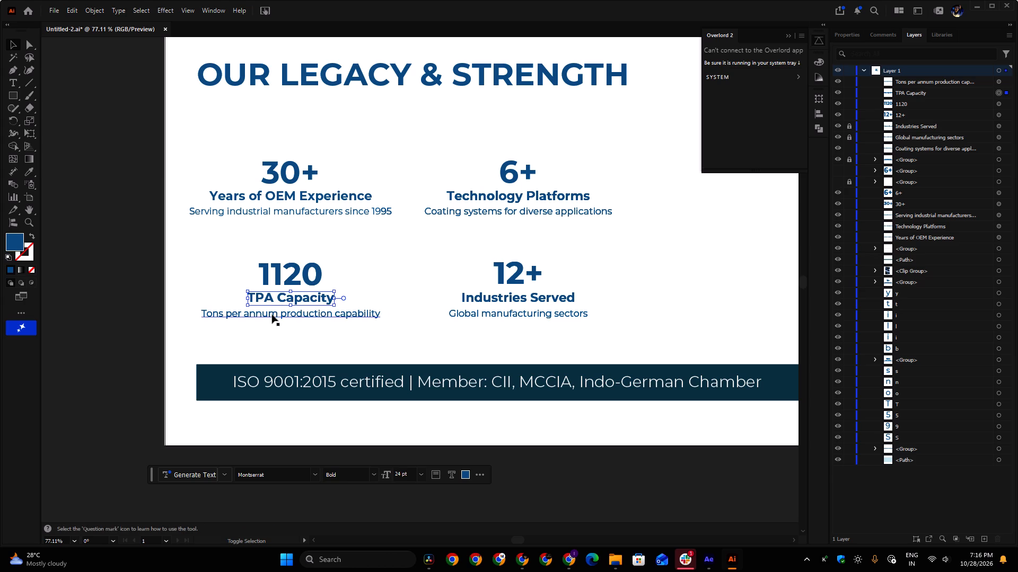
pyautogui.keyDown('shift'); pyautogui.click(272, 315); pyautogui.keyUp('shift')
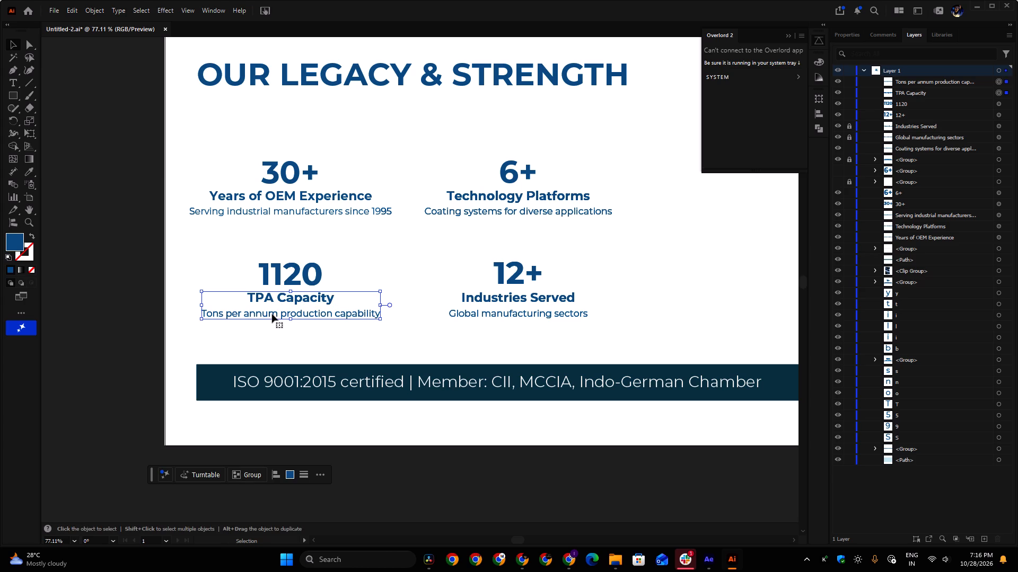
pyautogui.click(318, 84)
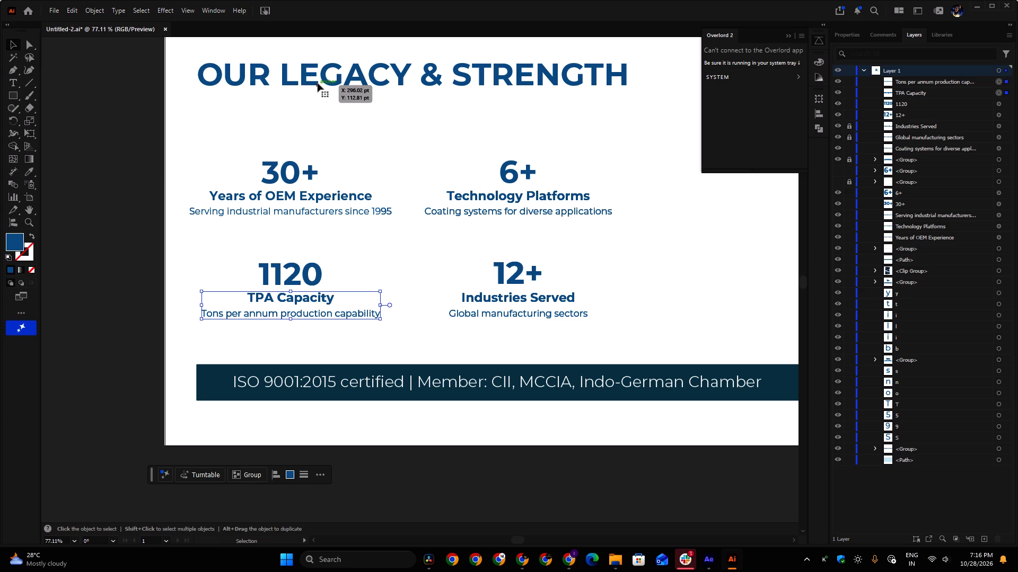
pyautogui.click(103, 182)
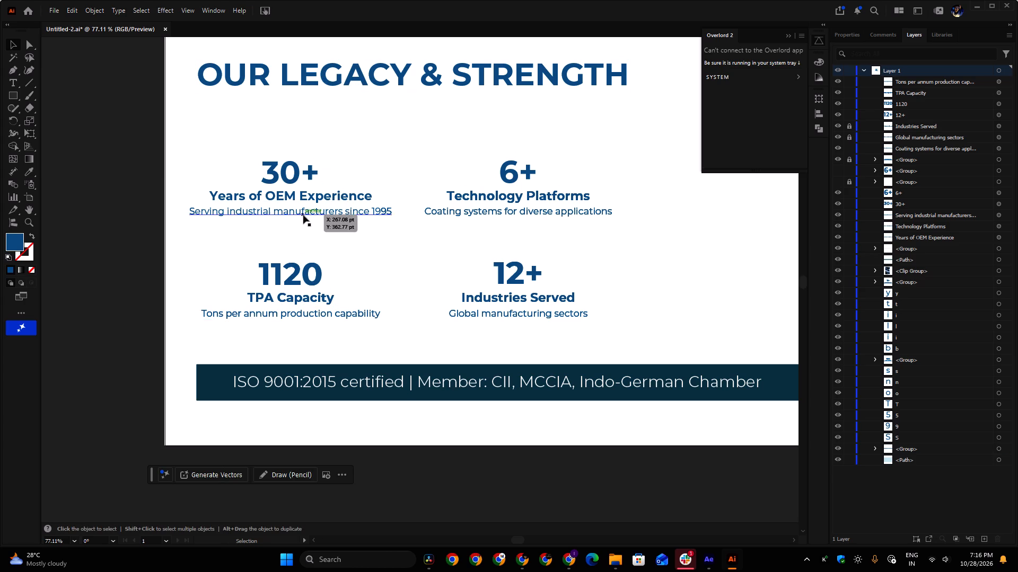
pyautogui.click(285, 182)
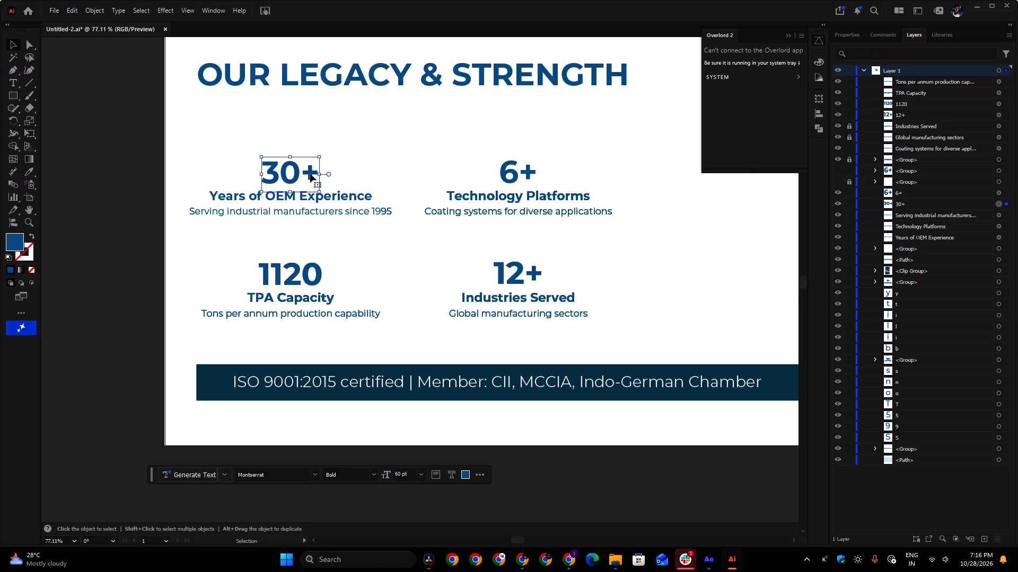
# Find and launch the Overlord companion app to connect the Overlord 2 extension, and dismiss its setup window.
pyautogui.click(287, 563)
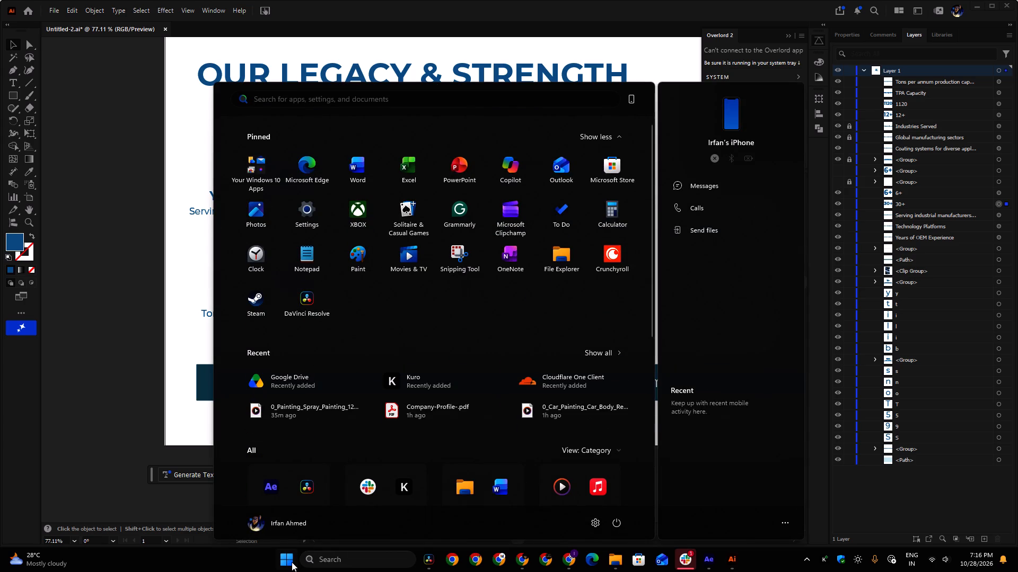
pyautogui.write('over')
pyautogui.click(366, 190)
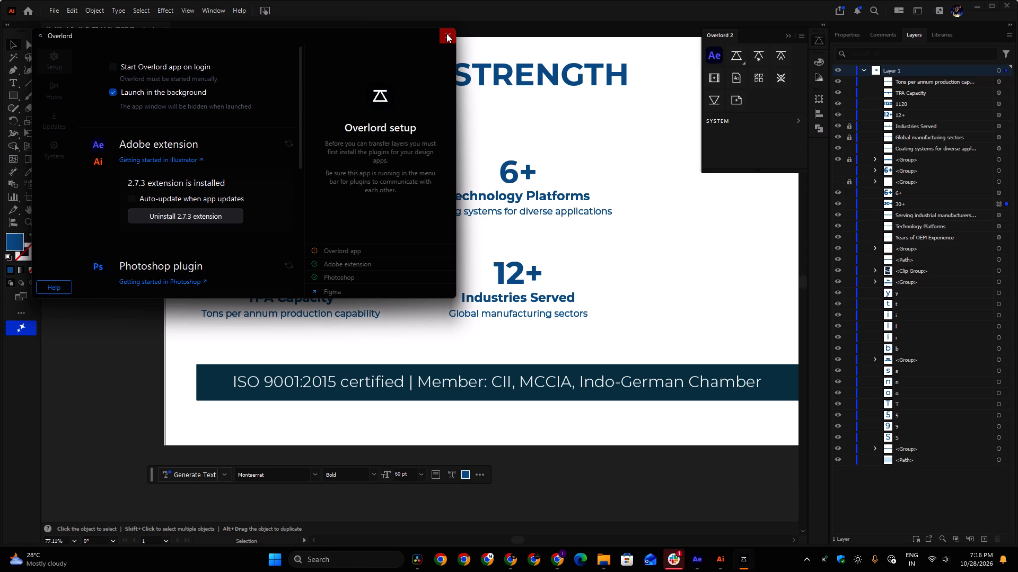
pyautogui.click(446, 33)
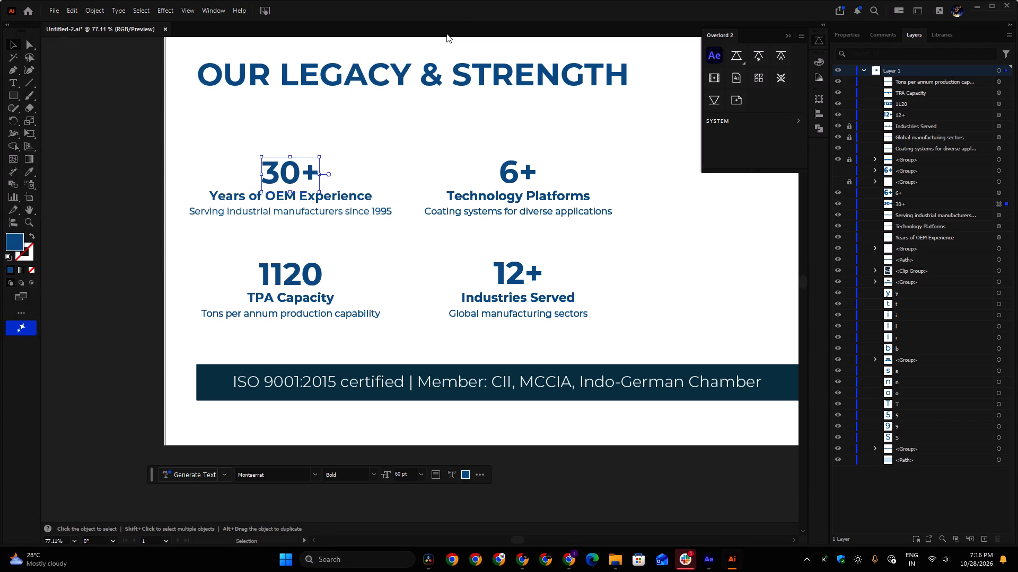
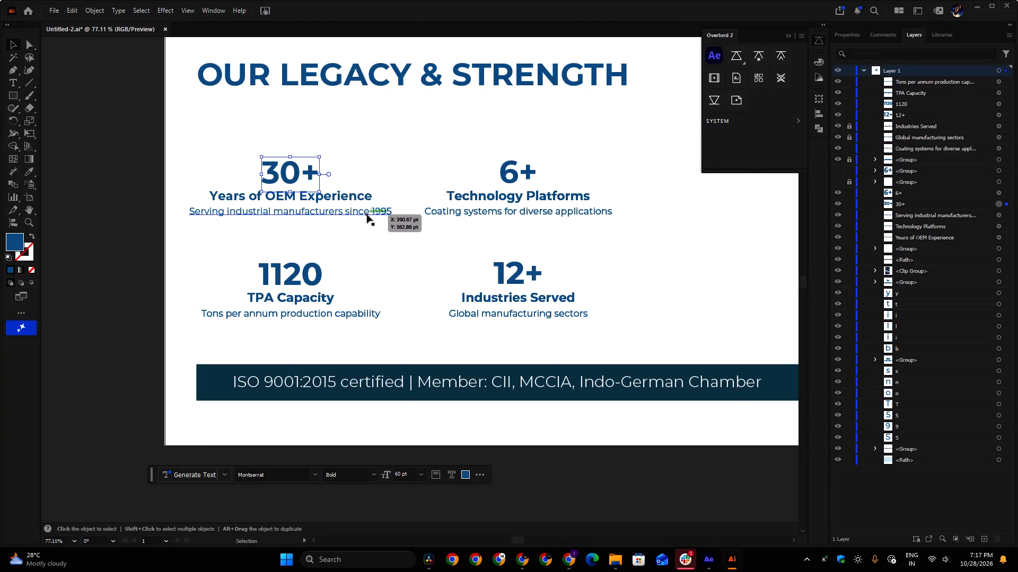
# Bring the "Years of OEM Experience" and "Serving industrial manufacturers since 1995" text objects to the front of the stacking order.
pyautogui.click(367, 215)
pyautogui.click(357, 199)
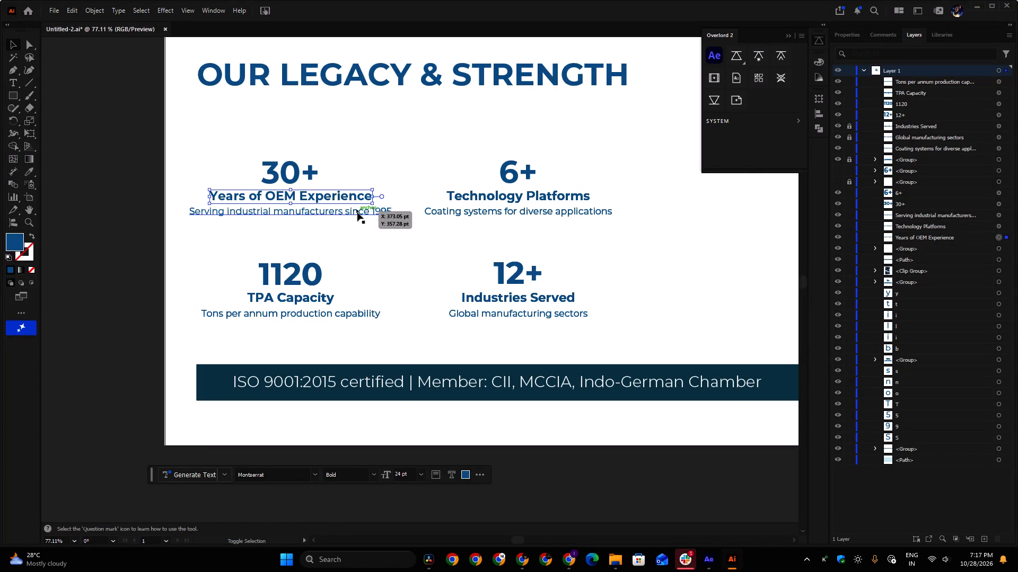
pyautogui.keyDown('shift'); pyautogui.click(357, 212); pyautogui.keyUp('shift')
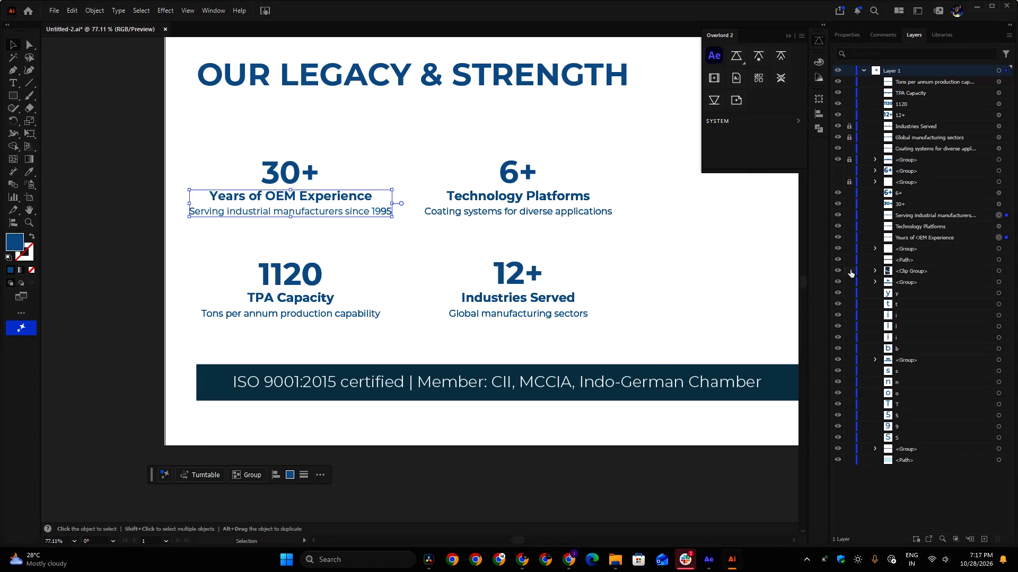
pyautogui.hotkey('ctrl', 'shift', ']')
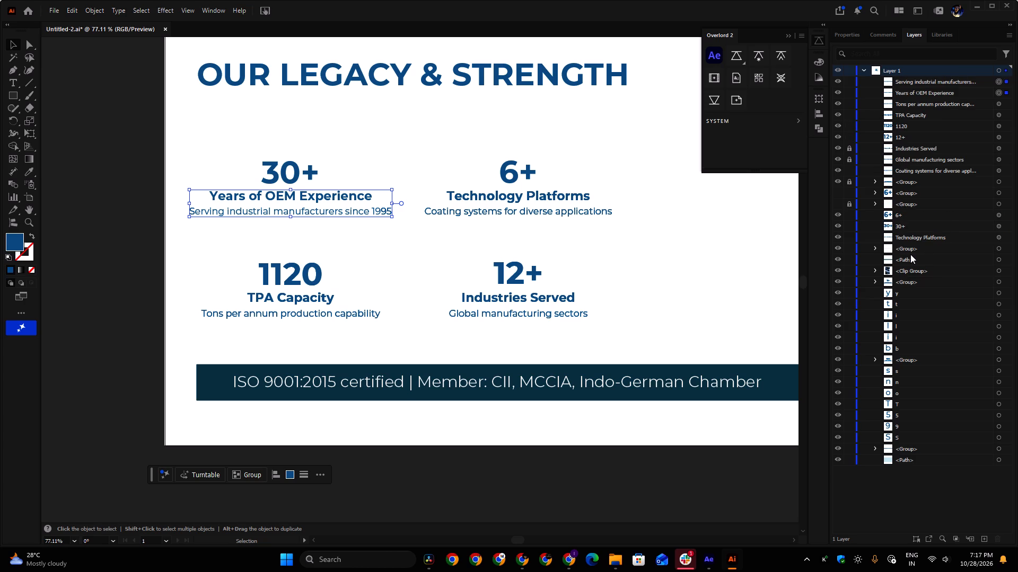
# Bring the 1120, "TPA Capacity" and "Tons per annum production capability" text objects to the front of the stacking order.
pyautogui.click(308, 278)
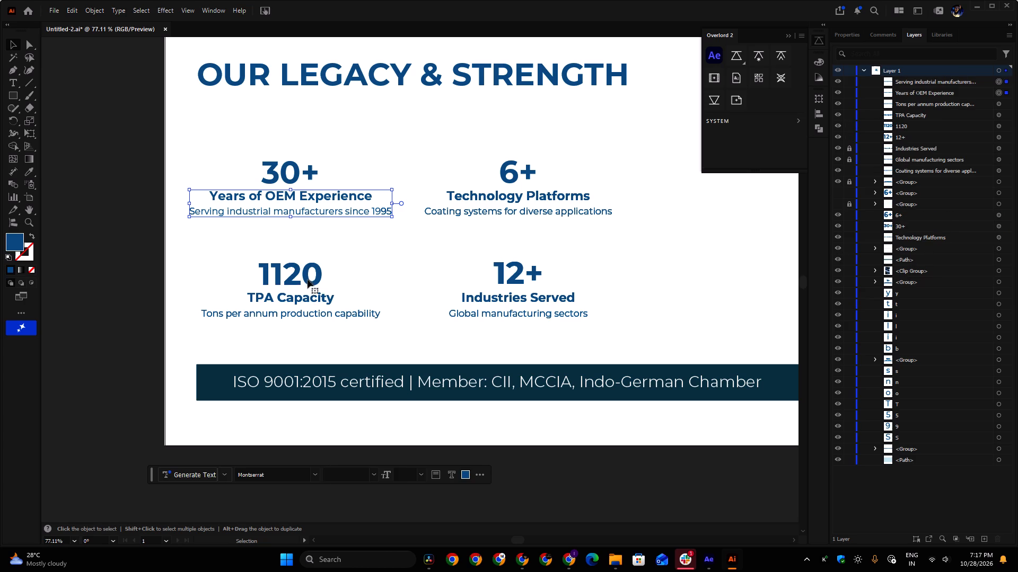
pyautogui.keyDown('shift'); pyautogui.click(313, 298); pyautogui.keyUp('shift')
pyautogui.keyDown('shift'); pyautogui.click(319, 316); pyautogui.keyUp('shift')
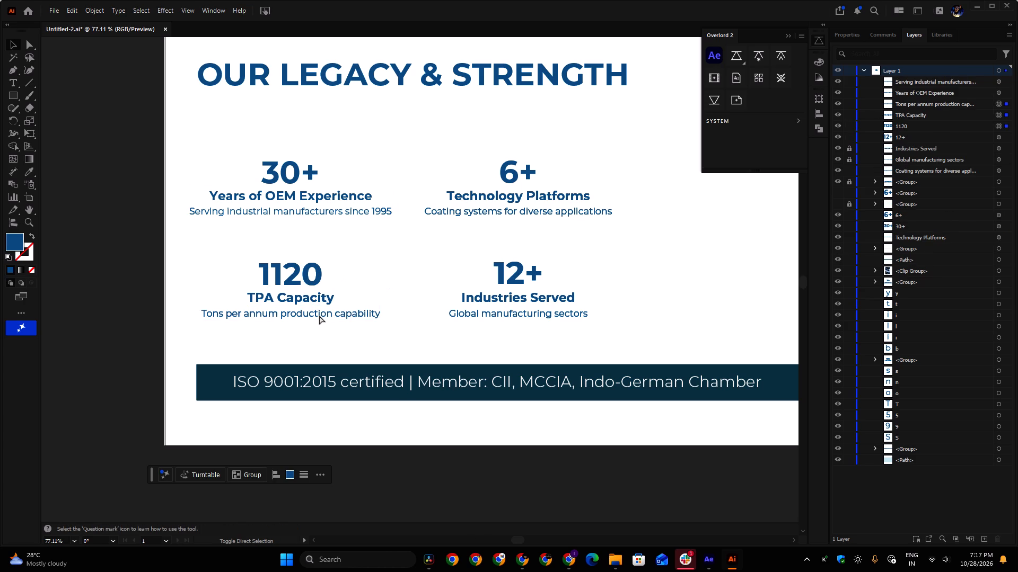
pyautogui.hotkey('ctrl', 'shift', ']')
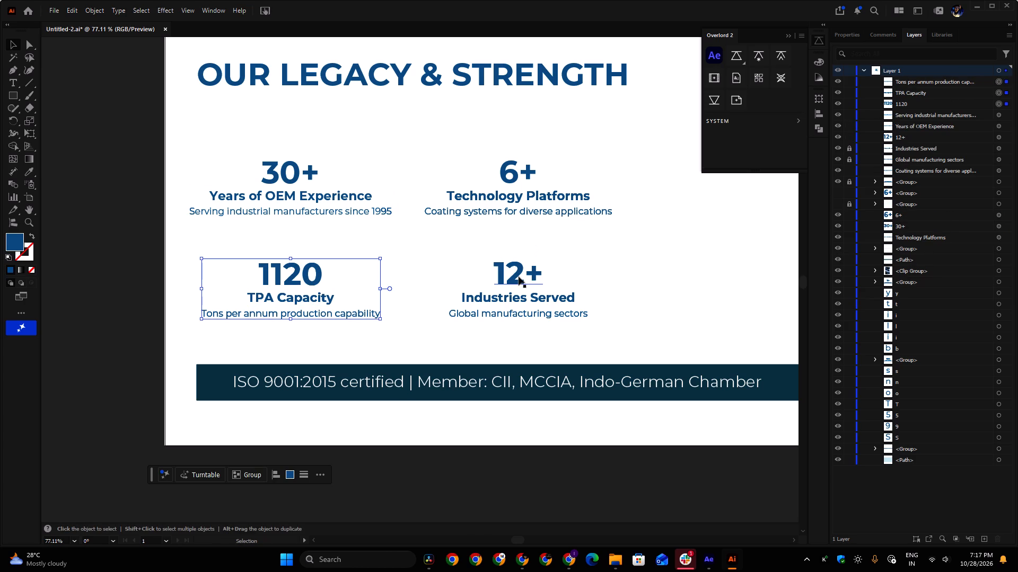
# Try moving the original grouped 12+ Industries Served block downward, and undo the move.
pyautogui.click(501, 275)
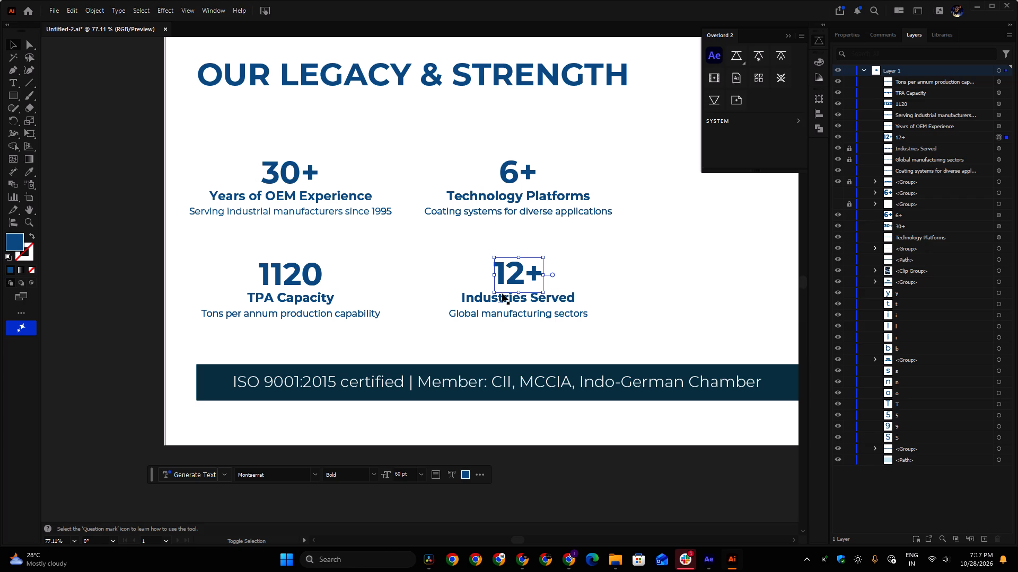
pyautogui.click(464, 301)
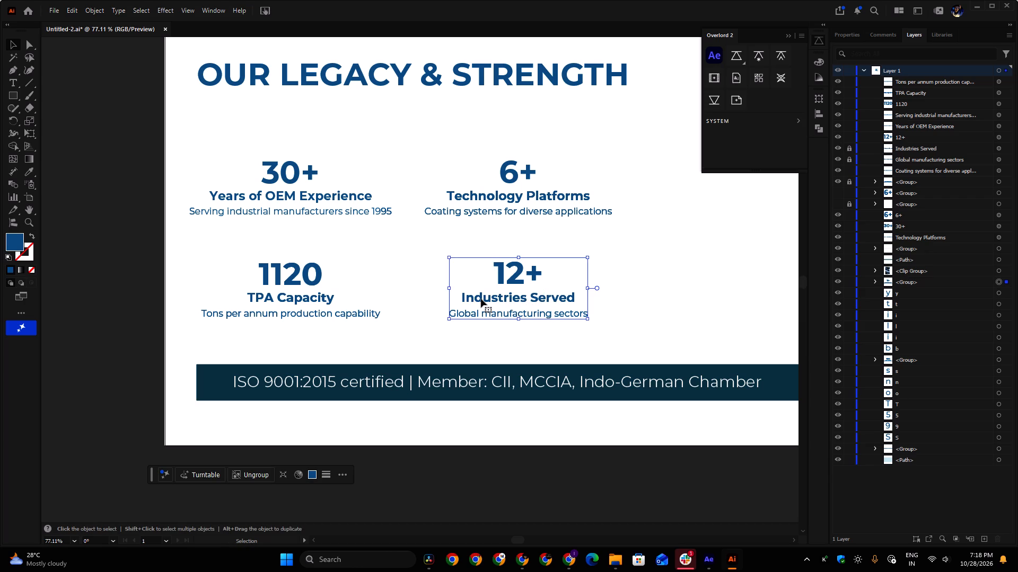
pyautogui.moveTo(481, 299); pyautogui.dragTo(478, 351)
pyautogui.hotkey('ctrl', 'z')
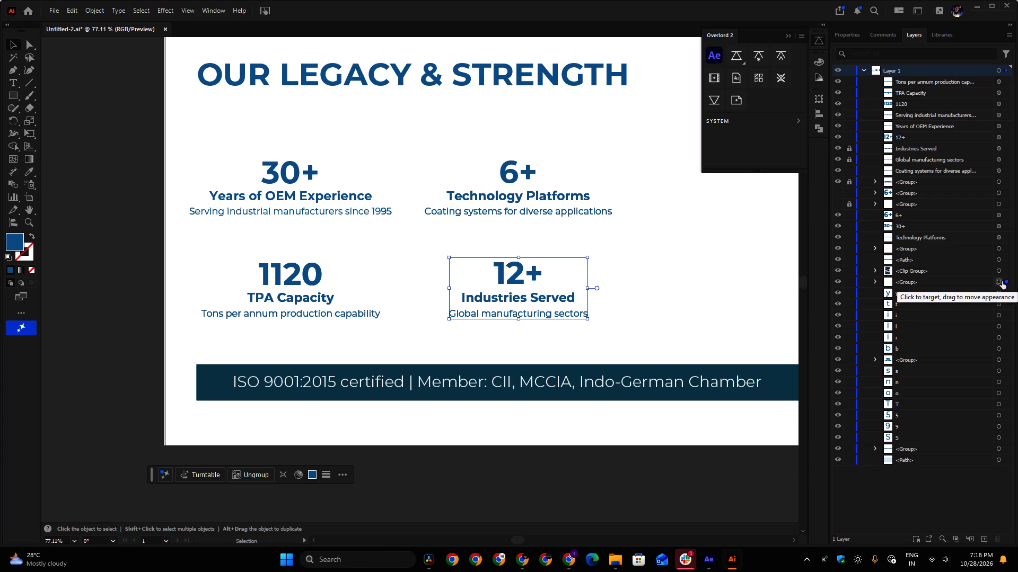
# Check which artwork the 12+, "Industries Served", "Technology Platforms" and "Tons per annum production capability" layer entries belong to by selecting them individually.
pyautogui.click(1005, 137)
pyautogui.keyDown('shift'); pyautogui.click(1005, 149); pyautogui.keyUp('shift')
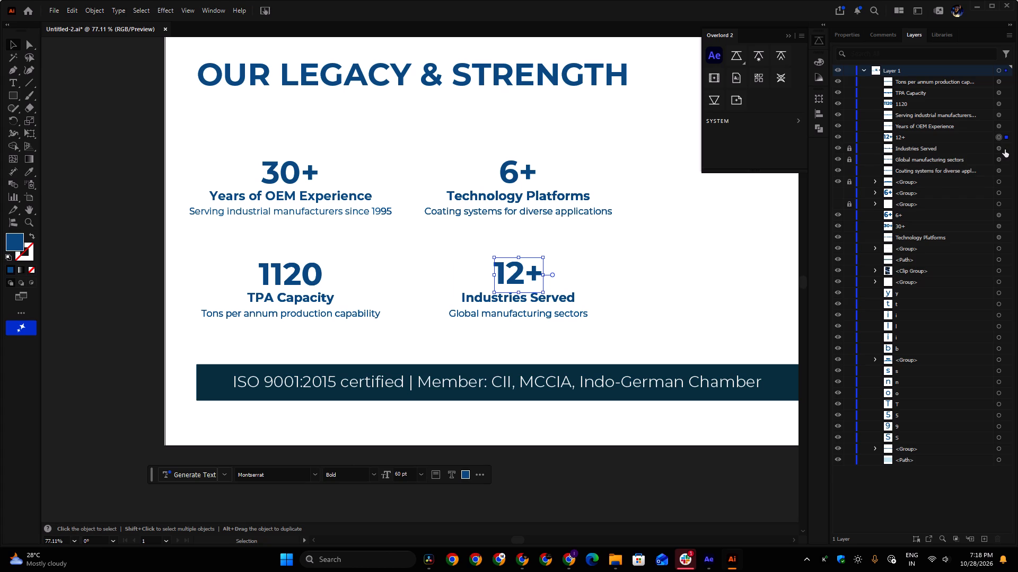
pyautogui.keyDown('shift'); pyautogui.click(1007, 150); pyautogui.keyUp('shift')
pyautogui.click(1007, 237)
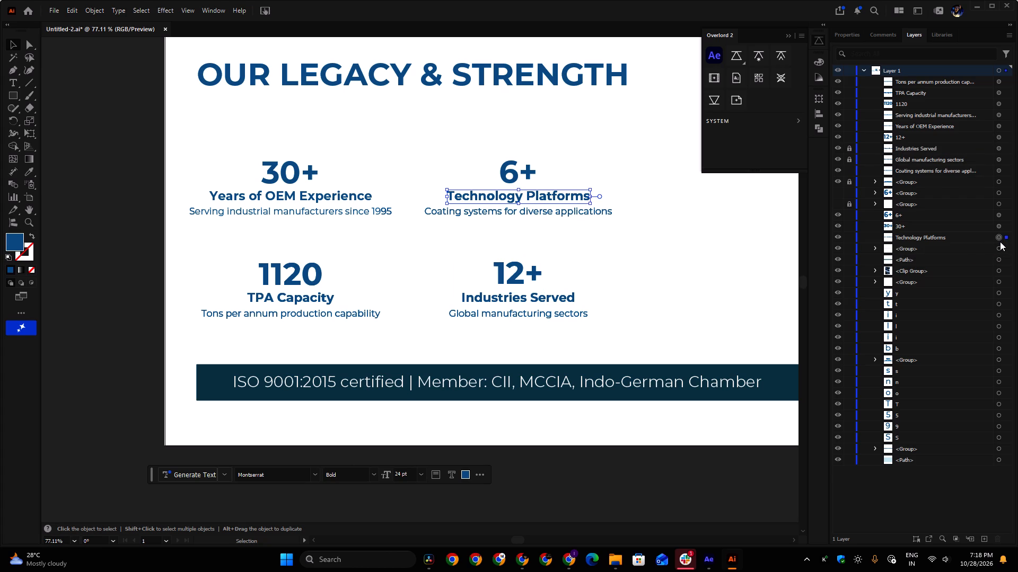
pyautogui.click(1008, 148)
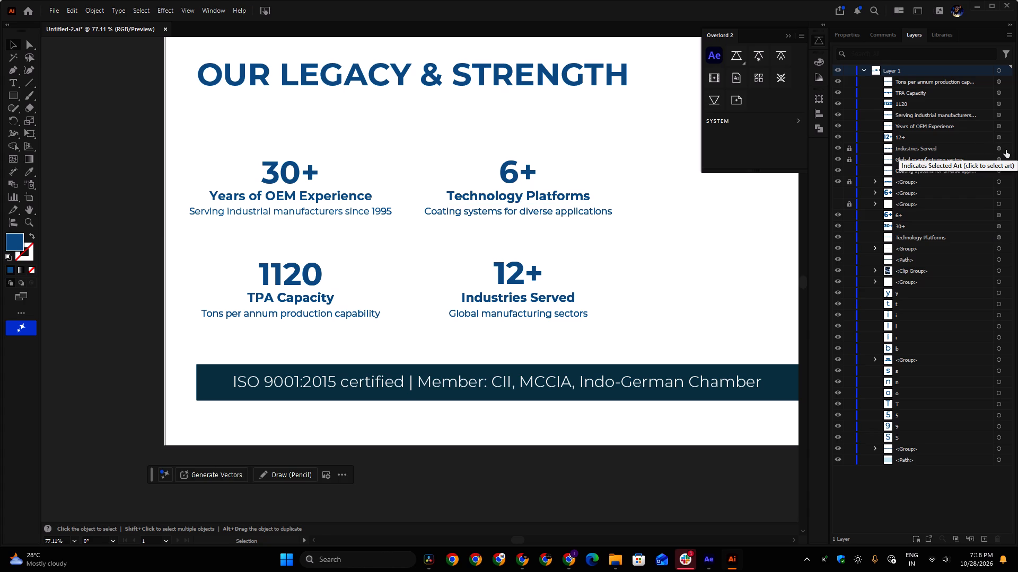
pyautogui.click(1006, 150)
pyautogui.click(1006, 150)
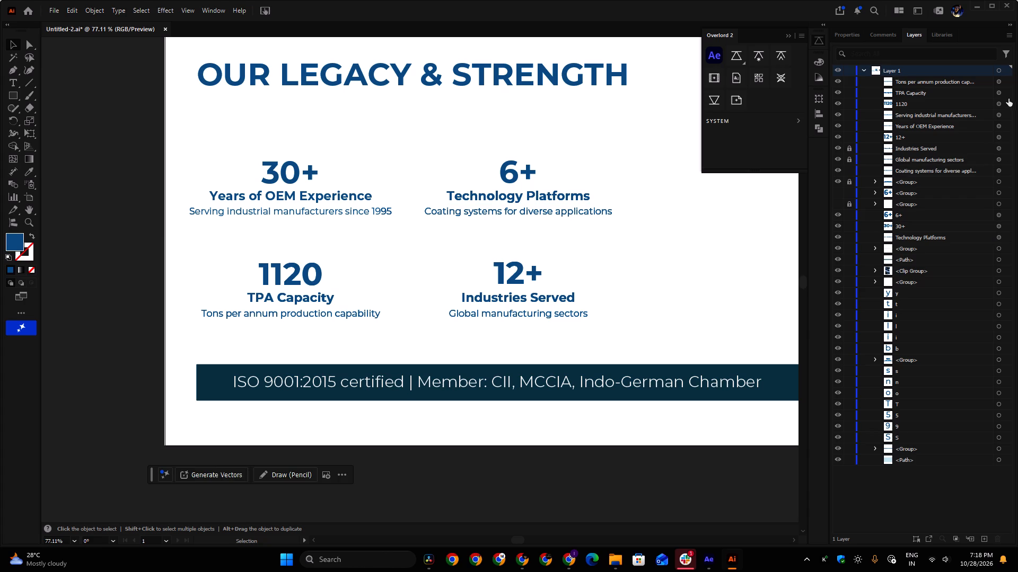
pyautogui.click(1006, 82)
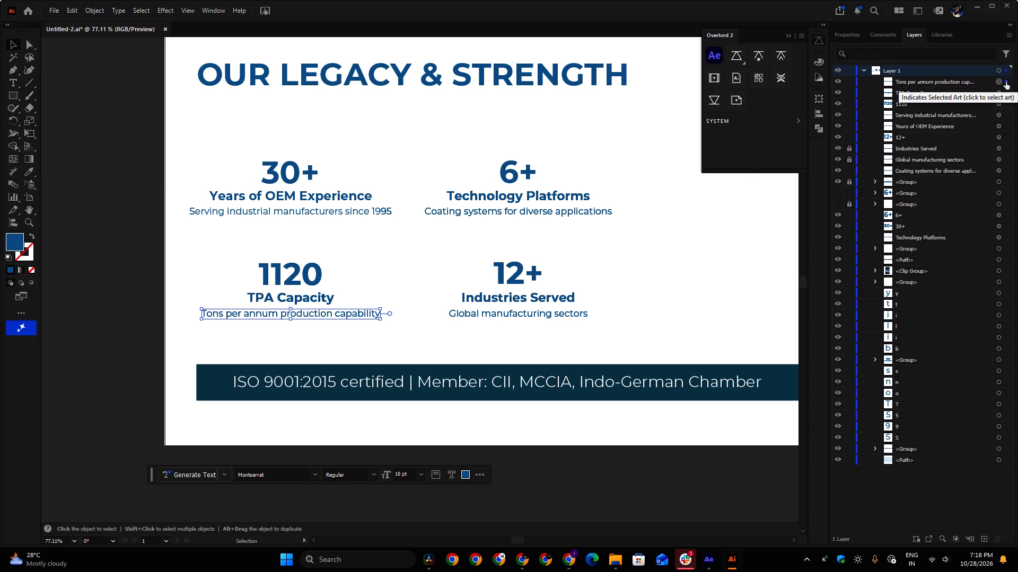
pyautogui.scroll(-4, 950, 102)
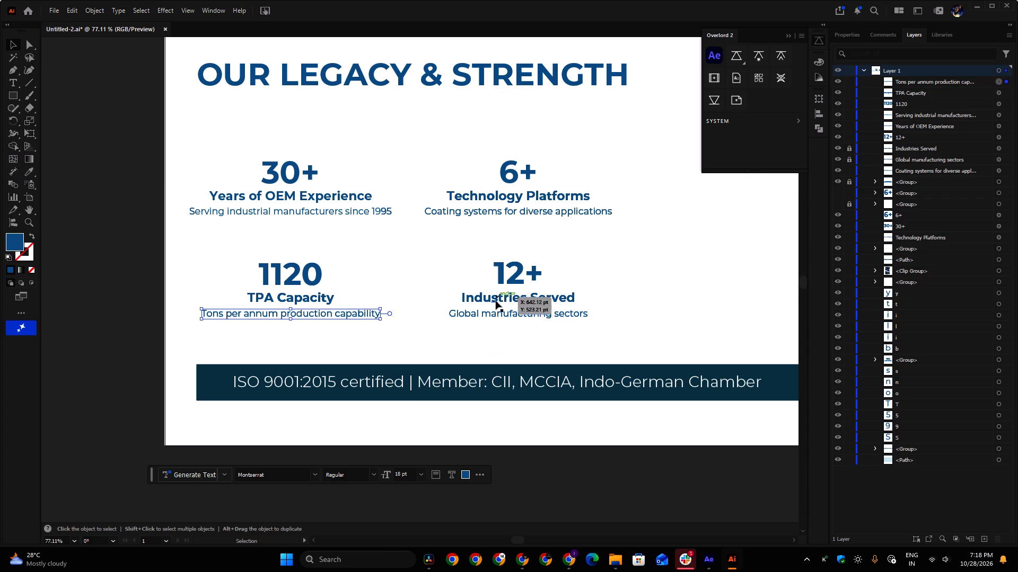
# Move the original grouped 12+ Industries Served block straight down, off the artboard below the certification banner.
pyautogui.click(496, 301)
pyautogui.moveTo(548, 301); pyautogui.dragTo(545, 495)
pyautogui.press('space')
pyautogui.keyDown('ctrl'); pyautogui.moveTo(607, 435); pyautogui.dragTo(591, 439); pyautogui.keyUp('ctrl')
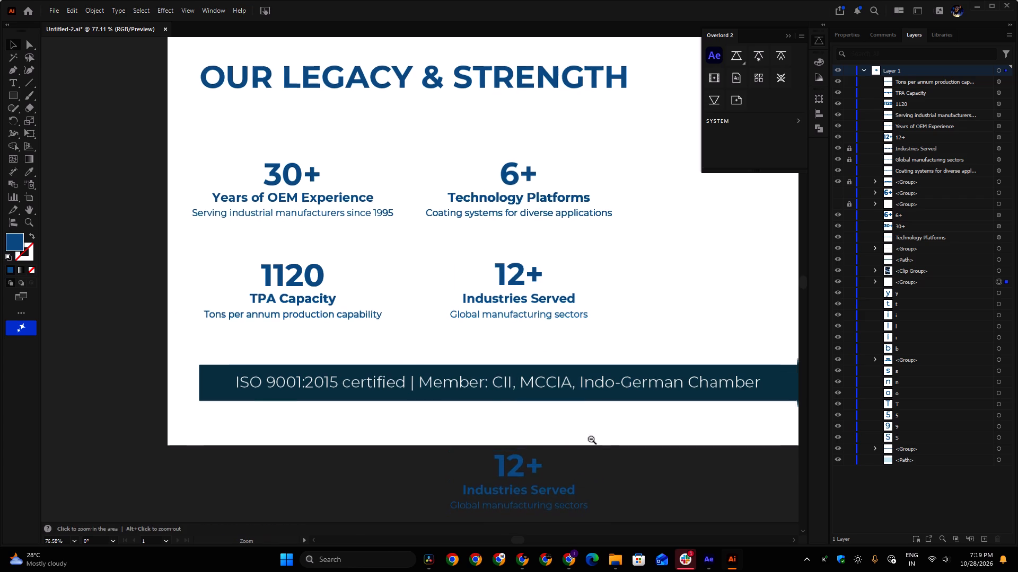
pyautogui.keyDown('ctrl'); pyautogui.moveTo(591, 439); pyautogui.dragTo(601, 442); pyautogui.keyUp('ctrl')
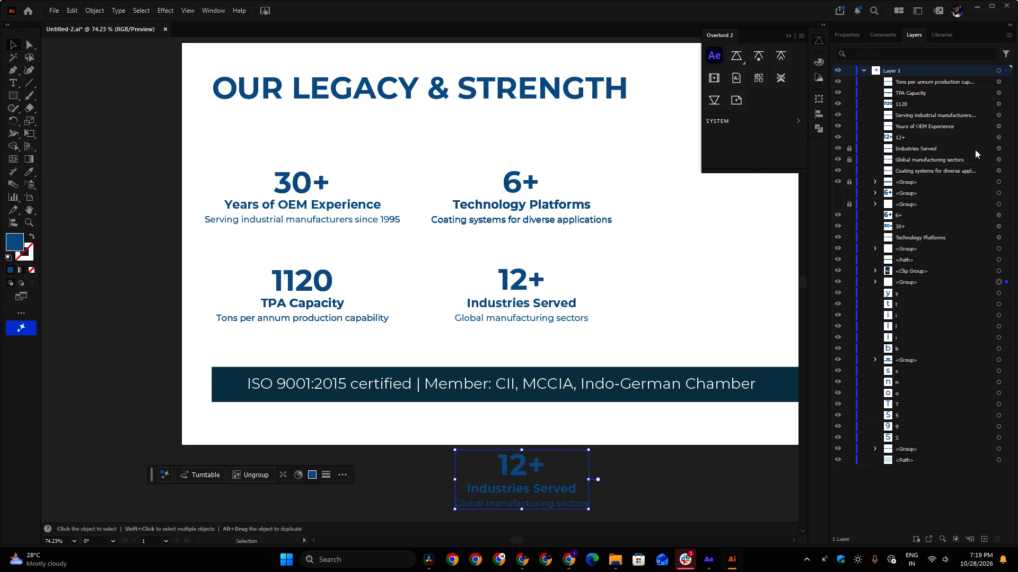
# Unlock the "Global manufacturing sectors" and "Industries Served" text objects and check that they can be selected.
pyautogui.click(850, 159)
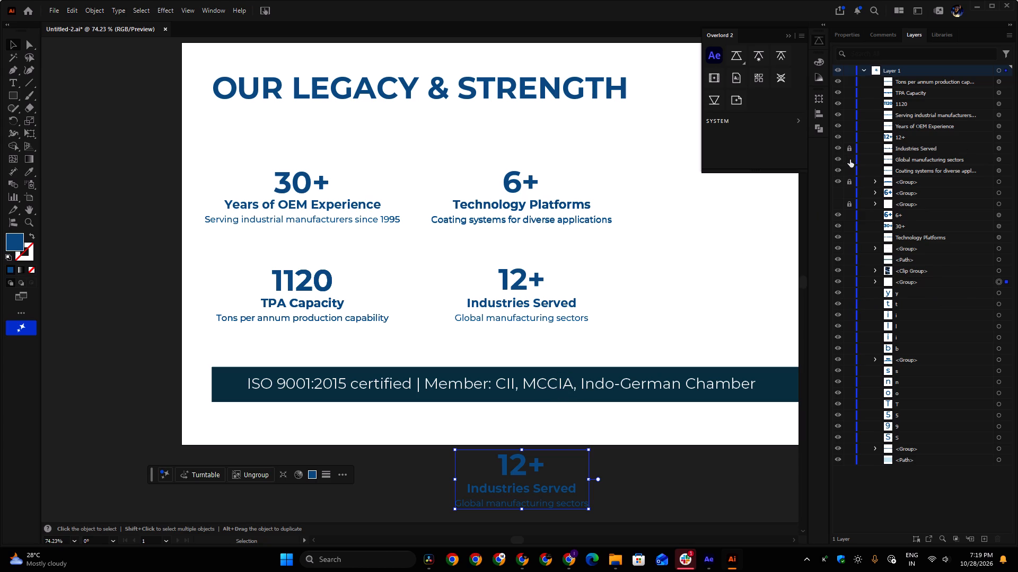
pyautogui.click(848, 144)
pyautogui.click(848, 149)
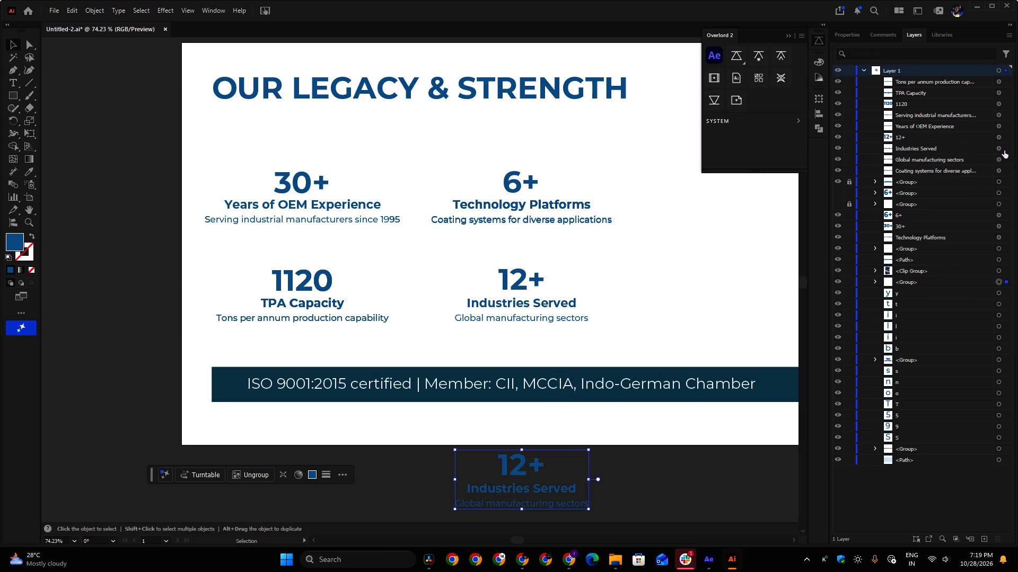
pyautogui.click(1004, 150)
pyautogui.click(546, 316)
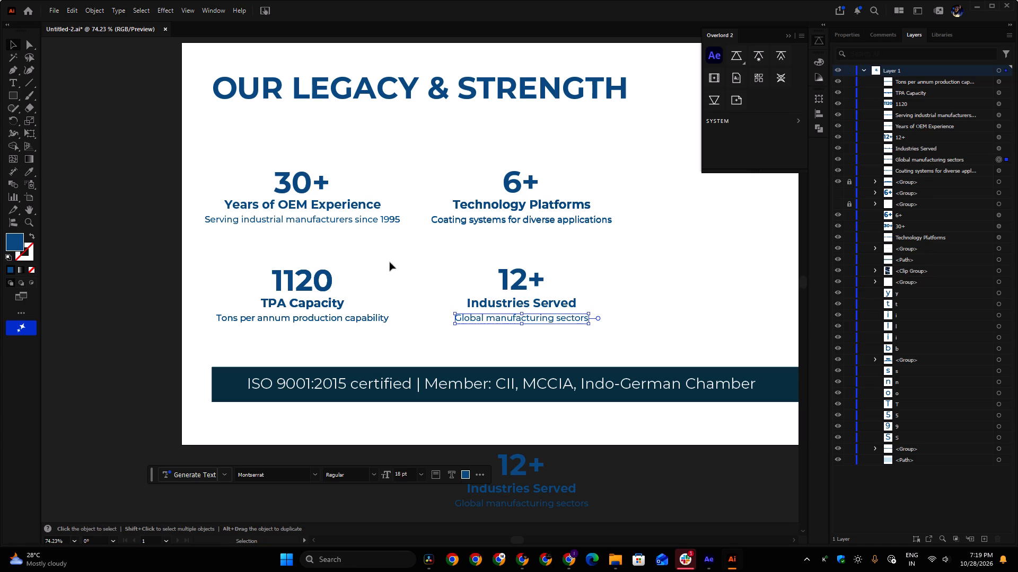
# Select the 30+ figure above "Years of OEM Experience".
pyautogui.click(308, 193)
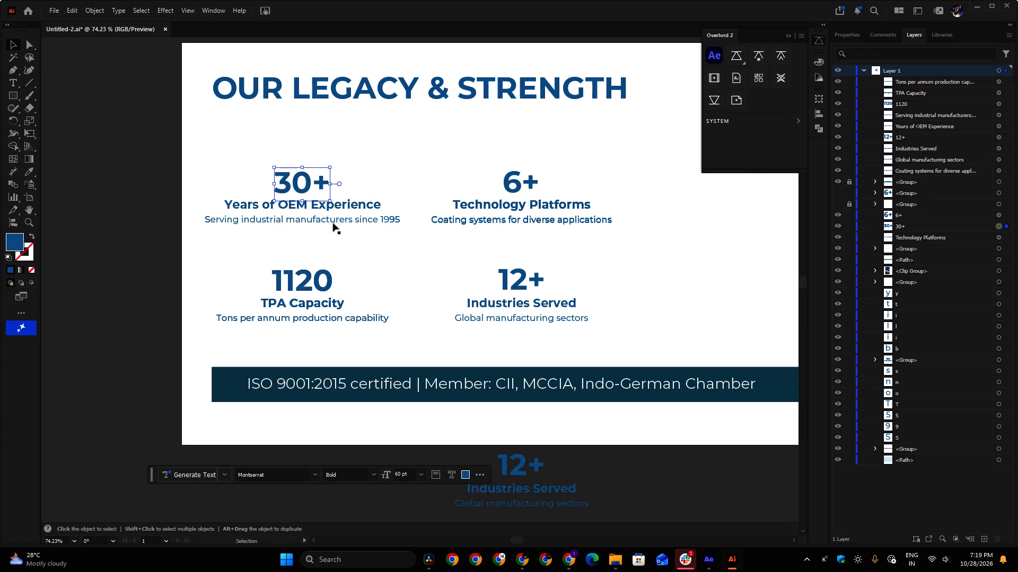
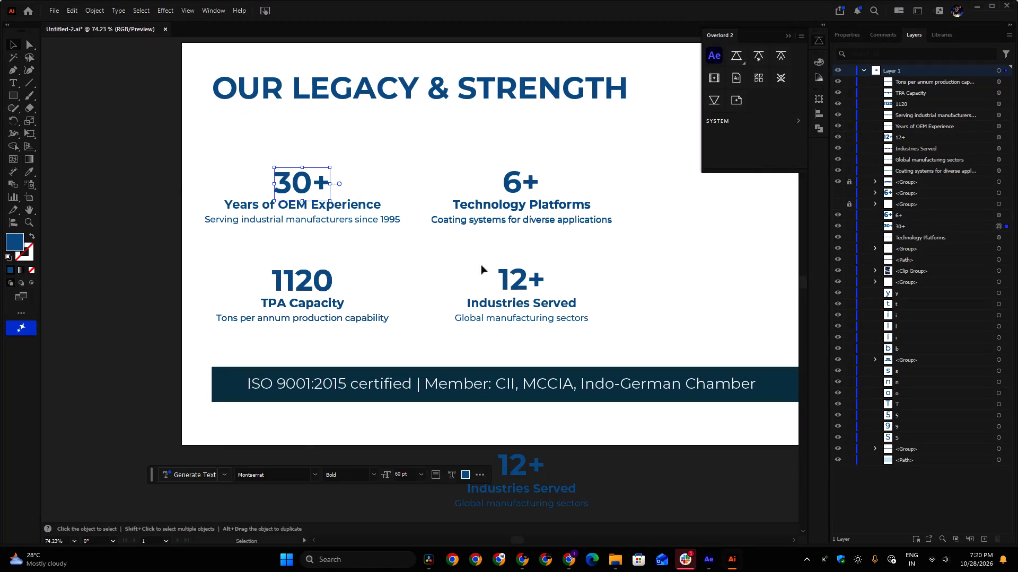
# Delete the original grouped 12+ Industries Served block sitting off the artboard below the certification banner.
pyautogui.keyDown('alt'); pyautogui.scroll(-2, 474, 296); pyautogui.keyUp('alt')
pyautogui.keyDown('alt'); pyautogui.scroll(3, 347, 221); pyautogui.keyUp('alt')
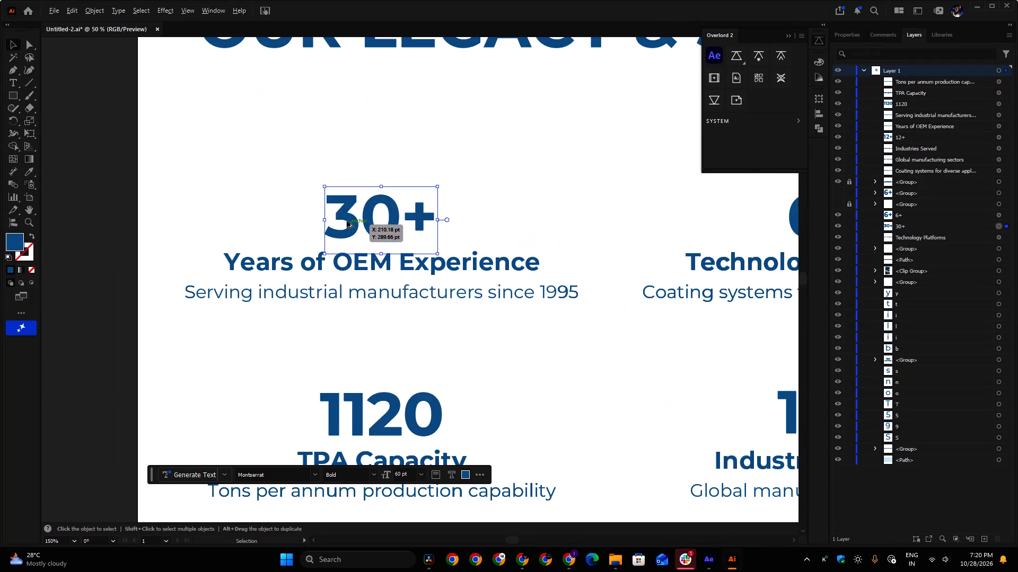
pyautogui.keyDown('alt'); pyautogui.scroll(-2, 405, 227); pyautogui.keyUp('alt')
pyautogui.moveTo(500, 204); pyautogui.dragTo(452, 205, button='middle')
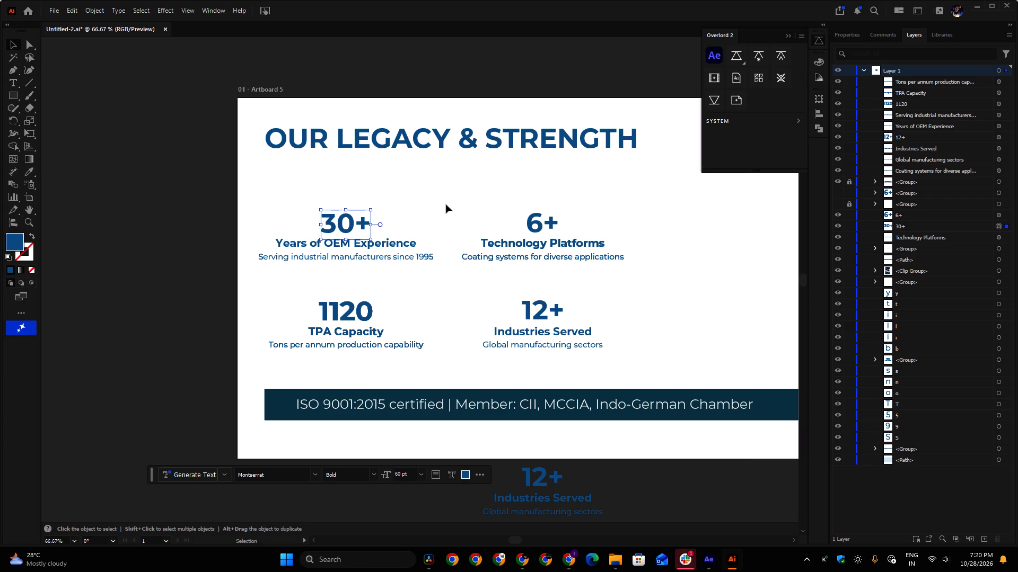
pyautogui.press('space')
pyautogui.keyDown('ctrl'); pyautogui.moveTo(405, 218); pyautogui.dragTo(396, 251); pyautogui.keyUp('ctrl')
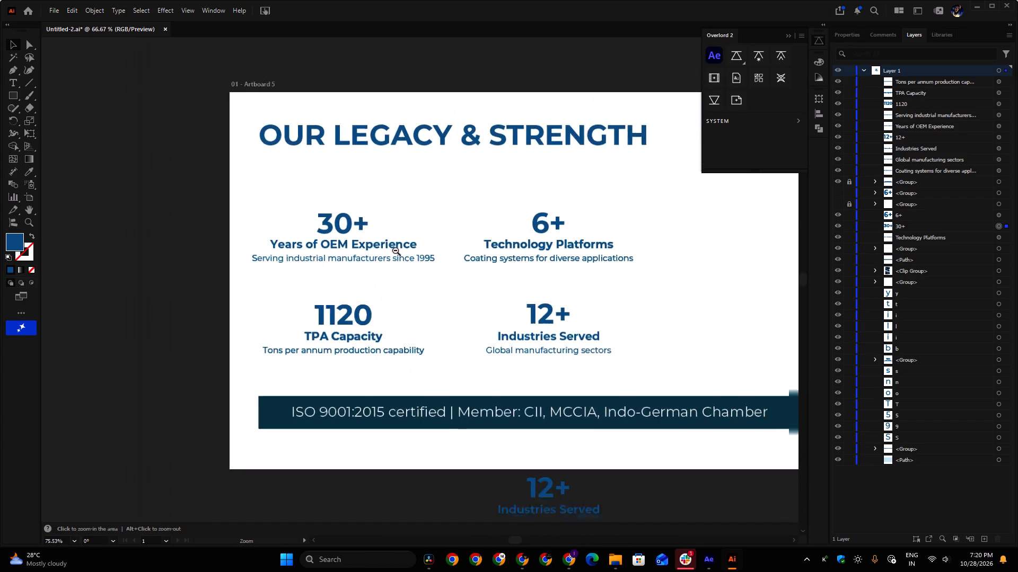
pyautogui.keyDown('ctrl'); pyautogui.moveTo(396, 251); pyautogui.dragTo(407, 253); pyautogui.keyUp('ctrl')
pyautogui.moveTo(472, 440); pyautogui.dragTo(430, 332)
pyautogui.click(511, 377)
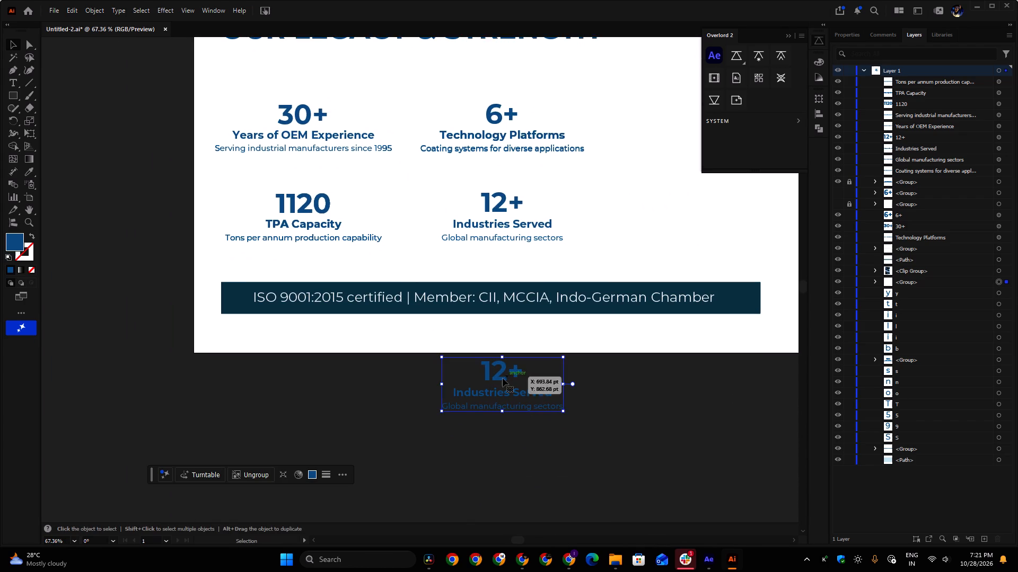
pyautogui.press('Delete')
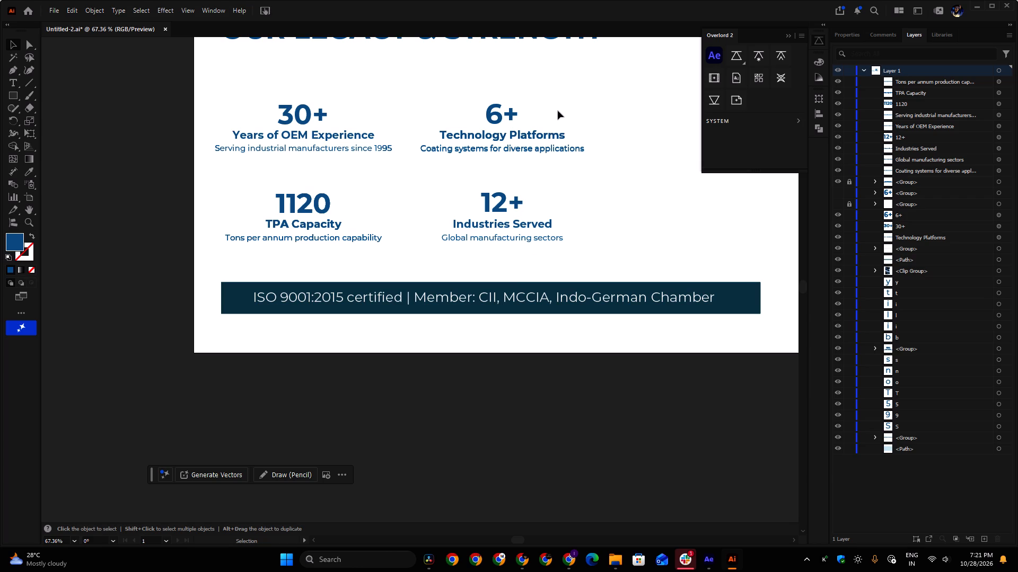
# Delete the grouped "OUR LEGACY & STRENGTH" heading at the top of the artboard.
pyautogui.press('space')
pyautogui.press('space')
pyautogui.press('space')
pyautogui.press('space')
pyautogui.press('space')
pyautogui.press('space')
pyautogui.press('space')
pyautogui.press('space')
pyautogui.press('space')
pyautogui.press('space')
pyautogui.press('space')
pyautogui.press('space')
pyautogui.press('space')
pyautogui.press('space')
pyautogui.press('space')
pyautogui.press('space')
pyautogui.moveTo(559, 95); pyautogui.dragTo(557, 172)
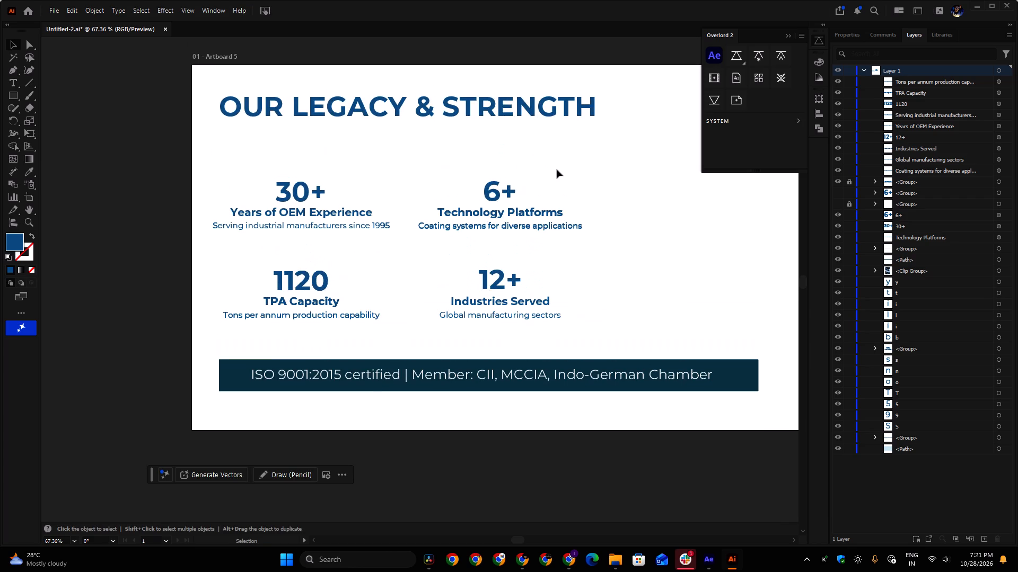
pyautogui.moveTo(212, 91); pyautogui.dragTo(578, 137)
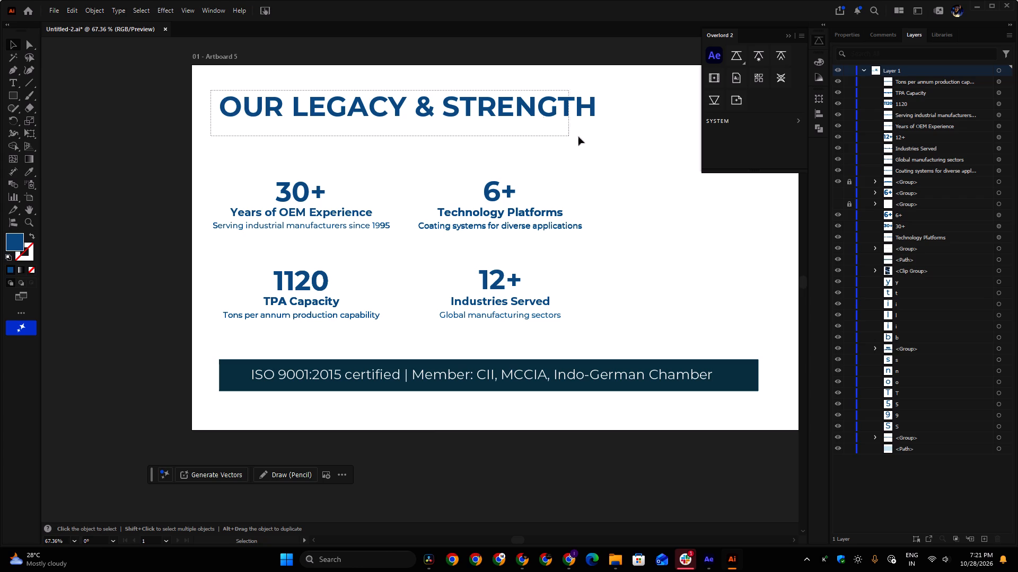
pyautogui.moveTo(578, 137); pyautogui.dragTo(617, 121)
pyautogui.press('Delete')
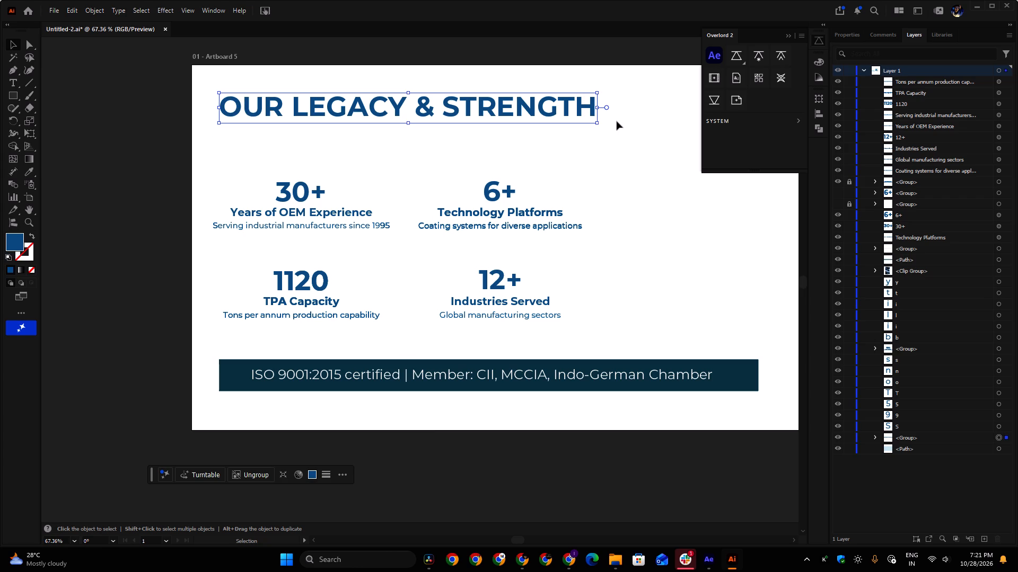
# Check the three text objects of the 30+ block and of the 6+ Technology Platforms block by selecting each block's lines together.
pyautogui.click(285, 195)
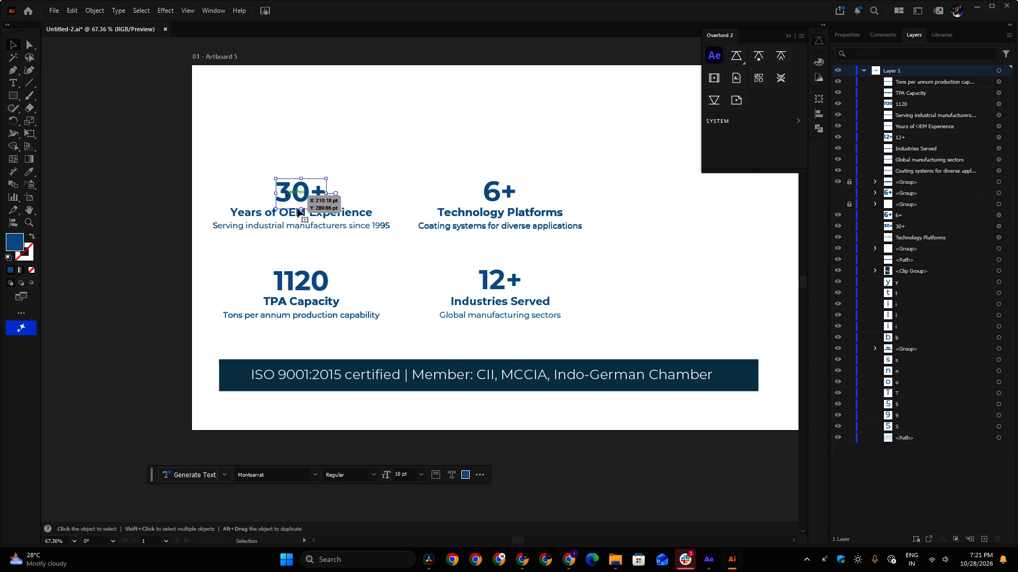
pyautogui.keyDown('shift'); pyautogui.click(313, 215); pyautogui.keyUp('shift')
pyautogui.keyDown('shift'); pyautogui.click(346, 225); pyautogui.keyUp('shift')
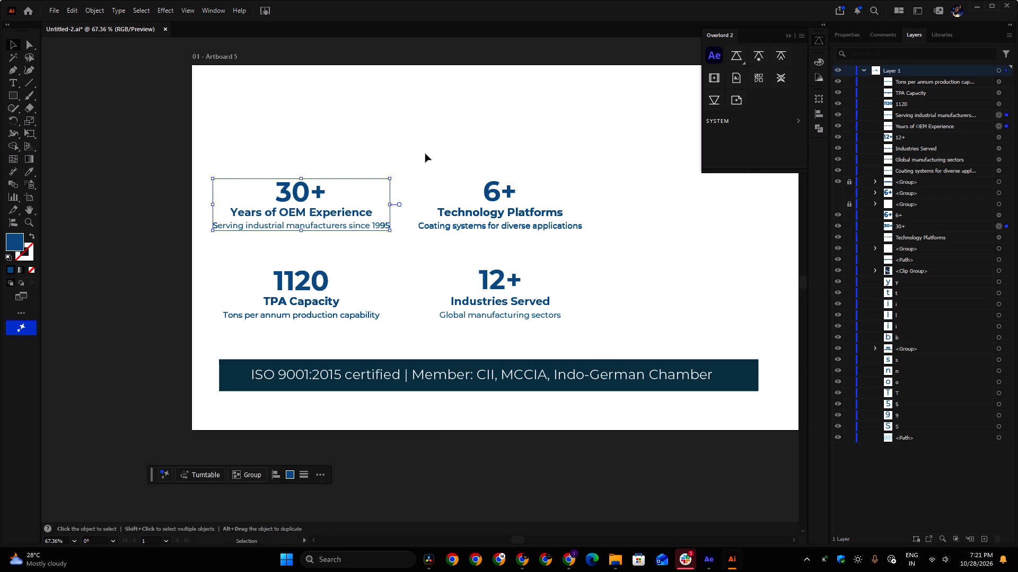
pyautogui.click(428, 145)
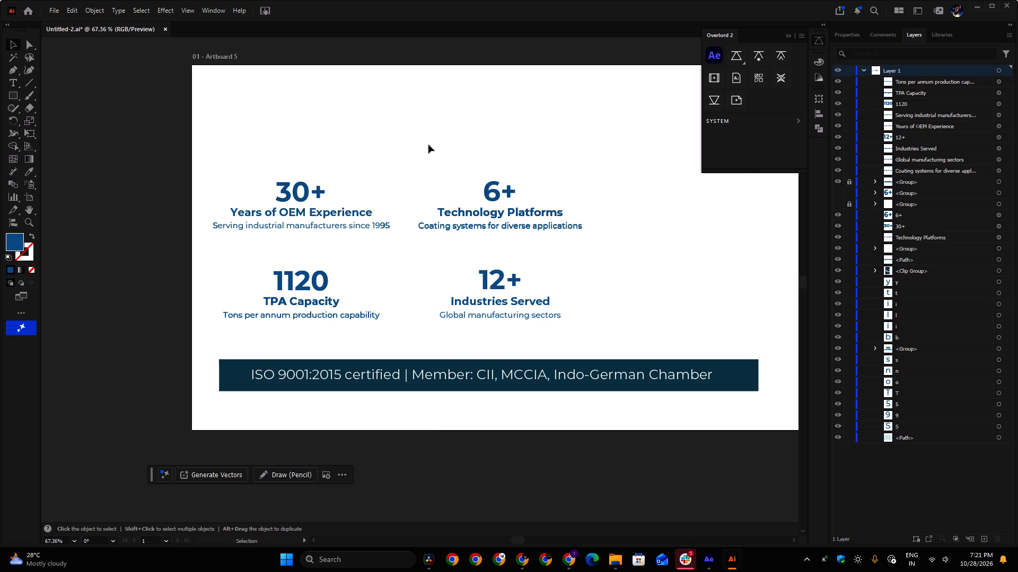
pyautogui.press('space')
pyautogui.keyDown('ctrl'); pyautogui.moveTo(466, 140); pyautogui.dragTo(540, 205); pyautogui.keyUp('ctrl')
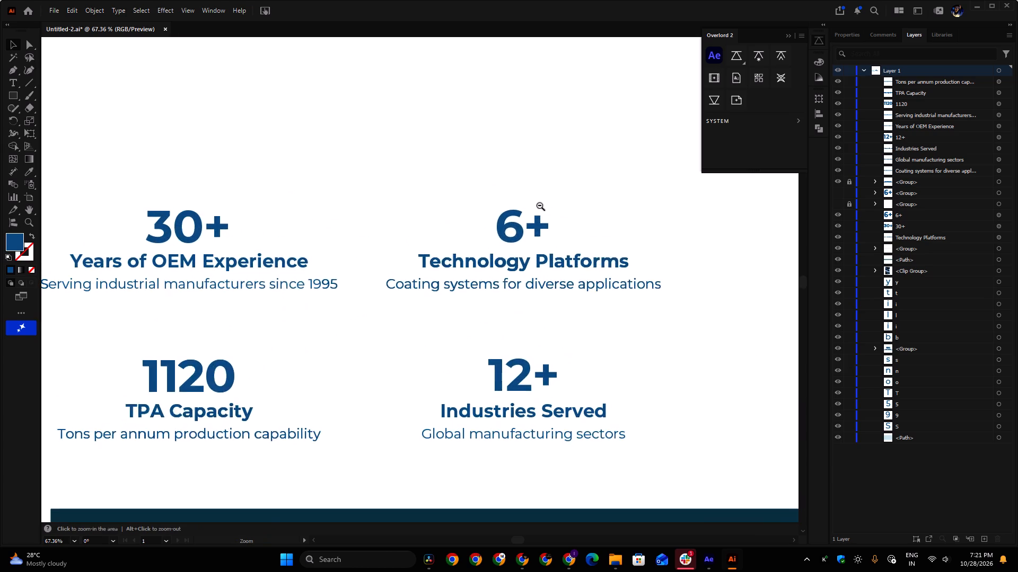
pyautogui.keyDown('ctrl'); pyautogui.moveTo(540, 205); pyautogui.dragTo(531, 203); pyautogui.keyUp('ctrl')
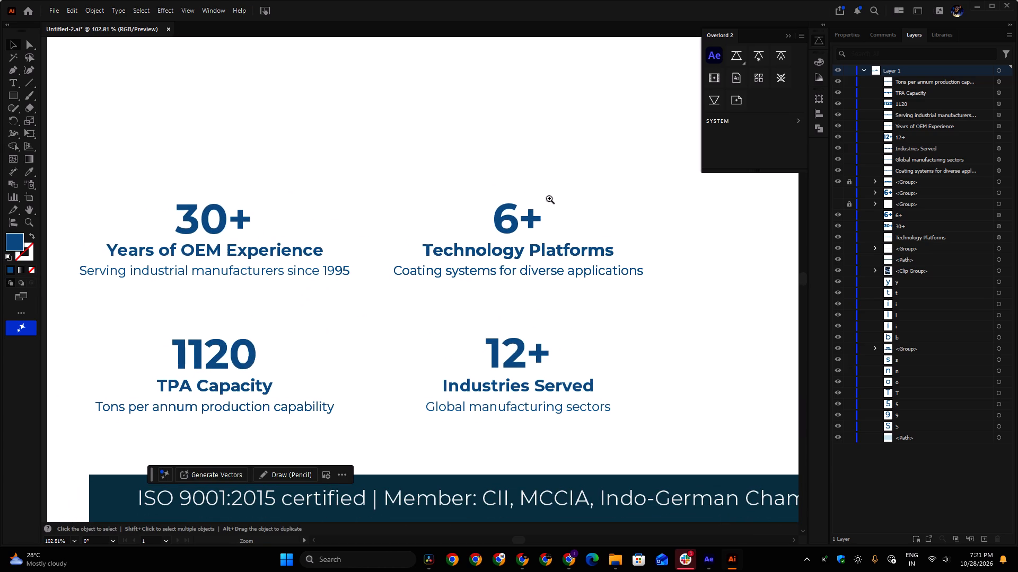
pyautogui.keyDown('ctrl'); pyautogui.moveTo(552, 195); pyautogui.dragTo(561, 198); pyautogui.keyUp('ctrl')
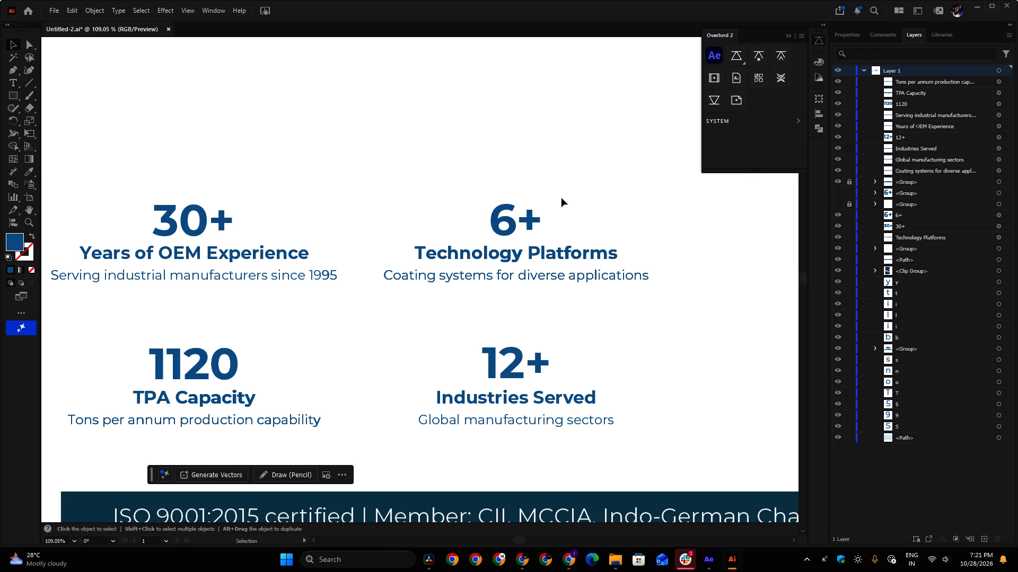
pyautogui.press('space')
pyautogui.keyDown('ctrl'); pyautogui.moveTo(558, 181); pyautogui.dragTo(524, 194); pyautogui.keyUp('ctrl')
pyautogui.click(514, 219)
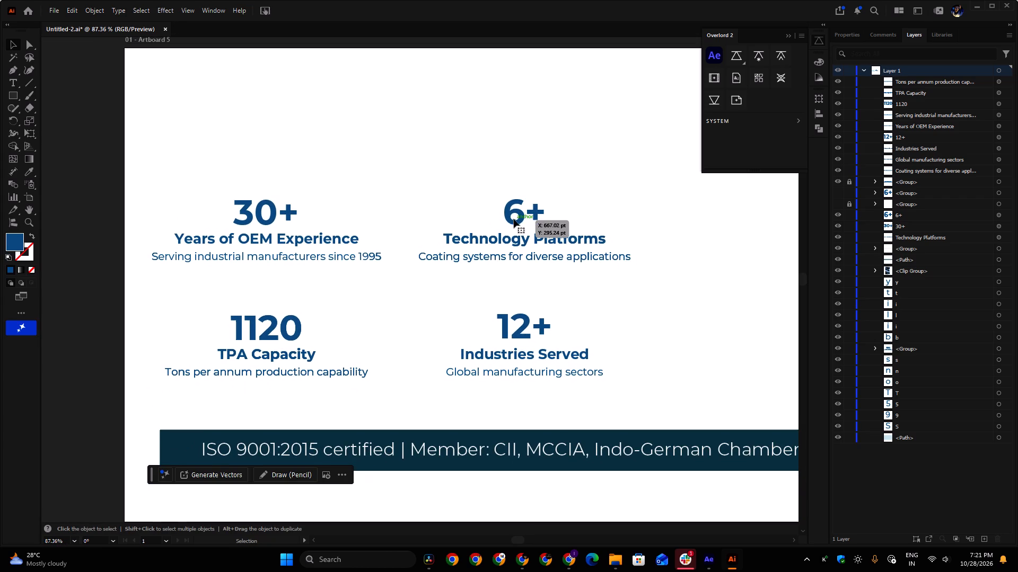
pyautogui.keyDown('shift'); pyautogui.click(514, 242); pyautogui.keyUp('shift')
pyautogui.keyDown('shift'); pyautogui.click(500, 261); pyautogui.keyUp('shift')
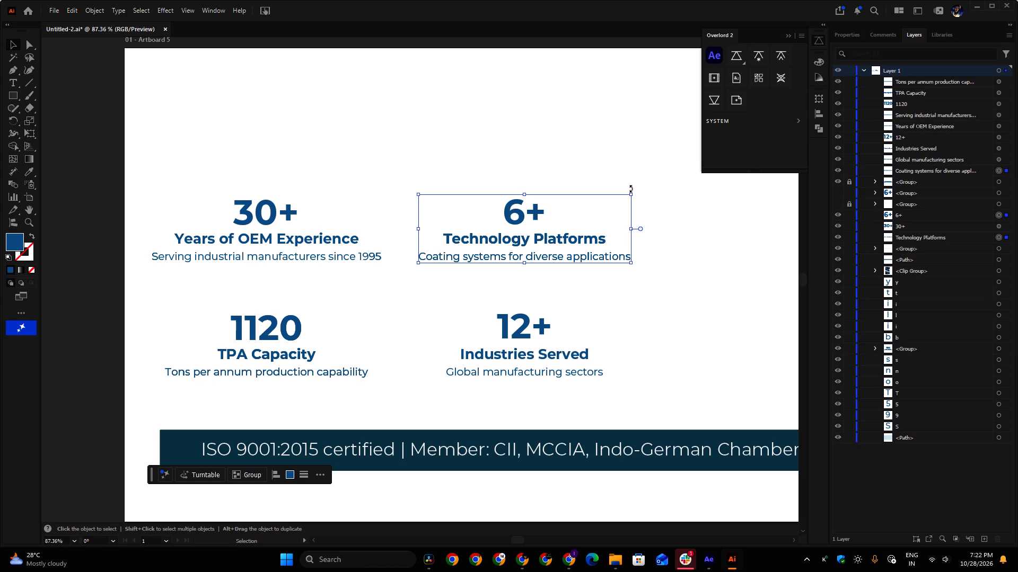
# Check the text objects in the 1120 TPA Capacity, 12+ Industries Served and 6+ Technology Platforms blocks by selecting them.
pyautogui.click(265, 332)
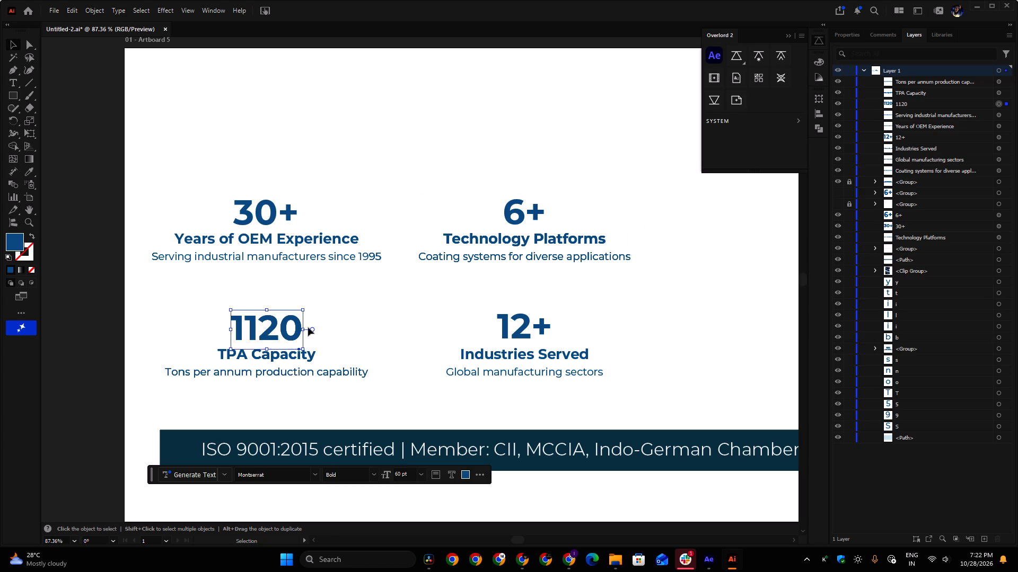
pyautogui.click(348, 317)
pyautogui.click(286, 356)
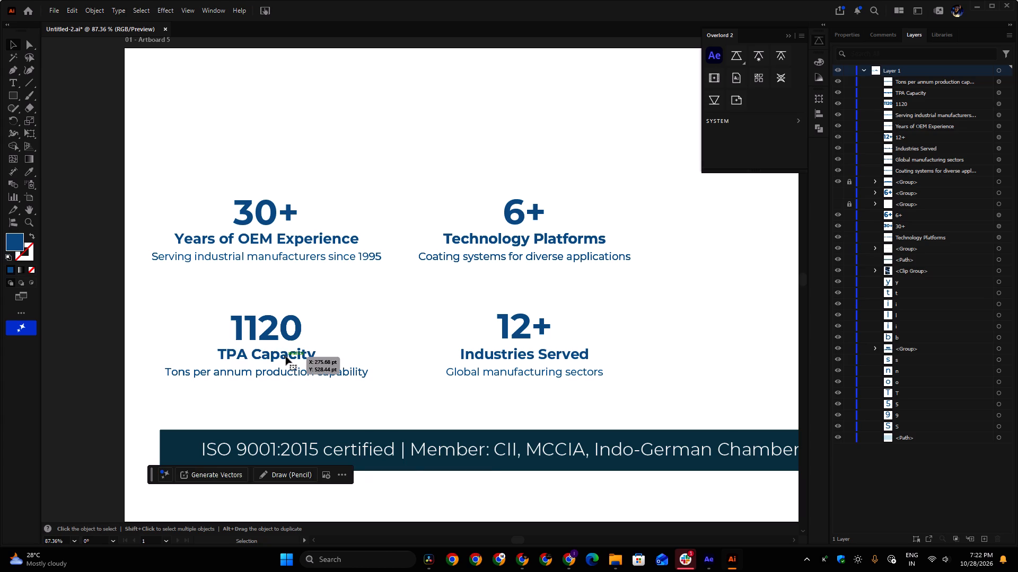
pyautogui.click(270, 333)
pyautogui.click(274, 358)
pyautogui.click(273, 377)
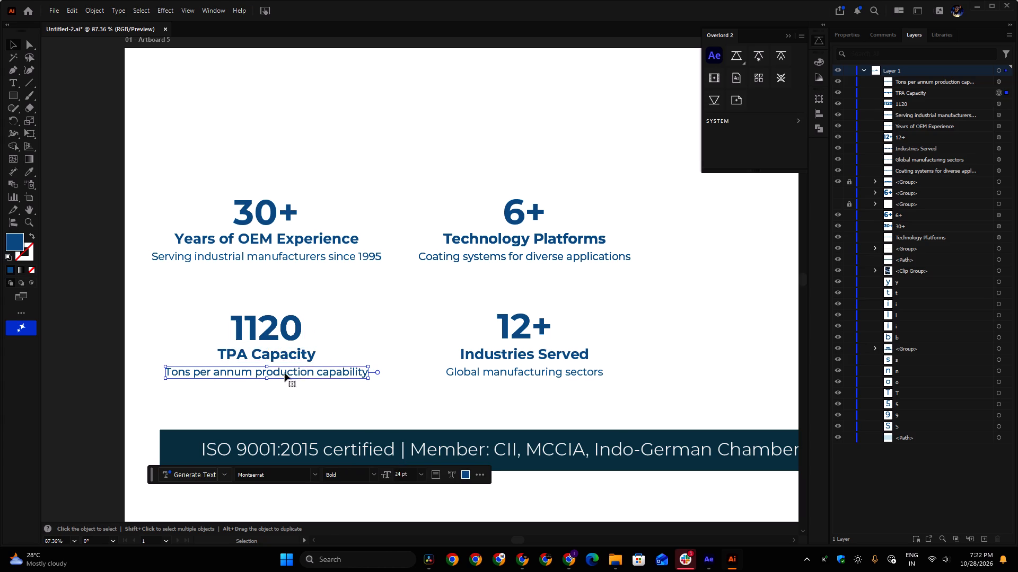
pyautogui.click(458, 325)
pyautogui.moveTo(381, 304); pyautogui.dragTo(638, 374)
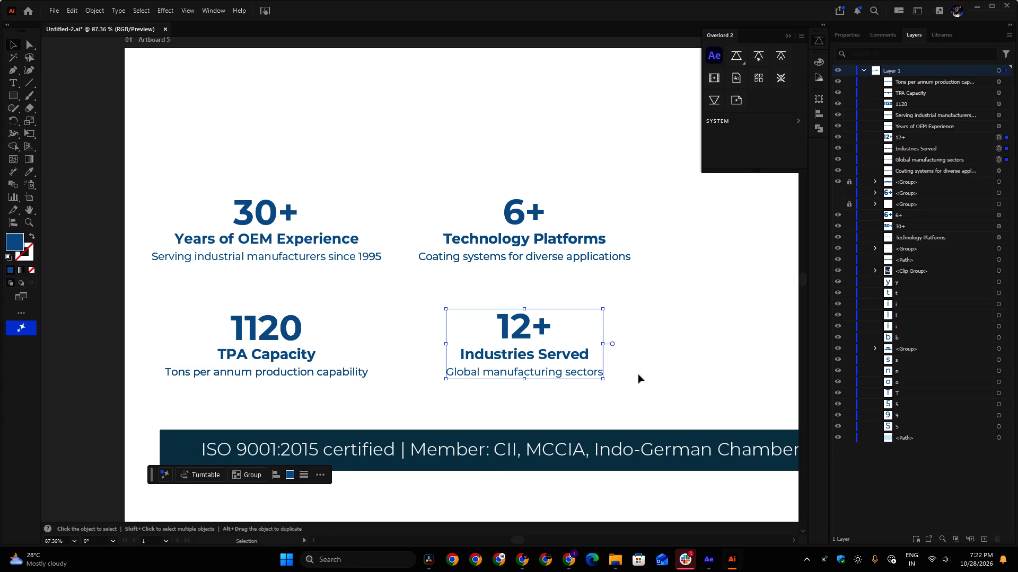
pyautogui.moveTo(640, 313); pyautogui.dragTo(411, 391)
pyautogui.moveTo(415, 175); pyautogui.dragTo(607, 280)
pyautogui.click(339, 184)
# Select the 30+, "Years of OEM Experience" and "Serving industrial manufacturers since 1995" text objects together.
pyautogui.click(256, 215)
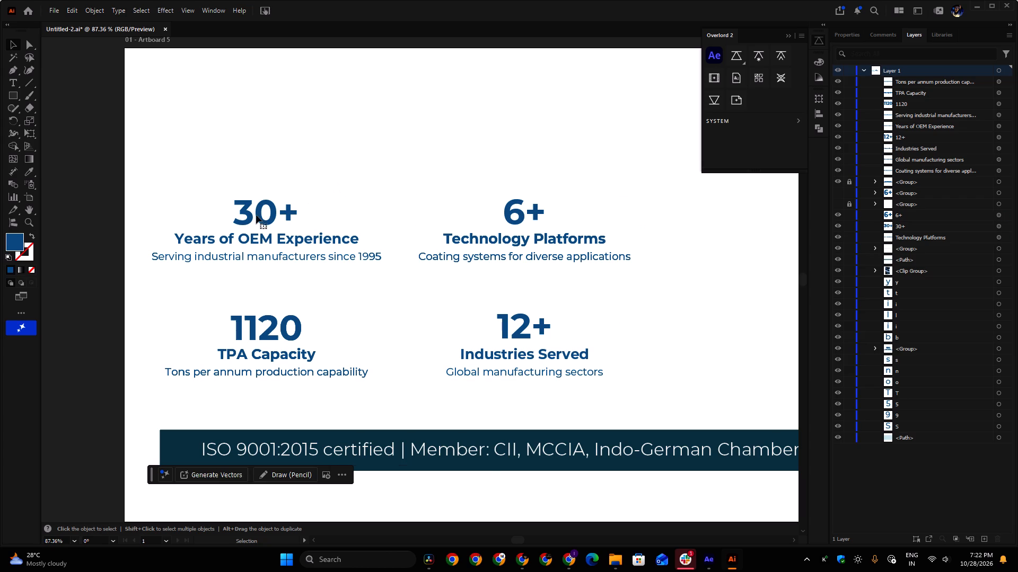
pyautogui.keyDown('shift'); pyautogui.click(320, 240); pyautogui.keyUp('shift')
pyautogui.keyDown('shift'); pyautogui.click(322, 258); pyautogui.keyUp('shift')
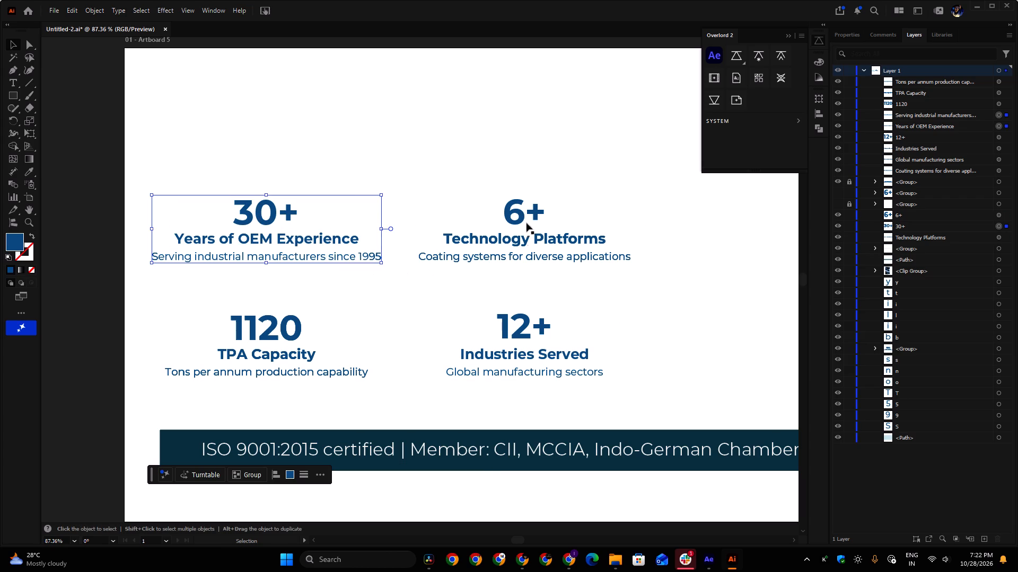
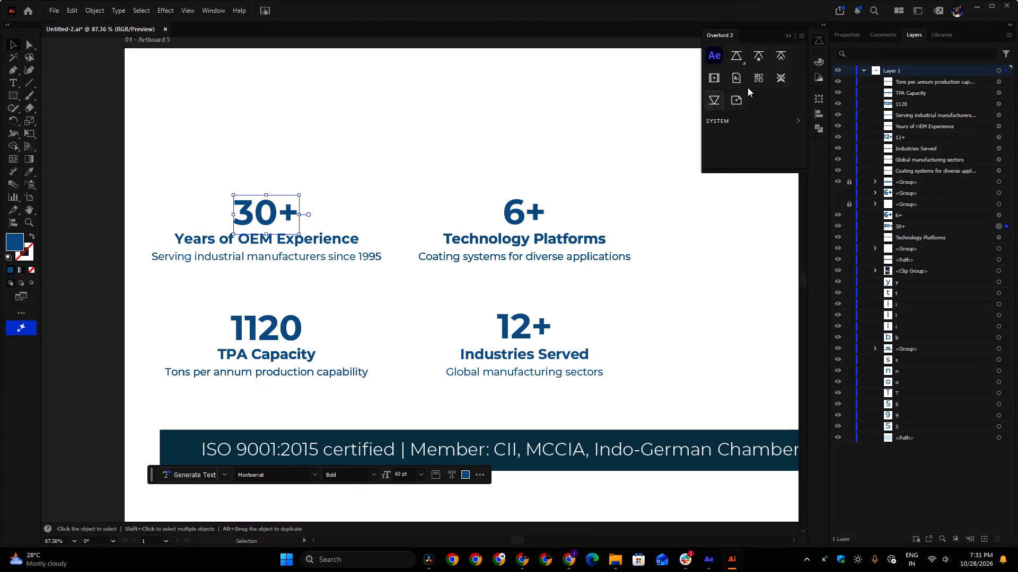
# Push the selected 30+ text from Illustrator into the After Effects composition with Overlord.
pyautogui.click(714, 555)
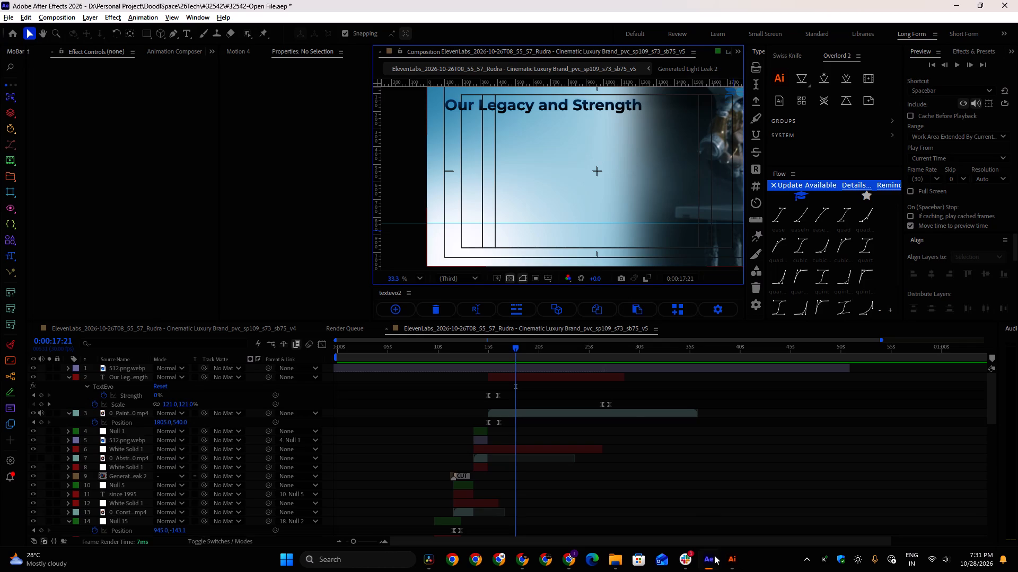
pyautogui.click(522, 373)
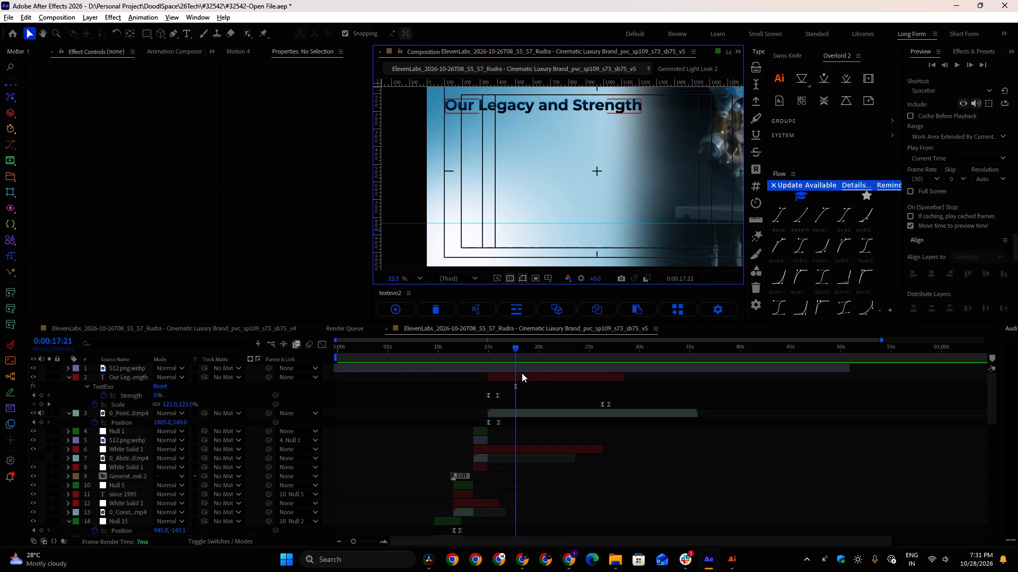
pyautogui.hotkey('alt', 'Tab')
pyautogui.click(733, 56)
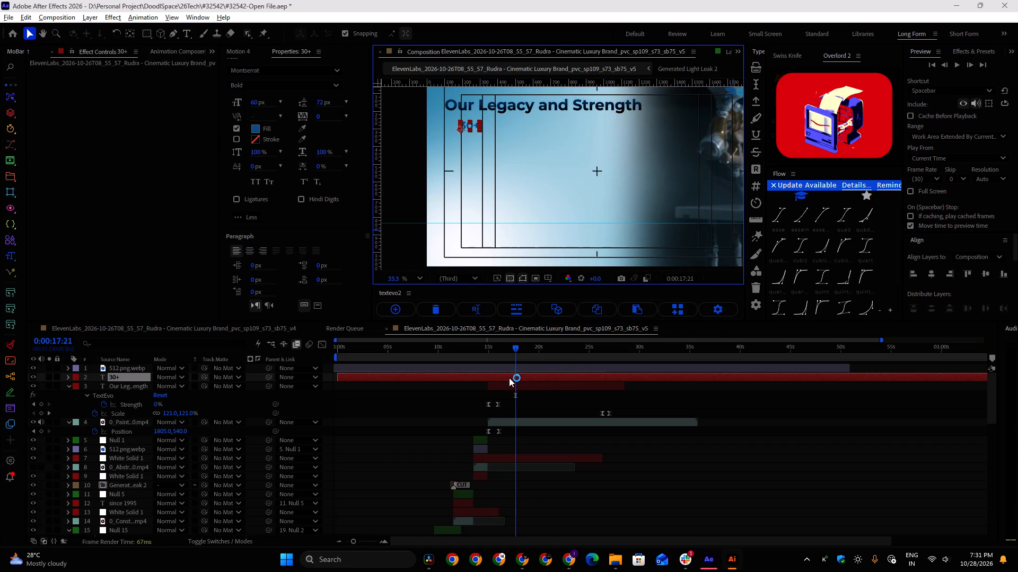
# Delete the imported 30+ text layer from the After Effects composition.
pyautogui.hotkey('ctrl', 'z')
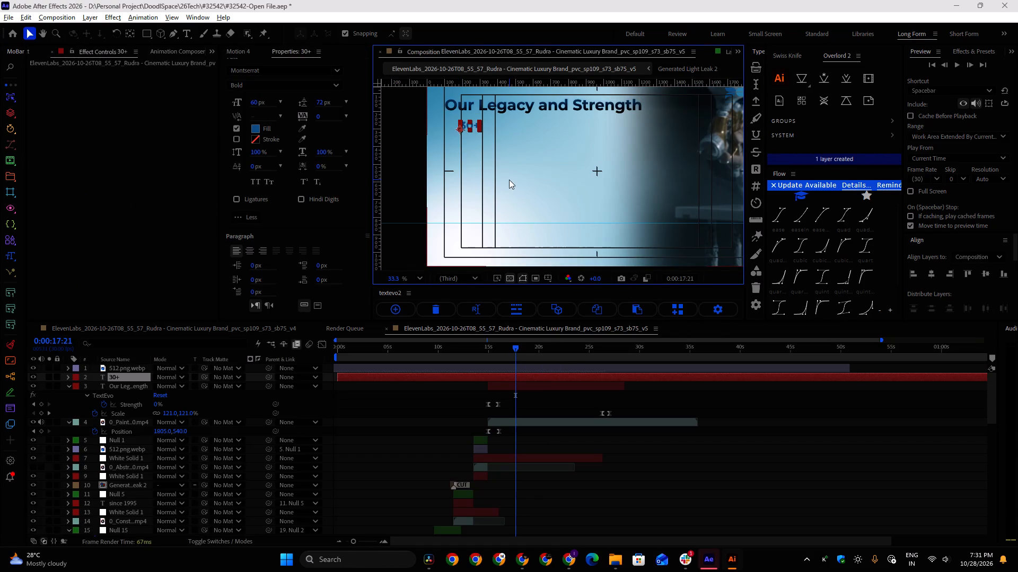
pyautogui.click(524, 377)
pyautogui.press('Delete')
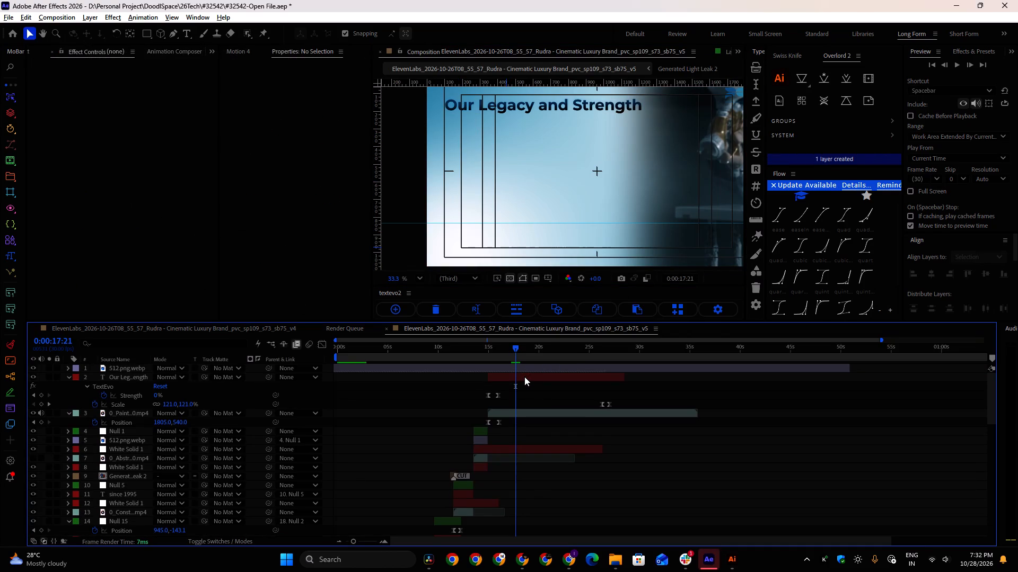
# Check the After Effects composition settings and resize Illustrator's Artboard 5 to 1920 by 1080 pt.
pyautogui.hotkey('alt', 'Tab')
pyautogui.keyDown('alt'); pyautogui.scroll(-4, 416, 284); pyautogui.keyUp('alt')
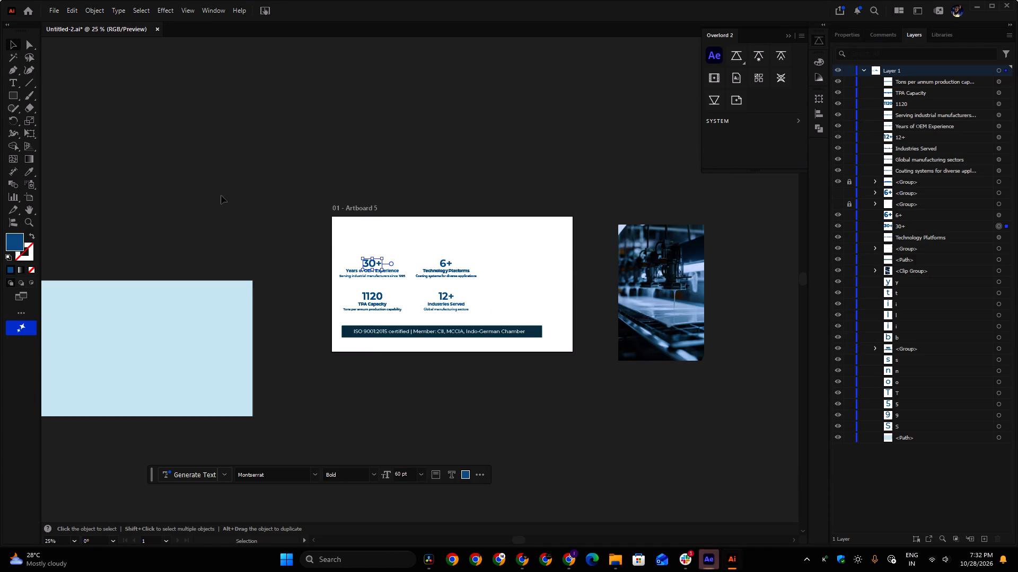
pyautogui.click(28, 201)
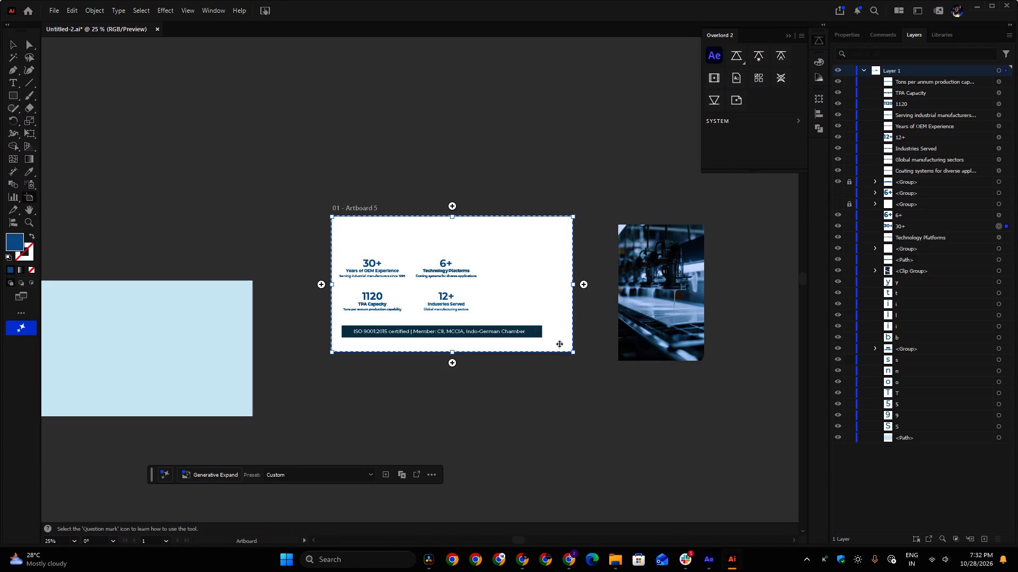
pyautogui.doubleClick(27, 200)
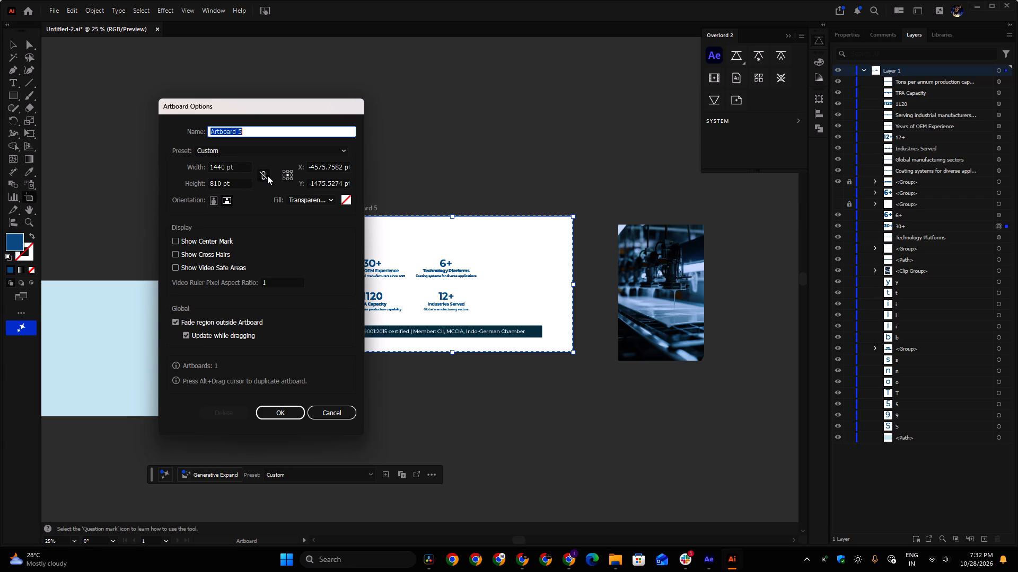
pyautogui.hotkey('alt', 'Tab')
pyautogui.click(54, 18)
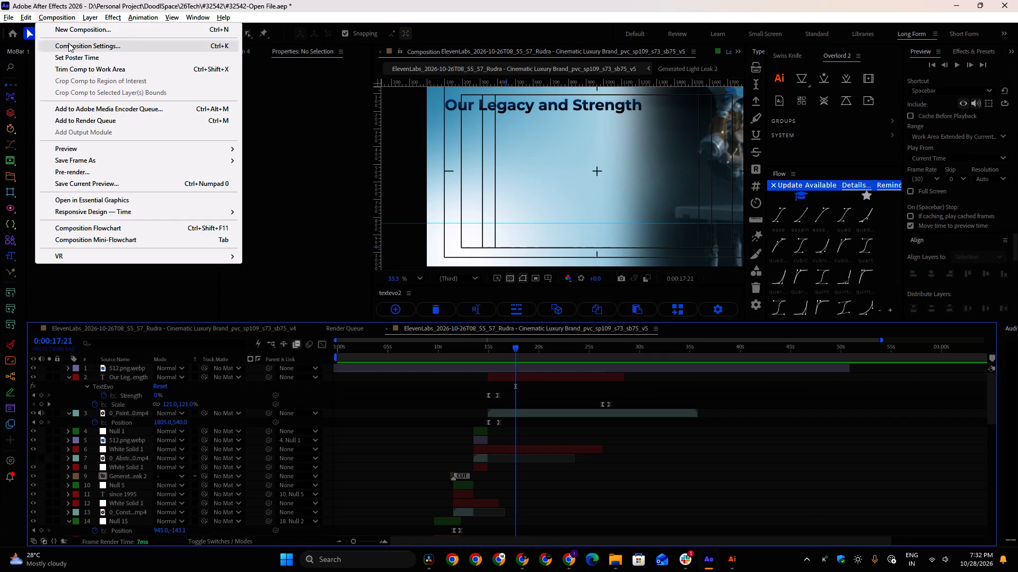
pyautogui.click(68, 43)
pyautogui.click(628, 476)
pyautogui.hotkey('alt', 'Tab')
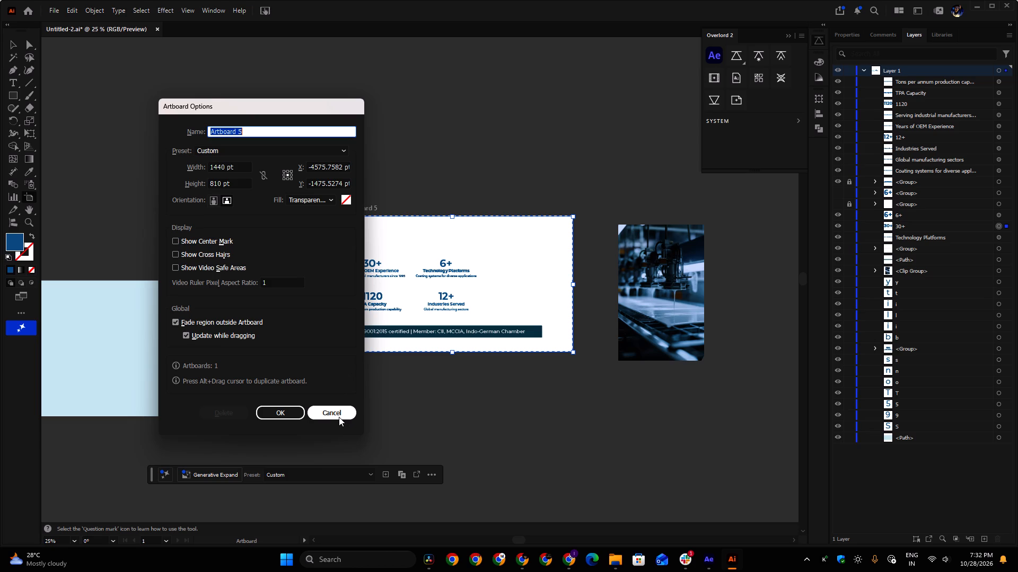
pyautogui.click(241, 165)
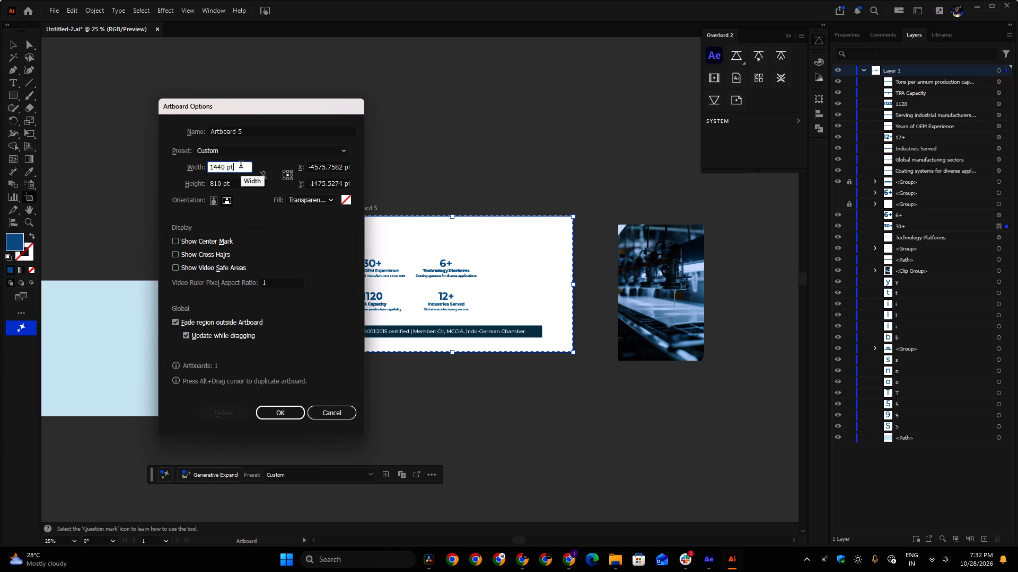
pyautogui.hotkey('ctrl', 'a')
pyautogui.write('1920')
pyautogui.moveTo(237, 183); pyautogui.dragTo(198, 184)
pyautogui.write('1080')
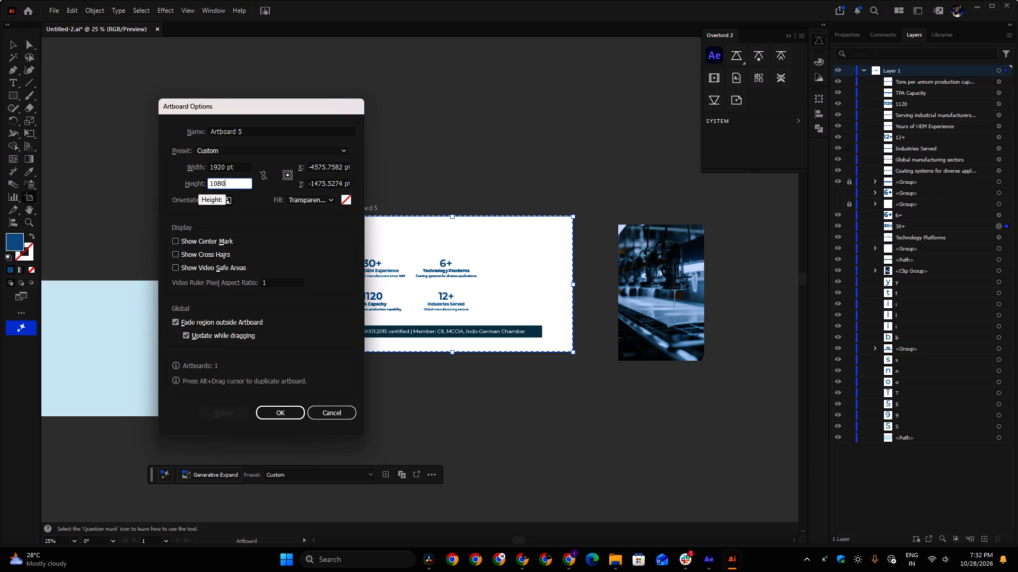
pyautogui.click(279, 413)
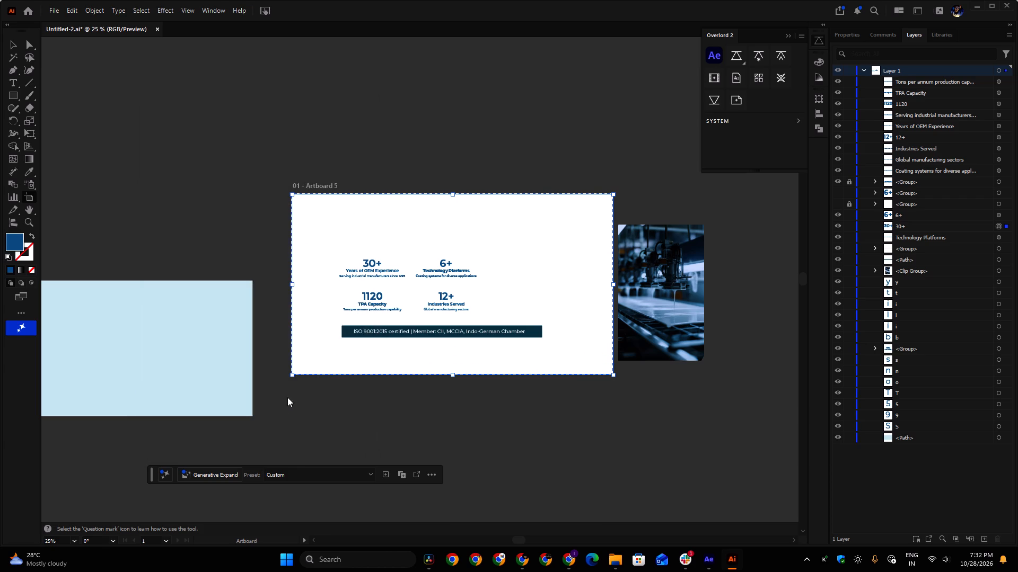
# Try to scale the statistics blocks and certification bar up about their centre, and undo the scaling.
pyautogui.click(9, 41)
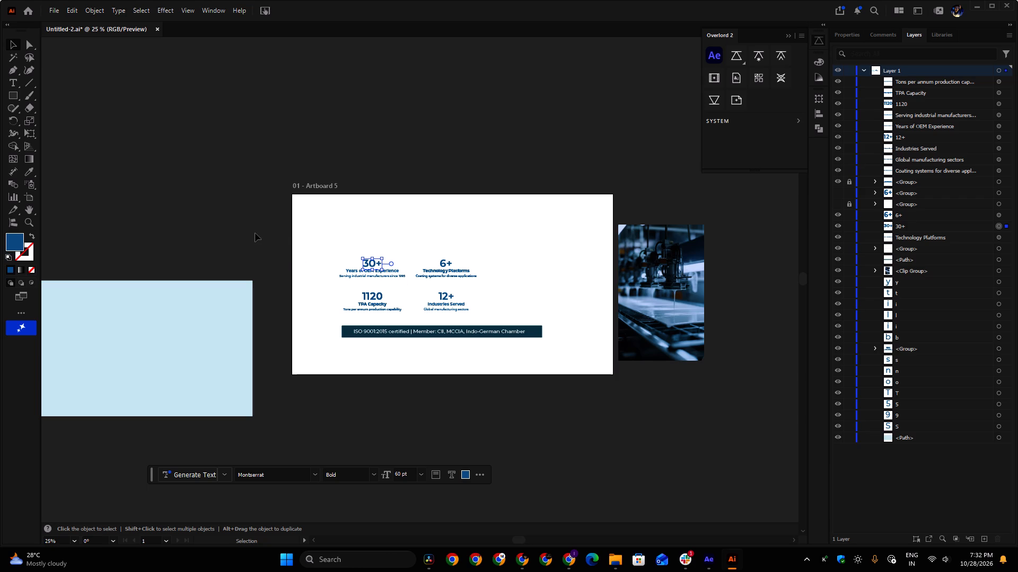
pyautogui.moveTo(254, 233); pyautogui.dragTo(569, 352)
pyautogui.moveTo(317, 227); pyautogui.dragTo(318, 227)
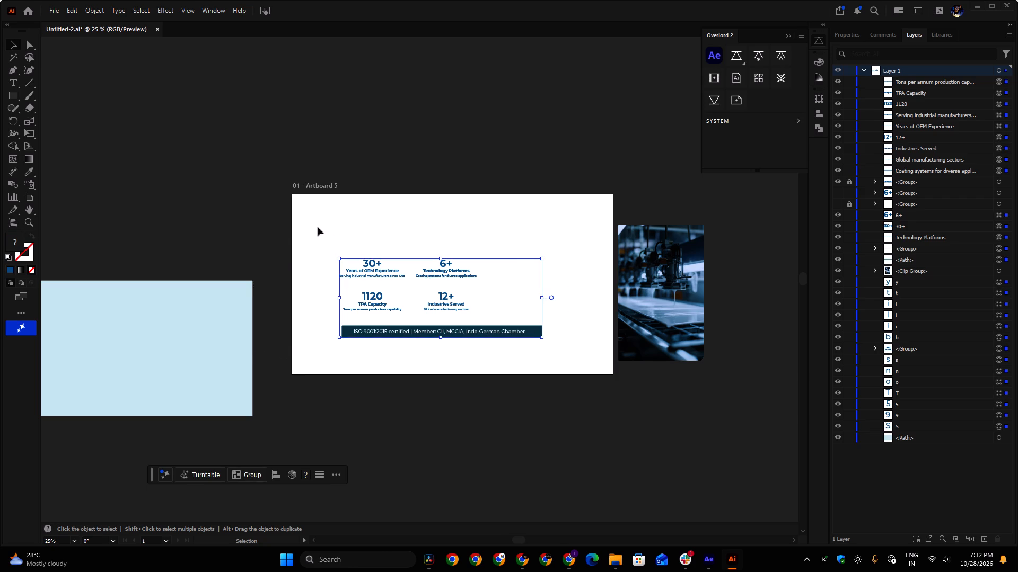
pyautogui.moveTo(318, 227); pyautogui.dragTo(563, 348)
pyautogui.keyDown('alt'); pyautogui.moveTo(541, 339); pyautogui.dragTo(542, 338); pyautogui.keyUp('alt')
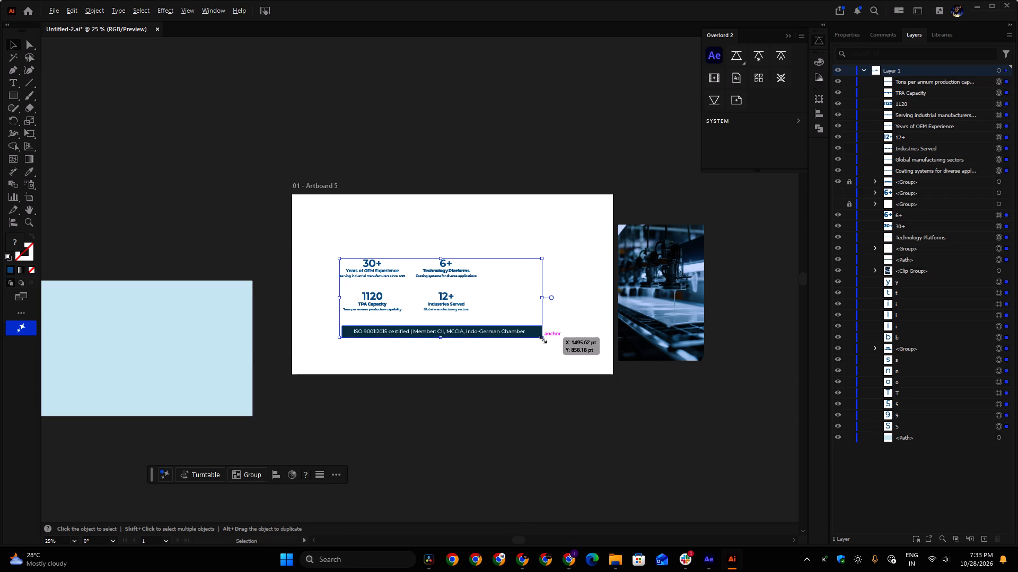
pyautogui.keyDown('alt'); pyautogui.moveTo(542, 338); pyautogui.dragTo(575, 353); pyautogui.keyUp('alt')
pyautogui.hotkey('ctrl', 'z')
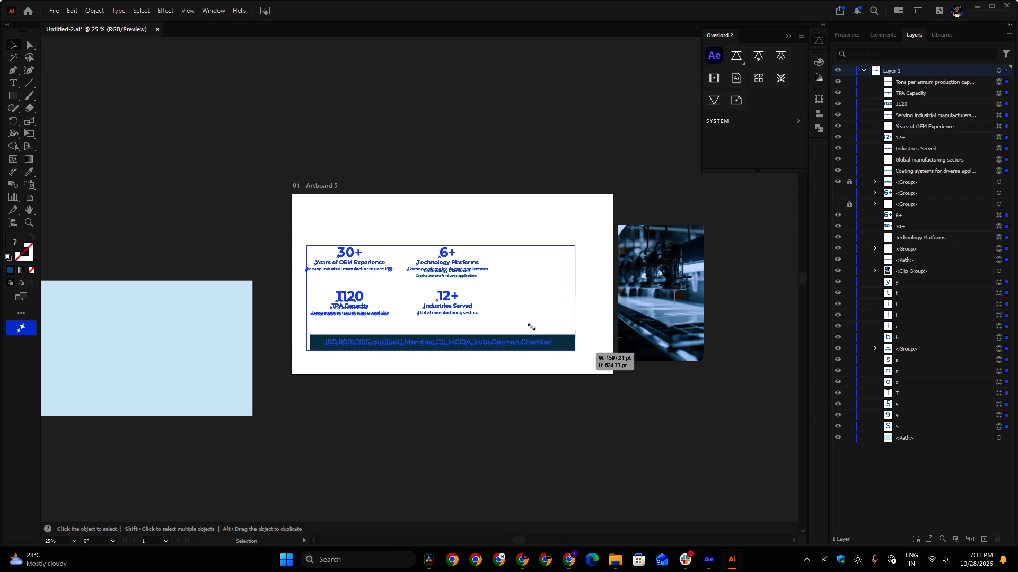
# Unlock the first locked group and enlarge all the statistics text and the certification bar about their centre to fit the resized artboard.
pyautogui.click(848, 180)
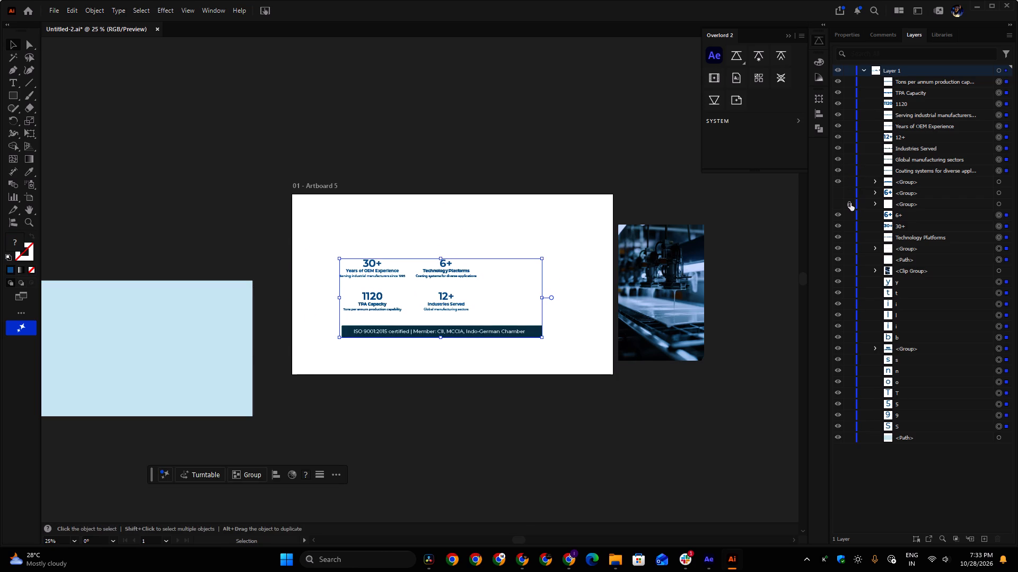
pyautogui.doubleClick(850, 203)
pyautogui.moveTo(312, 229); pyautogui.dragTo(532, 332)
pyautogui.moveTo(532, 332); pyautogui.dragTo(576, 350)
pyautogui.keyDown('alt'); pyautogui.moveTo(543, 338); pyautogui.dragTo(574, 357); pyautogui.keyUp('alt')
pyautogui.click(381, 177)
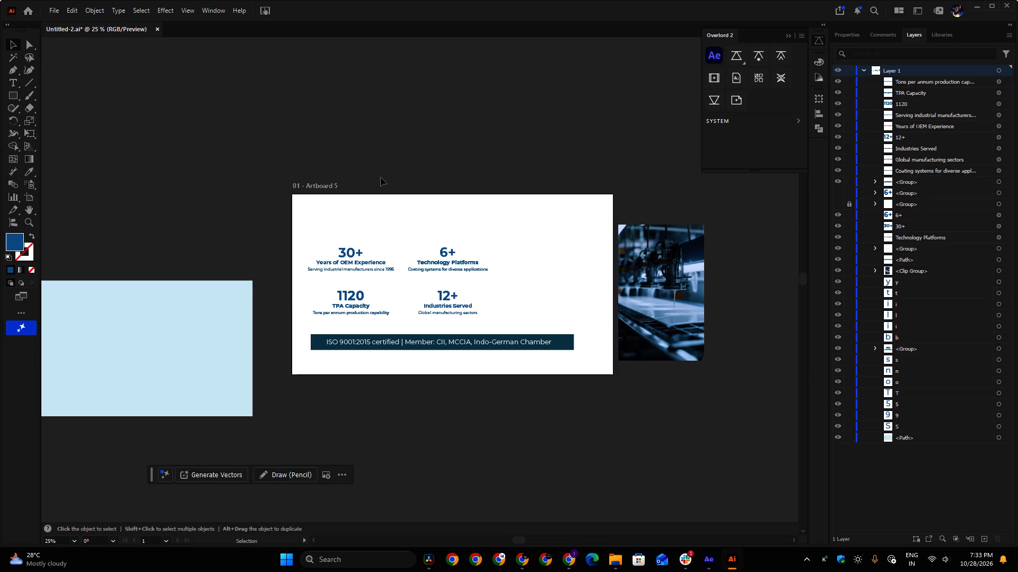
# Unlock the remaining locked group and delete the duplicate "Technology Platforms" text group under 6+.
pyautogui.press('space')
pyautogui.keyDown('ctrl'); pyautogui.moveTo(443, 254); pyautogui.dragTo(545, 296); pyautogui.keyUp('ctrl')
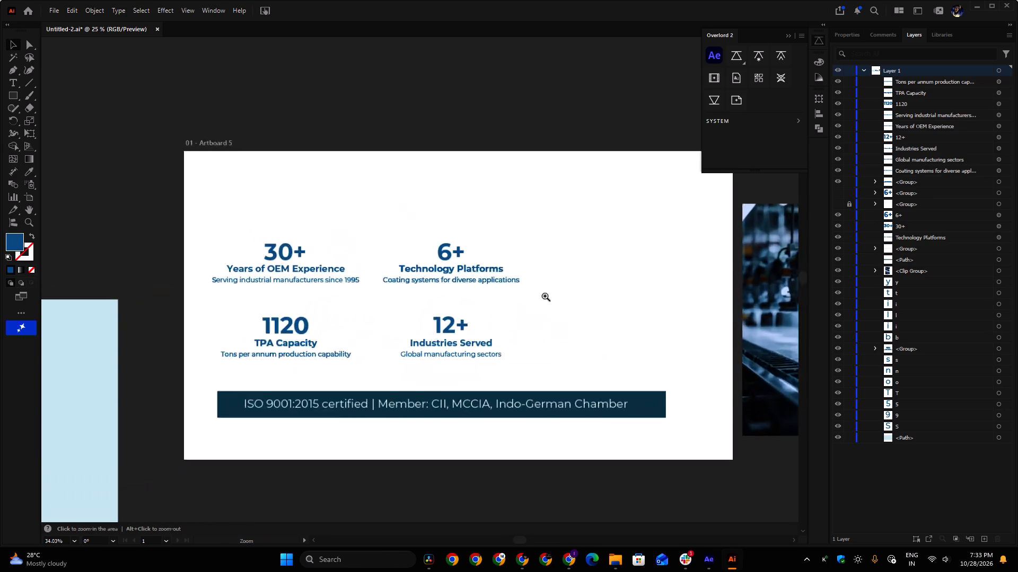
pyautogui.keyDown('ctrl'); pyautogui.moveTo(545, 296); pyautogui.dragTo(545, 294); pyautogui.keyUp('ctrl')
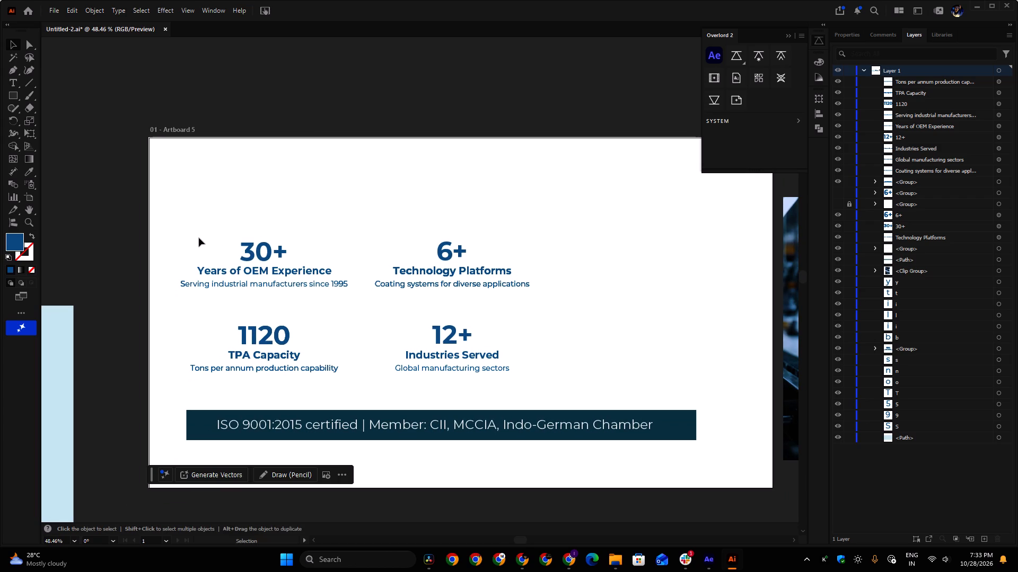
pyautogui.click(851, 204)
pyautogui.click(431, 272)
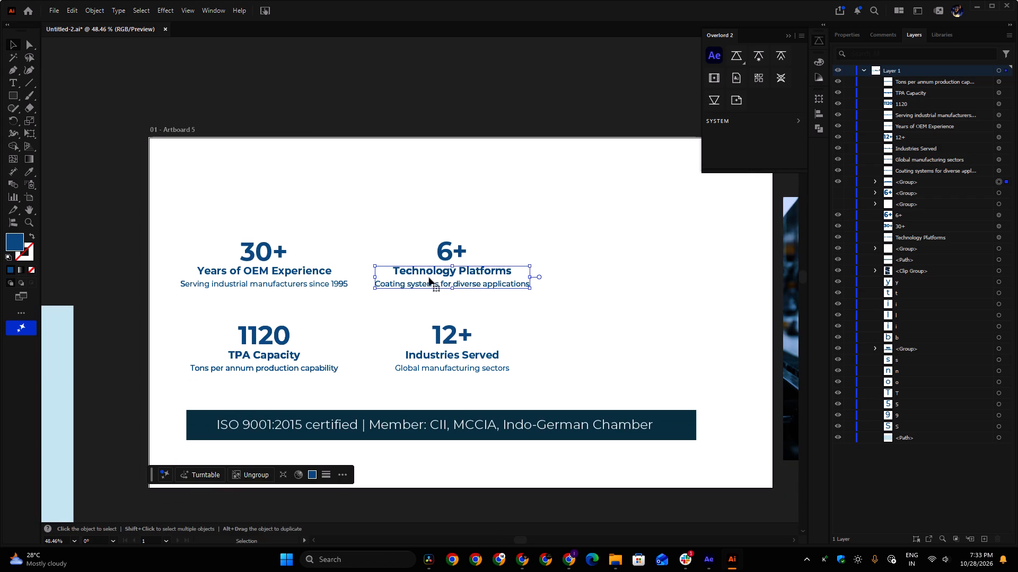
pyautogui.press('Delete')
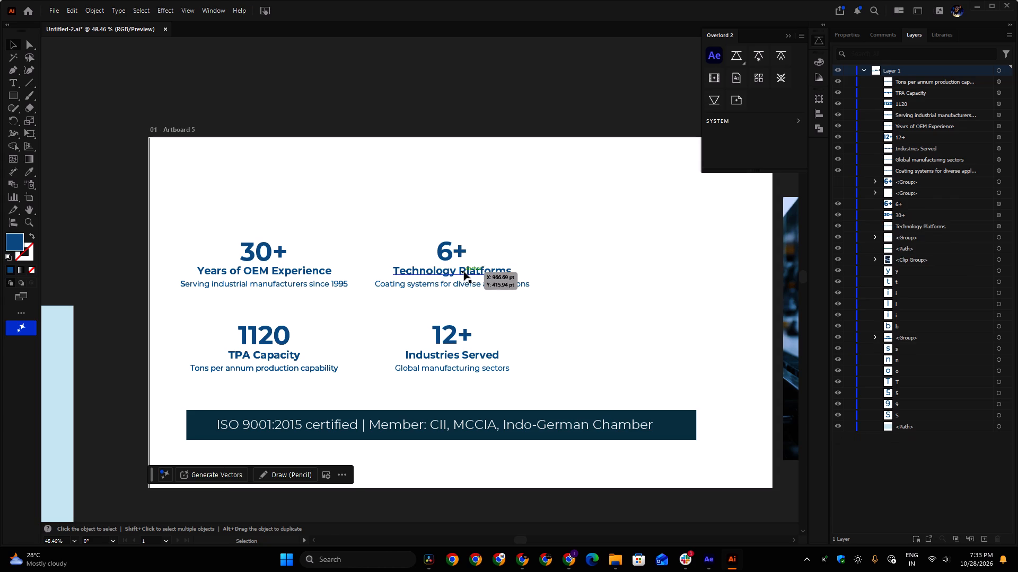
# Check the 6+ text in the Technology Platforms block by selecting it.
pyautogui.click(441, 249)
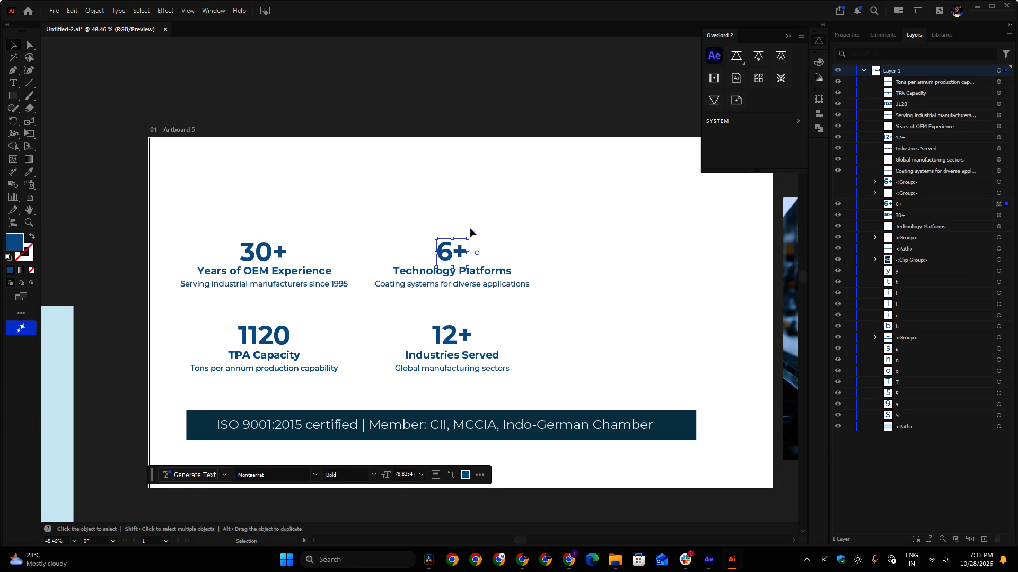
pyautogui.click(376, 218)
pyautogui.press('space')
pyautogui.keyDown('ctrl'); pyautogui.moveTo(369, 201); pyautogui.dragTo(384, 209); pyautogui.keyUp('ctrl')
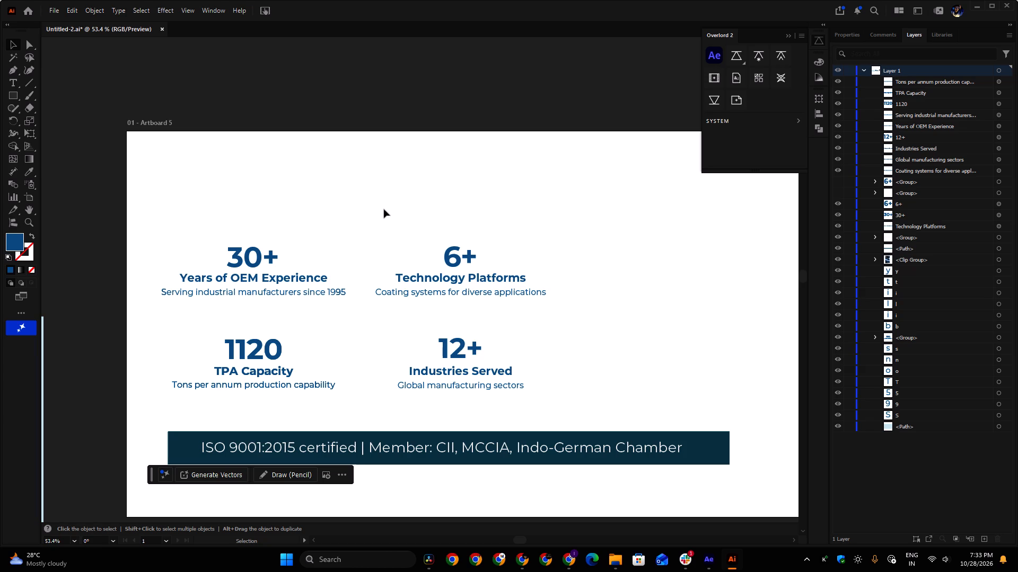
pyautogui.press('space')
pyautogui.keyDown('ctrl'); pyautogui.moveTo(471, 218); pyautogui.dragTo(466, 222); pyautogui.keyUp('ctrl')
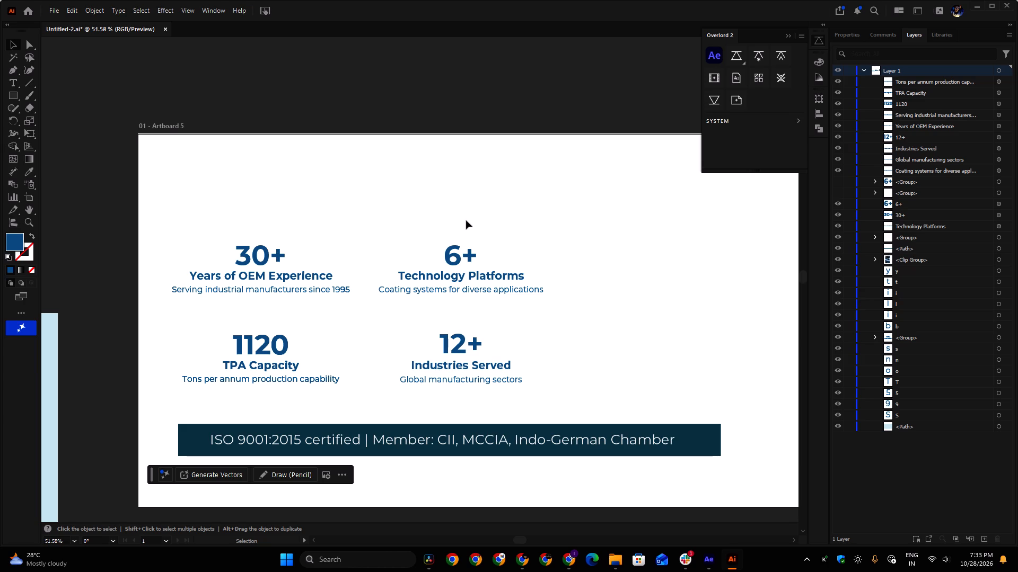
pyautogui.click(449, 256)
pyautogui.click(440, 278)
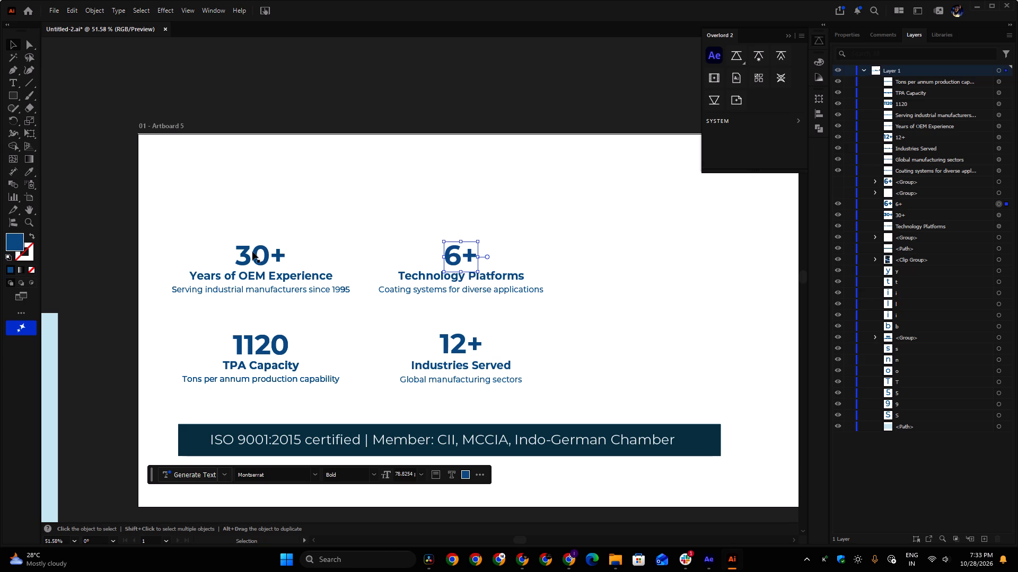
# Push the enlarged 30+ text from Illustrator into the After Effects composition with Overlord.
pyautogui.click(252, 252)
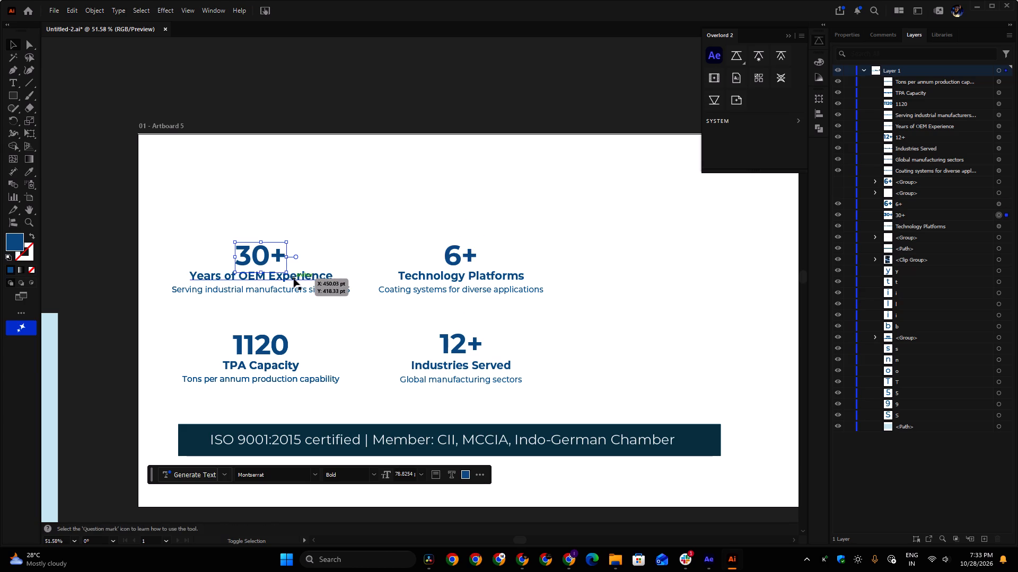
pyautogui.click(735, 59)
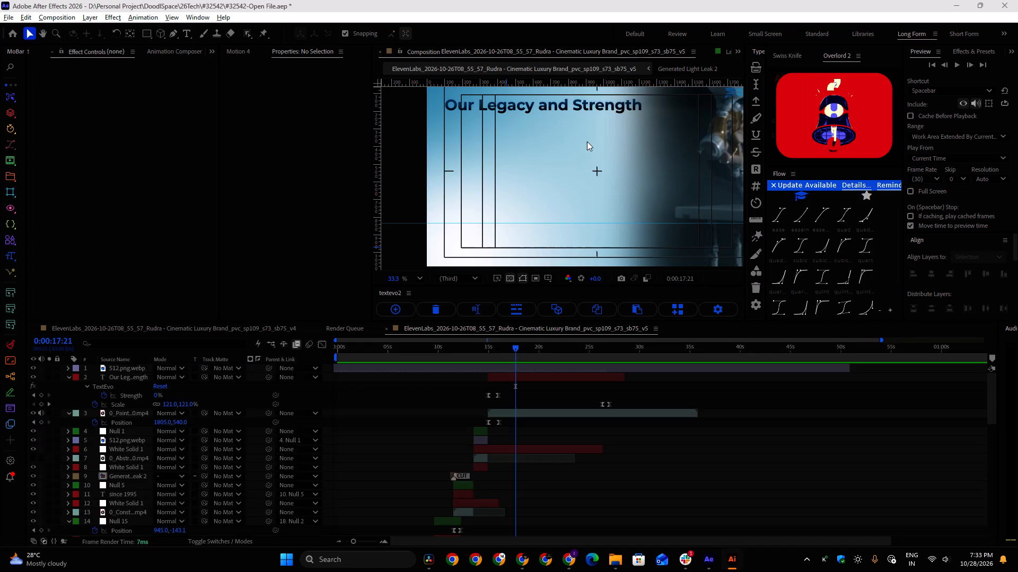
pyautogui.hotkey('alt', 'Tab')
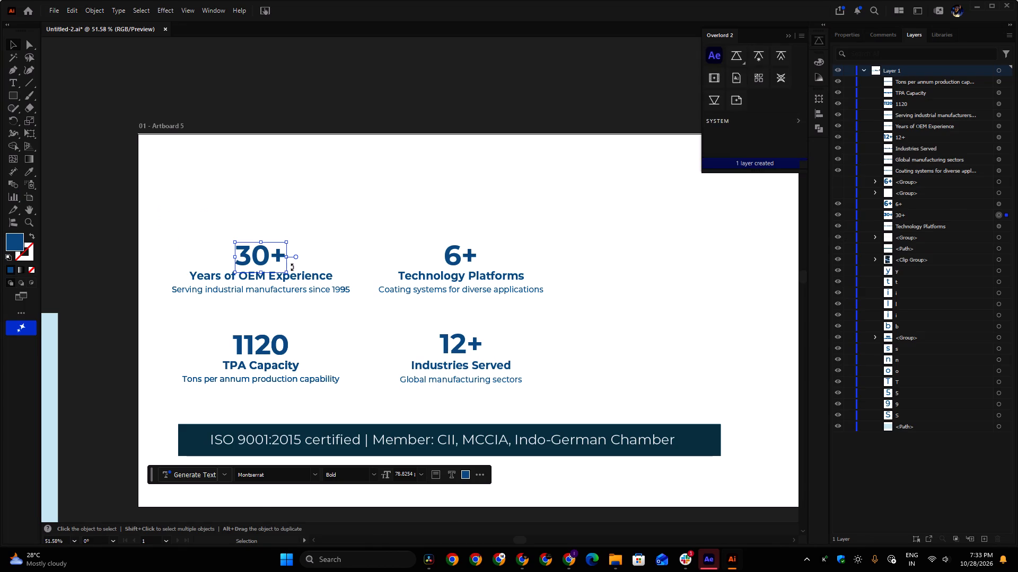
pyautogui.hotkey('alt', 'Tab')
pyautogui.hotkey('alt', 'Tab')
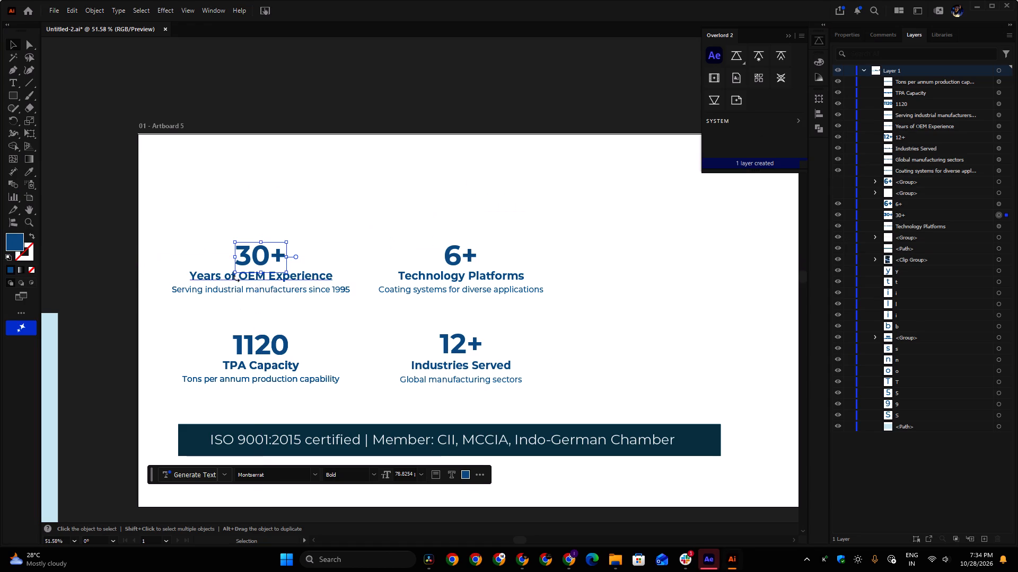
# Push the "Years of OEM Experience" and "Serving industrial manufacturers since 1995" text lines into the After Effects composition with Overlord.
pyautogui.click(236, 278)
pyautogui.click(206, 278)
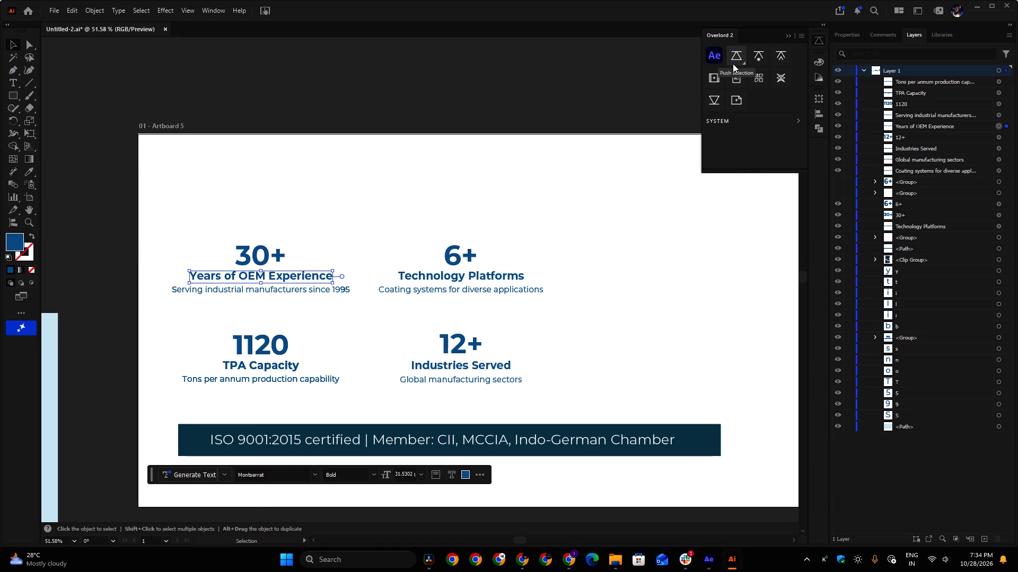
pyautogui.click(568, 144)
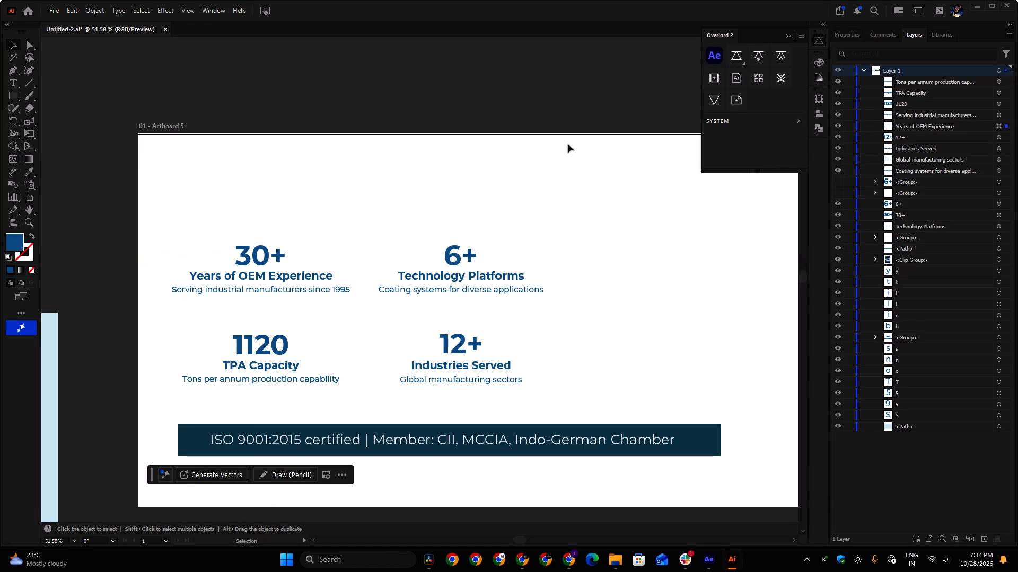
pyautogui.press('space')
pyautogui.keyDown('ctrl'); pyautogui.moveTo(273, 204); pyautogui.dragTo(282, 215); pyautogui.keyUp('ctrl')
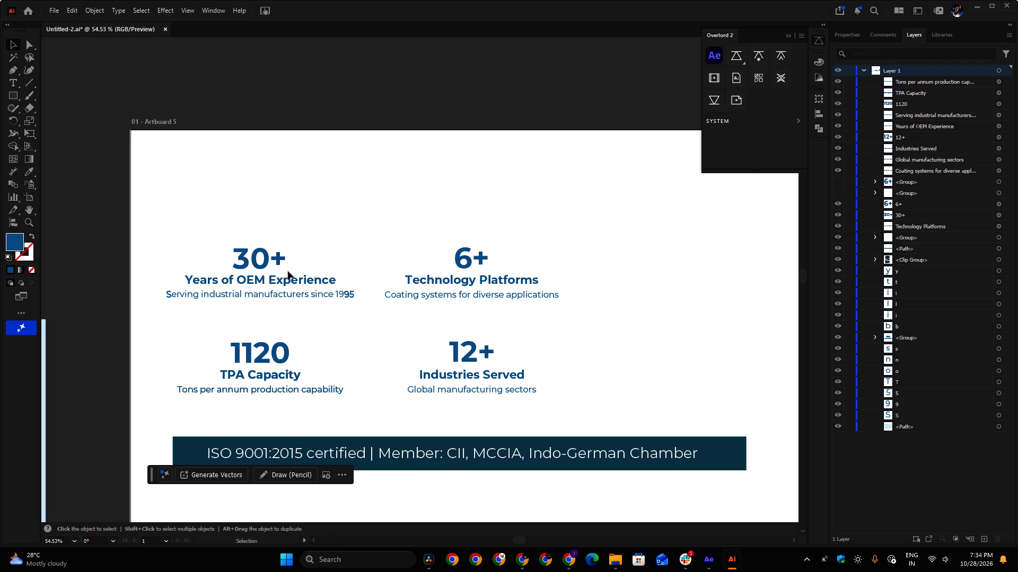
pyautogui.click(288, 277)
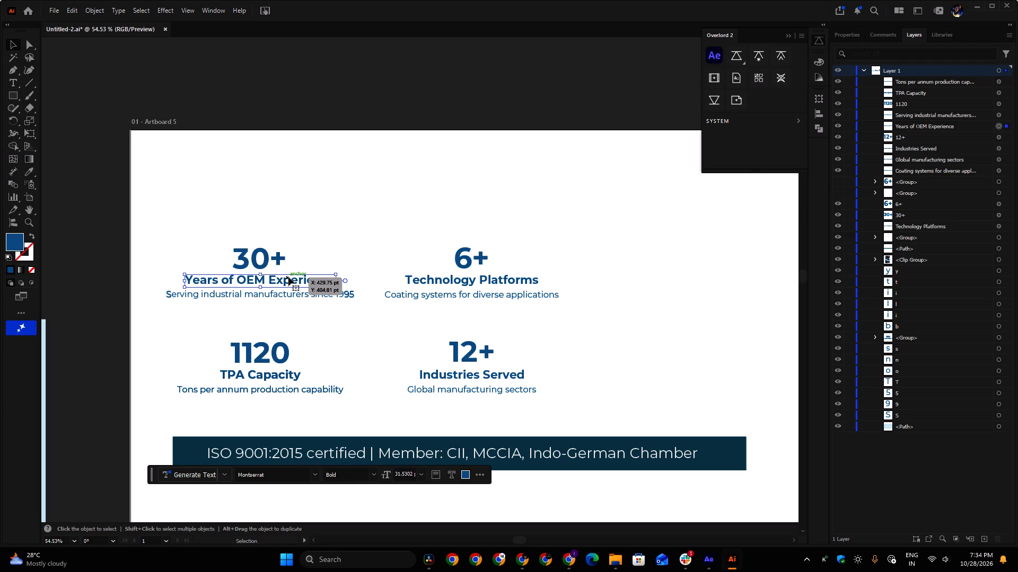
pyautogui.click(740, 57)
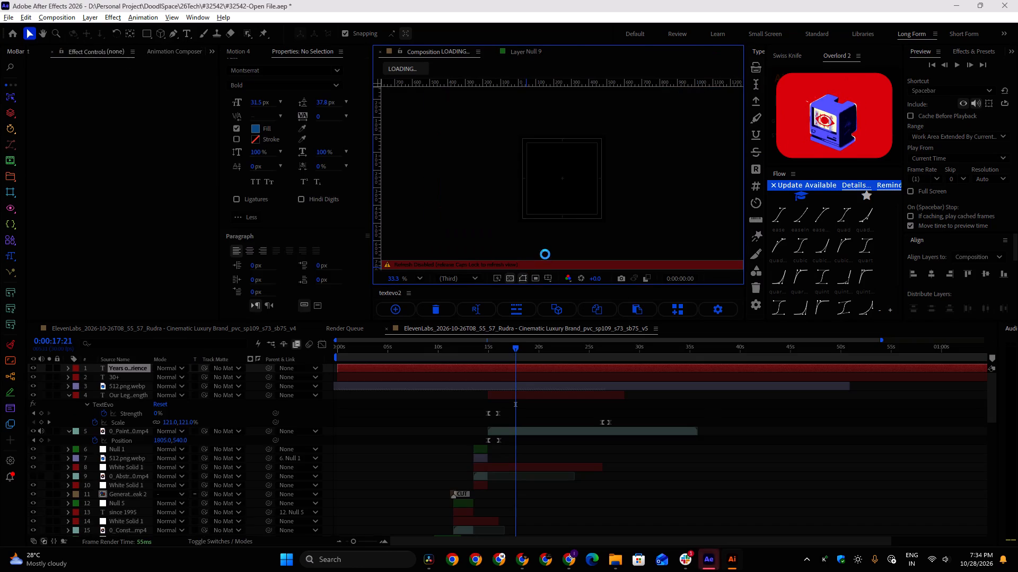
pyautogui.hotkey('alt', 'Tab')
pyautogui.click(244, 291)
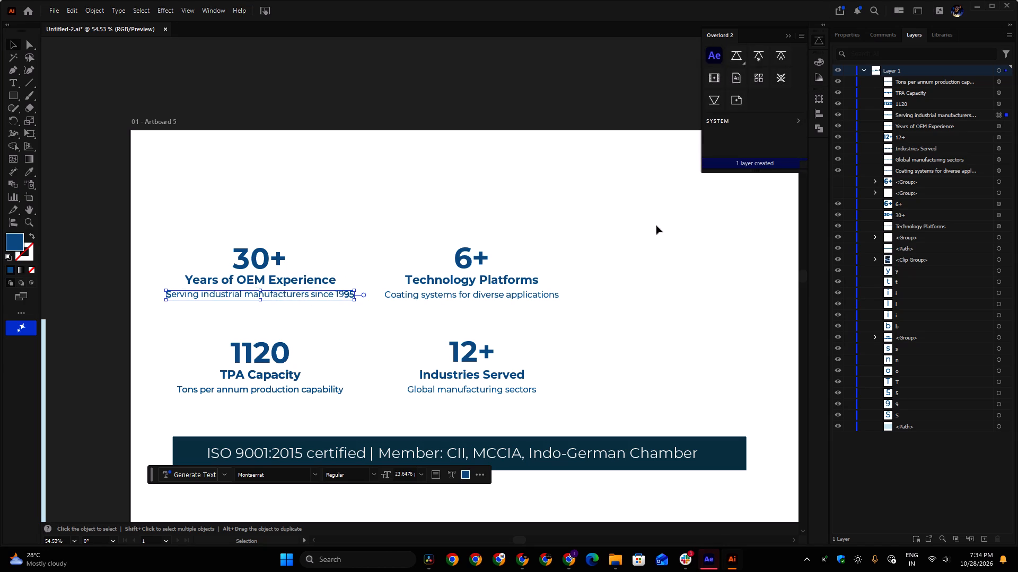
pyautogui.click(737, 54)
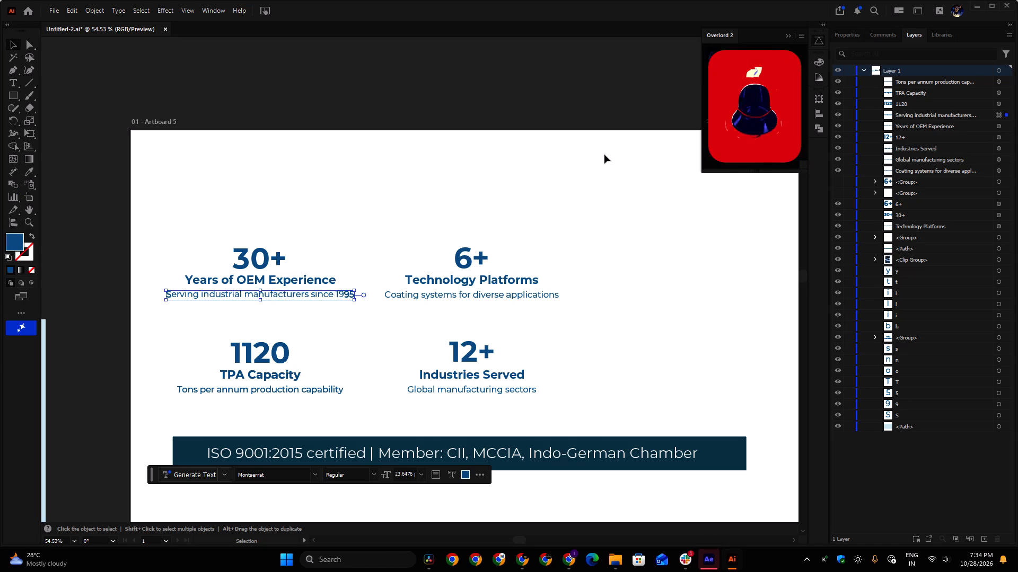
pyautogui.hotkey('alt', 'Tab')
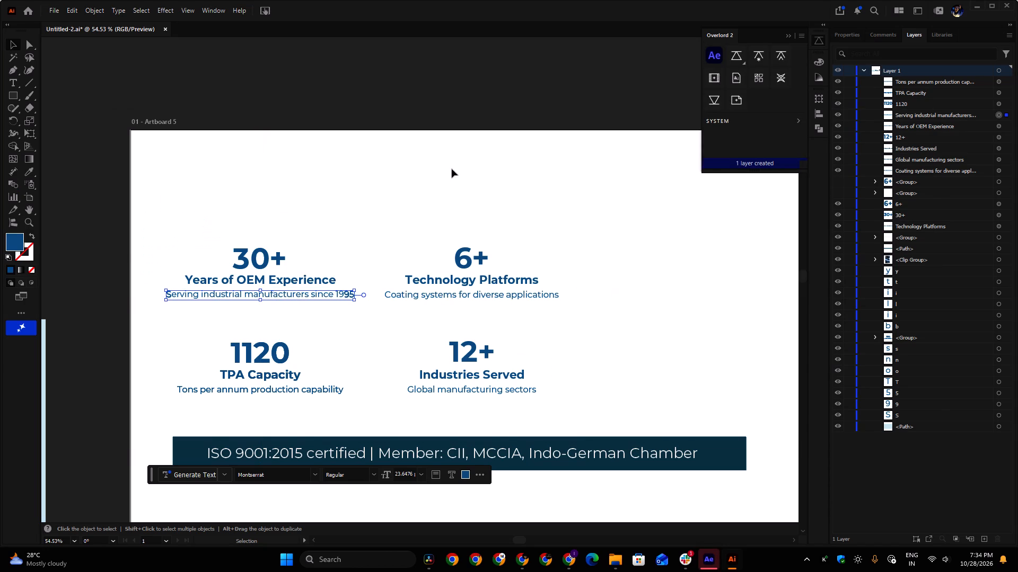
# In After Effects, centre the anchor points of the three 30+ block text layers and parent them to a new null with Motion 4.
pyautogui.hotkey('alt', 'Tab')
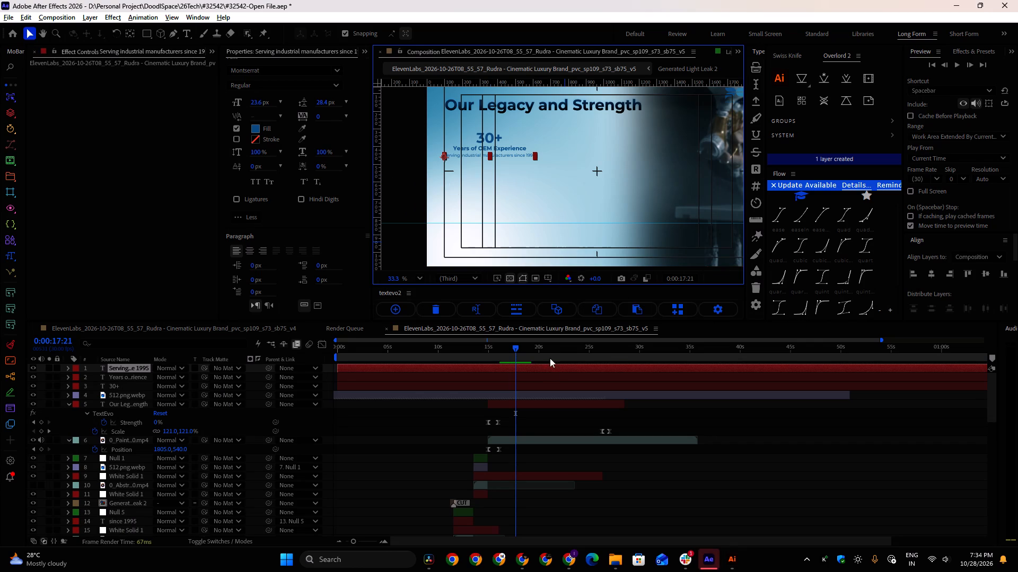
pyautogui.keyDown('shift'); pyautogui.click(506, 382); pyautogui.keyUp('shift')
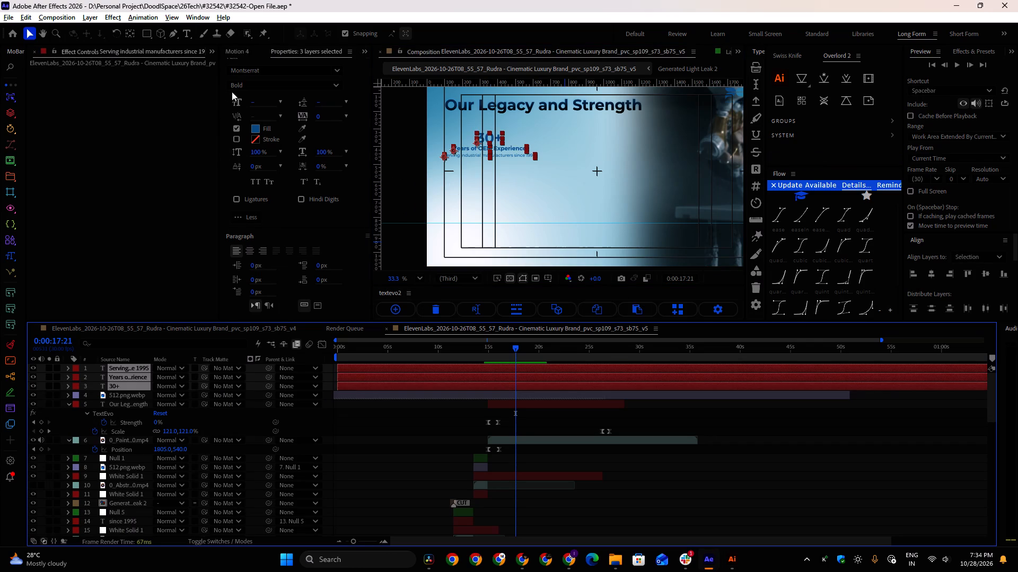
pyautogui.scroll(1, 249, 52)
pyautogui.click(331, 117)
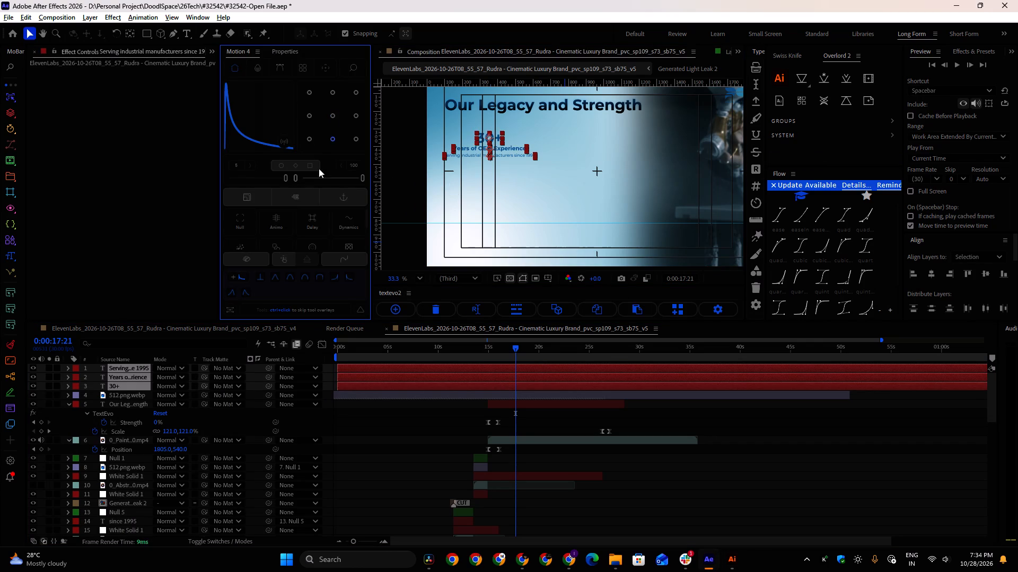
pyautogui.click(242, 219)
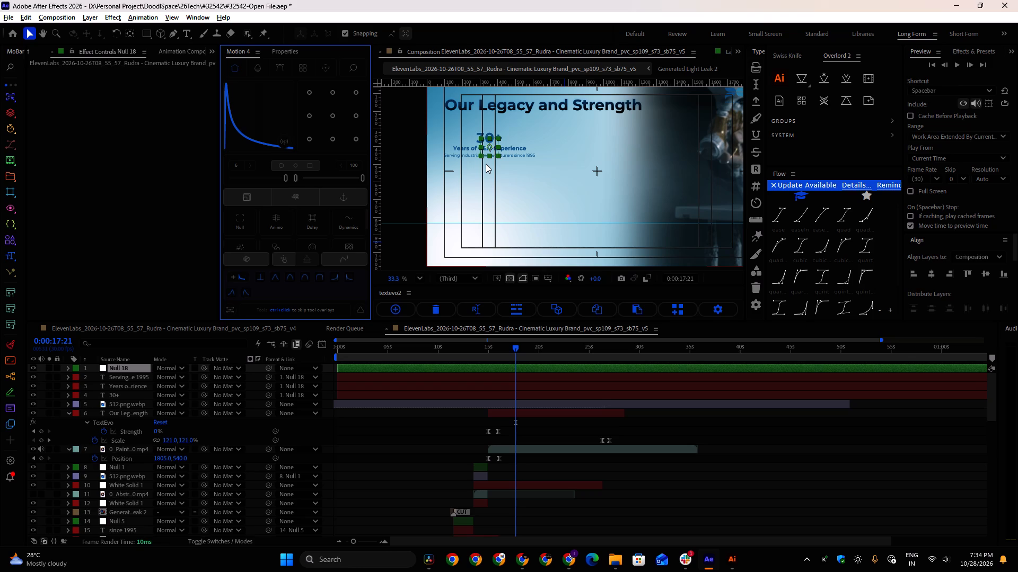
pyautogui.scroll(5, 490, 148)
pyautogui.scroll(-5, 490, 148)
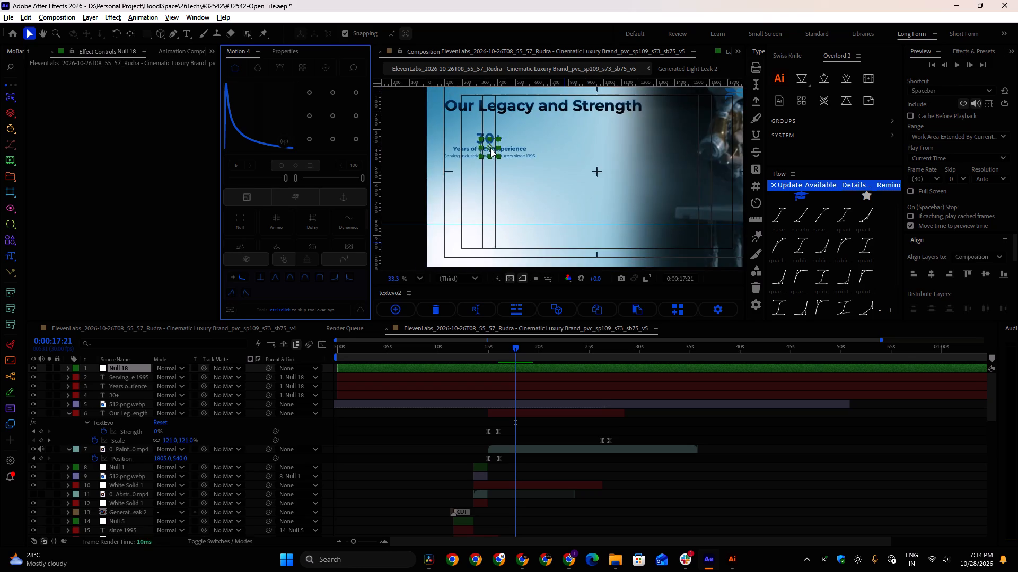
# From Illustrator, push the 6+, "Technology Platforms" and "Coating systems for diverse applications" texts individually into the composition with Overlord.
pyautogui.hotkey('alt', 'Tab')
pyautogui.click(464, 259)
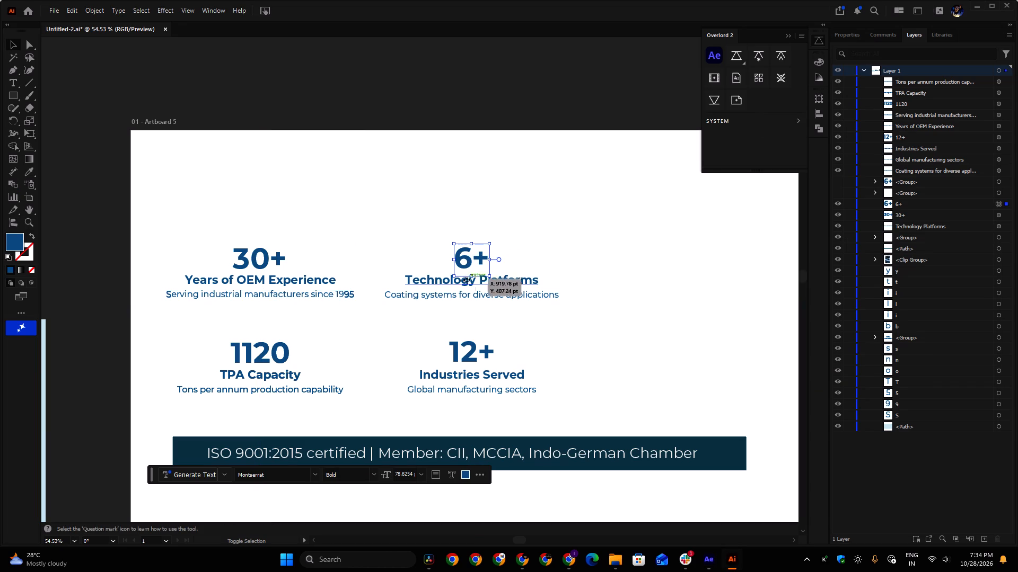
pyautogui.click(425, 279)
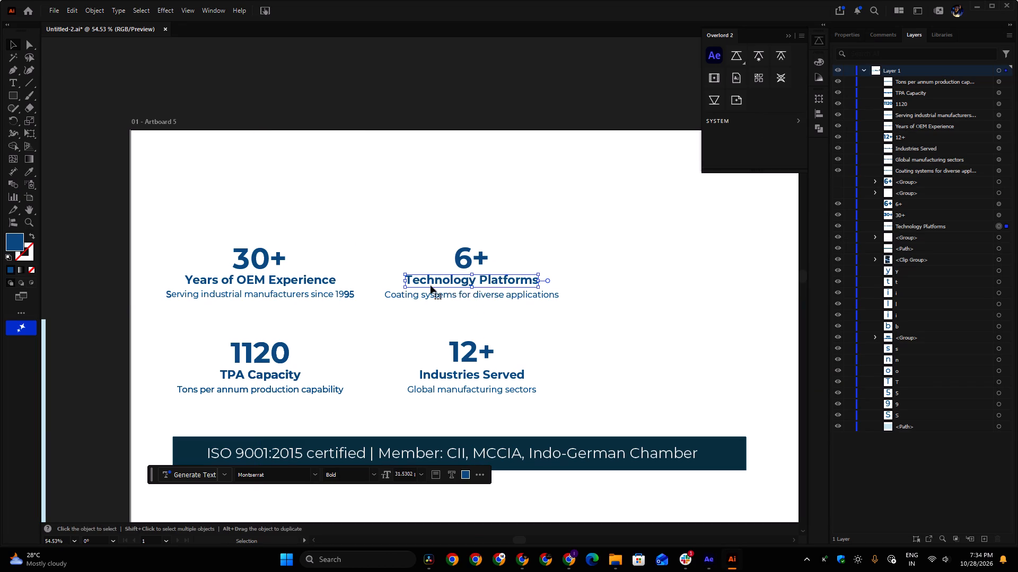
pyautogui.click(478, 262)
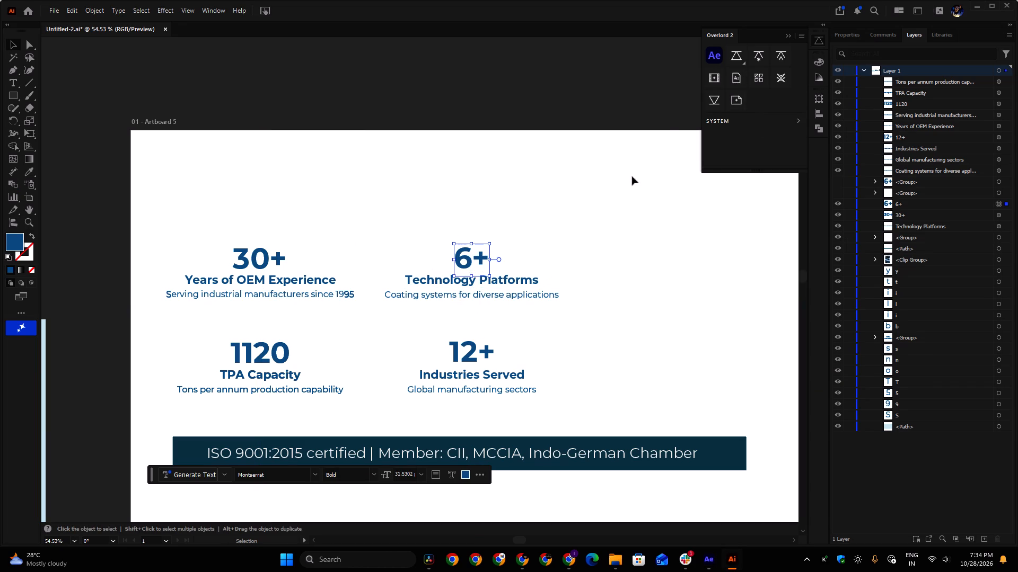
pyautogui.click(734, 58)
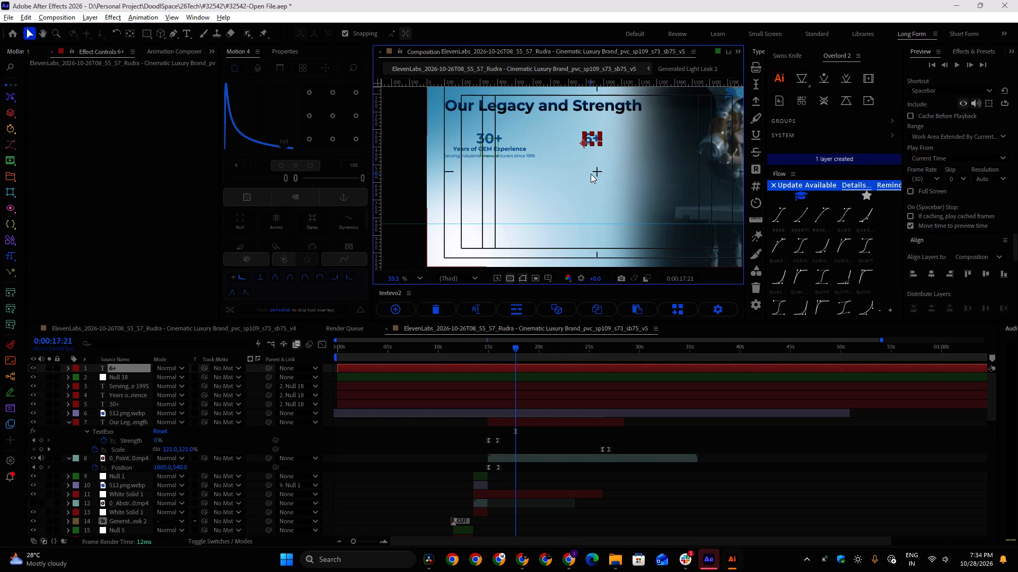
pyautogui.hotkey('alt', 'Tab')
pyautogui.click(468, 285)
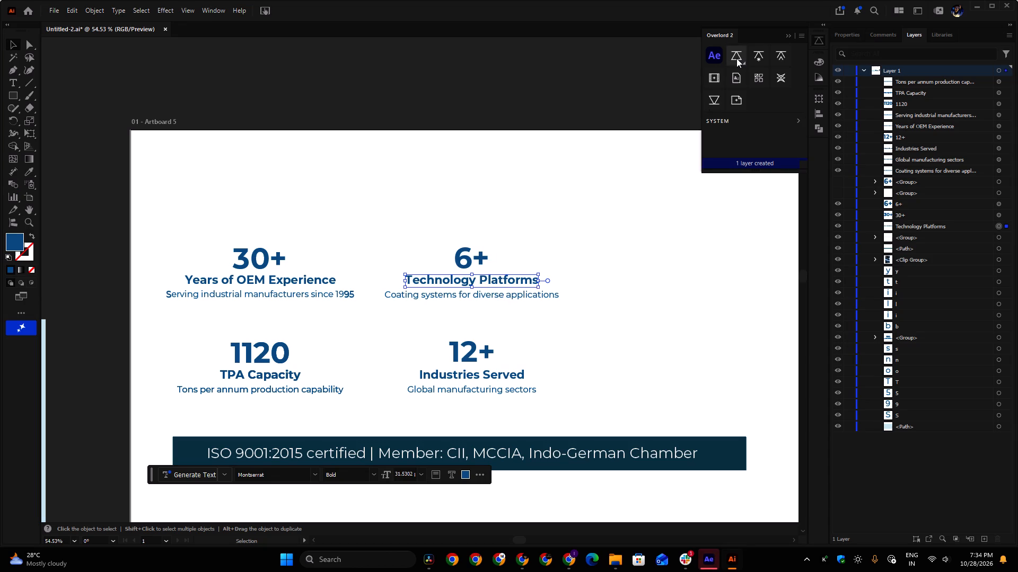
pyautogui.click(736, 58)
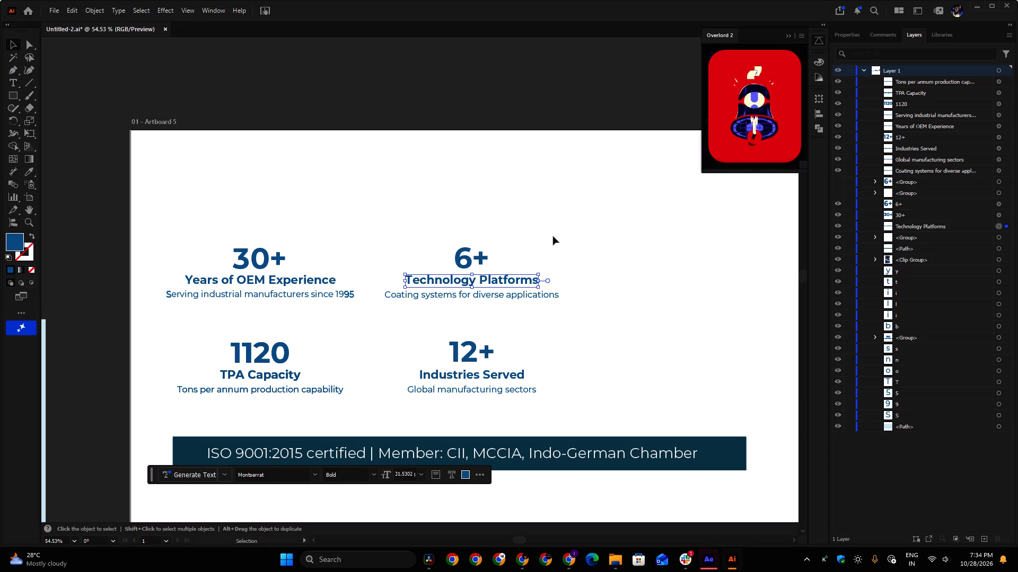
pyautogui.hotkey('alt', 'Tab')
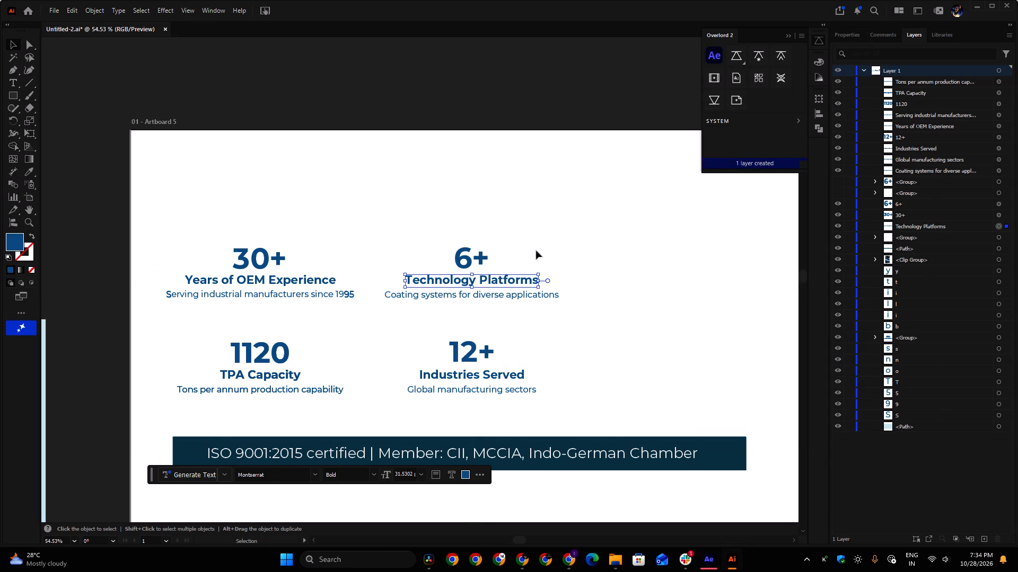
pyautogui.click(501, 294)
pyautogui.click(734, 52)
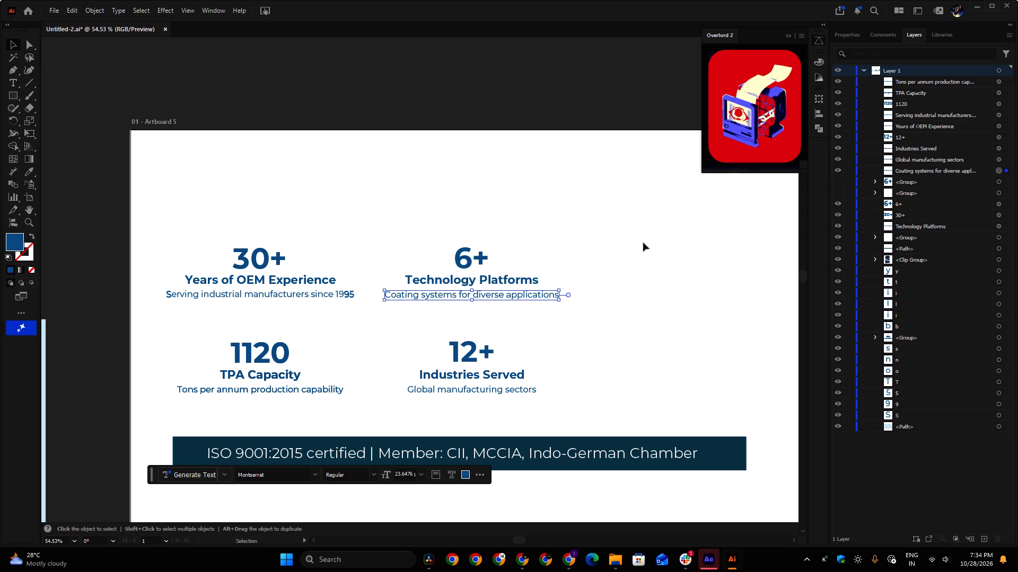
# In After Effects, centre the anchor points of the three 6+ block text layers and parent them to a new null.
pyautogui.click(707, 567)
pyautogui.scroll(3, 596, 149)
pyautogui.click(587, 137)
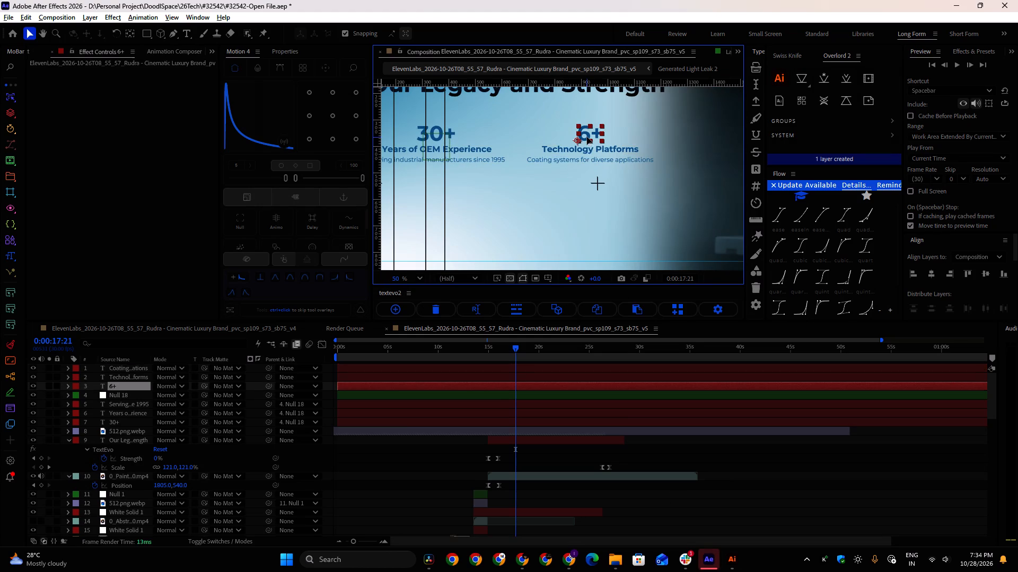
pyautogui.keyDown('shift'); pyautogui.click(587, 150); pyautogui.keyUp('shift')
pyautogui.keyDown('shift'); pyautogui.click(588, 160); pyautogui.keyUp('shift')
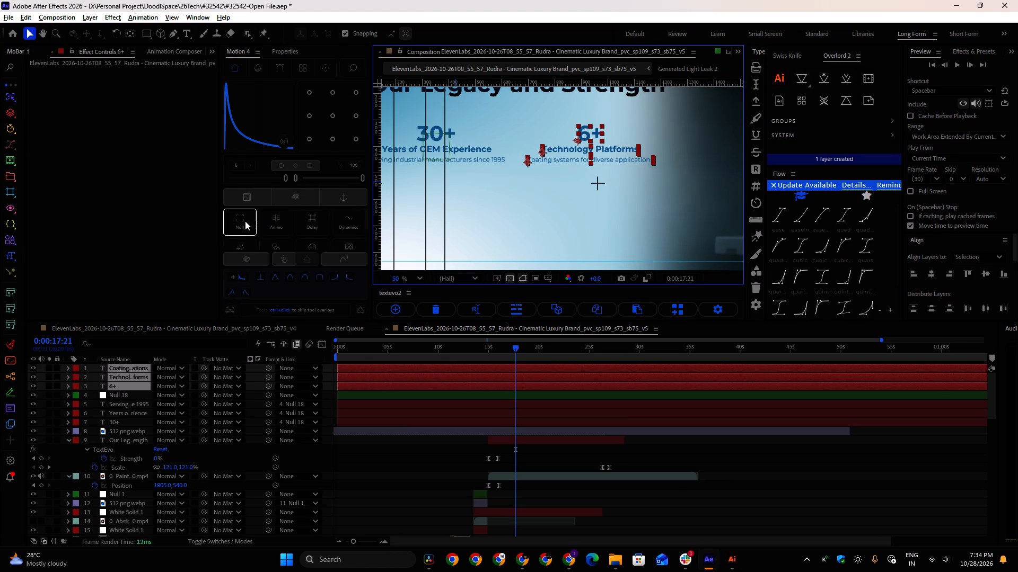
pyautogui.click(245, 221)
pyautogui.scroll(-1, 571, 183)
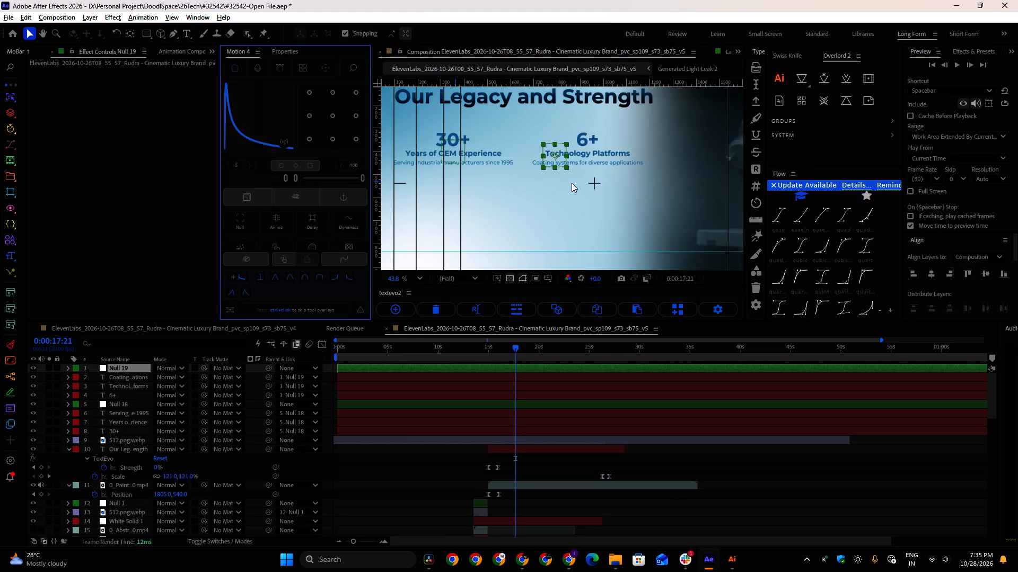
pyautogui.hotkey('ctrl', 'z')
pyautogui.click(330, 111)
pyautogui.hotkey('alt', 'Tab')
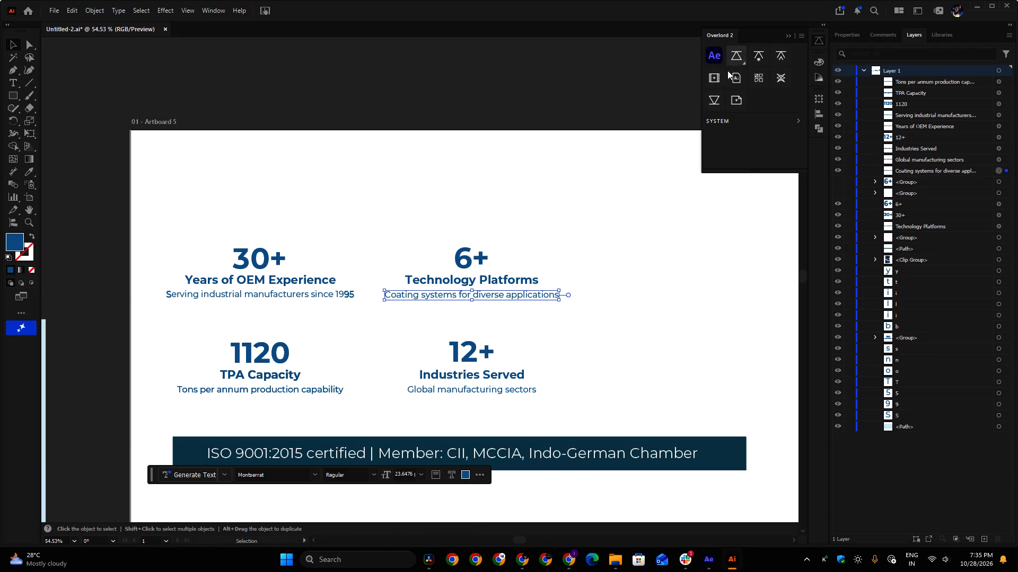
pyautogui.hotkey('alt', 'Tab')
pyautogui.click(234, 213)
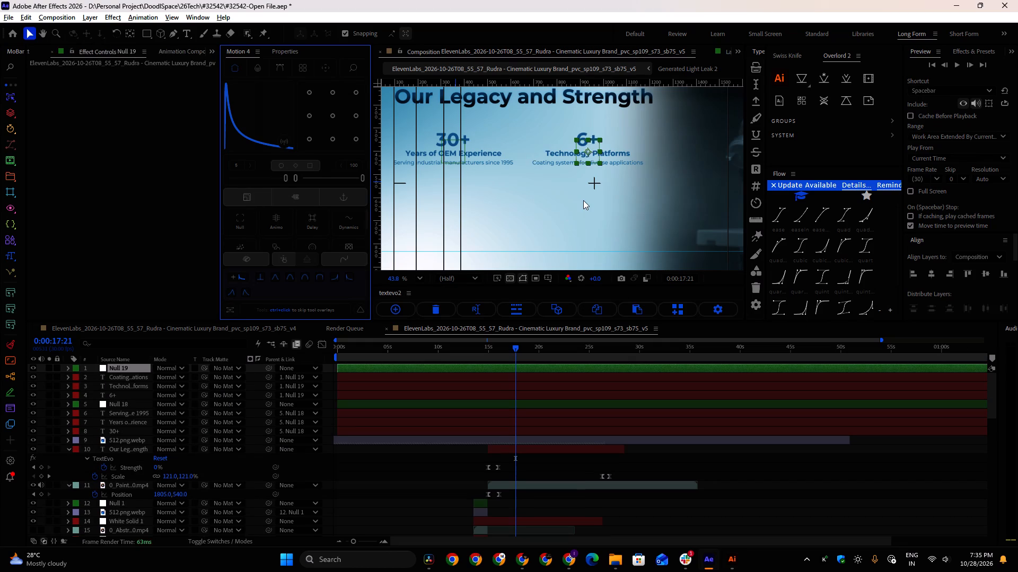
pyautogui.scroll(-3, 583, 200)
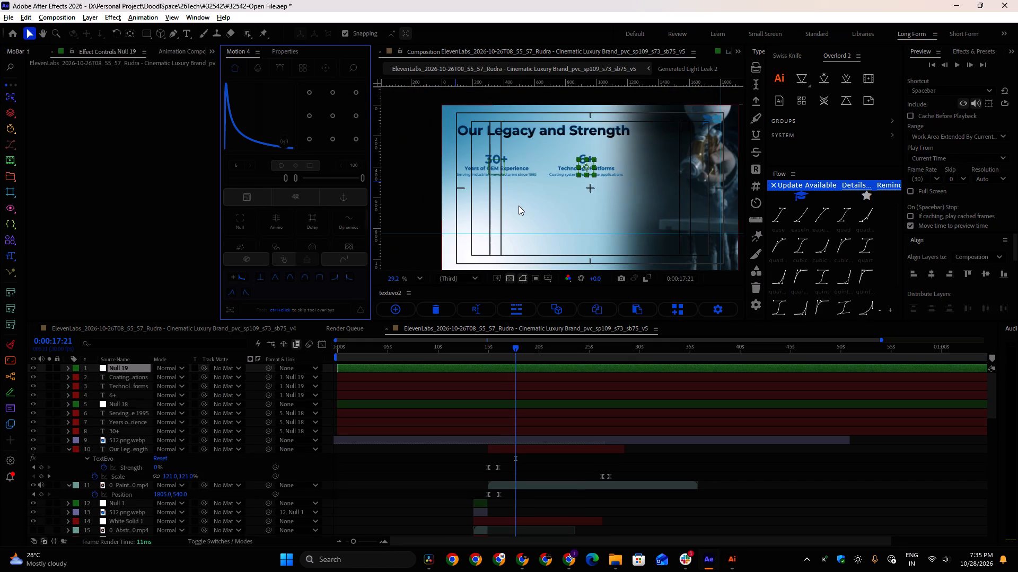
# From Illustrator, push the 1120, "TPA Capacity" and "Tons per annum production capability" texts together into the composition with Overlord.
pyautogui.hotkey('alt', 'Tab')
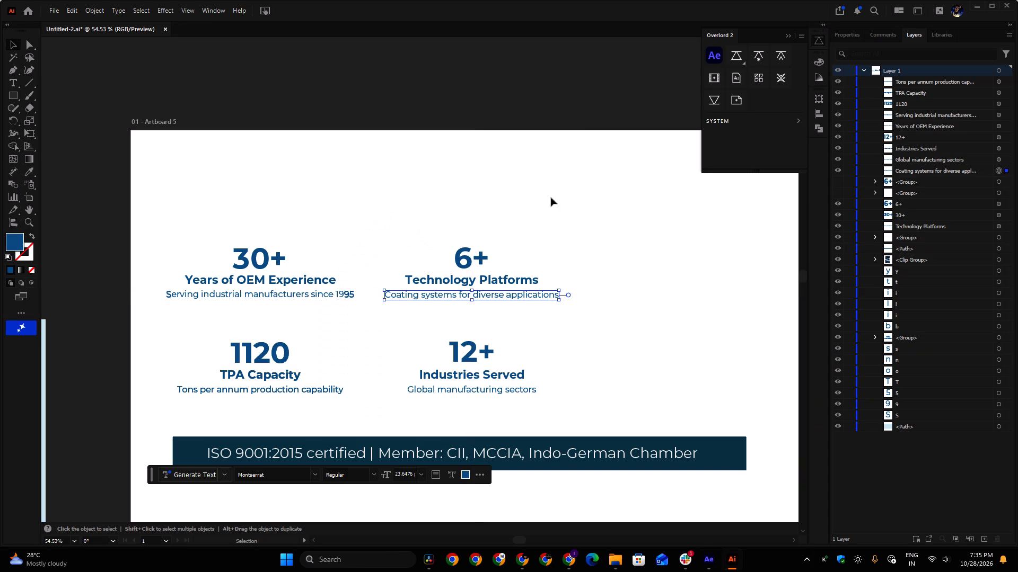
pyautogui.moveTo(292, 322); pyautogui.dragTo(476, 245, button='middle')
pyautogui.click(435, 275)
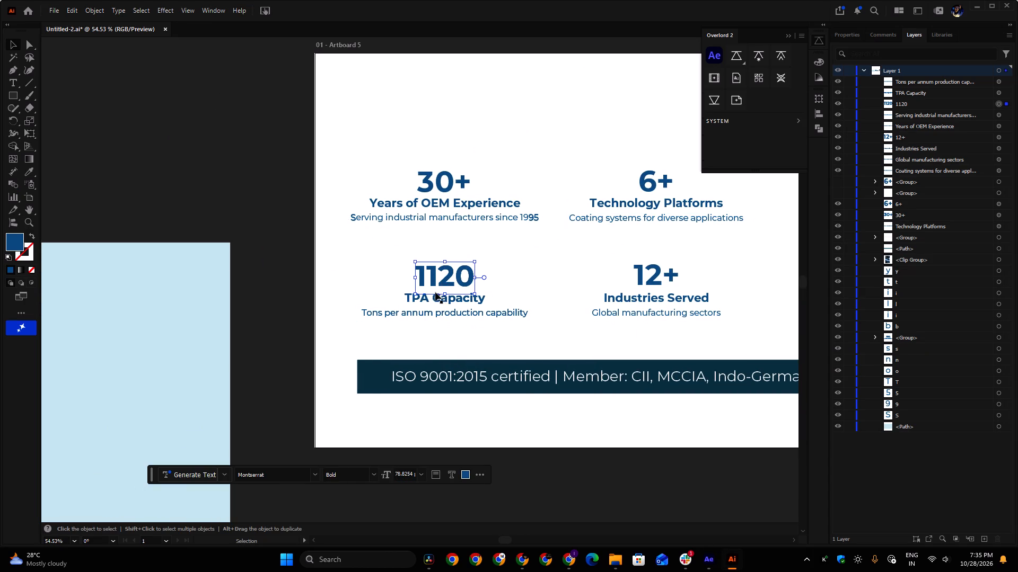
pyautogui.keyDown('shift'); pyautogui.click(434, 298); pyautogui.keyUp('shift')
pyautogui.keyDown('shift'); pyautogui.click(429, 313); pyautogui.keyUp('shift')
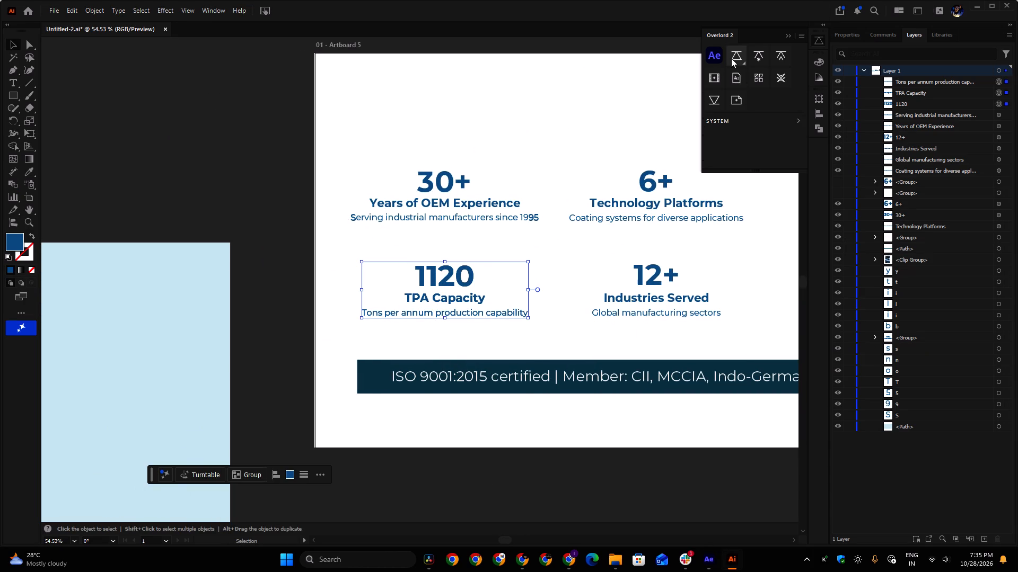
pyautogui.click(731, 58)
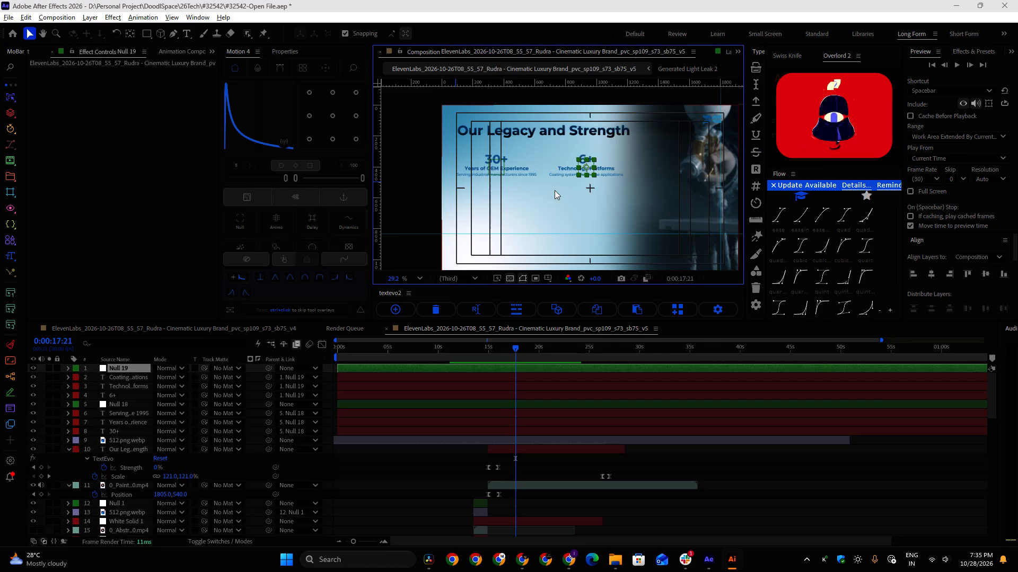
# Centre the anchor points of the three 1120 block text layers and parent them to a new null in After Effects.
pyautogui.click(242, 218)
pyautogui.hotkey('ctrl', 'z')
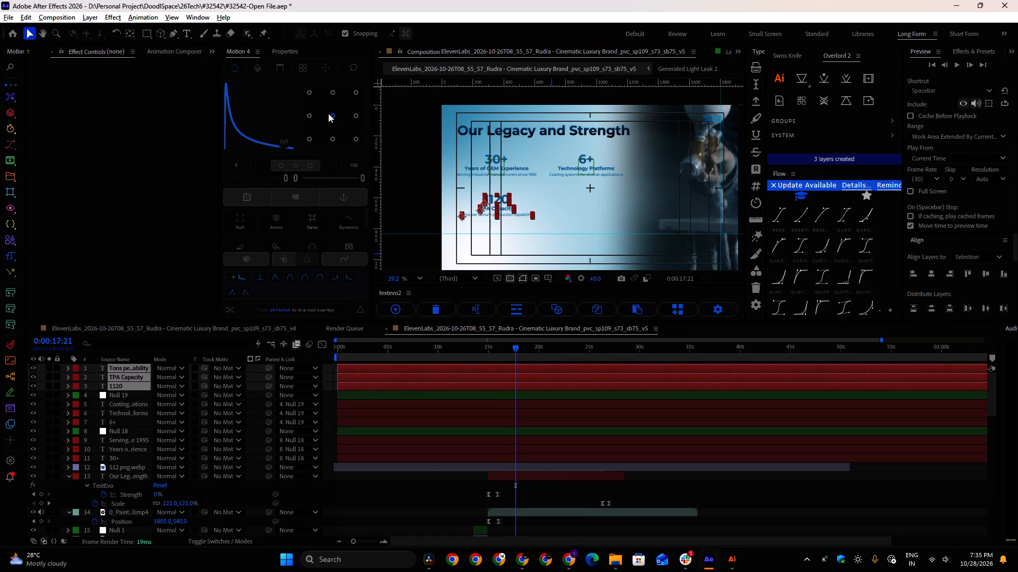
pyautogui.click(328, 113)
pyautogui.click(239, 225)
pyautogui.keyDown('alt'); pyautogui.scroll(-1, 562, 219); pyautogui.keyUp('alt')
pyautogui.keyDown('alt'); pyautogui.scroll(1, 562, 219); pyautogui.keyUp('alt')
# From Illustrator, push the 12+, "Industries Served" and "Global manufacturing sectors" texts together into the composition with Overlord.
pyautogui.hotkey('alt', 'Tab')
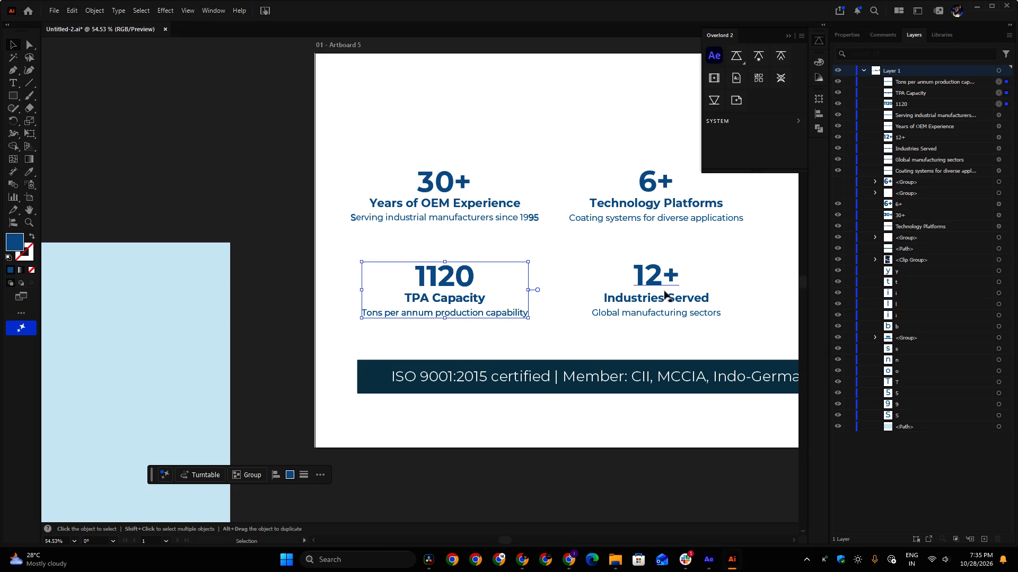
pyautogui.click(652, 278)
pyautogui.keyDown('shift'); pyautogui.click(671, 298); pyautogui.keyUp('shift')
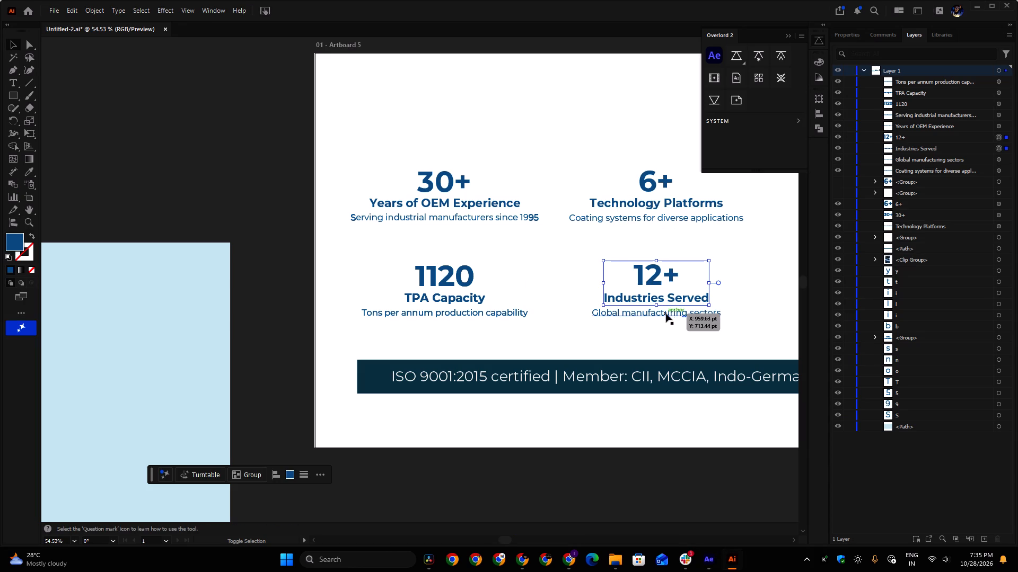
pyautogui.keyDown('shift'); pyautogui.click(666, 314); pyautogui.keyUp('shift')
pyautogui.click(586, 248)
pyautogui.click(660, 275)
pyautogui.click(654, 276)
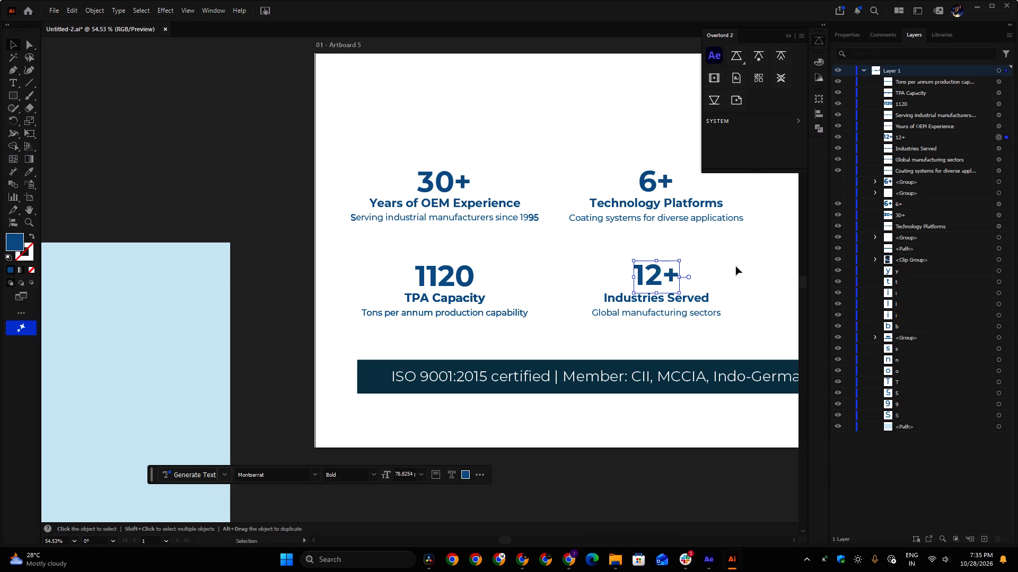
pyautogui.click(736, 266)
pyautogui.click(650, 272)
pyautogui.keyDown('shift'); pyautogui.click(658, 303); pyautogui.keyUp('shift')
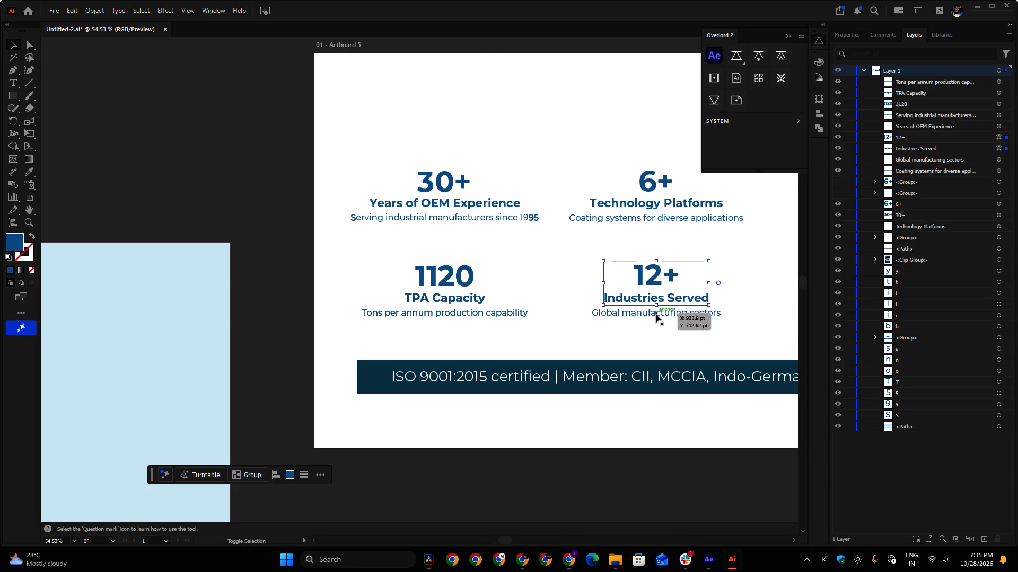
pyautogui.keyDown('shift'); pyautogui.click(656, 314); pyautogui.keyUp('shift')
pyautogui.click(736, 58)
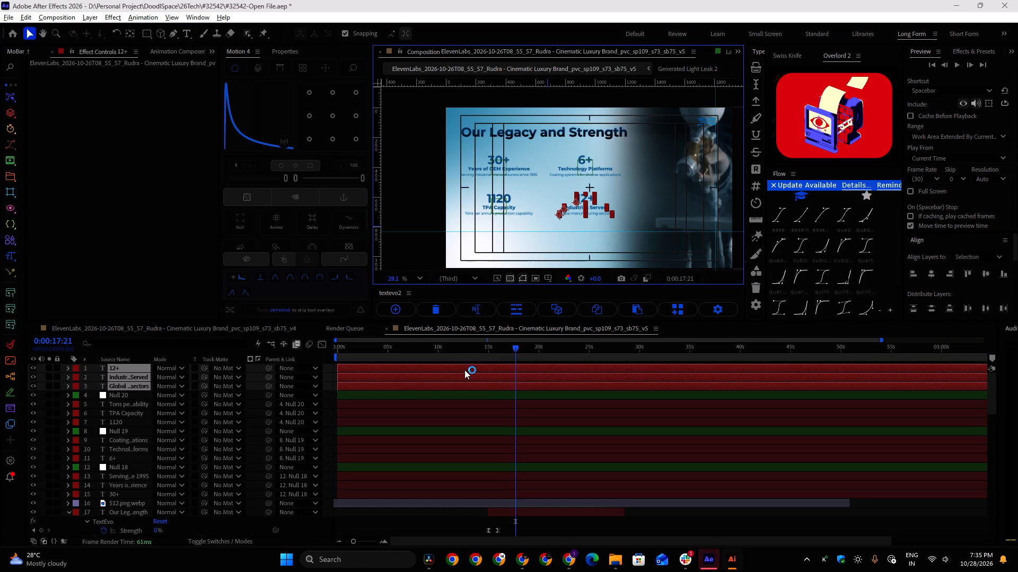
# In After Effects, centre the anchor points of the three 12+ block text layers and parent them to a new null.
pyautogui.click(335, 114)
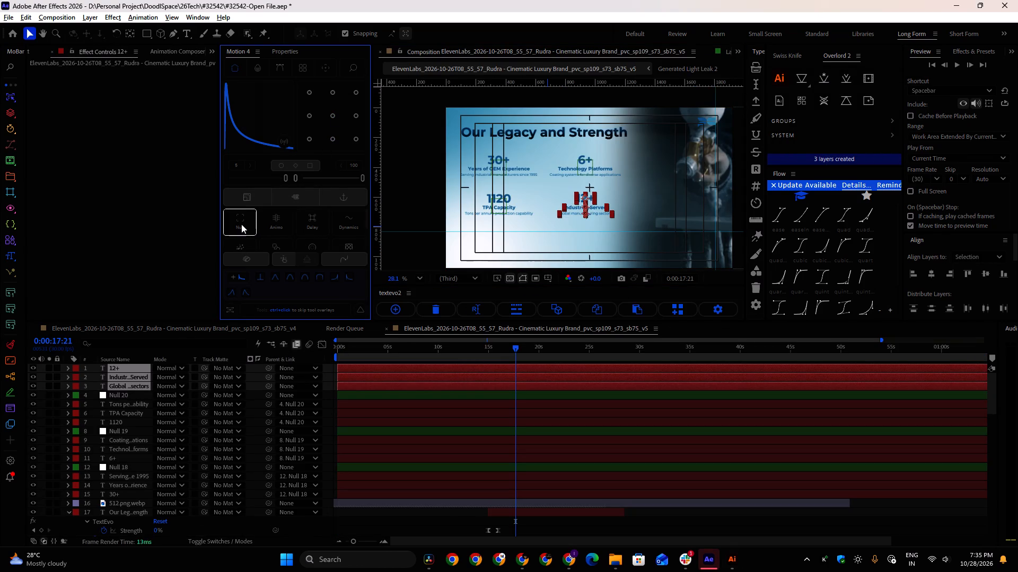
pyautogui.click(241, 224)
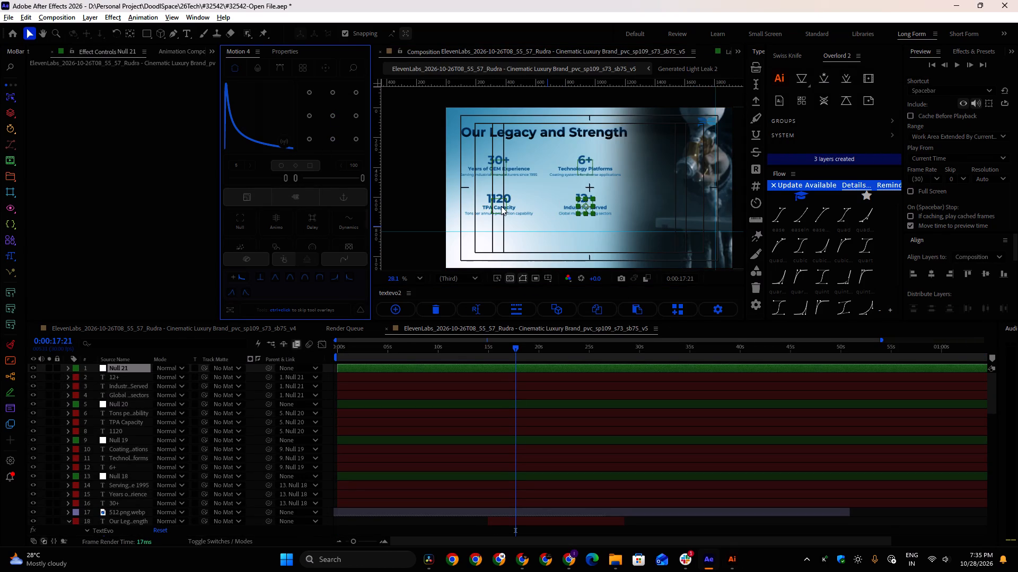
# Move all four statistics blocks' text layers and nulls in time so they start with the "Our Legacy and Strength" heading layer.
pyautogui.keyDown('shift'); pyautogui.click(501, 206); pyautogui.keyUp('shift')
pyautogui.keyDown('shift'); pyautogui.click(499, 161); pyautogui.keyUp('shift')
pyautogui.keyDown('shift'); pyautogui.click(582, 166); pyautogui.keyUp('shift')
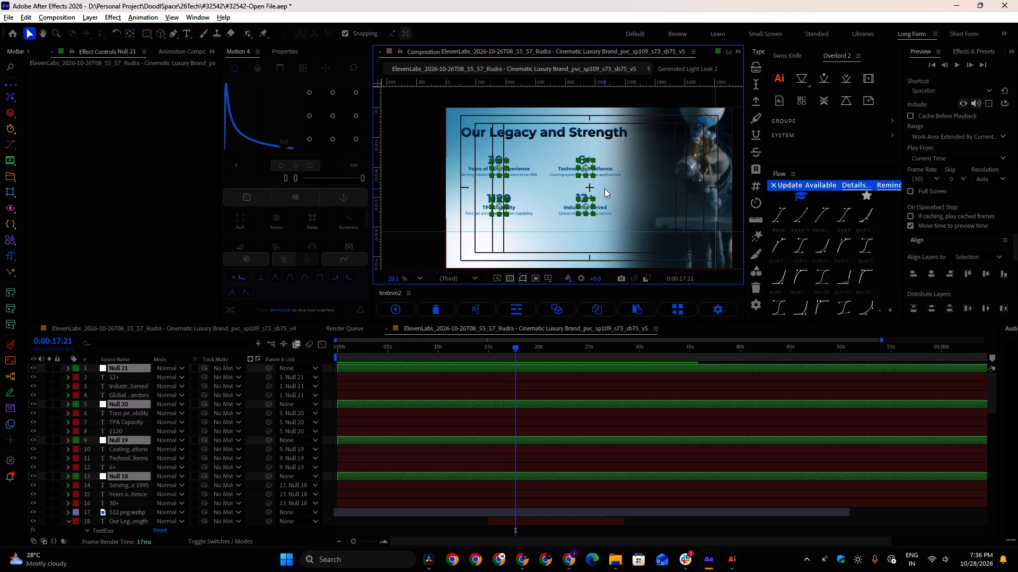
pyautogui.keyDown('shift'); pyautogui.click(504, 503); pyautogui.keyUp('shift')
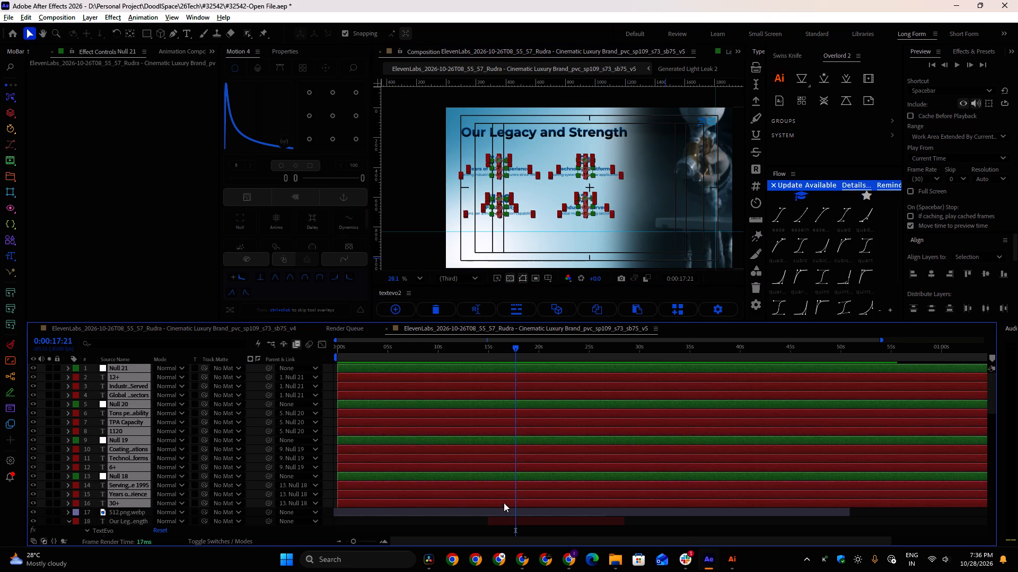
pyautogui.press('[')
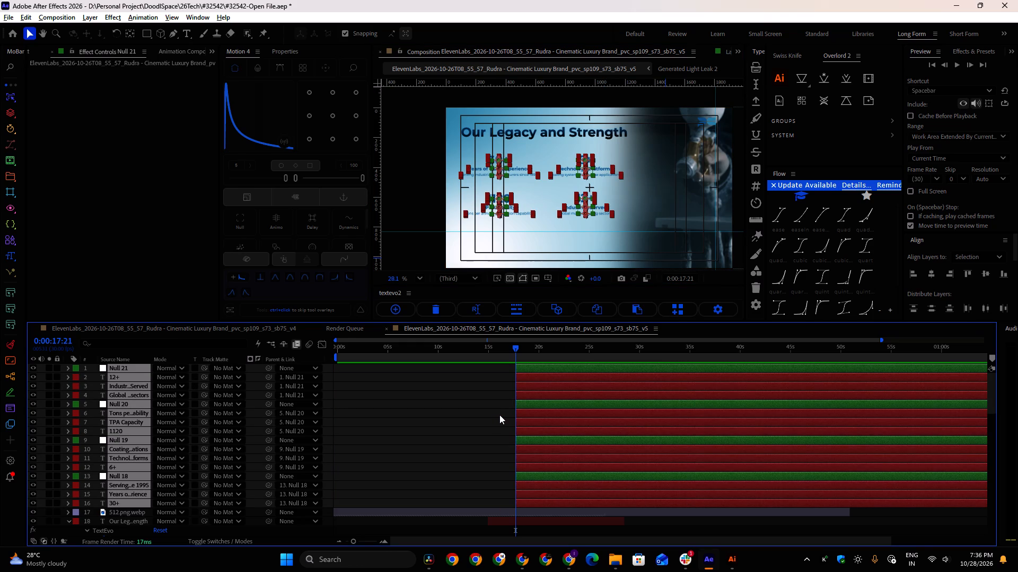
pyautogui.scroll(-1, 498, 415)
pyautogui.keyDown('alt'); pyautogui.scroll(1, 498, 420); pyautogui.keyUp('alt')
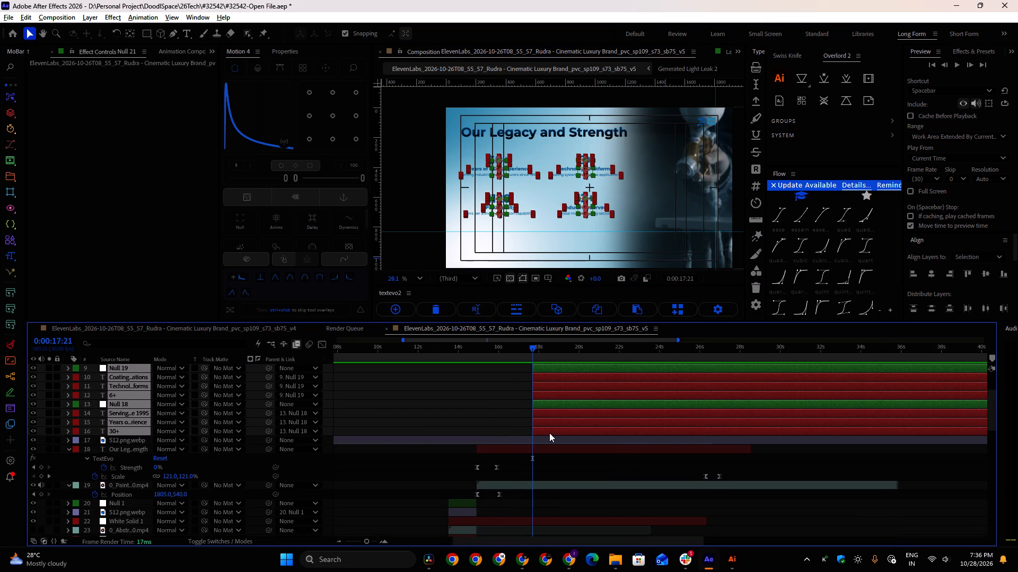
pyautogui.moveTo(549, 433); pyautogui.dragTo(493, 433)
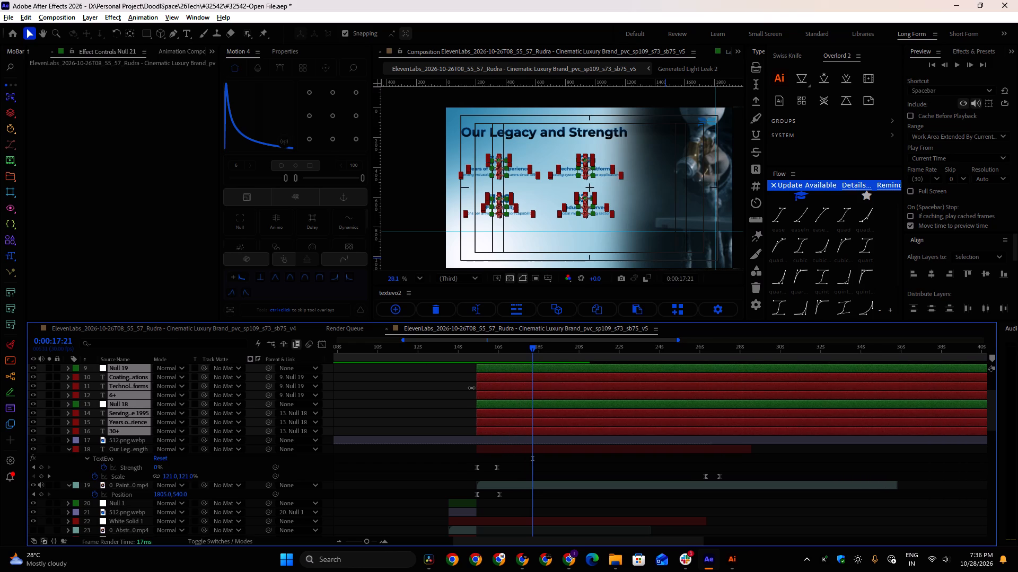
pyautogui.scroll(3, 496, 396)
pyautogui.scroll(-1, 497, 396)
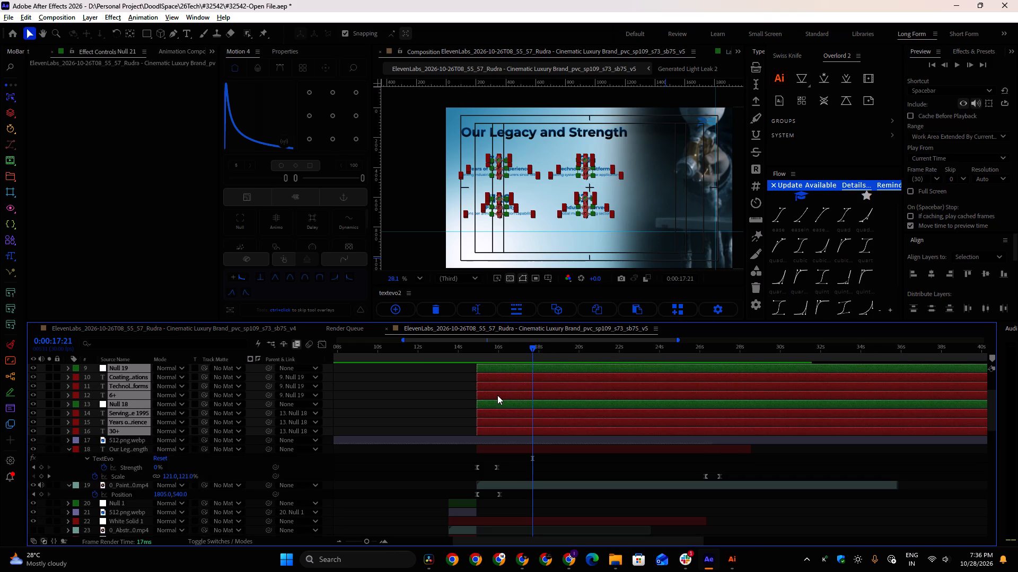
# Trim the end of all statistics text layers and nulls to 0:00:26:10.
pyautogui.moveTo(531, 347); pyautogui.dragTo(537, 348)
pyautogui.moveTo(537, 348); pyautogui.dragTo(706, 371)
pyautogui.hotkey('alt', ']')
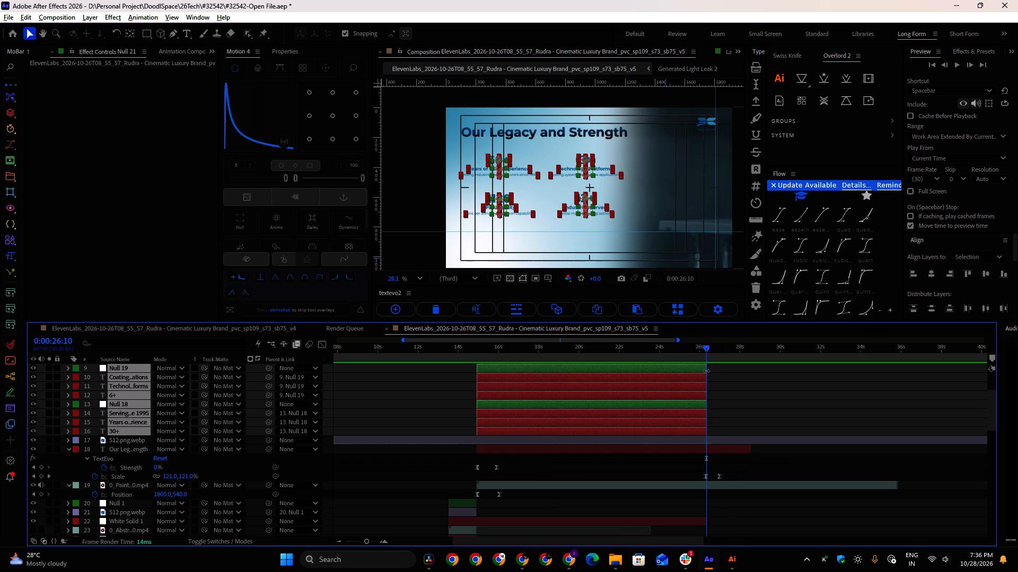
# Examine the statistics layers' timing against the heading animation and check the 30+ block's individual text layers in the composition.
pyautogui.keyDown('alt'); pyautogui.scroll(1, 707, 373); pyautogui.keyUp('alt')
pyautogui.keyDown('alt'); pyautogui.scroll(-1, 686, 380); pyautogui.keyUp('alt')
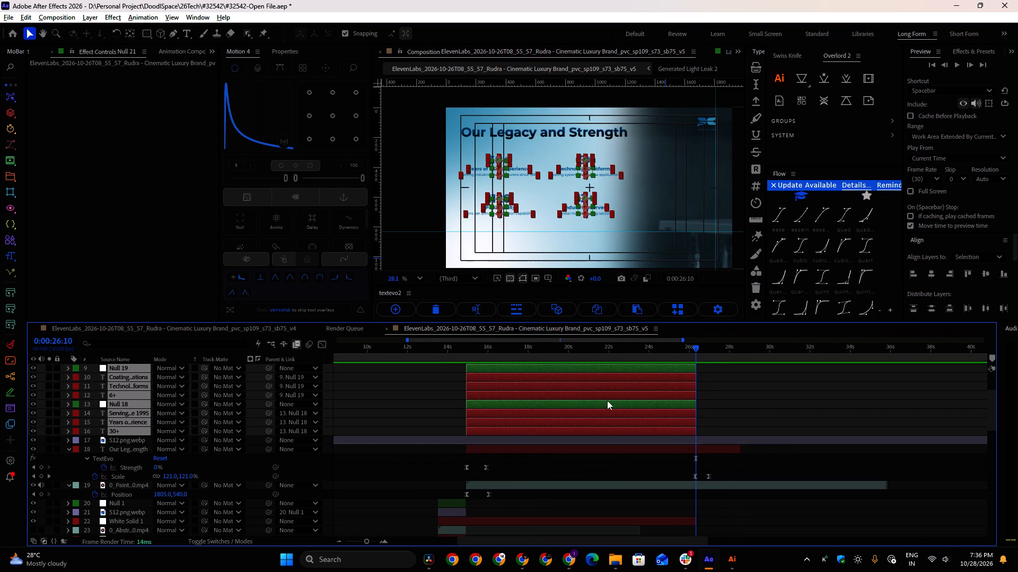
pyautogui.keyDown('shift'); pyautogui.scroll(1, 567, 401); pyautogui.keyUp('shift')
pyautogui.keyDown('alt'); pyautogui.scroll(2, 526, 409); pyautogui.keyUp('alt')
pyautogui.moveTo(379, 349); pyautogui.dragTo(449, 358)
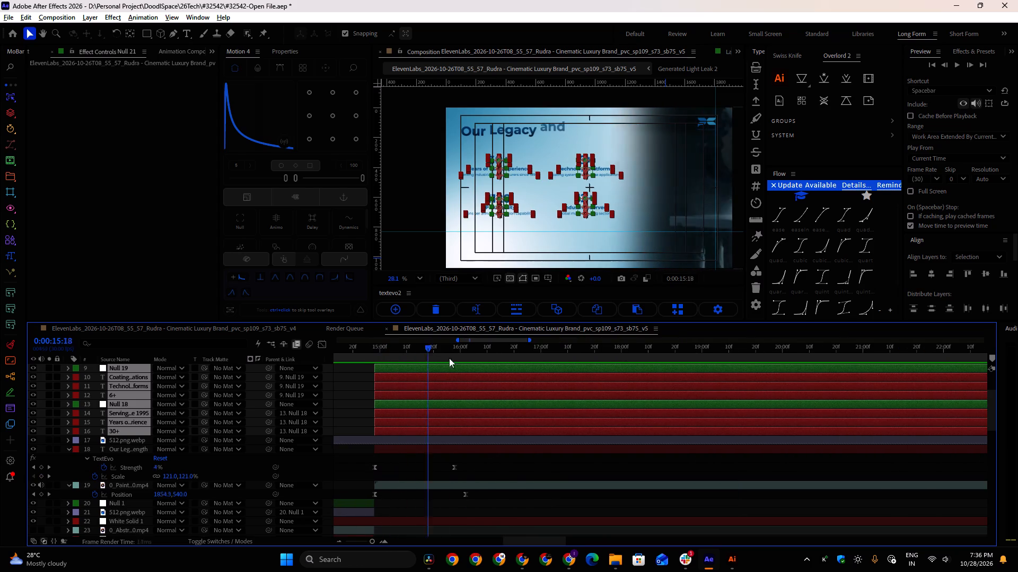
pyautogui.moveTo(449, 358); pyautogui.dragTo(673, 391)
pyautogui.keyDown('alt'); pyautogui.scroll(-2, 605, 443); pyautogui.keyUp('alt')
pyautogui.click(466, 392)
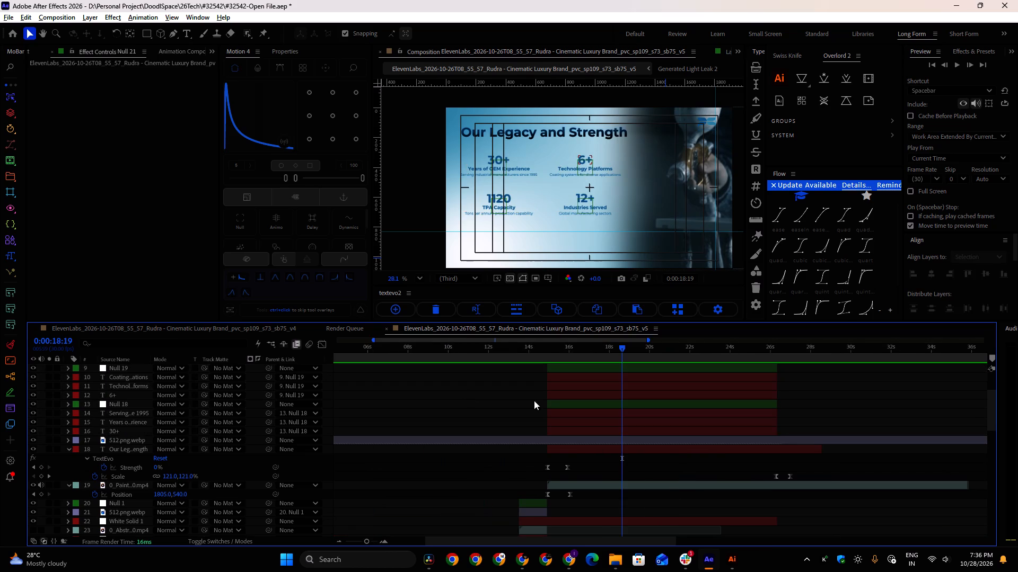
pyautogui.keyDown('shift'); pyautogui.scroll(-1, 589, 412); pyautogui.keyUp('shift')
pyautogui.click(536, 410)
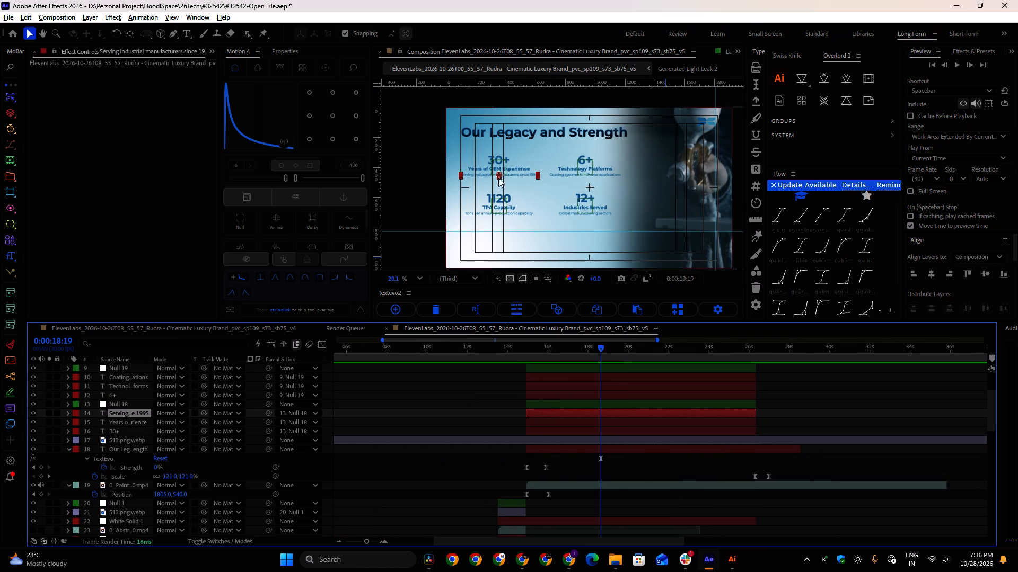
pyautogui.scroll(6, 497, 161)
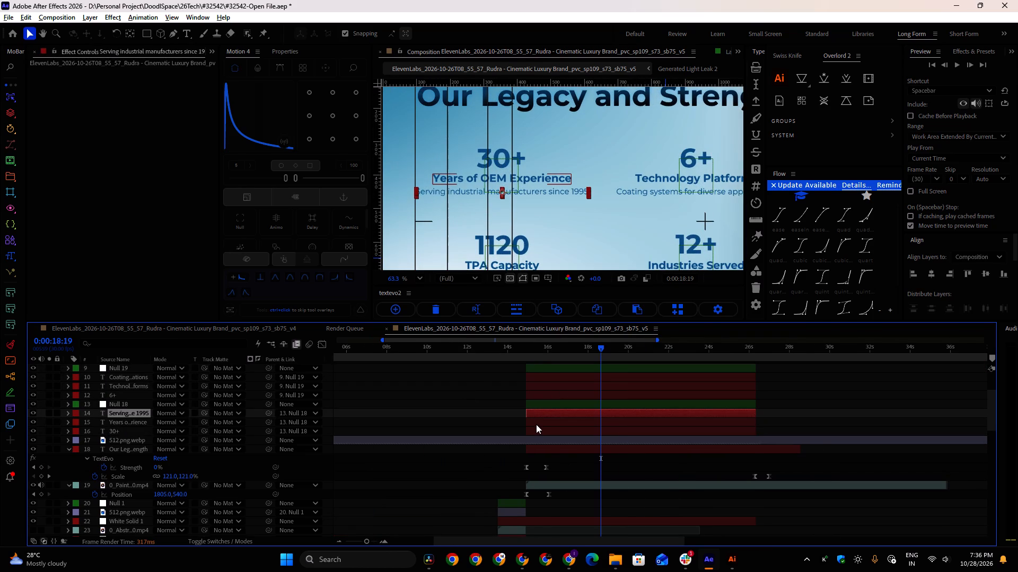
pyautogui.click(536, 423)
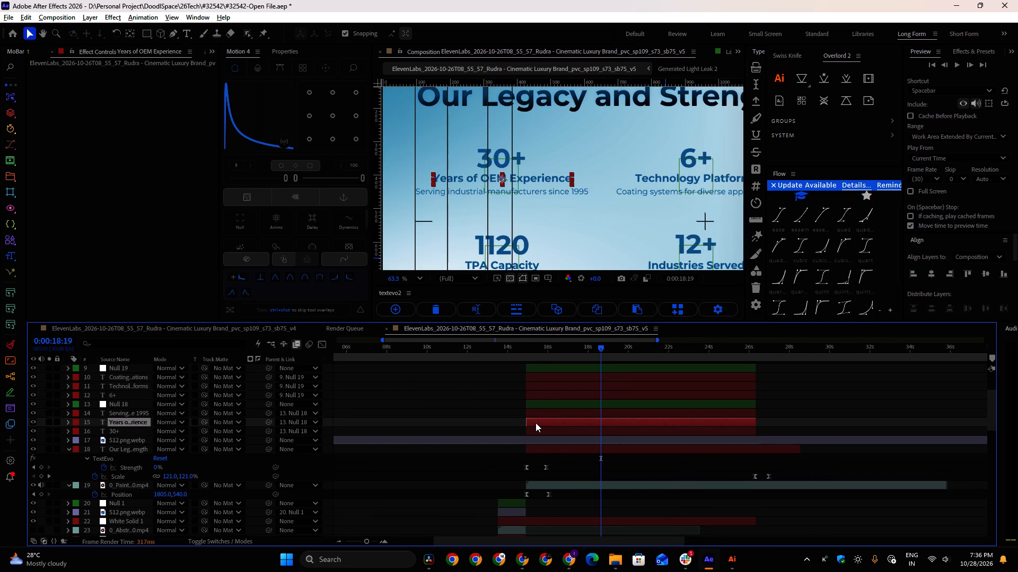
pyautogui.scroll(-7, 543, 215)
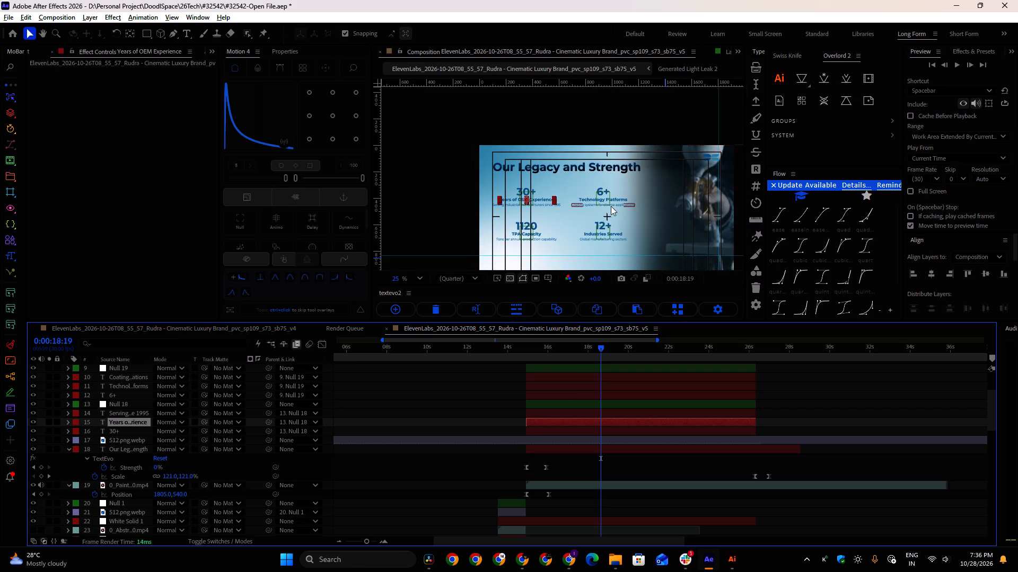
pyautogui.moveTo(611, 207); pyautogui.dragTo(552, 178, button='middle')
# From Illustrator, push the dark blue rectangle behind the ISO 9001:2015 text into the composition with Overlord.
pyautogui.hotkey('alt', 'Tab')
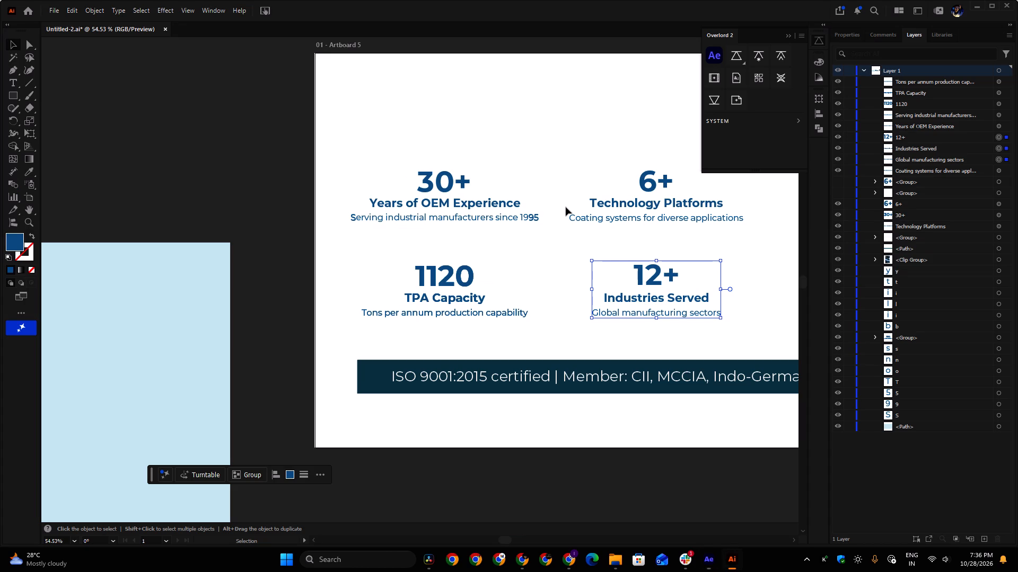
pyautogui.click(420, 363)
pyautogui.keyDown('alt'); pyautogui.scroll(-2, 563, 359); pyautogui.keyUp('alt')
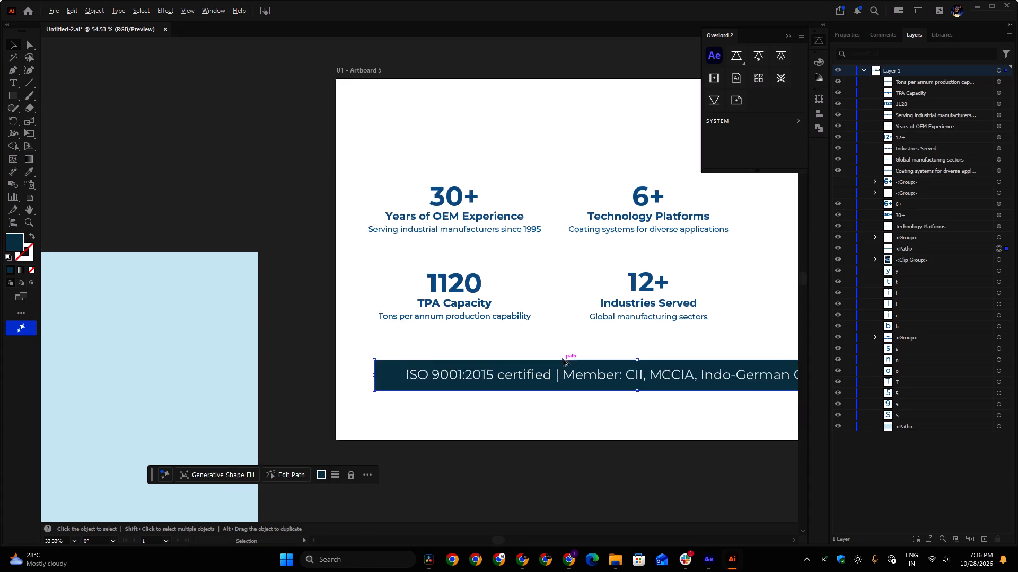
pyautogui.keyDown('alt'); pyautogui.scroll(-1, 563, 359); pyautogui.keyUp('alt')
pyautogui.moveTo(725, 332); pyautogui.dragTo(646, 334, button='middle')
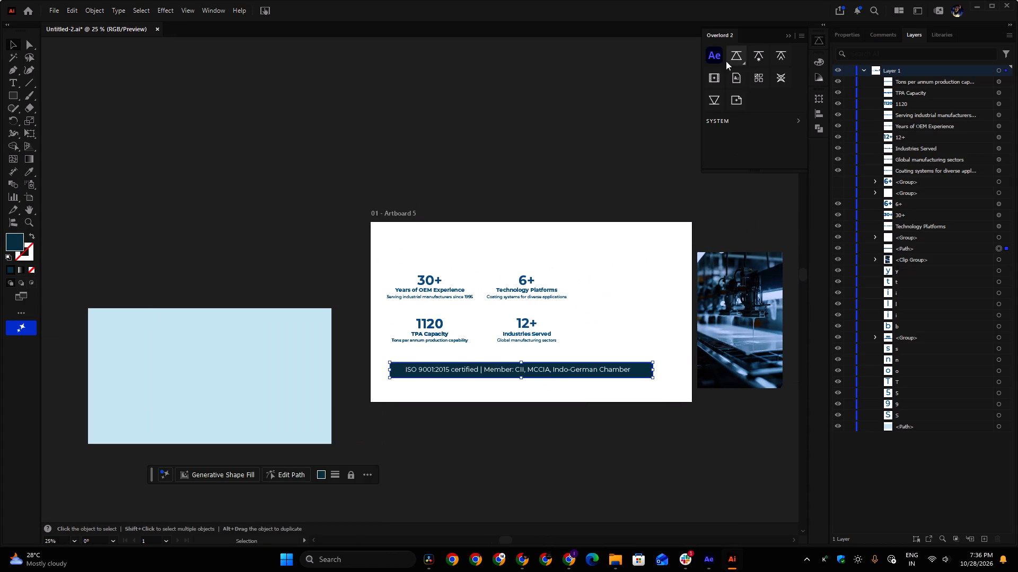
pyautogui.click(734, 58)
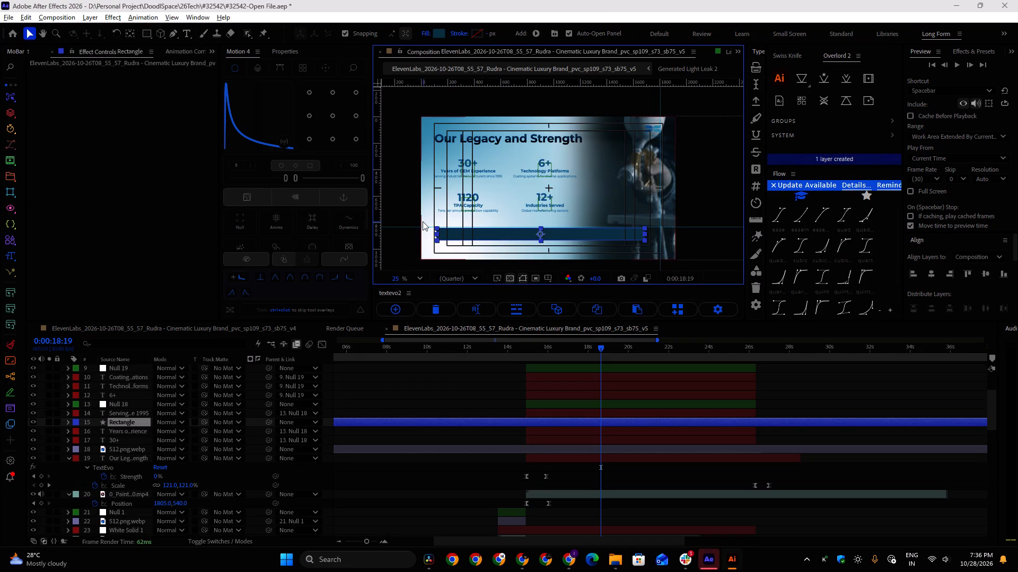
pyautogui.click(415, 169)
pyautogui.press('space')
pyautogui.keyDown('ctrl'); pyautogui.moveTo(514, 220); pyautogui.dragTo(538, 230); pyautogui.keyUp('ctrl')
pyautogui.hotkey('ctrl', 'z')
# Move the Rectangle layer in time so it starts with the statistics text layers and the heading.
pyautogui.keyDown('alt'); pyautogui.scroll(2, 514, 232); pyautogui.keyUp('alt')
pyautogui.moveTo(512, 231); pyautogui.dragTo(553, 177, button='middle')
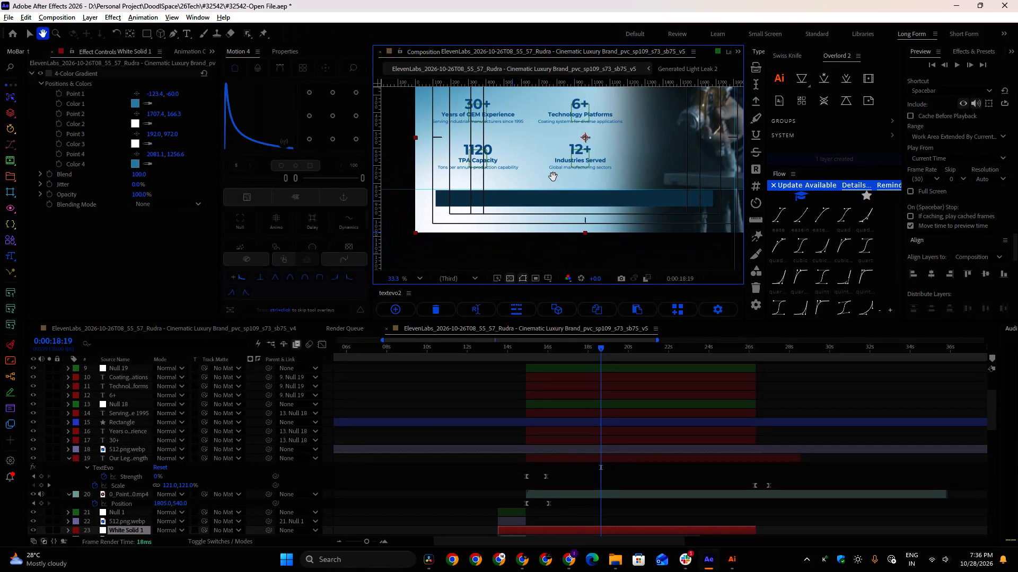
pyautogui.moveTo(553, 177); pyautogui.dragTo(540, 184, button='middle')
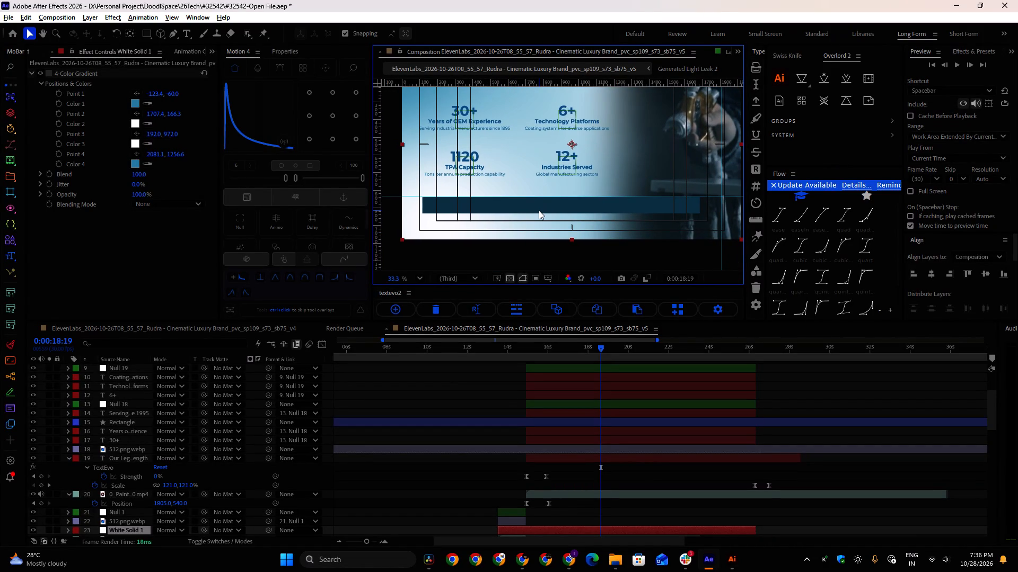
pyautogui.scroll(5, 601, 394)
pyautogui.scroll(-6, 601, 392)
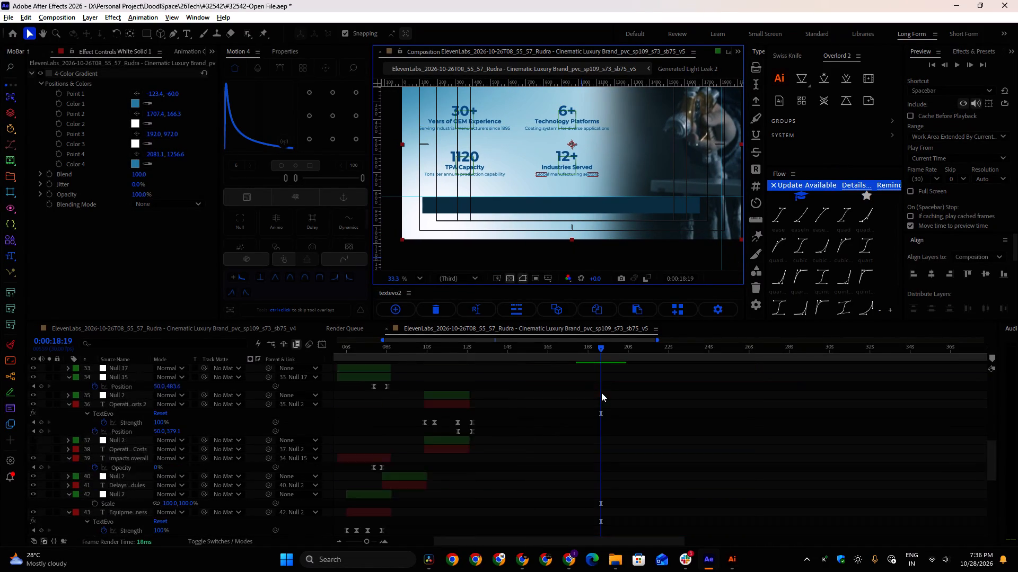
pyautogui.scroll(6, 601, 392)
pyautogui.scroll(-1, 601, 392)
pyautogui.click(596, 422)
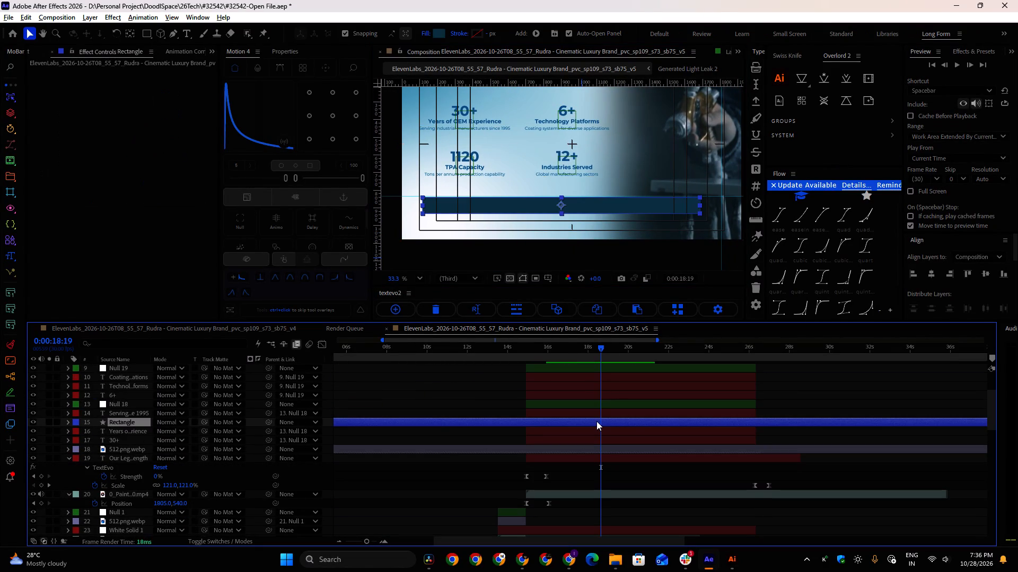
pyautogui.press('[')
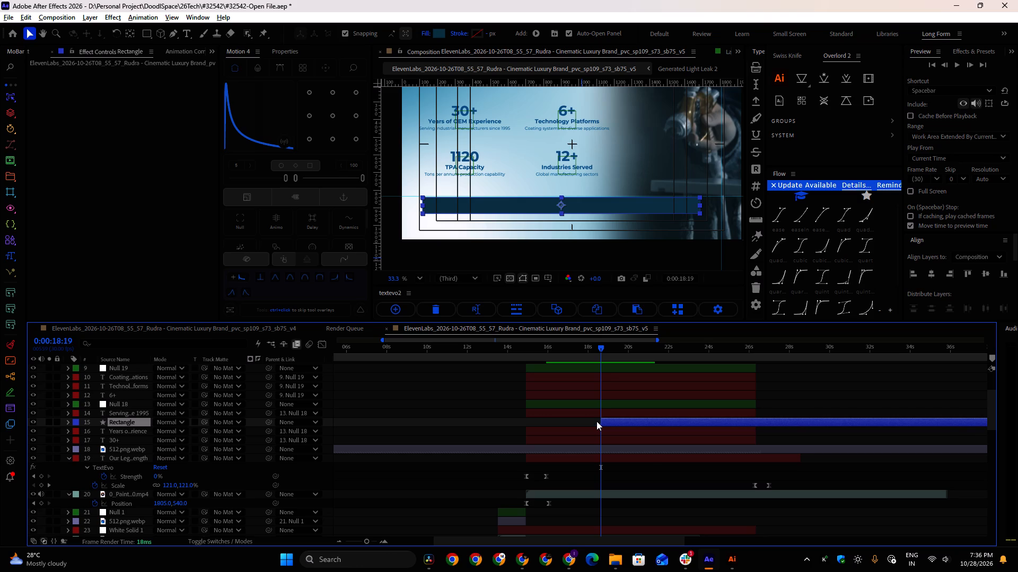
pyautogui.moveTo(609, 423); pyautogui.dragTo(533, 423)
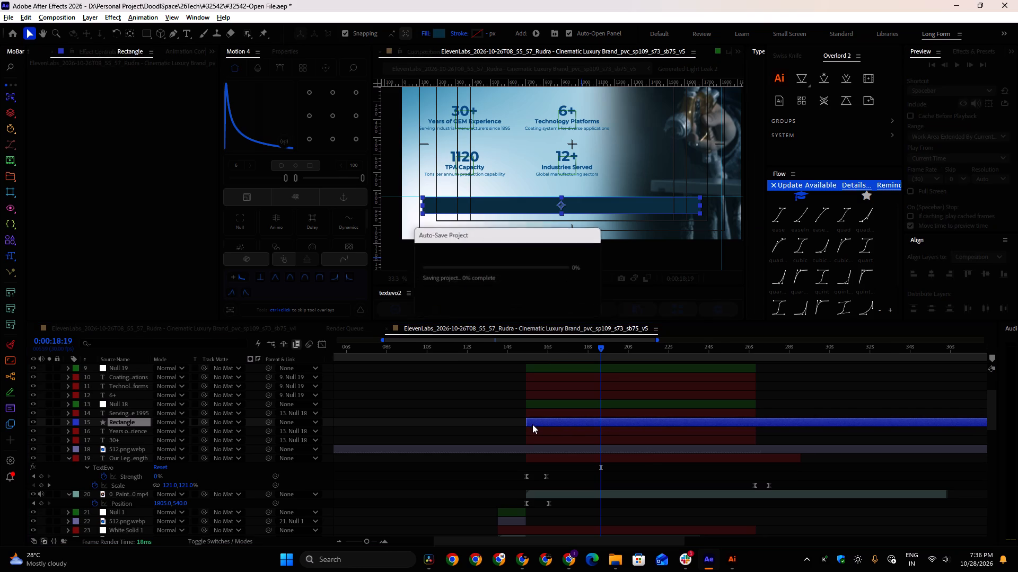
# Send the Rectangle layer down the stack to sit below the 30+ text and directly above 512.png.webp, and deselect it.
pyautogui.hotkey('ctrl', '[')
pyautogui.hotkey('ctrl', '[')
pyautogui.hotkey('ctrl', '[')
pyautogui.hotkey('ctrl', ']')
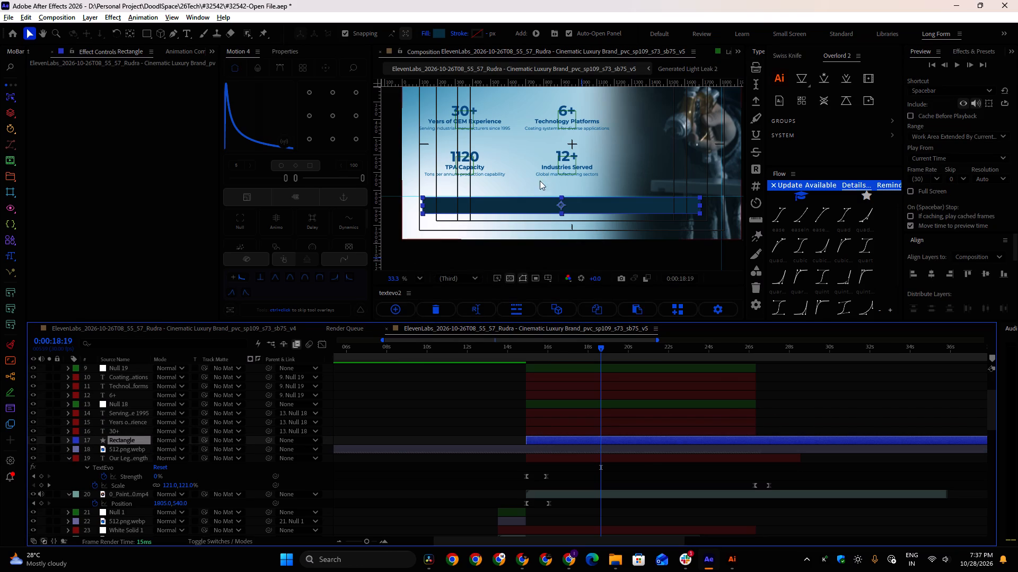
pyautogui.scroll(-3, 618, 150)
pyautogui.moveTo(631, 136); pyautogui.dragTo(595, 166, button='middle')
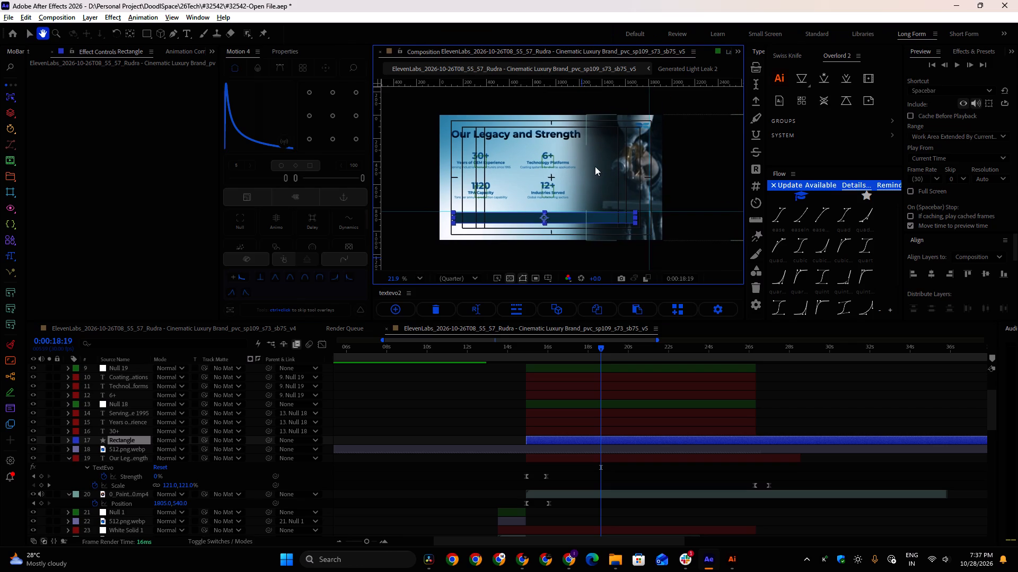
pyautogui.click(530, 100)
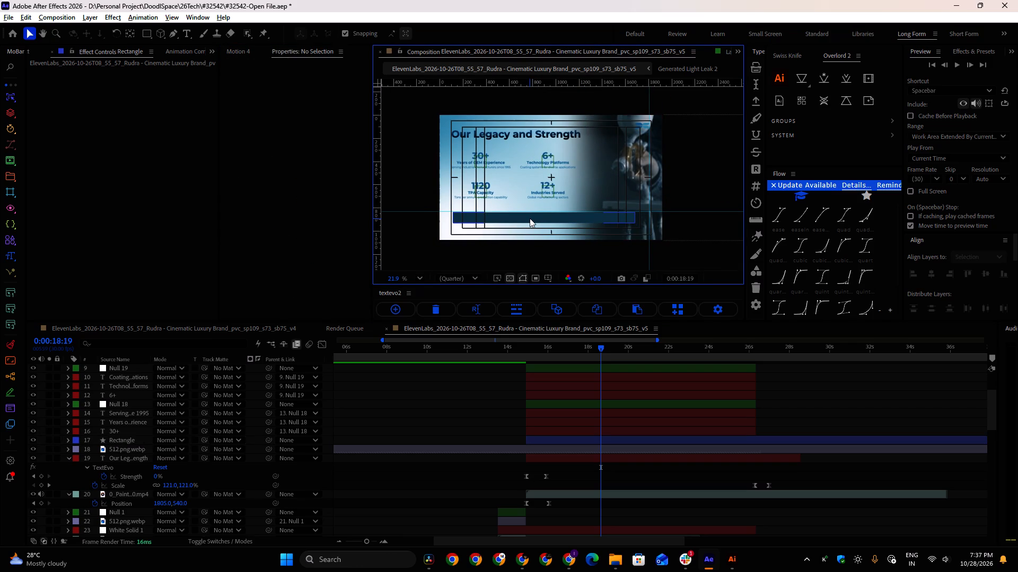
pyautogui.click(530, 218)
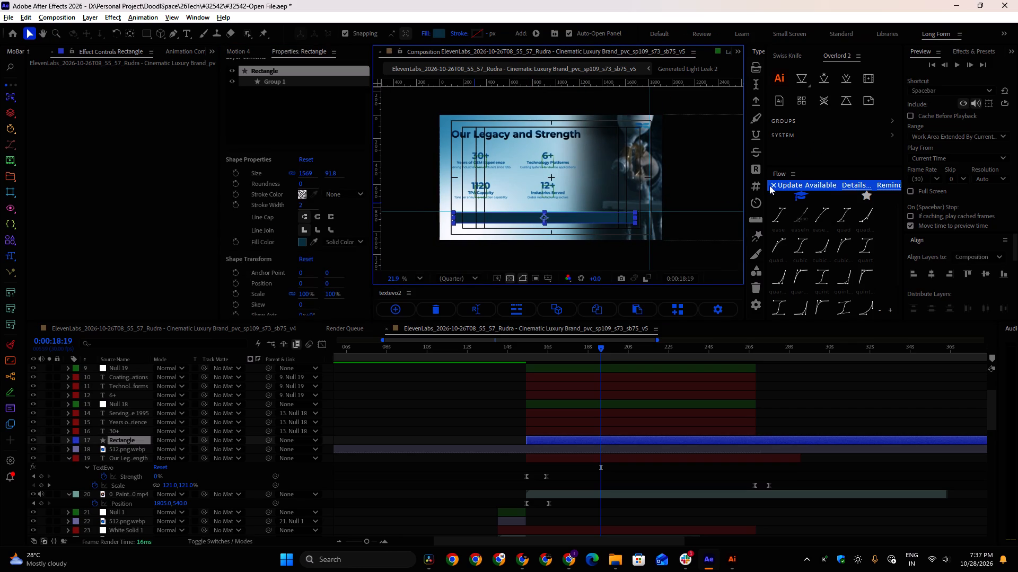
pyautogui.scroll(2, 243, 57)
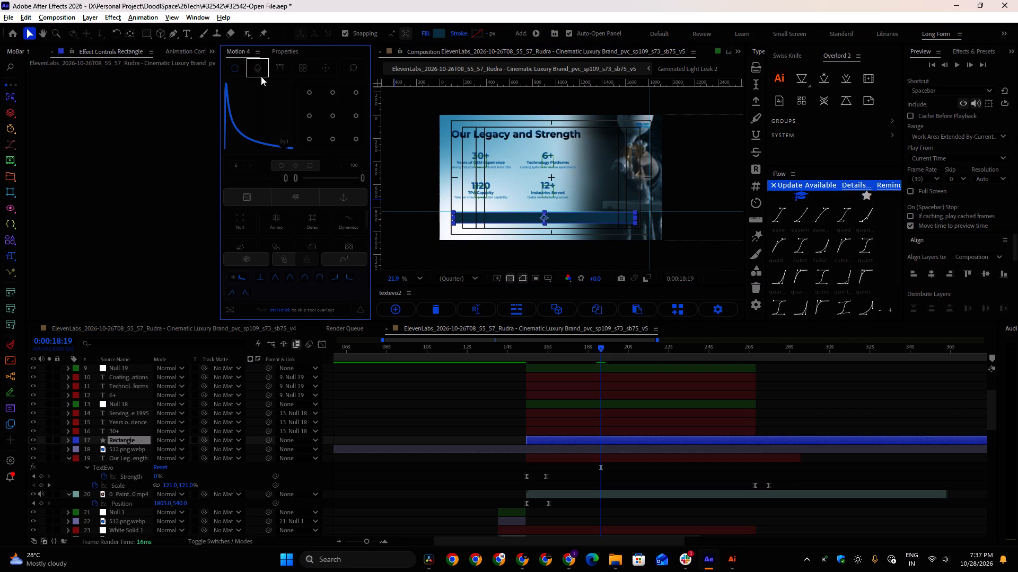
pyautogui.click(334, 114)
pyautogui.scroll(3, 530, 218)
# In Illustrator, duplicate the "Tons per annum production capability" text to the white area below the dark blue ISO bar.
pyautogui.hotkey('alt', 'Tab')
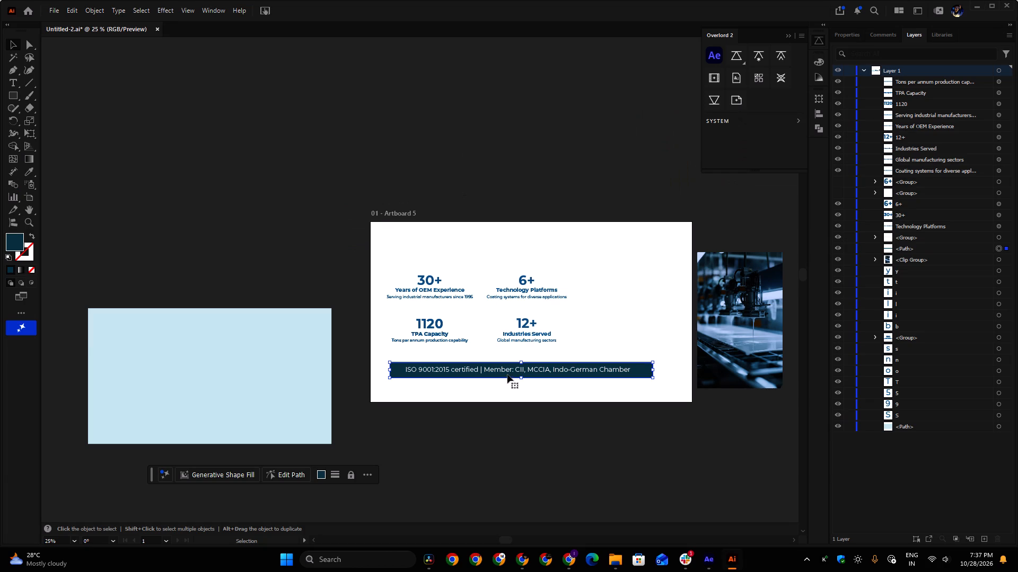
pyautogui.keyDown('alt'); pyautogui.scroll(4, 499, 391); pyautogui.keyUp('alt')
pyautogui.keyDown('alt'); pyautogui.scroll(-2, 499, 391); pyautogui.keyUp('alt')
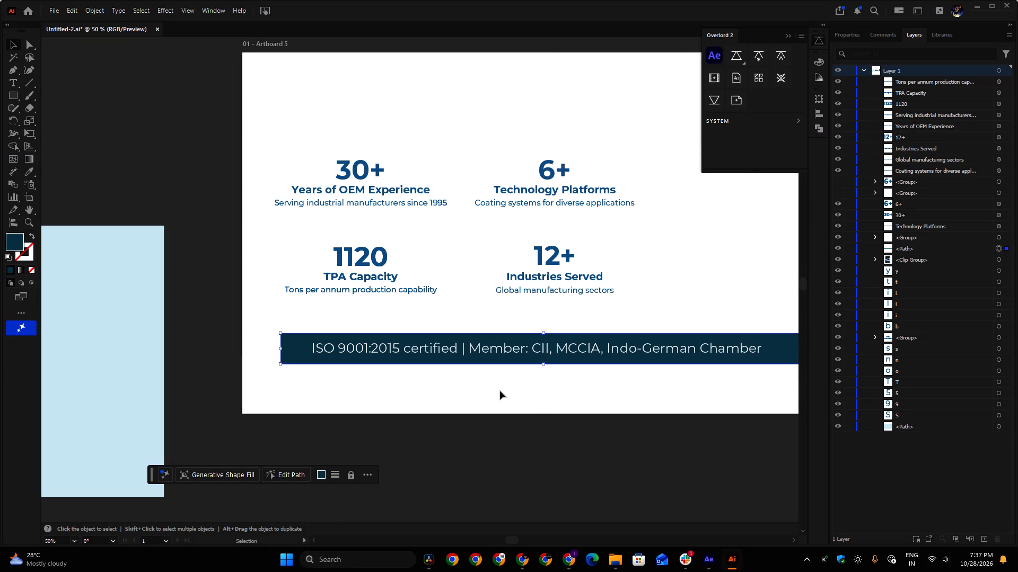
pyautogui.moveTo(491, 389); pyautogui.dragTo(409, 396, button='middle')
pyautogui.click(424, 396)
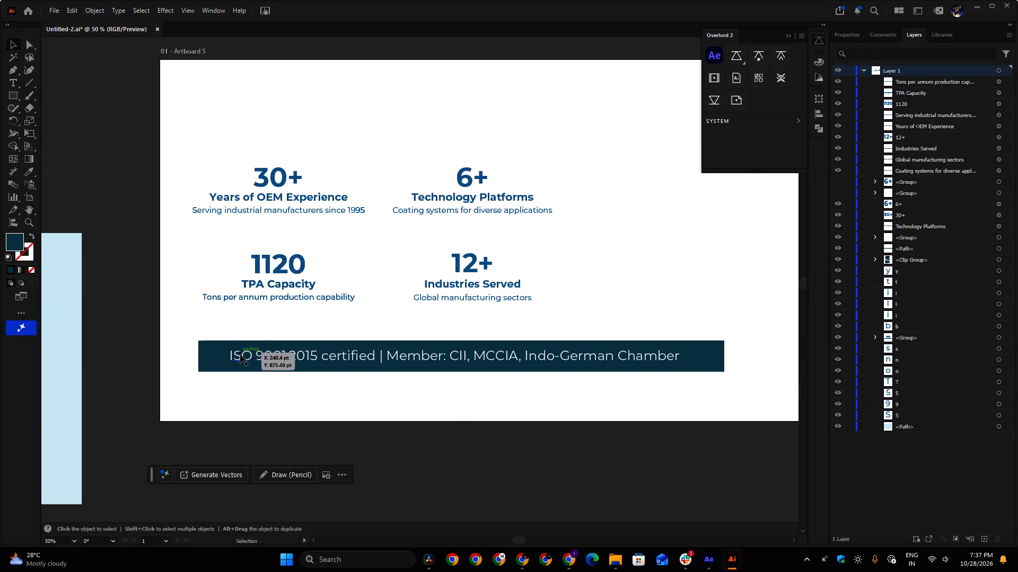
pyautogui.click(237, 356)
pyautogui.click(264, 385)
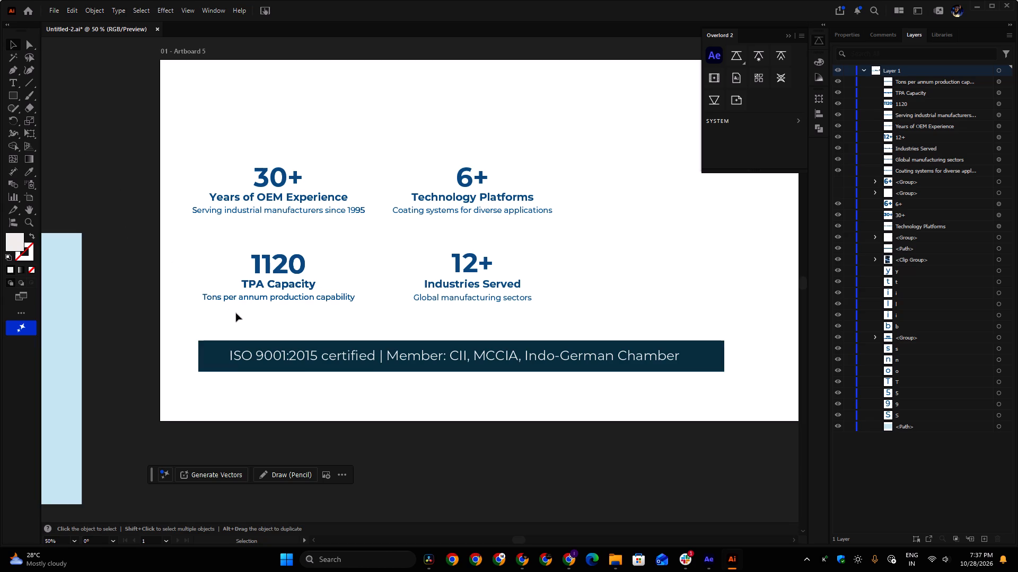
pyautogui.scroll(1, 239, 319)
pyautogui.click(252, 311)
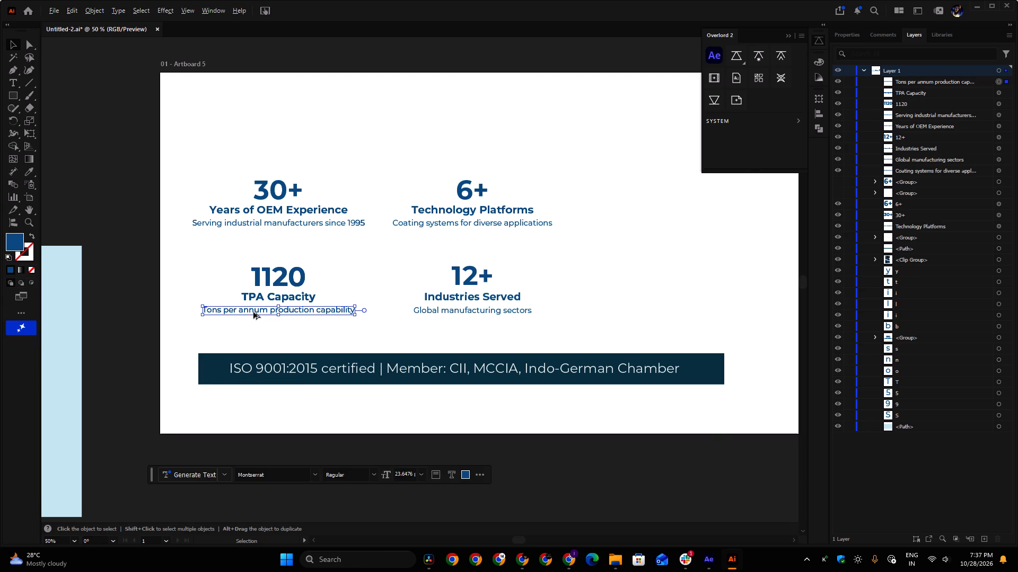
pyautogui.keyDown('alt'); pyautogui.moveTo(253, 312); pyautogui.dragTo(287, 410); pyautogui.keyUp('alt')
# Replace the duplicated text below the bar with "ISO 9001:2015 certified | Member: CII, MCCIA, Indo-German".
pyautogui.hotkey('ctrl', 'space')
pyautogui.hotkey('ctrl', 'space')
pyautogui.hotkey('ctrl', 'space')
pyautogui.hotkey('ctrl', 'space')
pyautogui.hotkey('ctrl', 'space')
pyautogui.hotkey('ctrl', 'space')
pyautogui.hotkey('ctrl', 'space')
pyautogui.hotkey('ctrl', 'space')
pyautogui.hotkey('ctrl', 'space')
pyautogui.hotkey('ctrl', 'space')
pyautogui.hotkey('ctrl', 'space')
pyautogui.hotkey('ctrl', 'space')
pyautogui.hotkey('ctrl', 'space')
pyautogui.hotkey('ctrl', 'space')
pyautogui.hotkey('ctrl', 'space')
pyautogui.keyDown('ctrl'); pyautogui.moveTo(265, 389); pyautogui.dragTo(331, 434); pyautogui.keyUp('ctrl')
pyautogui.doubleClick(241, 416)
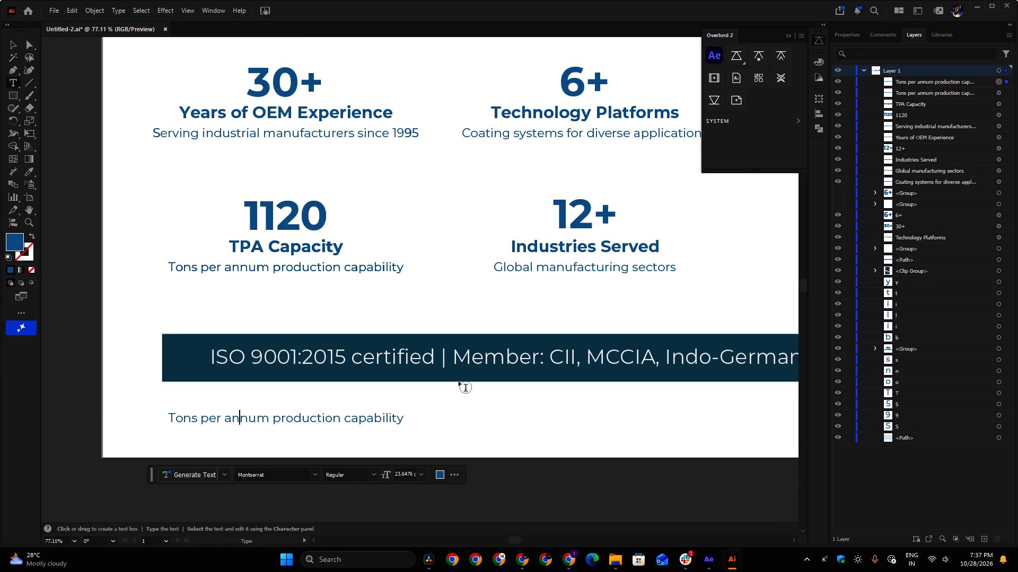
pyautogui.hotkey('ctrl', 'a')
pyautogui.write('ISO')
pyautogui.press('space')
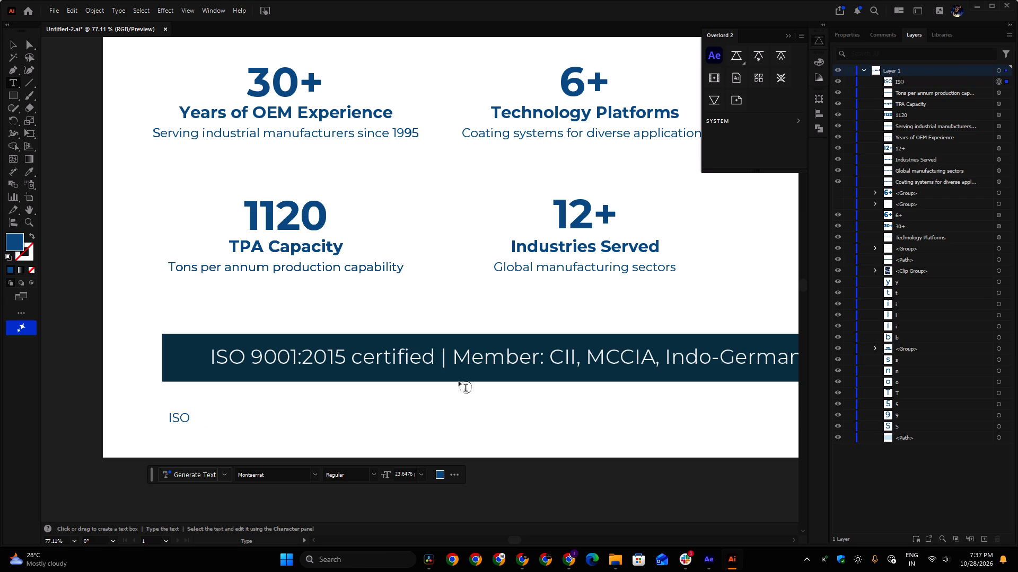
pyautogui.write('9001')
pyautogui.hotkey('shift', ':')
pyautogui.write('2015')
pyautogui.press('space')
pyautogui.write('cer')
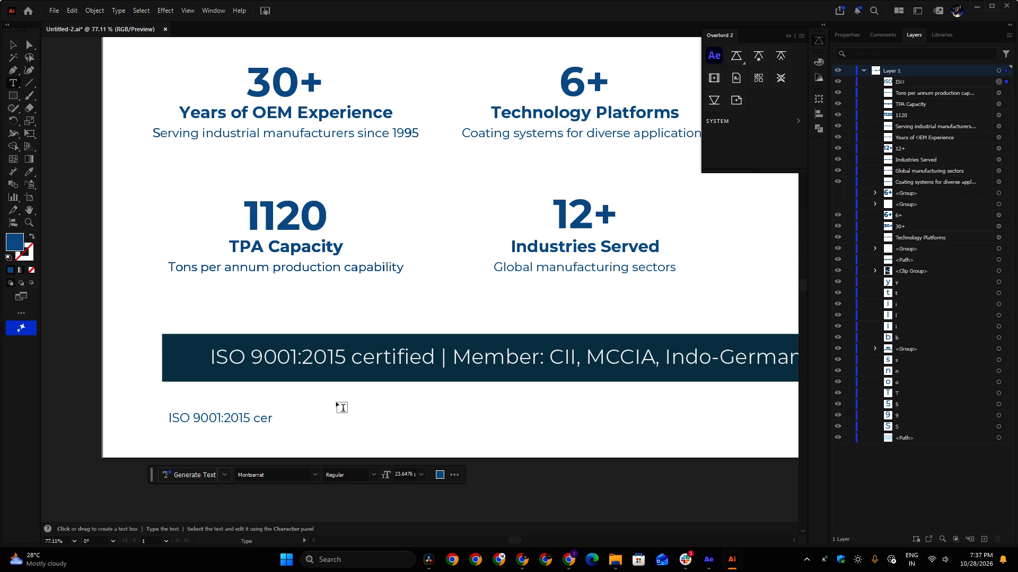
pyautogui.write('tif')
pyautogui.write('ied')
pyautogui.press('space')
pyautogui.write('|')
pyautogui.press('space')
pyautogui.write('Member')
pyautogui.hotkey('shift', ':')
pyautogui.press('space')
pyautogui.write('CII')
pyautogui.write(',')
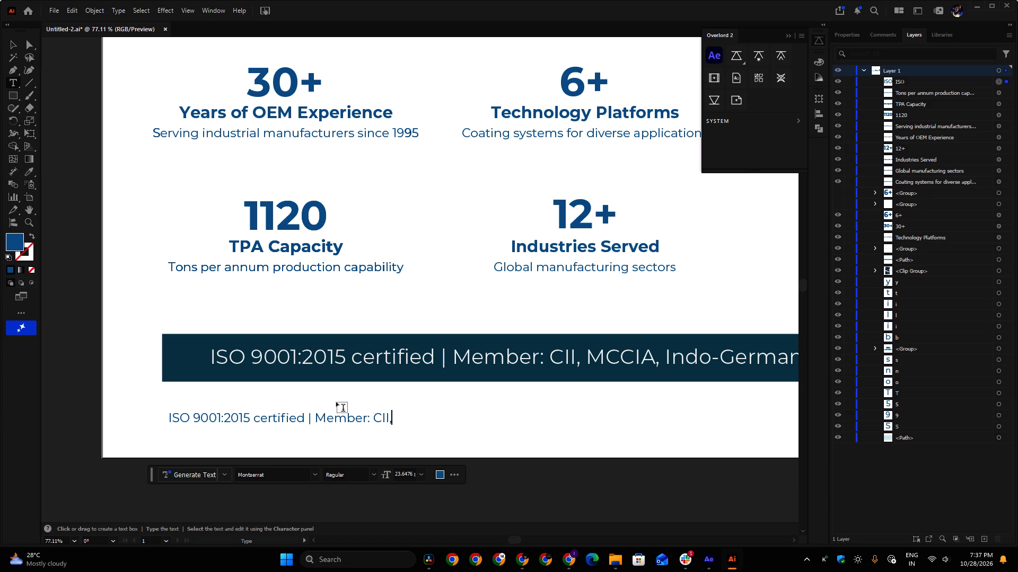
pyautogui.press('space')
pyautogui.write('MCCIA')
pyautogui.write(',')
pyautogui.press('space')
pyautogui.write('Indo')
pyautogui.write('-German')
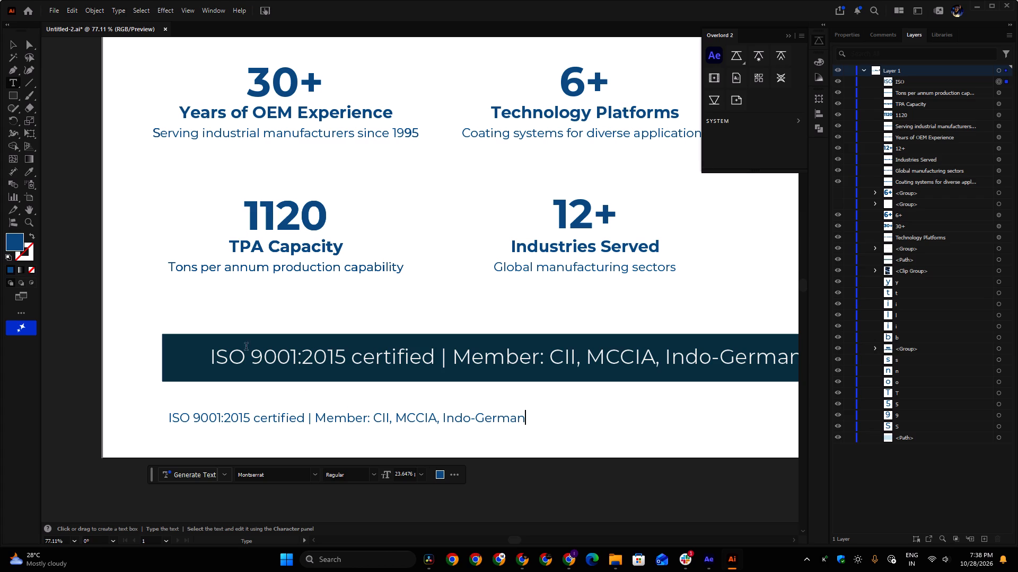
pyautogui.click(14, 46)
# Append "Chamber" to the end of the new ISO text line below the bar.
pyautogui.moveTo(519, 284); pyautogui.dragTo(375, 251, button='middle')
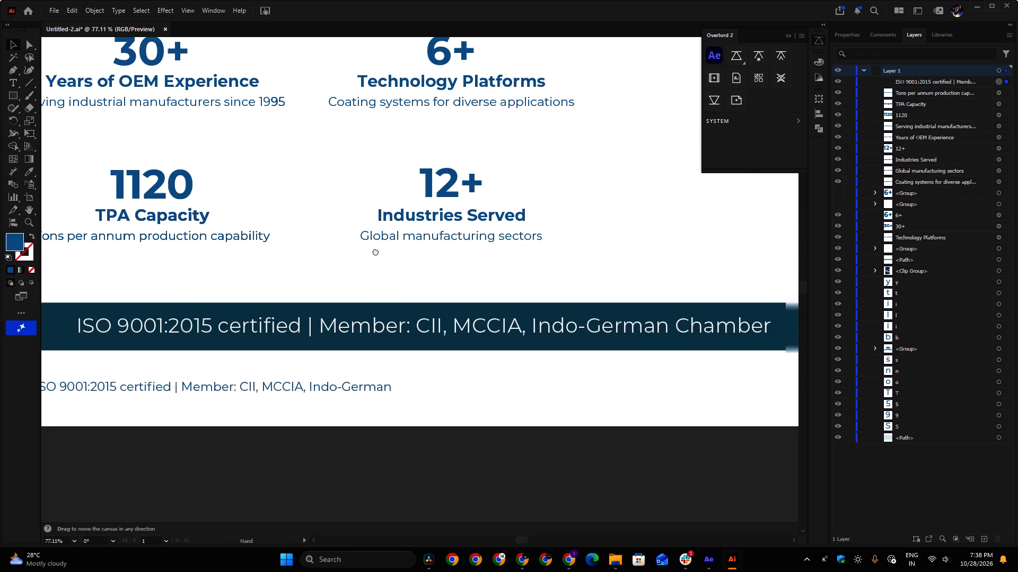
pyautogui.moveTo(375, 251); pyautogui.dragTo(342, 251, button='middle')
pyautogui.click(332, 382)
pyautogui.tripleClick(339, 385)
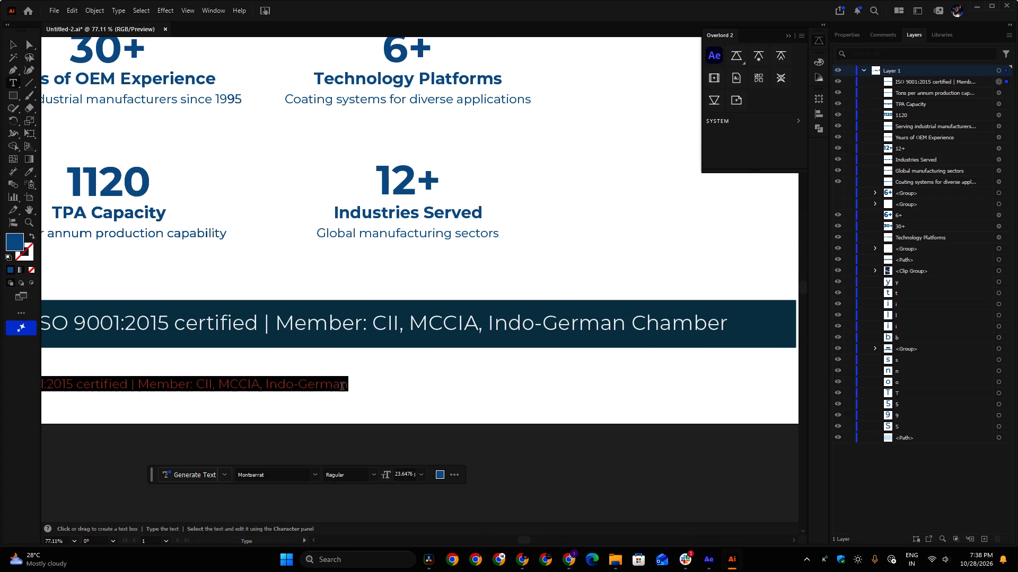
pyautogui.click(346, 386)
pyautogui.click(340, 383)
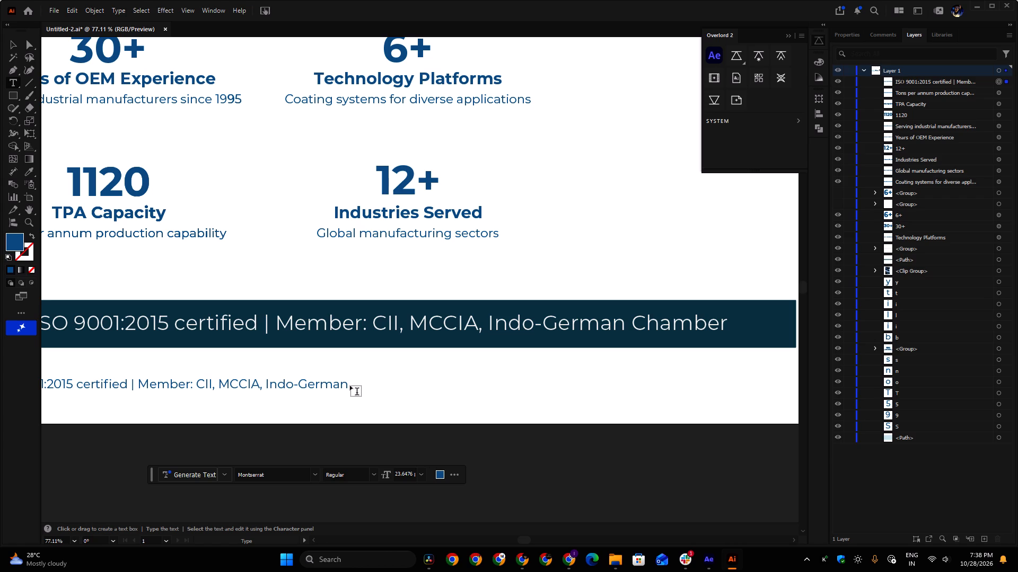
pyautogui.press('Right')
pyautogui.press('space')
pyautogui.write('Chan')
pyautogui.press('BackSpace')
pyautogui.write('mber')
pyautogui.click(8, 48)
# Match the new ISO text's appearance to the original light text on the dark bar using the Eyedropper.
pyautogui.moveTo(249, 284); pyautogui.dragTo(414, 278, button='middle')
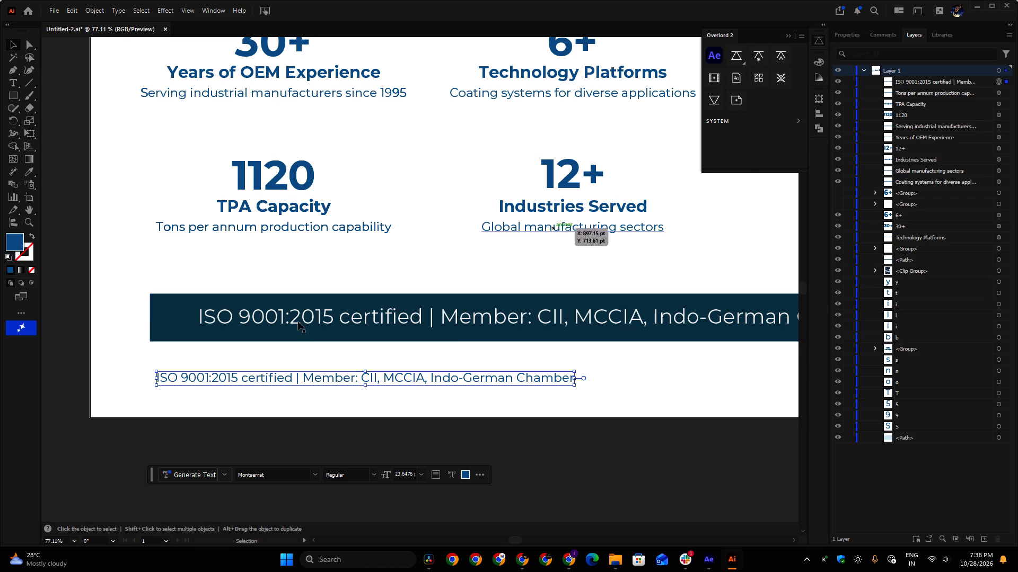
pyautogui.click(28, 172)
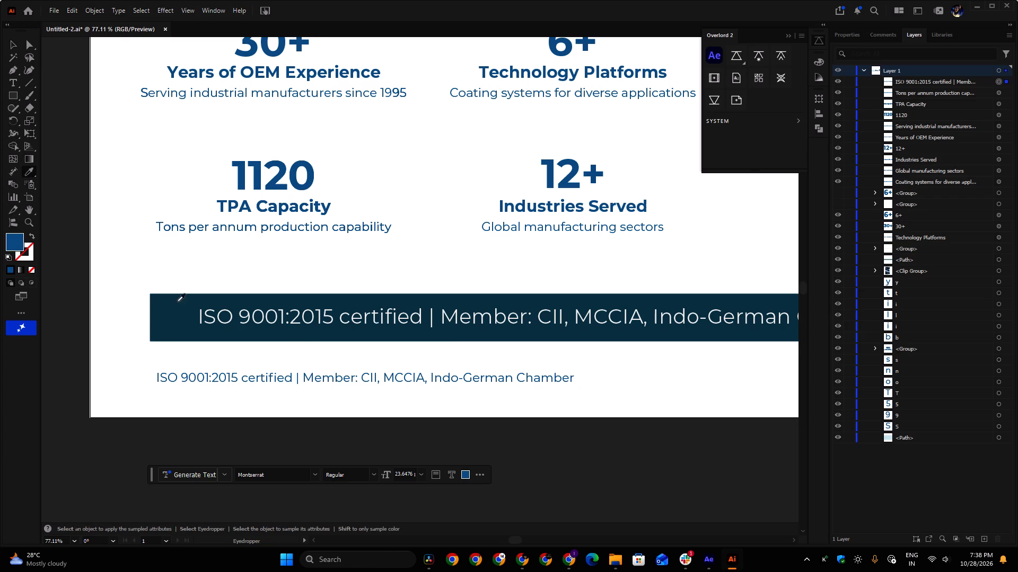
pyautogui.click(207, 314)
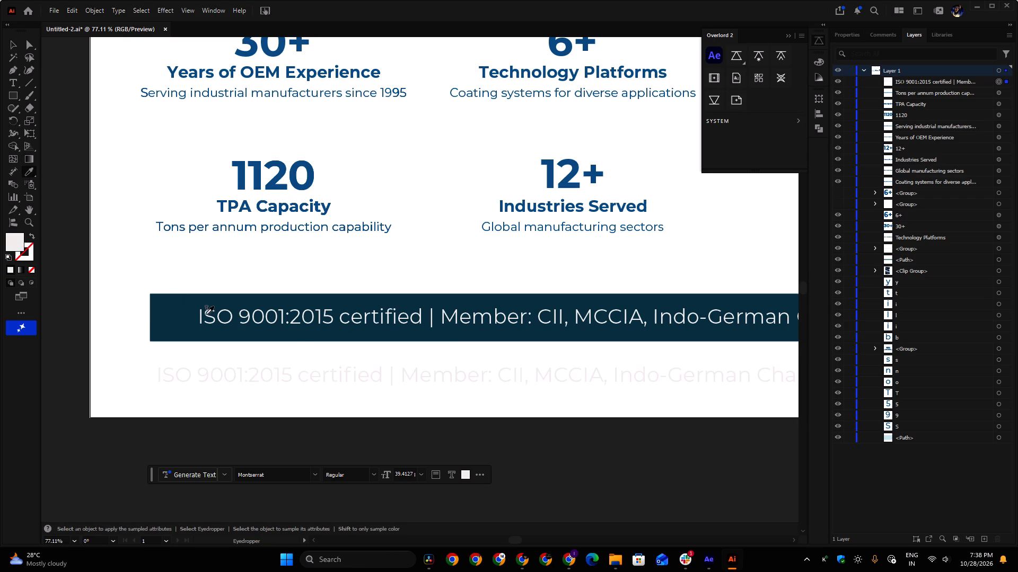
pyautogui.click(13, 48)
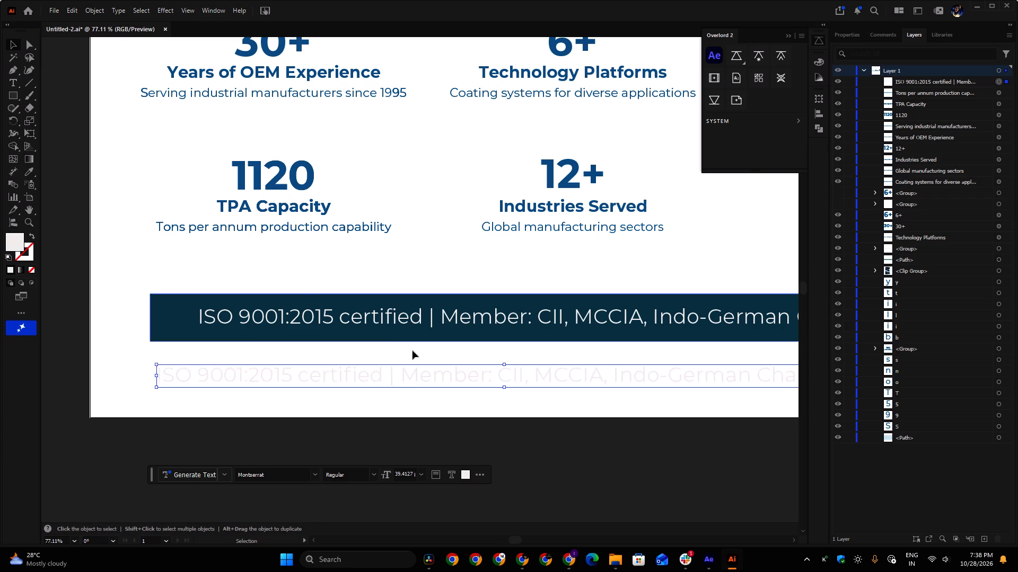
# Move the new ISO text onto the dark bar, lining up its start with the original ISO 9001:2015 text.
pyautogui.keyDown('alt'); pyautogui.scroll(-1, 407, 356); pyautogui.keyUp('alt')
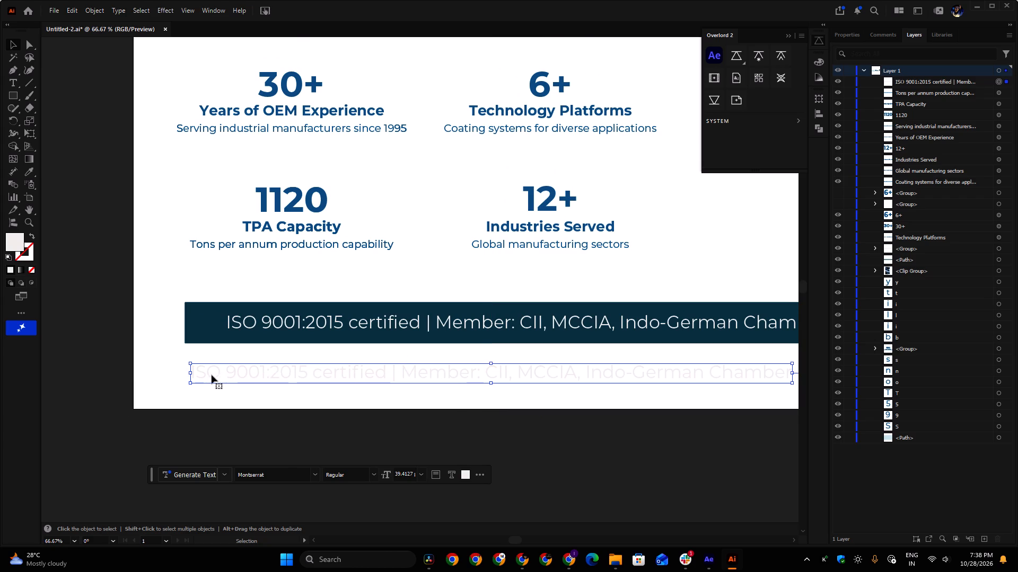
pyautogui.moveTo(212, 375); pyautogui.dragTo(248, 375)
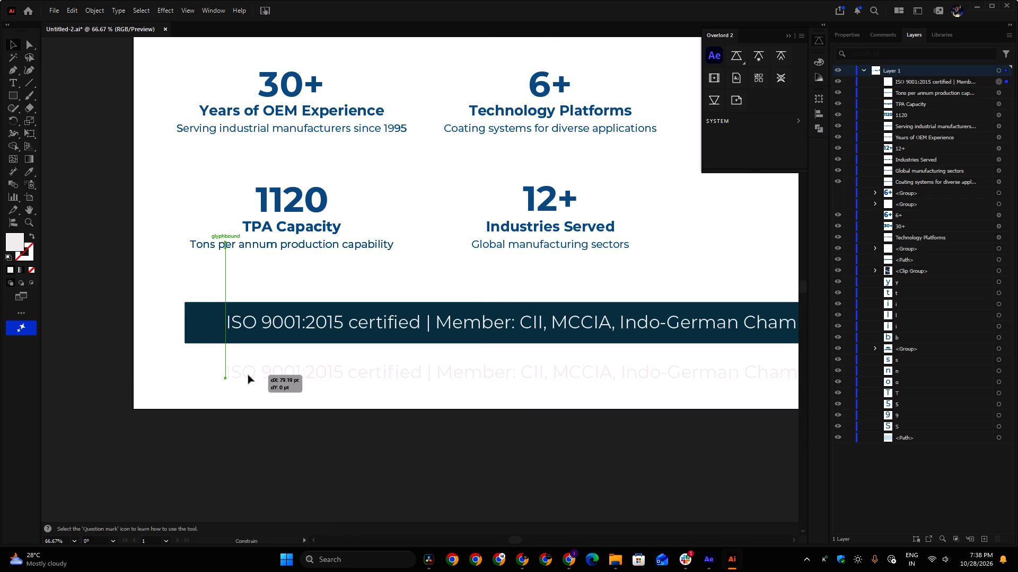
pyautogui.moveTo(248, 375); pyautogui.dragTo(249, 374)
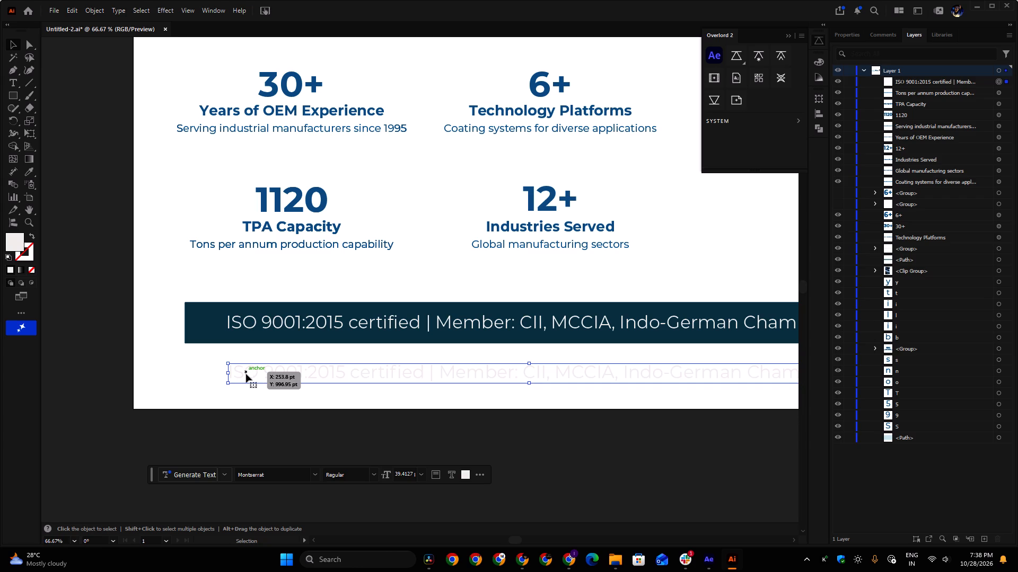
pyautogui.moveTo(246, 374); pyautogui.dragTo(247, 323)
pyautogui.keyDown('alt'); pyautogui.scroll(7, 225, 327); pyautogui.keyUp('alt')
pyautogui.moveTo(292, 285); pyautogui.dragTo(280, 284)
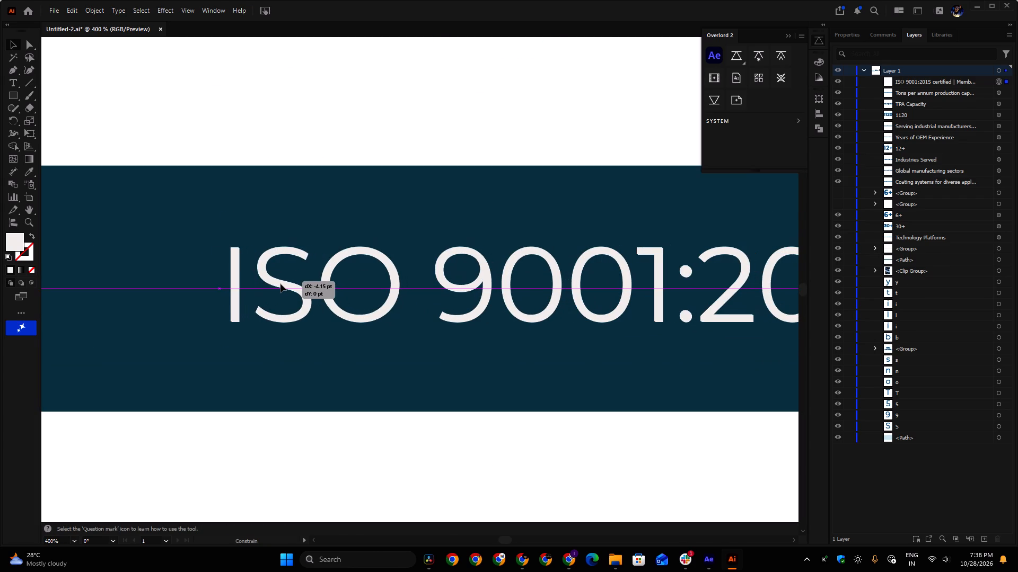
pyautogui.moveTo(280, 284); pyautogui.dragTo(280, 284)
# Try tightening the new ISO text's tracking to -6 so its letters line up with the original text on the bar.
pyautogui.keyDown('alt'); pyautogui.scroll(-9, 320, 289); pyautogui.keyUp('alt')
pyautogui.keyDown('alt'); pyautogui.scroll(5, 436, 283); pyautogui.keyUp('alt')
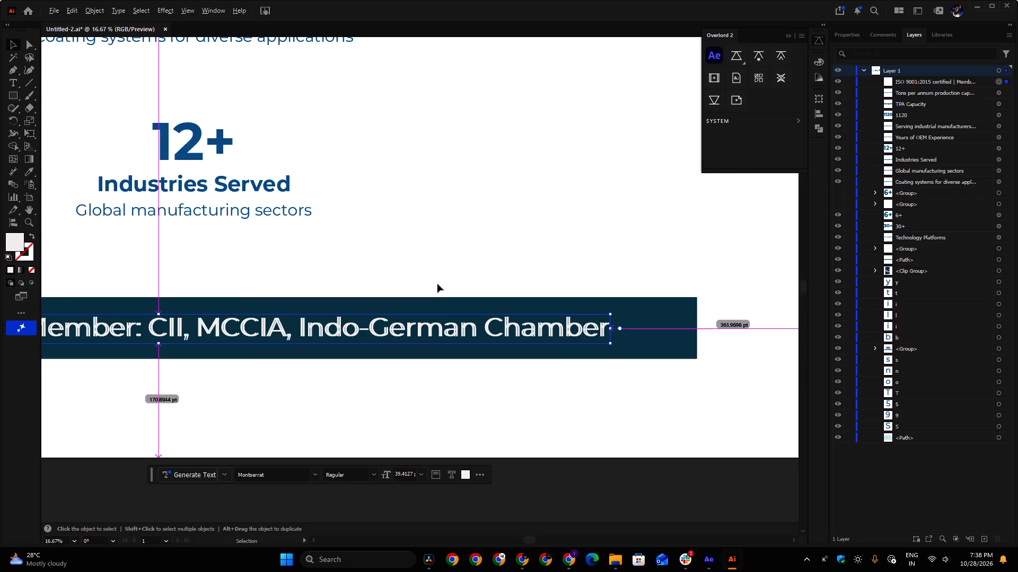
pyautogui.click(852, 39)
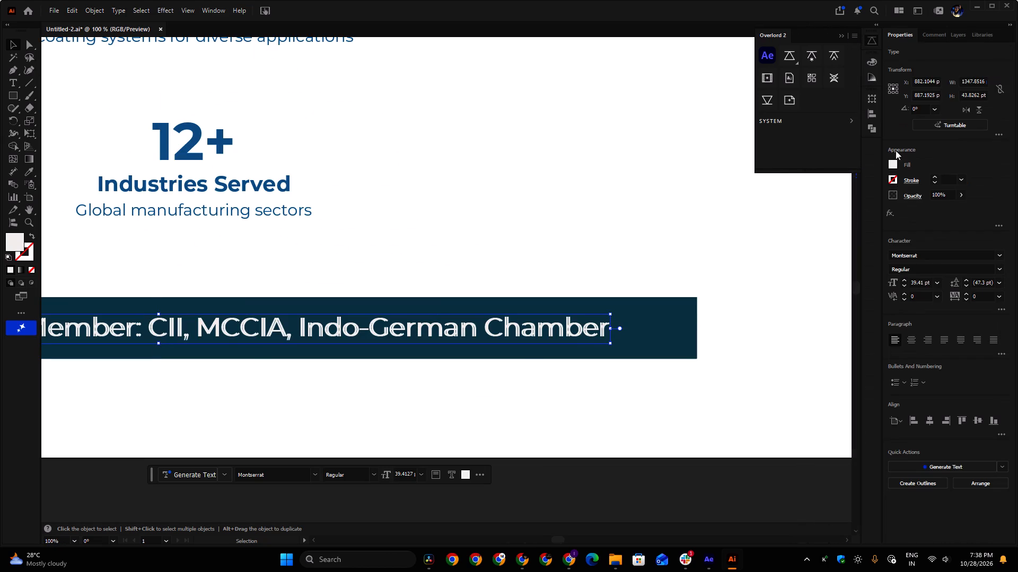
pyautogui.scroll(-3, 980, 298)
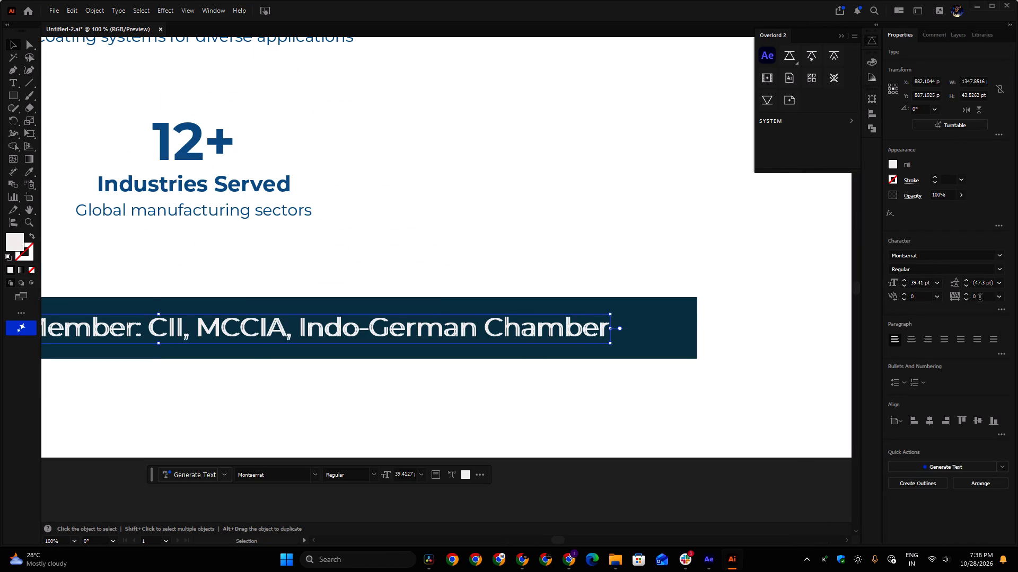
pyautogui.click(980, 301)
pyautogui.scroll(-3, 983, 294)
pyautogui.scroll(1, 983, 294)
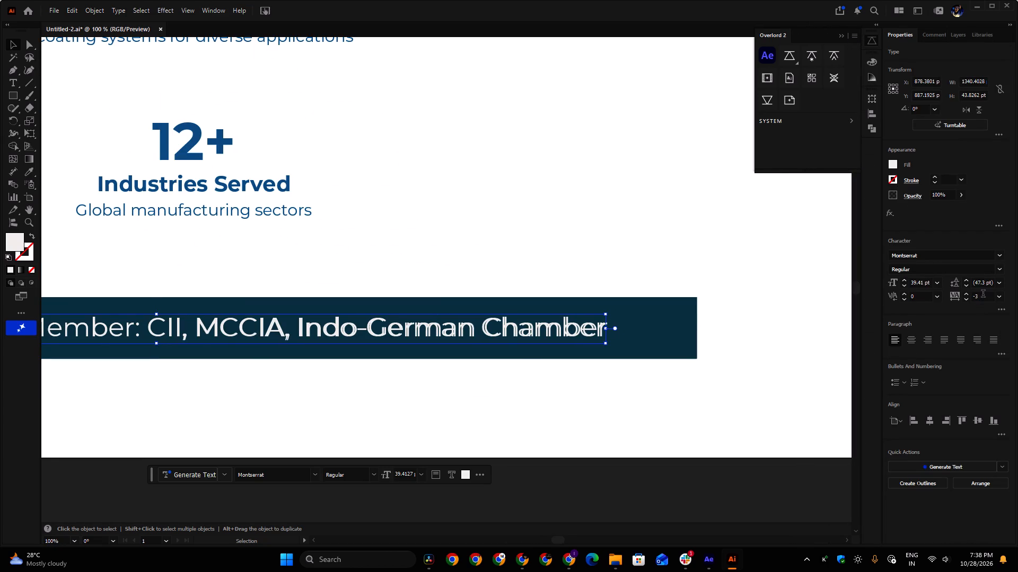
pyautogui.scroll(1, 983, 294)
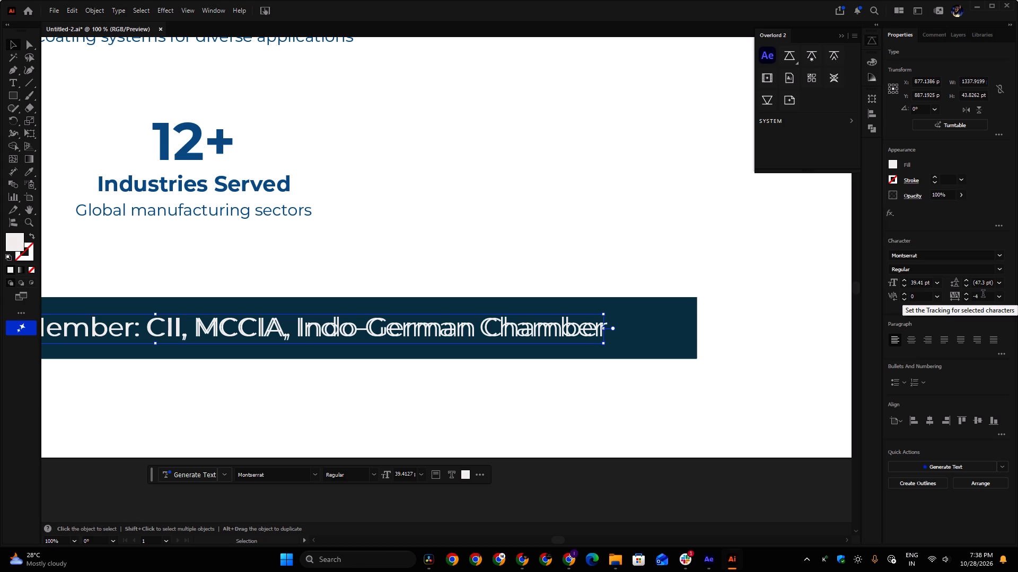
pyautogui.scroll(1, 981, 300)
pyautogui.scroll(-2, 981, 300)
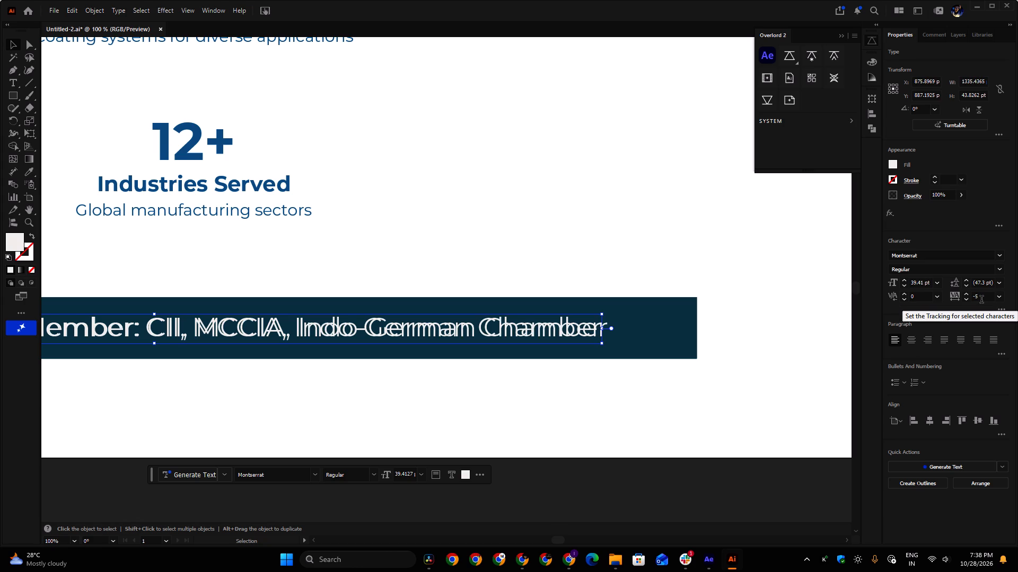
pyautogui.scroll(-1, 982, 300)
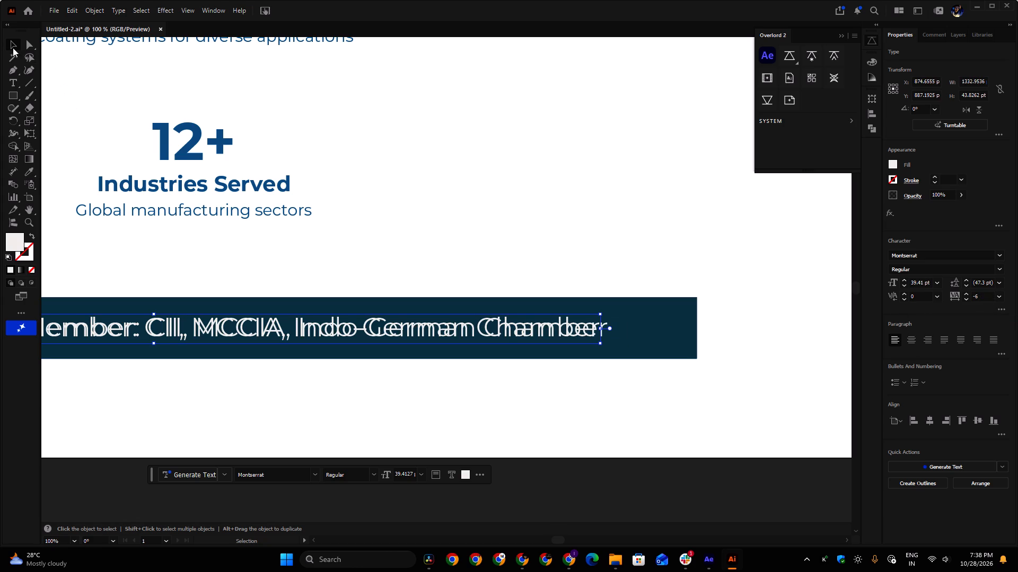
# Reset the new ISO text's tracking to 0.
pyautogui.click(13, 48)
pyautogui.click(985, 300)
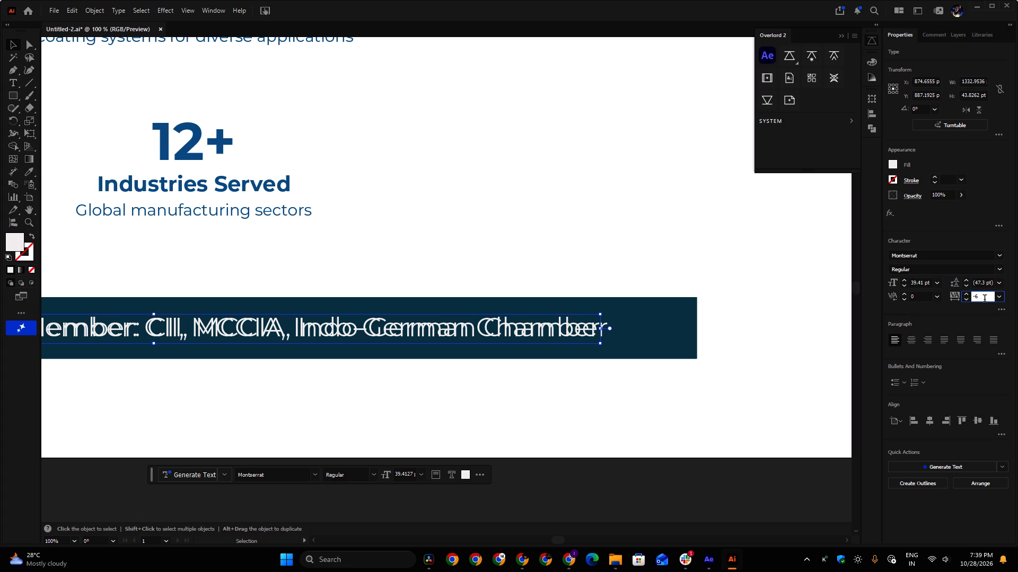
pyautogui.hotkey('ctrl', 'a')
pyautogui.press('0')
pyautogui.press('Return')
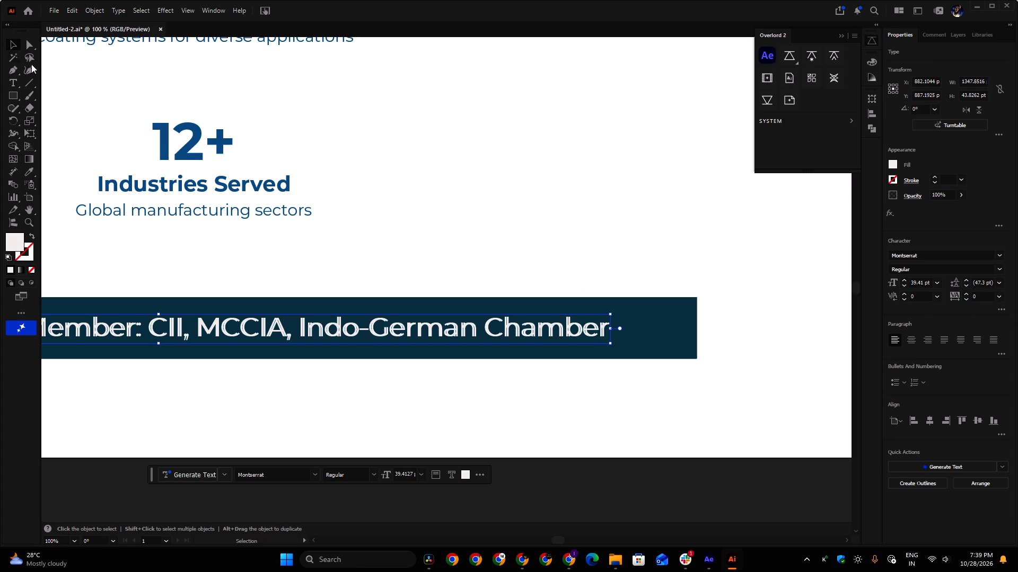
# Transfer the new ISO text to the After Effects composition with Overlord.
pyautogui.keyDown('alt'); pyautogui.scroll(-4, 486, 261); pyautogui.keyUp('alt')
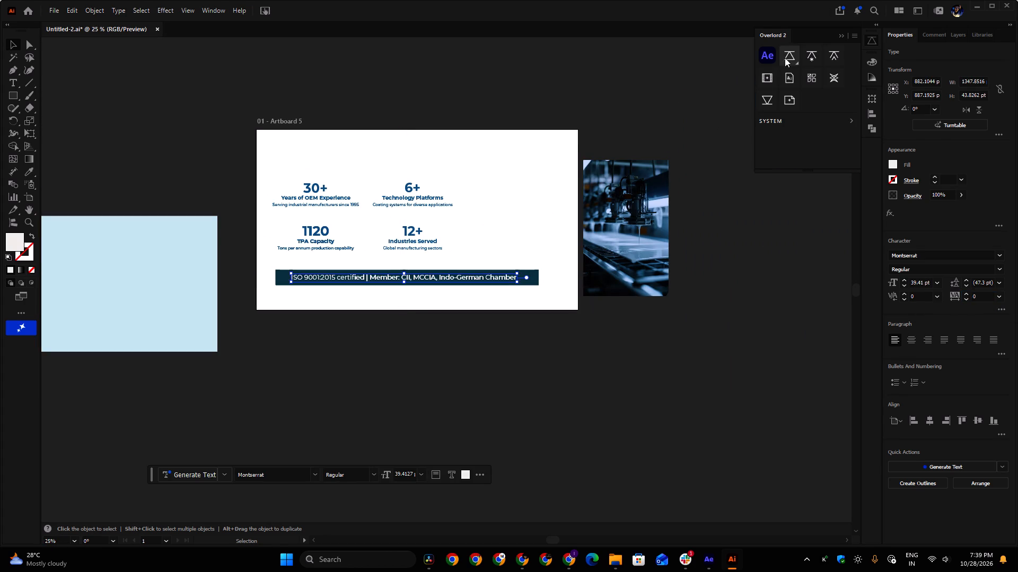
pyautogui.click(788, 56)
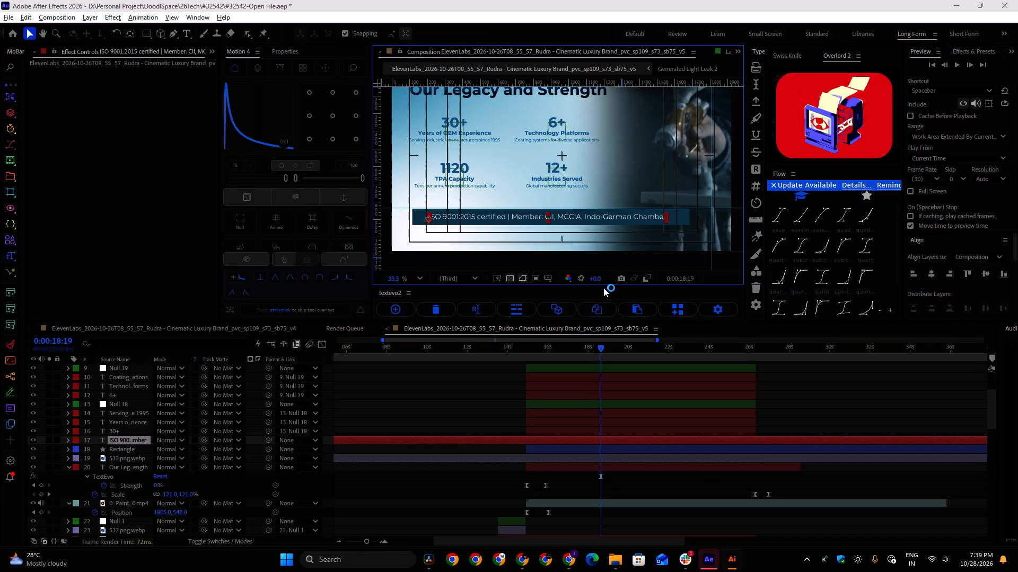
pyautogui.scroll(3, 473, 223)
pyautogui.scroll(-1, 473, 223)
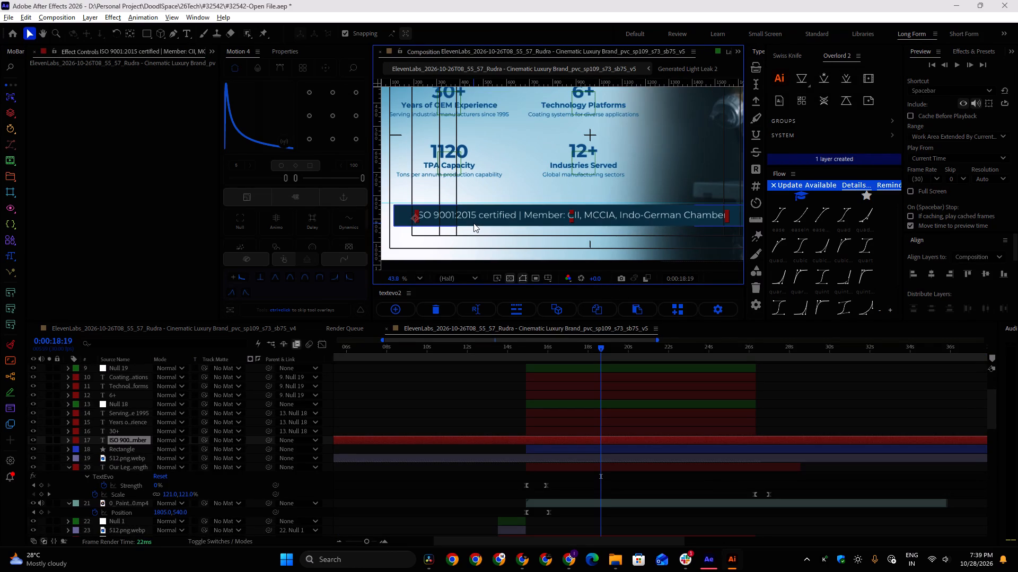
pyautogui.scroll(-4, 473, 222)
pyautogui.moveTo(610, 137); pyautogui.dragTo(591, 162, button='middle')
pyautogui.click(679, 104)
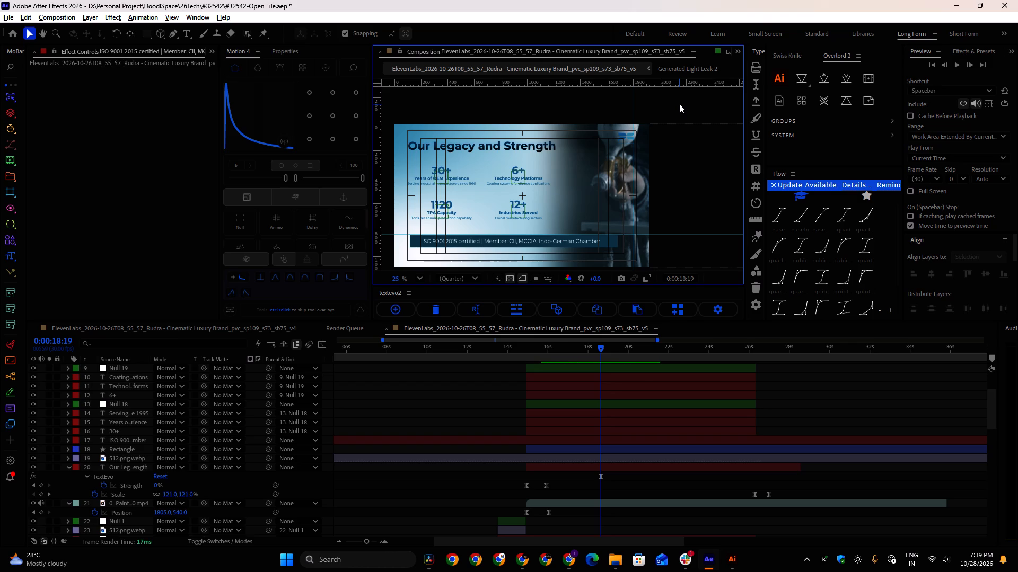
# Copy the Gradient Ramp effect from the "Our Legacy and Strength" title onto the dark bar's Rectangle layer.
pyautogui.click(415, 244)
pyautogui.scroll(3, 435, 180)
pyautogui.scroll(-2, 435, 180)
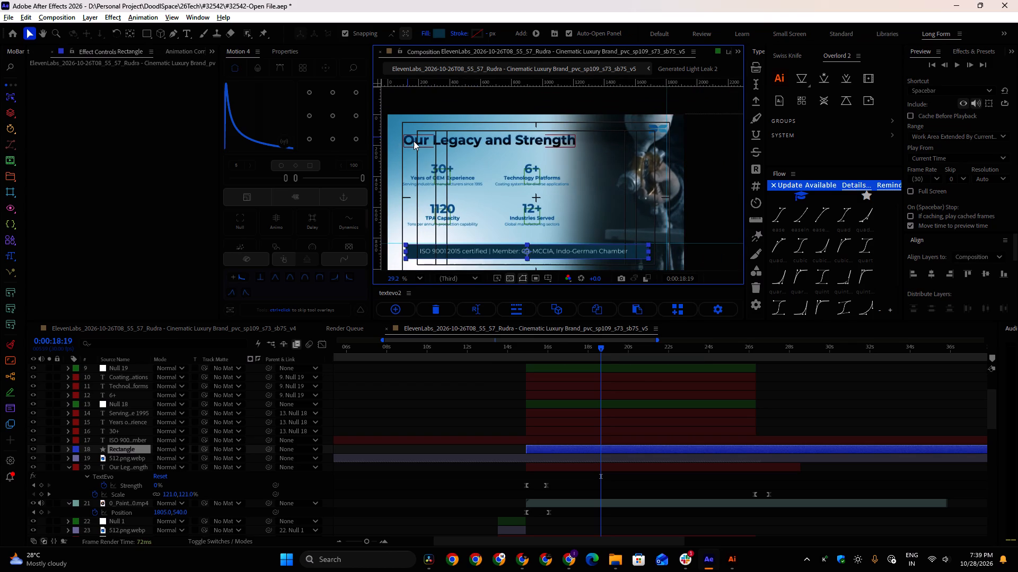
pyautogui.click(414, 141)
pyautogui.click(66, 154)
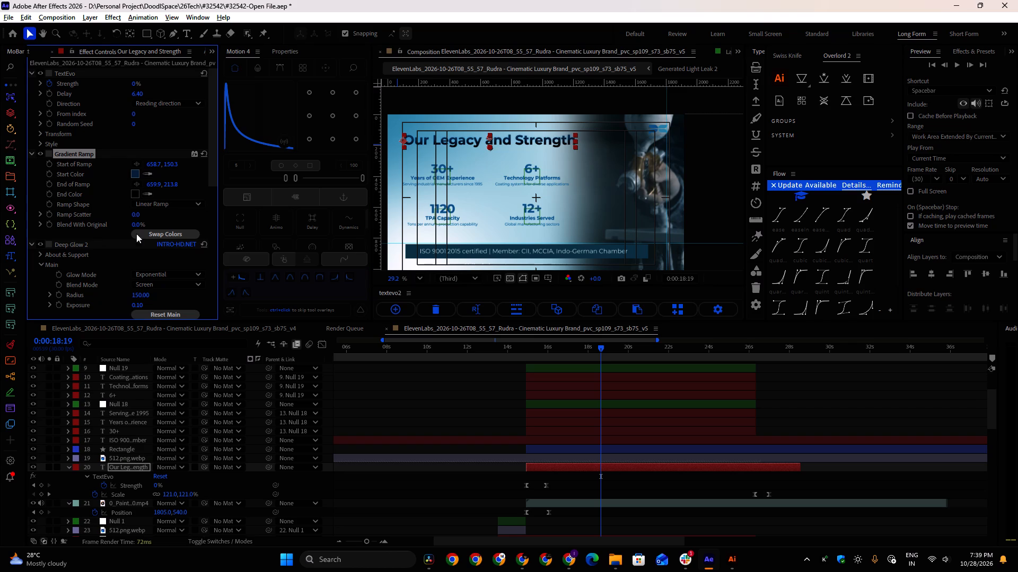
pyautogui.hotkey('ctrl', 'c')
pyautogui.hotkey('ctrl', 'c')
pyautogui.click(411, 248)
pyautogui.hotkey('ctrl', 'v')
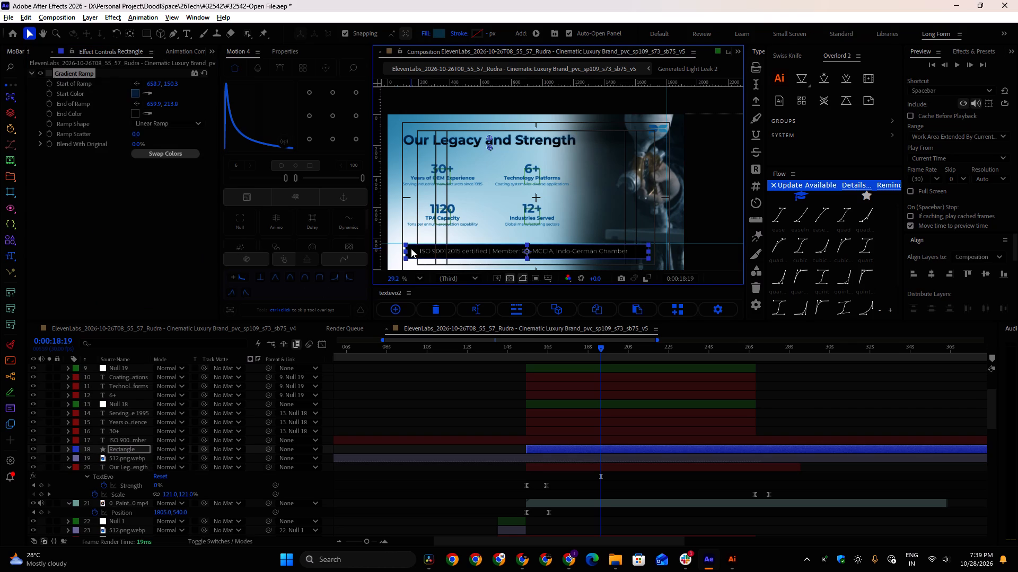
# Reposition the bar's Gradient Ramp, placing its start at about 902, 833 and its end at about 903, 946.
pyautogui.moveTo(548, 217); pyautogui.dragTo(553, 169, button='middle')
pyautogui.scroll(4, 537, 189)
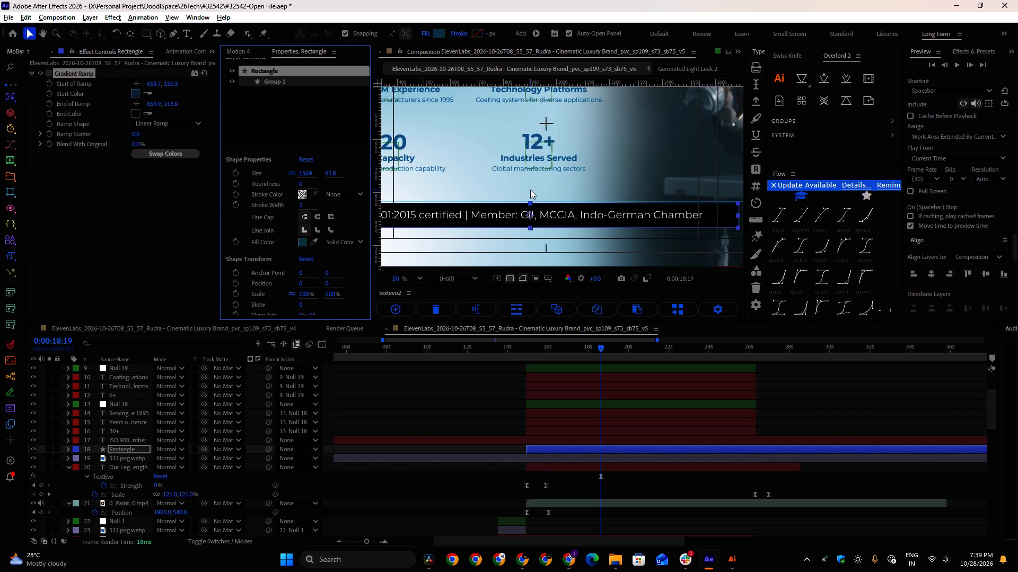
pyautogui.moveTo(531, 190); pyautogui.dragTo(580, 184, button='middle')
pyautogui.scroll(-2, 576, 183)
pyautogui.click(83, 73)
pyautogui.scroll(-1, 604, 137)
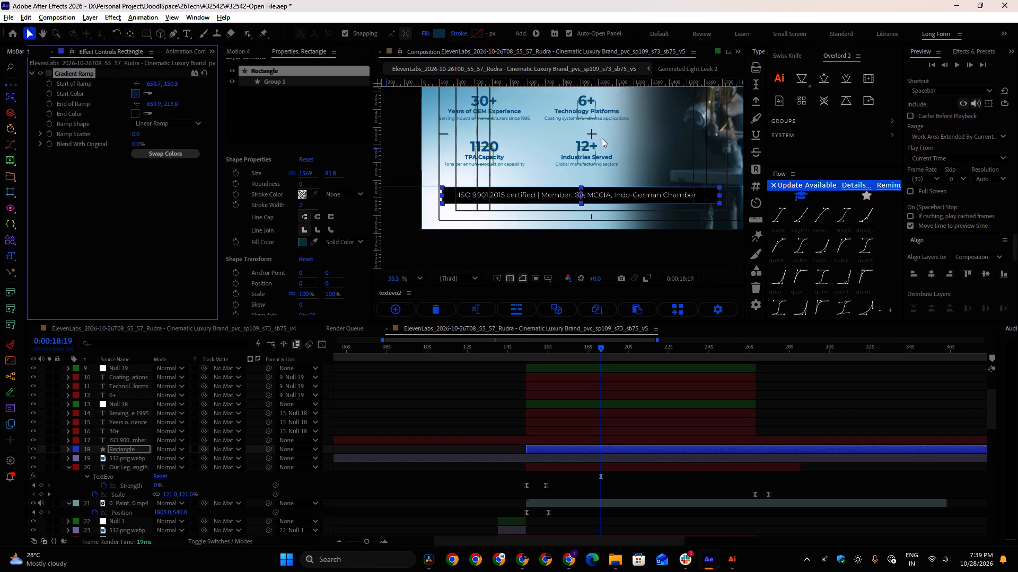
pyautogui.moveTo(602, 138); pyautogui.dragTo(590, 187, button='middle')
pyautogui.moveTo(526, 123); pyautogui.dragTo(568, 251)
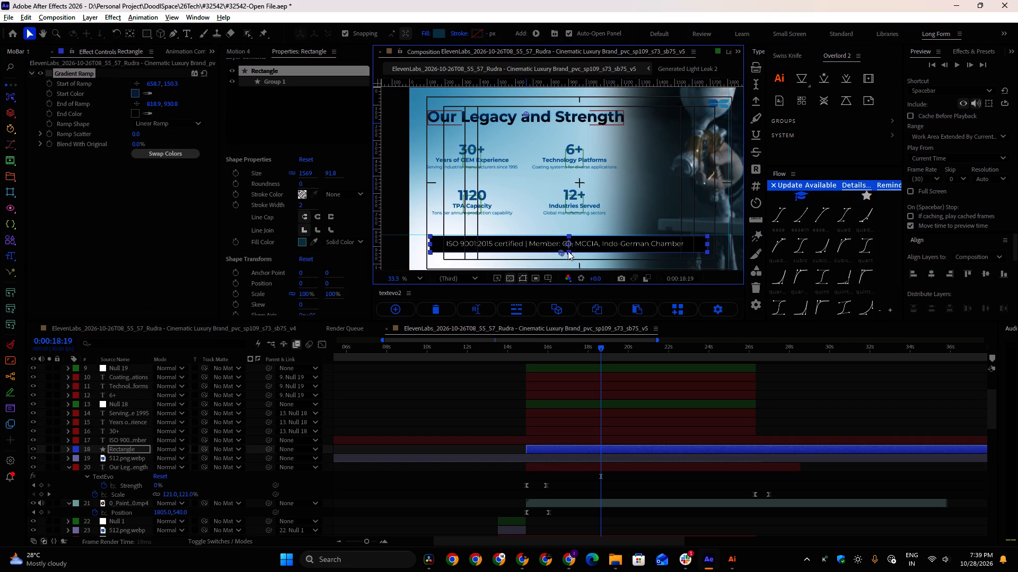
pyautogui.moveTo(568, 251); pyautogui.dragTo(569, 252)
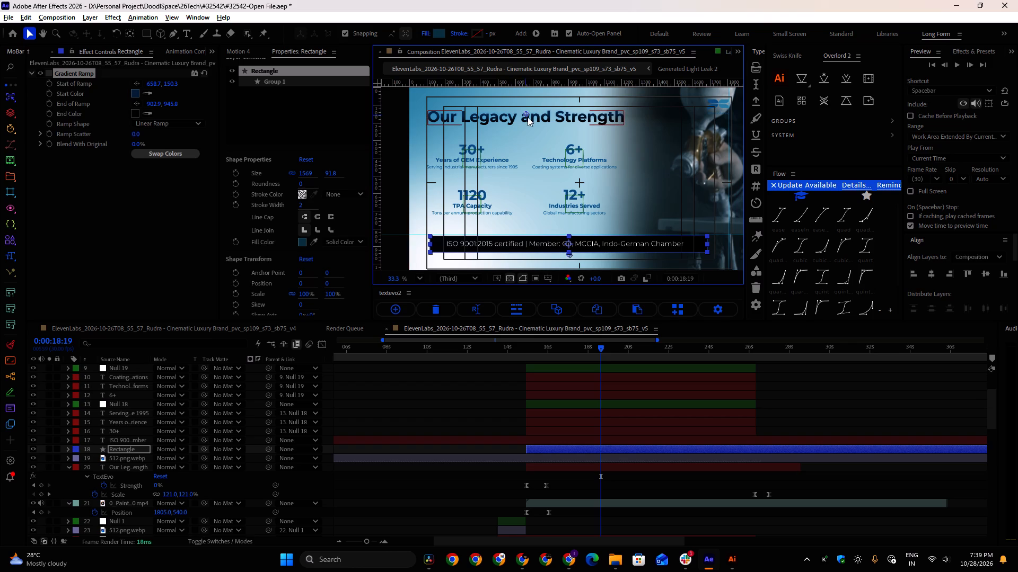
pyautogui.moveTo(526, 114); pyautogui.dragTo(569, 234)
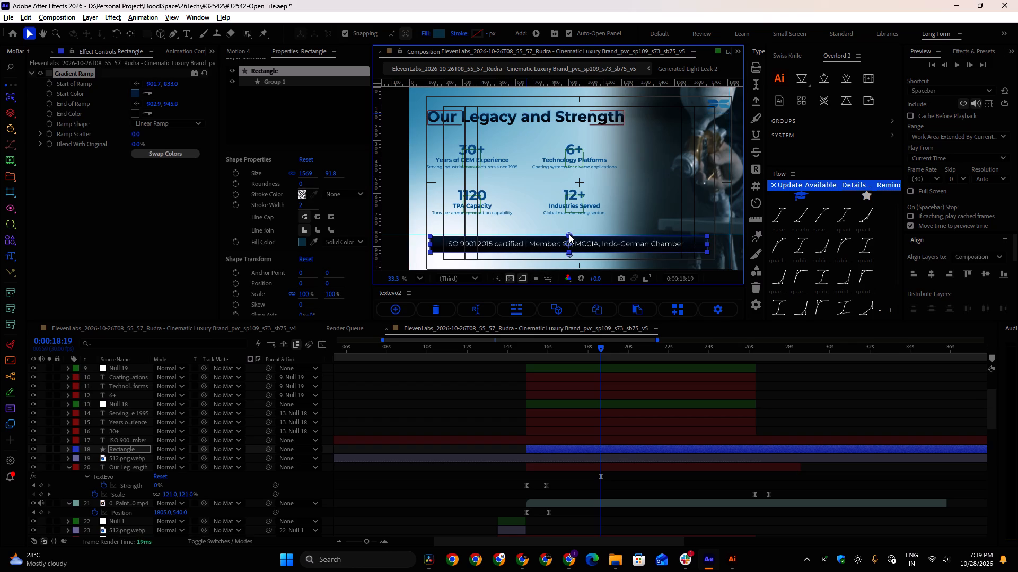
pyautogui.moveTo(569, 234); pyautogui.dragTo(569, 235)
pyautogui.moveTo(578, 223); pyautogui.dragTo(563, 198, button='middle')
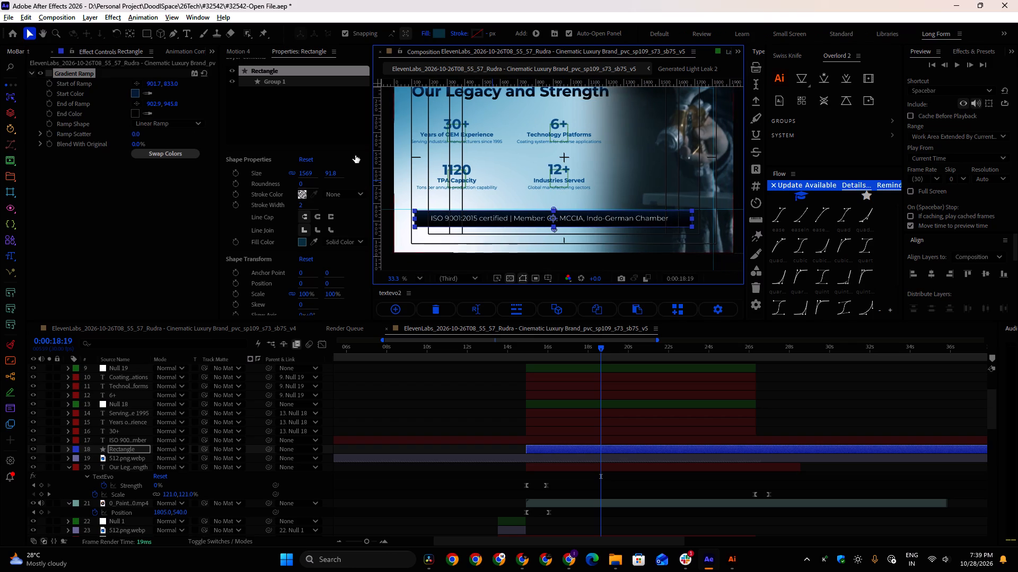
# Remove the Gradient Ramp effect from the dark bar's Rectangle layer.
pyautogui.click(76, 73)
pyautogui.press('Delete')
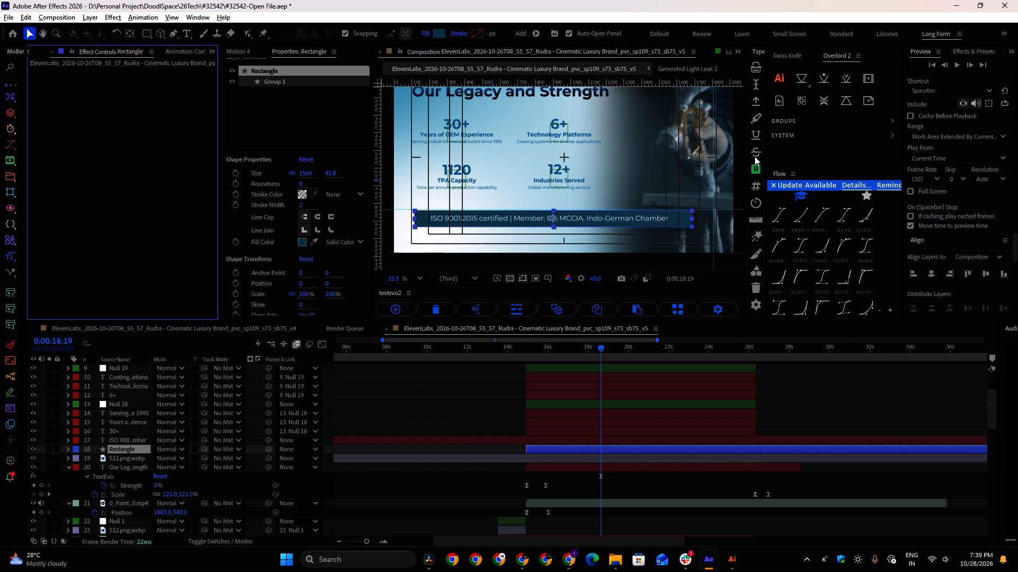
# Move the dark bar rectangle's anchor point to the middle of its right edge with Motion 4.
pyautogui.scroll(1, 272, 52)
pyautogui.click(309, 113)
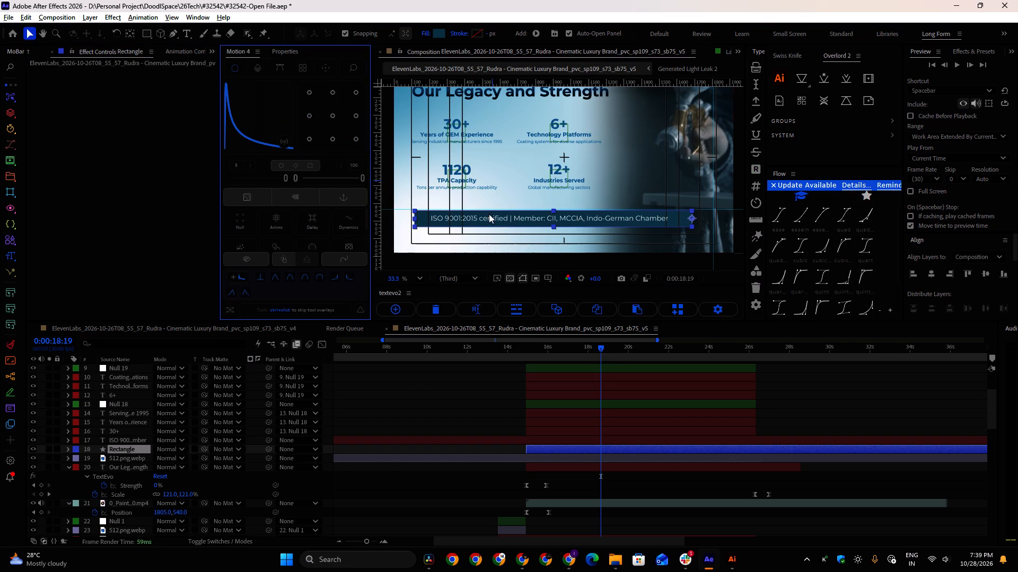
# Align the ISO text layer's start in the timeline with the statistics layers at 0:00:14:28.
pyautogui.click(543, 437)
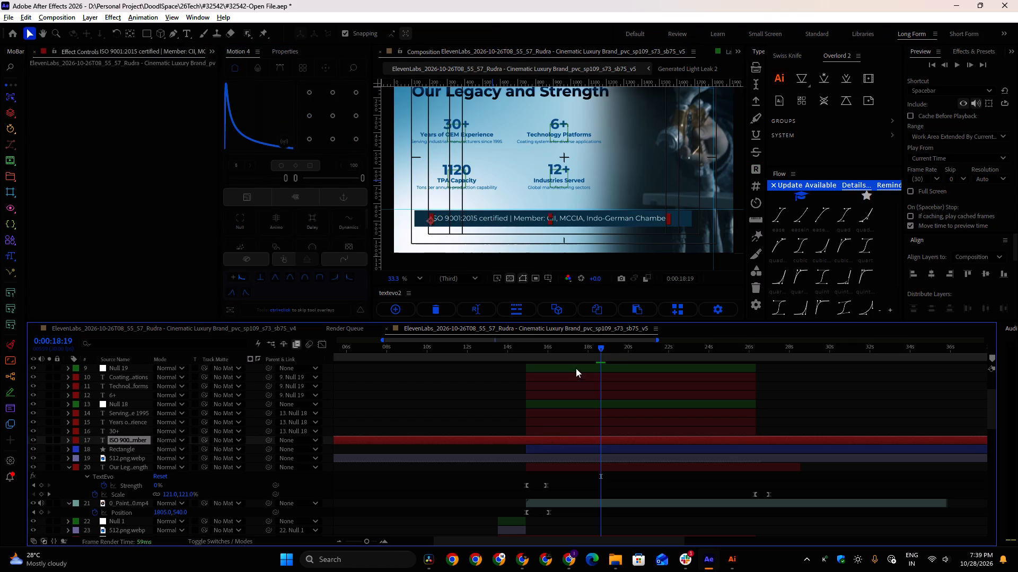
pyautogui.moveTo(600, 349); pyautogui.dragTo(524, 361)
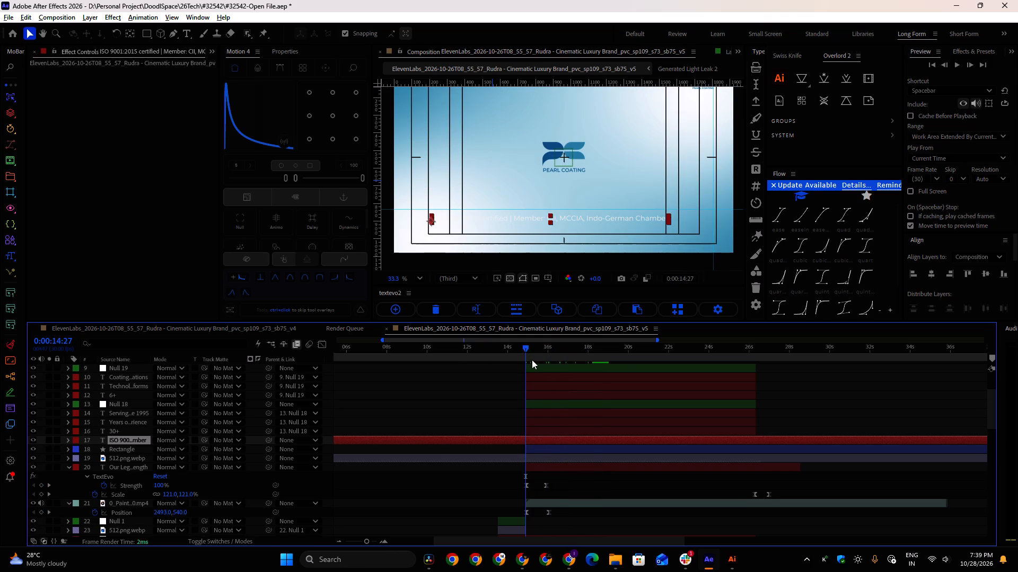
pyautogui.press('[')
pyautogui.keyDown('alt'); pyautogui.scroll(2, 545, 467); pyautogui.keyUp('alt')
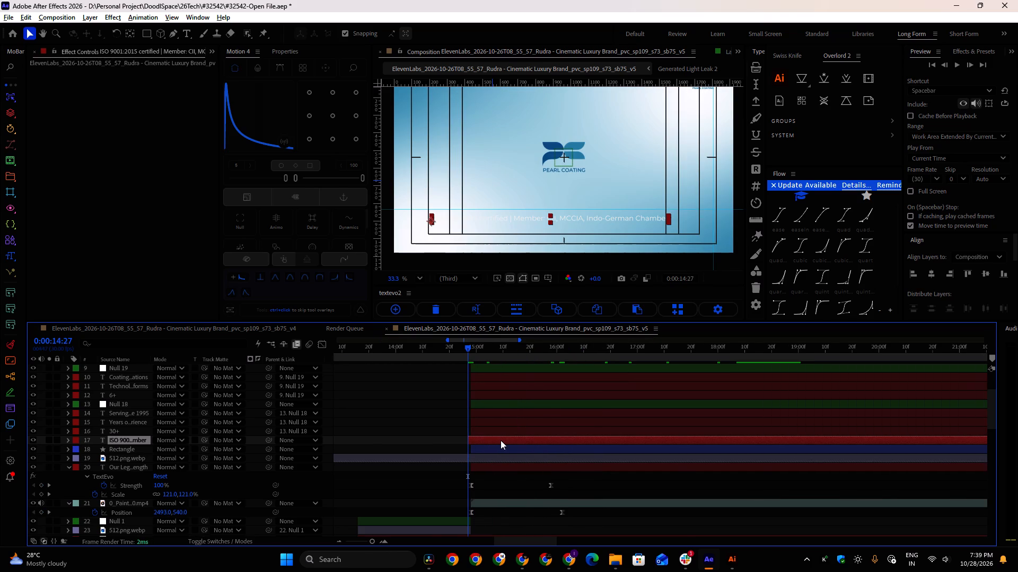
pyautogui.click(468, 350)
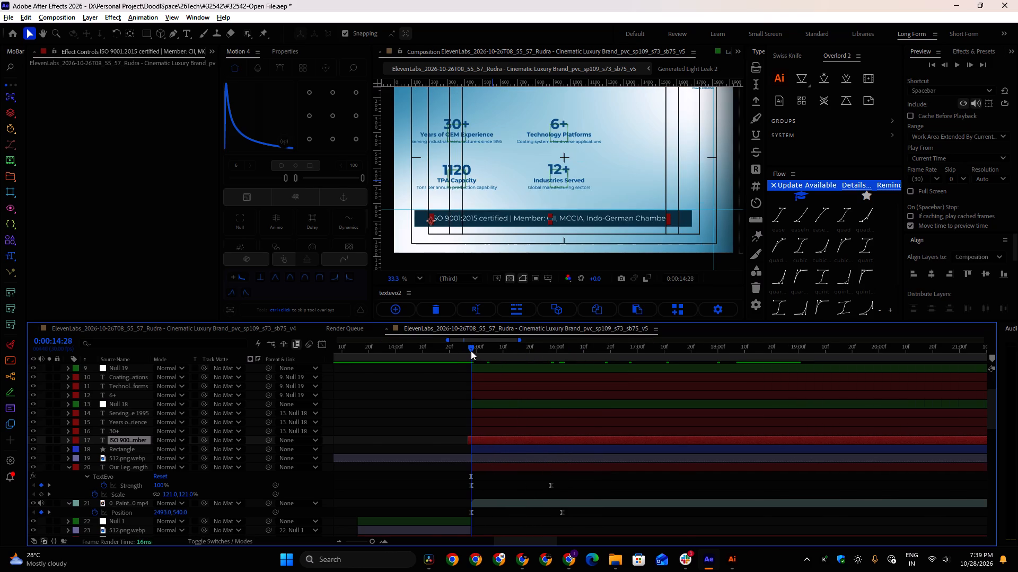
pyautogui.press('[')
# Scrub through the composition from about 0:00:05:27 to 0:00:19:13 to review the text animations and the statistics scene.
pyautogui.keyDown('alt'); pyautogui.scroll(-3, 596, 457); pyautogui.keyUp('alt')
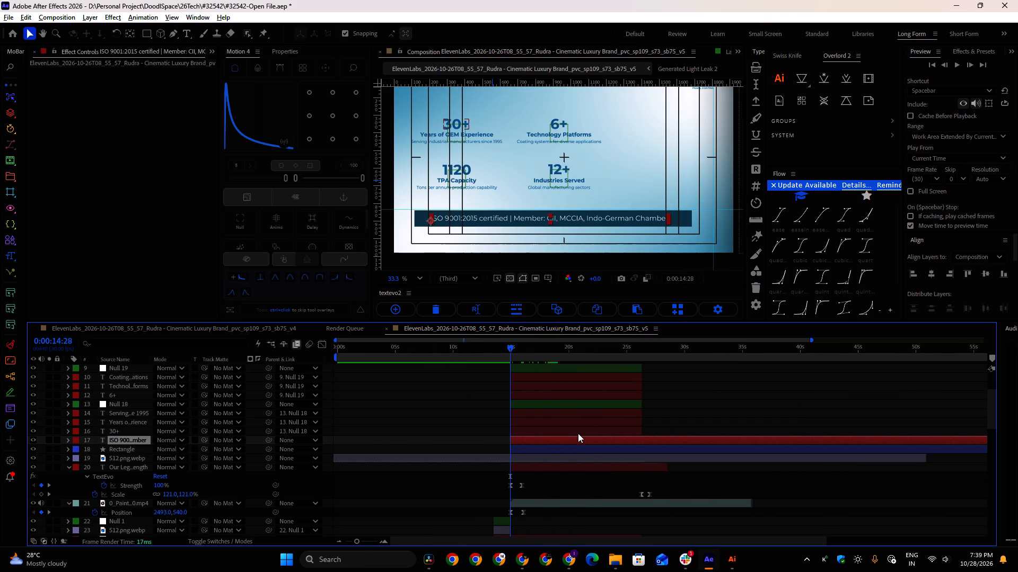
pyautogui.keyDown('shift'); pyautogui.scroll(-4, 481, 399); pyautogui.keyUp('shift')
pyautogui.keyDown('shift'); pyautogui.scroll(8, 481, 399); pyautogui.keyUp('shift')
pyautogui.keyDown('alt'); pyautogui.scroll(-1, 483, 396); pyautogui.keyUp('alt')
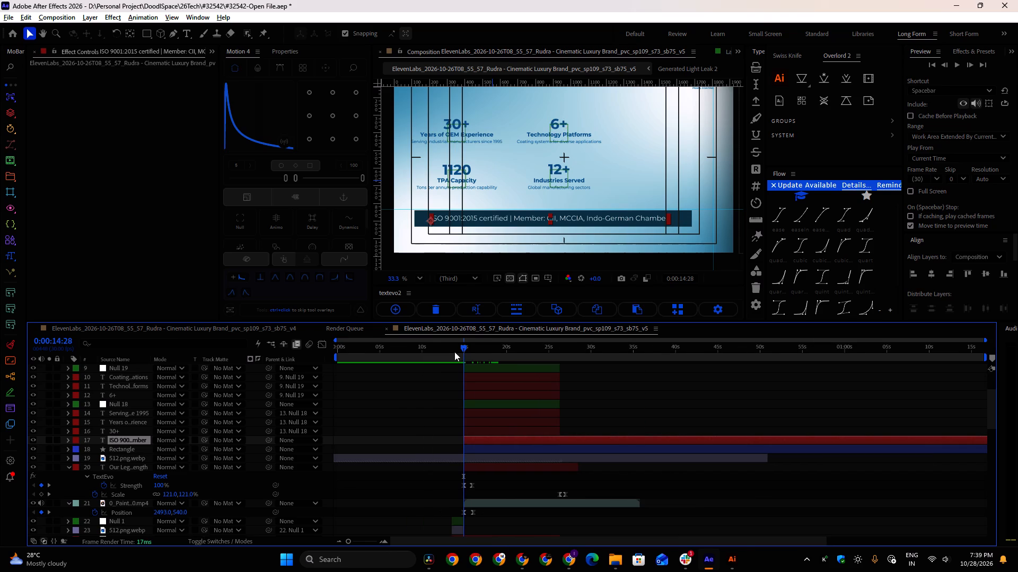
pyautogui.moveTo(456, 348); pyautogui.dragTo(390, 350)
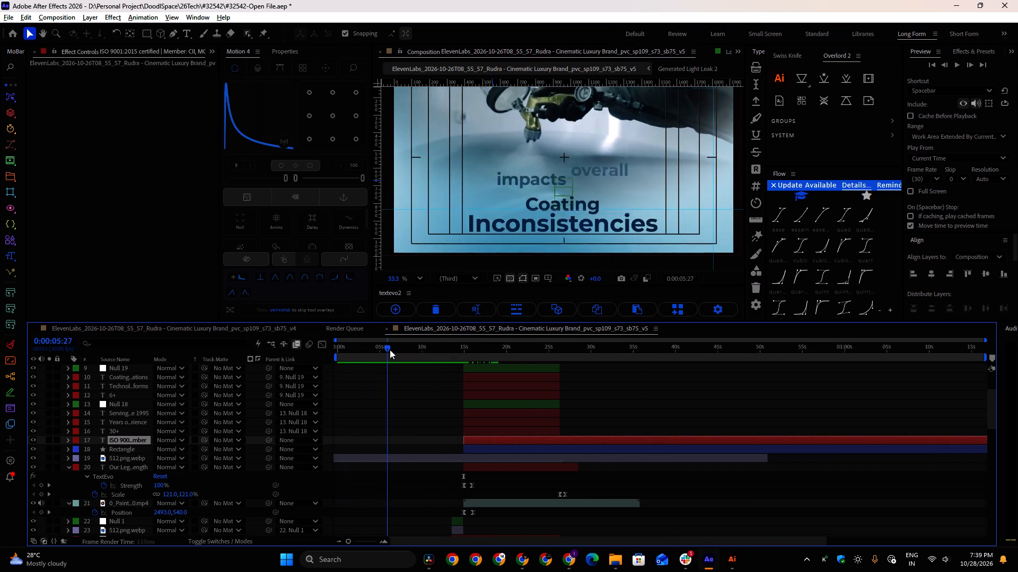
pyautogui.moveTo(390, 350); pyautogui.dragTo(433, 342)
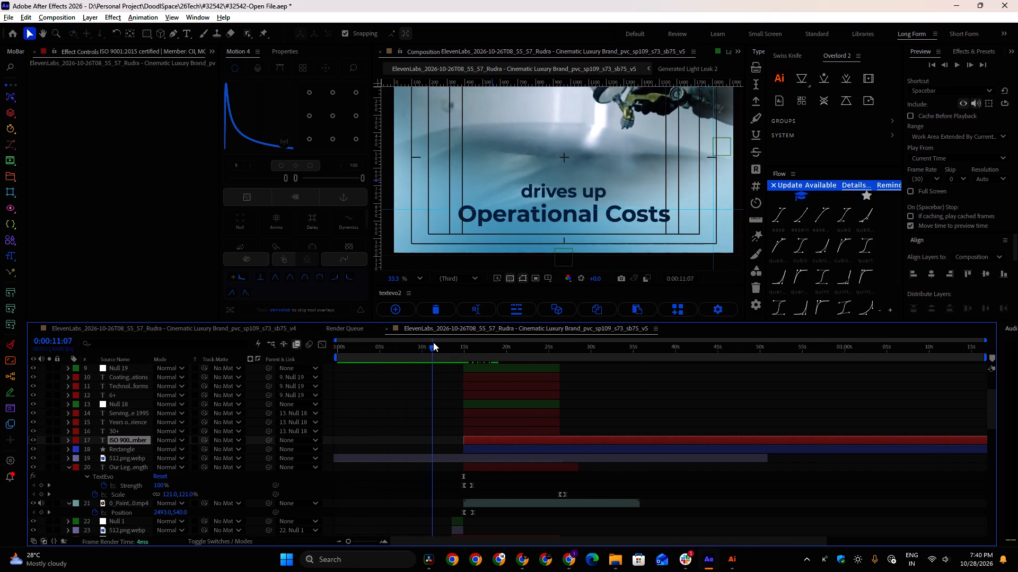
pyautogui.moveTo(433, 342); pyautogui.dragTo(475, 338)
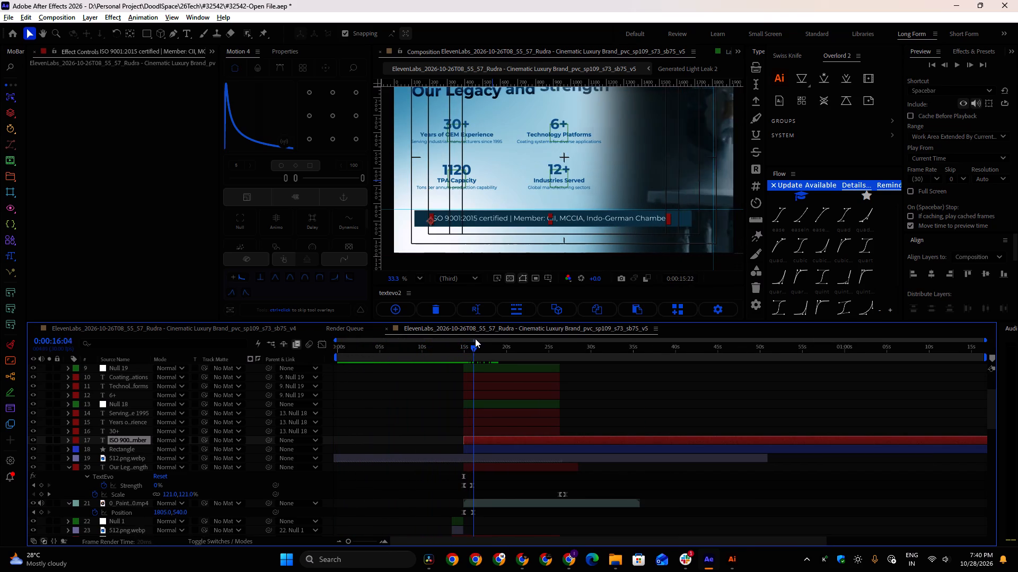
pyautogui.moveTo(475, 338); pyautogui.dragTo(502, 333)
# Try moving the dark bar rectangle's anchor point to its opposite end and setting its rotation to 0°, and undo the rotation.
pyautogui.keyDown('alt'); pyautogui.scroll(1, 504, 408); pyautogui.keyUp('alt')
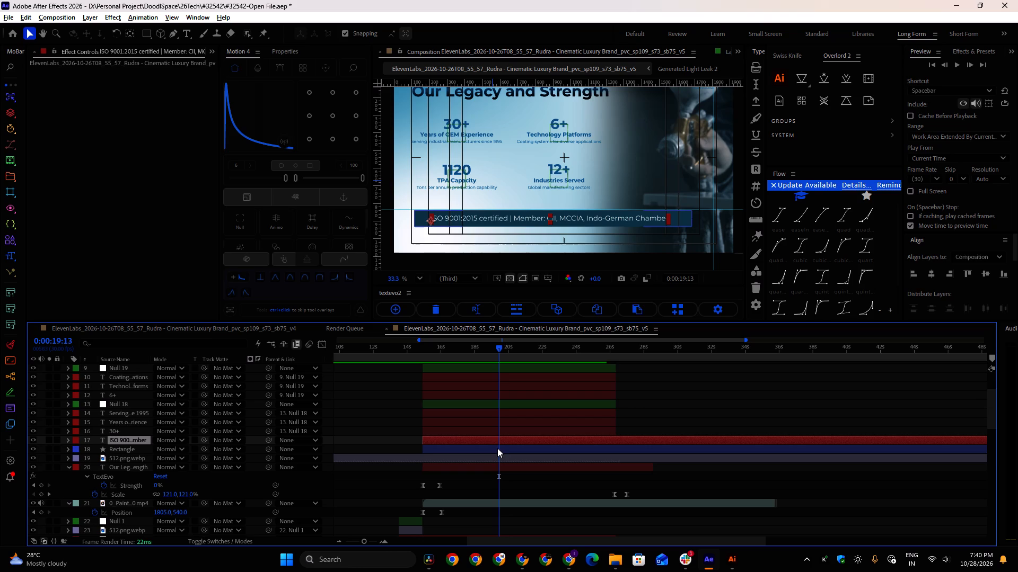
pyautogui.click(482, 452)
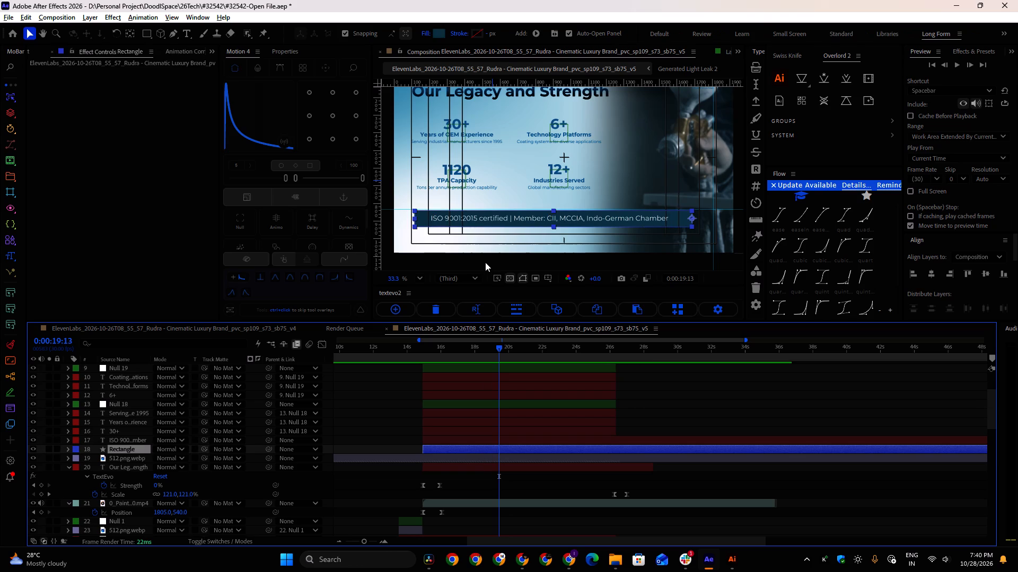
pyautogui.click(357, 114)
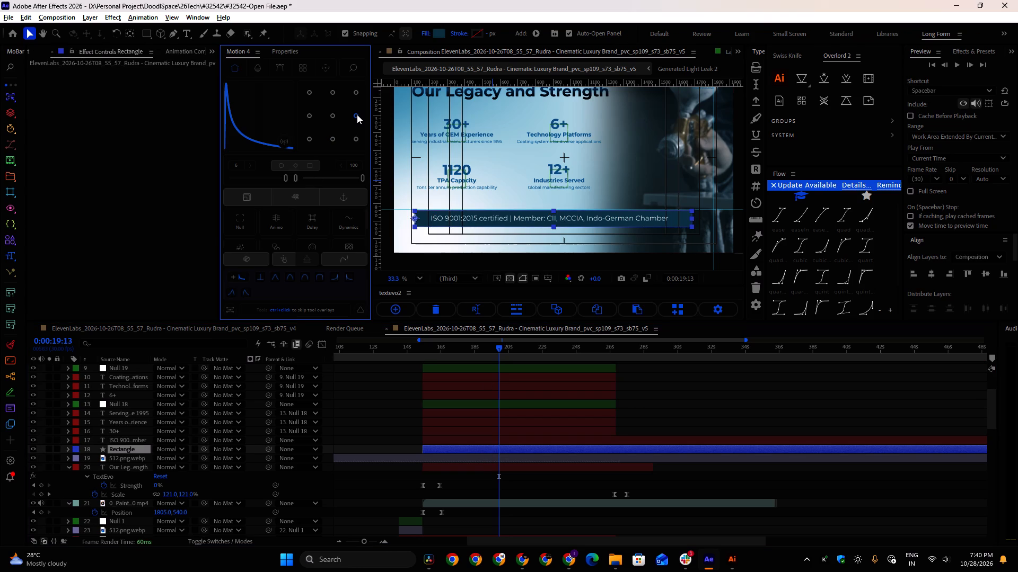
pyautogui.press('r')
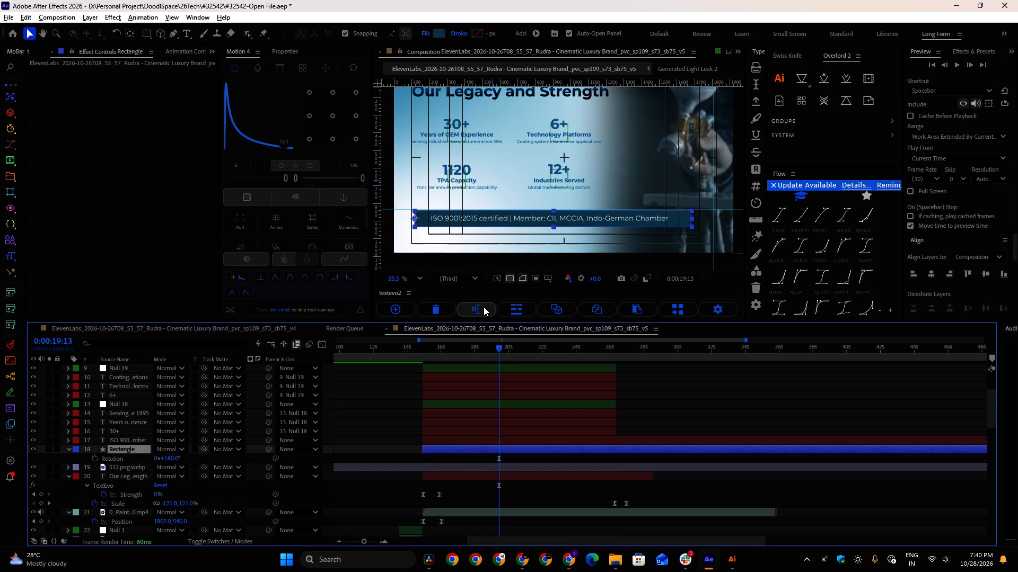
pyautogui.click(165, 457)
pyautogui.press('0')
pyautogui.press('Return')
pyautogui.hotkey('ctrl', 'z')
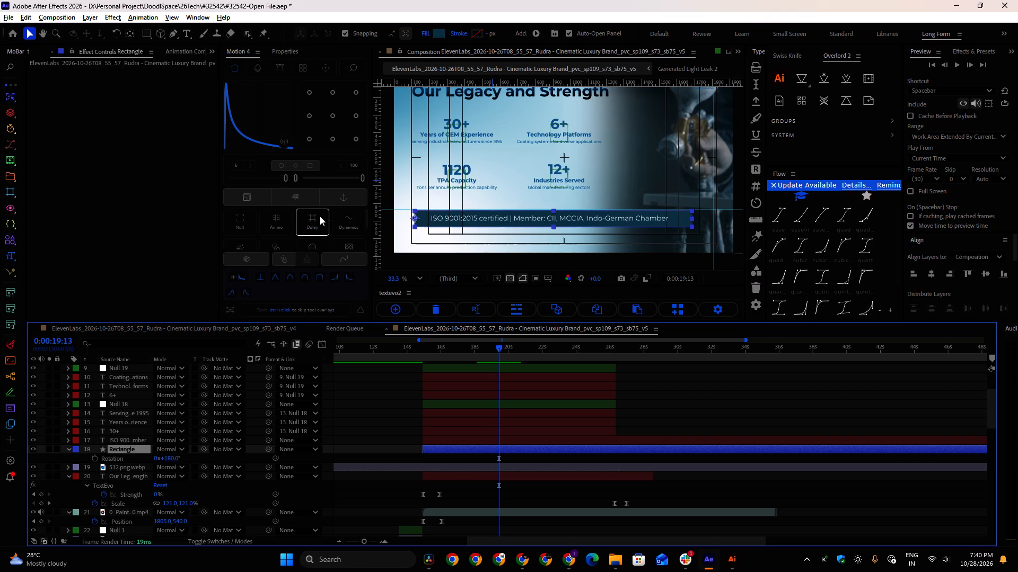
# Reset the dark bar rectangle's rotation to 0° about its centre, and place its anchor point at the middle of its left edge with Motion 4.
pyautogui.click(332, 118)
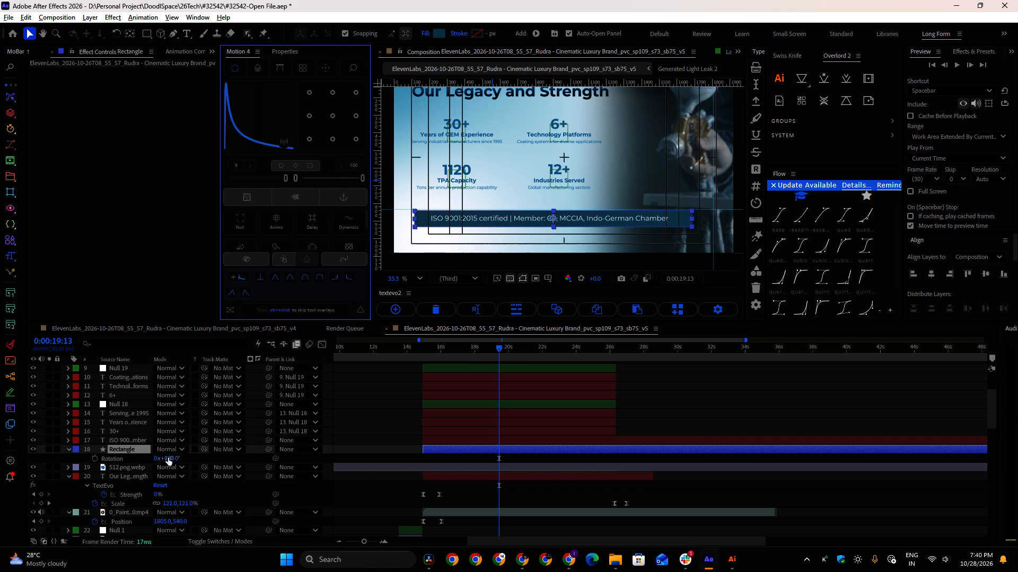
pyautogui.click(168, 458)
pyautogui.press('0')
pyautogui.press('Return')
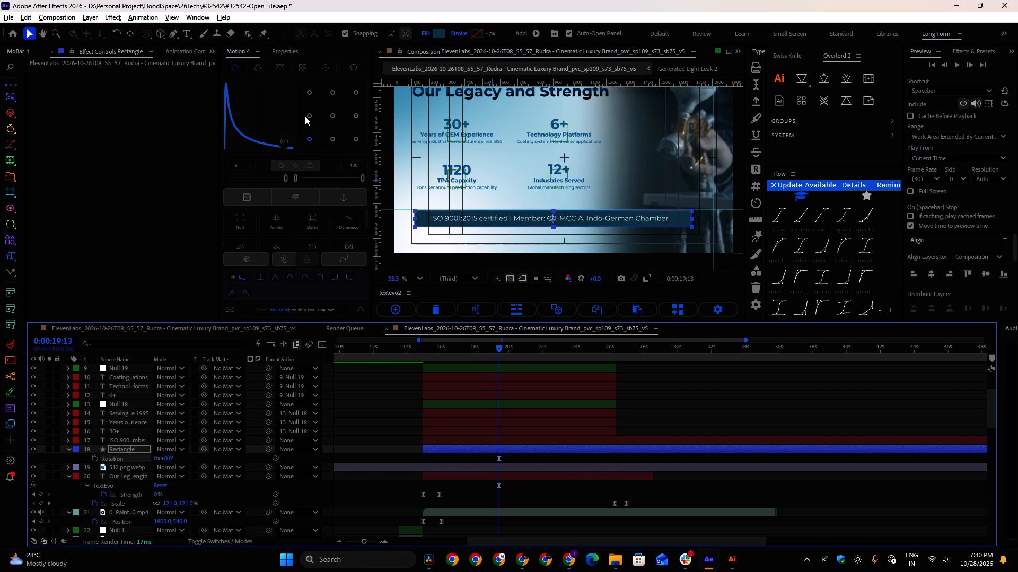
pyautogui.click(304, 113)
# Set the dark bar's Rectangle layer as the track matte of the ISO text layer and turn the rectangle's visibility back on.
pyautogui.click(451, 437)
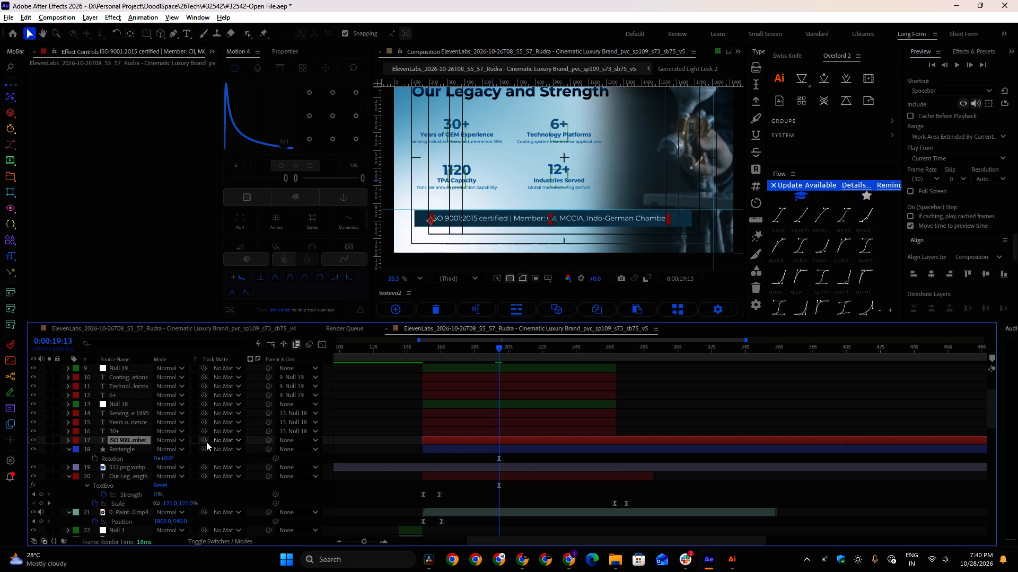
pyautogui.moveTo(204, 440); pyautogui.dragTo(118, 449)
pyautogui.click(126, 437)
pyautogui.press('s')
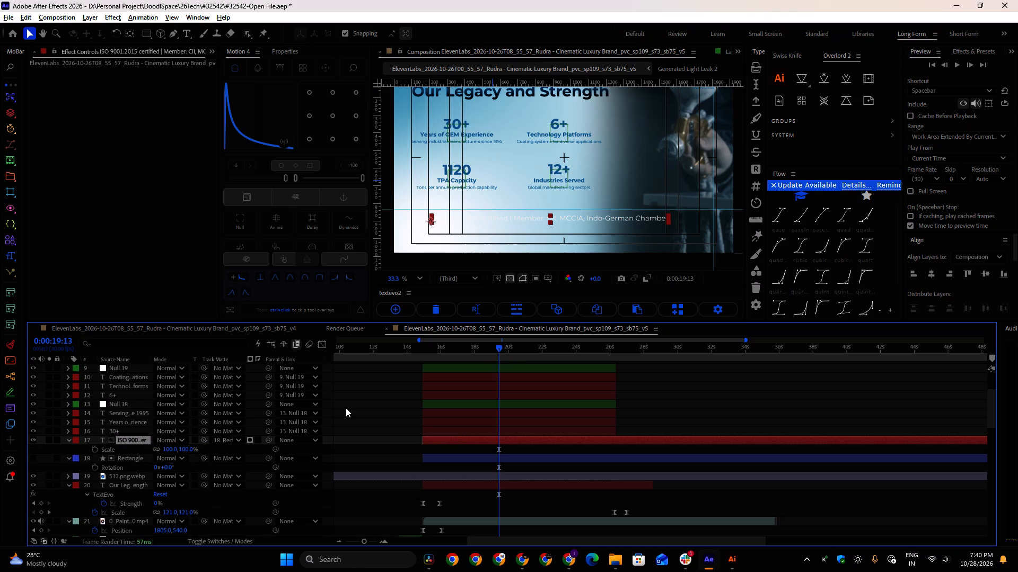
pyautogui.click(37, 458)
pyautogui.click(32, 458)
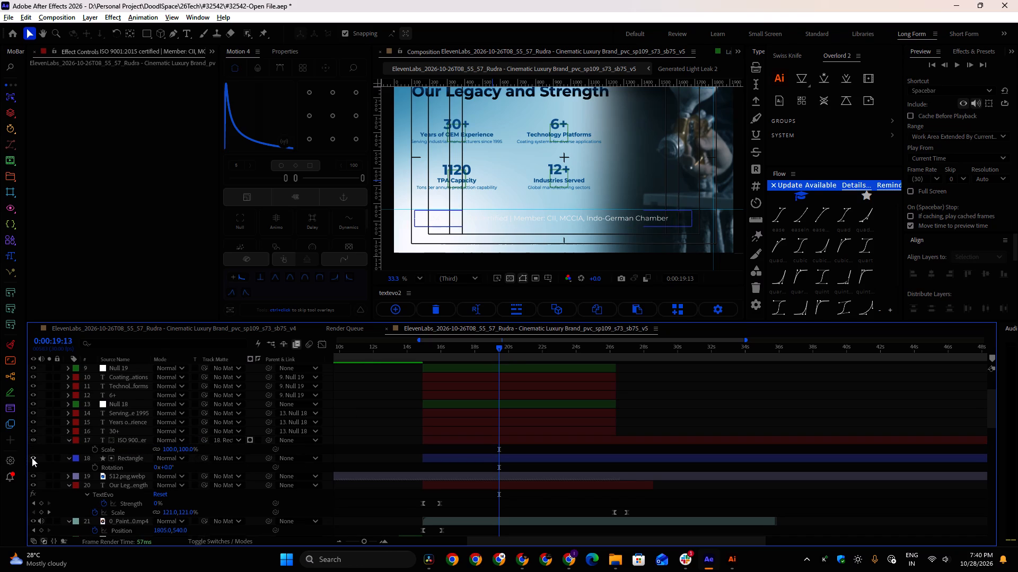
# Unlink the width and height proportions of the Rectangle layer's Scale.
pyautogui.click(126, 460)
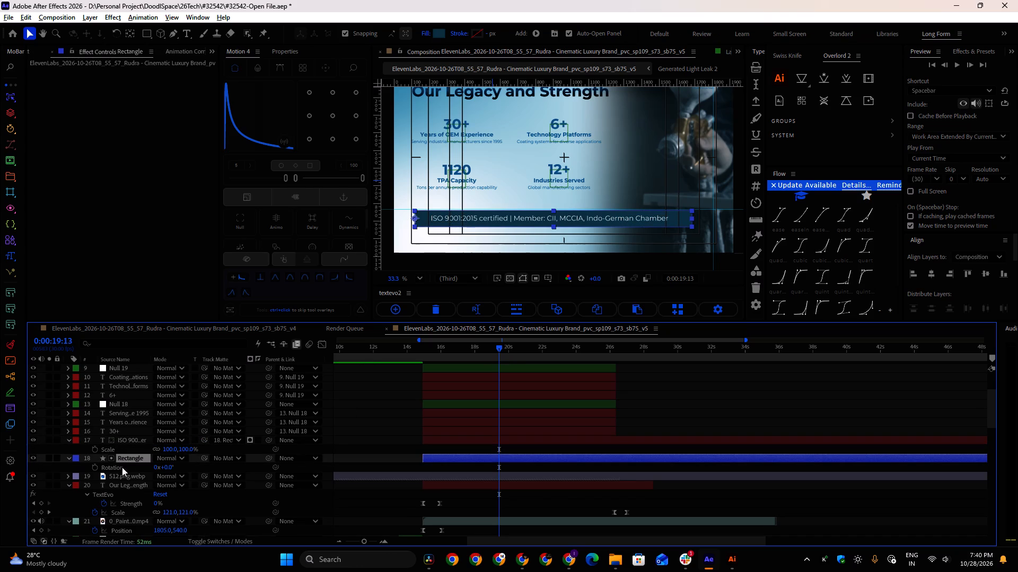
pyautogui.press('s')
pyautogui.click(154, 466)
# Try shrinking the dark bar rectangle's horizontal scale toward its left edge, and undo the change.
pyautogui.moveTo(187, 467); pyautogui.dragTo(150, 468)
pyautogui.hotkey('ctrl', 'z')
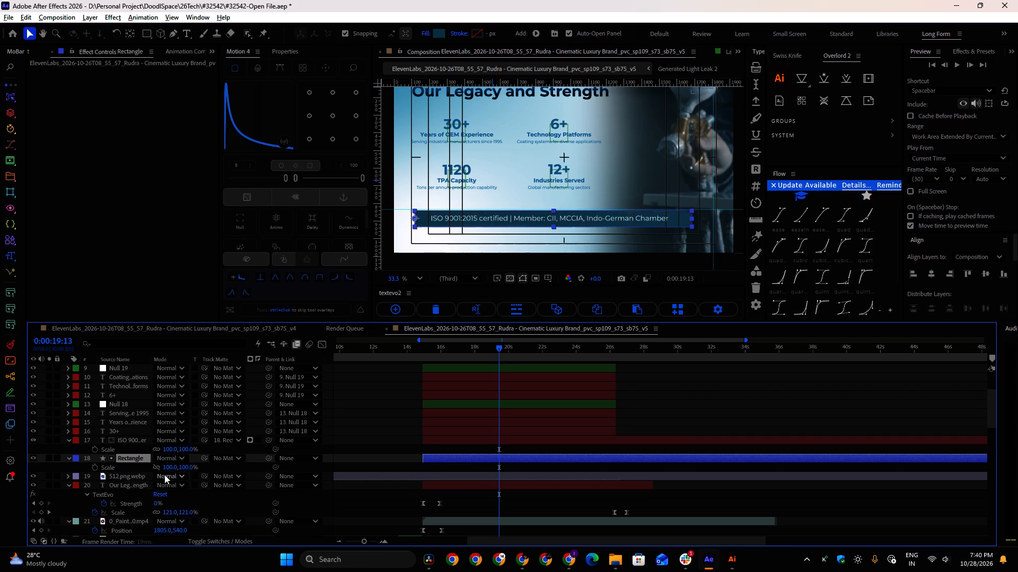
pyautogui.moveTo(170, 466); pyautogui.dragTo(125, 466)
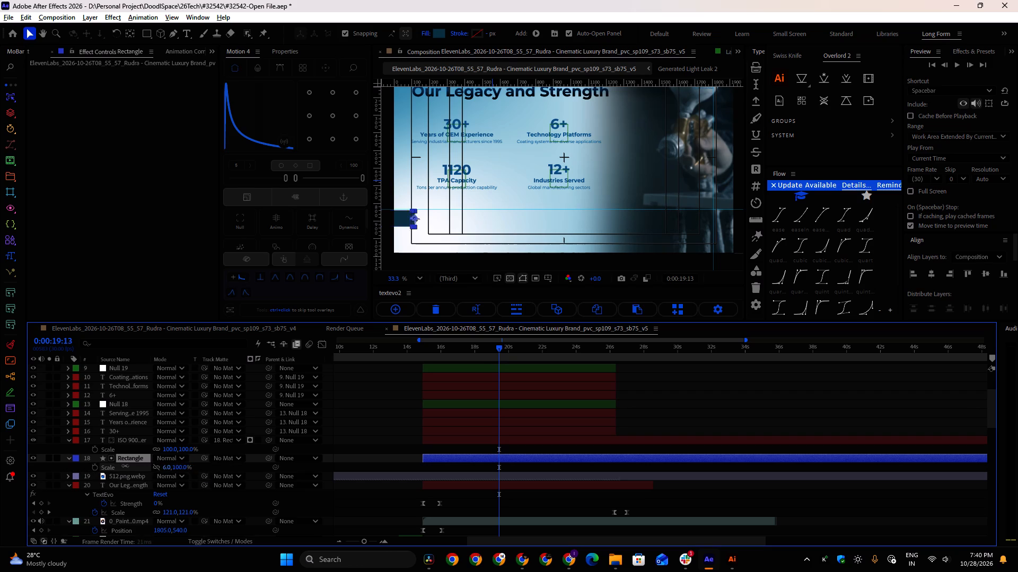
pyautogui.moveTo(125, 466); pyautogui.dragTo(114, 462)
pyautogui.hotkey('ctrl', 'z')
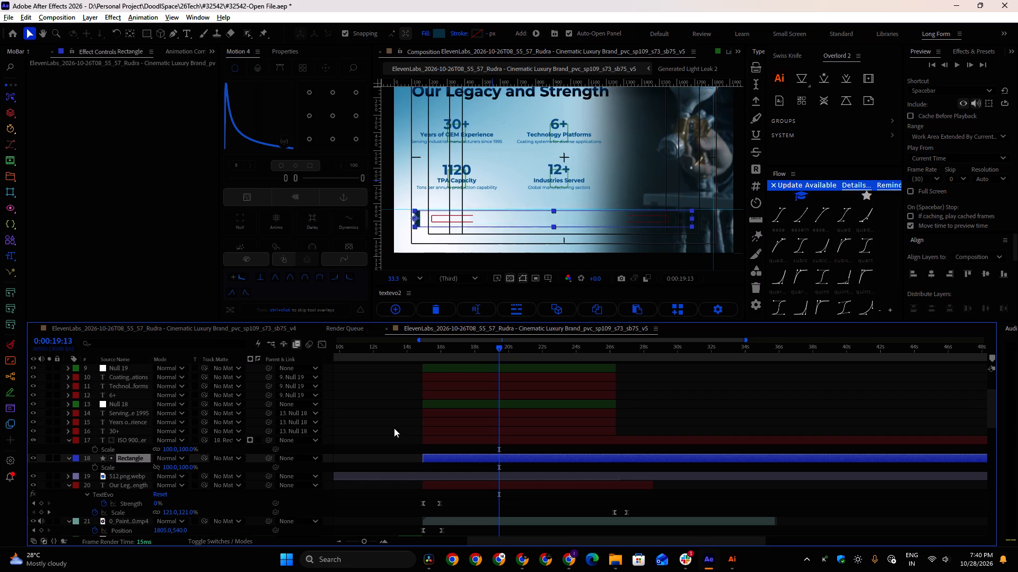
# Keyframe the Rectangle's horizontal scale from 0% at the layer's start to 100% at 0:00:19:13, and ease both keyframes with Motion 4.
pyautogui.click(171, 469)
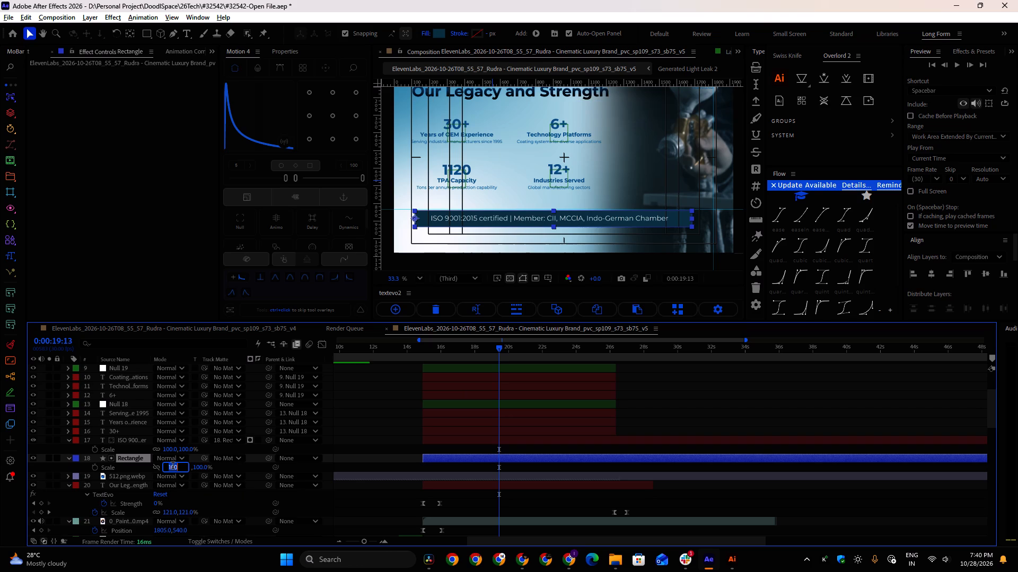
pyautogui.press('0')
pyautogui.press('Return')
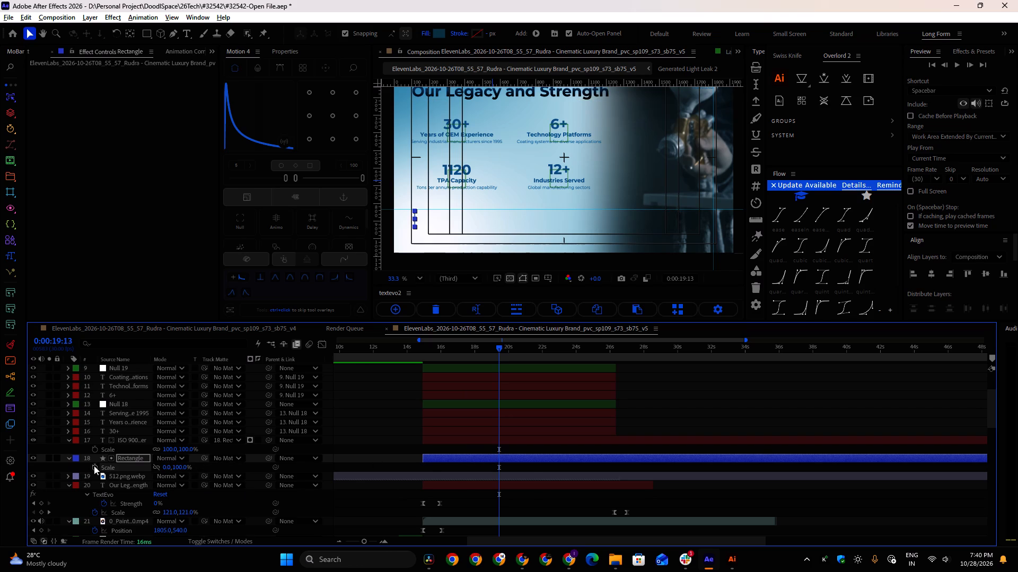
pyautogui.click(94, 466)
pyautogui.moveTo(498, 467); pyautogui.dragTo(423, 466)
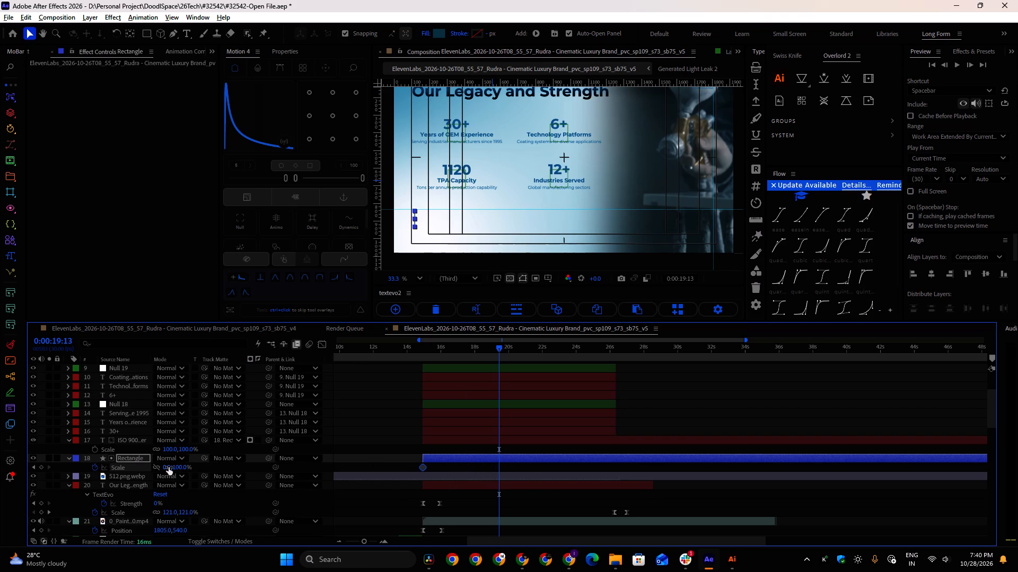
pyautogui.click(167, 468)
pyautogui.write('100')
pyautogui.press('Return')
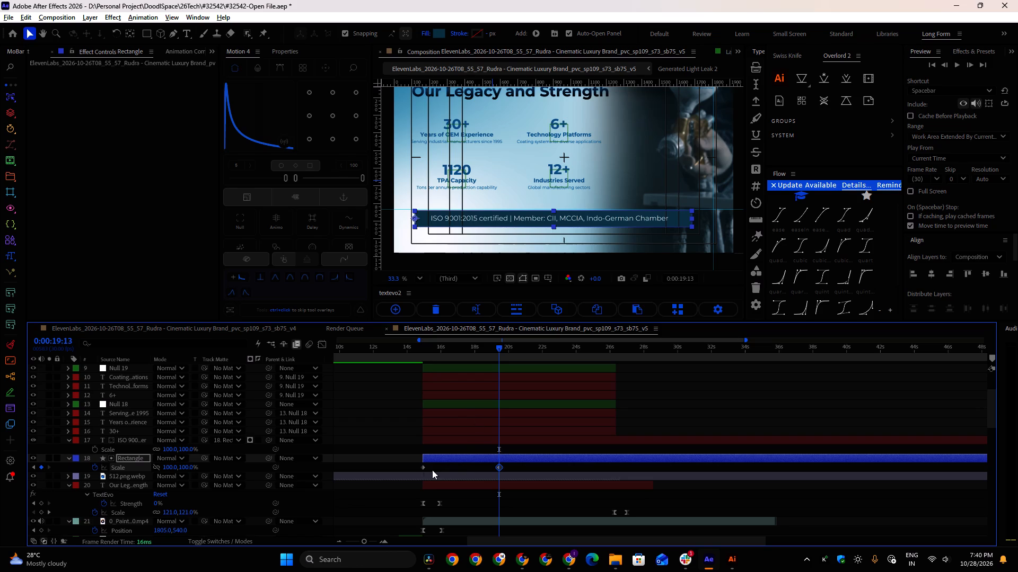
pyautogui.moveTo(411, 466); pyautogui.dragTo(518, 467)
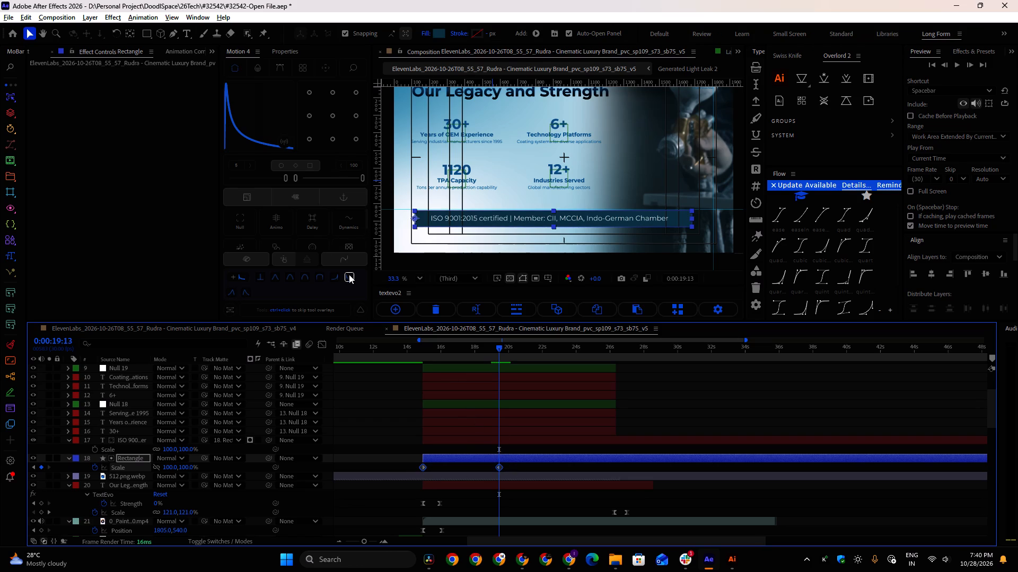
pyautogui.click(349, 274)
# Scrub between about 0:00:13:06 and 0:00:20:11 to review the dark bar's scale reveal of the ISO text.
pyautogui.moveTo(499, 348); pyautogui.dragTo(399, 350)
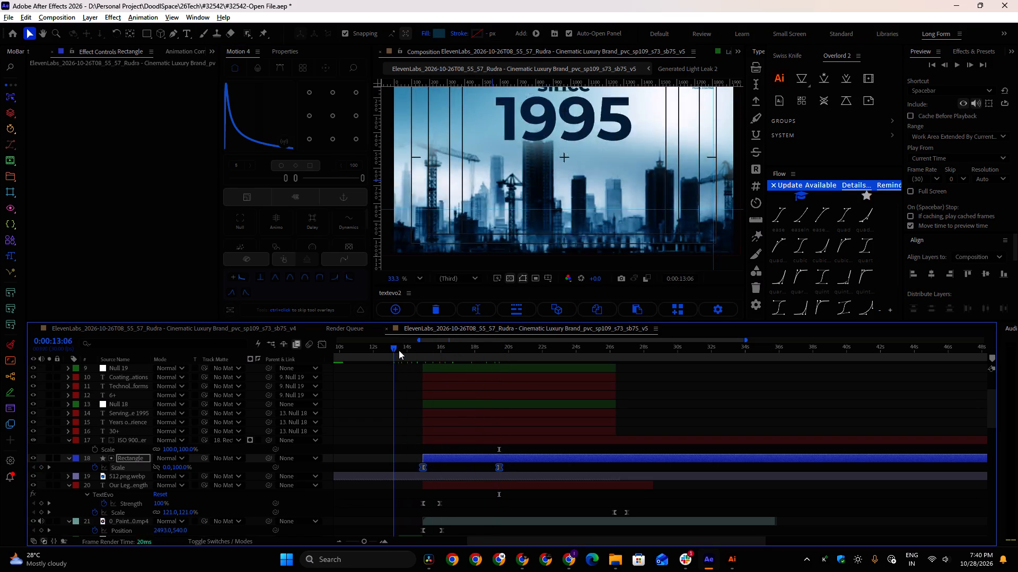
pyautogui.moveTo(399, 350); pyautogui.dragTo(515, 348)
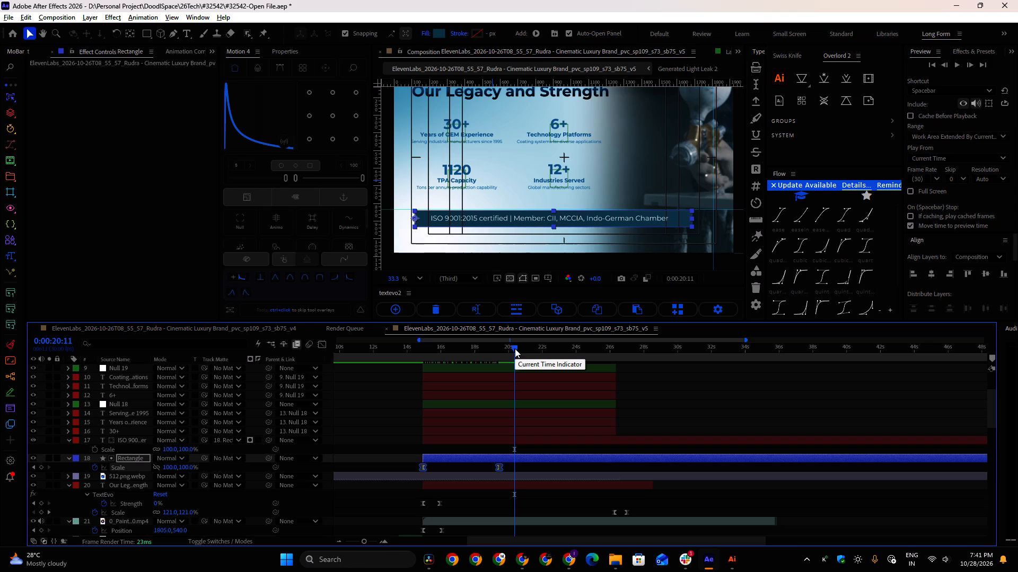
pyautogui.keyDown('alt'); pyautogui.scroll(1, 492, 431); pyautogui.keyUp('alt')
pyautogui.keyDown('alt'); pyautogui.scroll(-1, 492, 433); pyautogui.keyUp('alt')
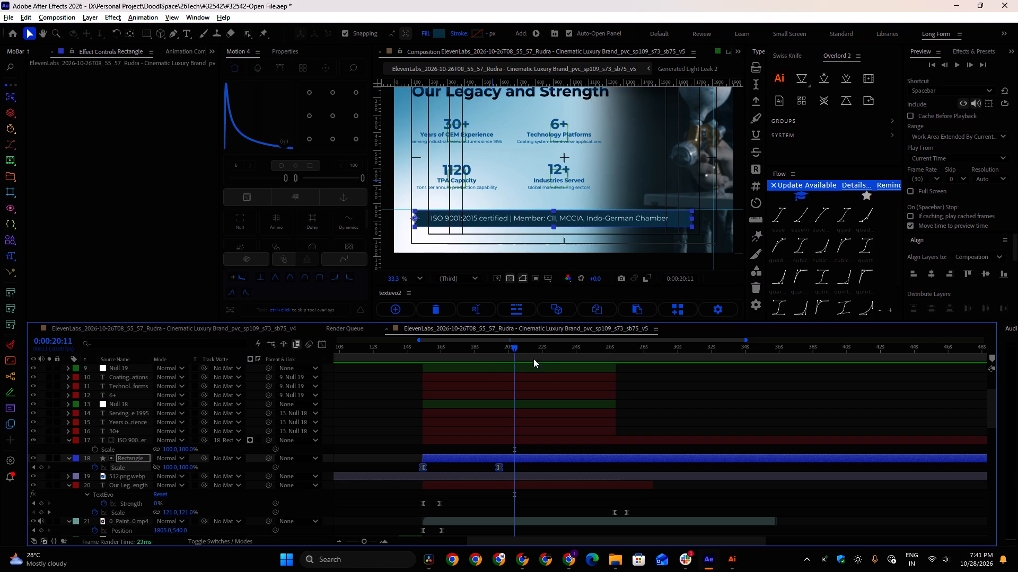
pyautogui.moveTo(512, 350); pyautogui.dragTo(445, 350)
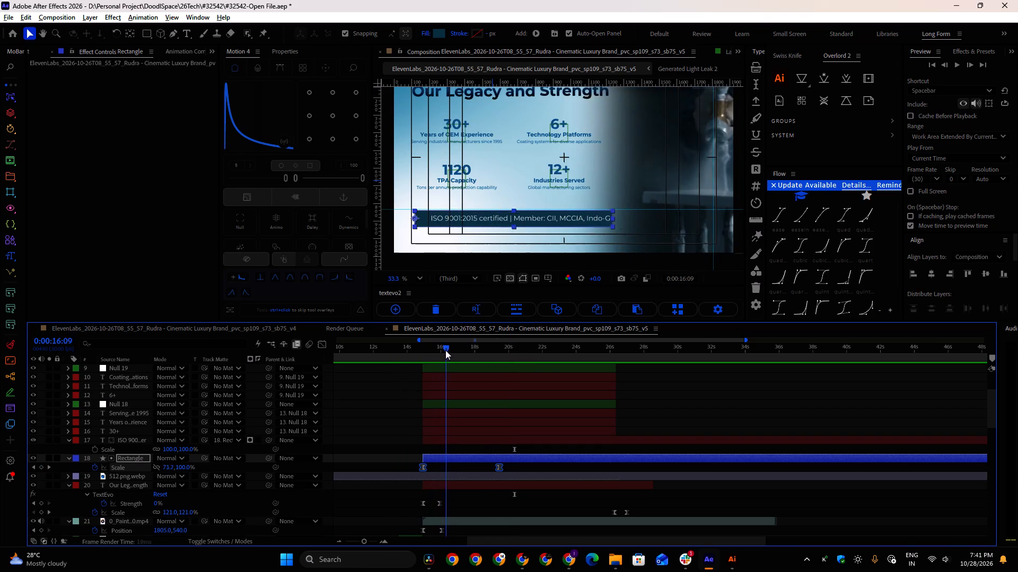
pyautogui.moveTo(445, 350); pyautogui.dragTo(460, 348)
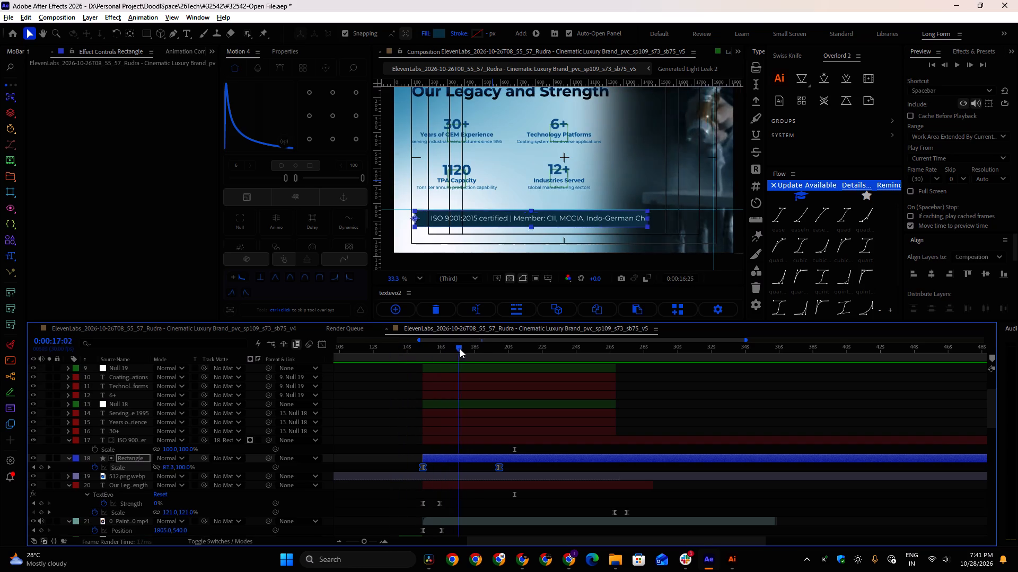
pyautogui.moveTo(460, 348); pyautogui.dragTo(440, 344)
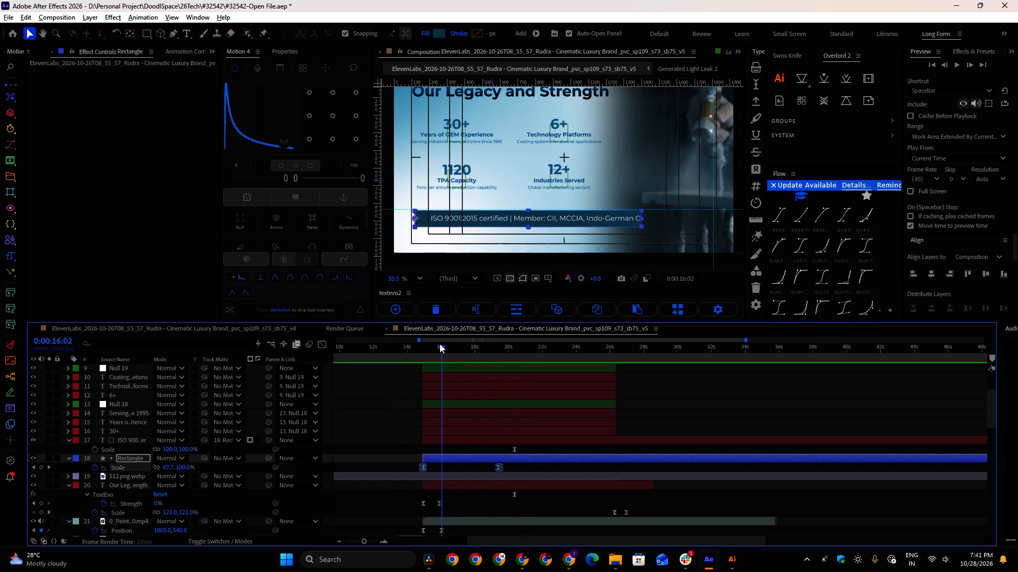
# Keyframe the Rectangle's position from -3.8, 886.4 at 0:00:14:28 to 116.2, 886.4 at 0:00:19:13, and ease both keyframes with Motion 4.
pyautogui.moveTo(440, 344); pyautogui.dragTo(420, 342)
pyautogui.press('p')
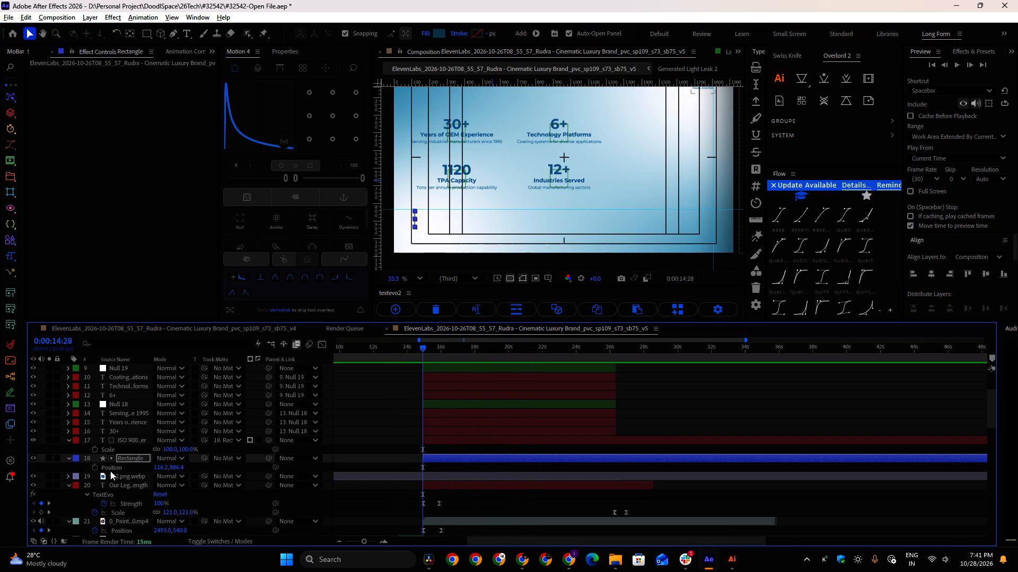
pyautogui.click(93, 466)
pyautogui.press('u')
pyautogui.press('u')
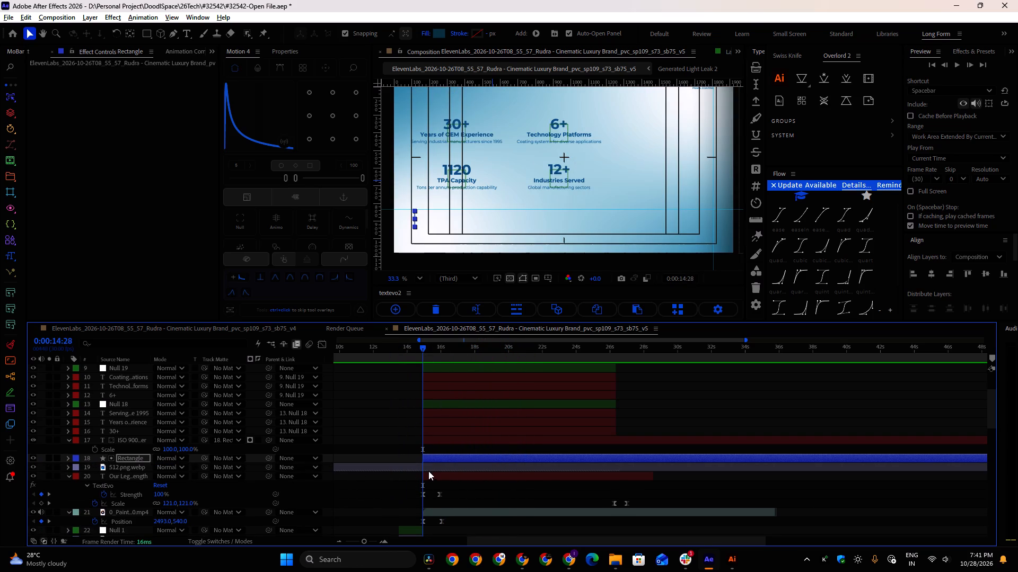
pyautogui.moveTo(423, 469); pyautogui.dragTo(502, 470)
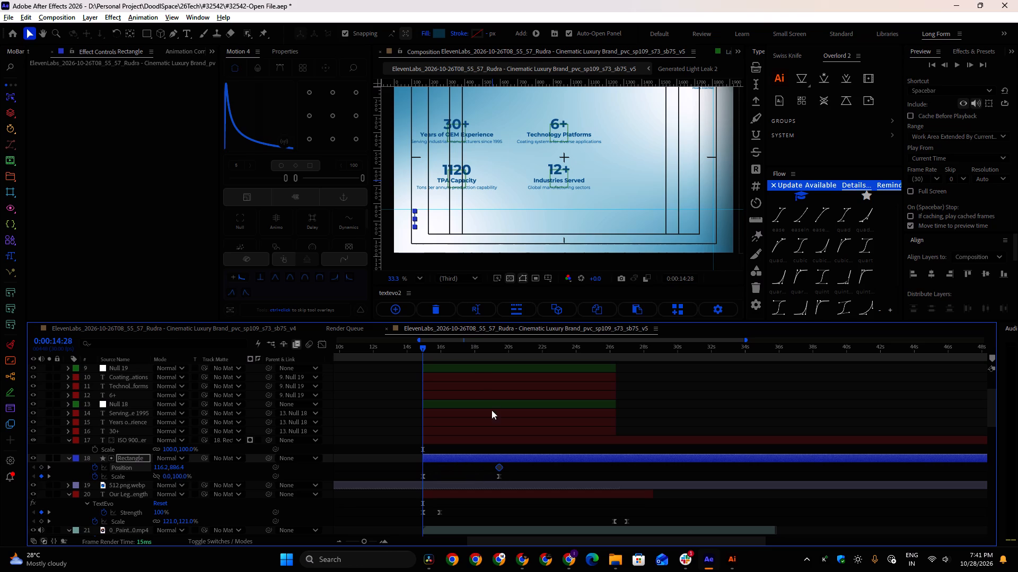
pyautogui.hotkey('shift', 'Left')
pyautogui.hotkey('shift', 'Left')
pyautogui.hotkey('shift', 'Left')
pyautogui.hotkey('shift', 'Left')
pyautogui.hotkey('shift', 'Left')
pyautogui.hotkey('shift', 'Right')
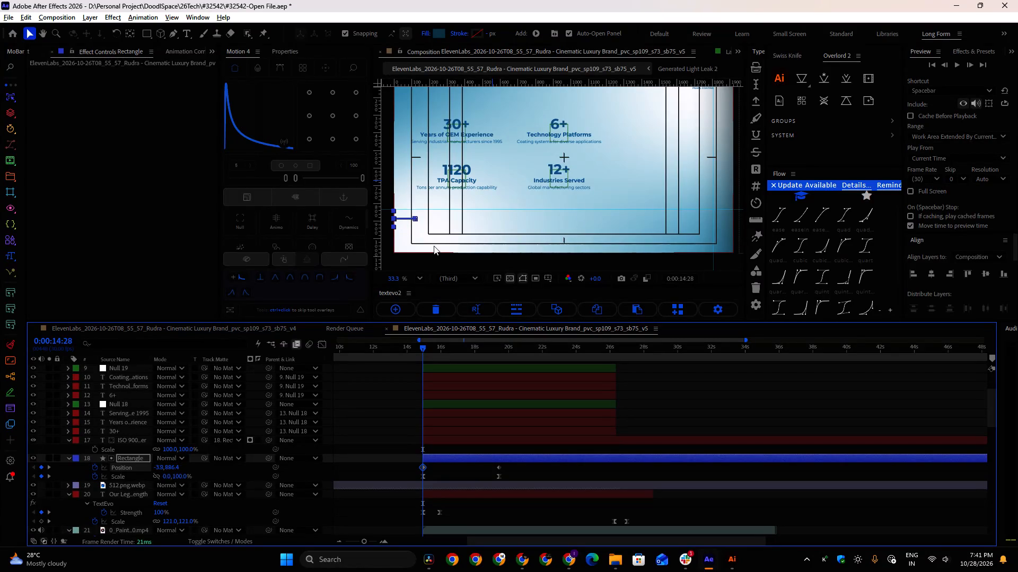
pyautogui.moveTo(399, 464); pyautogui.dragTo(517, 470)
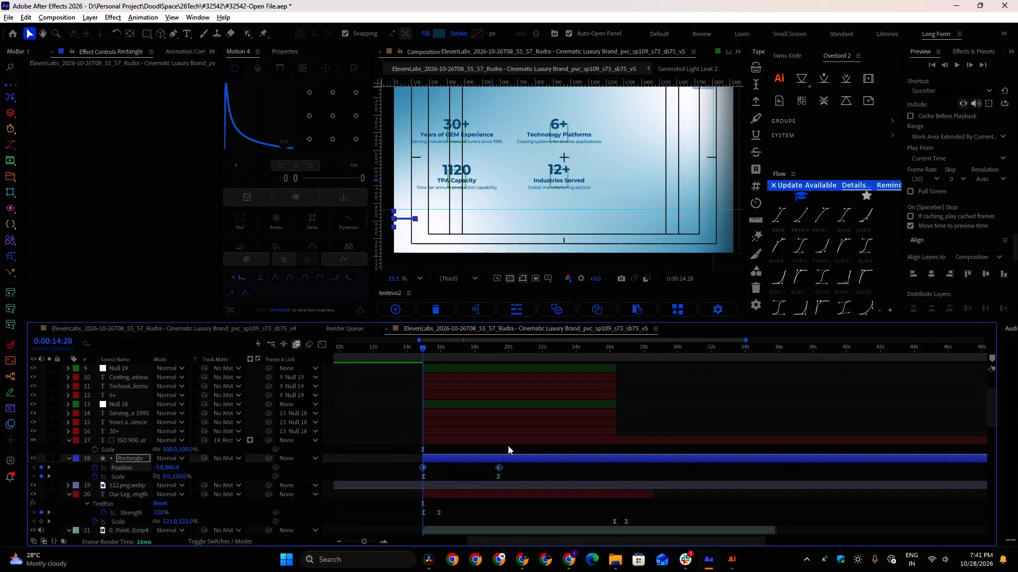
pyautogui.click(352, 281)
# Scrub from about 0:00:14:27 to 0:00:17:26 and back to check the dark bar's combined slide and scale animation.
pyautogui.moveTo(424, 349); pyautogui.dragTo(426, 349)
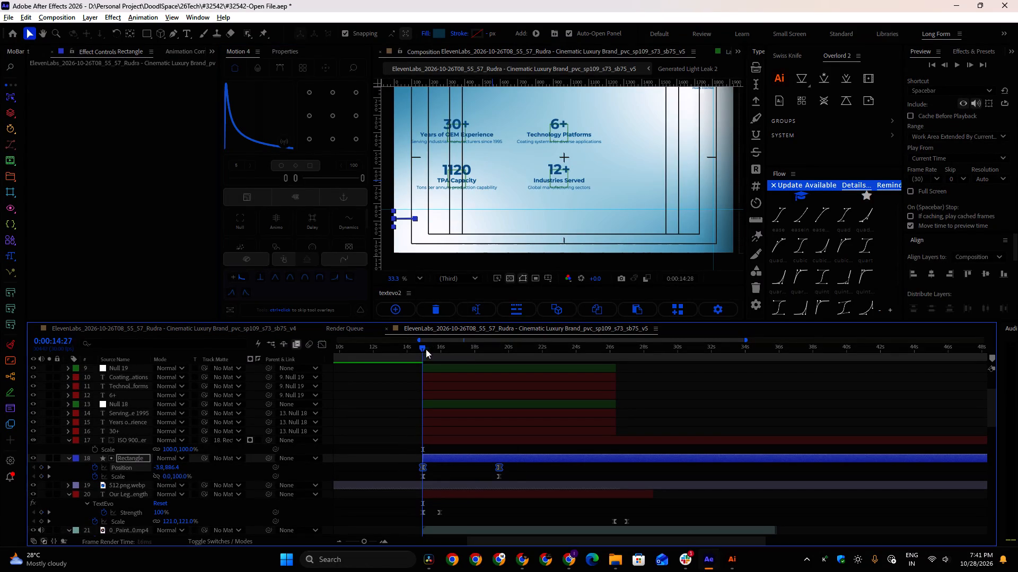
pyautogui.moveTo(426, 349); pyautogui.dragTo(463, 363)
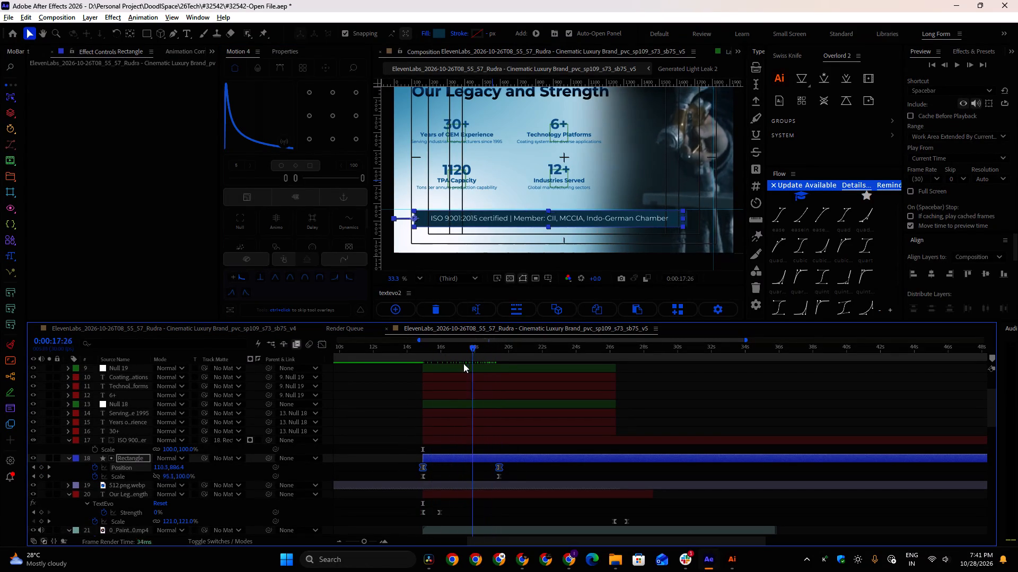
pyautogui.moveTo(463, 363); pyautogui.dragTo(424, 357)
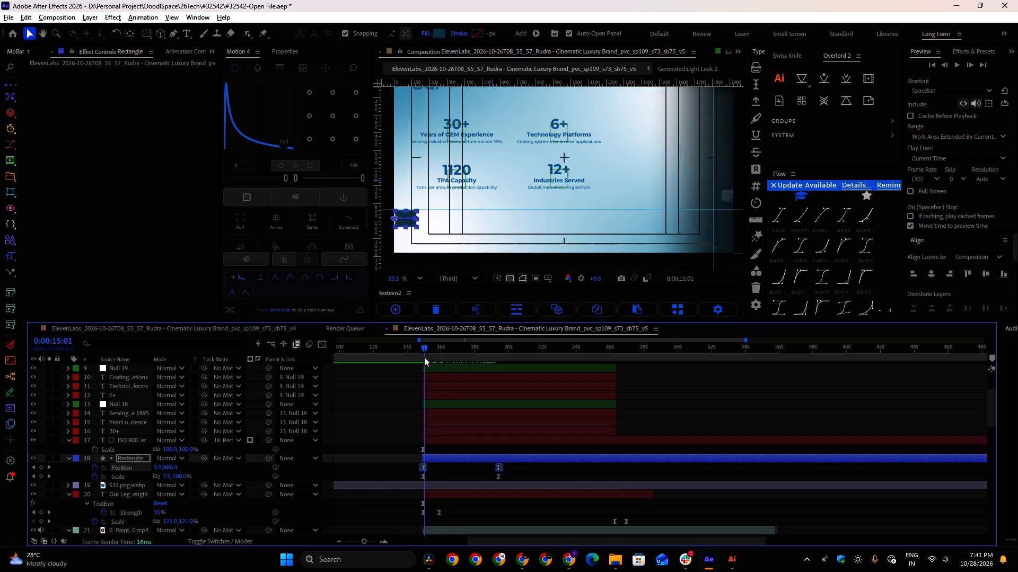
# Scrub between about 0:00:15:12 and 0:00:20:10 to review the ISO bar's reveal alongside the statistics.
pyautogui.moveTo(424, 357); pyautogui.dragTo(515, 359)
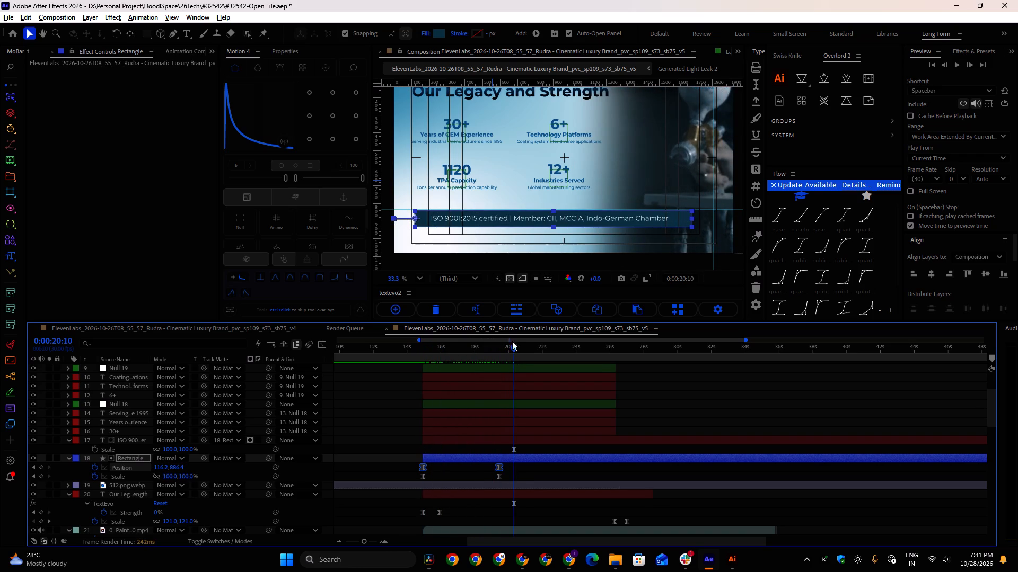
pyautogui.scroll(-1, 518, 182)
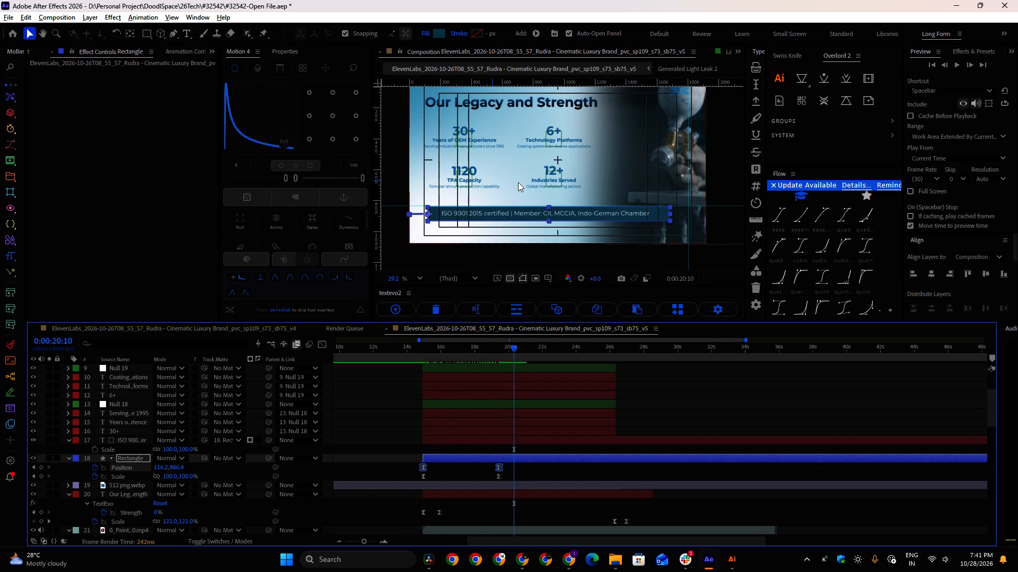
pyautogui.scroll(2, 542, 182)
pyautogui.scroll(-2, 542, 182)
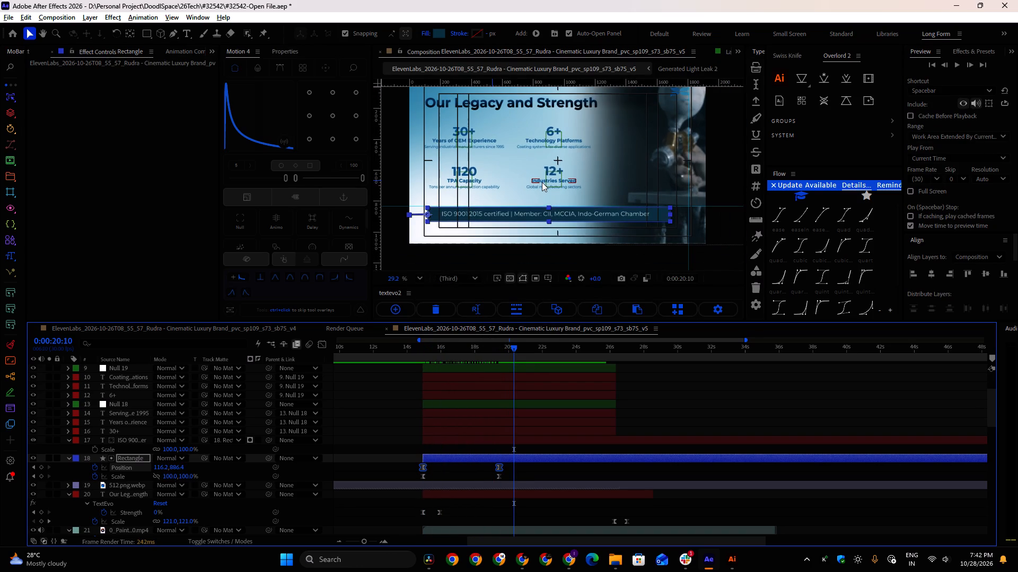
pyautogui.click(542, 182)
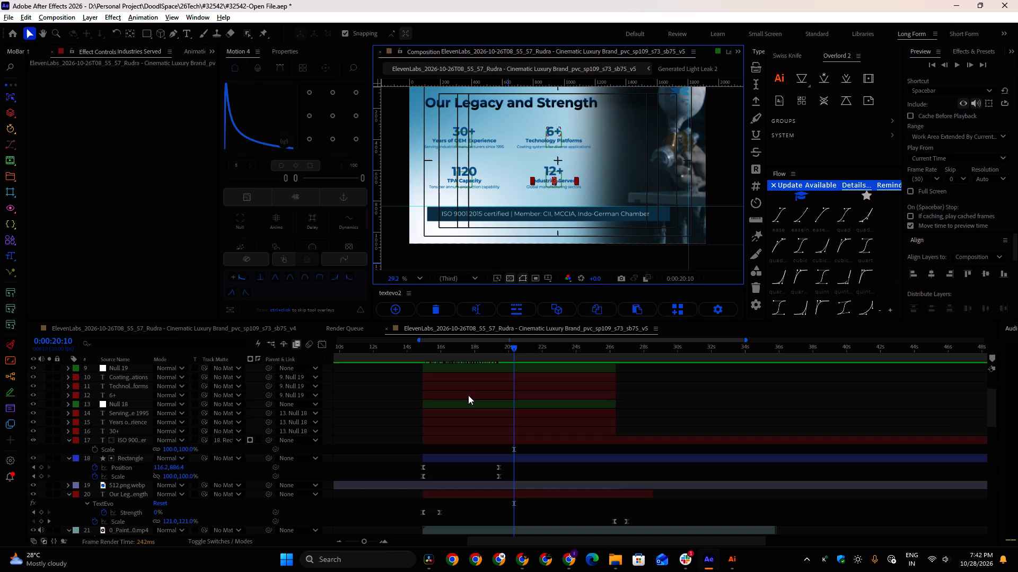
pyautogui.scroll(1, 468, 395)
pyautogui.keyDown('alt'); pyautogui.scroll(1, 456, 408); pyautogui.keyUp('alt')
pyautogui.keyDown('shift'); pyautogui.scroll(3, 456, 408); pyautogui.keyUp('shift')
pyautogui.moveTo(469, 350); pyautogui.dragTo(463, 351)
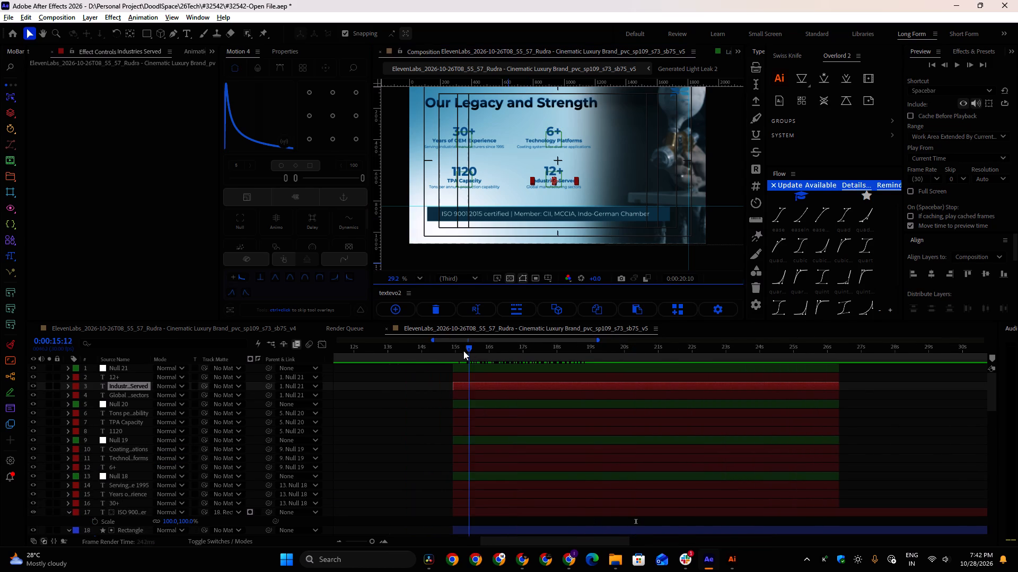
pyautogui.moveTo(463, 351); pyautogui.dragTo(537, 355)
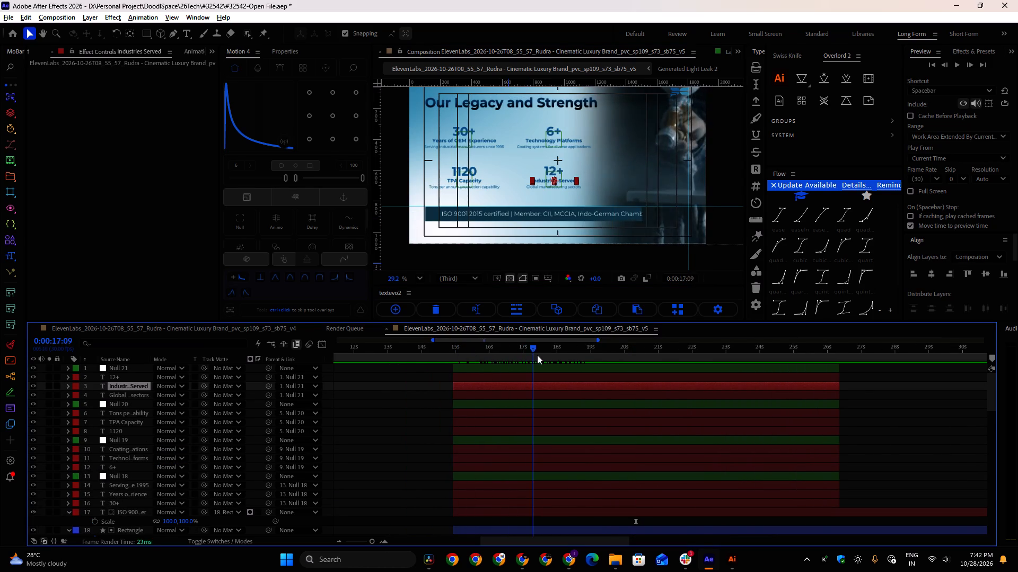
pyautogui.moveTo(537, 355); pyautogui.dragTo(504, 355)
pyautogui.scroll(2, 454, 137)
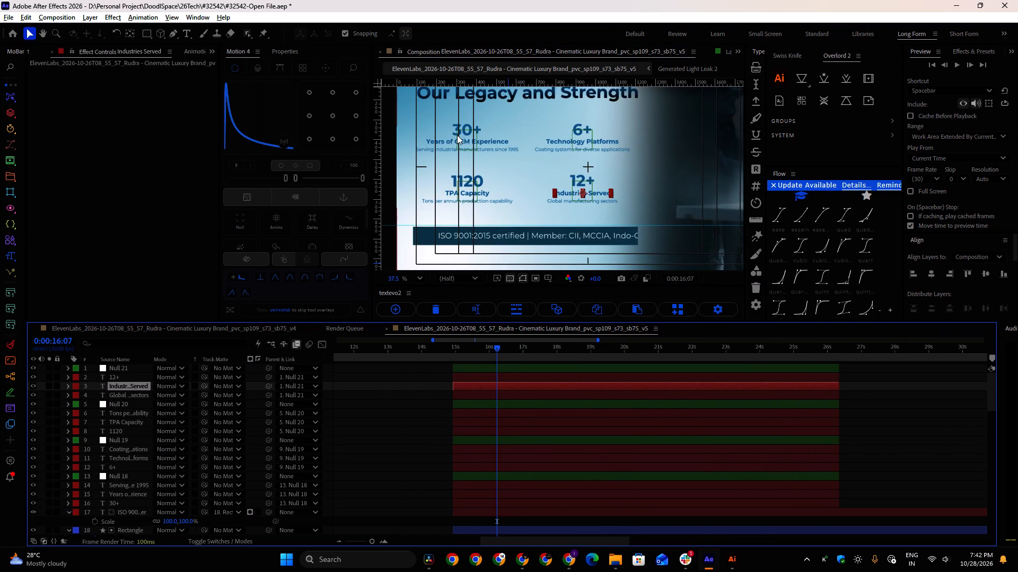
# Apply TextEvo to the "Years of OEM Experience" text at 0:00:14:28.
pyautogui.click(494, 140)
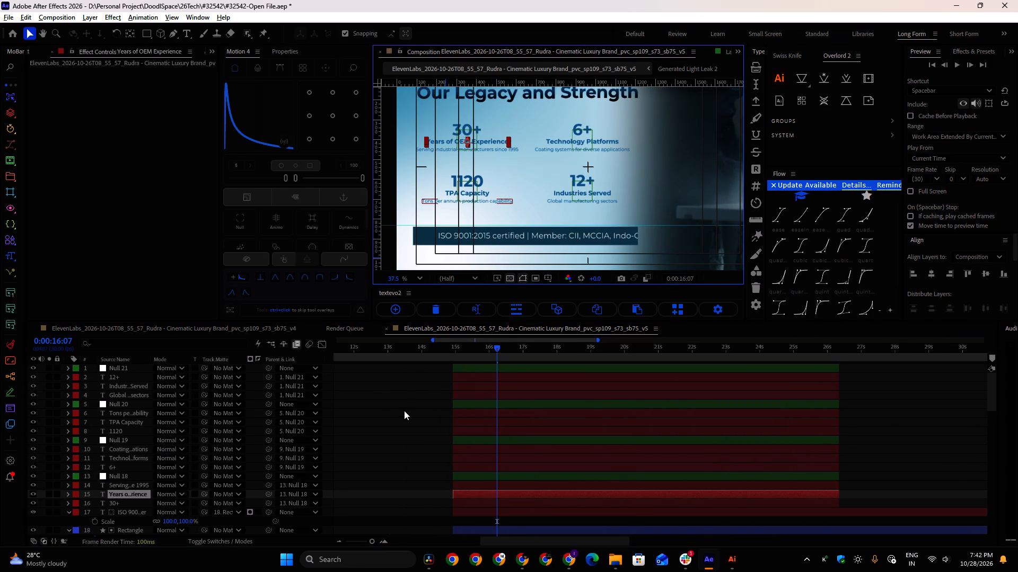
pyautogui.click(292, 51)
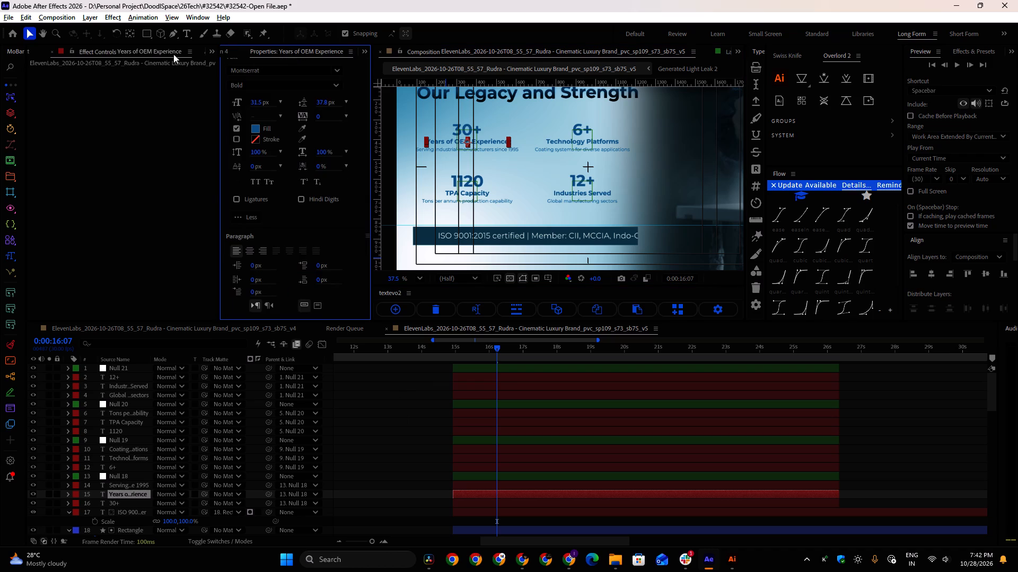
pyautogui.scroll(-1, 138, 50)
pyautogui.scroll(1, 126, 53)
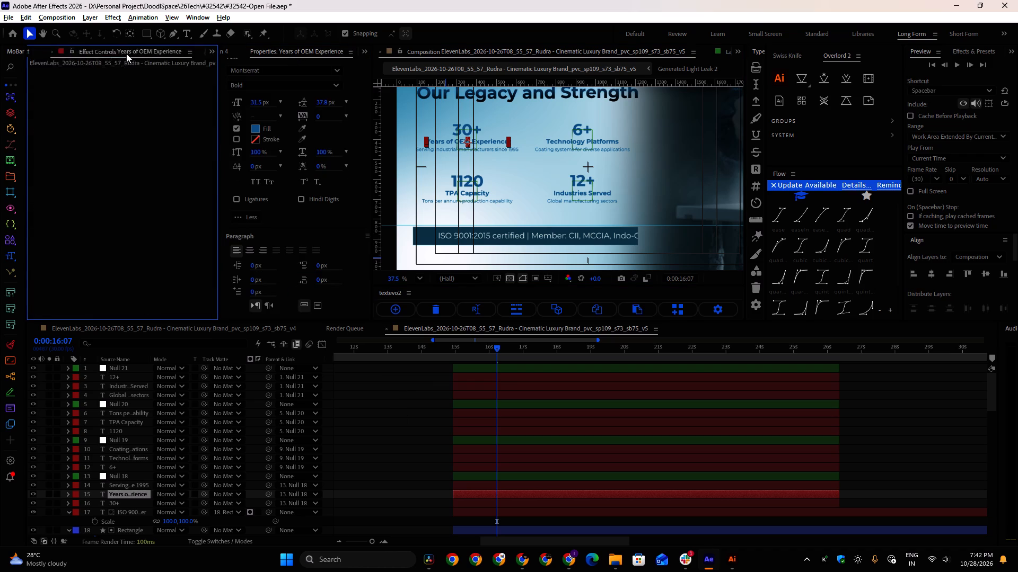
pyautogui.scroll(1, 126, 53)
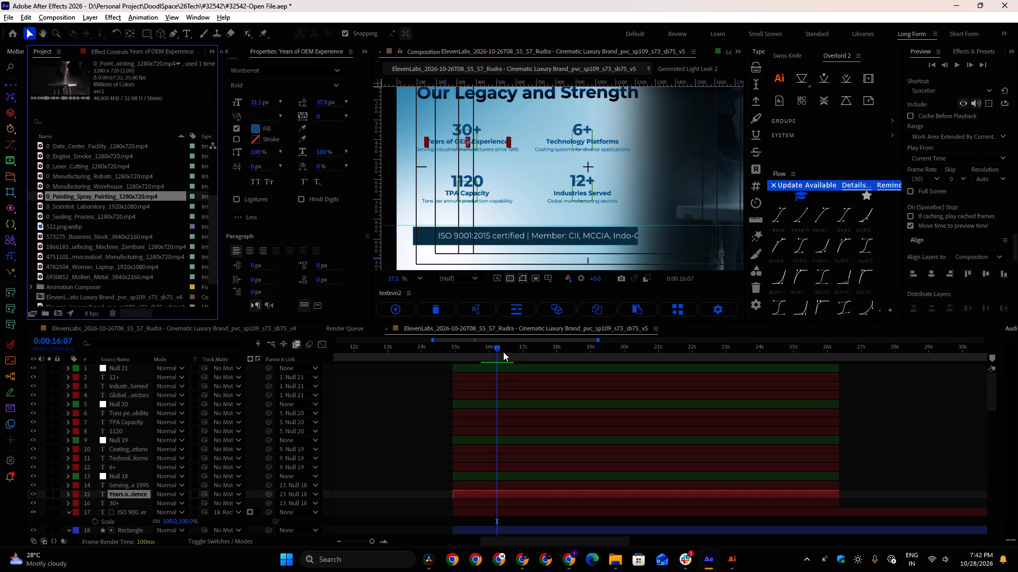
pyautogui.moveTo(498, 346); pyautogui.dragTo(459, 351)
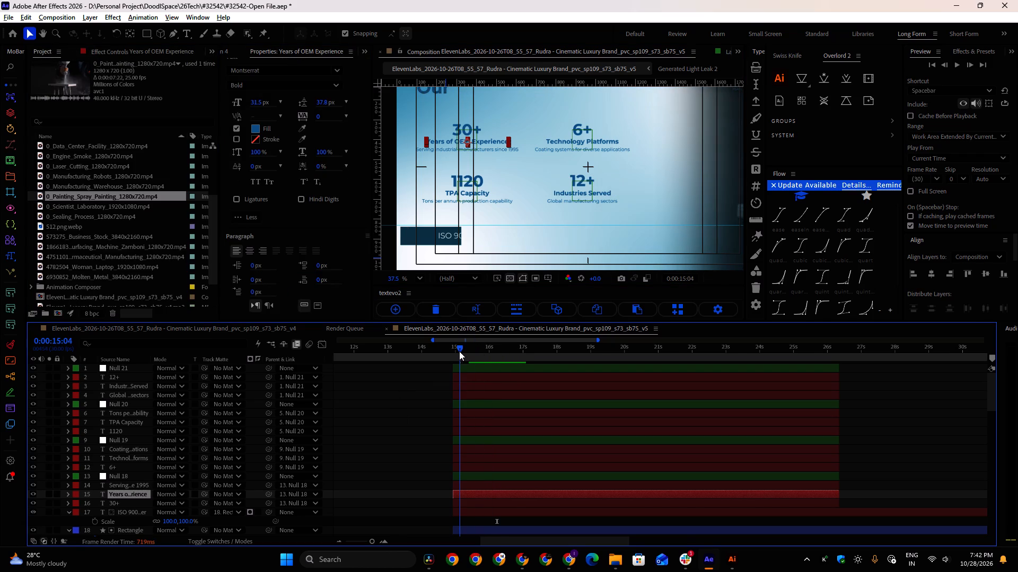
pyautogui.keyDown('alt'); pyautogui.scroll(2, 451, 375); pyautogui.keyUp('alt')
pyautogui.moveTo(489, 348); pyautogui.dragTo(462, 350)
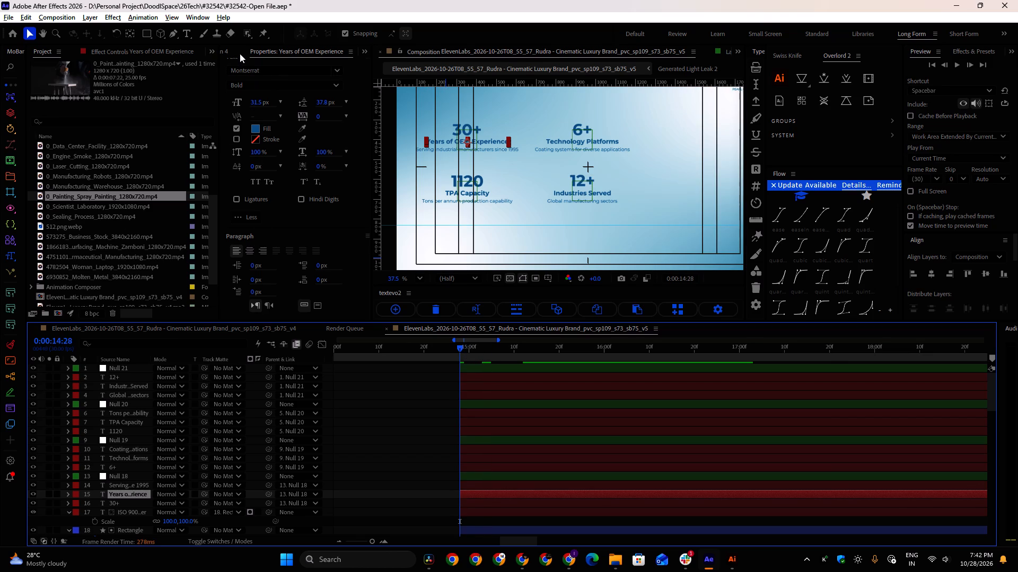
pyautogui.click(391, 311)
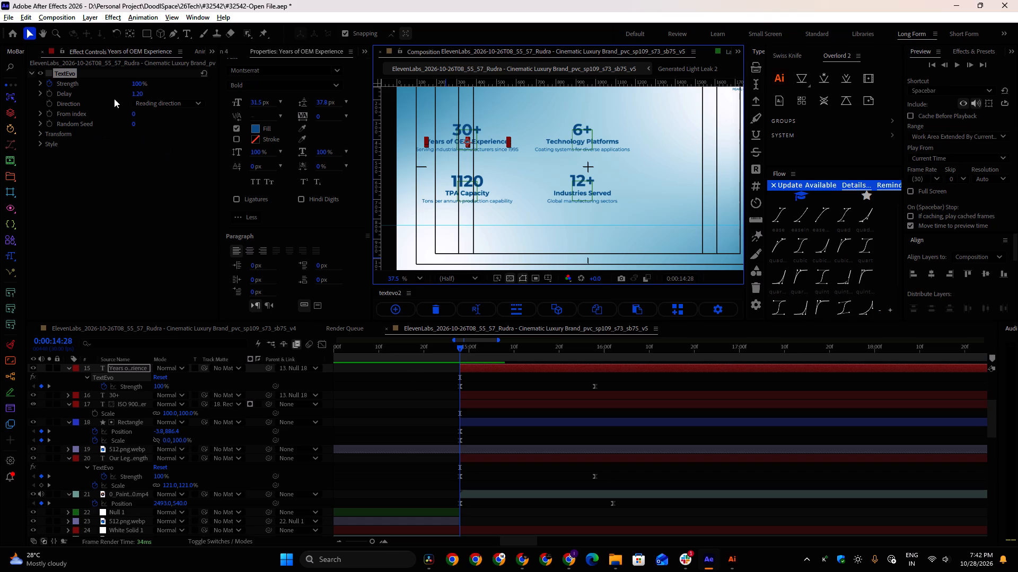
# Set the TextEvo position Y to 21 and opacity to 0% for the "Years of OEM Experience" text.
pyautogui.click(41, 134)
pyautogui.click(49, 153)
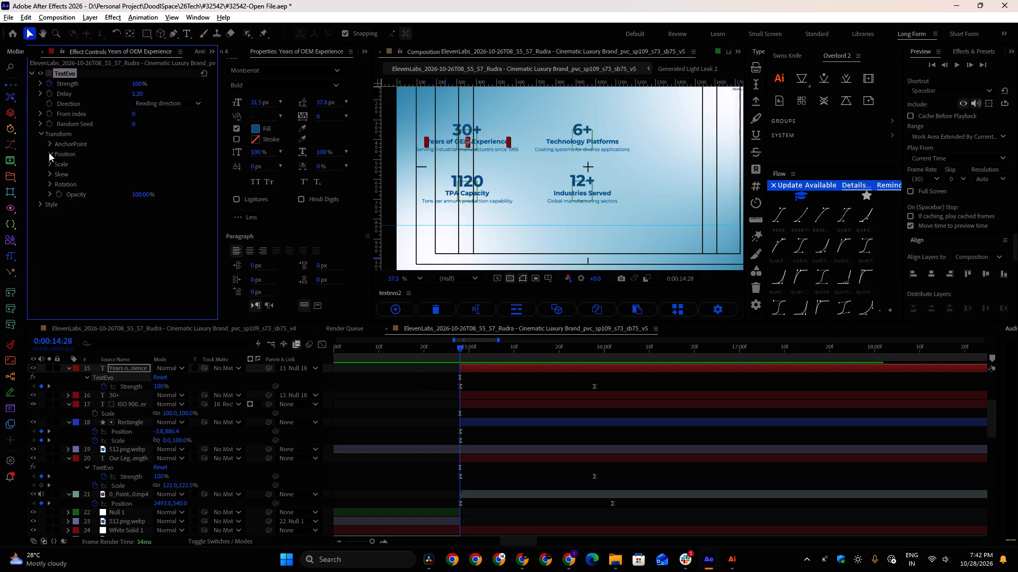
pyautogui.moveTo(138, 174); pyautogui.dragTo(154, 178)
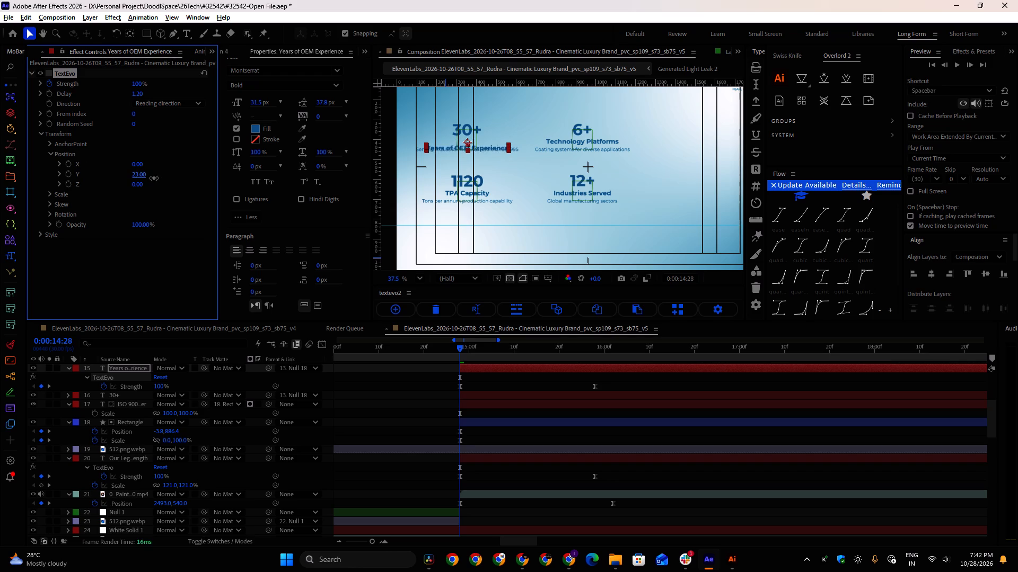
pyautogui.moveTo(154, 178); pyautogui.dragTo(154, 178)
pyautogui.moveTo(142, 222); pyautogui.dragTo(0, 232)
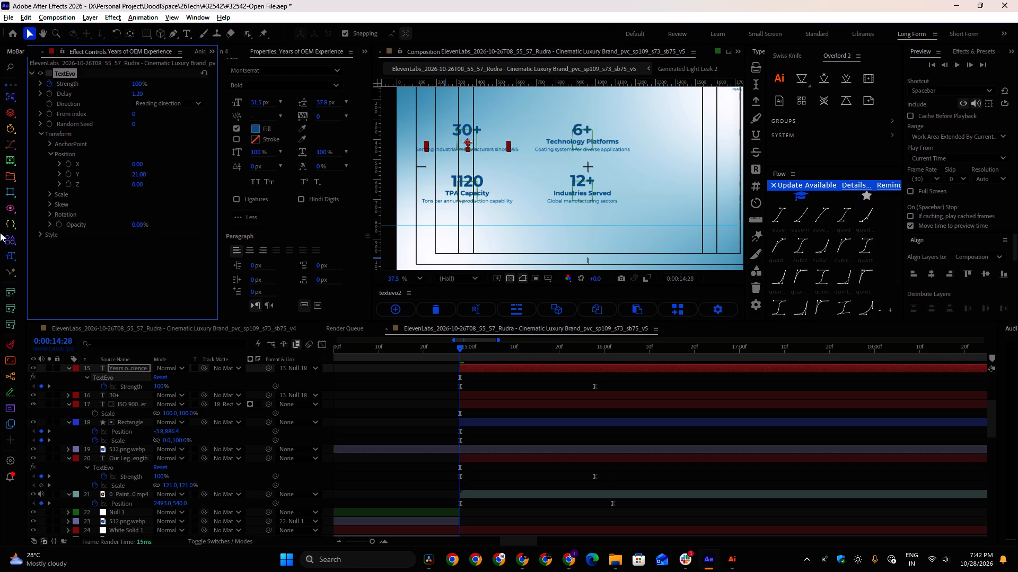
# Set the "Years of OEM Experience" TextEvo basedOn mode to Words, and scrub through the reveal to check it.
pyautogui.moveTo(459, 347); pyautogui.dragTo(666, 372)
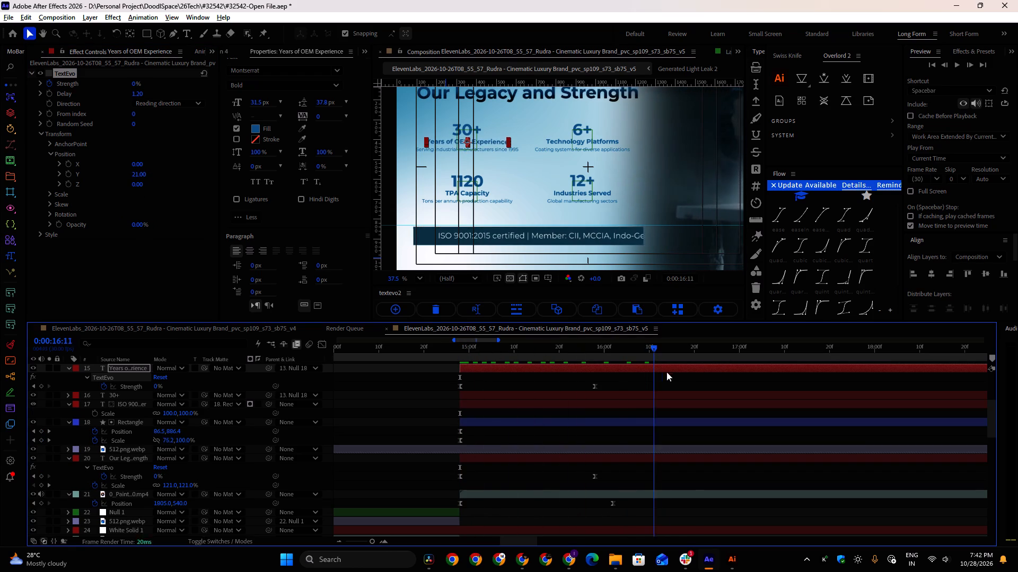
pyautogui.moveTo(666, 372); pyautogui.dragTo(674, 367)
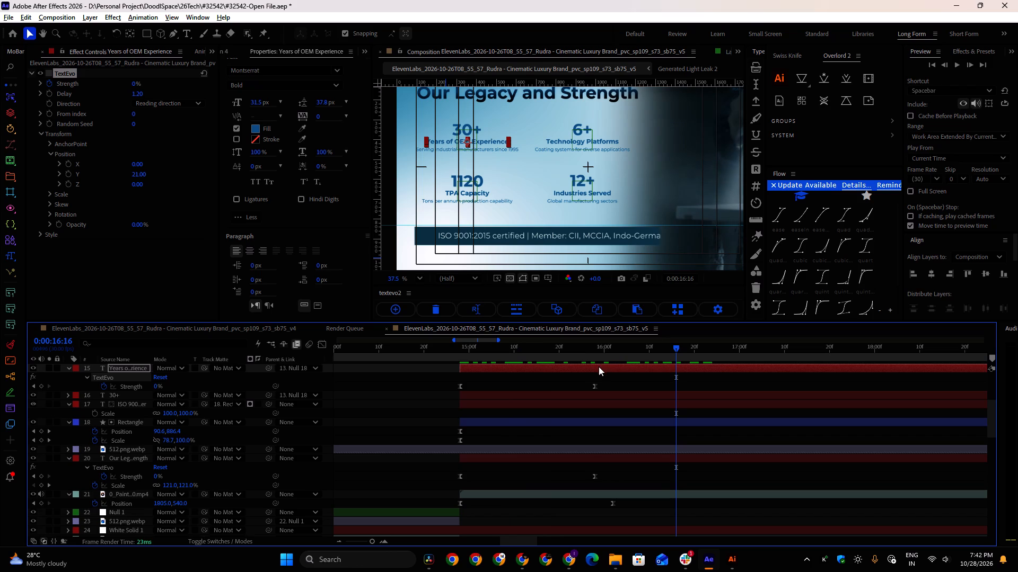
pyautogui.click(599, 367)
pyautogui.click(523, 314)
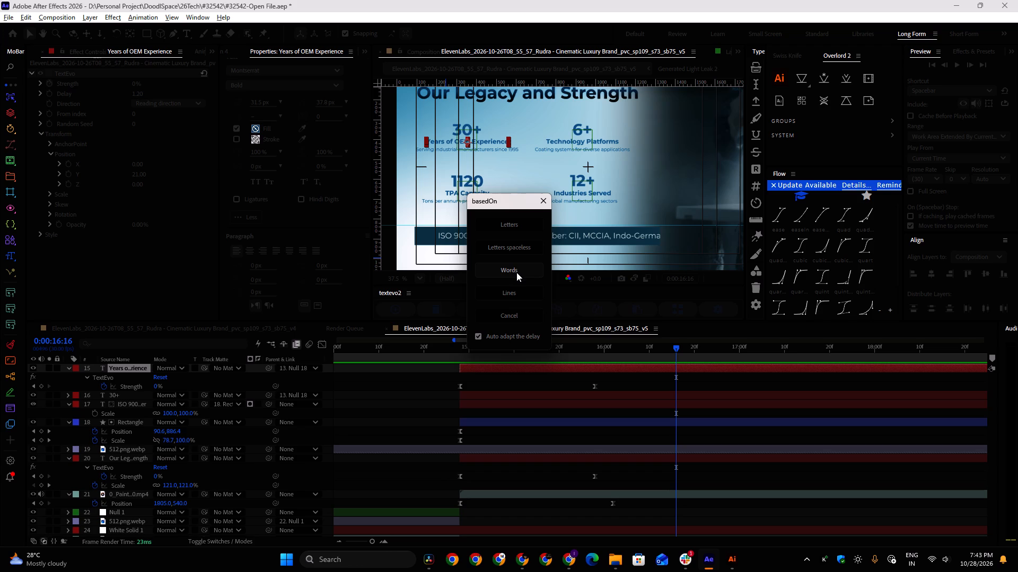
pyautogui.click(516, 272)
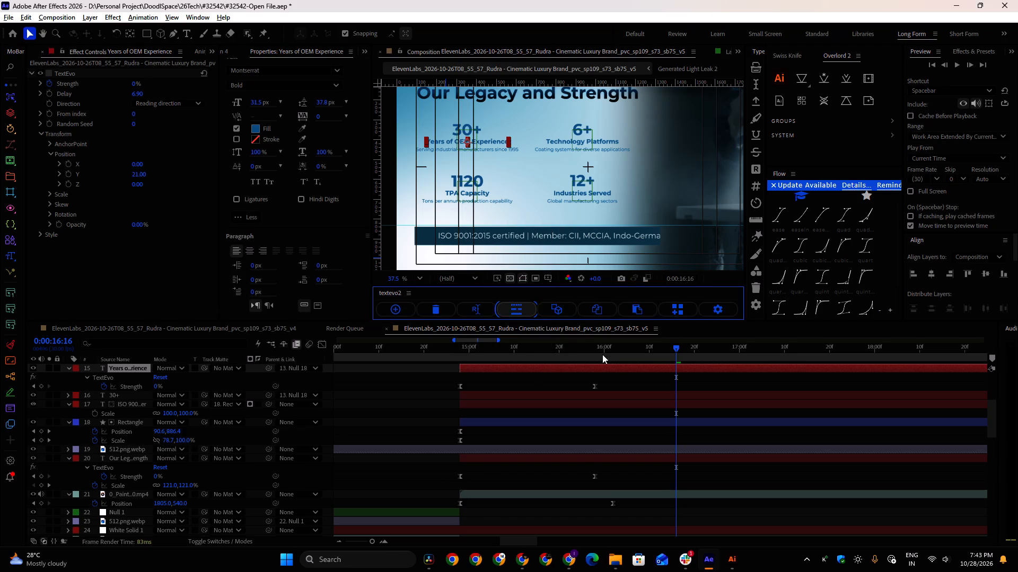
pyautogui.moveTo(599, 353); pyautogui.dragTo(608, 350)
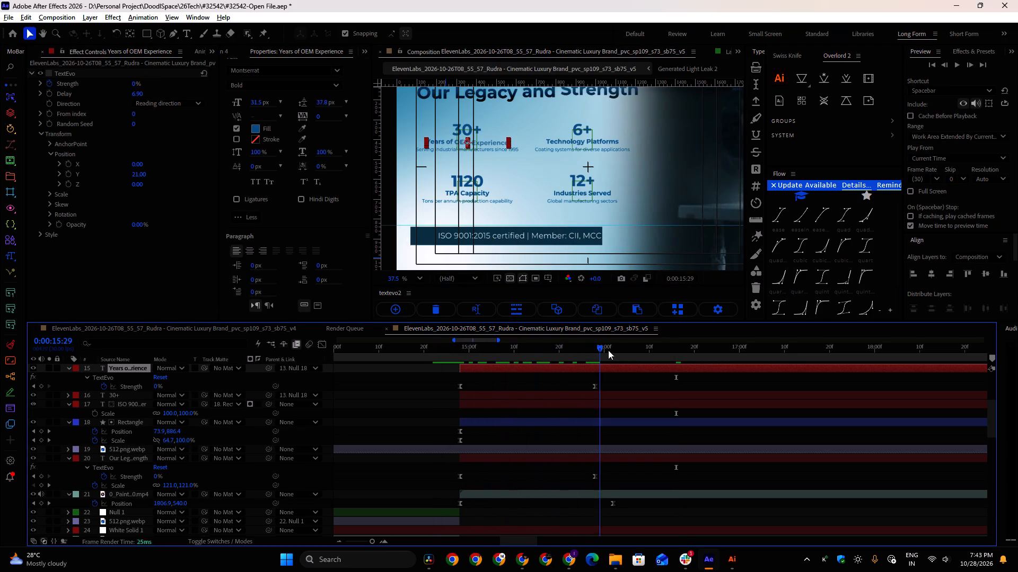
pyautogui.moveTo(608, 350); pyautogui.dragTo(466, 334)
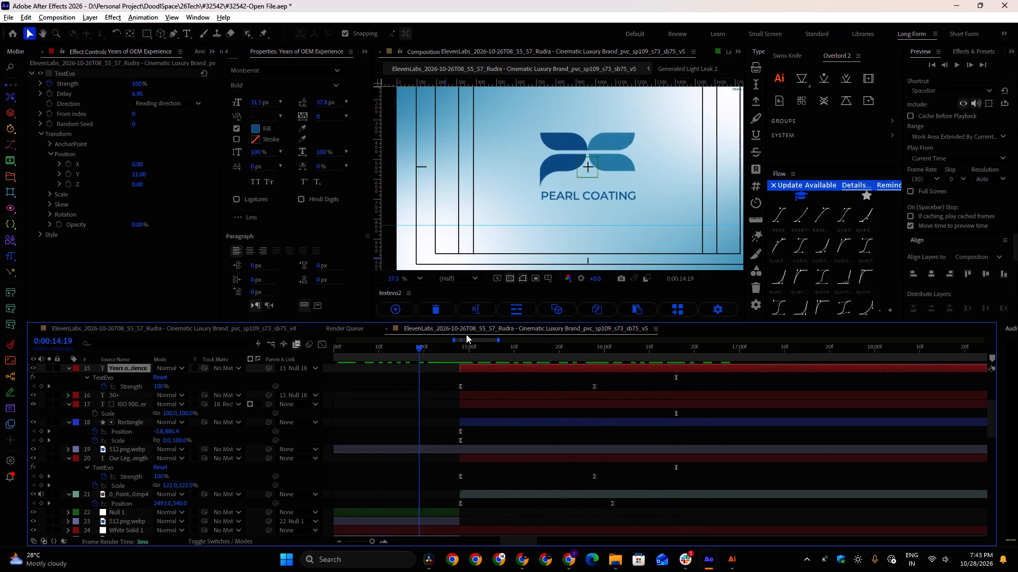
pyautogui.moveTo(466, 334); pyautogui.dragTo(616, 355)
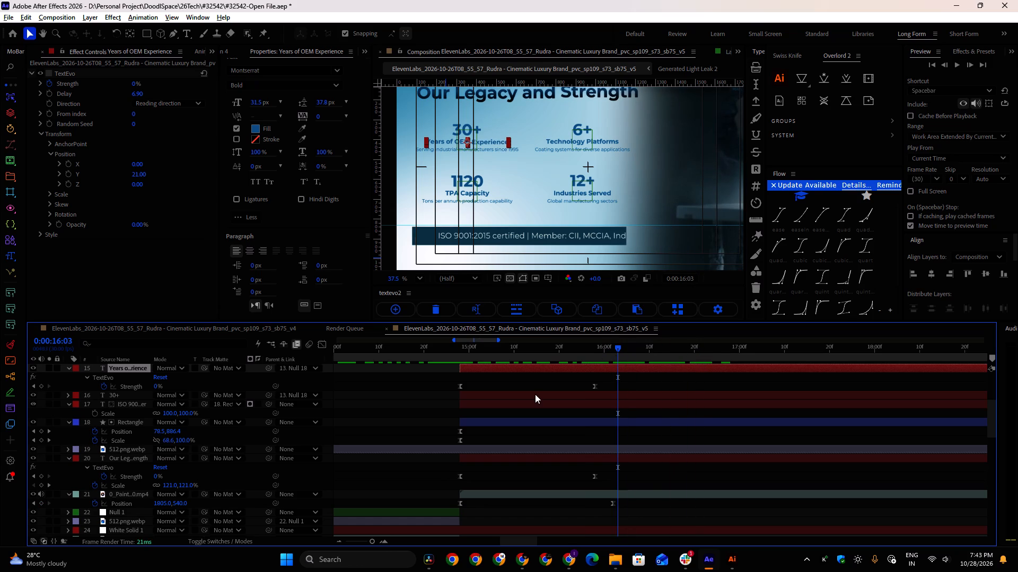
# Apply TextEvo to the "Serving industrial manufacturers since 1995" text at 0:00:14:28 with its basedOn mode set to Words.
pyautogui.scroll(1, 535, 394)
pyautogui.click(488, 466)
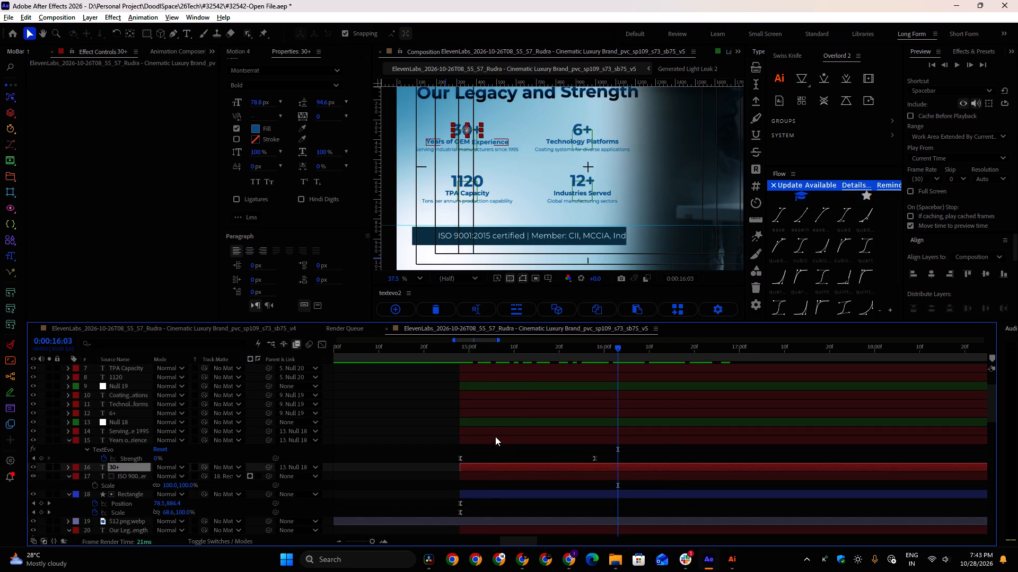
pyautogui.click(495, 430)
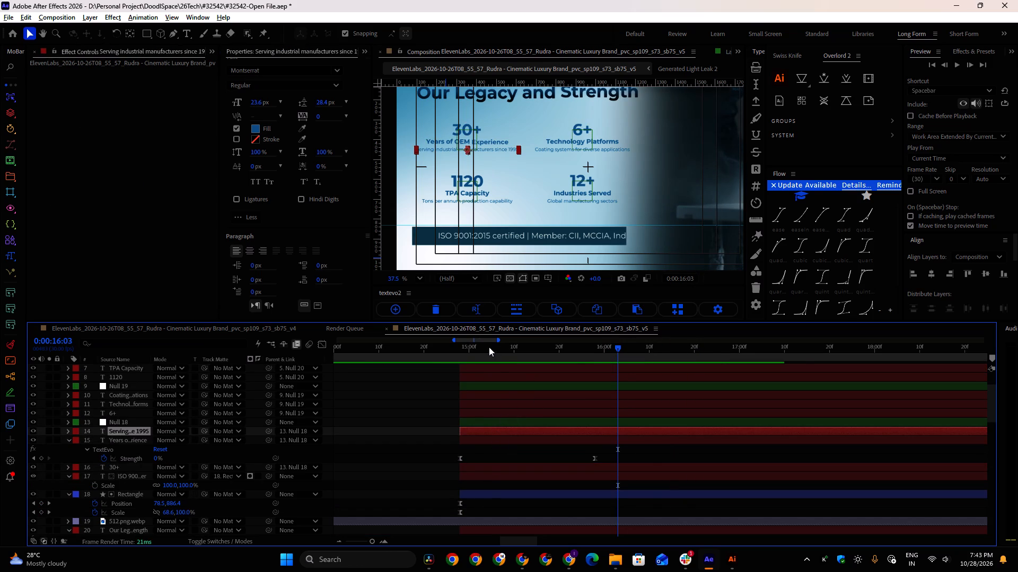
pyautogui.moveTo(489, 347); pyautogui.dragTo(461, 352)
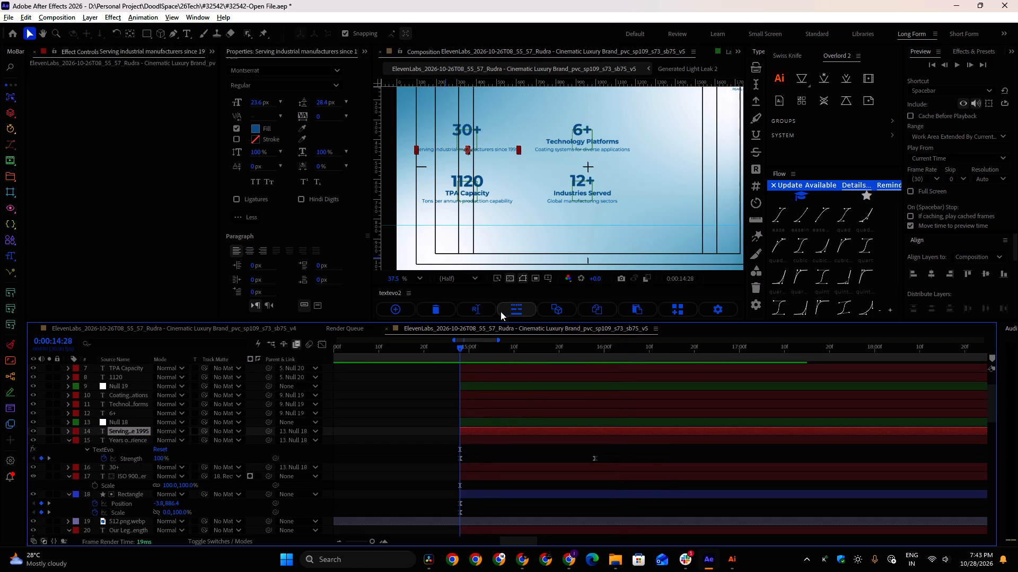
pyautogui.click(510, 309)
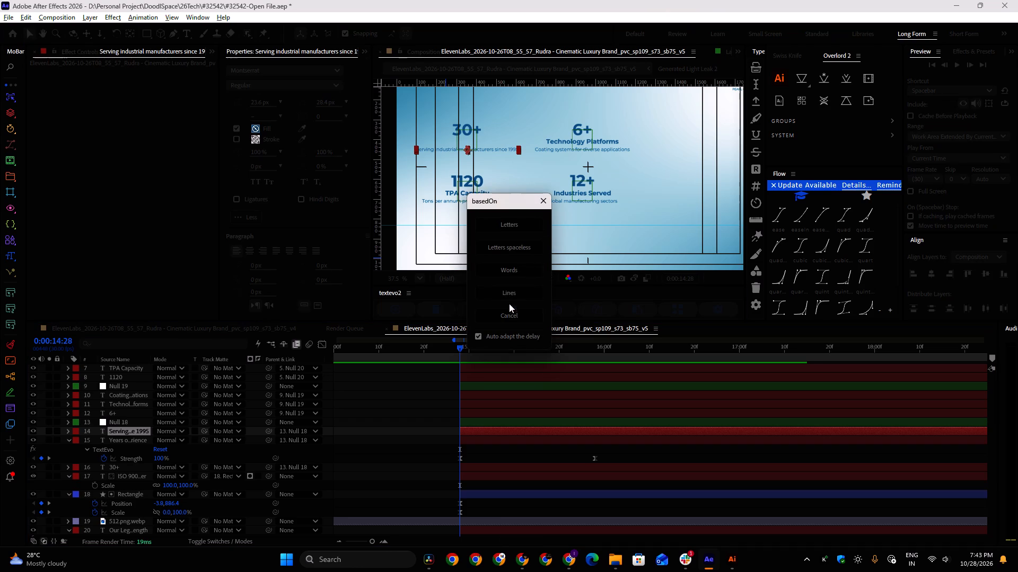
pyautogui.click(510, 270)
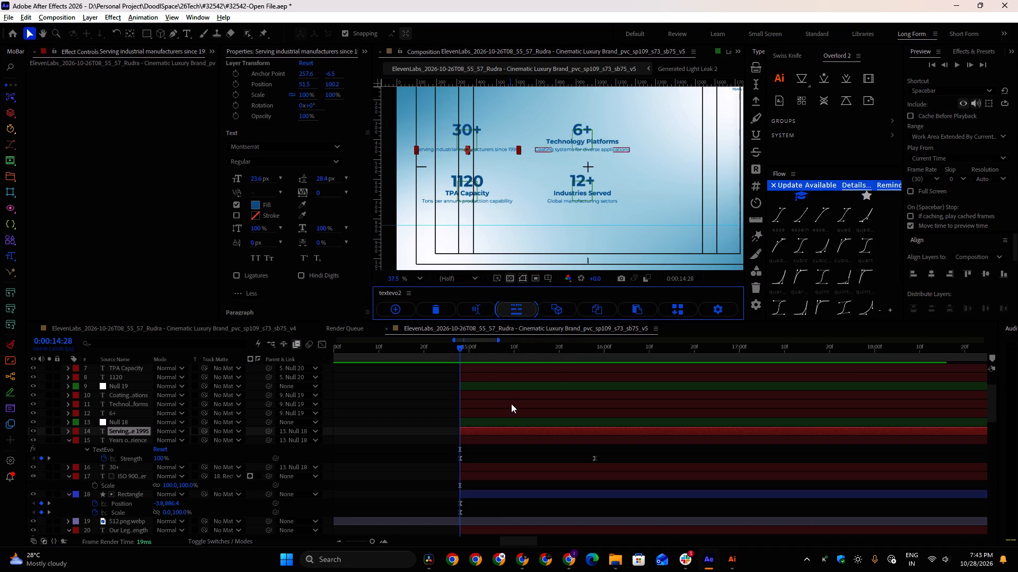
pyautogui.press('u')
pyautogui.click(488, 432)
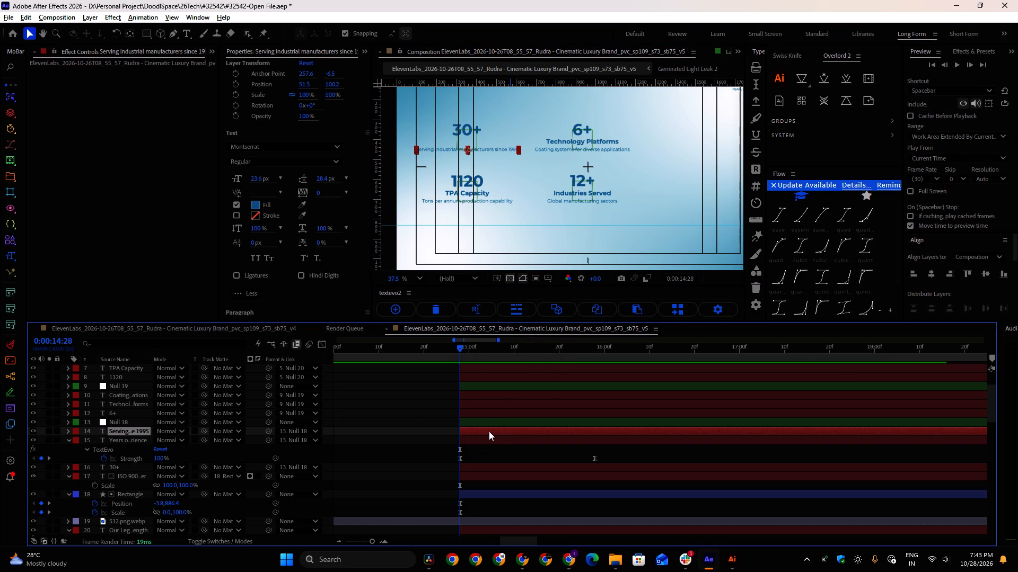
pyautogui.click(390, 310)
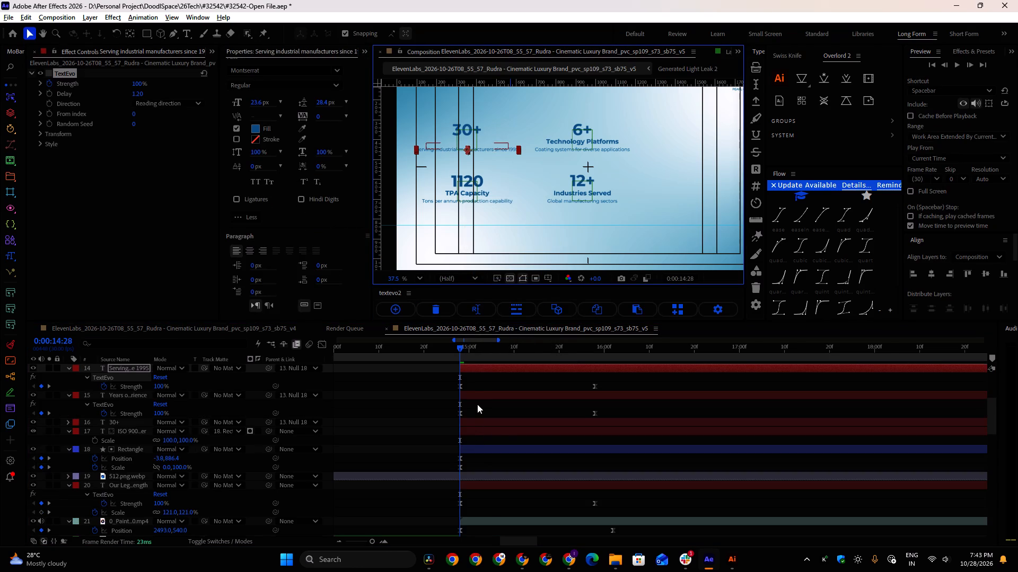
pyautogui.moveTo(432, 380); pyautogui.dragTo(607, 389)
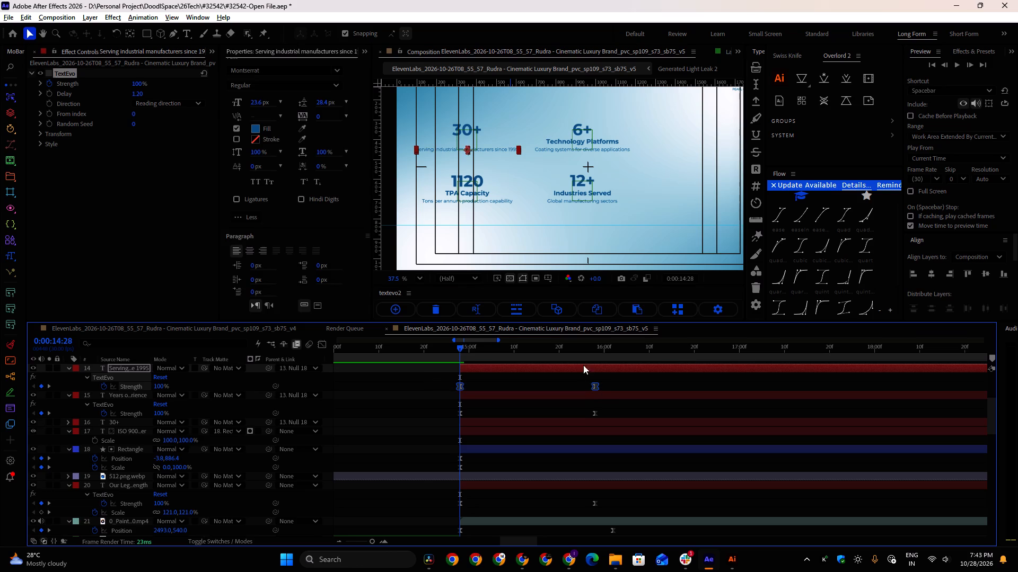
pyautogui.click(520, 308)
pyautogui.click(508, 267)
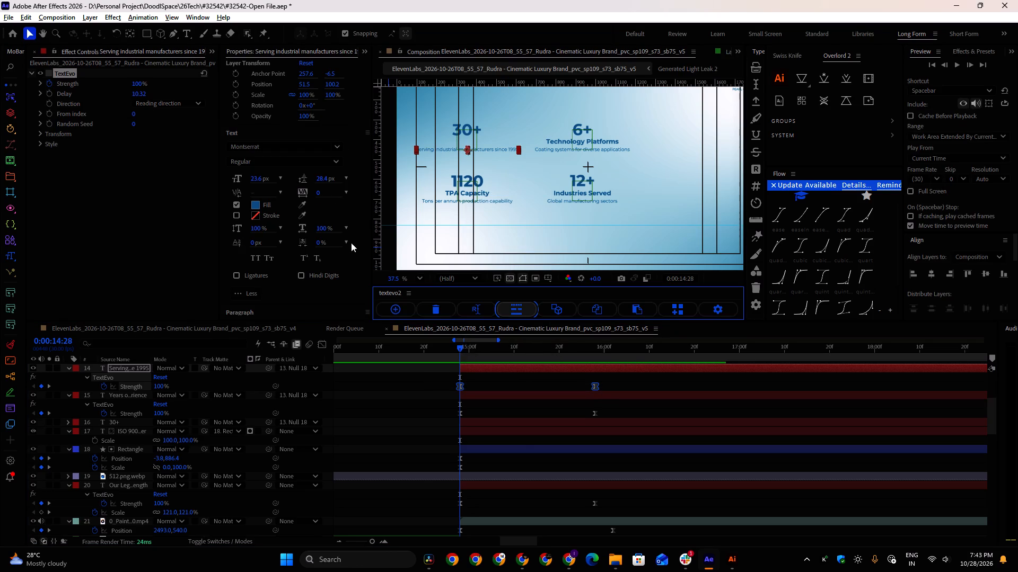
# Set the TextEvo position Y to 44 and opacity to 0% for the "Serving industrial manufacturers since 1995" text, and scrub through the reveal.
pyautogui.click(41, 133)
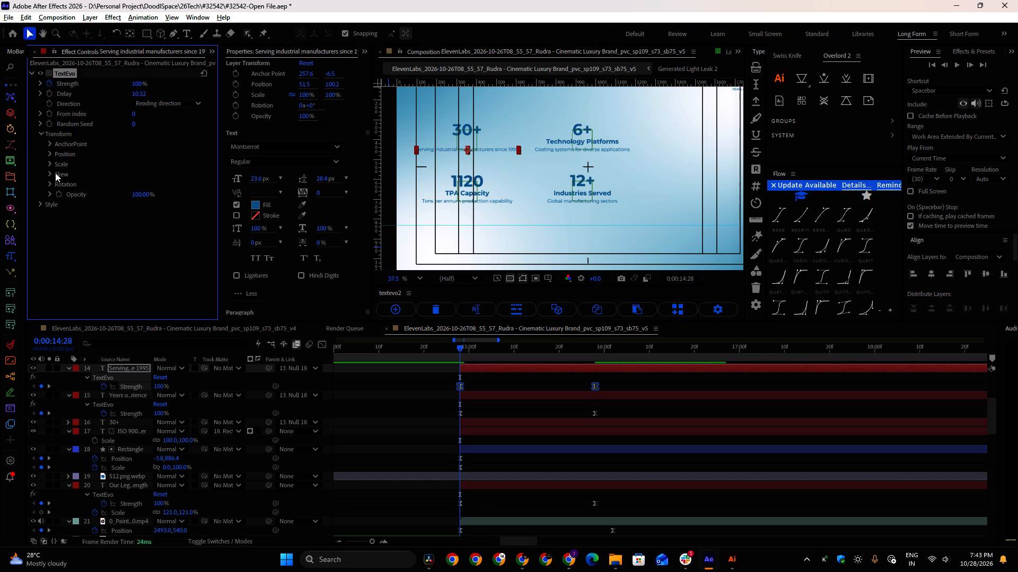
pyautogui.click(47, 156)
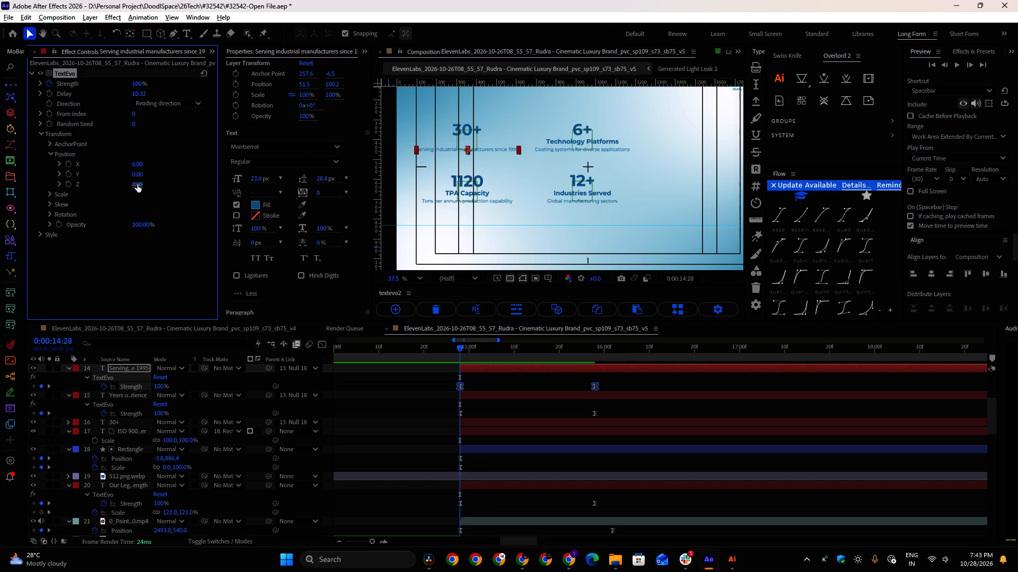
pyautogui.moveTo(136, 175); pyautogui.dragTo(169, 183)
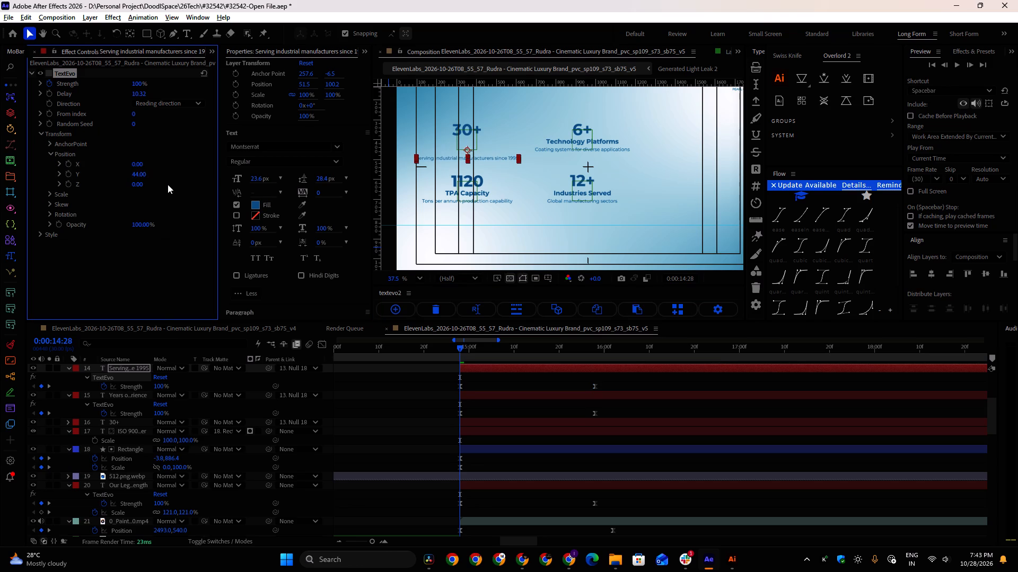
pyautogui.moveTo(147, 223); pyautogui.dragTo(0, 253)
pyautogui.moveTo(460, 347); pyautogui.dragTo(497, 357)
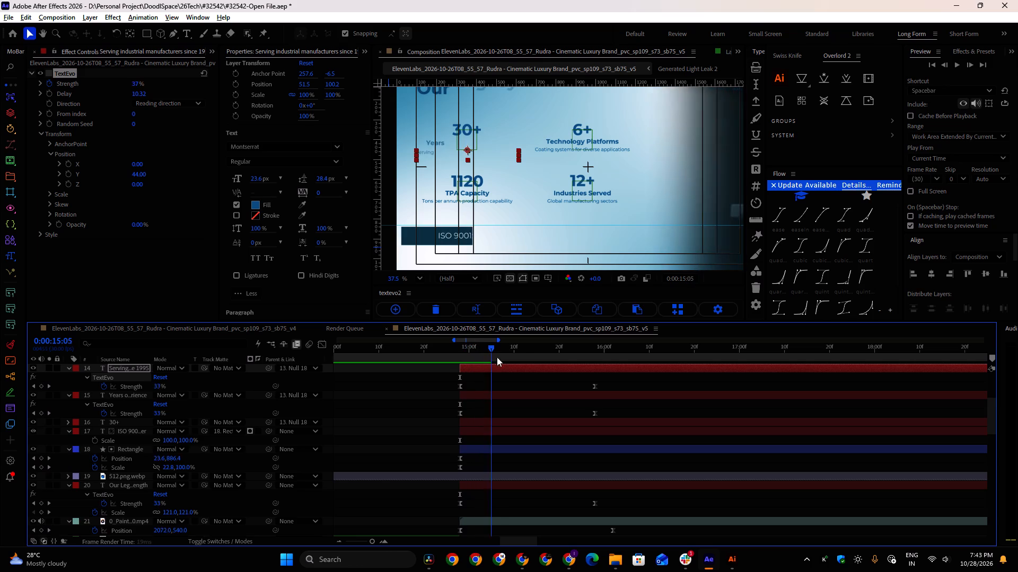
pyautogui.moveTo(497, 357); pyautogui.dragTo(706, 371)
# Shift the "Serving industrial manufacturers since 1995" layer to start at about 0:00:15:08, and scrub through the staggered reveal.
pyautogui.moveTo(442, 385); pyautogui.dragTo(617, 389)
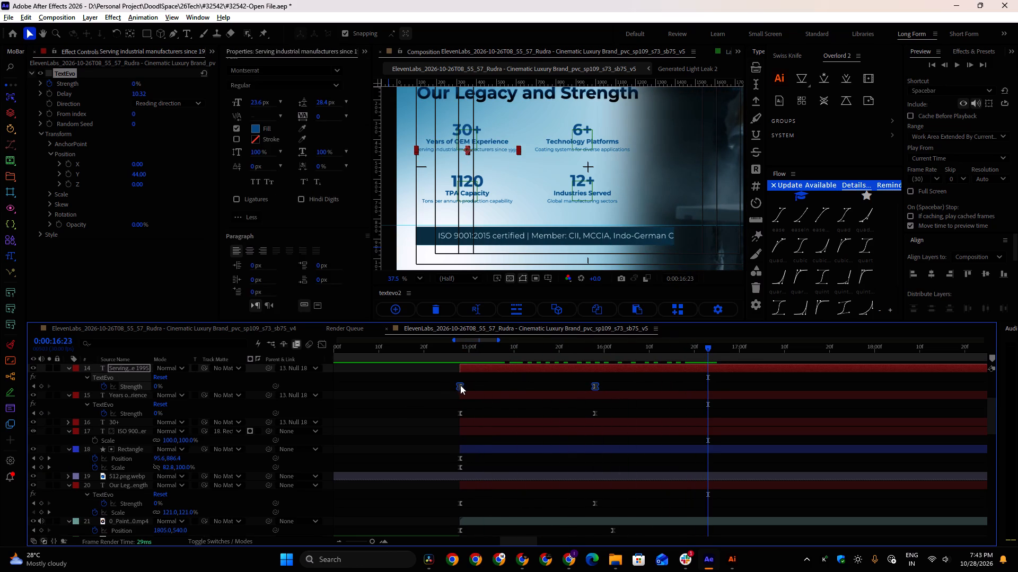
pyautogui.moveTo(460, 385); pyautogui.dragTo(461, 395)
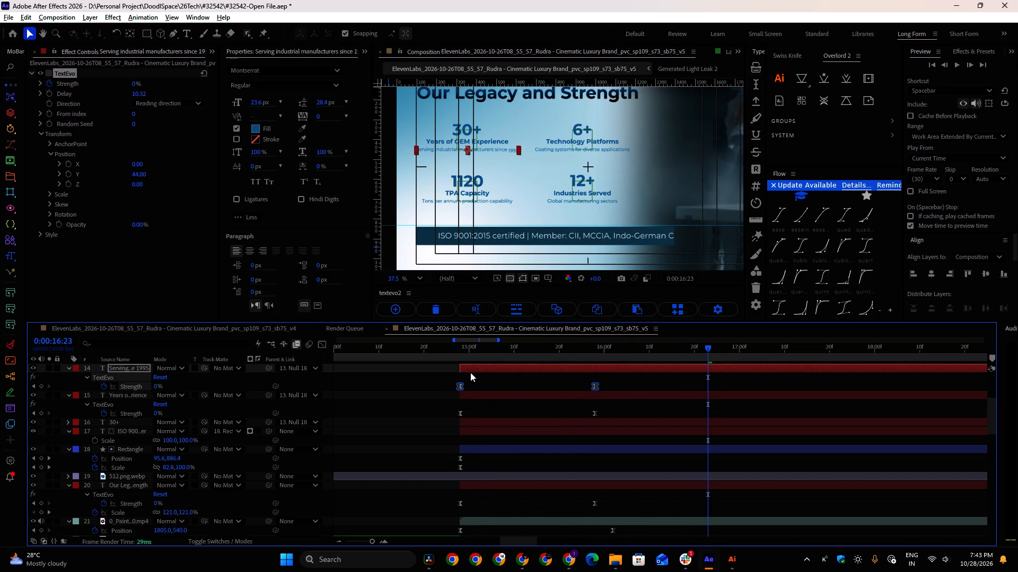
pyautogui.moveTo(471, 369); pyautogui.dragTo(516, 376)
pyautogui.moveTo(453, 350); pyautogui.dragTo(518, 365)
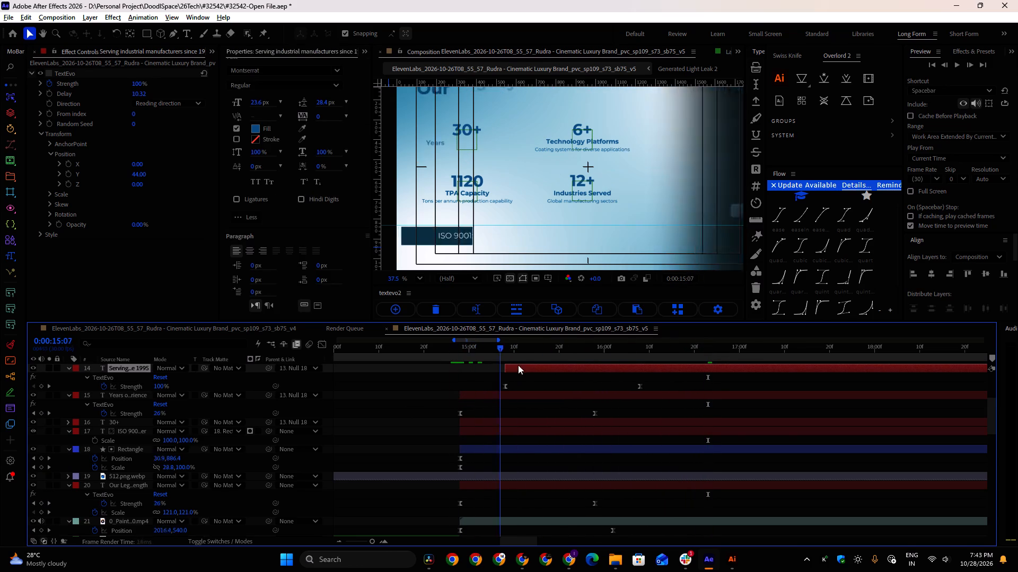
pyautogui.moveTo(518, 365); pyautogui.dragTo(696, 389)
pyautogui.keyDown('alt'); pyautogui.scroll(-1, 648, 399); pyautogui.keyUp('alt')
pyautogui.keyDown('shift'); pyautogui.scroll(1, 644, 401); pyautogui.keyUp('shift')
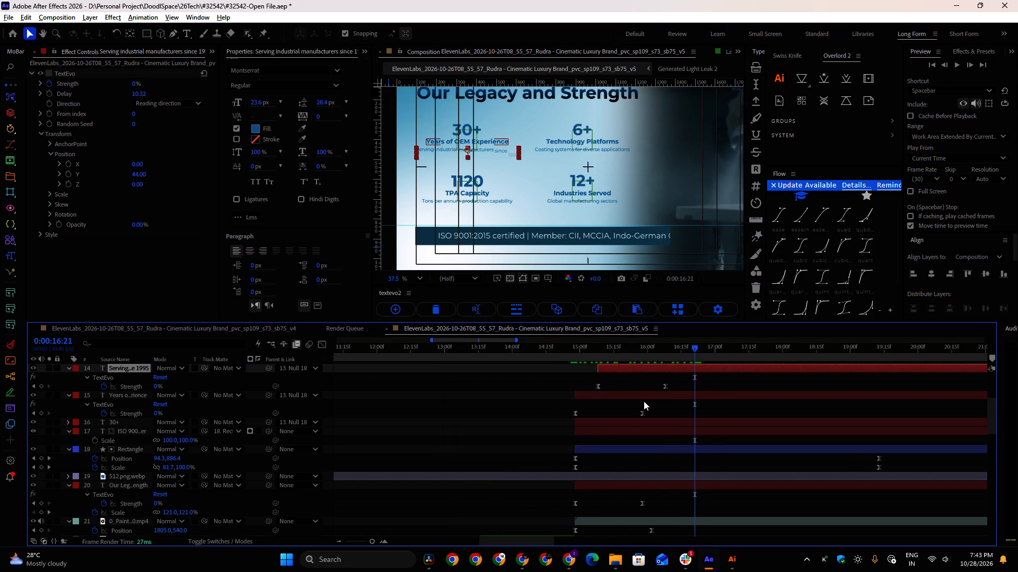
pyautogui.keyDown('shift'); pyautogui.scroll(-1, 644, 401); pyautogui.keyUp('shift')
pyautogui.keyDown('shift'); pyautogui.scroll(-2, 590, 376); pyautogui.keyUp('shift')
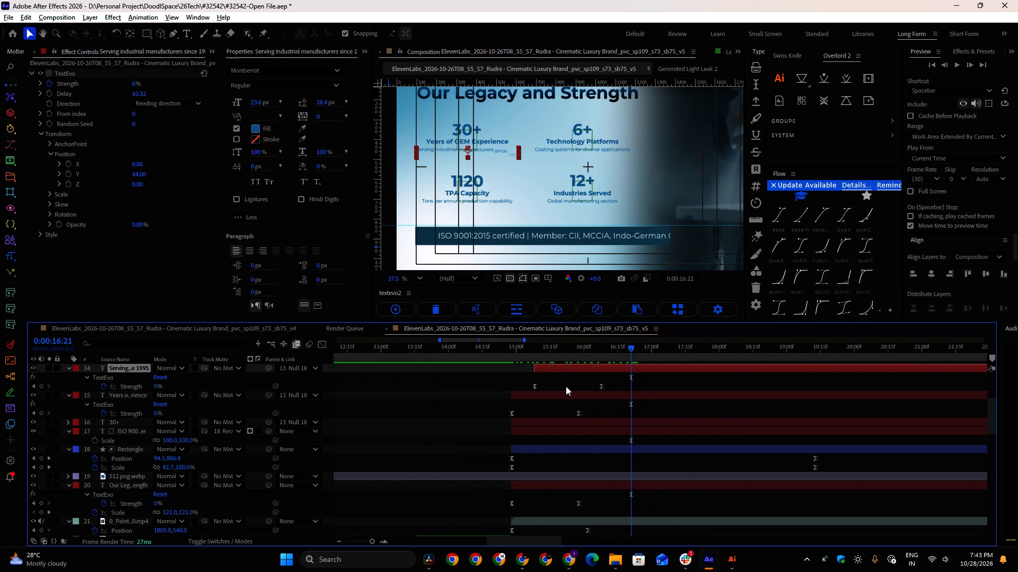
pyautogui.keyDown('alt'); pyautogui.scroll(1, 566, 386); pyautogui.keyUp('alt')
pyautogui.scroll(1, 566, 388)
pyautogui.moveTo(445, 348); pyautogui.dragTo(447, 356)
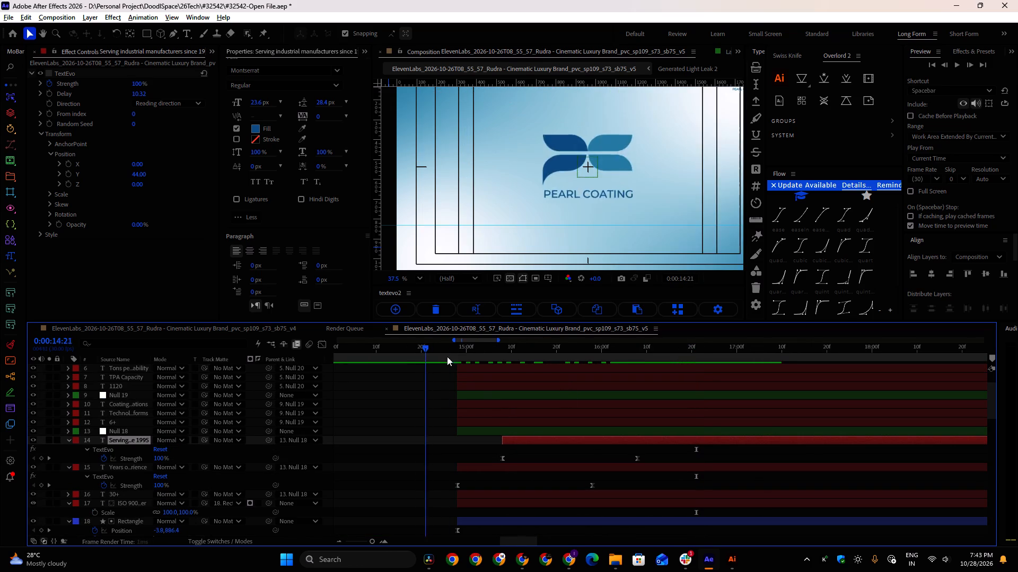
pyautogui.moveTo(447, 356); pyautogui.dragTo(494, 395)
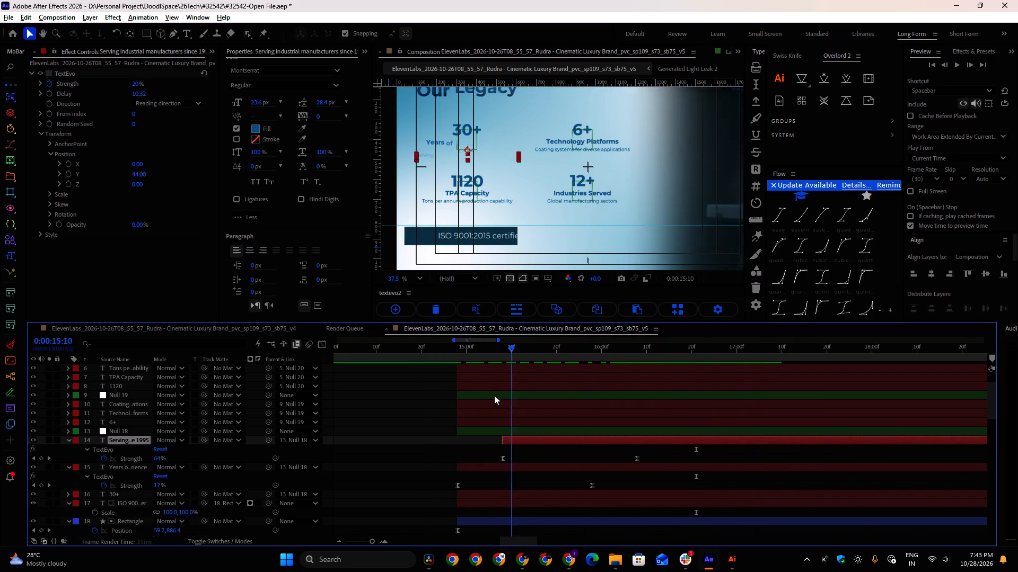
pyautogui.moveTo(494, 395); pyautogui.dragTo(593, 404)
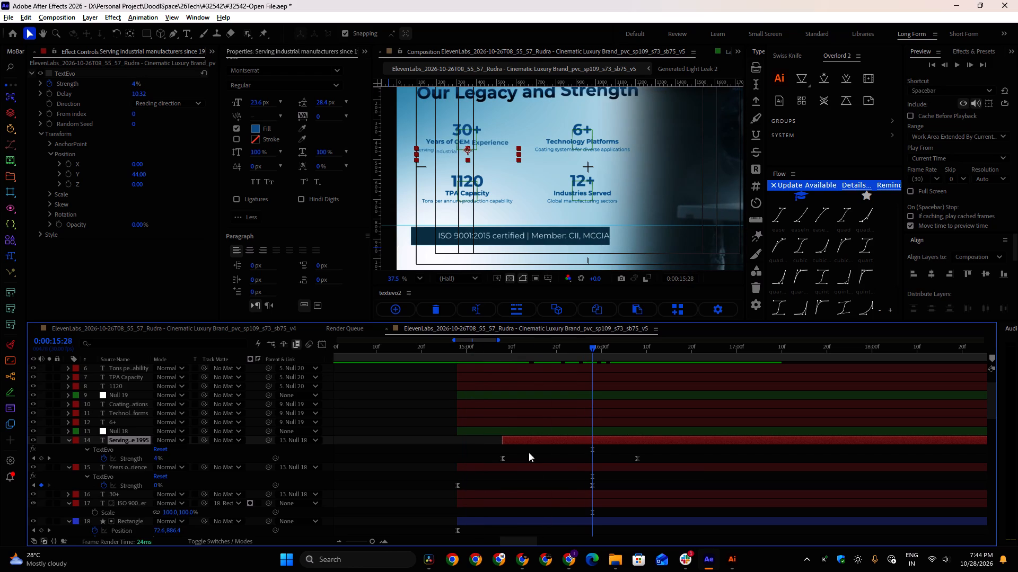
# Shift the "Serving industrial manufacturers since 1995" layer further to start at about 0:00:15:20, and scrub through its reveal.
pyautogui.moveTo(526, 441); pyautogui.dragTo(582, 442)
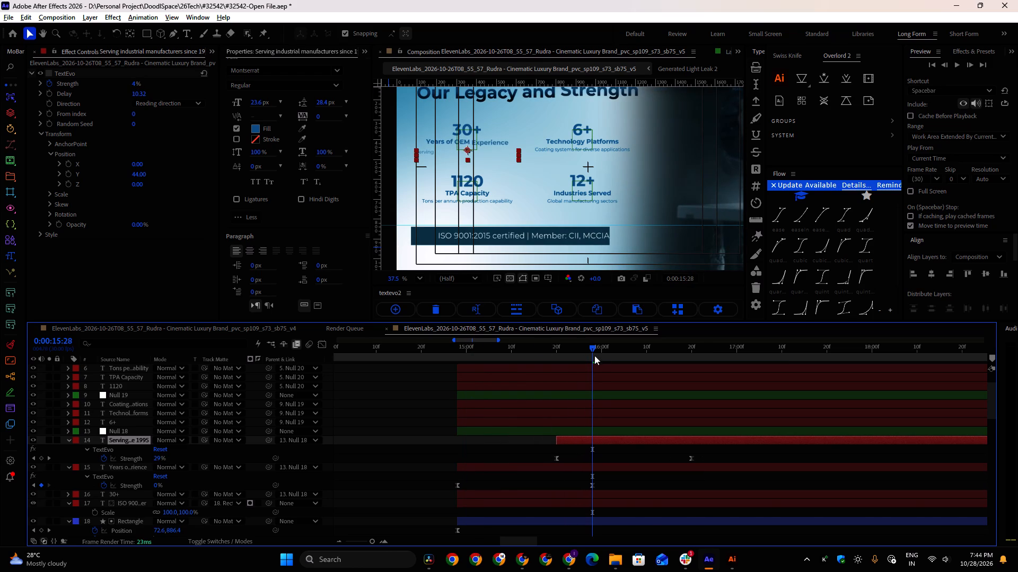
pyautogui.moveTo(590, 349); pyautogui.dragTo(525, 357)
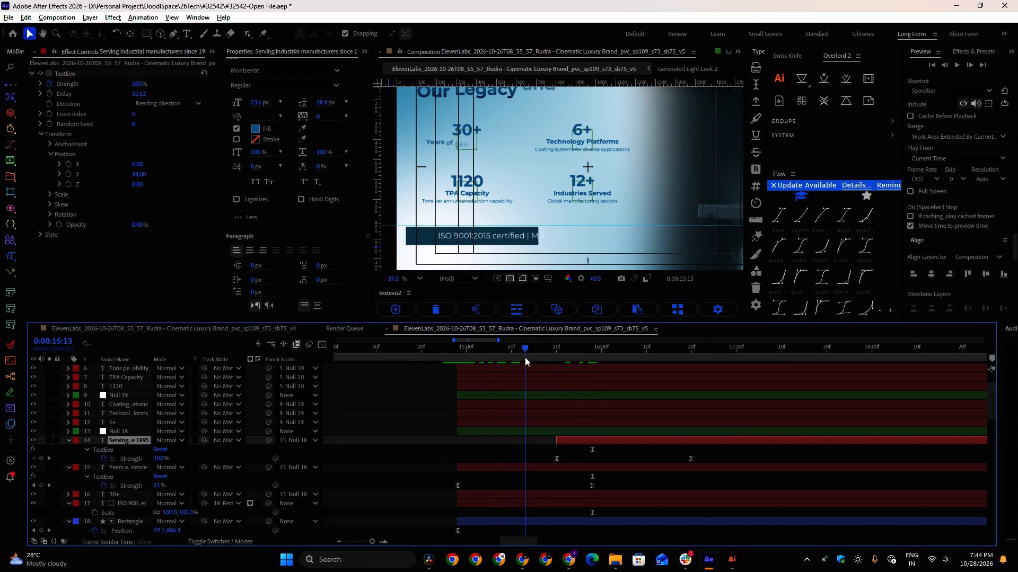
pyautogui.moveTo(525, 357); pyautogui.dragTo(691, 327)
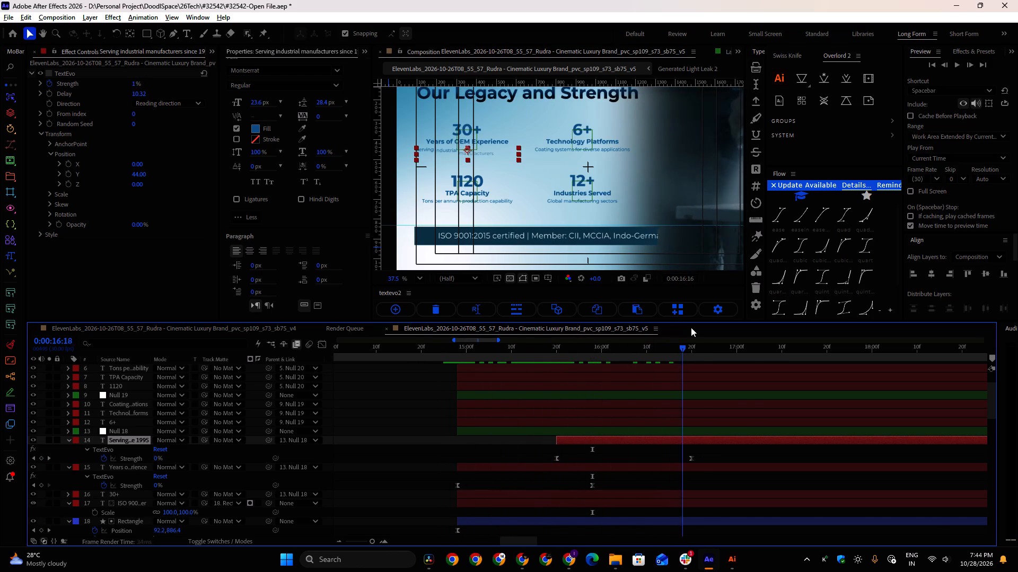
pyautogui.moveTo(691, 327); pyautogui.dragTo(813, 317)
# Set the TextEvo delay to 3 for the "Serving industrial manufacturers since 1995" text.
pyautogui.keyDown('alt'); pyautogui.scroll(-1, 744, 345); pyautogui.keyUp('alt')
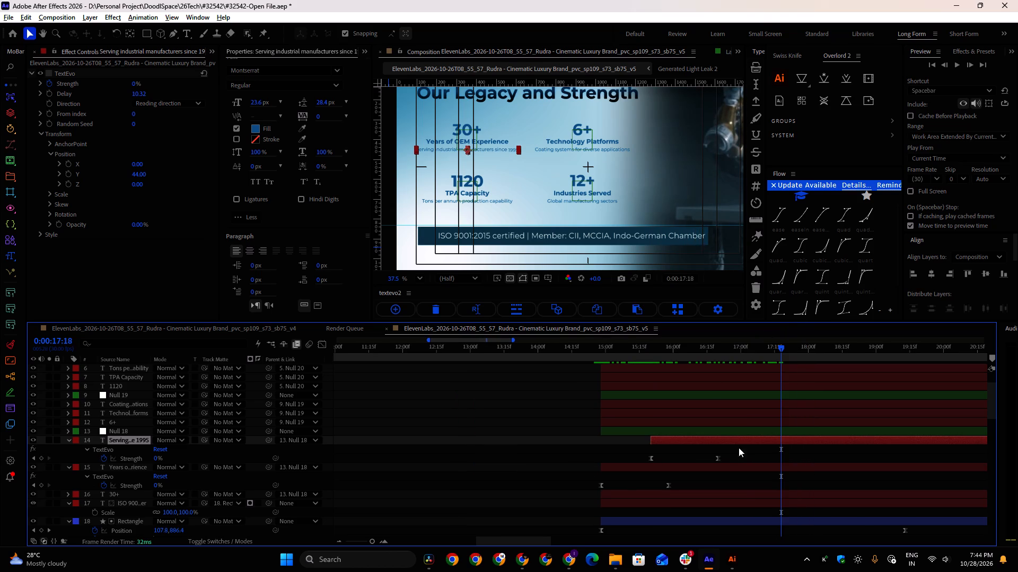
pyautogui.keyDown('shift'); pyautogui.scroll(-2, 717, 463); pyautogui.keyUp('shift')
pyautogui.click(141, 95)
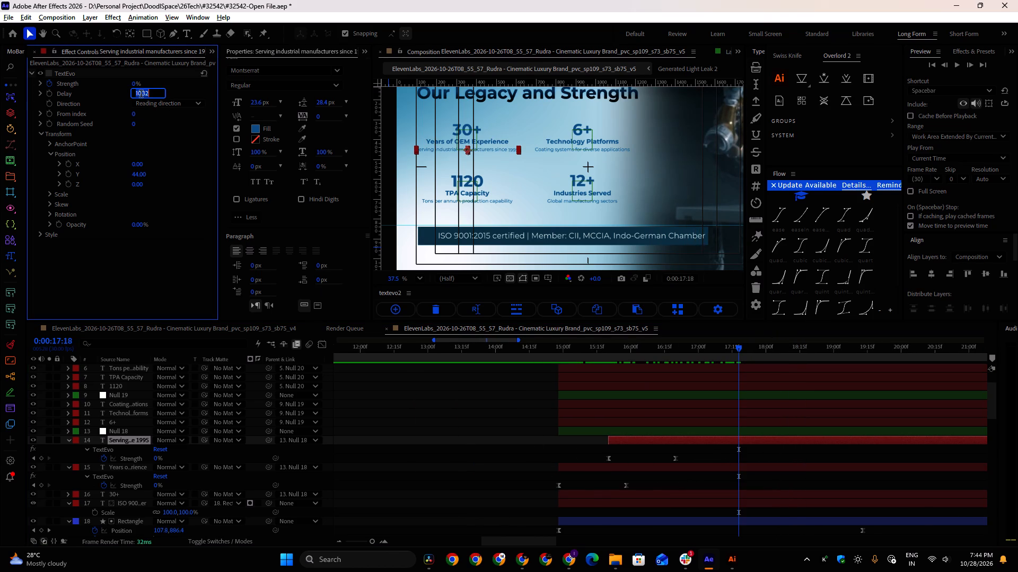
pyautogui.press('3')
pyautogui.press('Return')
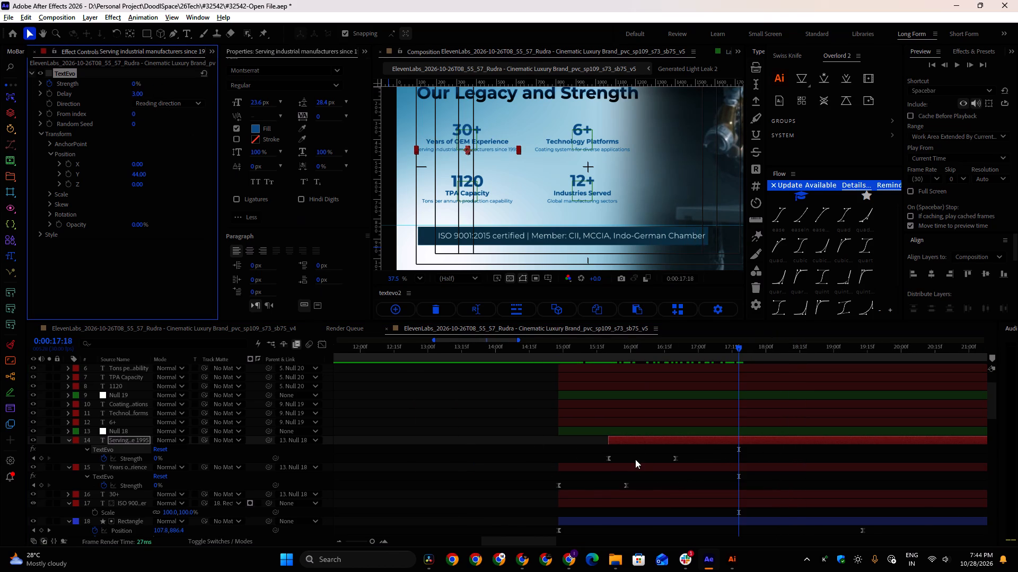
# Set the TextEvo delay to 4 for the "Years of OEM Experience" text, and scrub through both reveals to check the timing.
pyautogui.click(634, 468)
pyautogui.click(140, 91)
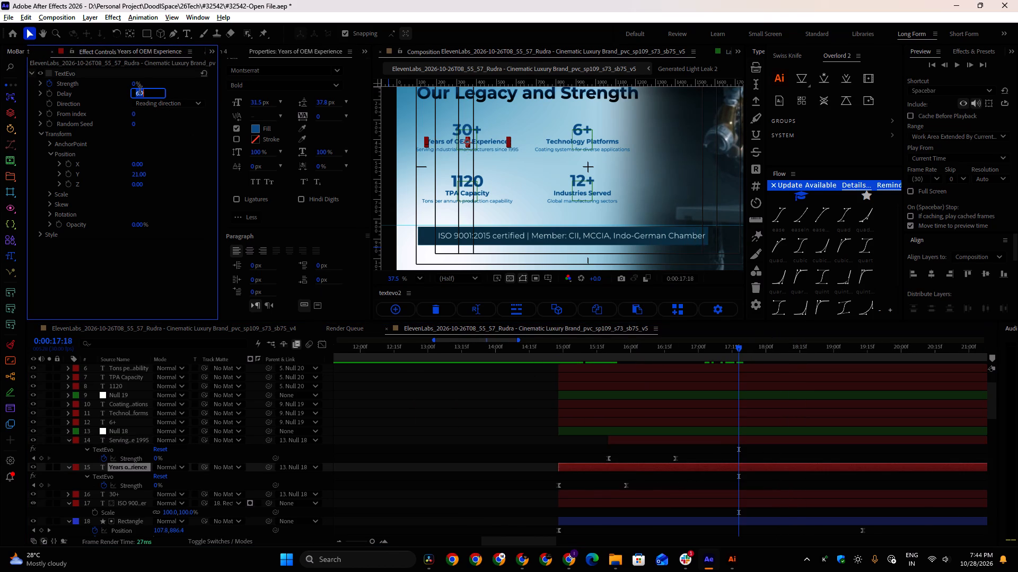
pyautogui.press('4')
pyautogui.press('Return')
pyautogui.moveTo(556, 351); pyautogui.dragTo(634, 354)
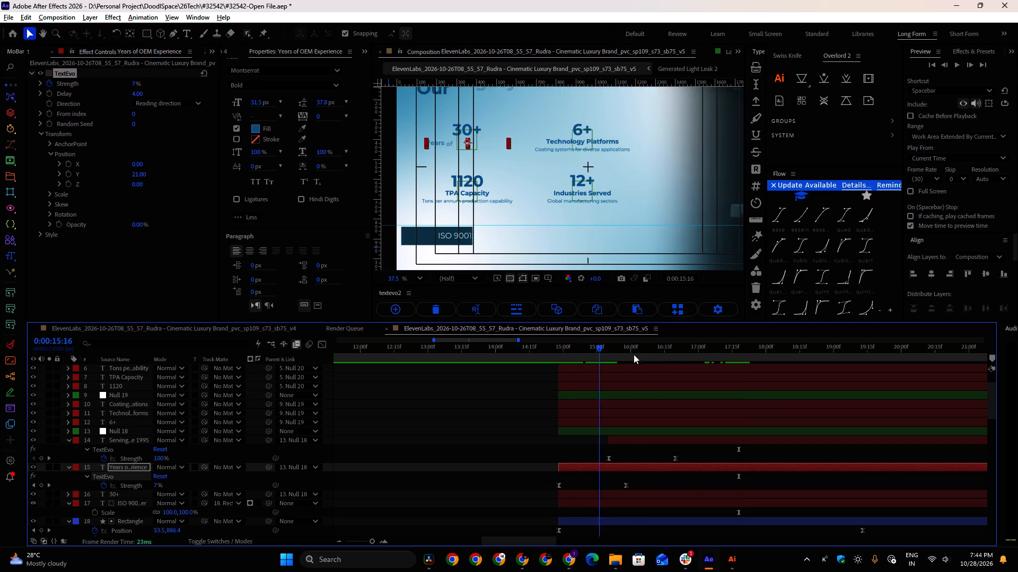
pyautogui.moveTo(634, 354); pyautogui.dragTo(627, 362)
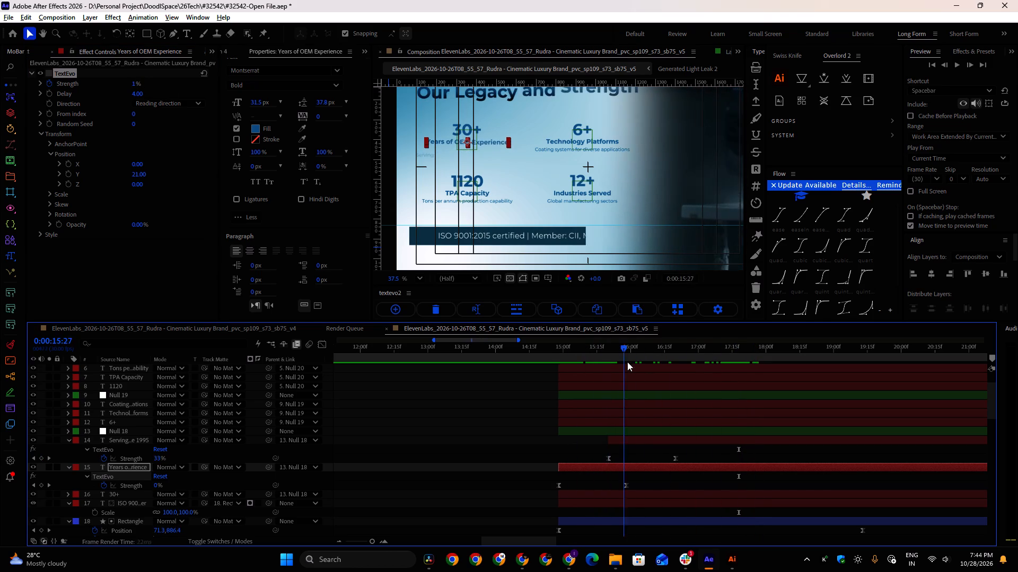
pyautogui.moveTo(627, 362); pyautogui.dragTo(684, 352)
# Set the TextEvo delay to 6 for the "Serving industrial manufacturers since 1995" text, and scrub through the scene to check the timing.
pyautogui.click(672, 437)
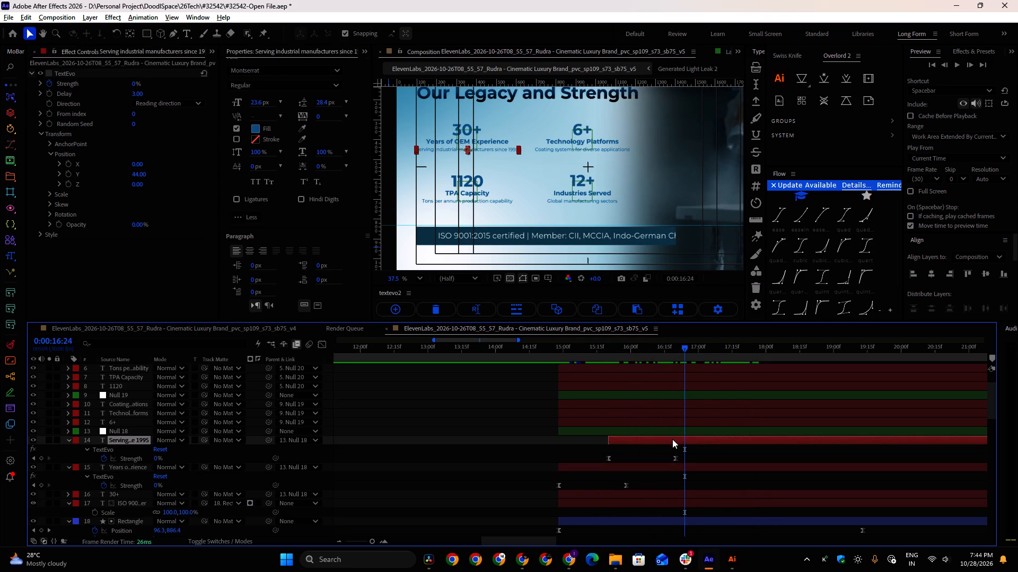
pyautogui.click(141, 93)
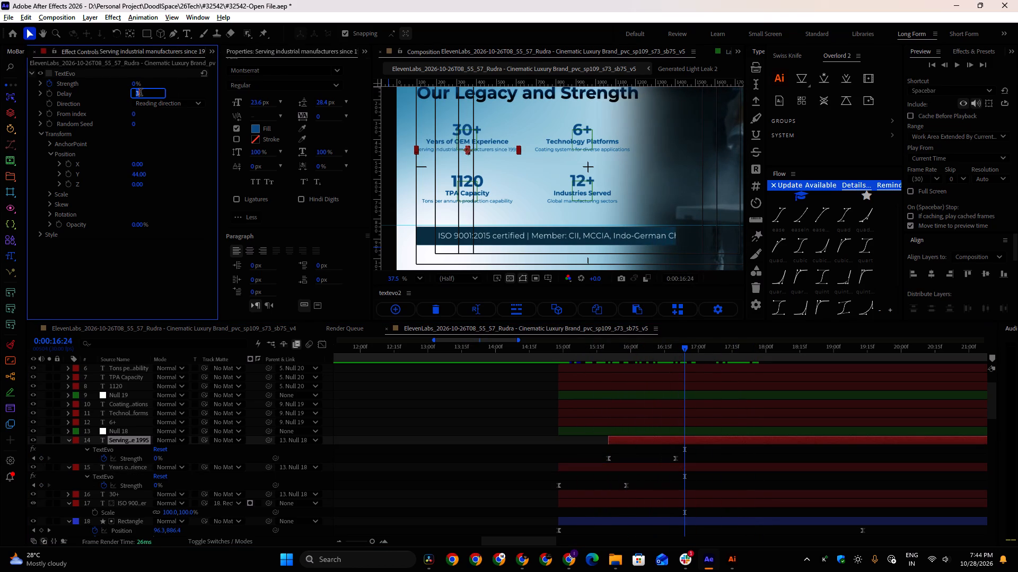
pyautogui.press('6')
pyautogui.press('Return')
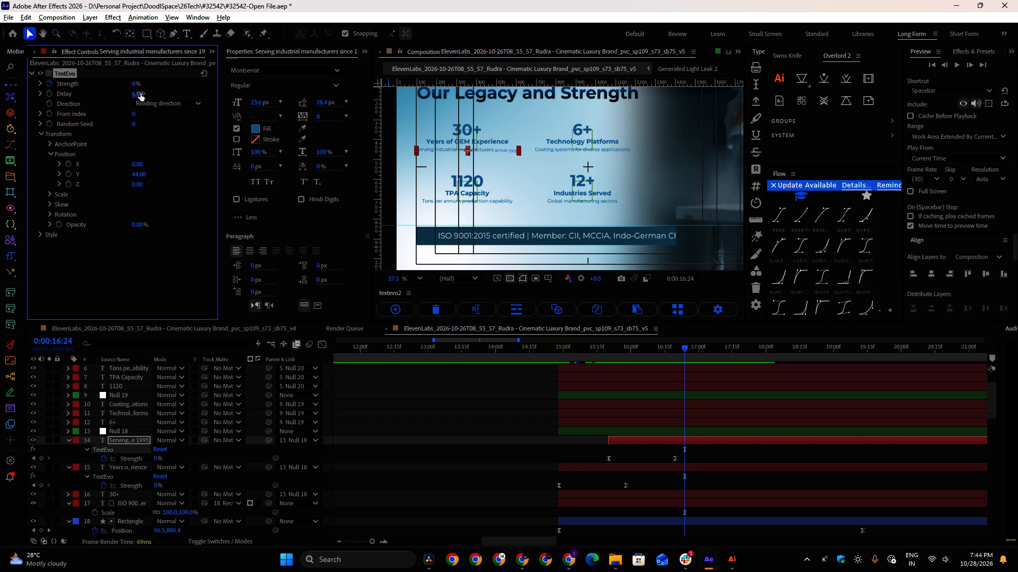
pyautogui.moveTo(622, 346); pyautogui.dragTo(656, 361)
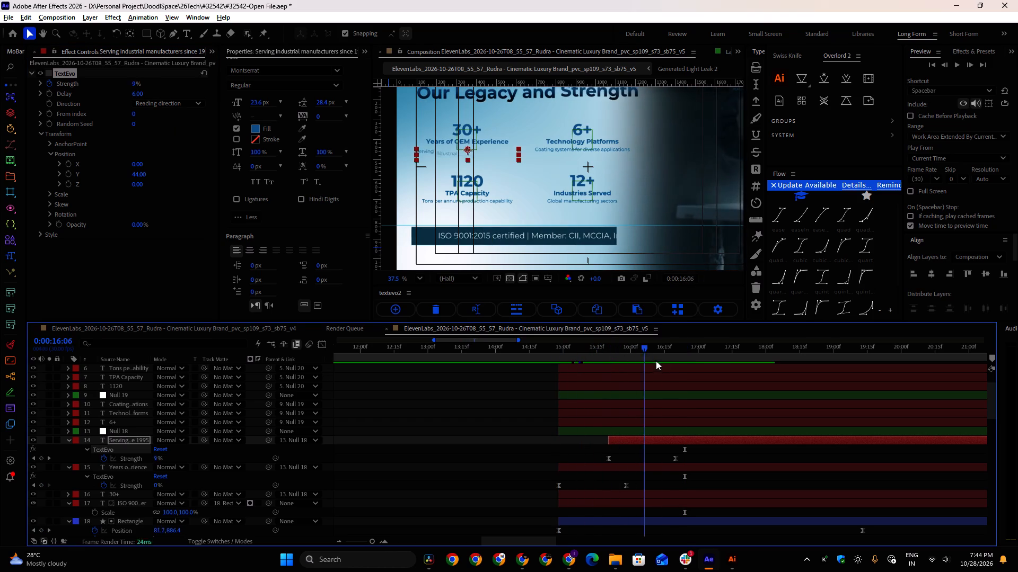
pyautogui.moveTo(656, 361); pyautogui.dragTo(560, 355)
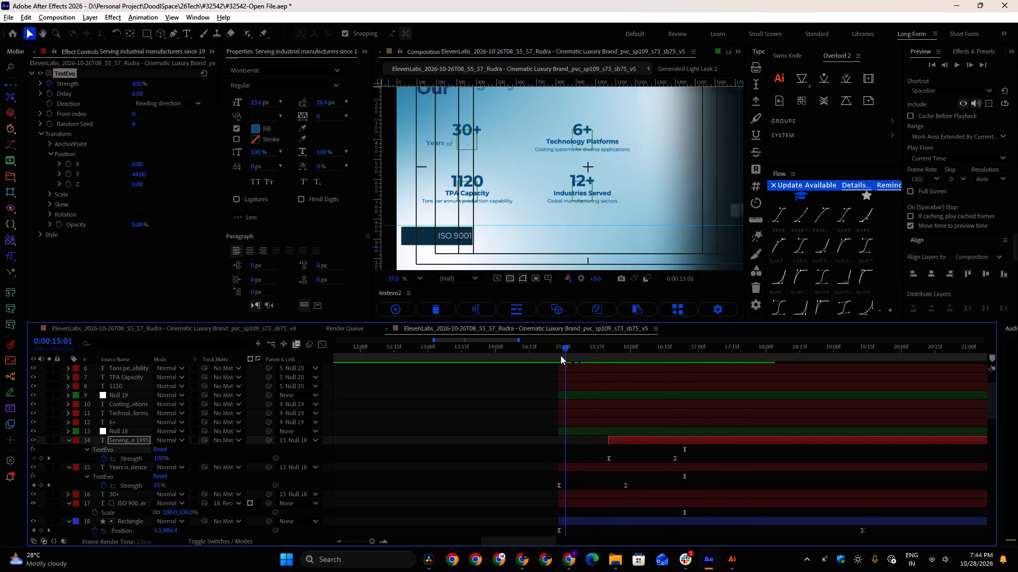
pyautogui.moveTo(560, 355); pyautogui.dragTo(615, 343)
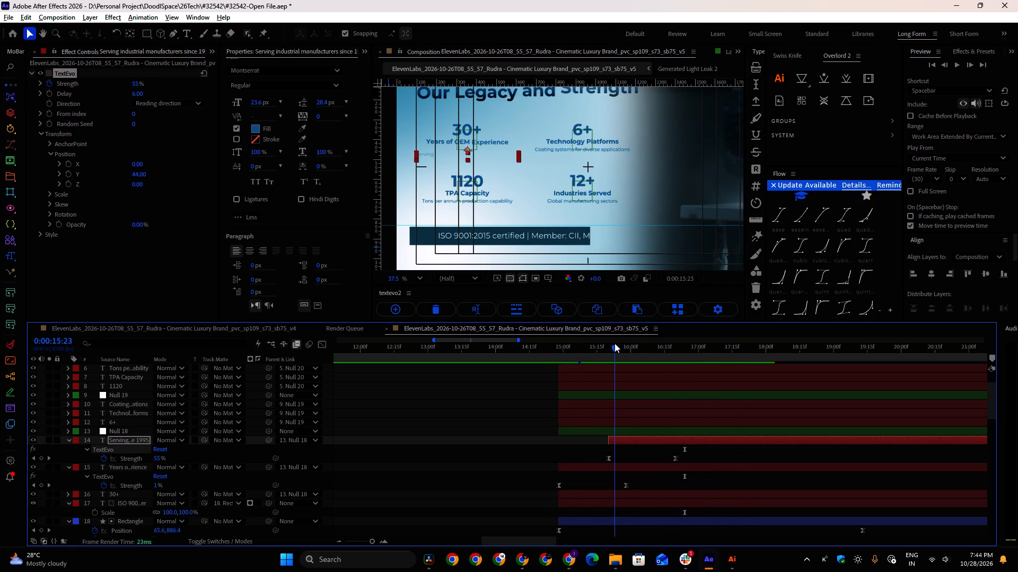
pyautogui.moveTo(615, 343); pyautogui.dragTo(717, 339)
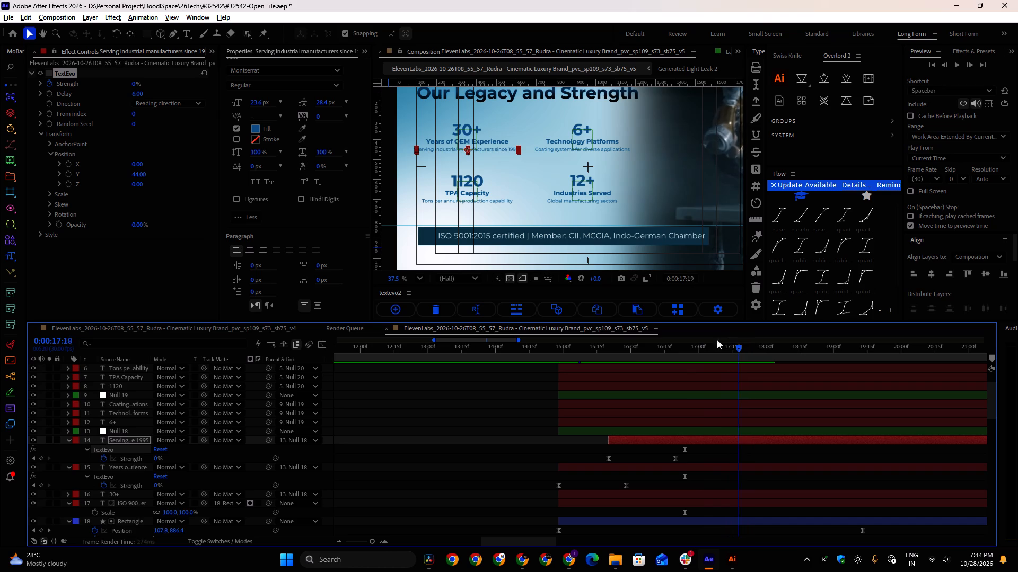
pyautogui.moveTo(717, 339); pyautogui.dragTo(678, 350)
# Select the "30+" text layer above "Years of OEM Experience" for a closer look.
pyautogui.click(603, 493)
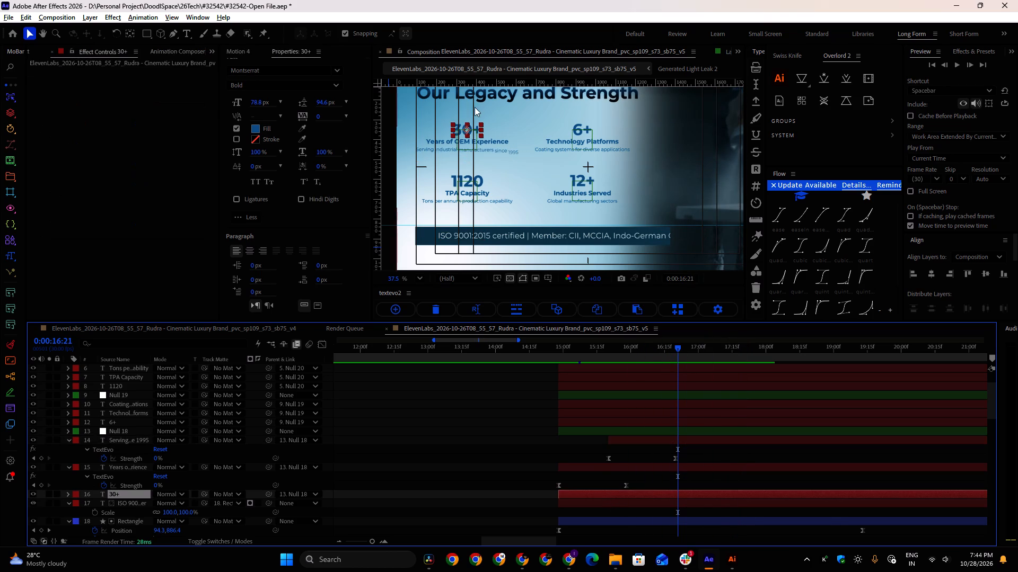
pyautogui.scroll(3, 451, 127)
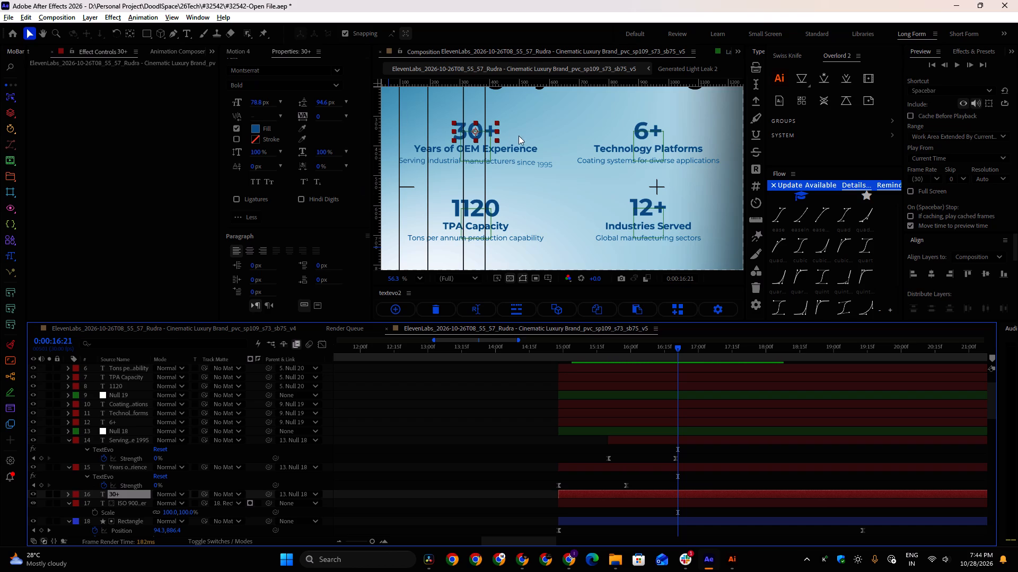
pyautogui.scroll(-1, 488, 129)
pyautogui.scroll(2, 487, 129)
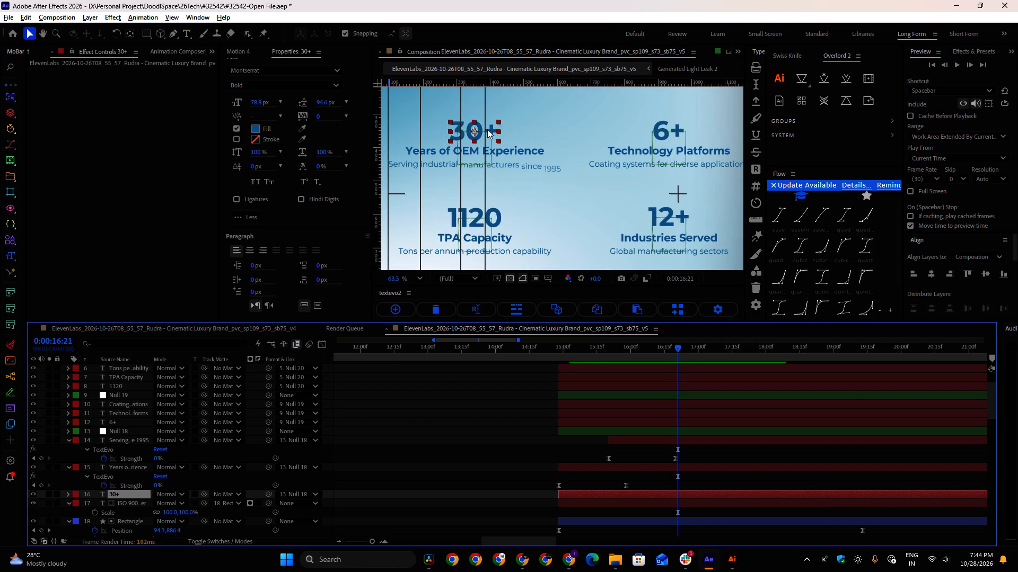
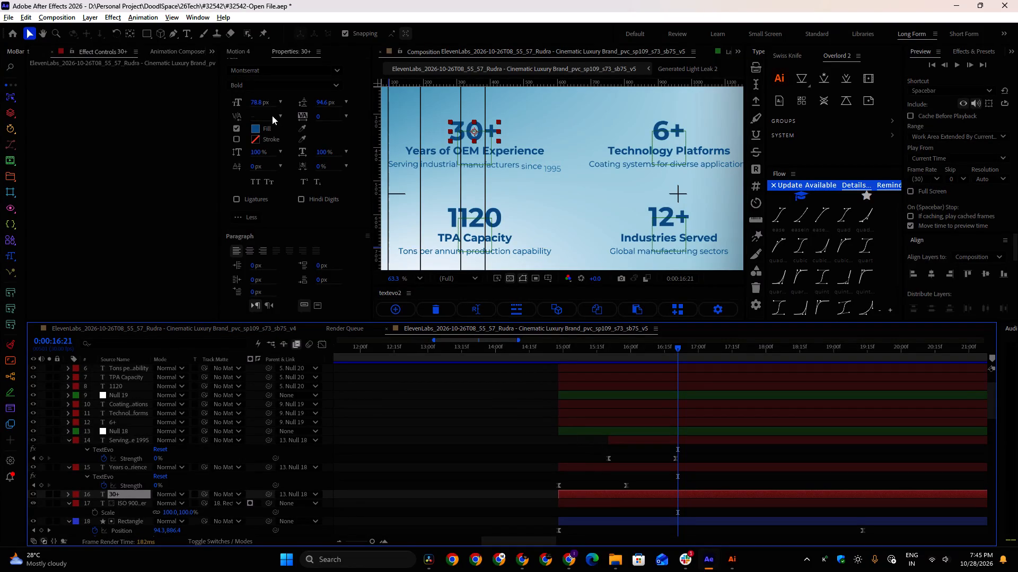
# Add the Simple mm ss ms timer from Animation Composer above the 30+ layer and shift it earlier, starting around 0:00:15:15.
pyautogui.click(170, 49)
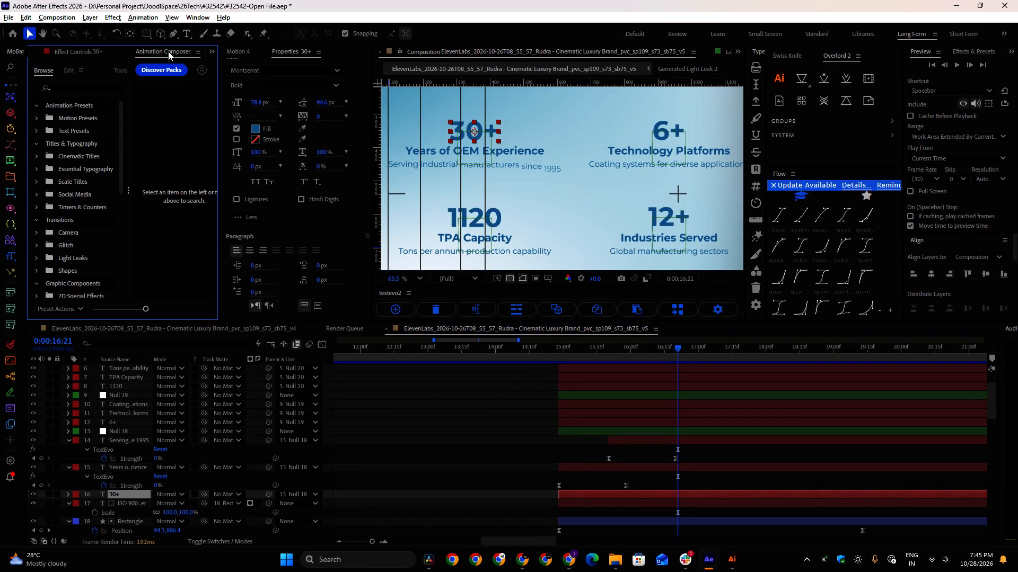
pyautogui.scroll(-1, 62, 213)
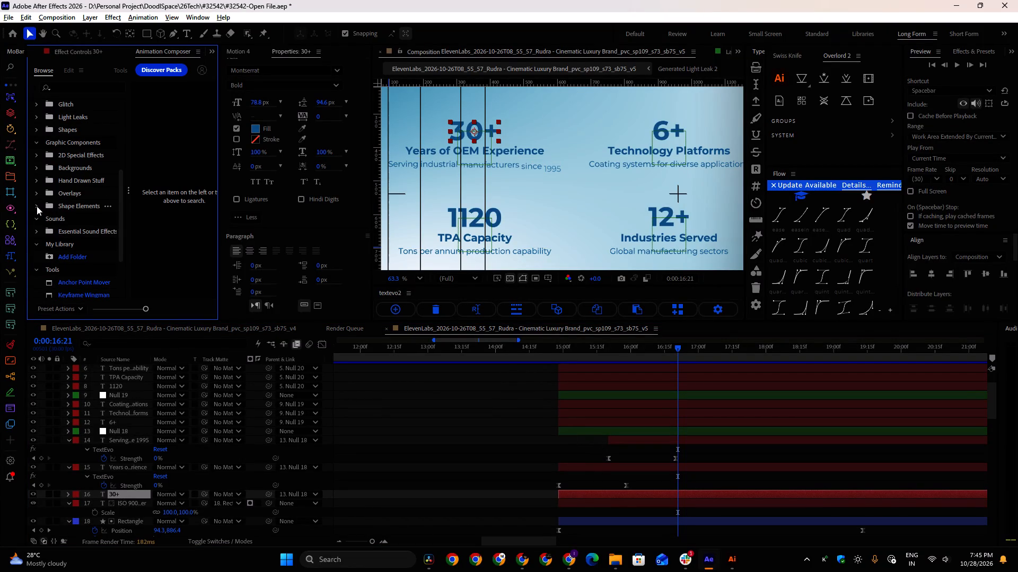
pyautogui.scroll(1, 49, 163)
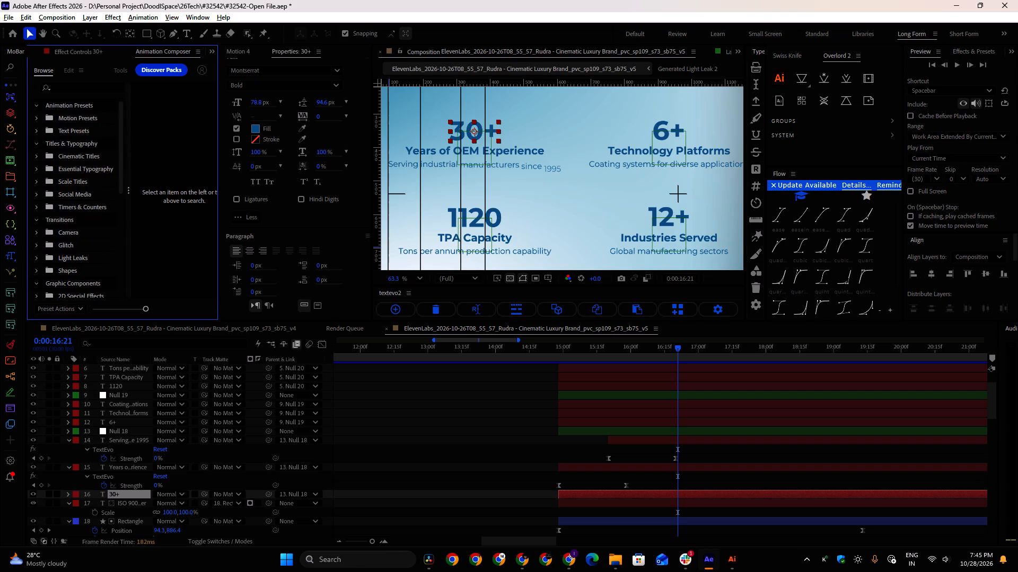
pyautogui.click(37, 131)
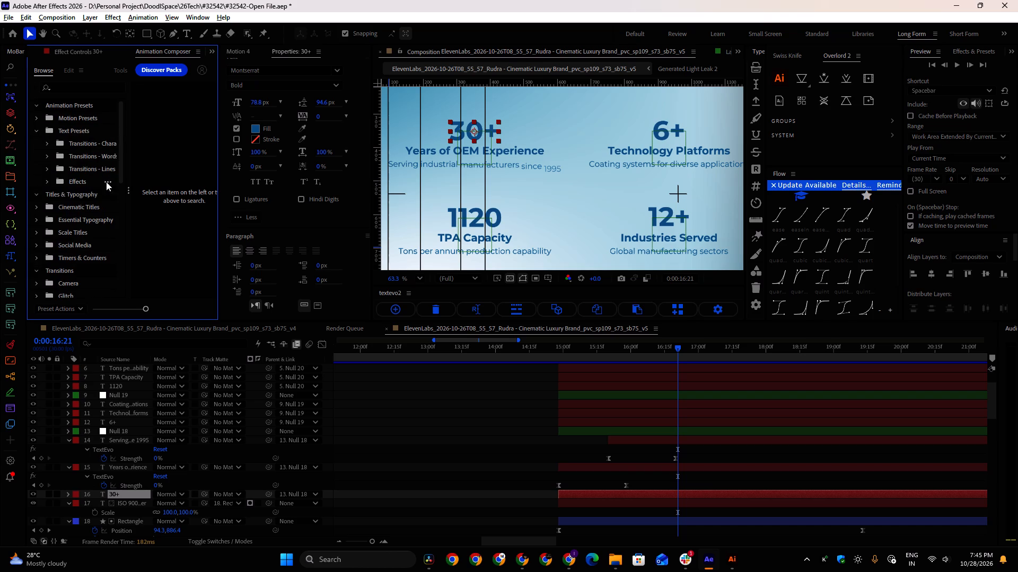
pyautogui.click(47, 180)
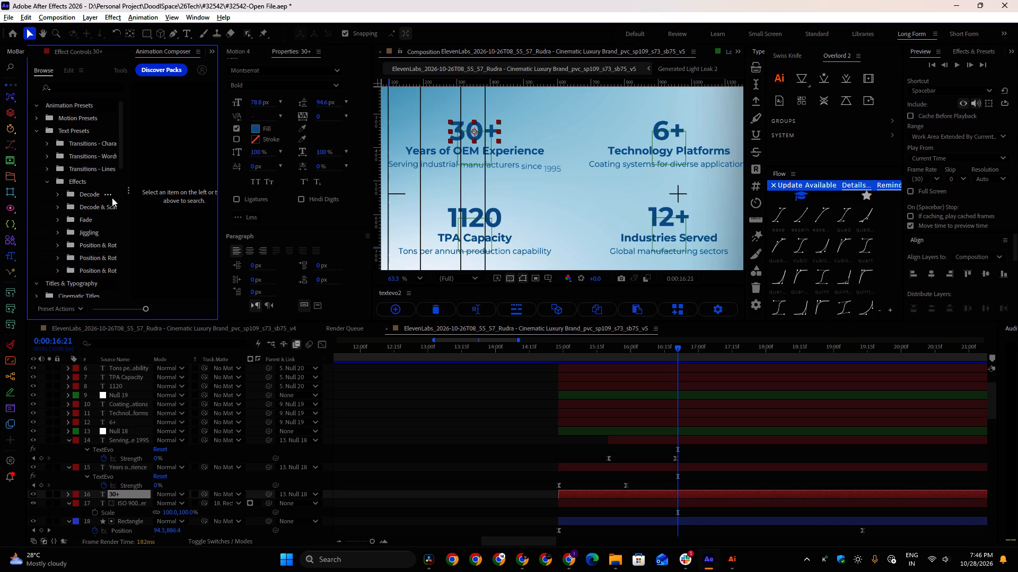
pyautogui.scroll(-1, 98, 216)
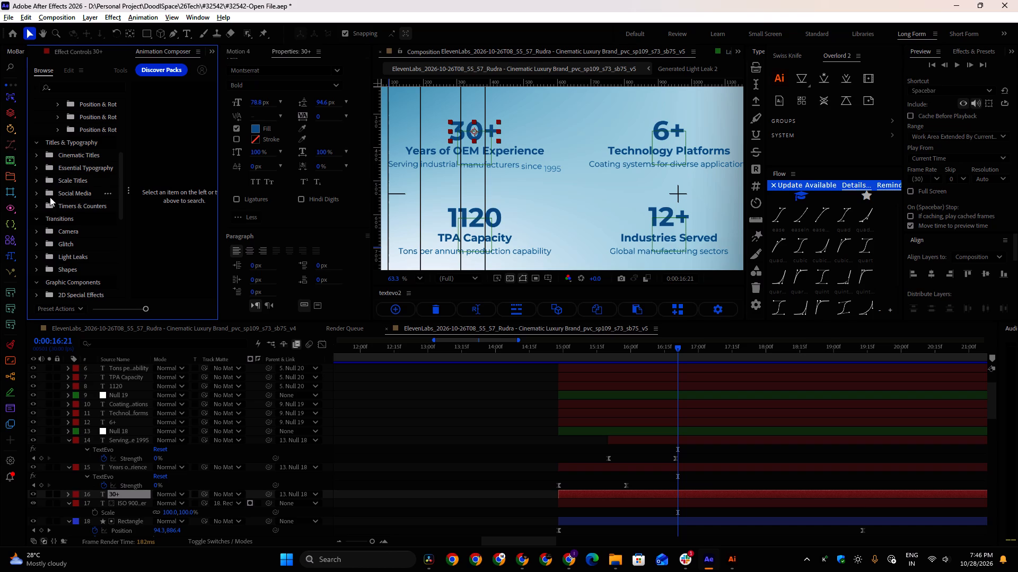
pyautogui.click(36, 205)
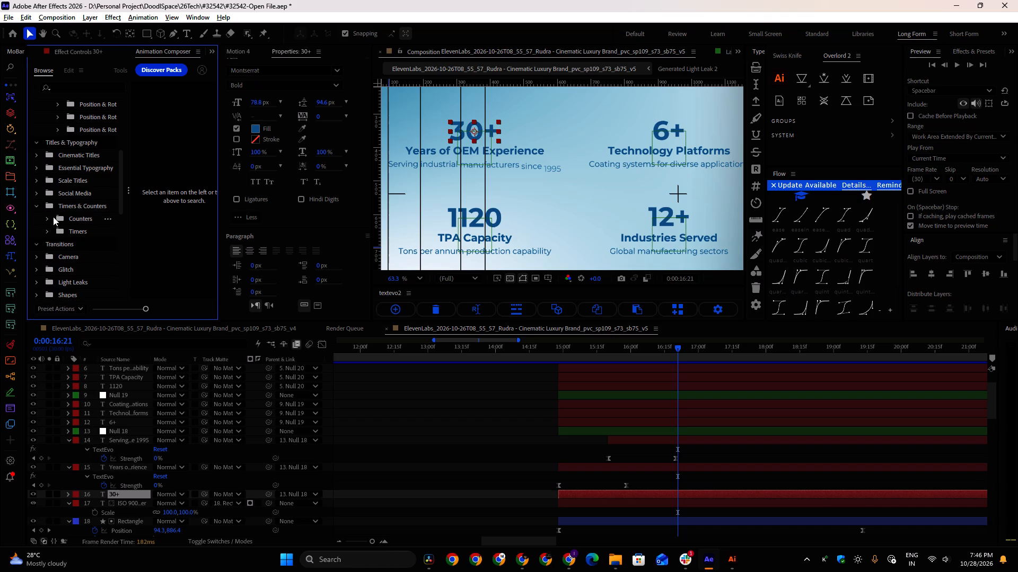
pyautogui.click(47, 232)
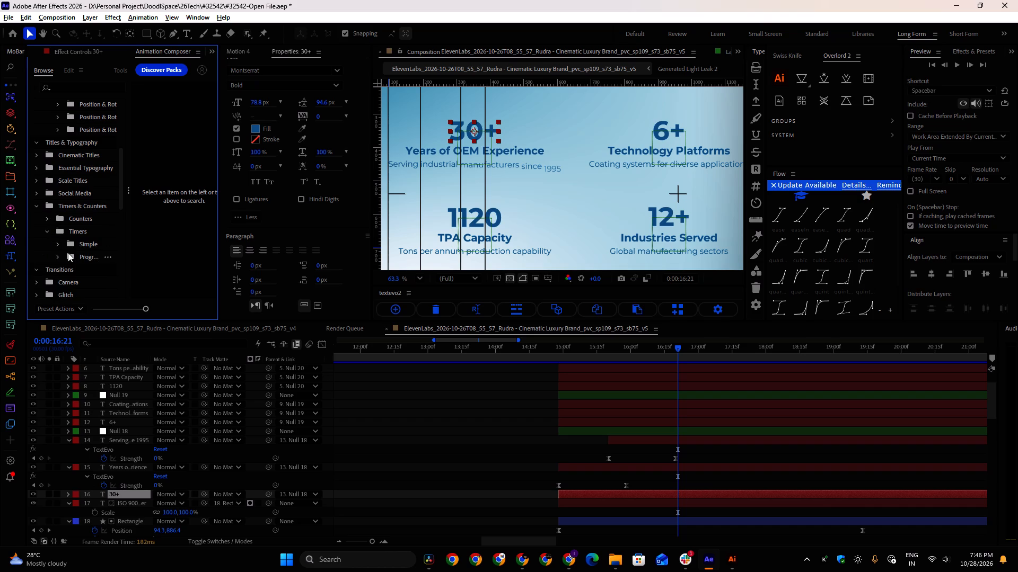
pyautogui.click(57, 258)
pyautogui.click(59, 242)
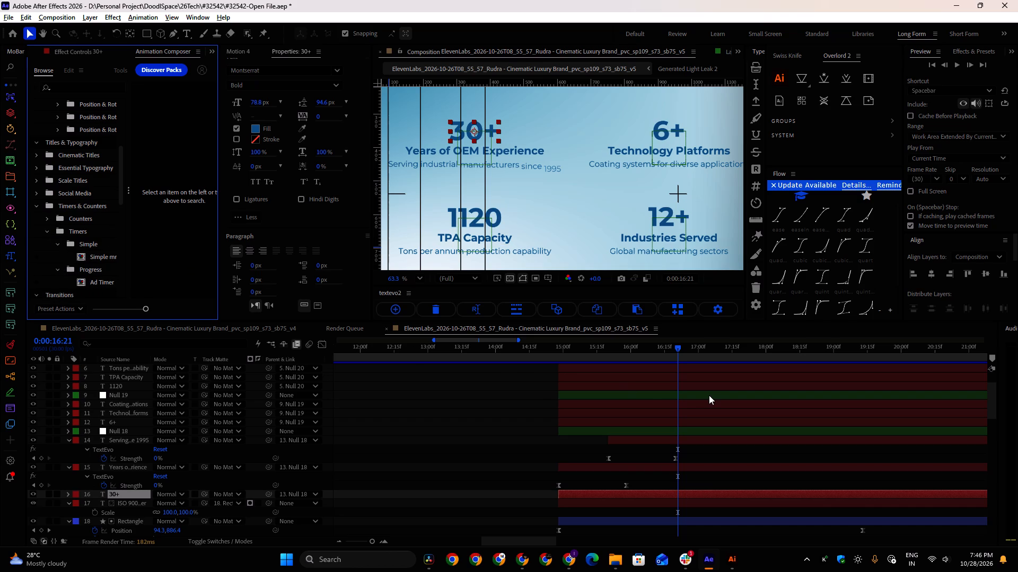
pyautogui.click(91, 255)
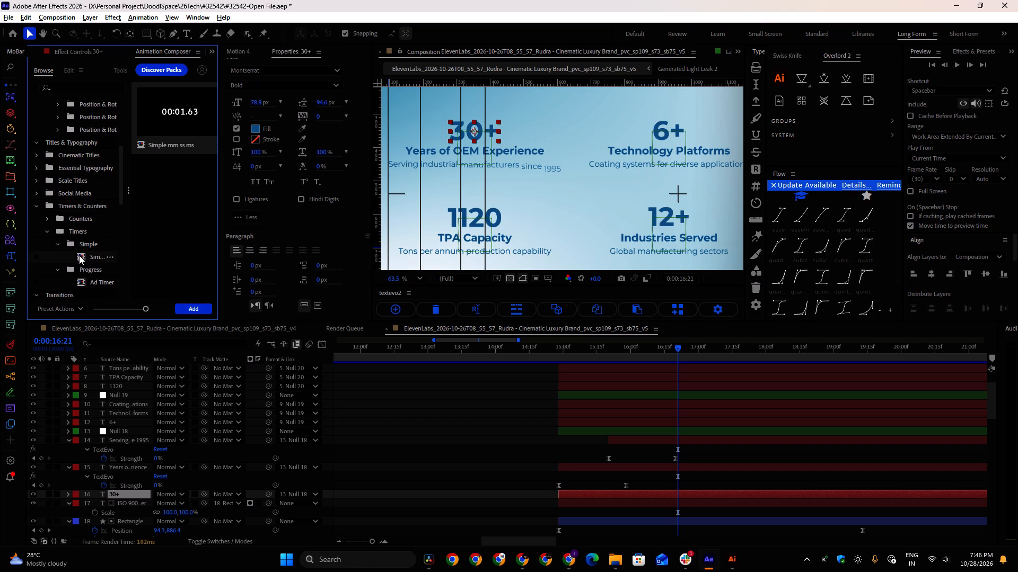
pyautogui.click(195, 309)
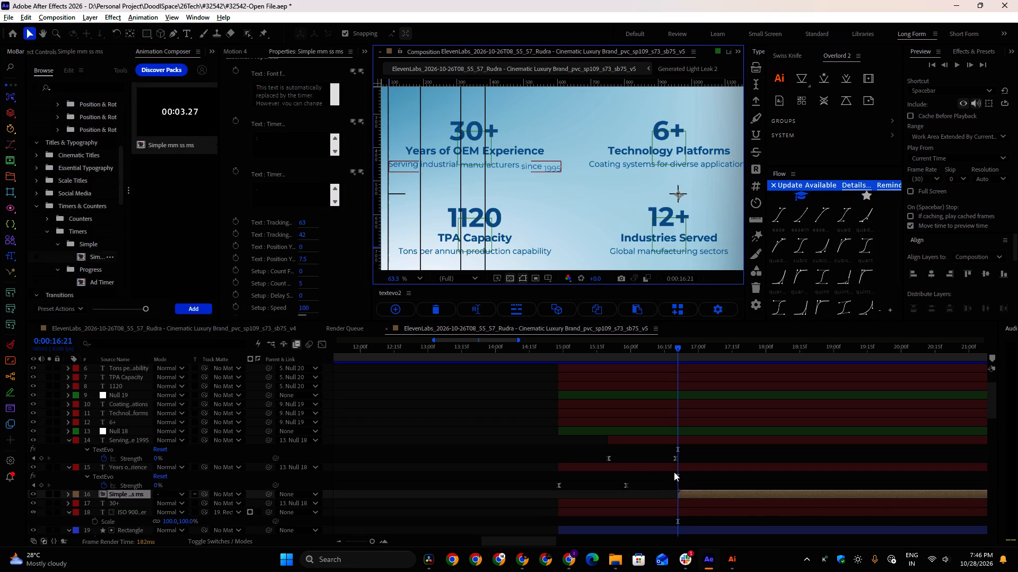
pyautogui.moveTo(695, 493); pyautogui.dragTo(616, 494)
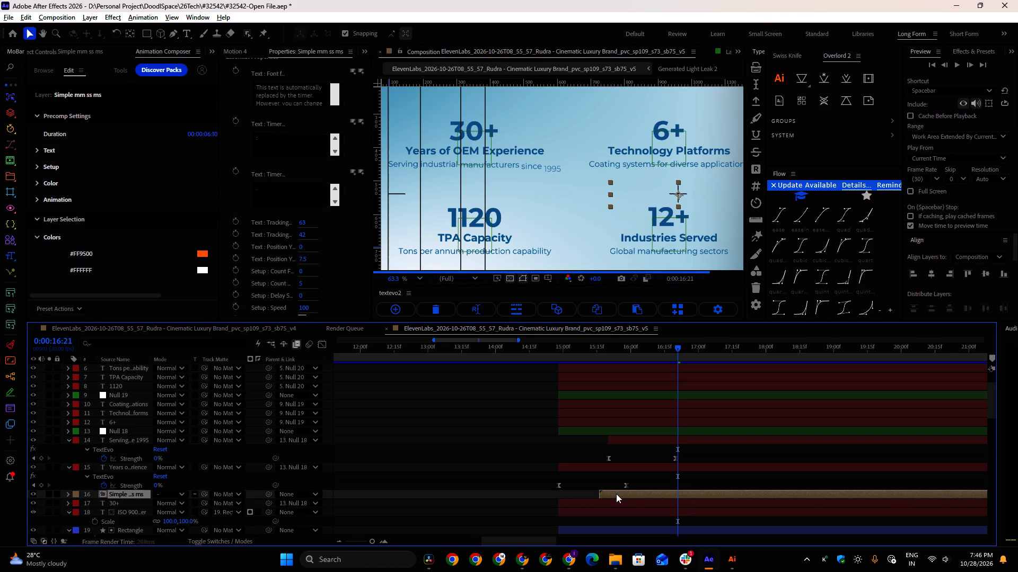
# Inspect the timer precomp's layers, scrub through its count, and return to the main composition.
pyautogui.doubleClick(616, 494)
pyautogui.click(130, 370)
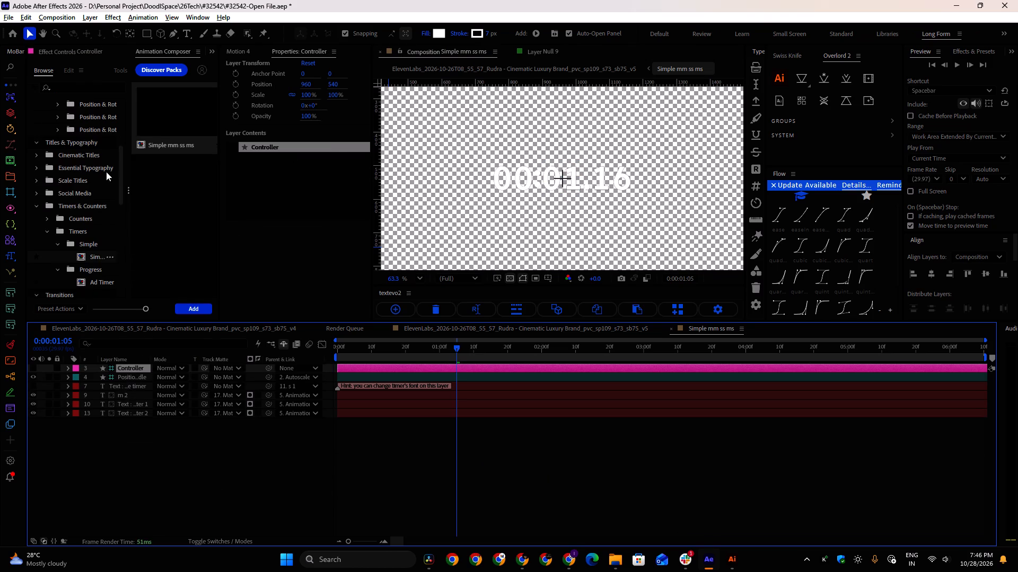
pyautogui.moveTo(458, 349); pyautogui.dragTo(383, 356)
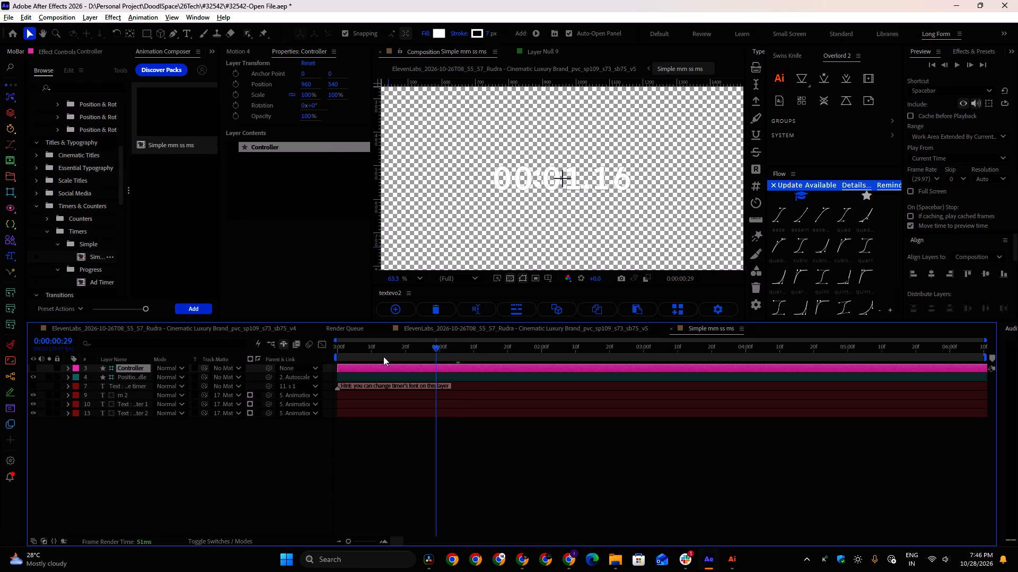
pyautogui.moveTo(383, 356); pyautogui.dragTo(478, 363)
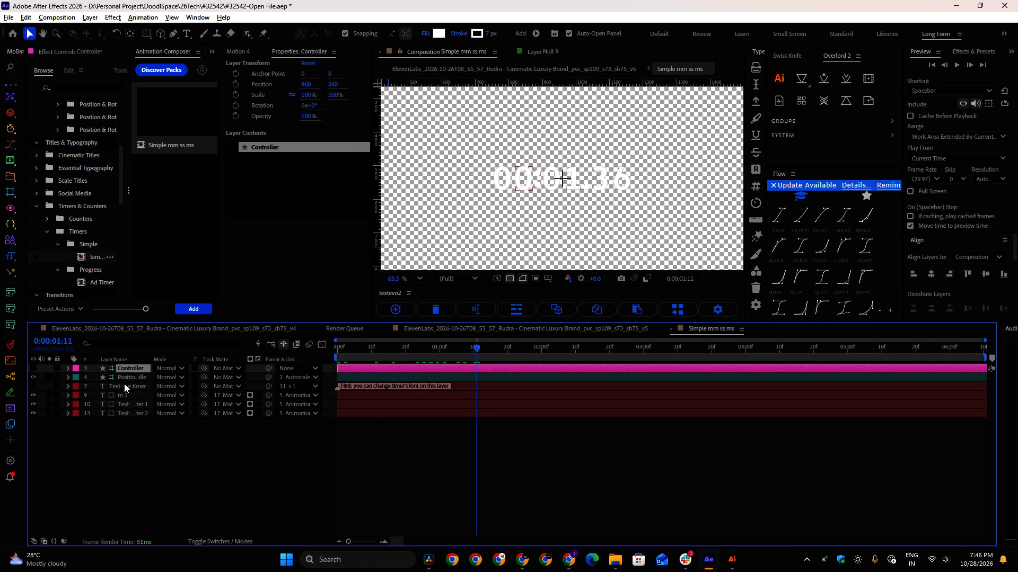
pyautogui.keyDown('alt'); pyautogui.scroll(-5, 398, 405); pyautogui.keyUp('alt')
pyautogui.click(564, 70)
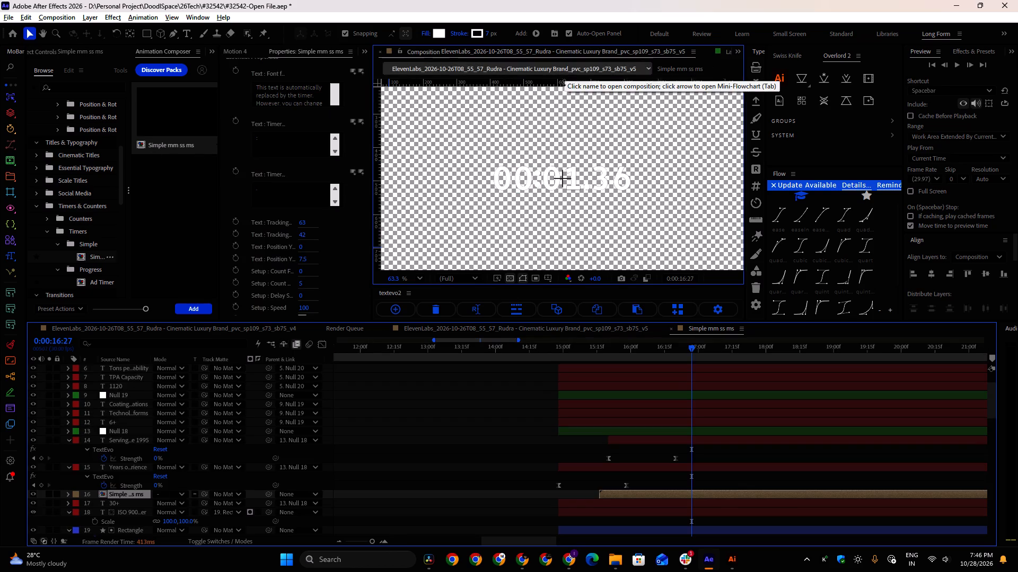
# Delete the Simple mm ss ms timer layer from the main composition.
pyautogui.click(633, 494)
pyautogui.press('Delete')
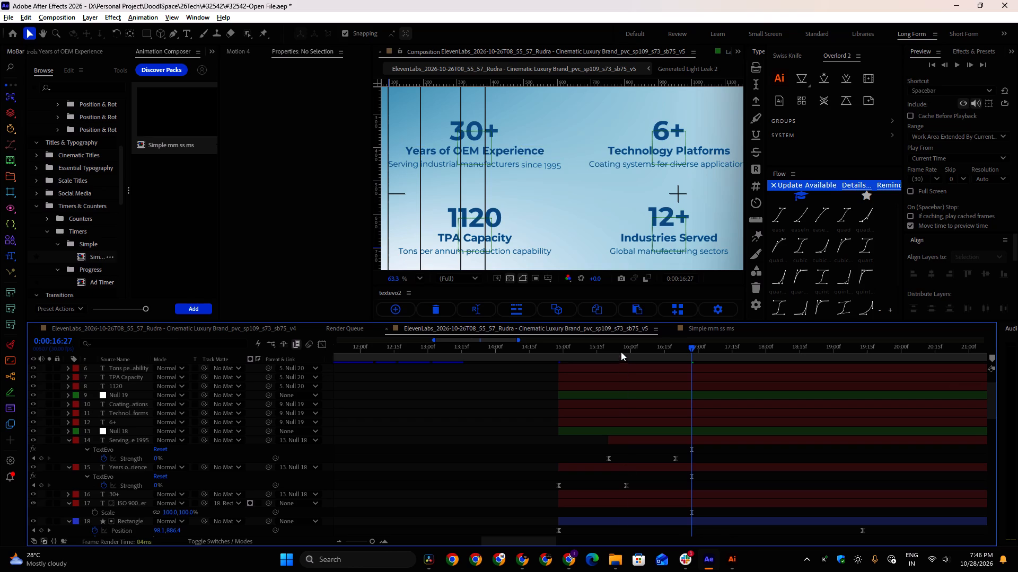
# Move the playhead back to 0:00:15:11, during the Years of OEM Experience text animation.
pyautogui.moveTo(621, 352); pyautogui.dragTo(581, 353)
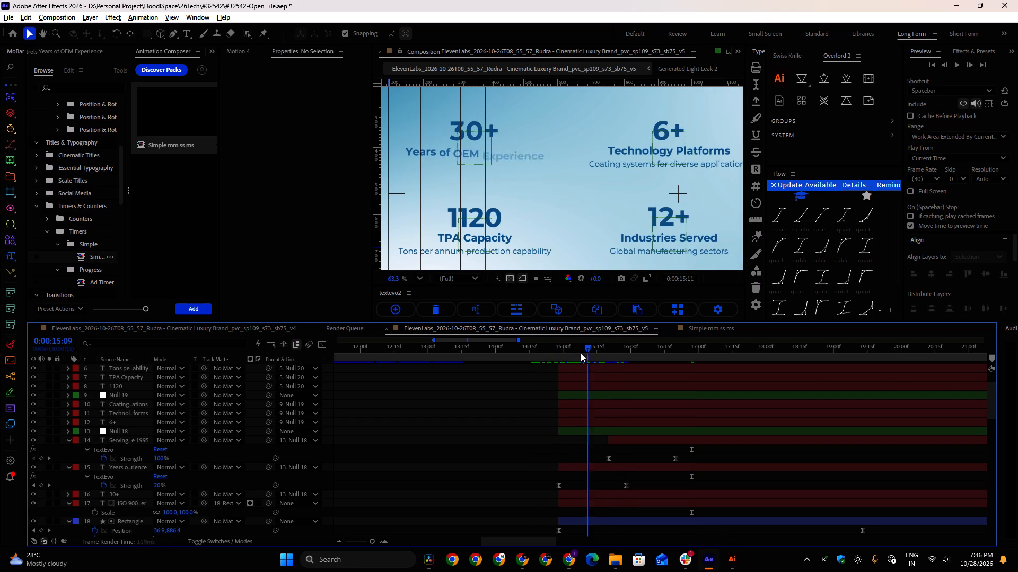
pyautogui.moveTo(581, 353); pyautogui.dragTo(587, 352)
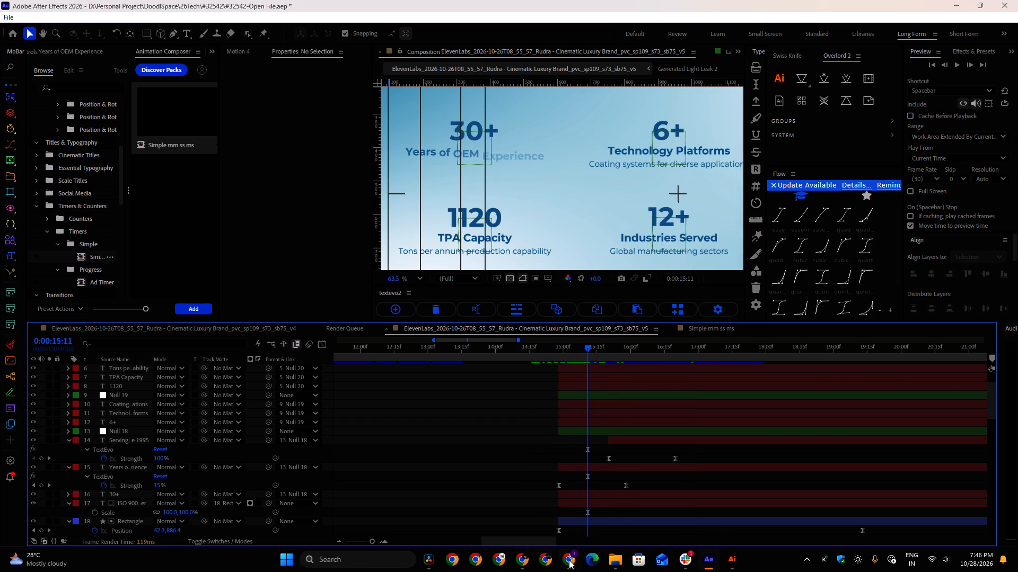
# Switch to Chrome, search the web for "how to create number counter in after effects", and read the step-by-step instructions.
pyautogui.click(569, 560)
pyautogui.click(601, 101)
pyautogui.click(836, 8)
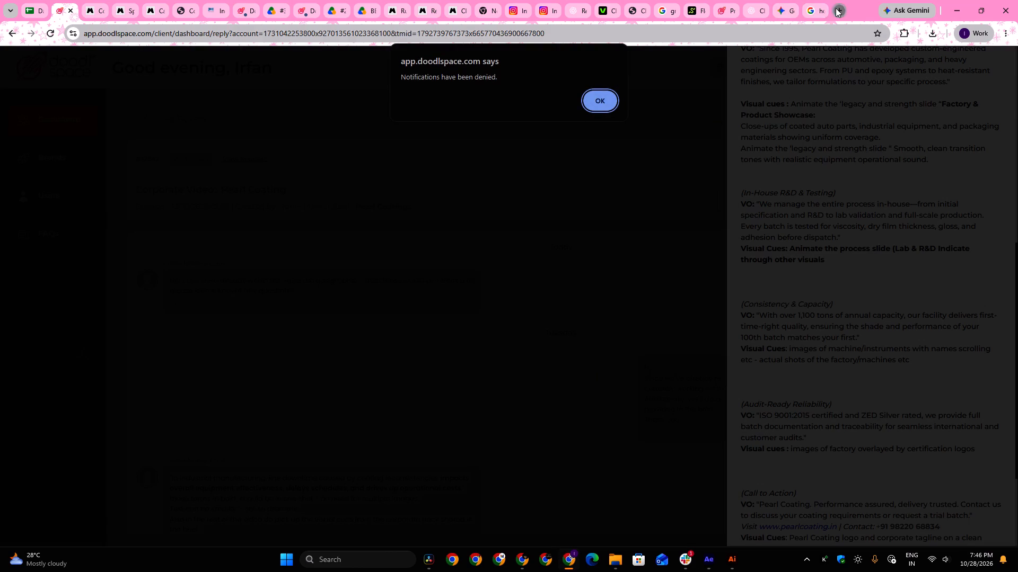
pyautogui.write('how to')
pyautogui.press('space')
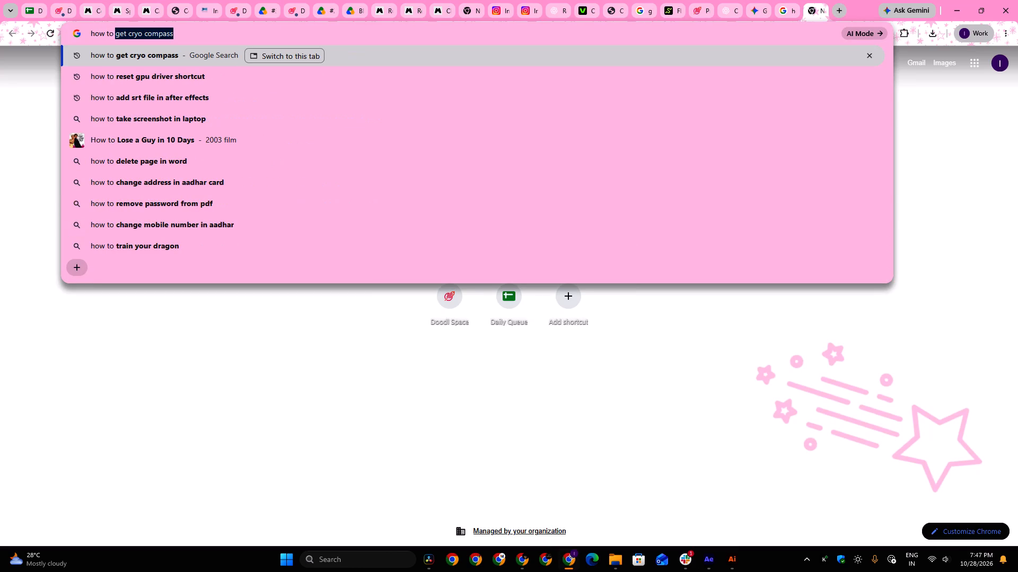
pyautogui.write('get')
pyautogui.press('space')
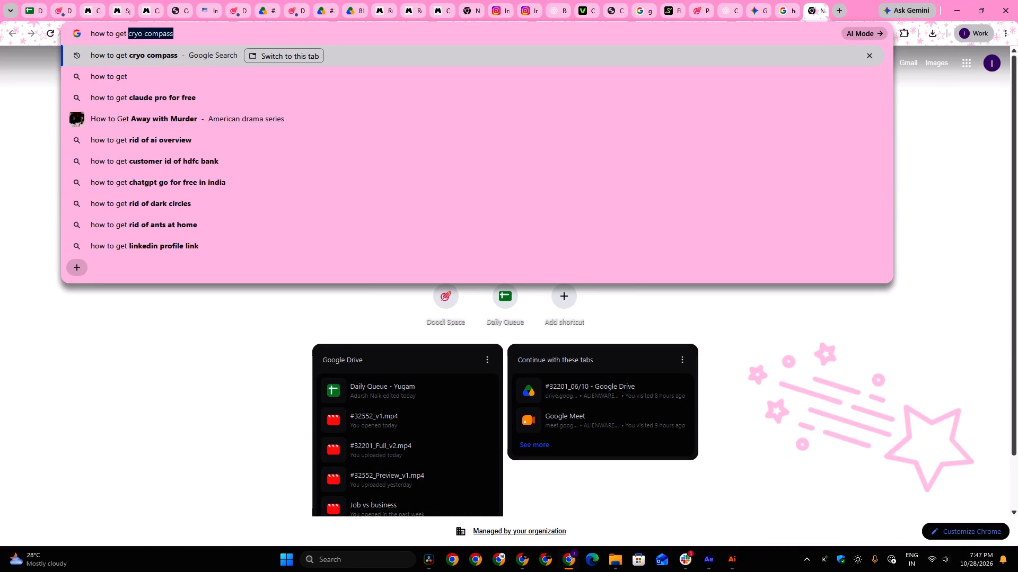
pyautogui.press('BackSpace')
pyautogui.press('BackSpace')
pyautogui.press('BackSpace')
pyautogui.press('BackSpace')
pyautogui.press('BackSpace')
pyautogui.write('create numbr')
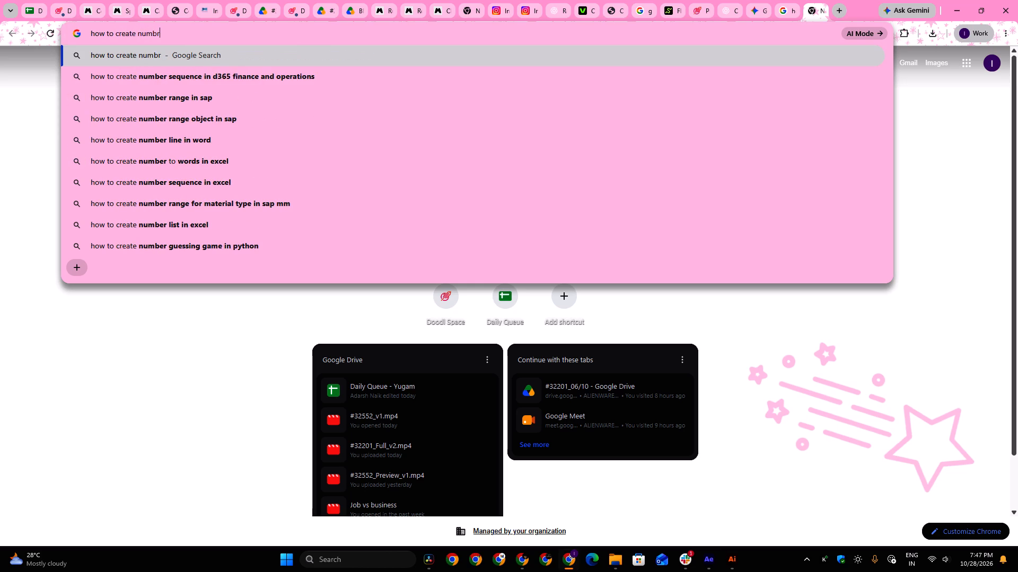
pyautogui.press('BackSpace')
pyautogui.write('er')
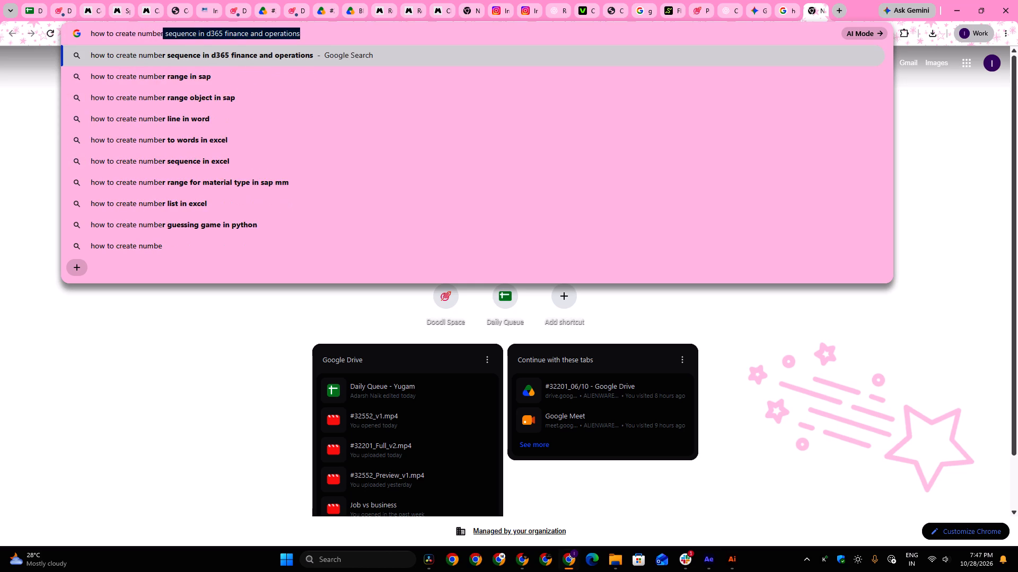
pyautogui.press('space')
pyautogui.write('counter')
pyautogui.press('Return')
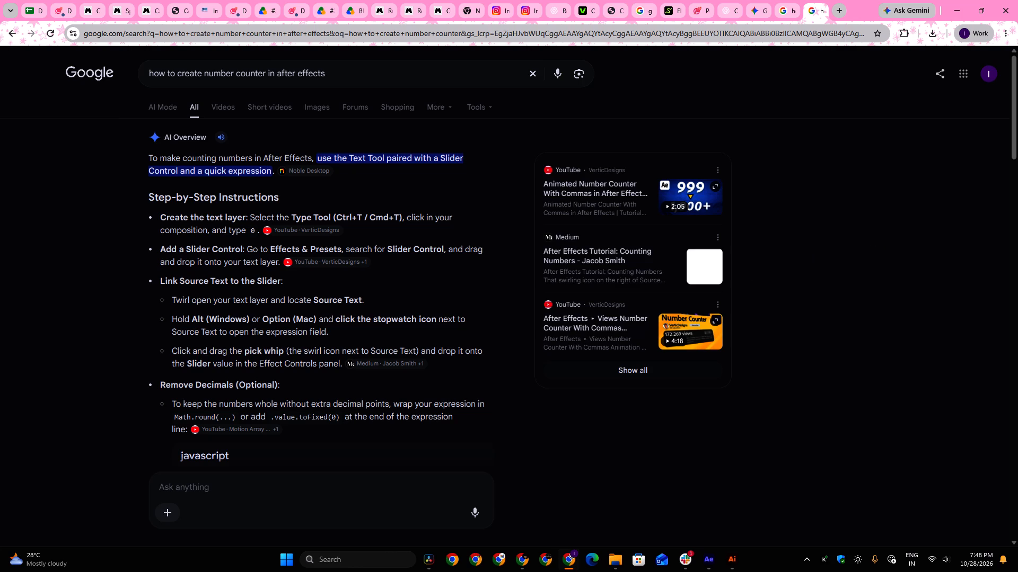
pyautogui.scroll(-1, 472, 334)
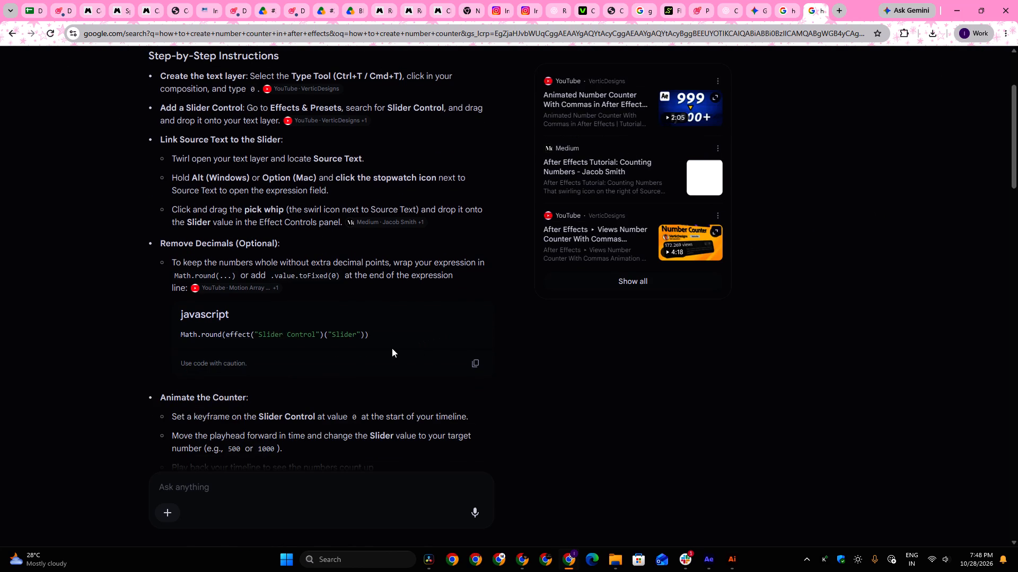
pyautogui.scroll(-1, 392, 348)
pyautogui.scroll(4, 393, 344)
pyautogui.scroll(-1, 320, 278)
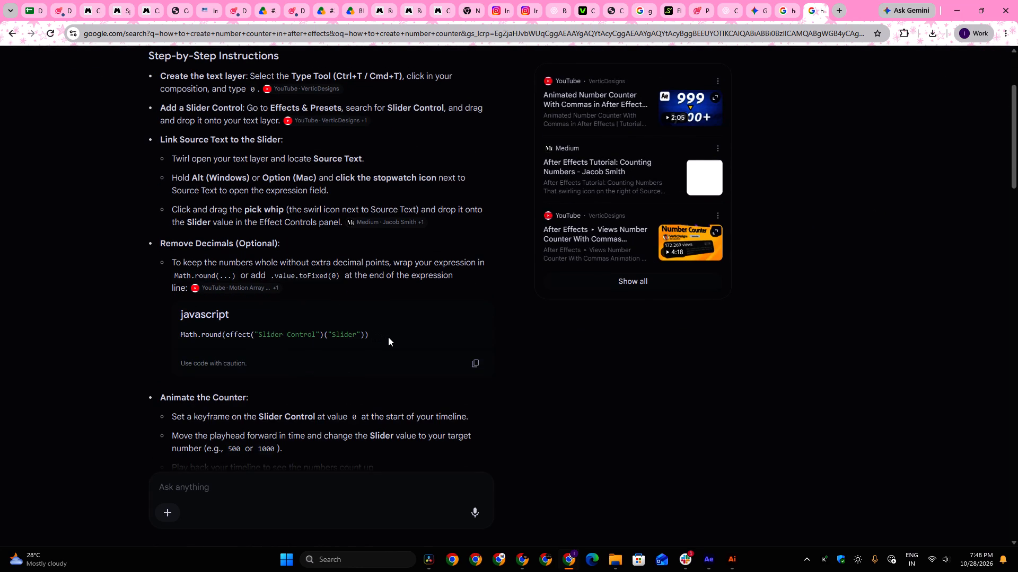
pyautogui.scroll(3, 371, 310)
# Refine the web search to "how to create number counter with text in after effects".
pyautogui.click(264, 71)
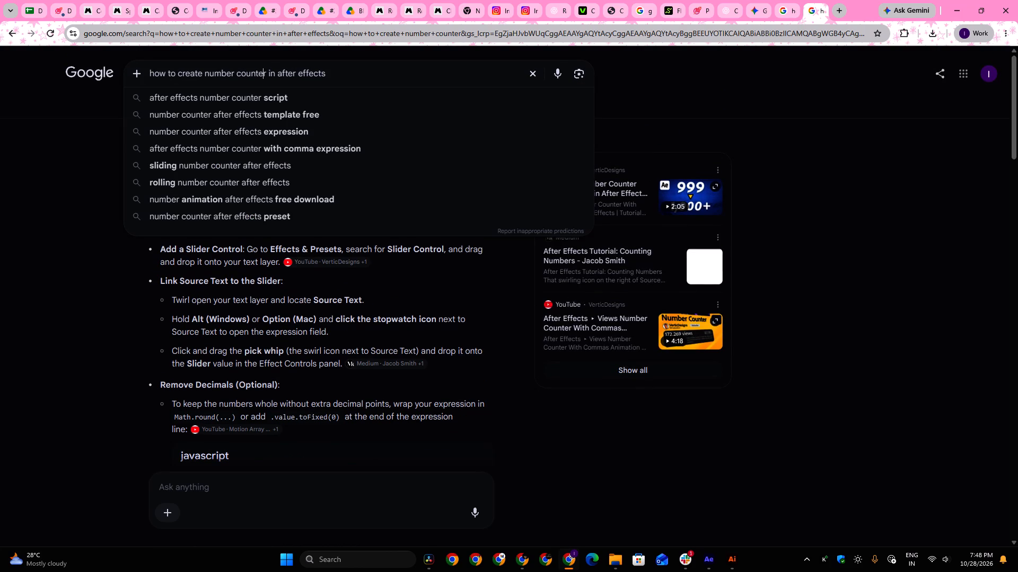
pyautogui.press('Right')
pyautogui.press('space')
pyautogui.write('with')
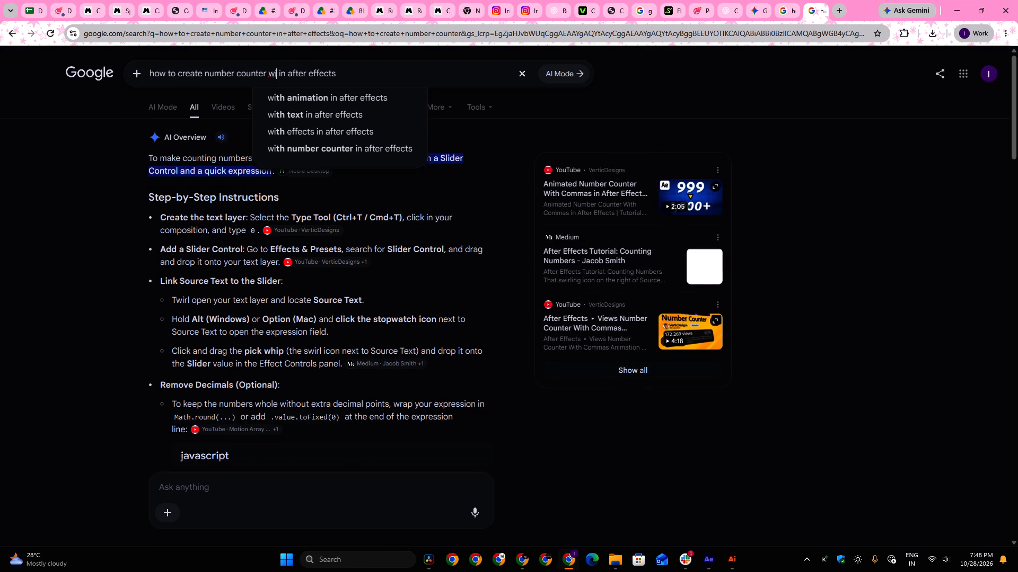
pyautogui.press('space')
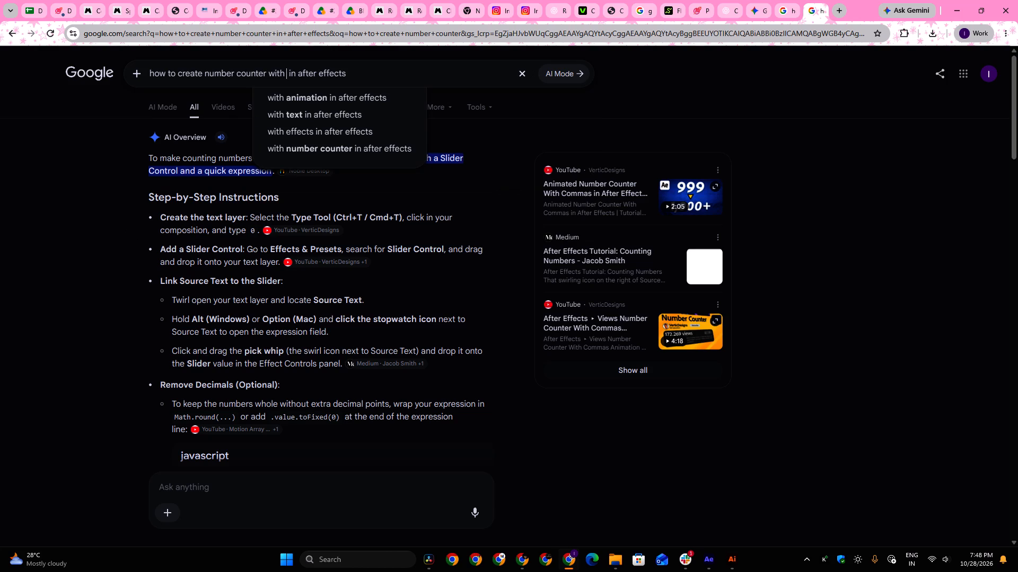
pyautogui.press('Down')
pyautogui.press('Down')
pyautogui.press('Return')
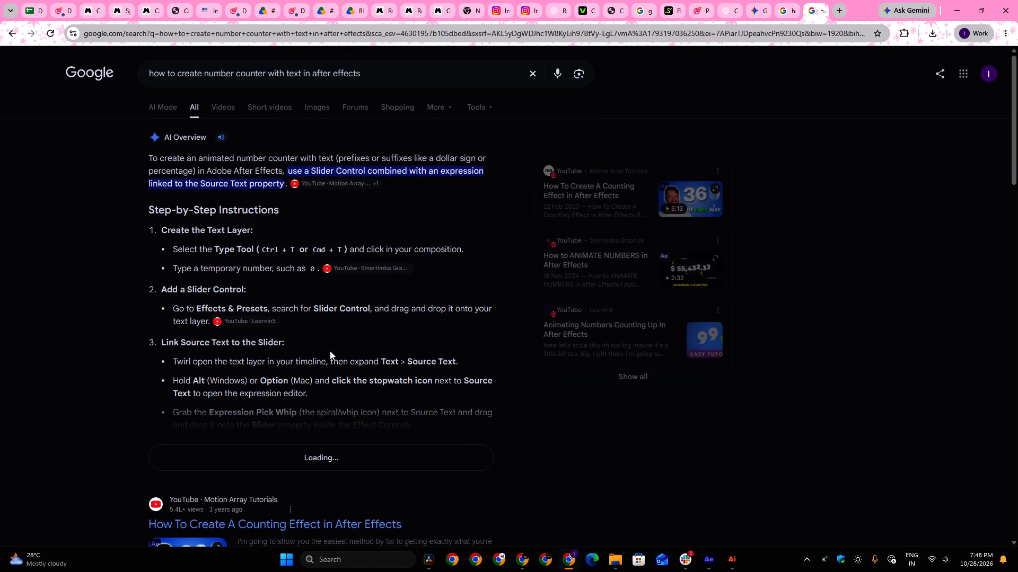
# Copy the rounded Slider Control expression with "$" prefix and "%" suffix, and switch back to After Effects.
pyautogui.scroll(-1, 287, 464)
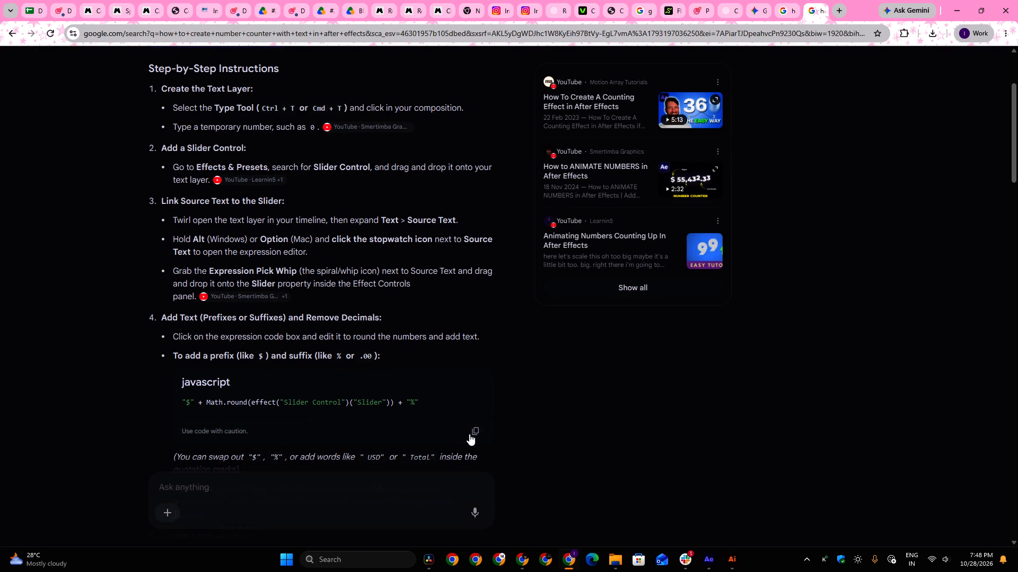
pyautogui.click(476, 430)
pyautogui.hotkey('alt', 'Tab')
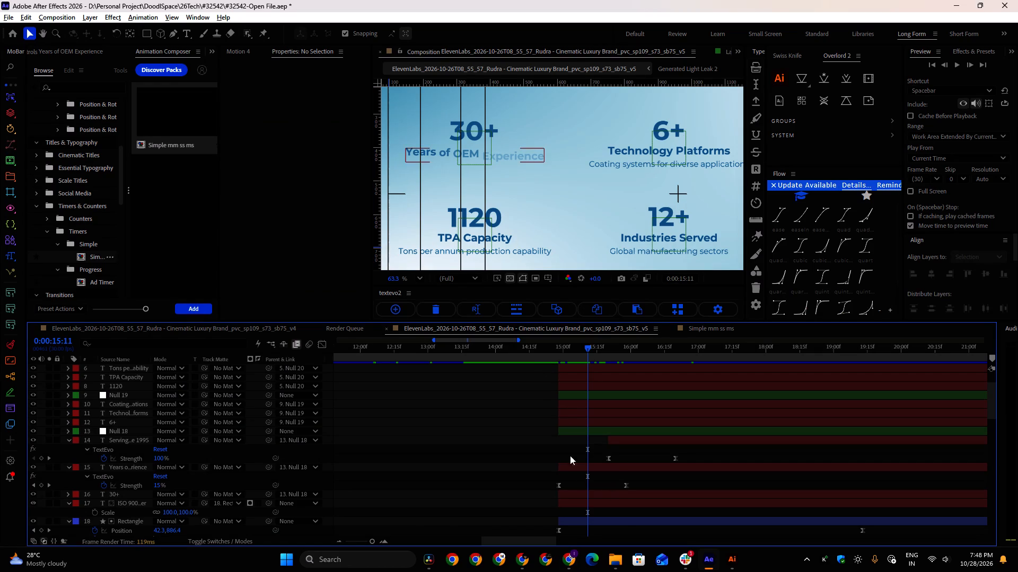
# Add a Slider Control effect to the 30+ text layer.
pyautogui.scroll(4, 566, 422)
pyautogui.click(463, 128)
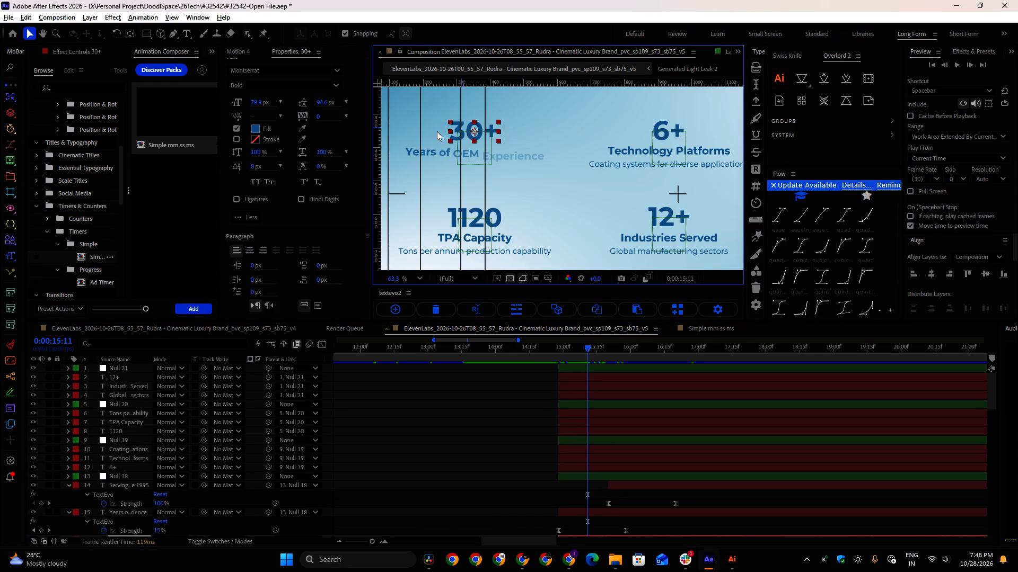
pyautogui.click(80, 57)
pyautogui.scroll(4, 581, 431)
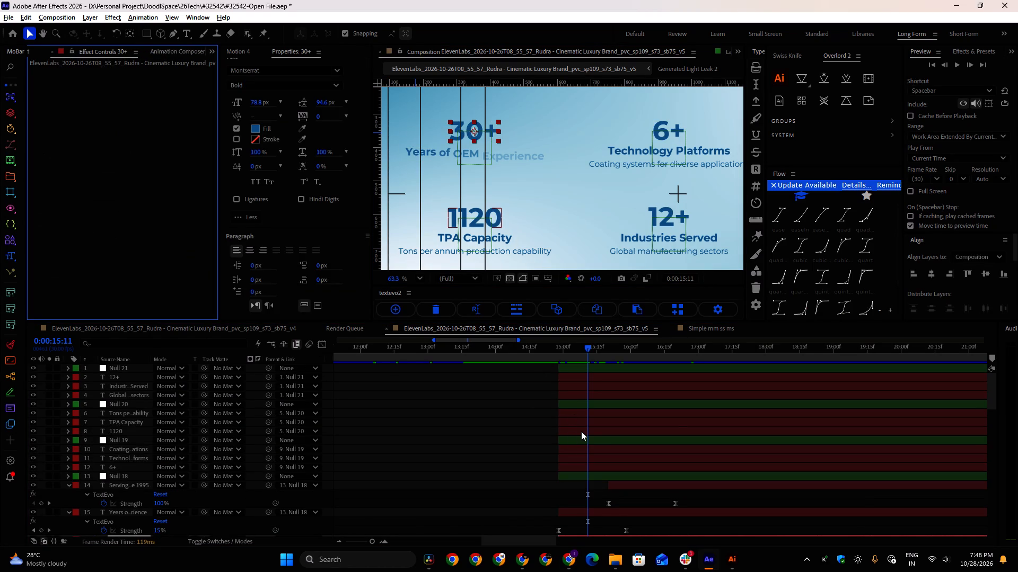
pyautogui.scroll(-2, 581, 431)
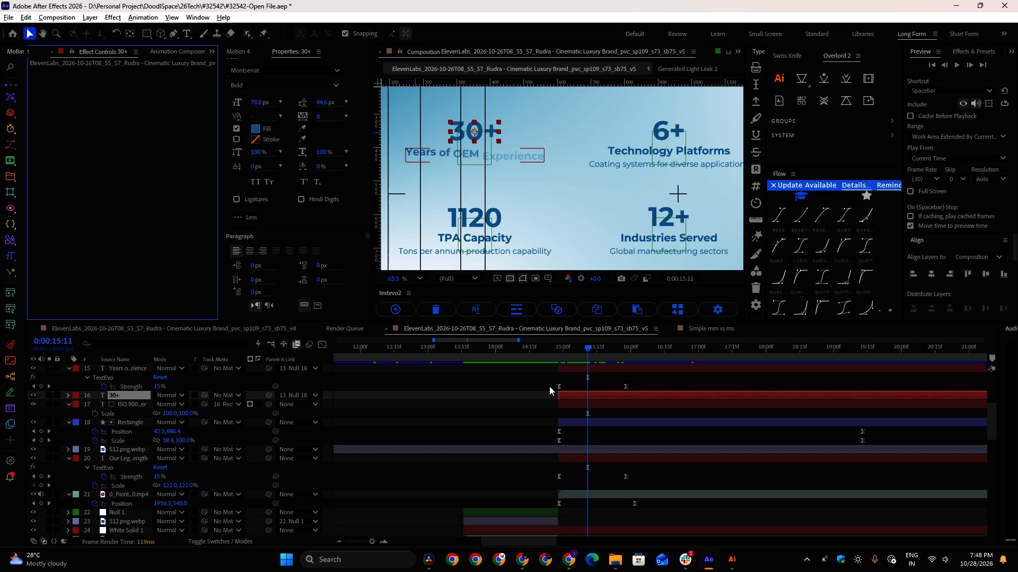
pyautogui.hotkey('ctrl', 'space')
pyautogui.write('slider')
pyautogui.click(540, 404)
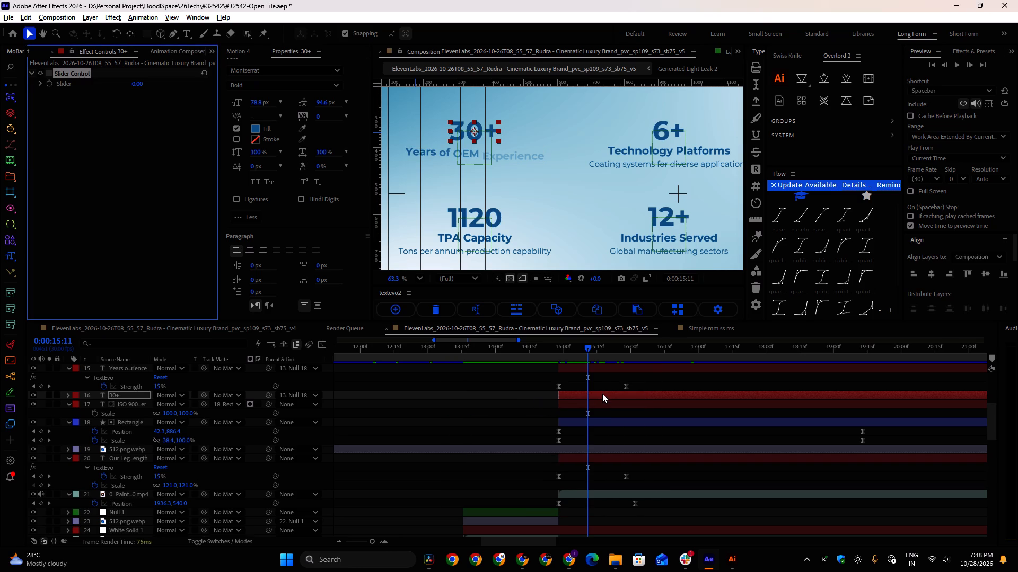
# Add an expression to the 30+ layer's Source Text and paste in the copied rounded Slider Control code.
pyautogui.click(67, 396)
pyautogui.click(76, 404)
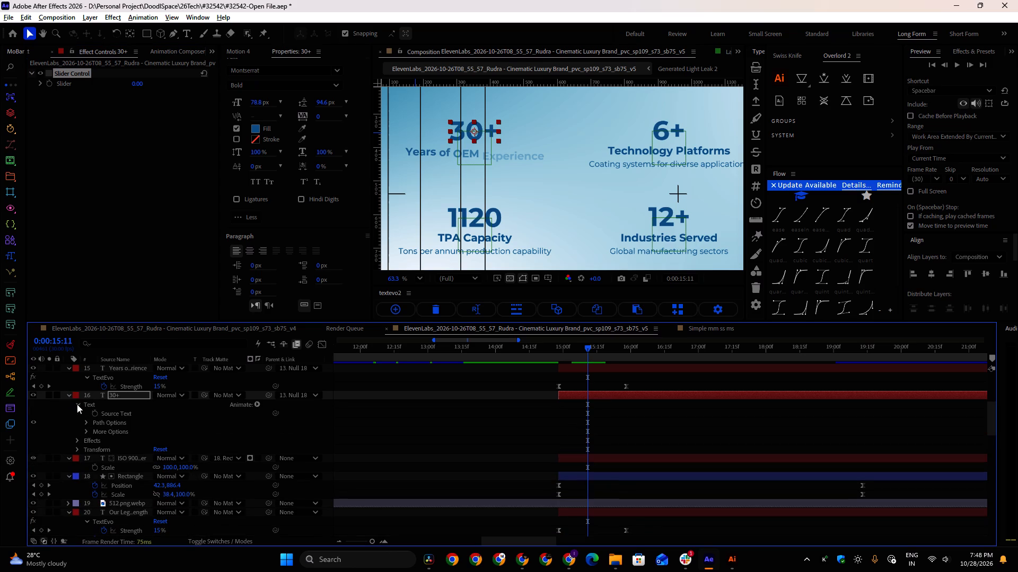
pyautogui.keyDown('alt'); pyautogui.click(93, 413); pyautogui.keyUp('alt')
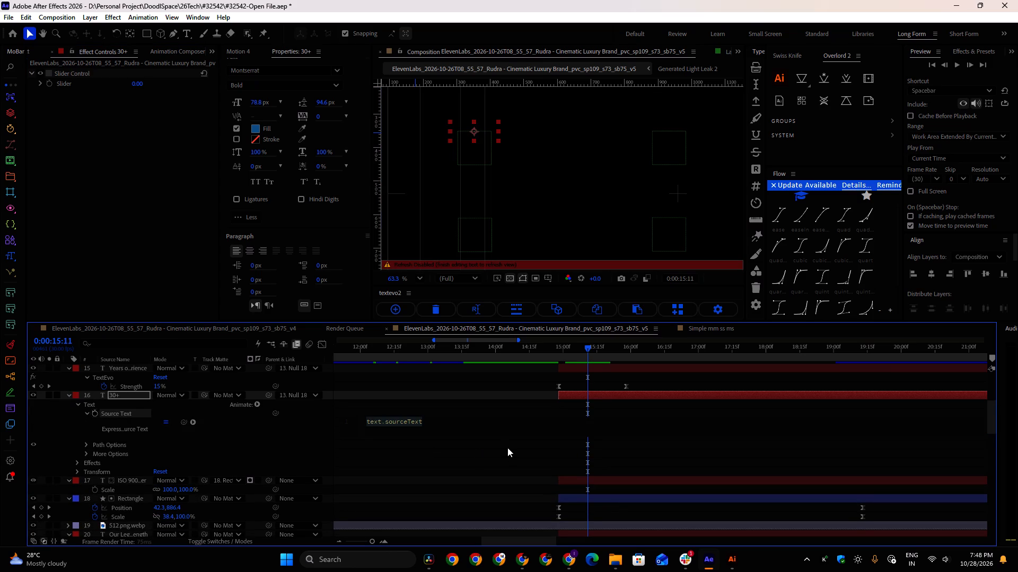
pyautogui.hotkey('ctrl', 'v')
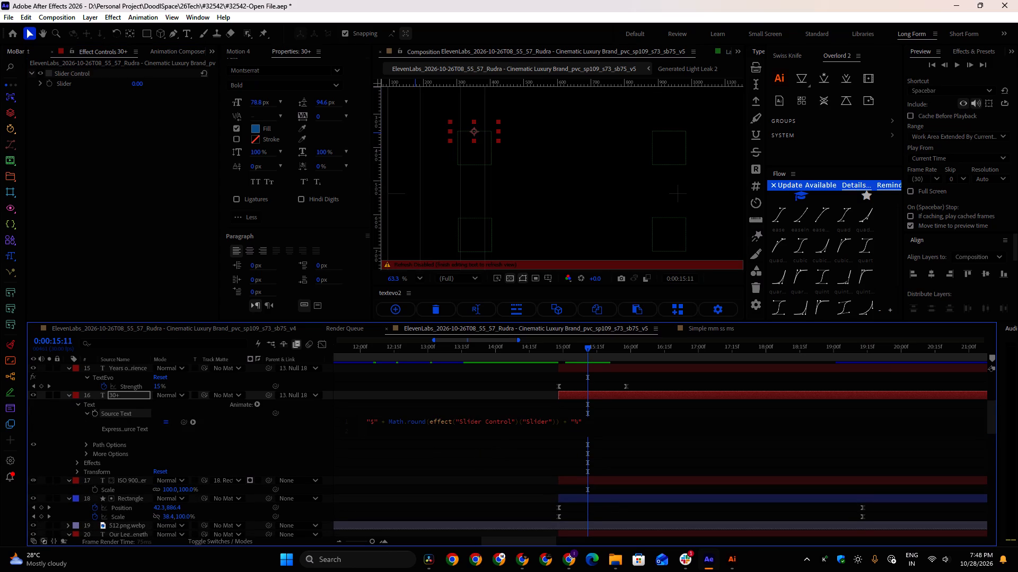
pyautogui.press('BackSpace')
pyautogui.click(550, 412)
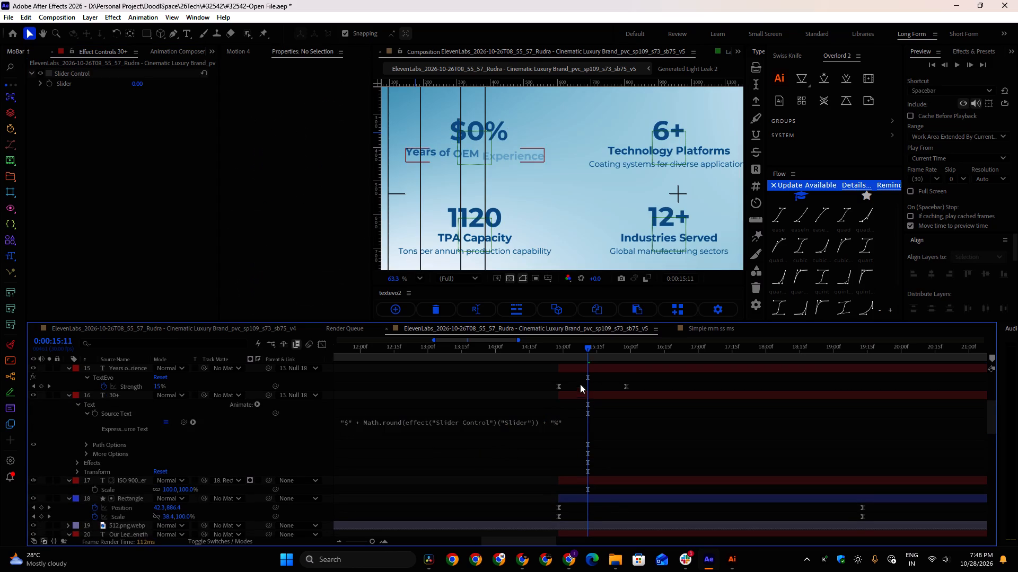
# Edit the Source Text expression to remove the "$" prefix and change the "%" suffix to "+".
pyautogui.moveTo(589, 350); pyautogui.dragTo(600, 352)
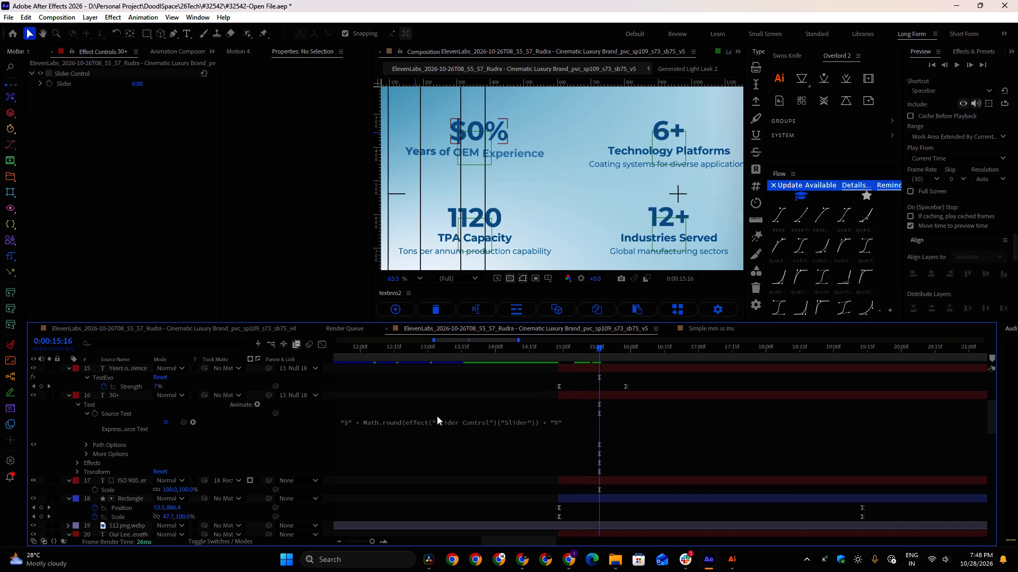
pyautogui.click(387, 426)
pyautogui.click(373, 419)
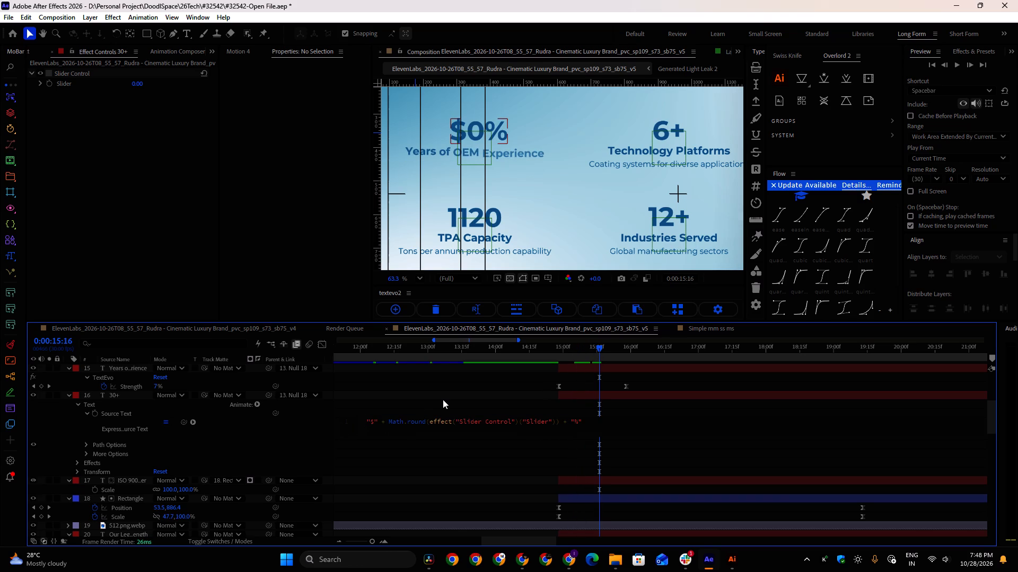
pyautogui.press('BackSpace')
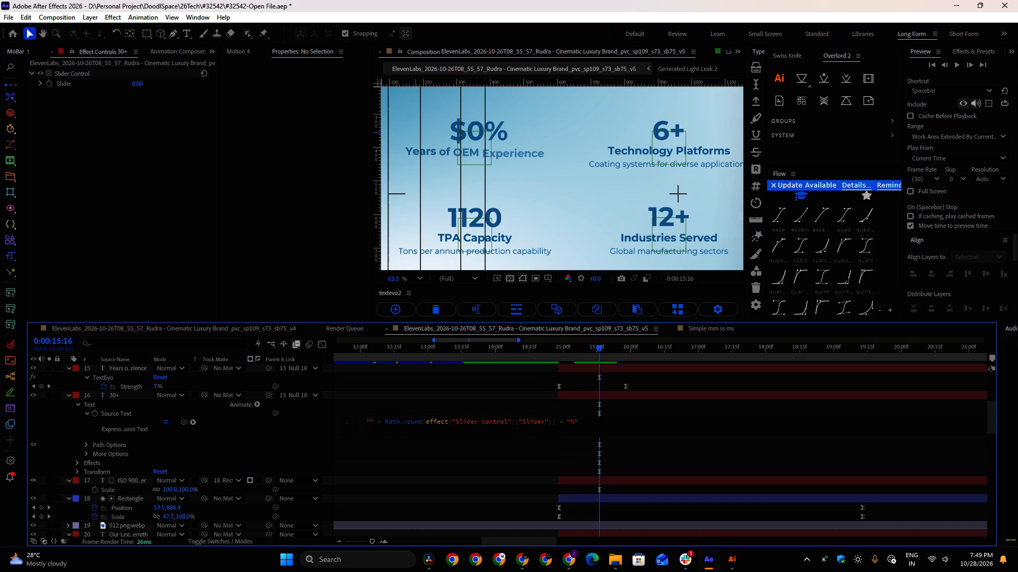
pyautogui.click(573, 421)
pyautogui.press('BackSpace')
pyautogui.press('=')
pyautogui.press('BackSpace')
pyautogui.hotkey('shift', '+')
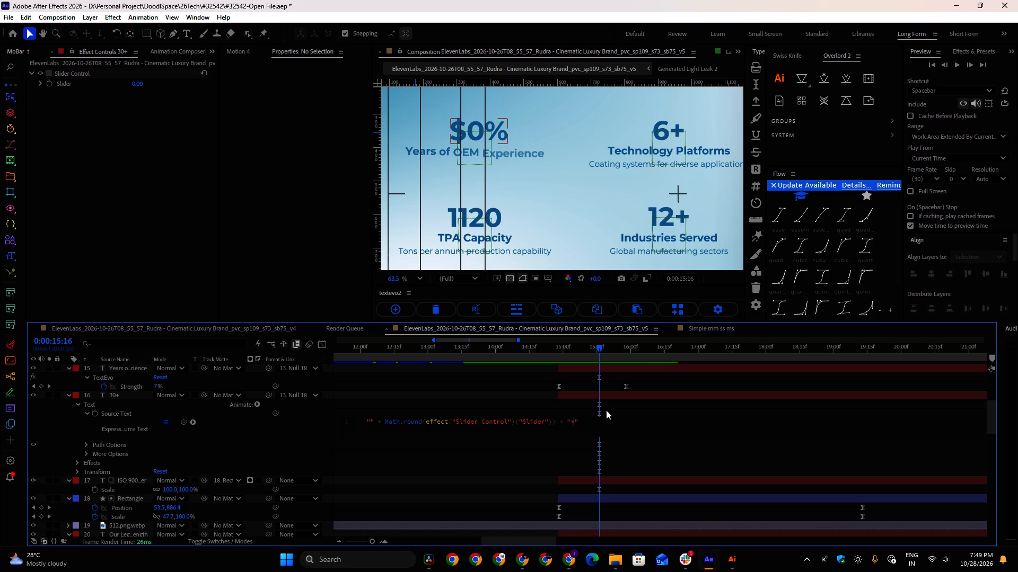
pyautogui.click(613, 412)
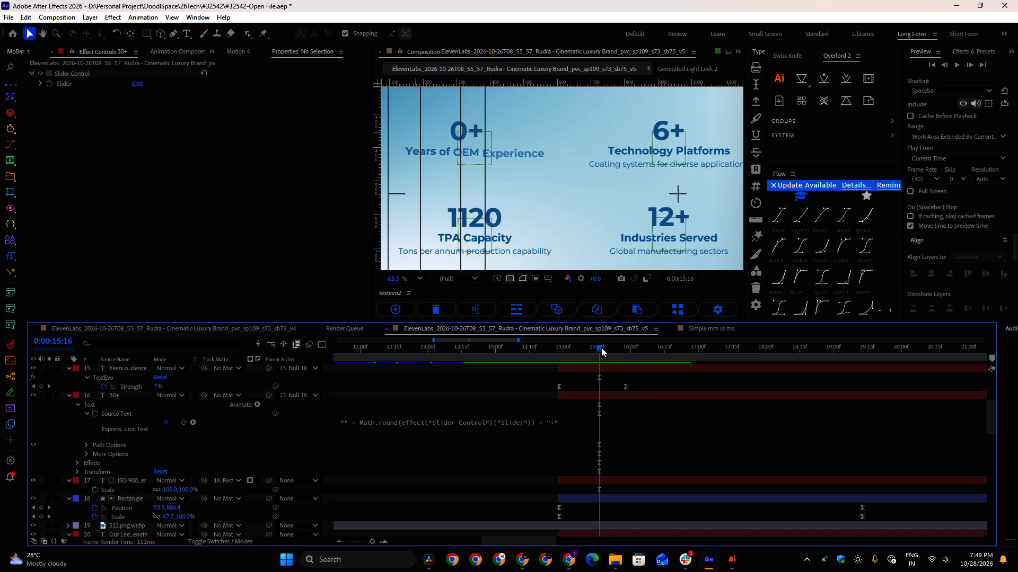
# Keyframe the 30+ layer's Slider from 0 at 0:00:14:28 to 30 at 0:00:15:28.
pyautogui.moveTo(601, 347); pyautogui.dragTo(580, 351)
pyautogui.click(587, 396)
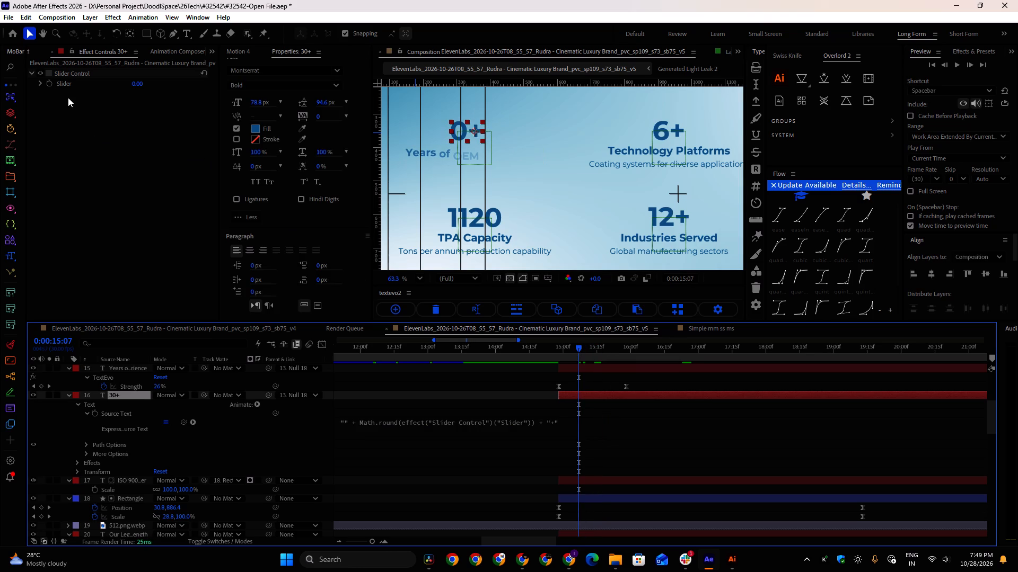
pyautogui.moveTo(579, 348); pyautogui.dragTo(574, 348)
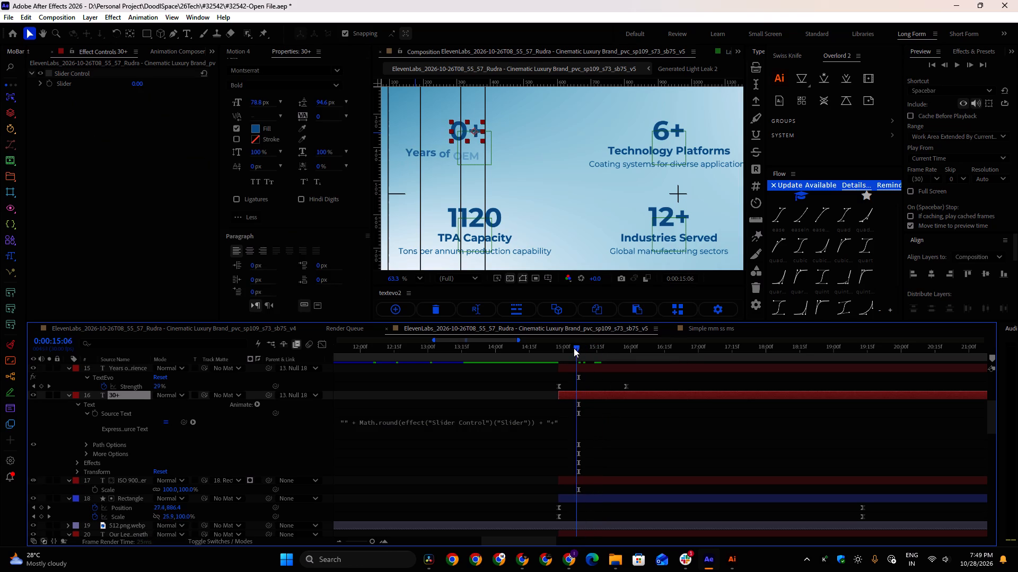
pyautogui.moveTo(574, 348); pyautogui.dragTo(558, 350)
pyautogui.click(50, 85)
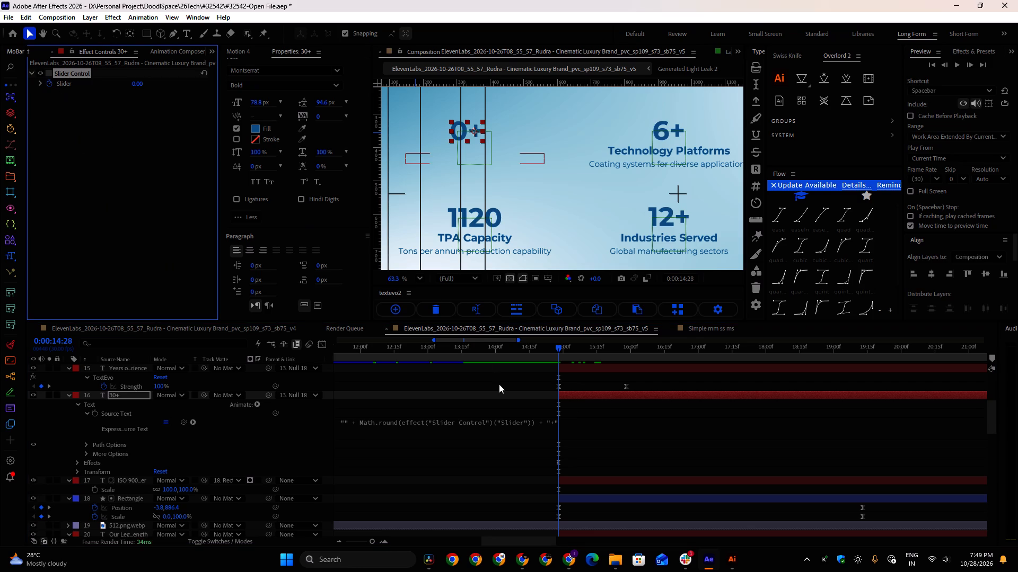
pyautogui.press('u')
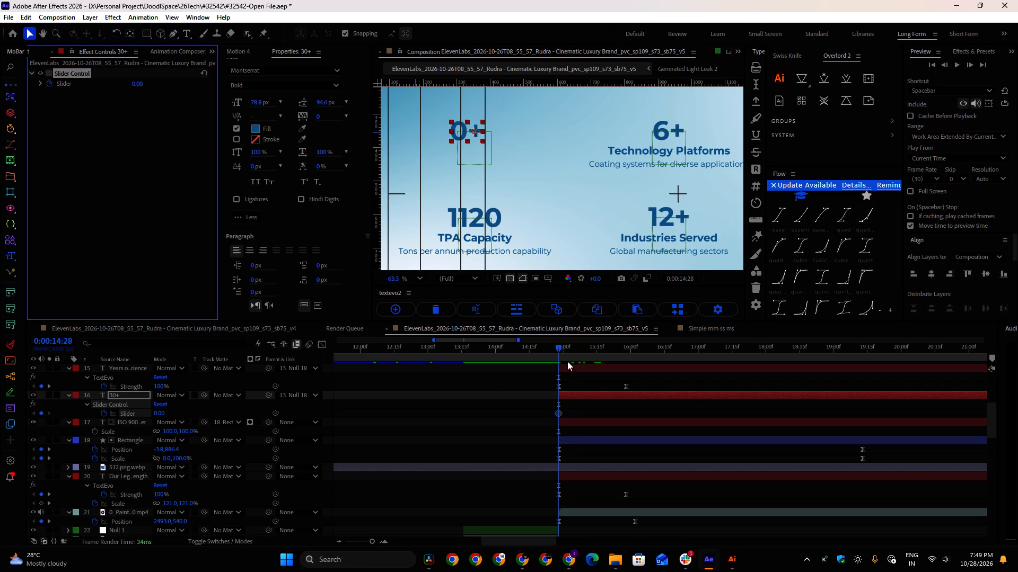
pyautogui.moveTo(557, 346); pyautogui.dragTo(623, 358)
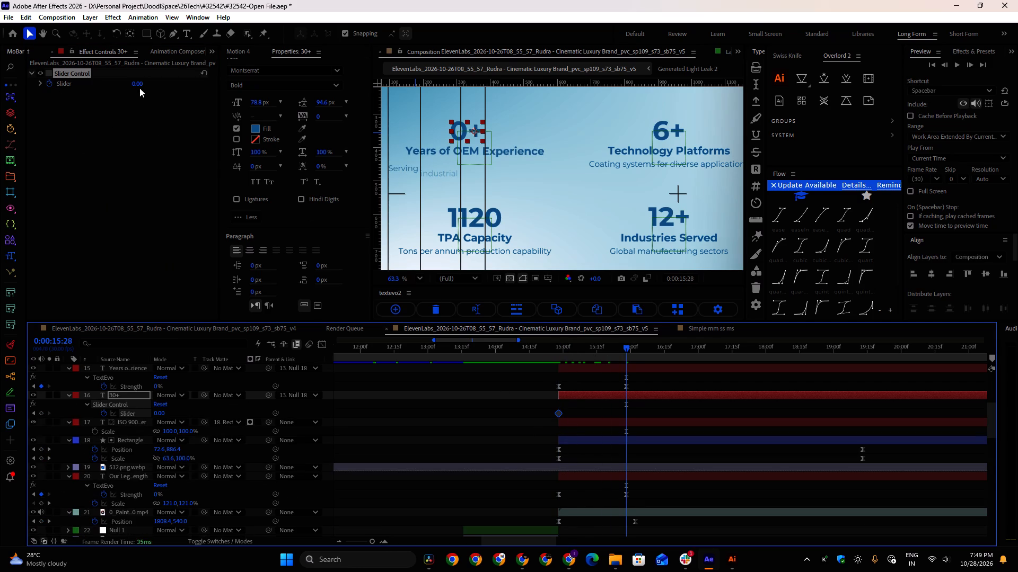
pyautogui.click(137, 85)
pyautogui.write('30')
pyautogui.press('Return')
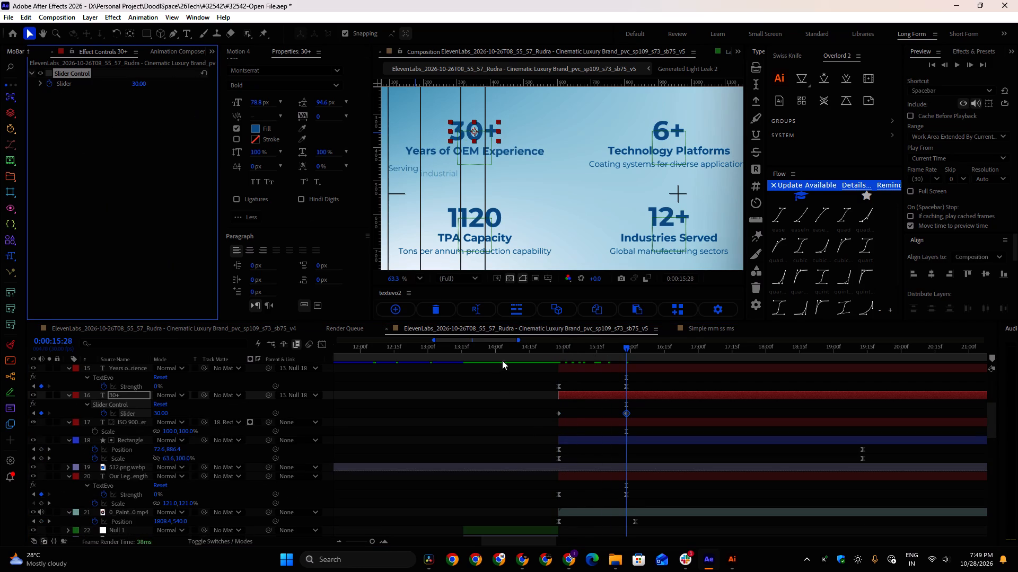
# Move the Slider's end keyframe to about 0:00:15:11 and apply easing to both Slider keyframes.
pyautogui.moveTo(513, 412); pyautogui.dragTo(648, 417)
pyautogui.keyDown('alt'); pyautogui.moveTo(625, 413); pyautogui.dragTo(591, 415); pyautogui.keyUp('alt')
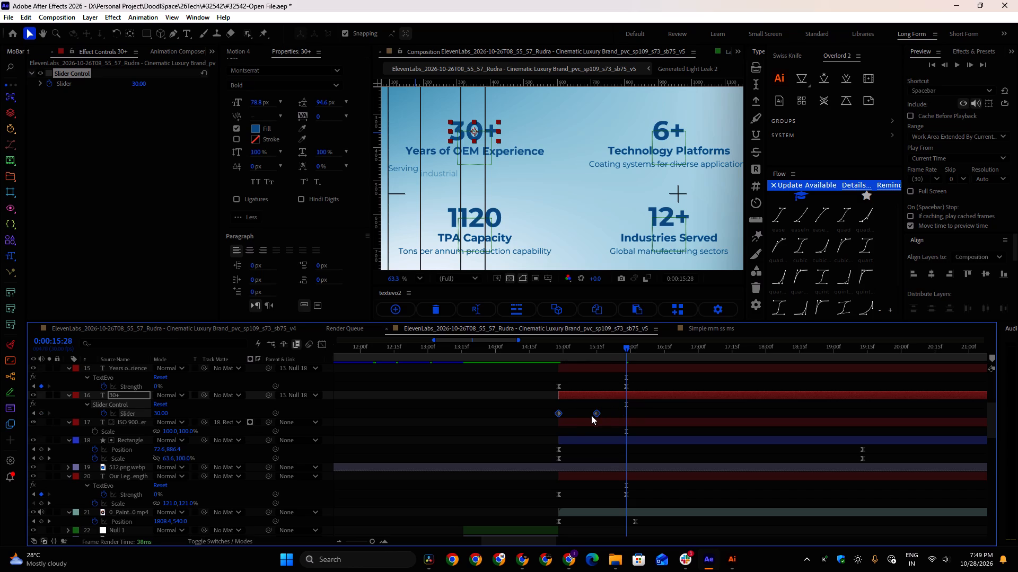
pyautogui.keyDown('alt'); pyautogui.moveTo(591, 415); pyautogui.dragTo(586, 415); pyautogui.keyUp('alt')
pyautogui.scroll(1, 269, 51)
pyautogui.click(270, 279)
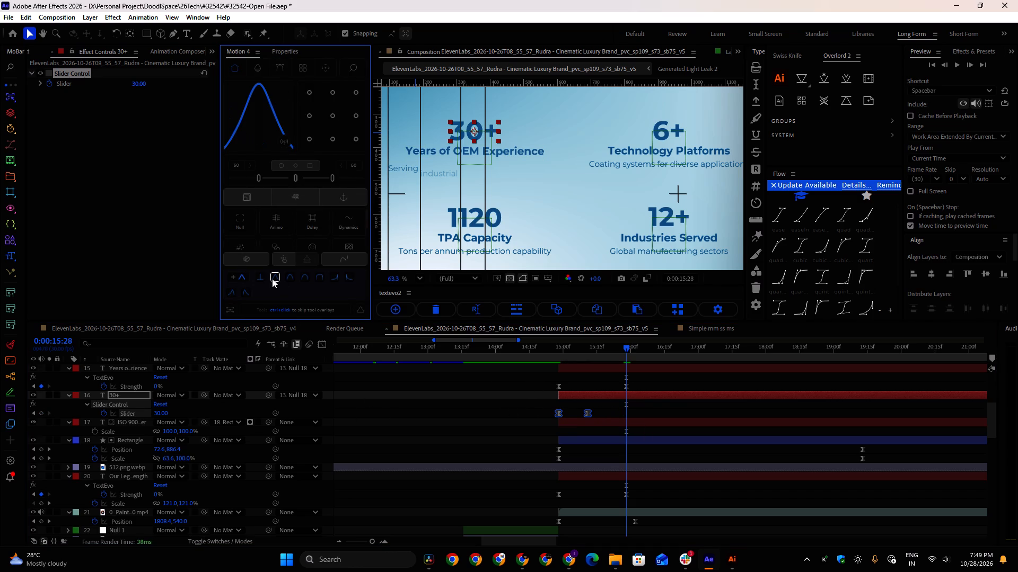
# Preview the 30+ count-up from 0:00:14:28 and check its timing against the text animations below it.
pyautogui.moveTo(584, 352); pyautogui.dragTo(559, 353)
pyautogui.press('space')
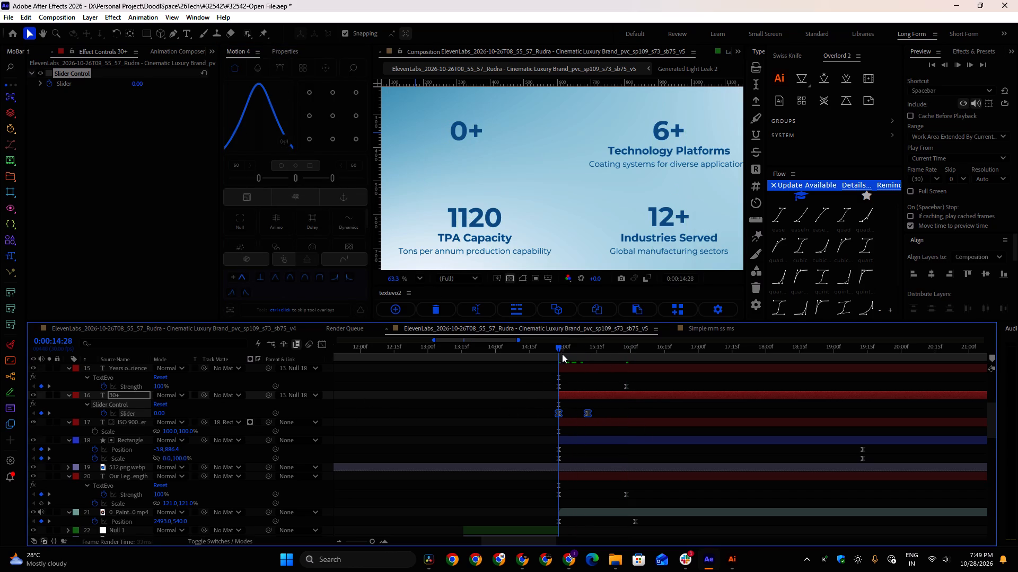
pyautogui.press('space')
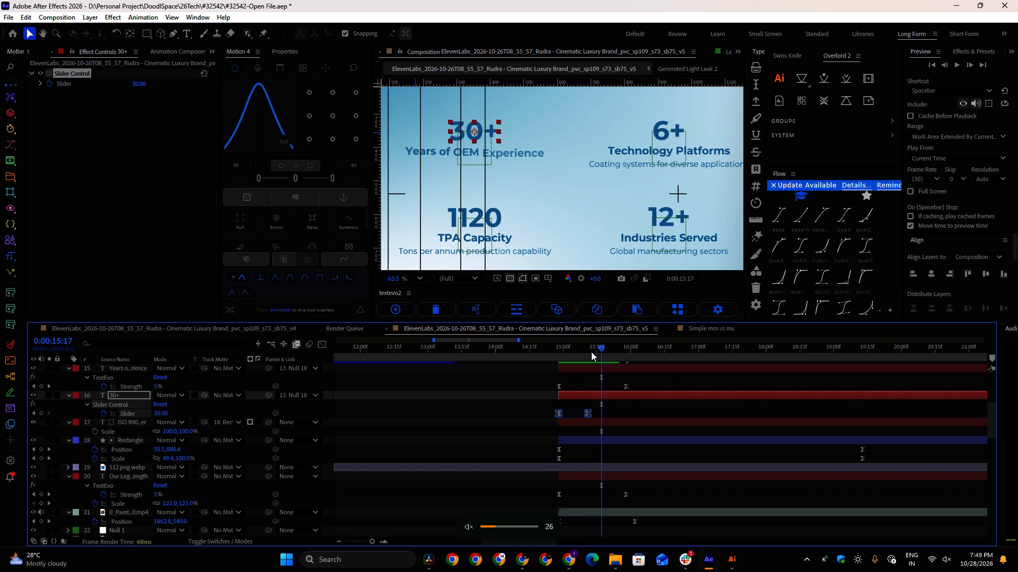
pyautogui.moveTo(601, 350); pyautogui.dragTo(629, 351)
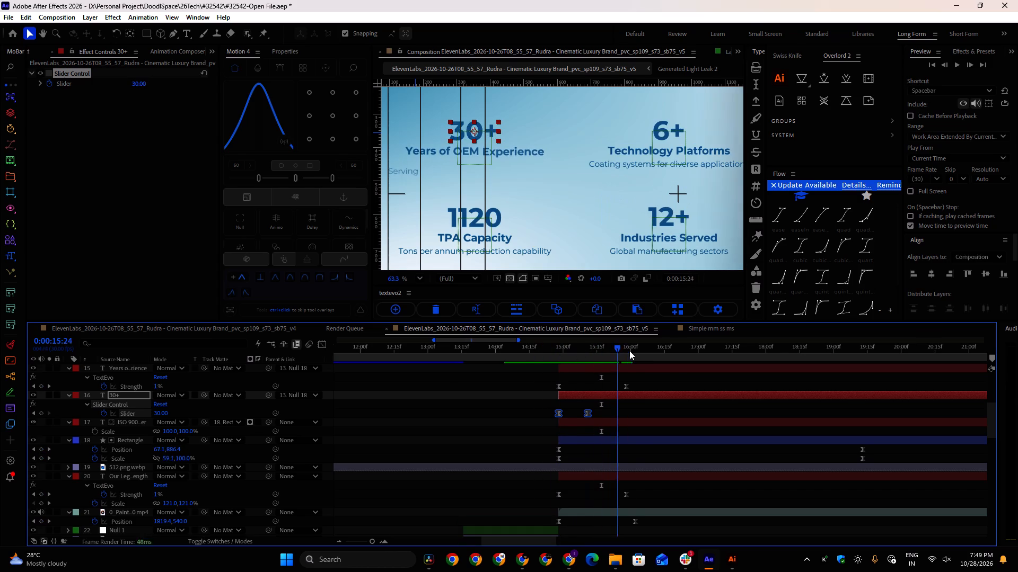
pyautogui.moveTo(629, 351); pyautogui.dragTo(749, 315)
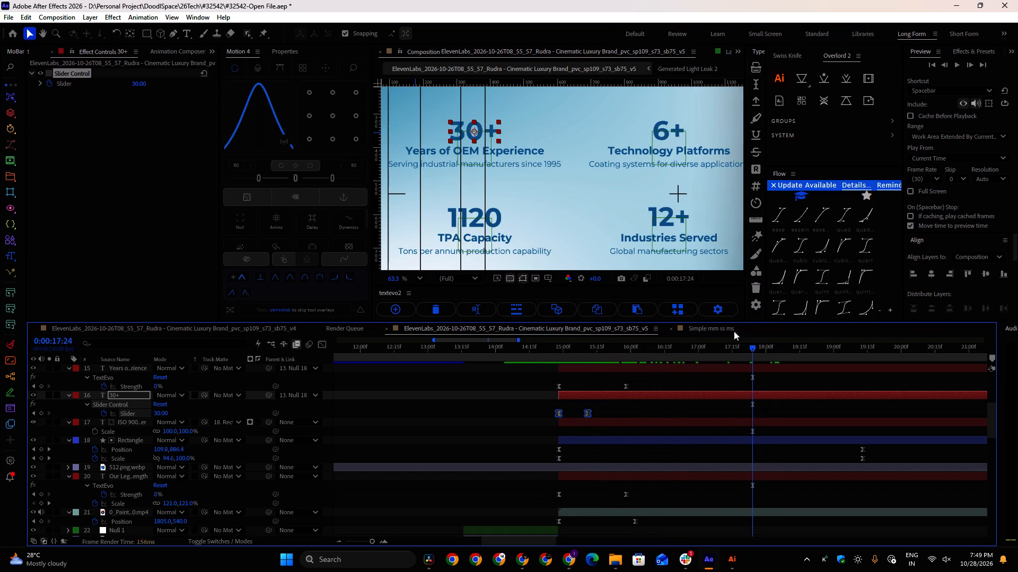
pyautogui.keyDown('alt'); pyautogui.scroll(-1, 703, 401); pyautogui.keyUp('alt')
pyautogui.keyDown('shift'); pyautogui.scroll(1, 673, 405); pyautogui.keyUp('shift')
pyautogui.keyDown('shift'); pyautogui.scroll(-7, 673, 405); pyautogui.keyUp('shift')
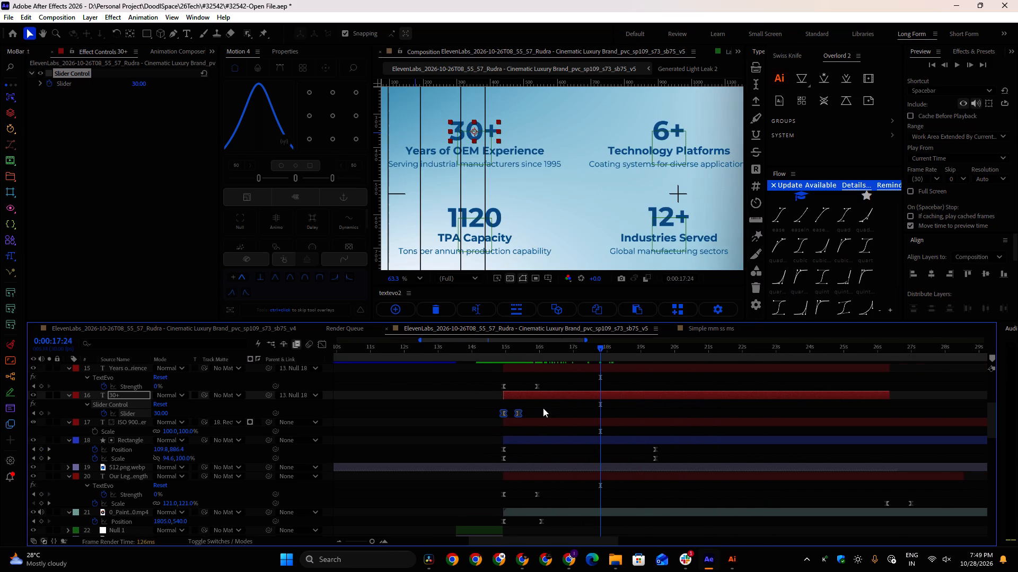
pyautogui.keyDown('alt'); pyautogui.scroll(1, 542, 408); pyautogui.keyUp('alt')
pyautogui.moveTo(446, 351); pyautogui.dragTo(546, 359)
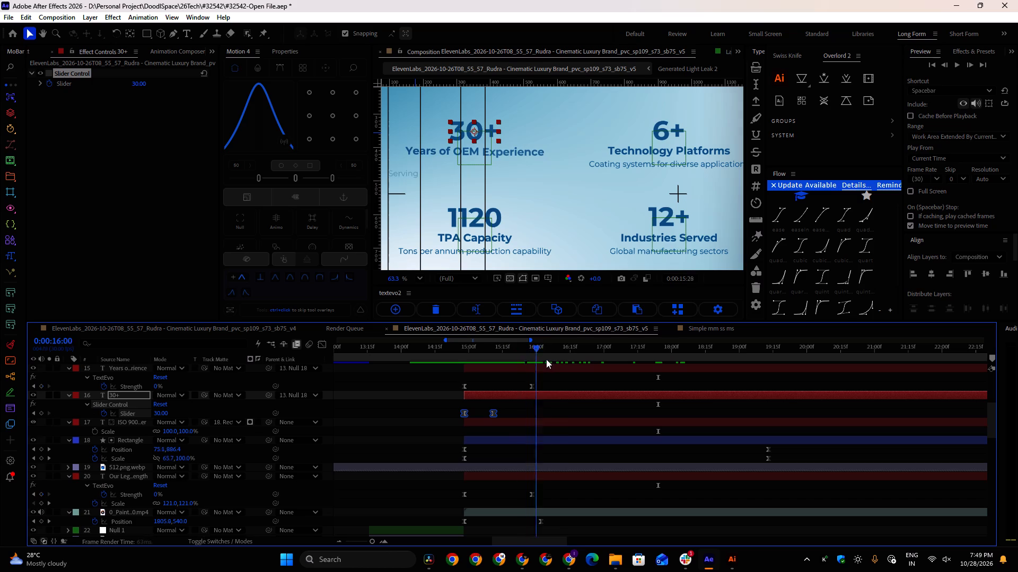
pyautogui.moveTo(546, 359); pyautogui.dragTo(482, 364)
# Move the Slider's end keyframe out to about 0:00:15:28 and scrub back to check the slower count.
pyautogui.moveTo(446, 414); pyautogui.dragTo(518, 416)
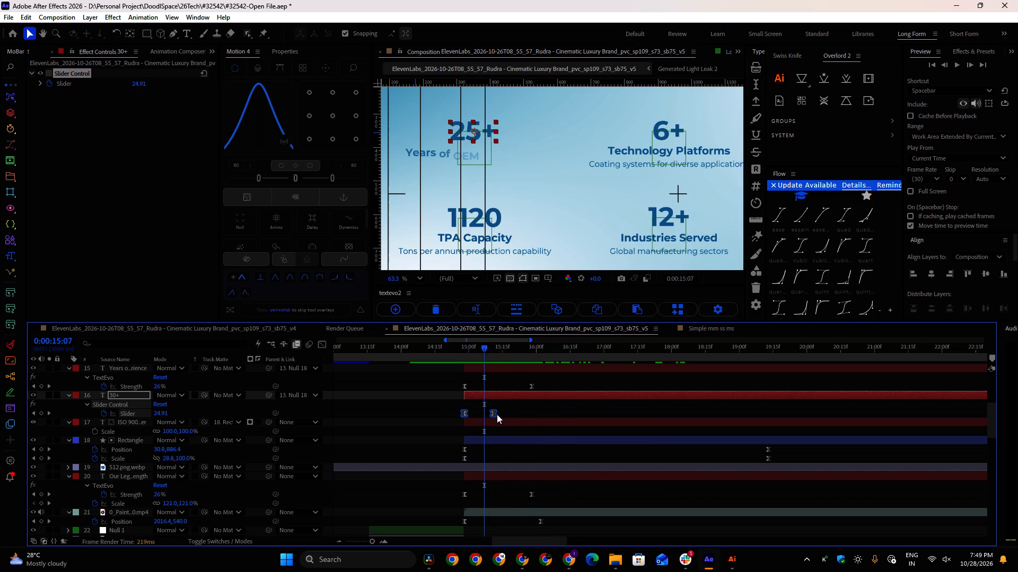
pyautogui.keyDown('alt'); pyautogui.moveTo(493, 414); pyautogui.dragTo(533, 413); pyautogui.keyUp('alt')
pyautogui.moveTo(486, 347); pyautogui.dragTo(420, 353)
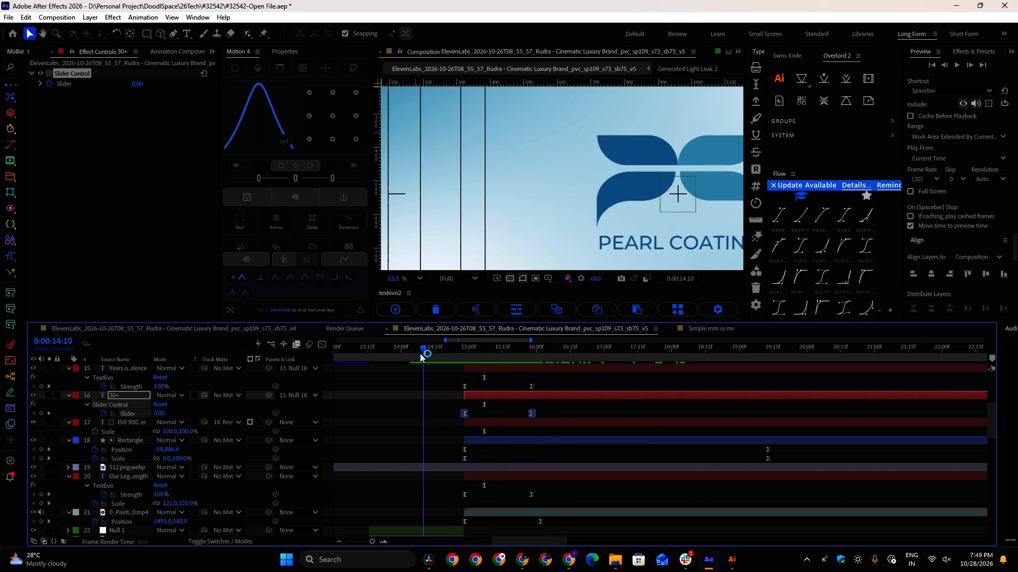
pyautogui.moveTo(420, 353); pyautogui.dragTo(467, 358)
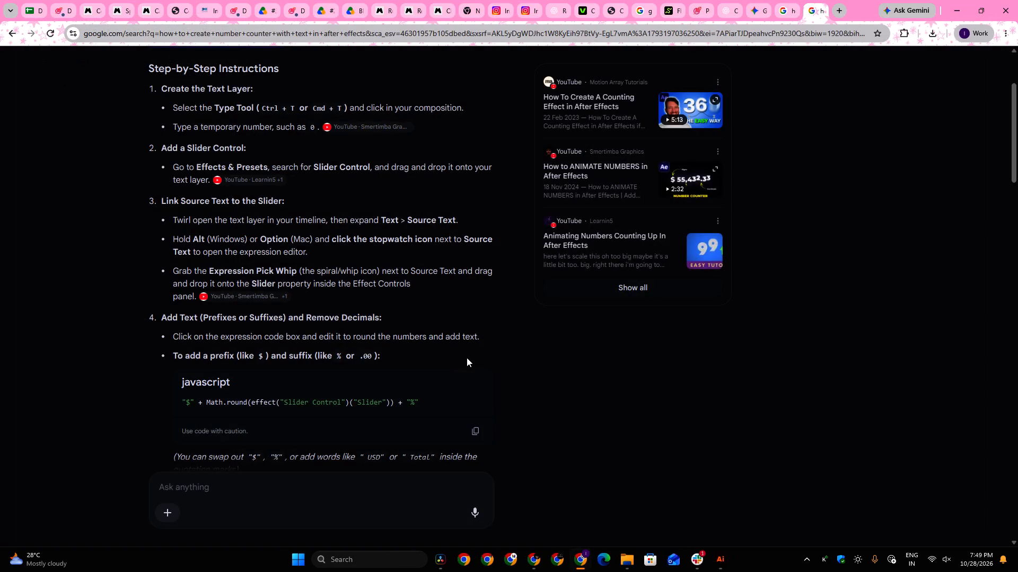
# Open #32542-Open File auto-save 39.aep from the #32542 project's Auto-Save folder in After Effects, continuing with a normal start.
pyautogui.click(621, 562)
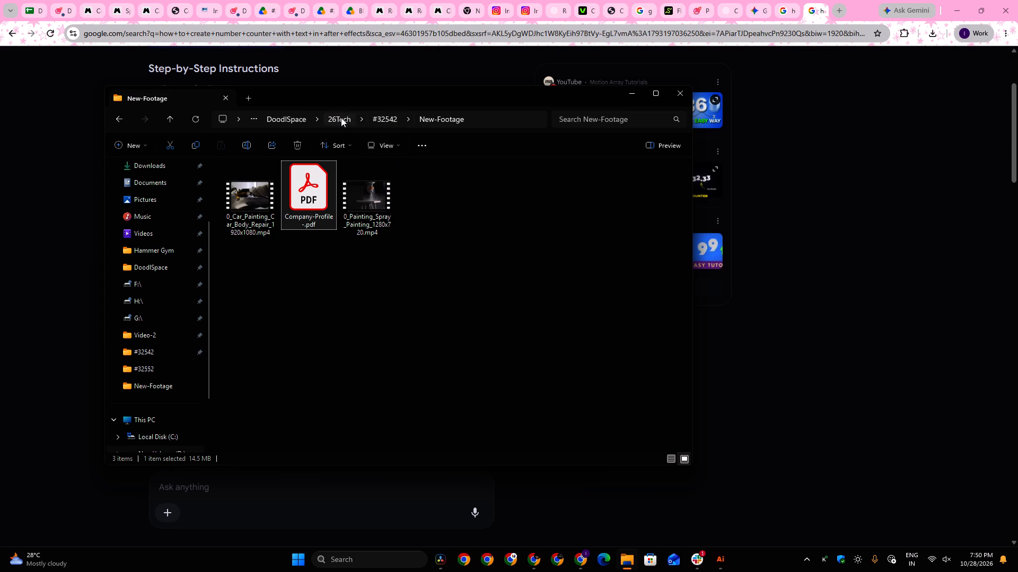
pyautogui.click(381, 119)
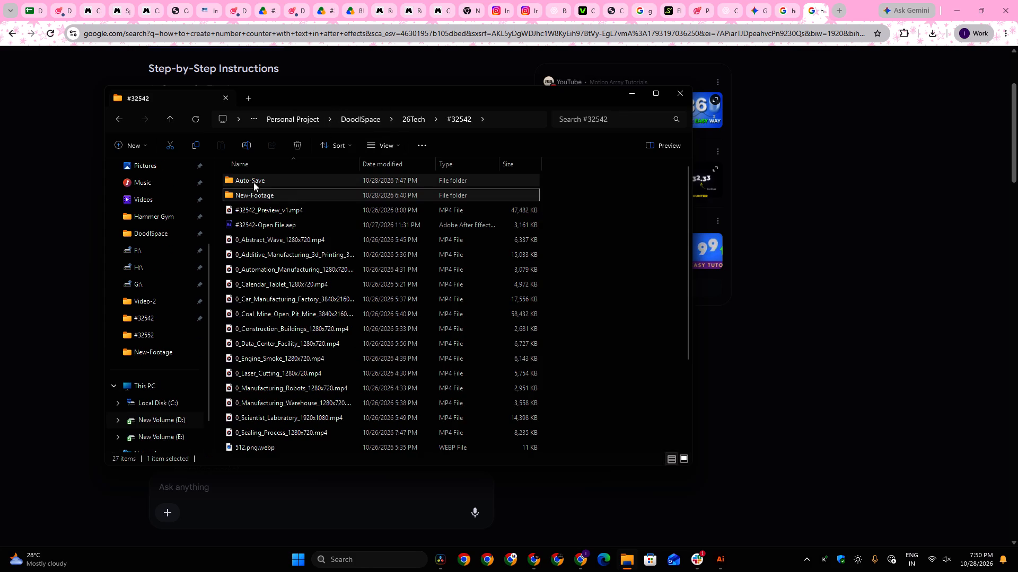
pyautogui.doubleClick(253, 182)
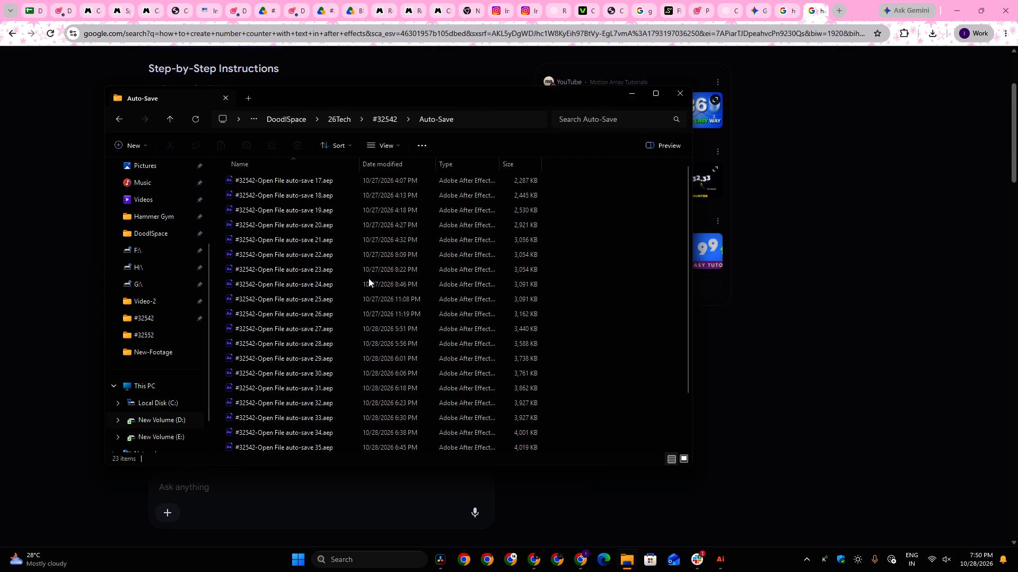
pyautogui.scroll(-8, 372, 270)
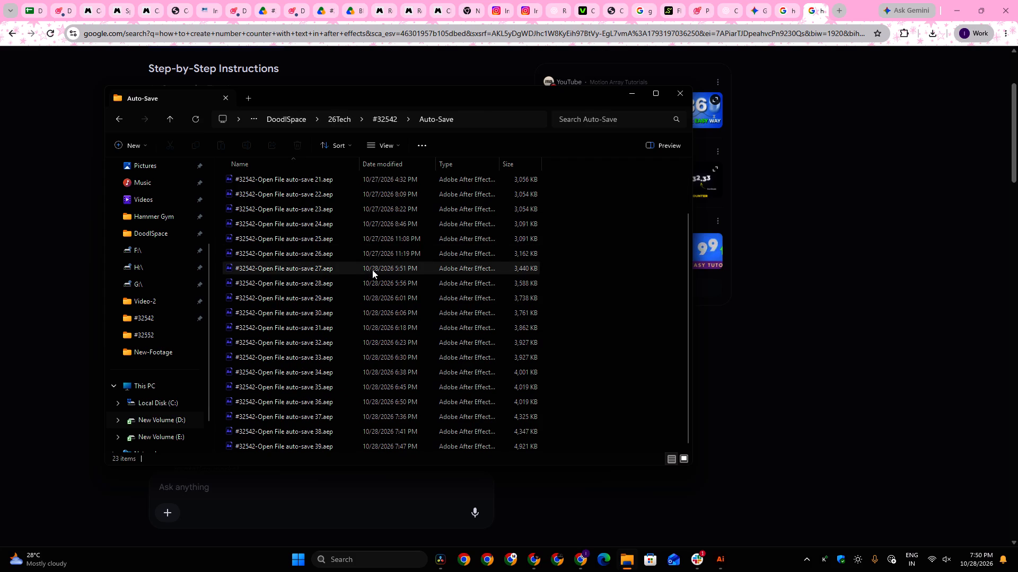
pyautogui.scroll(-4, 372, 270)
pyautogui.doubleClick(400, 443)
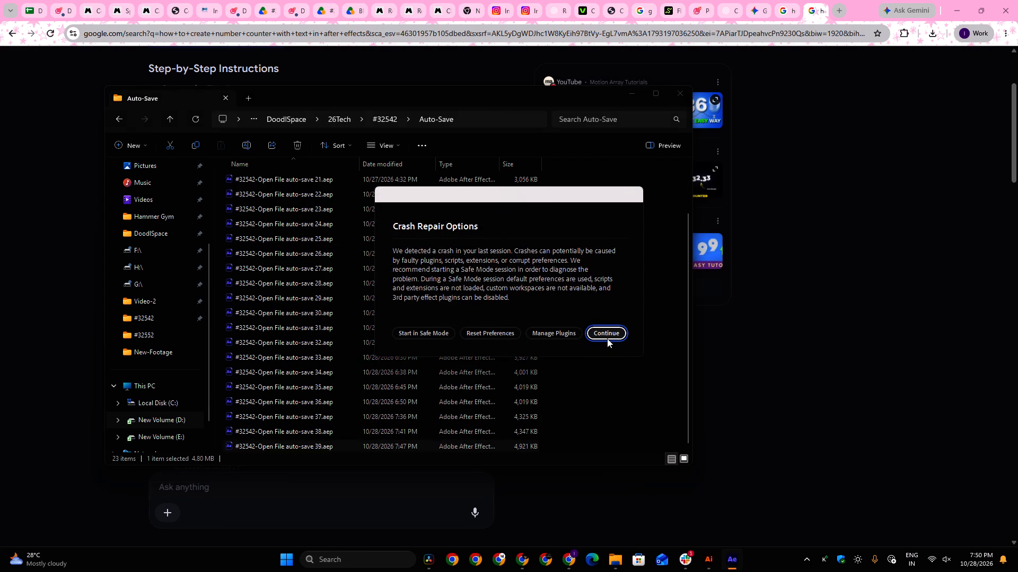
pyautogui.click(607, 337)
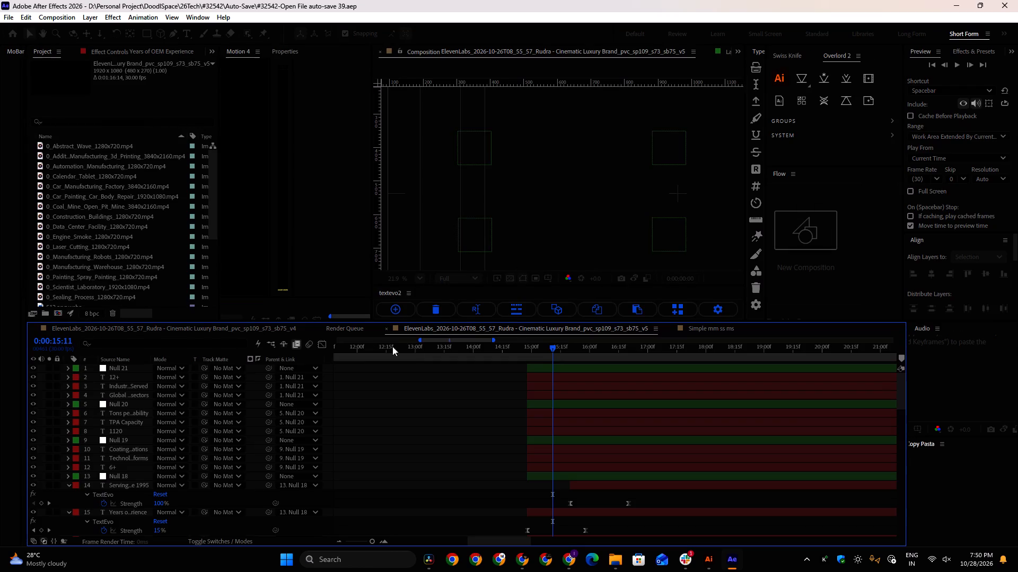
# Expand the 30+ layer's text properties and add a Slider Control effect to that layer.
pyautogui.moveTo(551, 348); pyautogui.dragTo(537, 353)
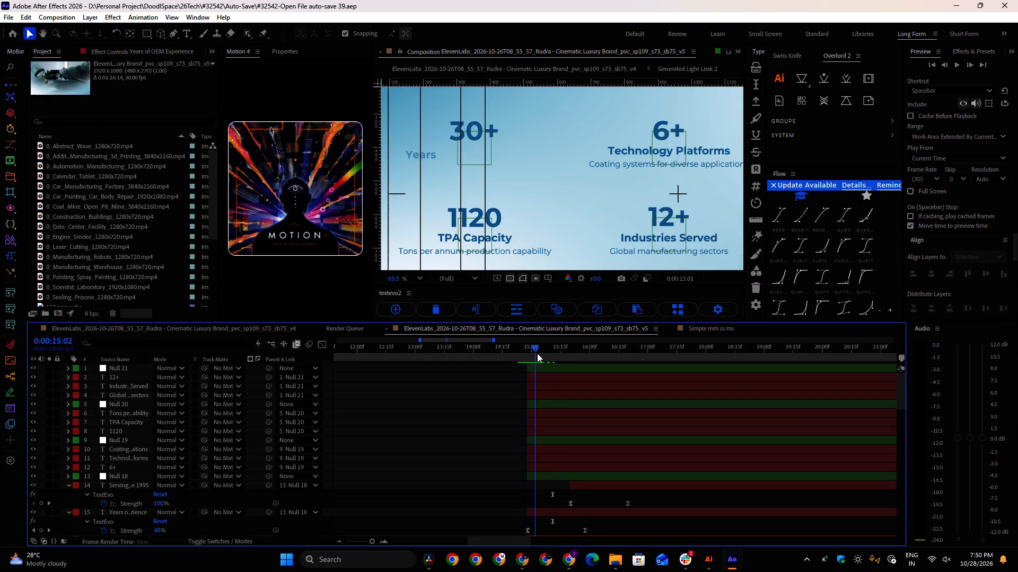
pyautogui.moveTo(537, 353); pyautogui.dragTo(595, 347)
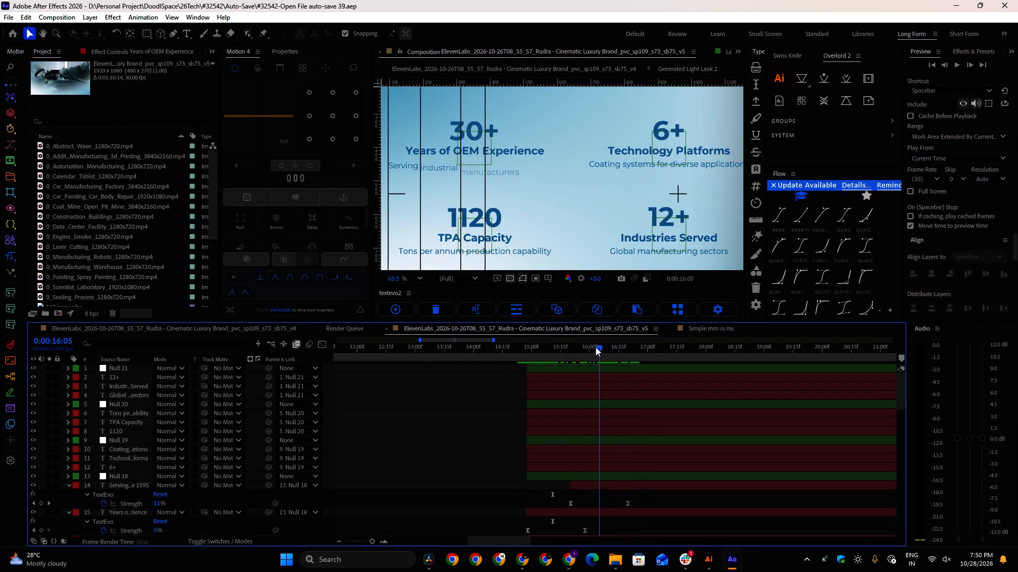
pyautogui.moveTo(595, 347); pyautogui.dragTo(620, 345)
pyautogui.scroll(-1, 592, 393)
pyautogui.click(570, 474)
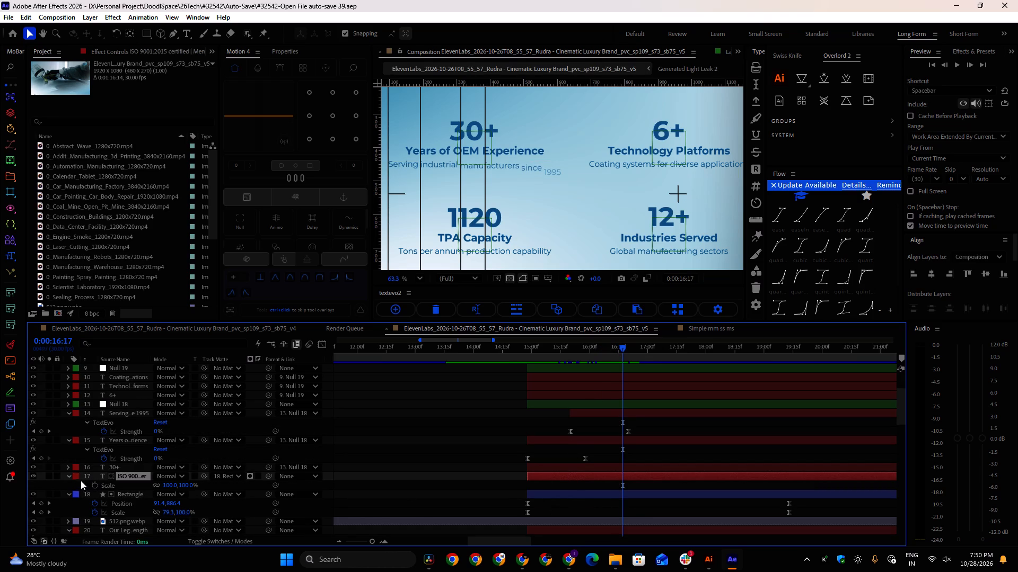
pyautogui.click(107, 468)
pyautogui.click(68, 469)
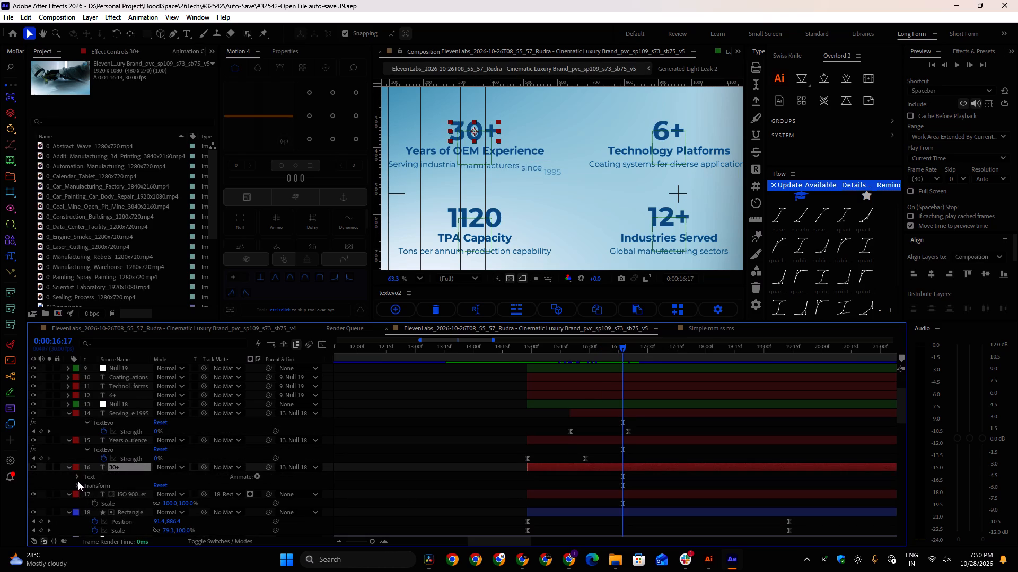
pyautogui.click(79, 477)
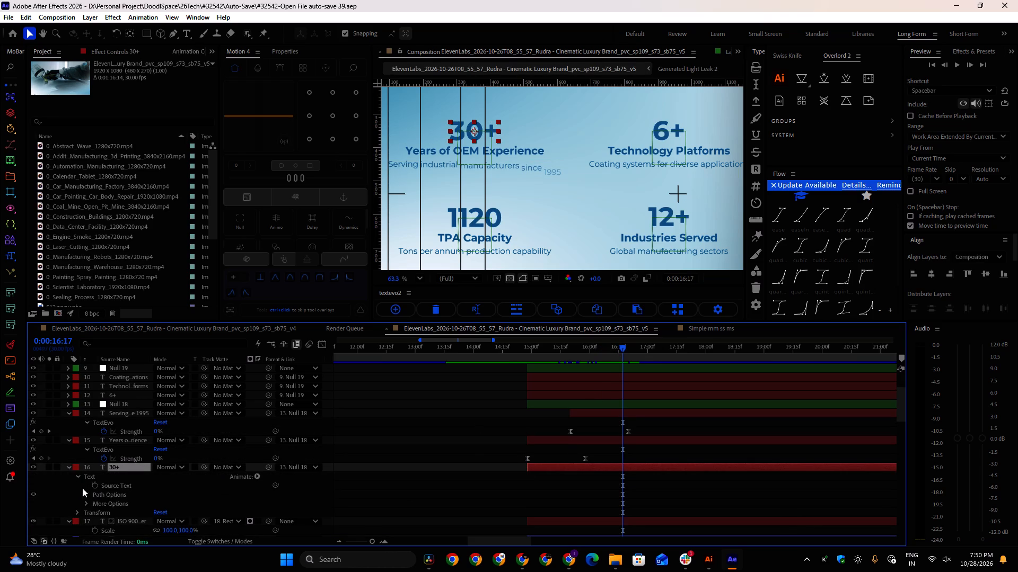
pyautogui.hotkey('ctrl', 'space')
pyautogui.write('s;')
pyautogui.press('BackSpace')
pyautogui.write('lide')
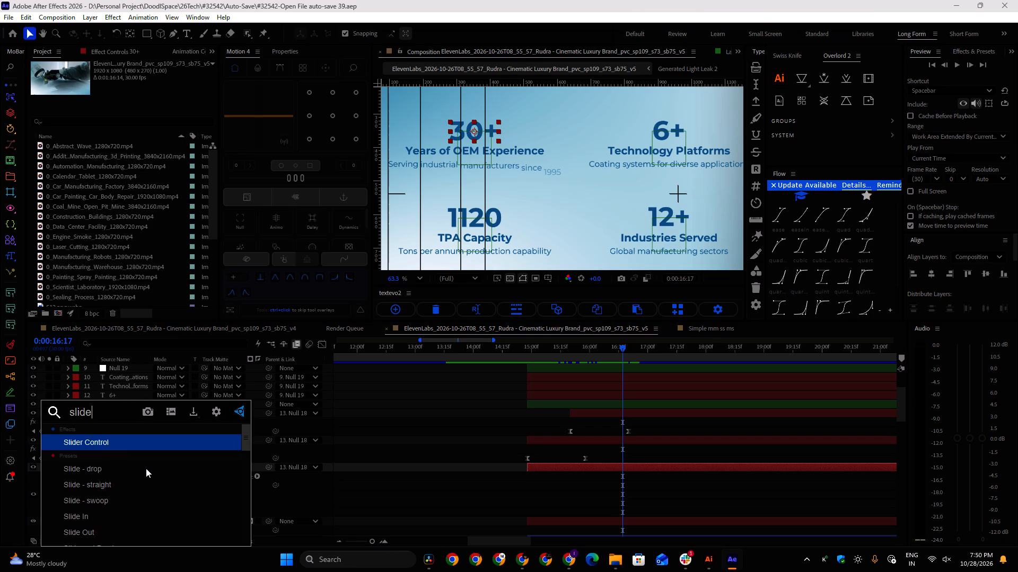
pyautogui.click(132, 445)
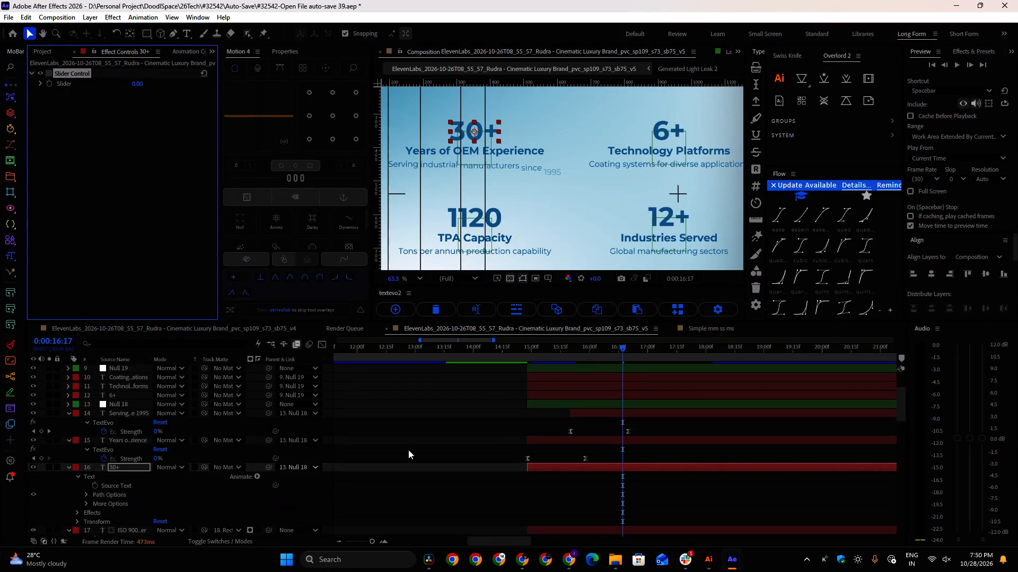
# Give the 30+ layer's Source Text the expression "" + Math.round(effect("Slider Control")("Slider")) + "+", adapting the copied code's prefix and suffix.
pyautogui.moveTo(574, 348); pyautogui.dragTo(527, 350)
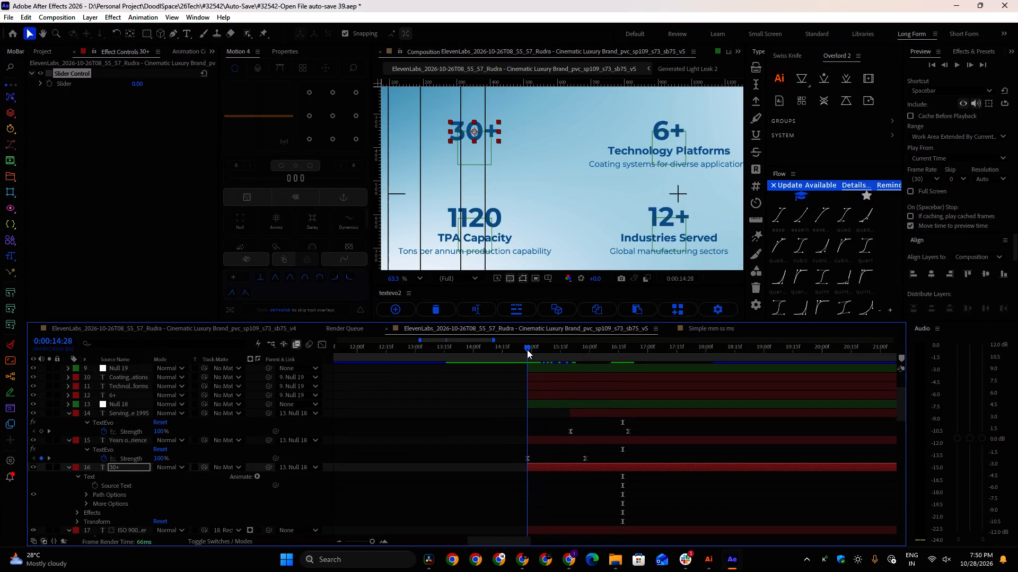
pyautogui.moveTo(527, 350); pyautogui.dragTo(552, 351)
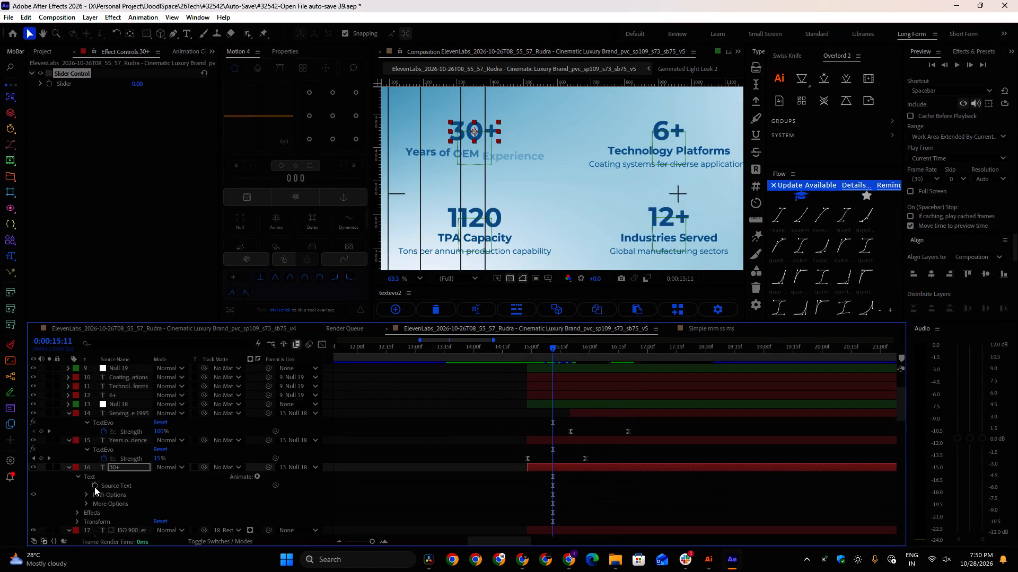
pyautogui.keyDown('alt'); pyautogui.click(94, 487); pyautogui.keyUp('alt')
pyautogui.hotkey('ctrl', 'v')
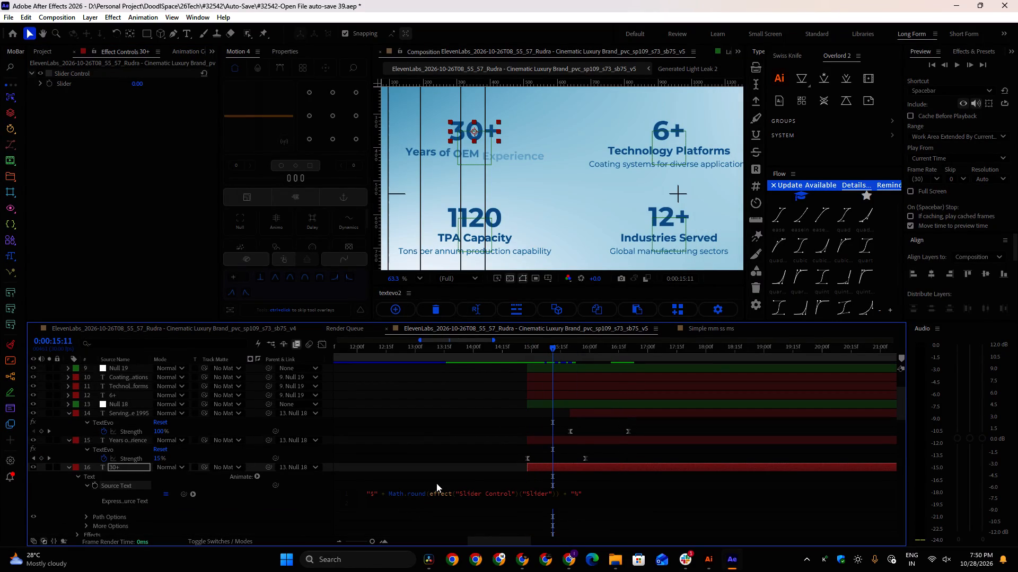
pyautogui.press('BackSpace')
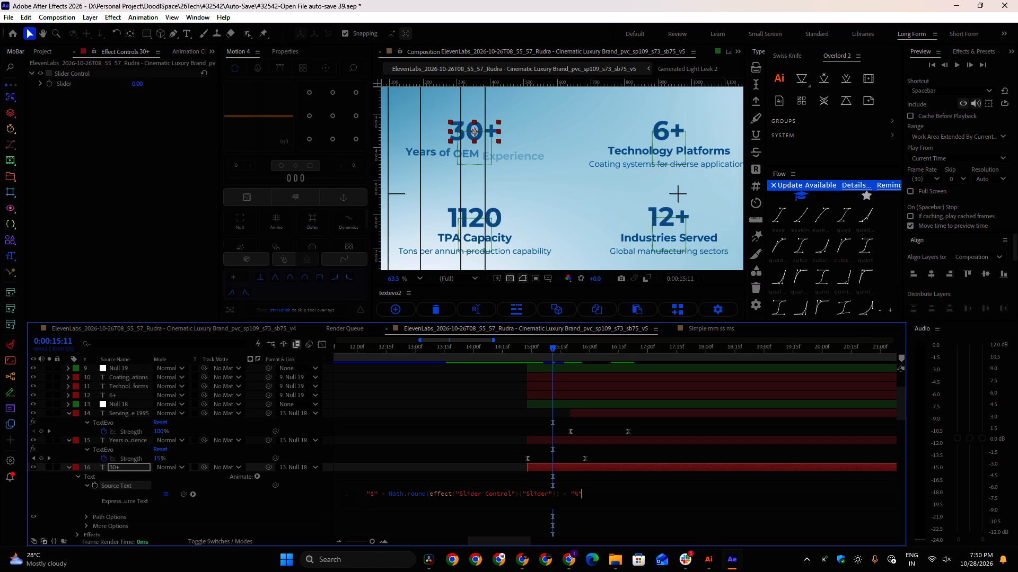
pyautogui.click(373, 496)
pyautogui.hotkey('shift', 'Left')
pyautogui.press('BackSpace')
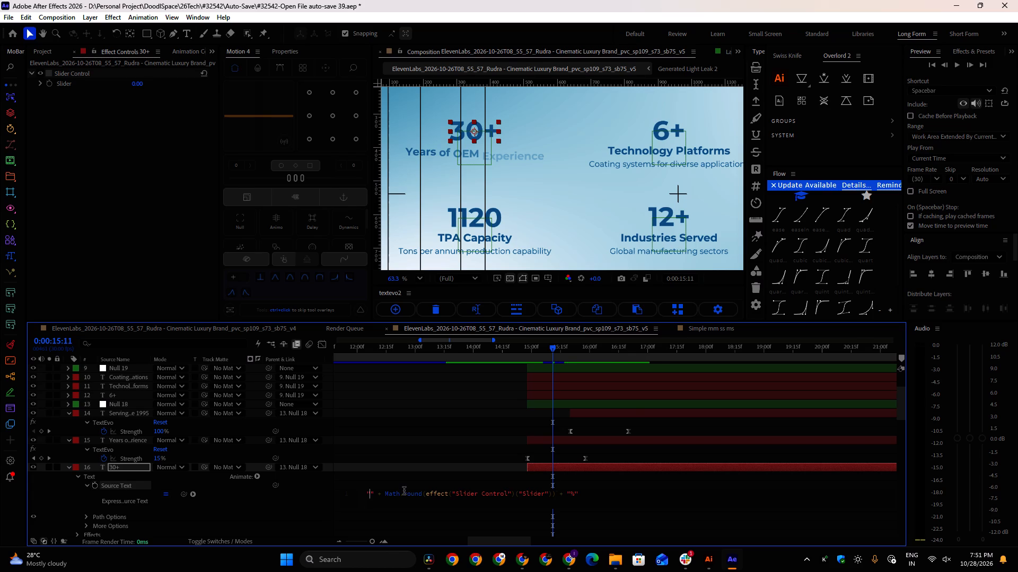
pyautogui.click(573, 498)
pyautogui.hotkey('shift', 'Left')
pyautogui.hotkey('shift', '+')
pyautogui.click(501, 476)
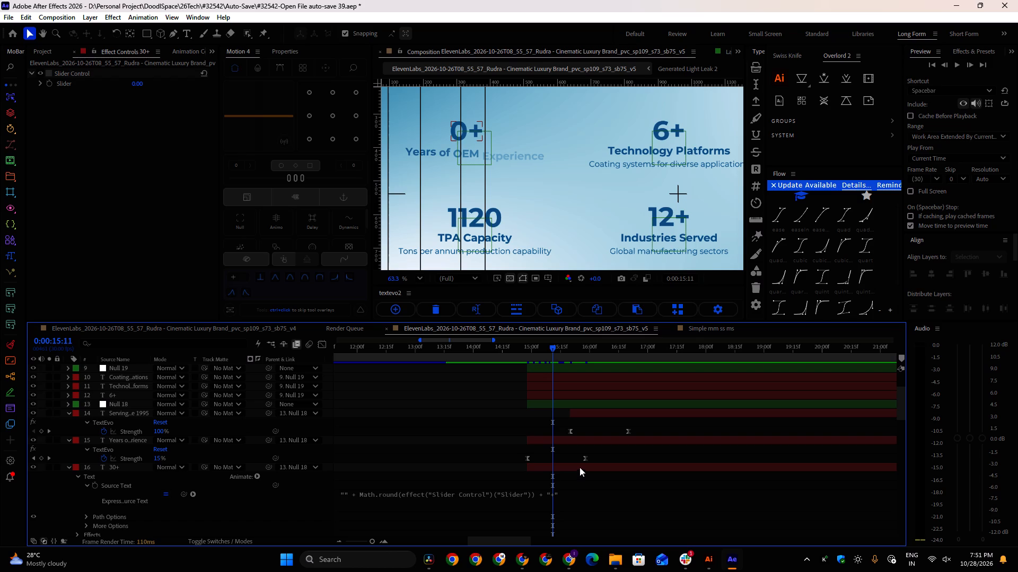
# Keyframe the 30+ layer's Slider from 0 at 0:00:14:28 to 30 at 0:00:15:28 and scrub through the count.
pyautogui.click(580, 467)
pyautogui.click(572, 478)
pyautogui.click(568, 468)
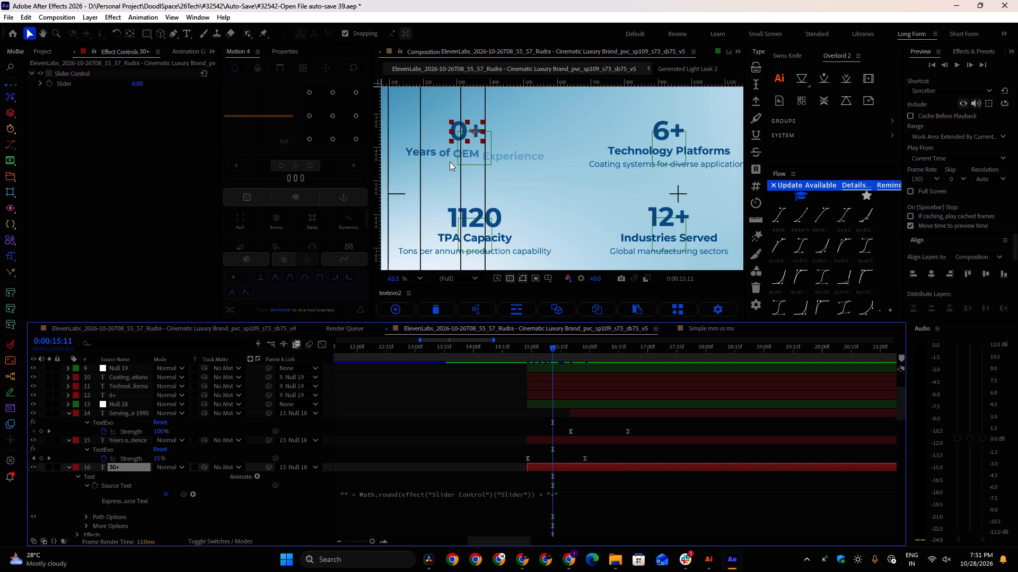
pyautogui.moveTo(554, 347); pyautogui.dragTo(538, 348)
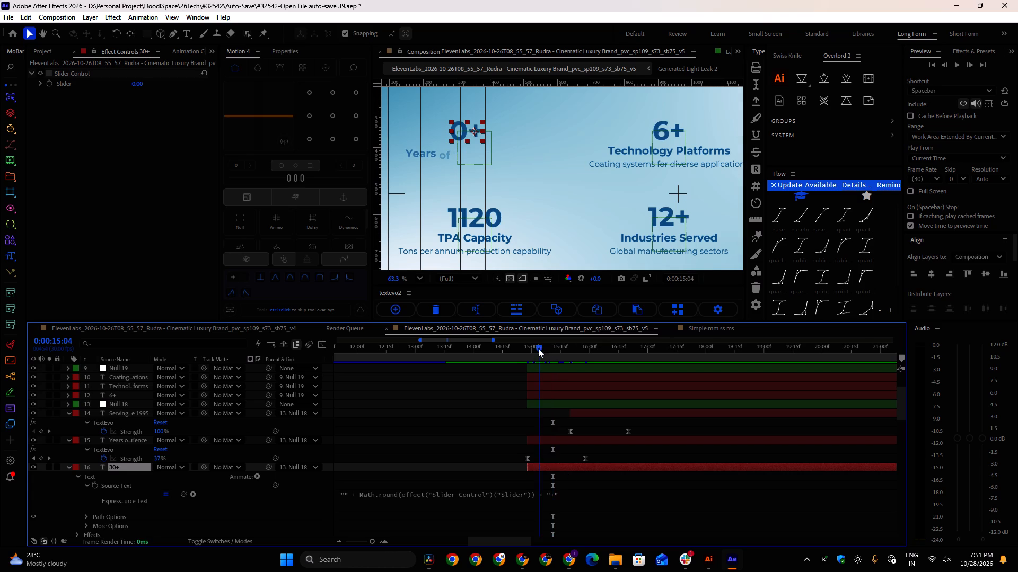
pyautogui.moveTo(538, 348); pyautogui.dragTo(533, 348)
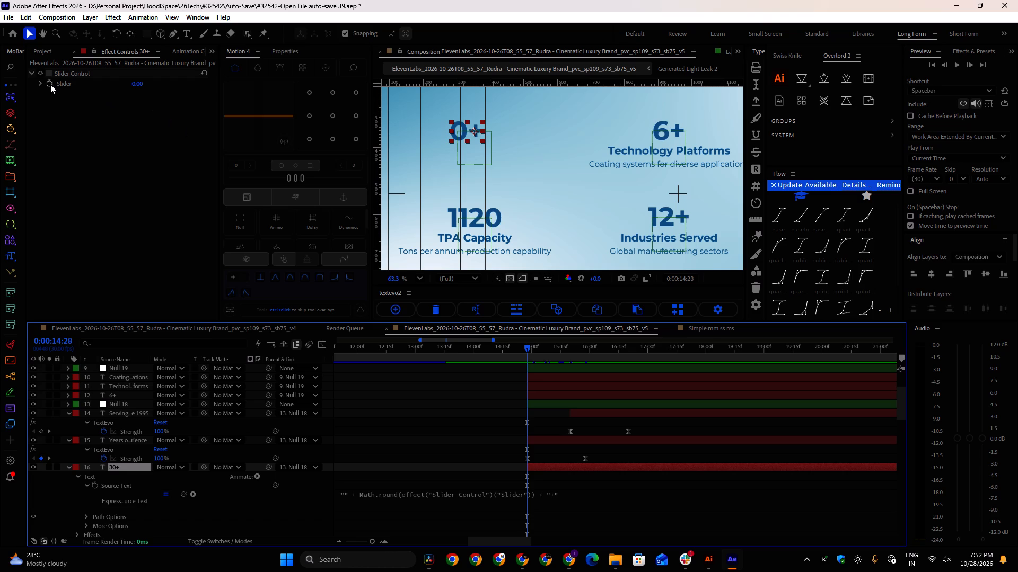
pyautogui.click(50, 83)
pyautogui.moveTo(529, 349); pyautogui.dragTo(542, 352)
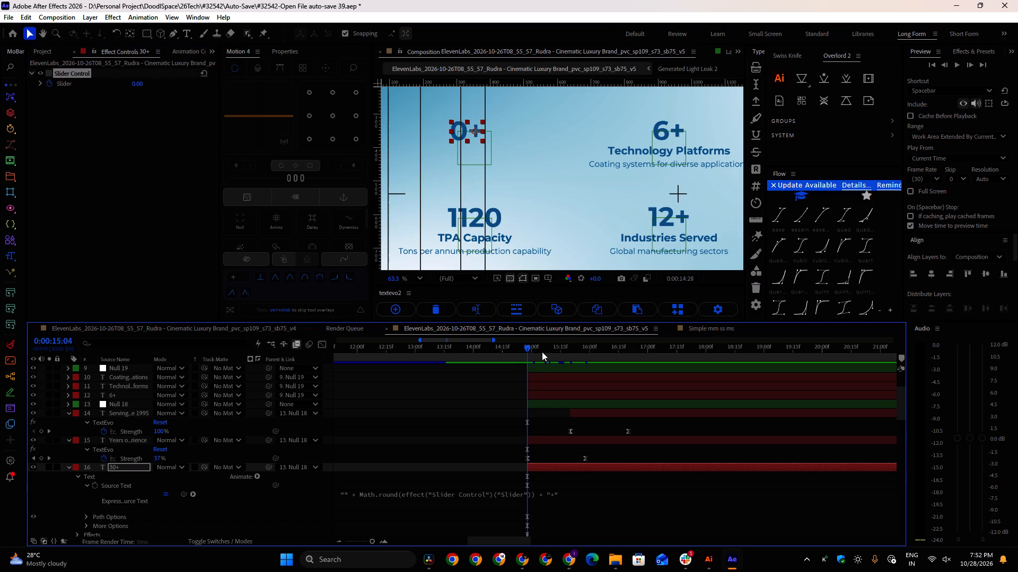
pyautogui.moveTo(542, 352); pyautogui.dragTo(586, 358)
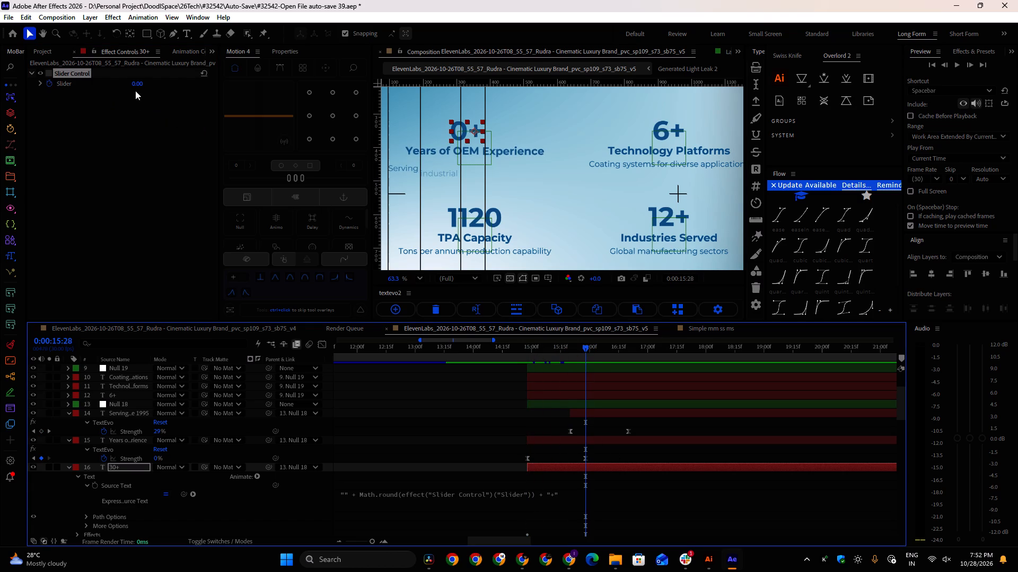
pyautogui.click(136, 86)
pyautogui.write('30')
pyautogui.press('Return')
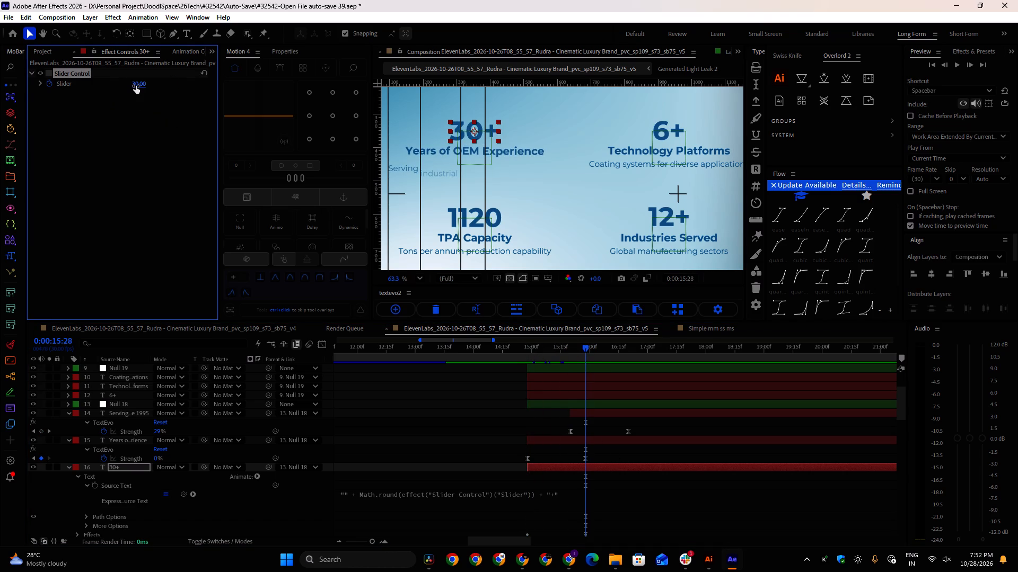
pyautogui.moveTo(586, 346); pyautogui.dragTo(514, 352)
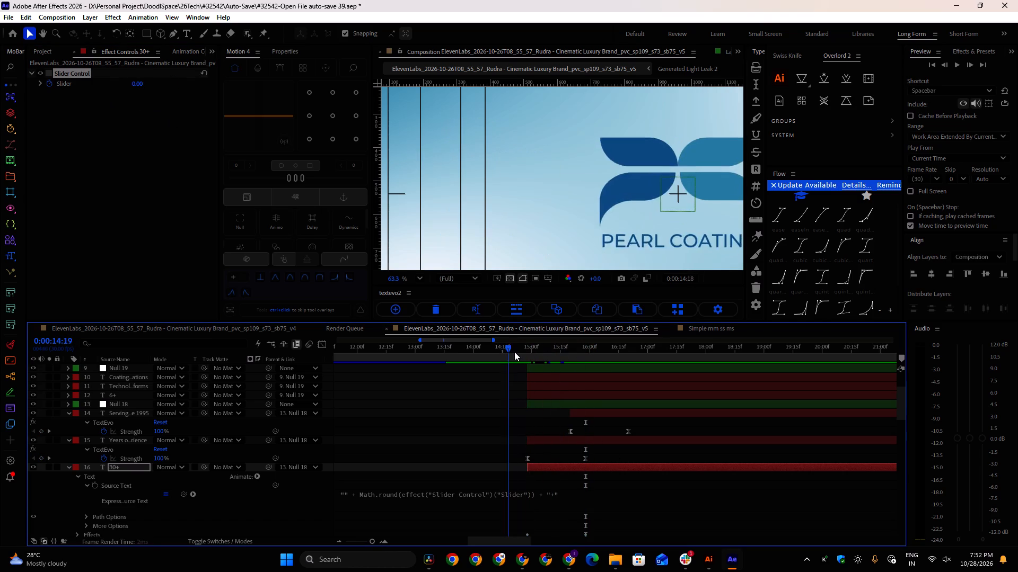
pyautogui.moveTo(514, 352); pyautogui.dragTo(591, 360)
# Reveal the 30+ layer's keyframes and apply easing to both Slider keyframes.
pyautogui.scroll(-1, 582, 476)
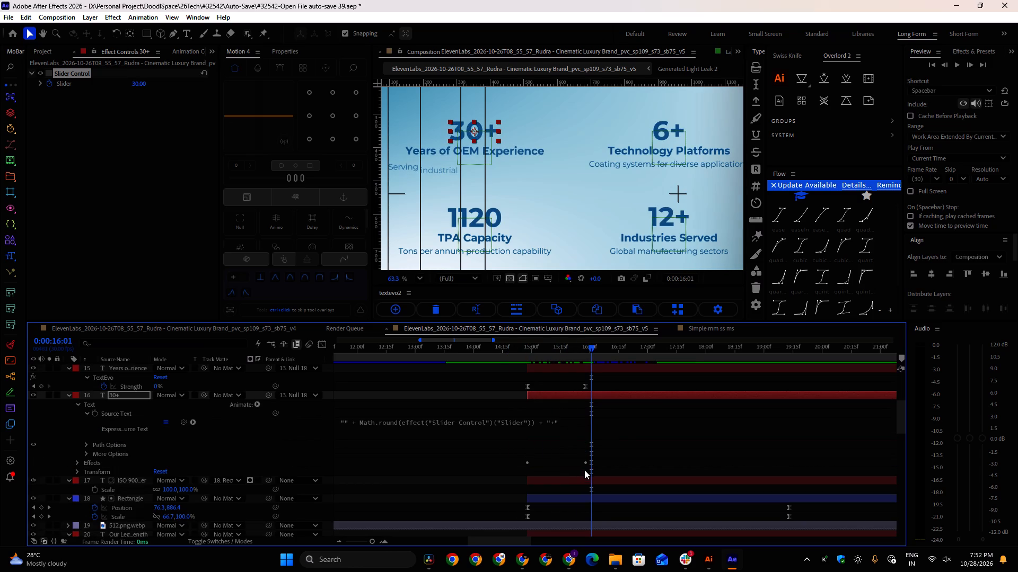
pyautogui.press('u')
pyautogui.moveTo(509, 407); pyautogui.dragTo(611, 420)
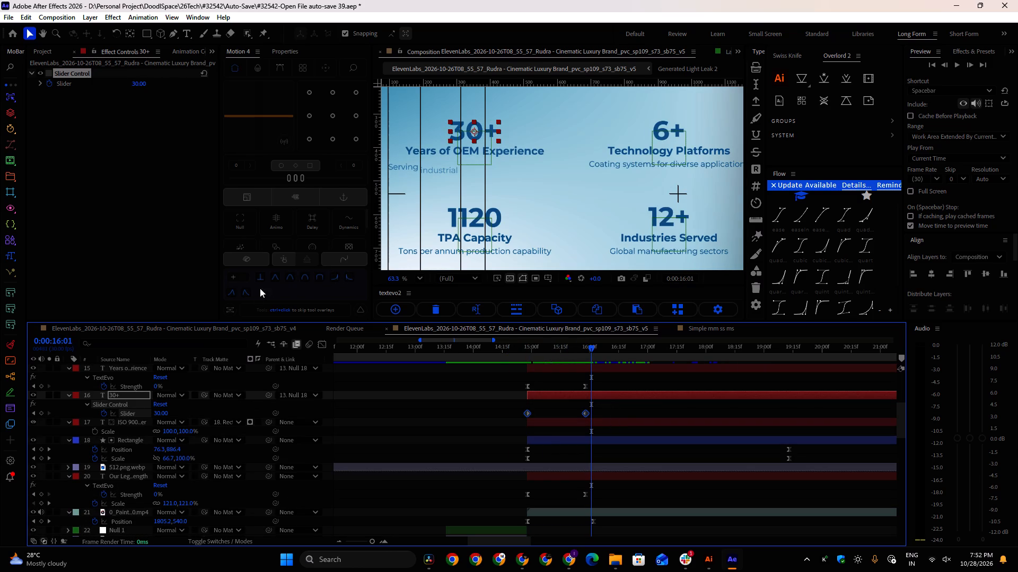
pyautogui.click(243, 293)
# Preview the eased 30+ count-up from 0:00:14:24 and check its timing over a wider stretch of the timeline.
pyautogui.click(519, 352)
pyautogui.press('space')
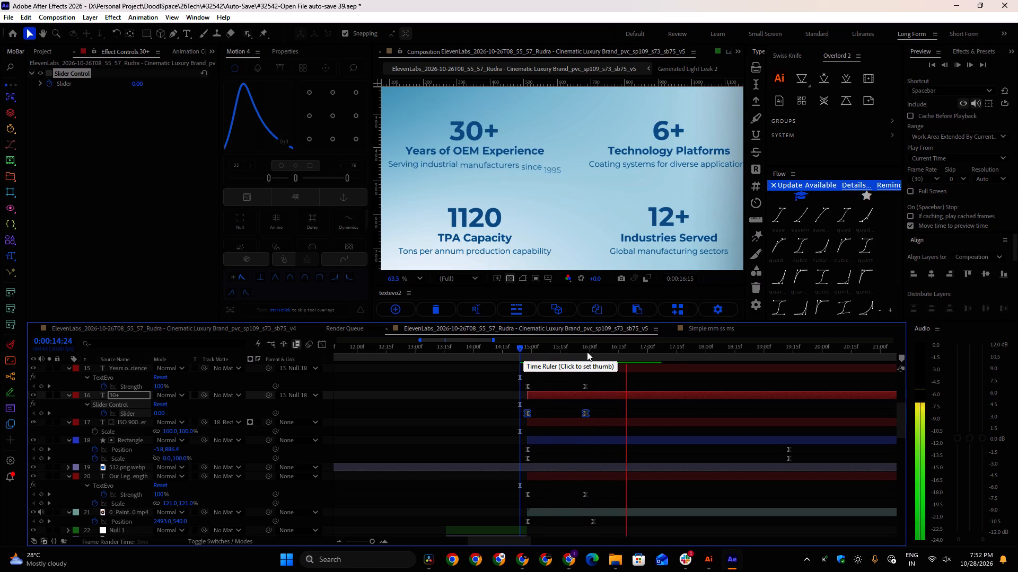
pyautogui.press('space')
pyautogui.keyDown('shift'); pyautogui.scroll(-3, 648, 381); pyautogui.keyUp('shift')
pyautogui.keyDown('alt'); pyautogui.scroll(-1, 630, 394); pyautogui.keyUp('alt')
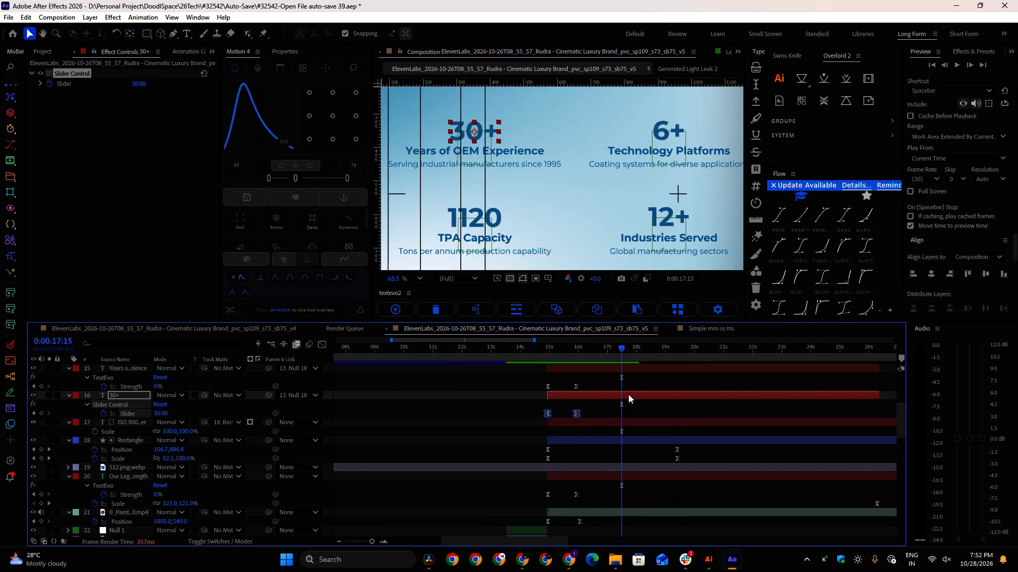
pyautogui.scroll(1, 625, 396)
pyautogui.keyDown('shift'); pyautogui.scroll(-2, 625, 397); pyautogui.keyUp('shift')
pyautogui.moveTo(577, 348); pyautogui.dragTo(538, 352)
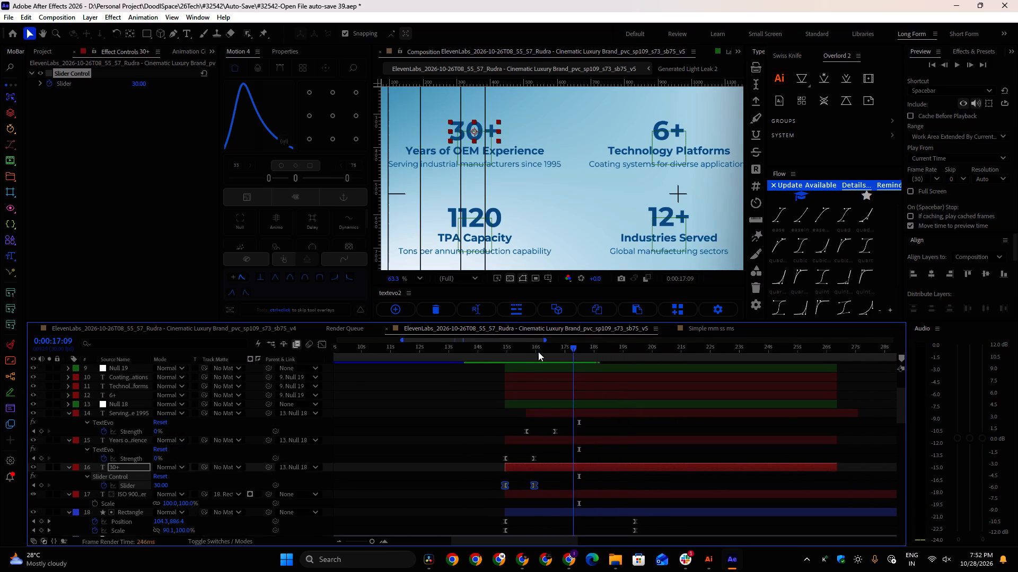
# Shorten the TextEvo Strength animation on the "Serving industrial manufacturers since 1995" layer to end at 0:00:16:08, and scrub through it.
pyautogui.moveTo(538, 352); pyautogui.dragTo(538, 351)
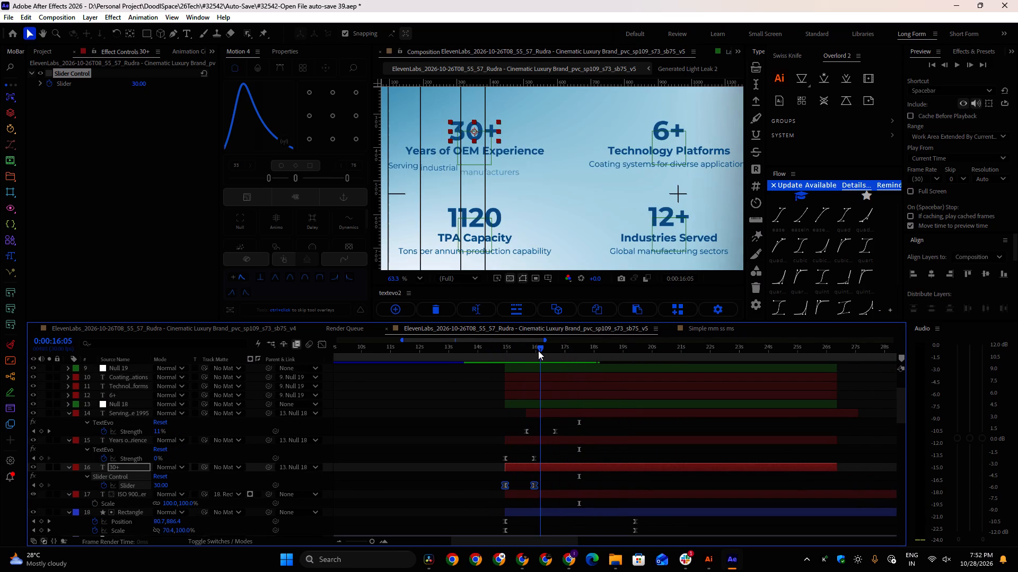
pyautogui.moveTo(538, 351); pyautogui.dragTo(541, 351)
pyautogui.keyDown('alt'); pyautogui.scroll(1, 528, 432); pyautogui.keyUp('alt')
pyautogui.moveTo(495, 424); pyautogui.dragTo(586, 436)
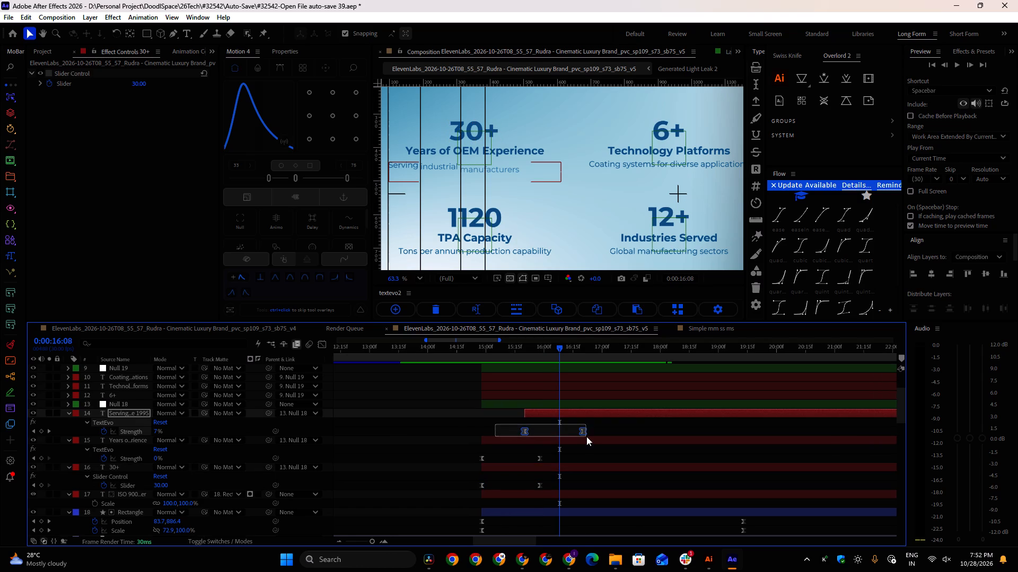
pyautogui.moveTo(586, 436); pyautogui.dragTo(587, 436)
pyautogui.keyDown('alt'); pyautogui.moveTo(582, 432); pyautogui.dragTo(556, 431); pyautogui.keyUp('alt')
pyautogui.moveTo(558, 350); pyautogui.dragTo(501, 352)
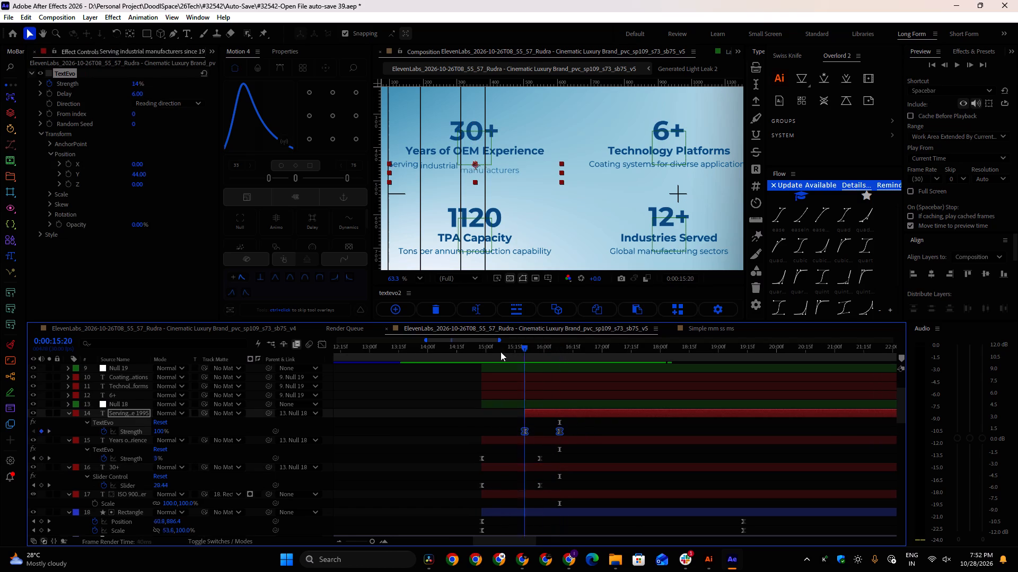
pyautogui.moveTo(501, 352); pyautogui.dragTo(569, 356)
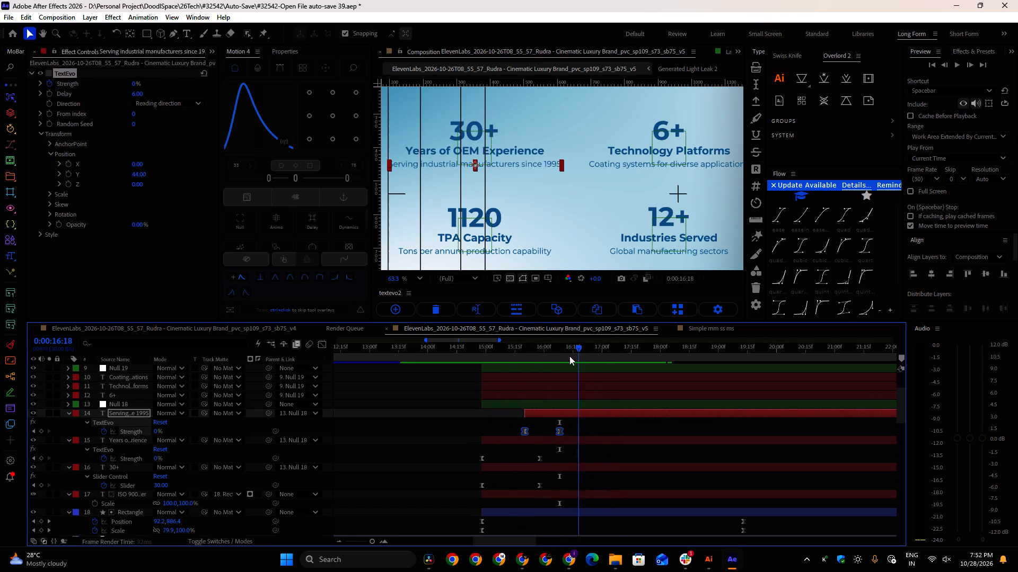
# Shorten the TextEvo Strength animation on the "Years of OEM Experience" layer to end at about 0:00:15:14.
pyautogui.moveTo(569, 356); pyautogui.dragTo(481, 345)
pyautogui.moveTo(461, 455); pyautogui.dragTo(550, 458)
pyautogui.keyDown('alt'); pyautogui.moveTo(539, 461); pyautogui.dragTo(512, 460); pyautogui.keyUp('alt')
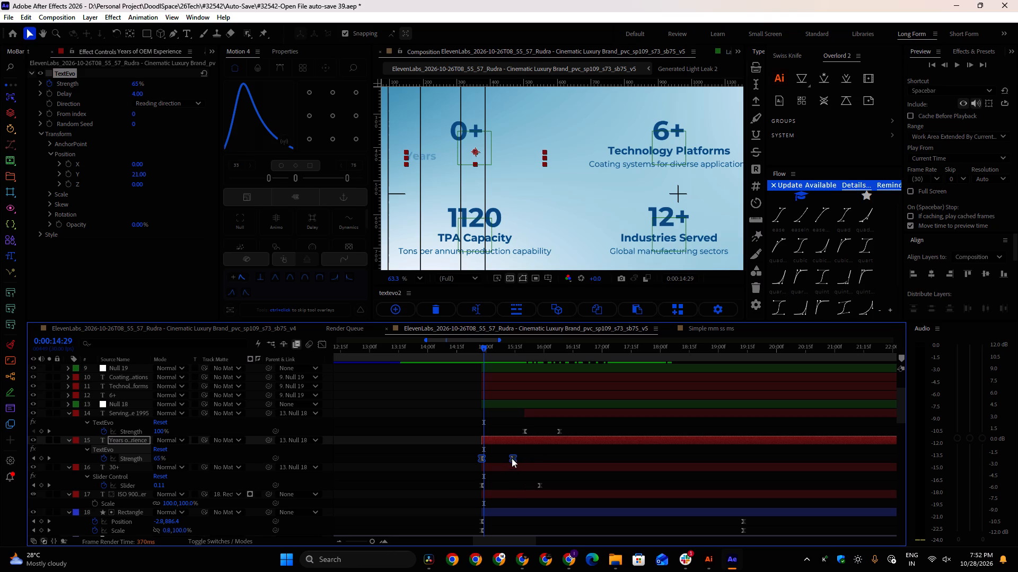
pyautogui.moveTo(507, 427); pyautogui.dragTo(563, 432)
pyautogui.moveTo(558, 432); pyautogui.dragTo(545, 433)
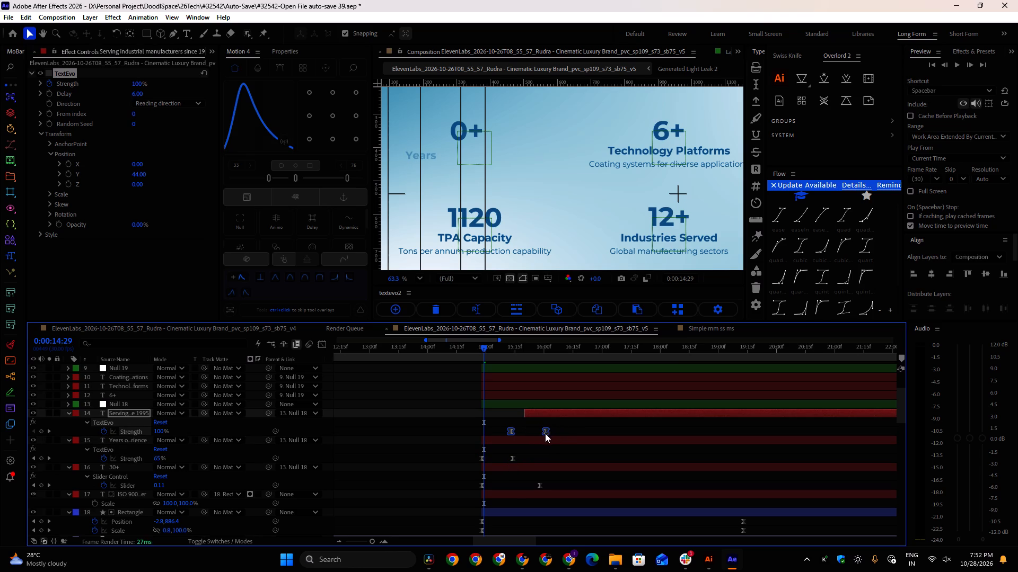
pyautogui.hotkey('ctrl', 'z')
# Move the "Serving industrial manufacturers since 1995" layer to start at about 0:00:15:10 and scrub through the first statistic's animation.
pyautogui.moveTo(545, 412); pyautogui.dragTo(522, 415)
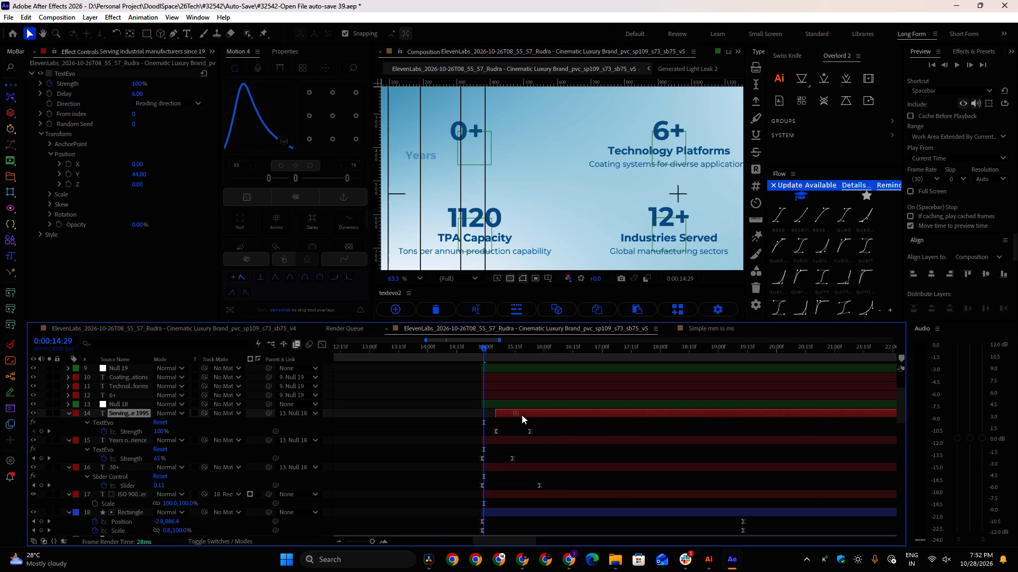
pyautogui.moveTo(522, 415); pyautogui.dragTo(522, 415)
pyautogui.keyDown('alt'); pyautogui.scroll(2, 526, 420); pyautogui.keyUp('alt')
pyautogui.moveTo(552, 413); pyautogui.dragTo(559, 413)
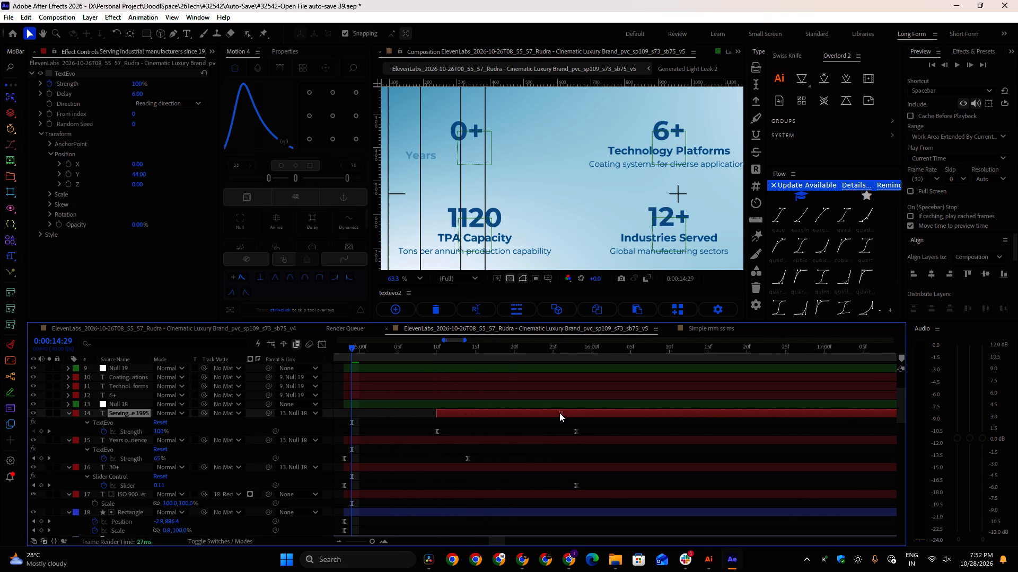
pyautogui.keyDown('alt'); pyautogui.scroll(-2, 559, 413); pyautogui.keyUp('alt')
pyautogui.moveTo(506, 350); pyautogui.dragTo(568, 360)
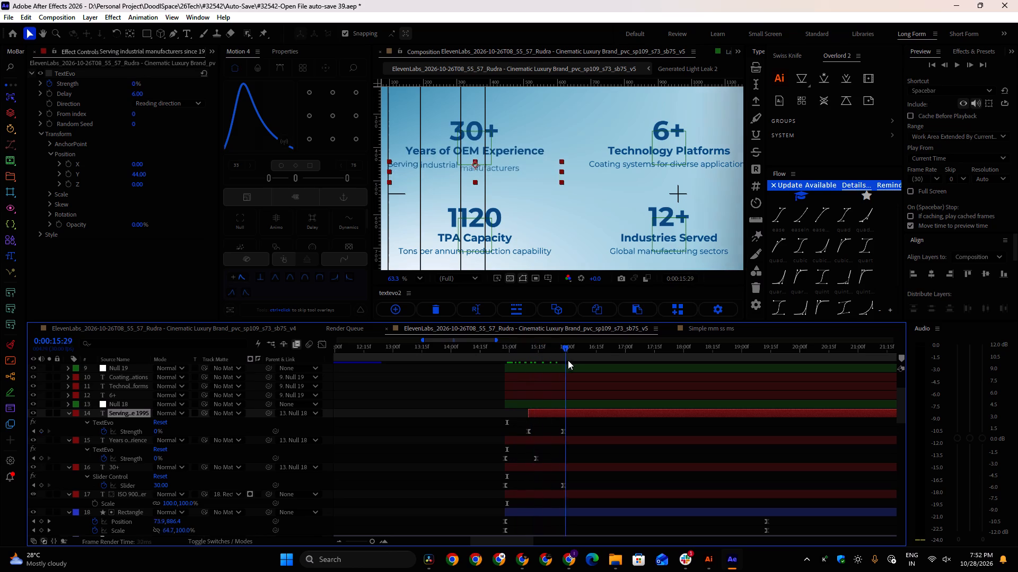
pyautogui.moveTo(568, 360); pyautogui.dragTo(505, 350)
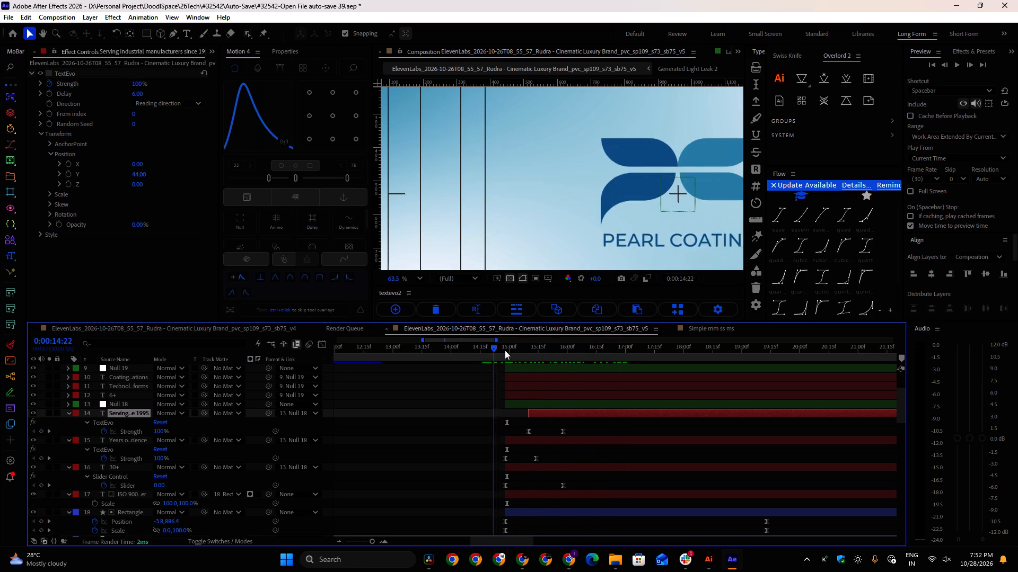
pyautogui.moveTo(505, 350); pyautogui.dragTo(621, 334)
# Copy the keyframed Slider Control effect from the 30+ layer.
pyautogui.scroll(-5, 556, 159)
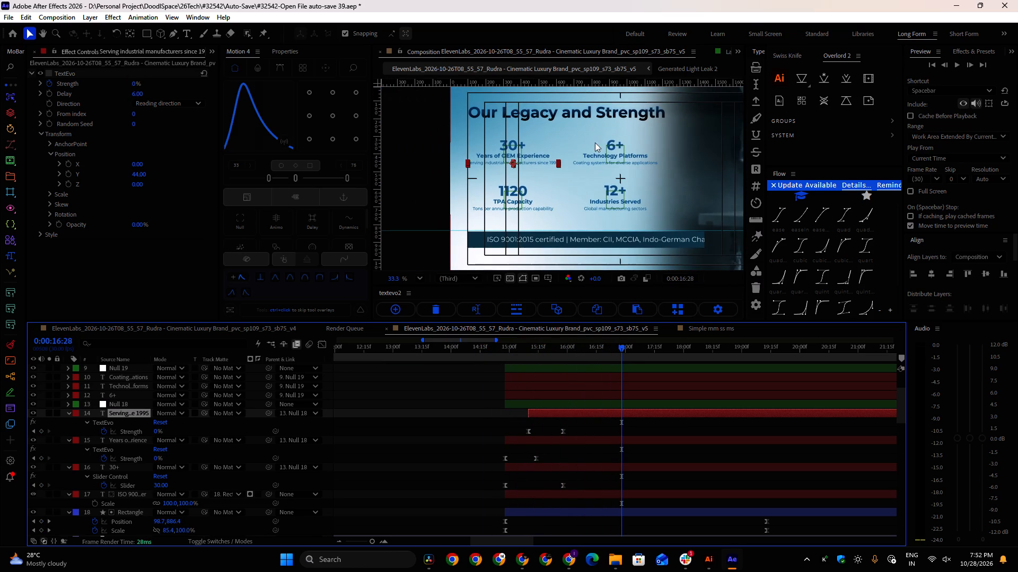
pyautogui.click(610, 142)
pyautogui.scroll(3, 656, 146)
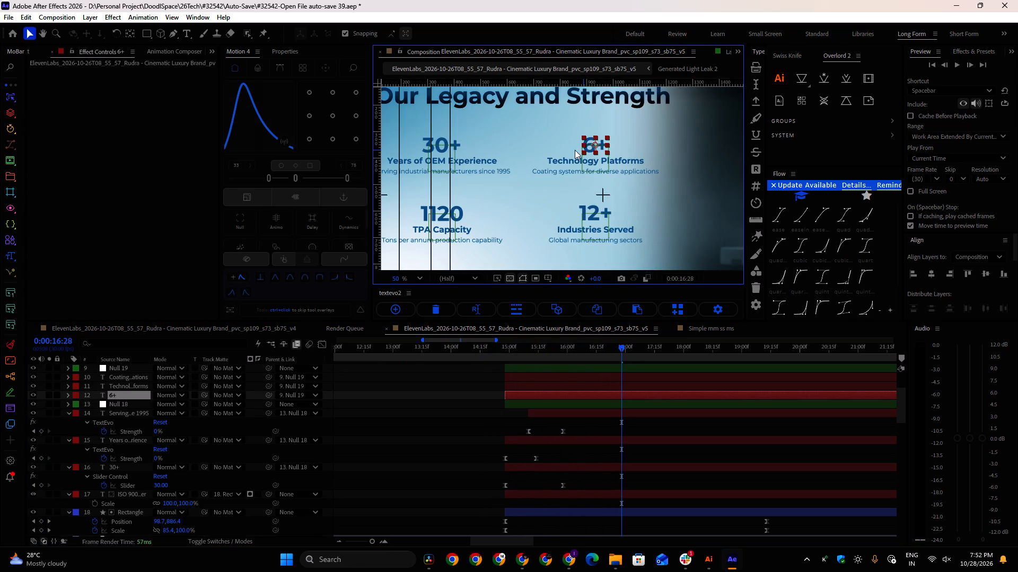
pyautogui.scroll(1, 569, 405)
pyautogui.scroll(-1, 566, 405)
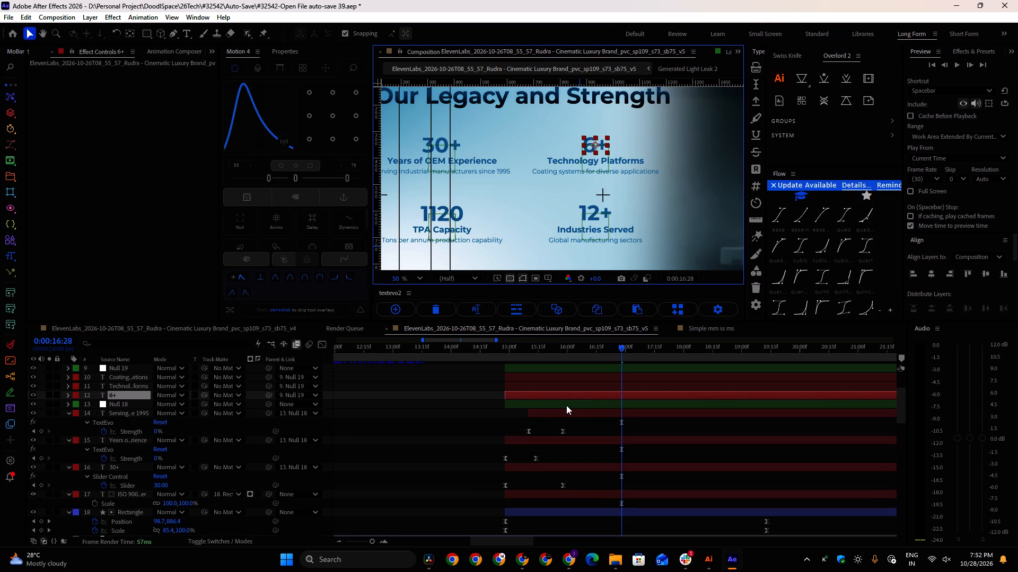
pyautogui.click(531, 467)
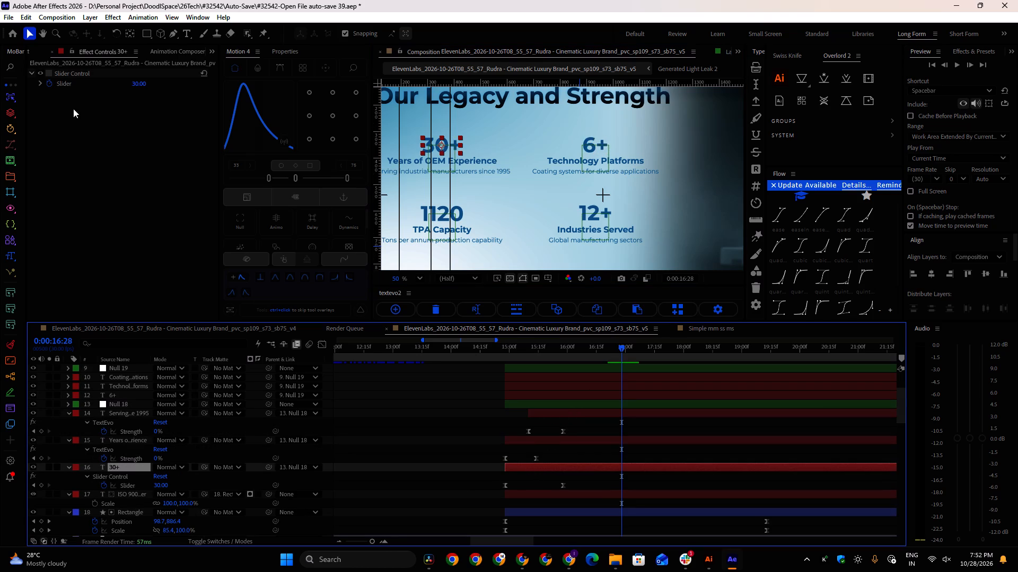
pyautogui.click(73, 71)
pyautogui.hotkey('ctrl', 'c')
pyautogui.hotkey('ctrl', 'c')
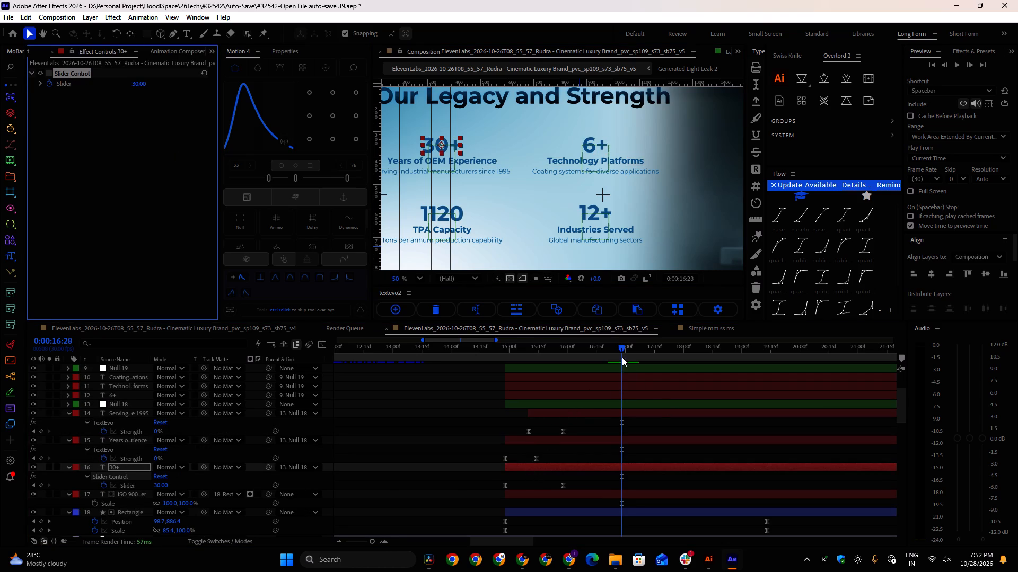
# Move Null 19 and its three text layers, including 6+, to start at 0:00:16:01.
pyautogui.click(616, 396)
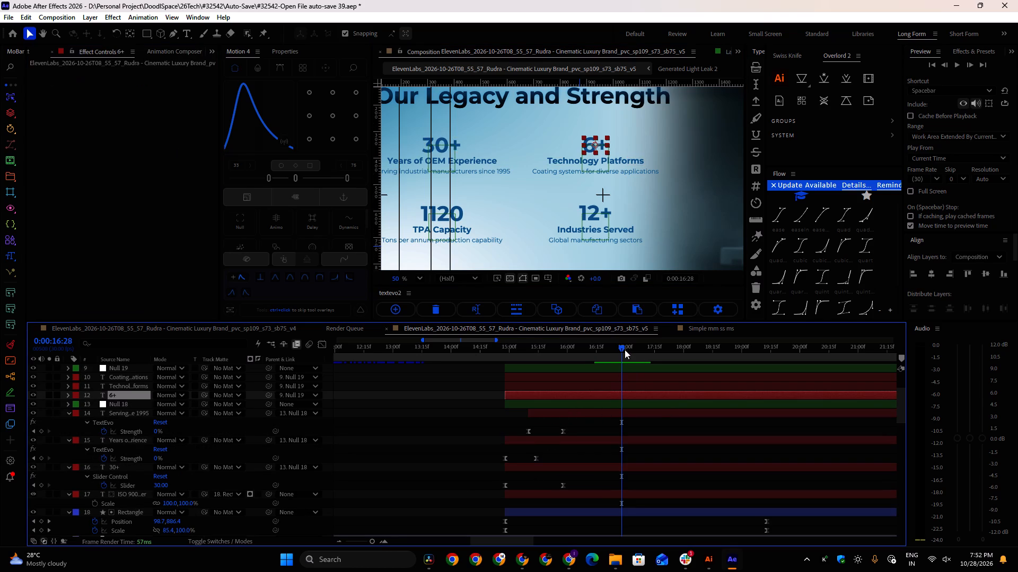
pyautogui.scroll(1, 577, 387)
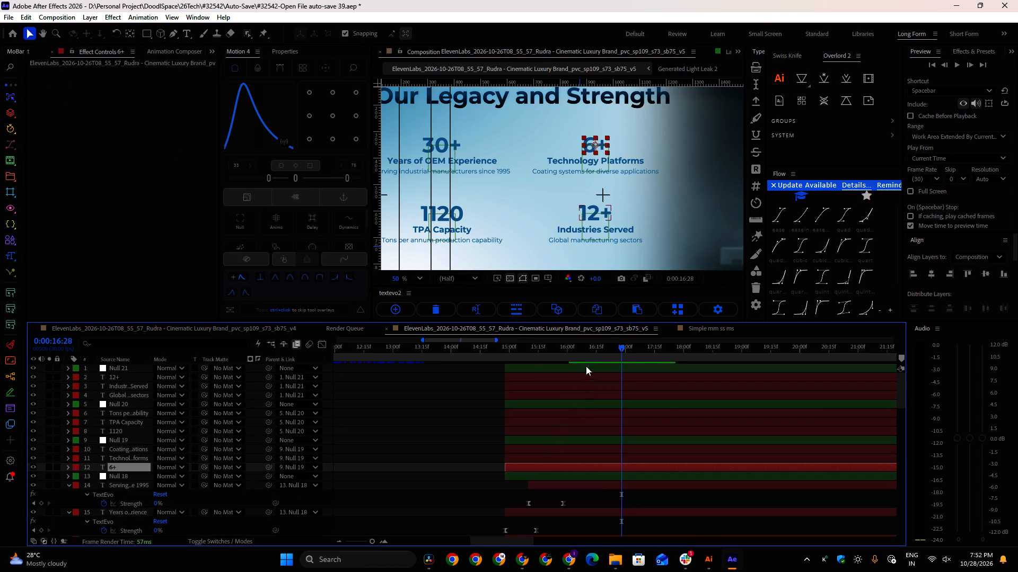
pyautogui.moveTo(585, 351); pyautogui.dragTo(562, 351)
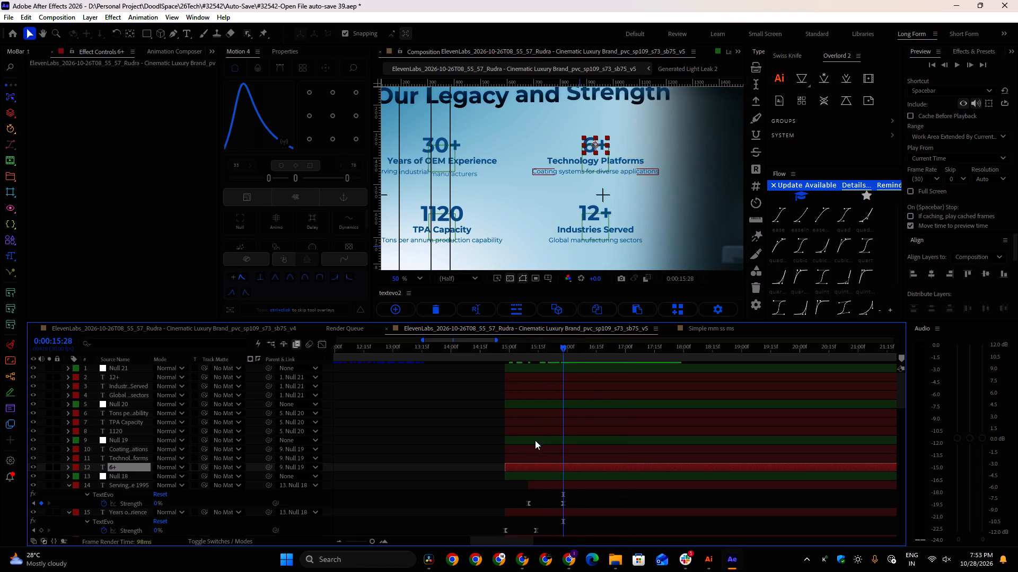
pyautogui.click(535, 439)
pyautogui.keyDown('shift'); pyautogui.click(537, 466); pyautogui.keyUp('shift')
pyautogui.press('[')
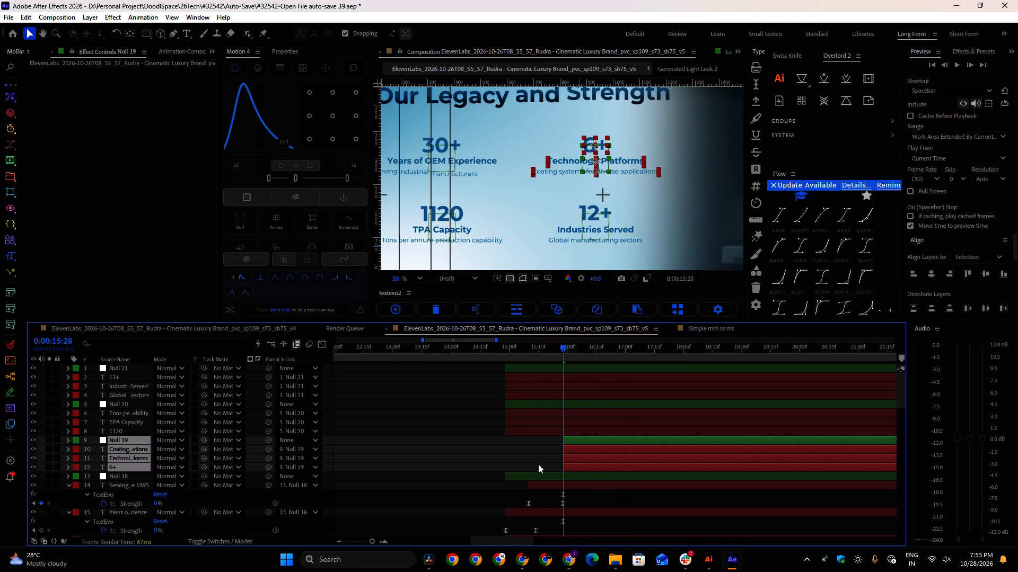
pyautogui.keyDown('alt'); pyautogui.scroll(1, 540, 465); pyautogui.keyUp('alt')
pyautogui.moveTo(618, 467); pyautogui.dragTo(628, 467)
pyautogui.keyDown('shift'); pyautogui.scroll(-2, 622, 466); pyautogui.keyUp('shift')
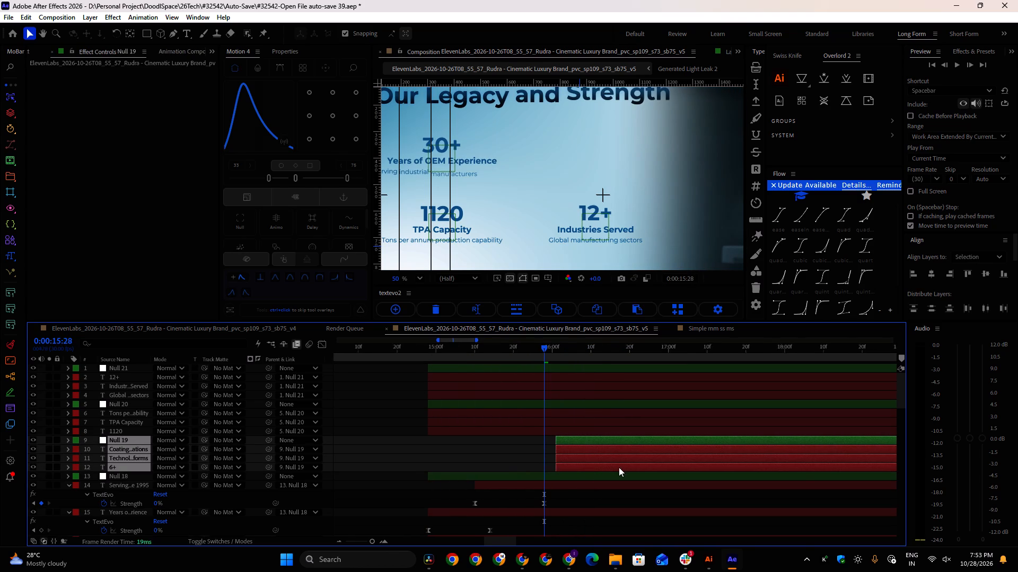
pyautogui.keyDown('shift'); pyautogui.scroll(-1, 619, 467); pyautogui.keyUp('shift')
pyautogui.moveTo(520, 350); pyautogui.dragTo(583, 359)
# Paste the Slider Control onto the 6+ layer at 0:00:16:01 and reveal its keyframes.
pyautogui.click(489, 449)
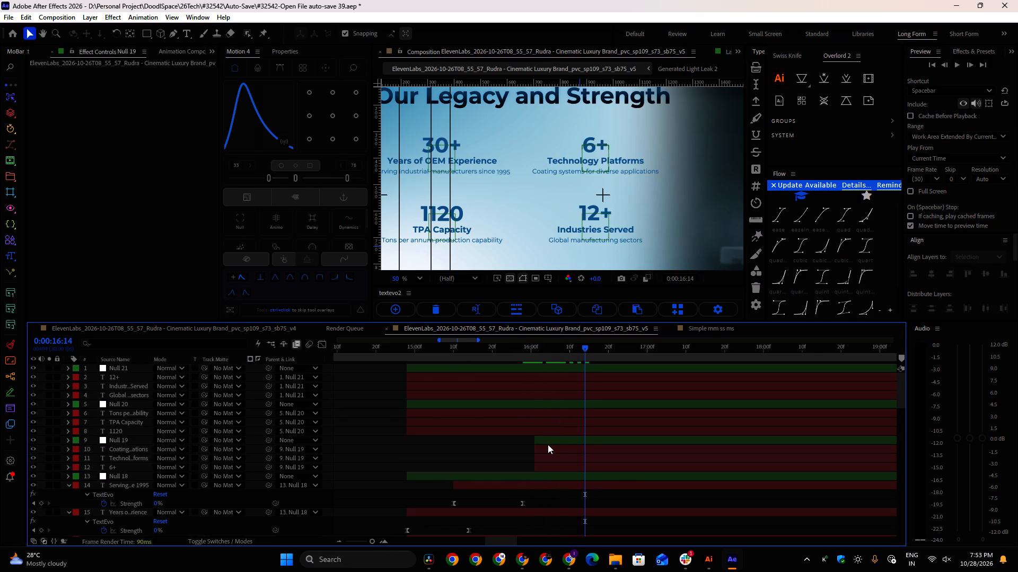
pyautogui.click(542, 449)
pyautogui.click(545, 467)
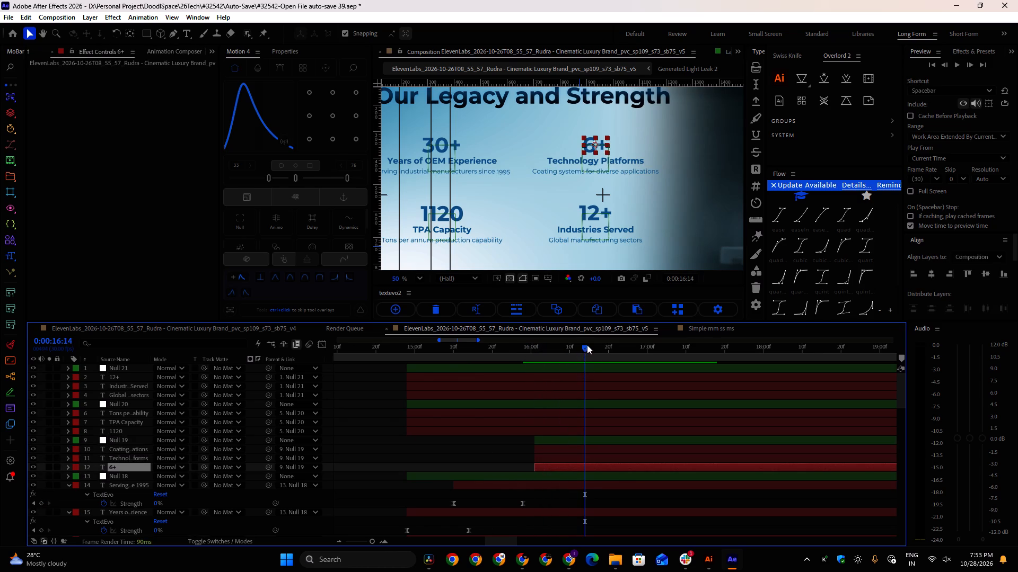
pyautogui.moveTo(587, 345); pyautogui.dragTo(541, 354)
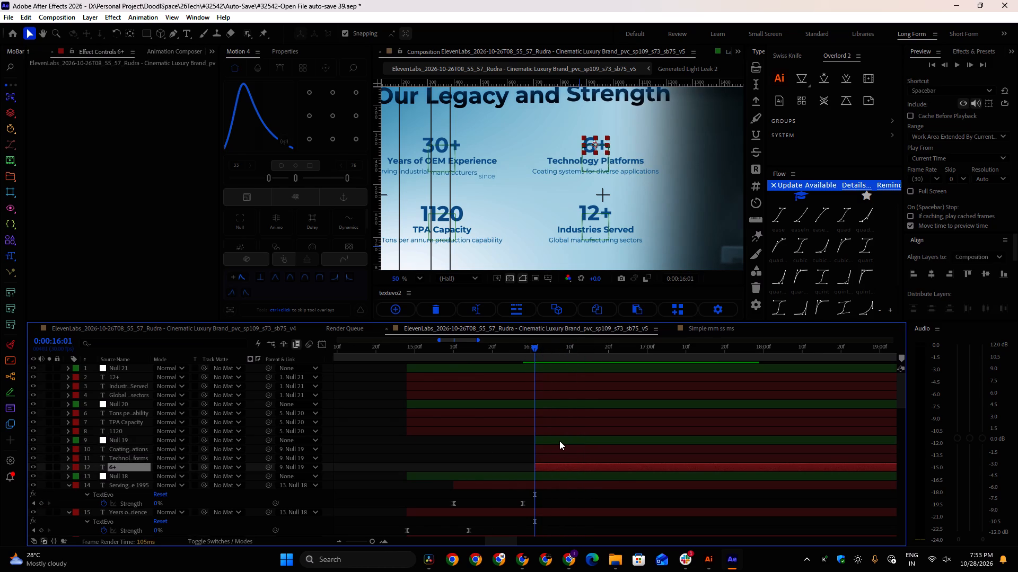
pyautogui.hotkey('ctrl', 'v')
pyautogui.press('u')
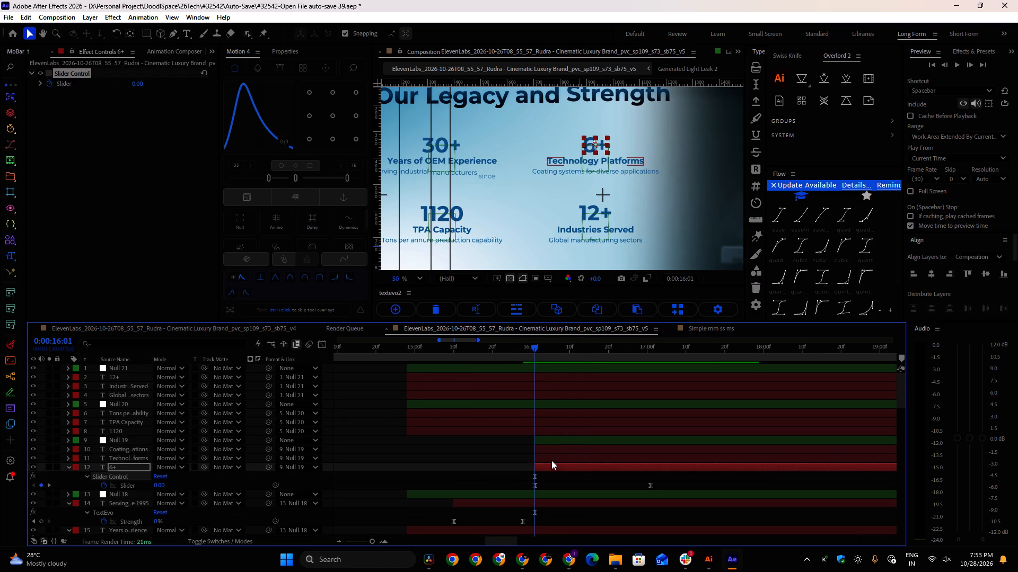
# Add a Source Text expression to the 6+ layer using the clipboard history's "$" + Math.round(effect("Slider Control")("Slider")) + "%" code.
pyautogui.scroll(-1, 450, 448)
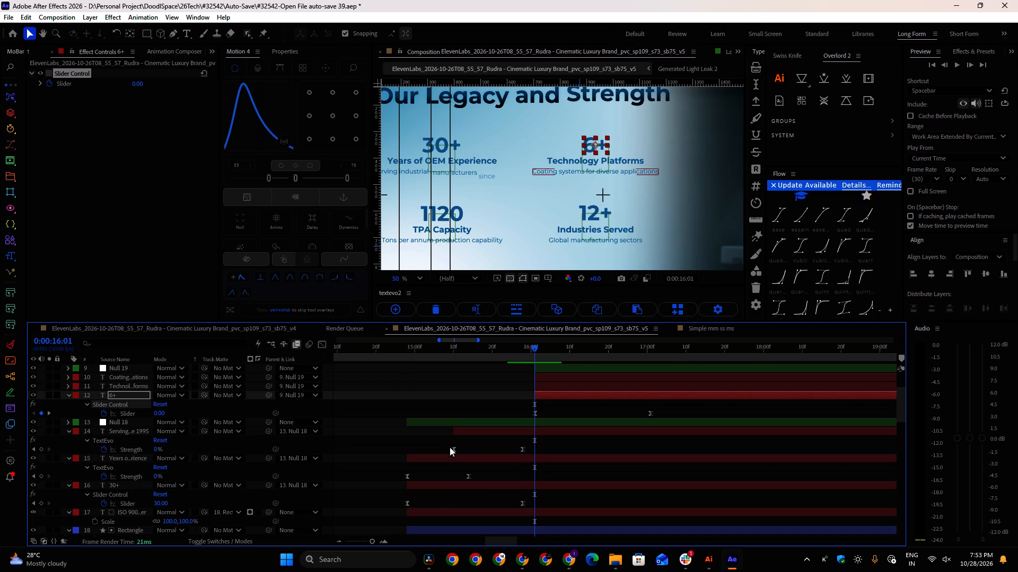
pyautogui.click(436, 484)
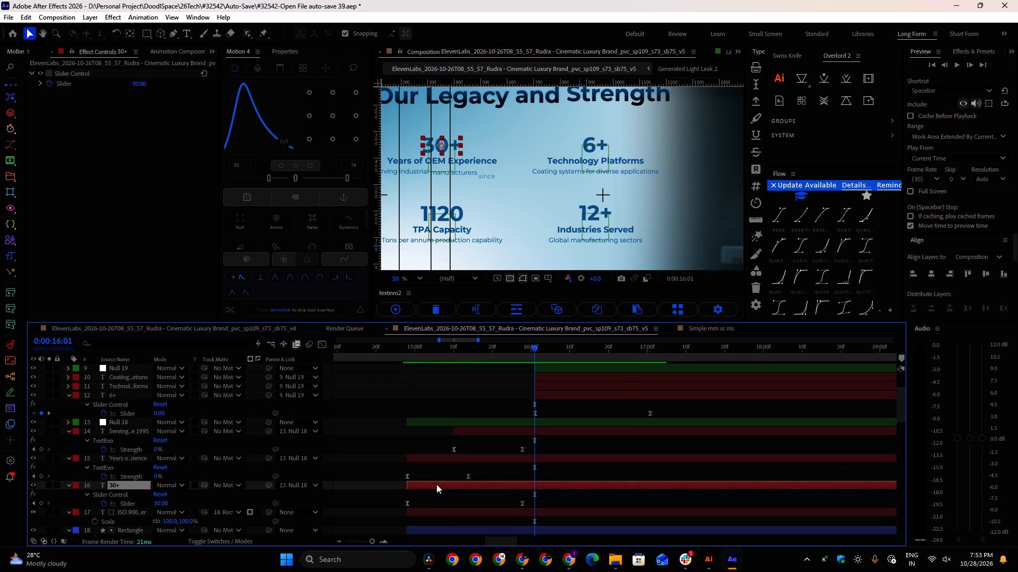
pyautogui.click(541, 395)
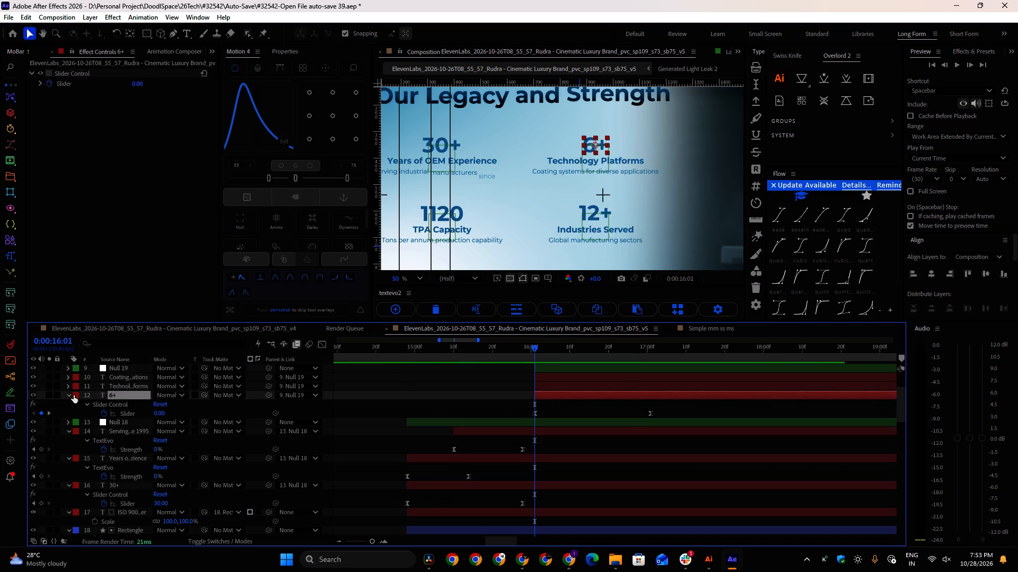
pyautogui.click(71, 395)
pyautogui.doubleClick(70, 395)
pyautogui.click(78, 405)
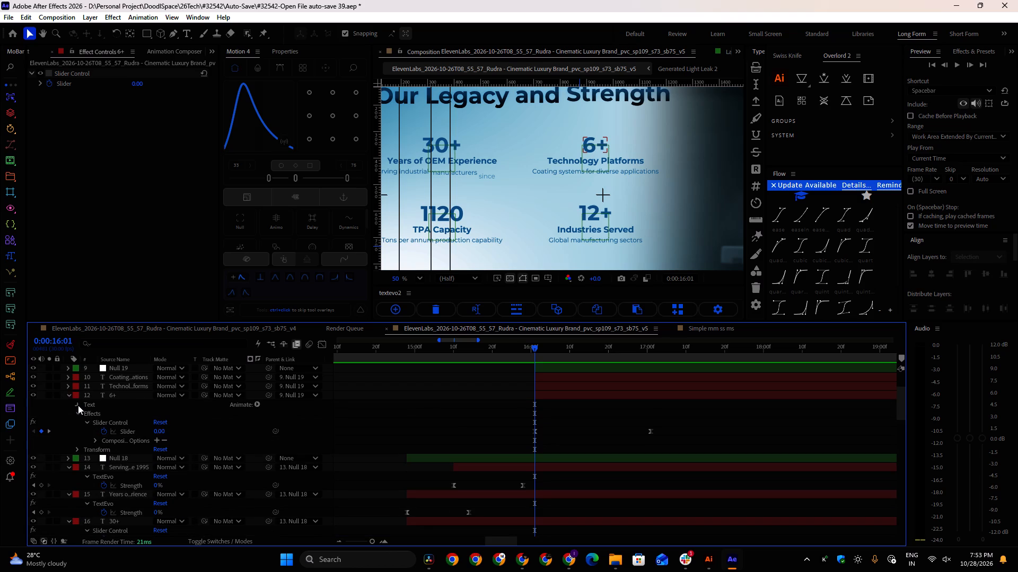
pyautogui.keyDown('alt'); pyautogui.click(93, 414); pyautogui.keyUp('alt')
pyautogui.press('super+v')
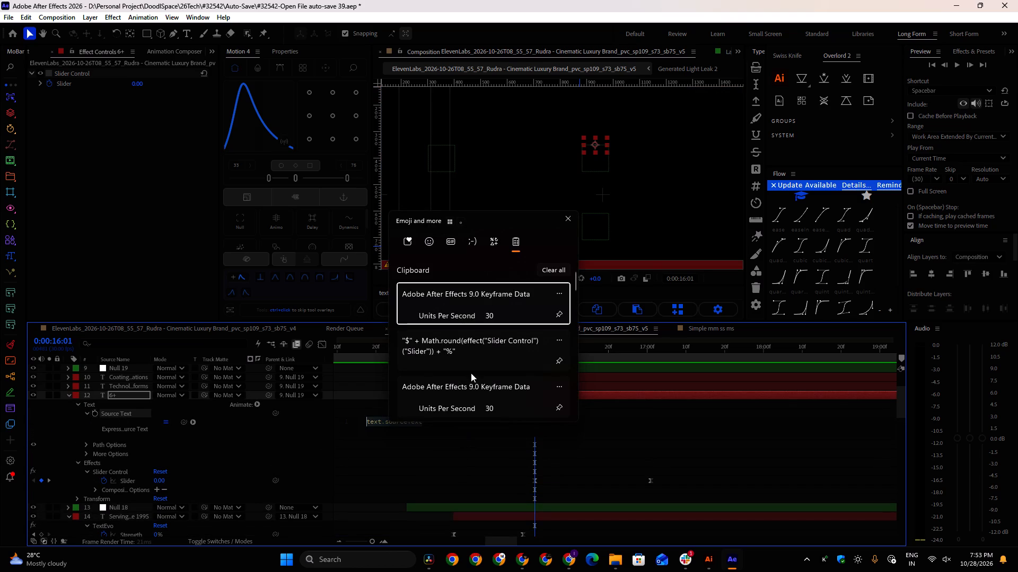
pyautogui.click(457, 344)
pyautogui.hotkey('ctrl', 'v')
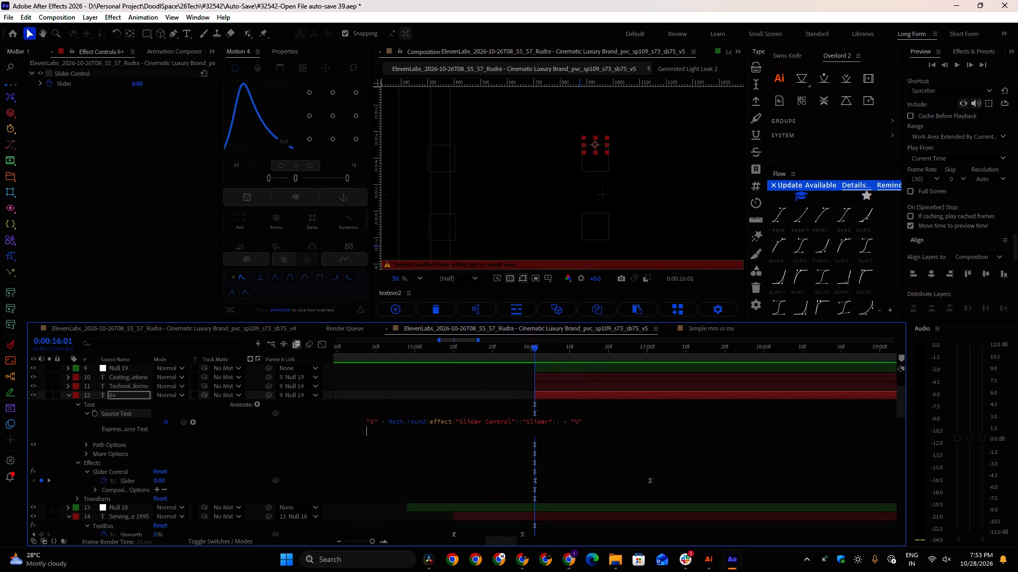
# Empty the 6+ expression's prefix, change its suffix to "+", copy the edited expression and apply it.
pyautogui.click(372, 422)
pyautogui.press('BackSpace')
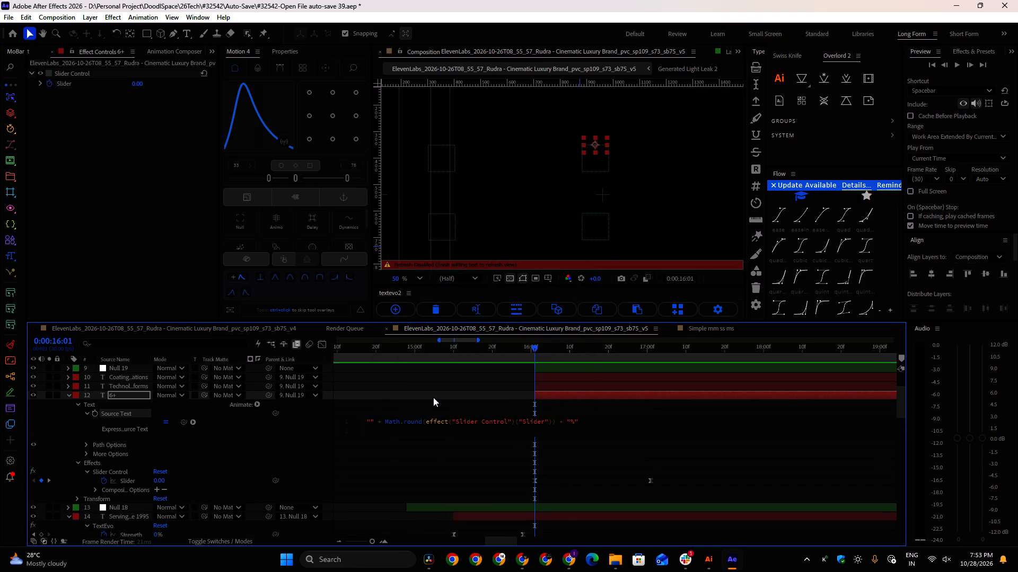
pyautogui.press('0')
pyautogui.press('BackSpace')
pyautogui.click(574, 423)
pyautogui.hotkey('shift', 'Left')
pyautogui.hotkey('shift', '+')
pyautogui.hotkey('ctrl', 'a')
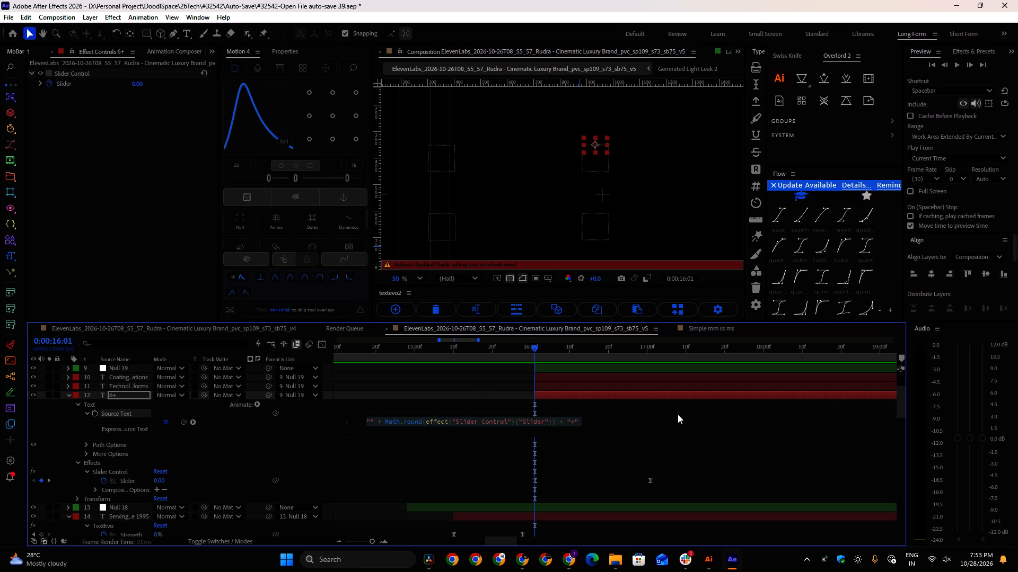
pyautogui.hotkey('ctrl', 'c')
pyautogui.click(653, 407)
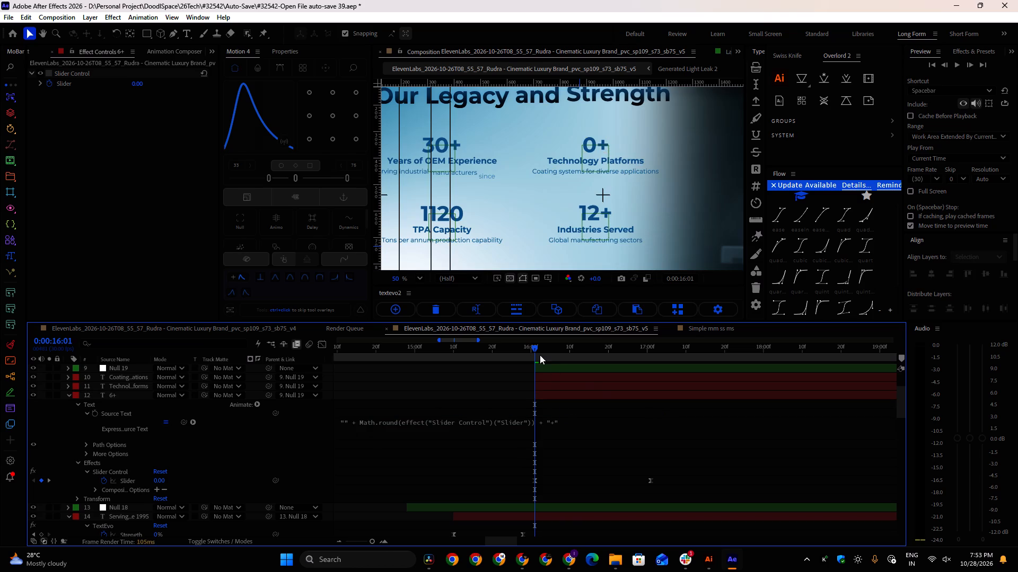
# Set the 6+ layer's Slider to 6 at 0:00:17:01 and scrub through the count-up.
pyautogui.moveTo(535, 347); pyautogui.dragTo(642, 361)
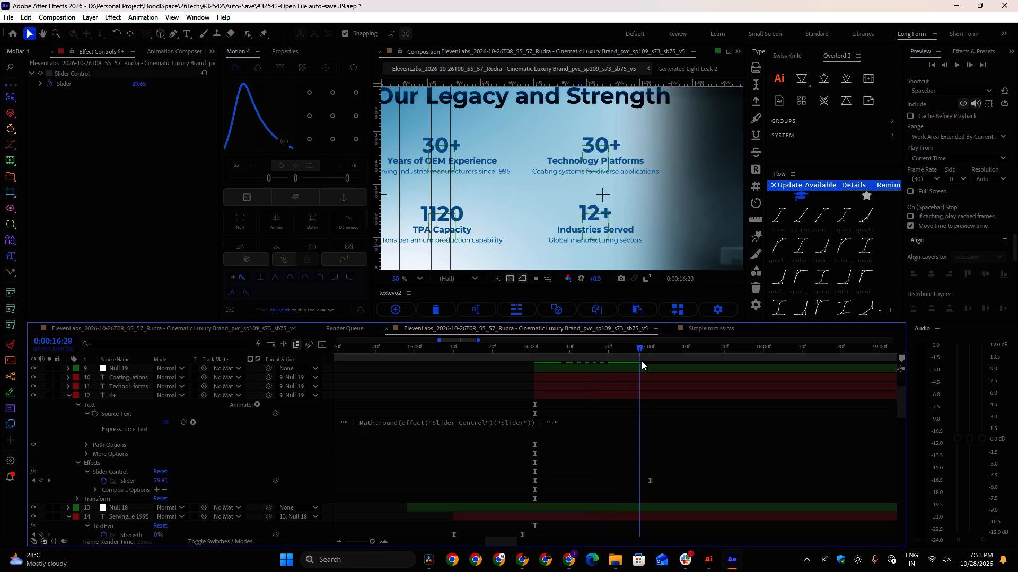
pyautogui.moveTo(642, 361); pyautogui.dragTo(651, 360)
pyautogui.click(135, 82)
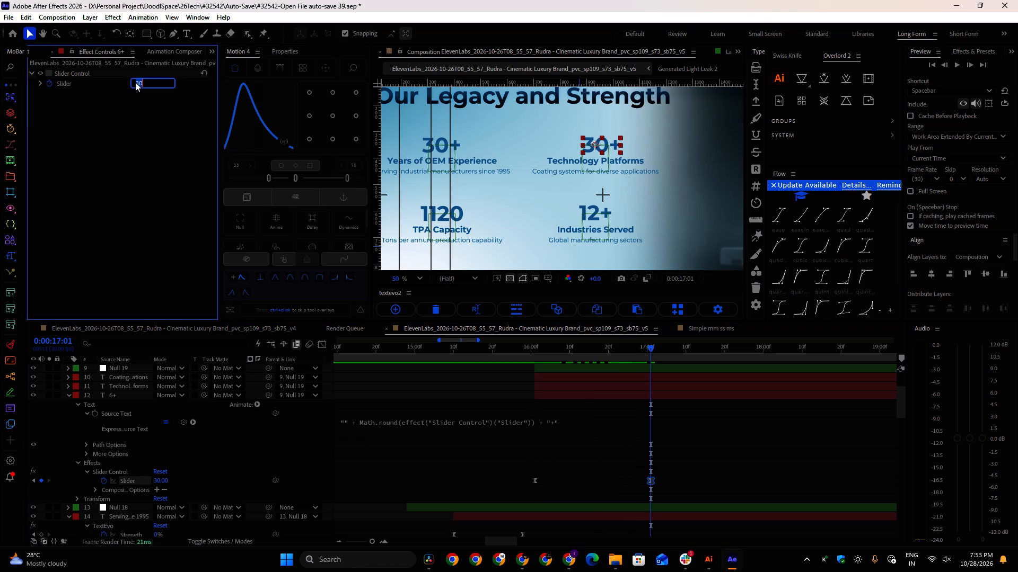
pyautogui.press('6')
pyautogui.click(615, 413)
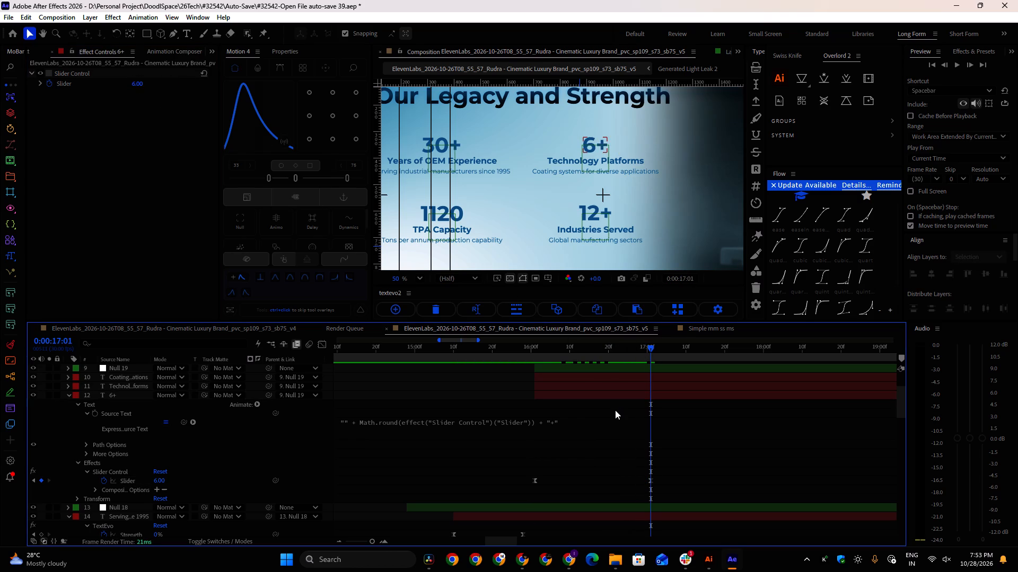
pyautogui.click(650, 347)
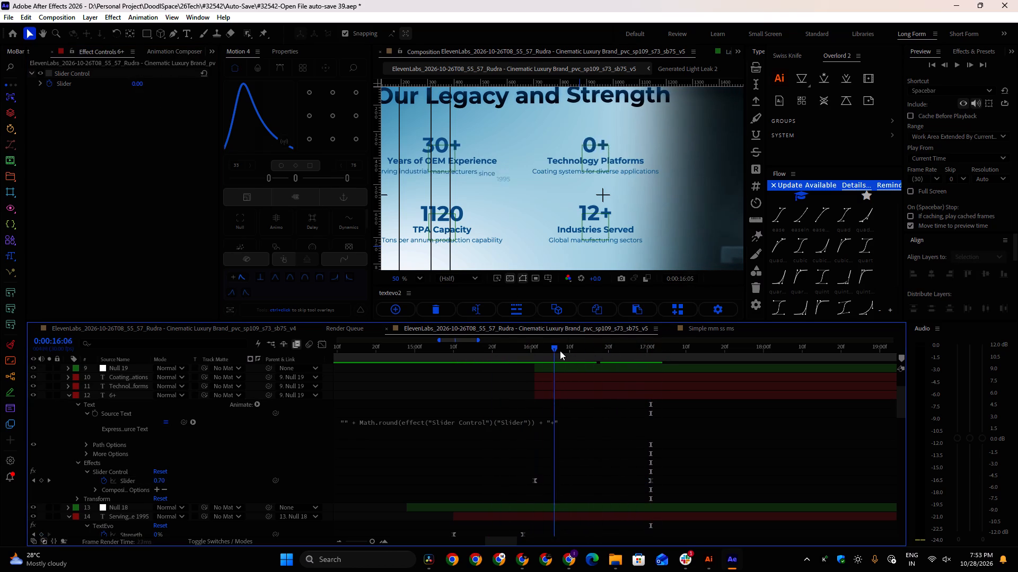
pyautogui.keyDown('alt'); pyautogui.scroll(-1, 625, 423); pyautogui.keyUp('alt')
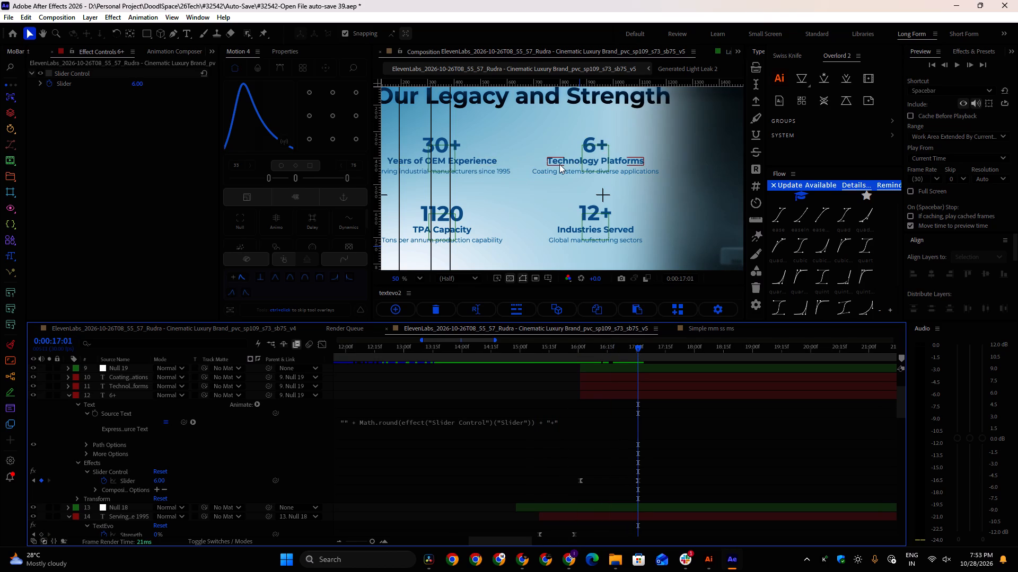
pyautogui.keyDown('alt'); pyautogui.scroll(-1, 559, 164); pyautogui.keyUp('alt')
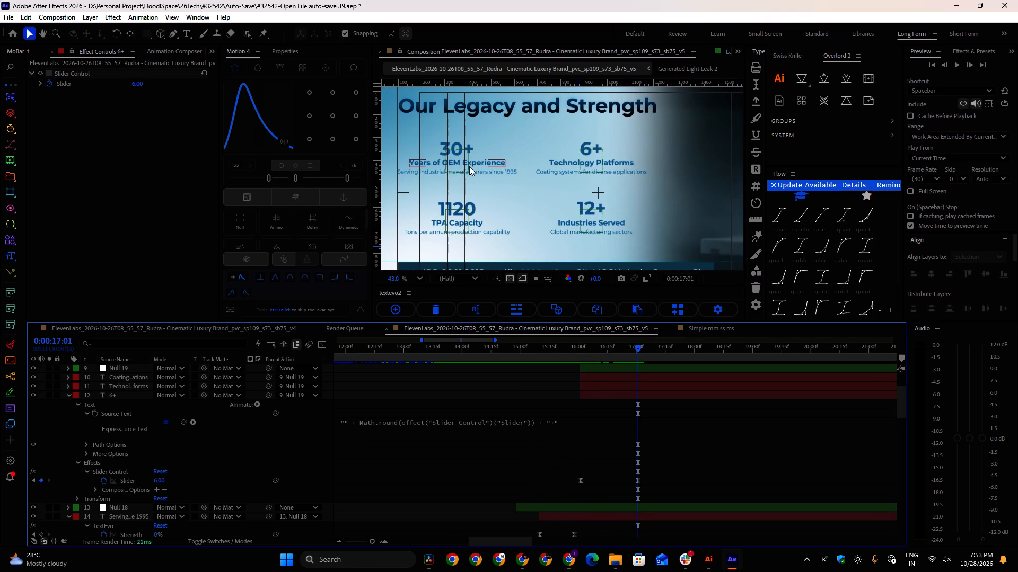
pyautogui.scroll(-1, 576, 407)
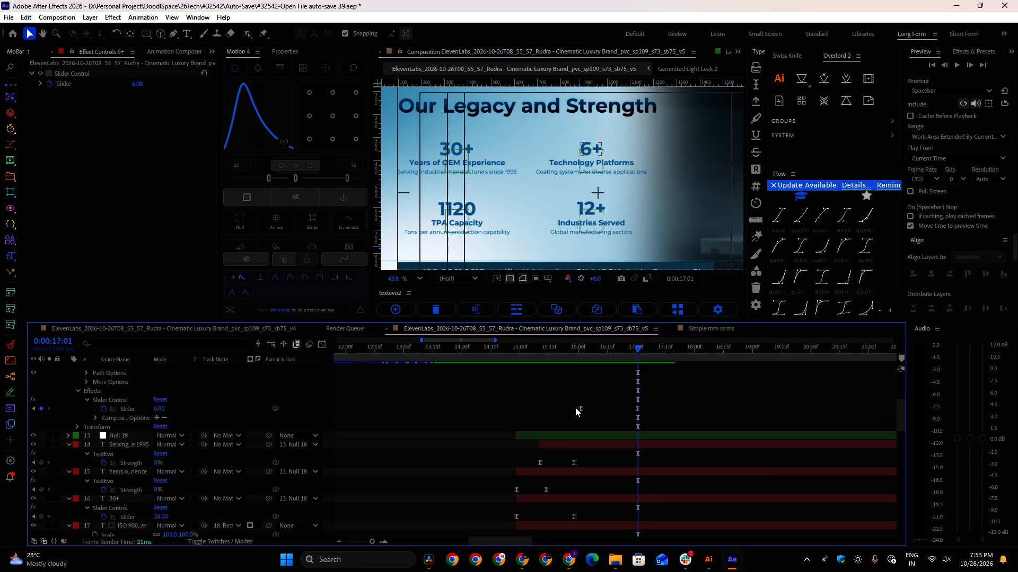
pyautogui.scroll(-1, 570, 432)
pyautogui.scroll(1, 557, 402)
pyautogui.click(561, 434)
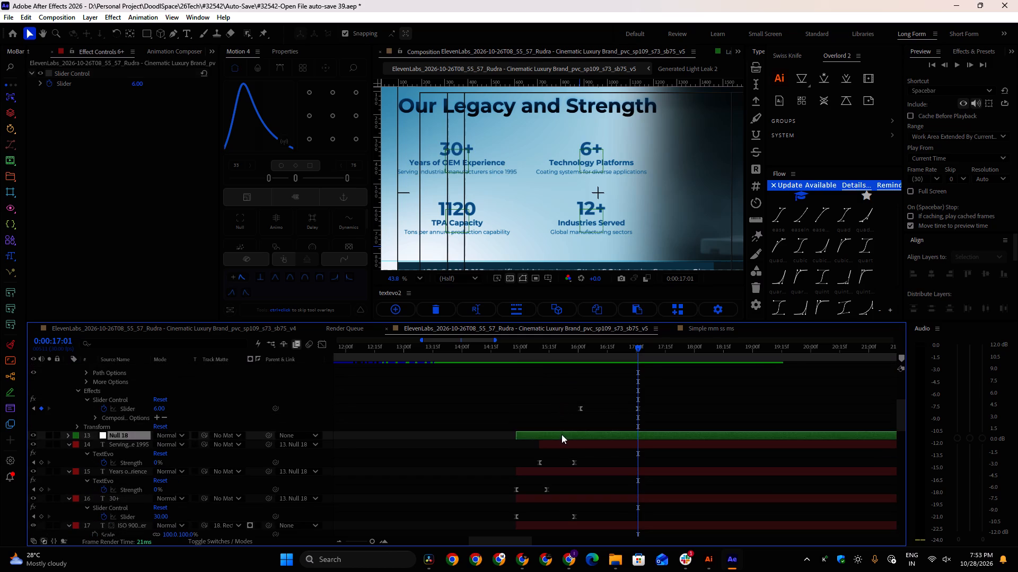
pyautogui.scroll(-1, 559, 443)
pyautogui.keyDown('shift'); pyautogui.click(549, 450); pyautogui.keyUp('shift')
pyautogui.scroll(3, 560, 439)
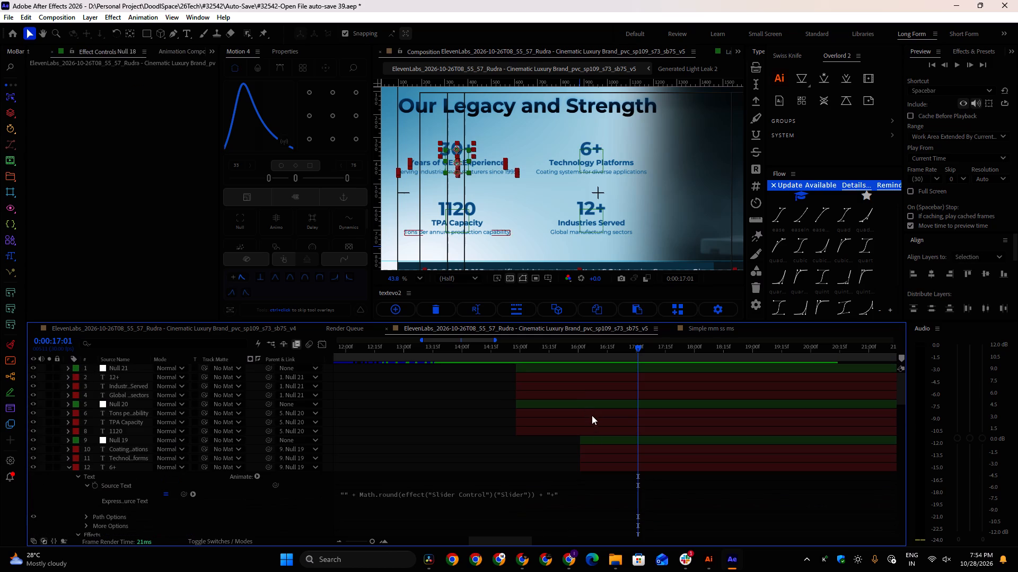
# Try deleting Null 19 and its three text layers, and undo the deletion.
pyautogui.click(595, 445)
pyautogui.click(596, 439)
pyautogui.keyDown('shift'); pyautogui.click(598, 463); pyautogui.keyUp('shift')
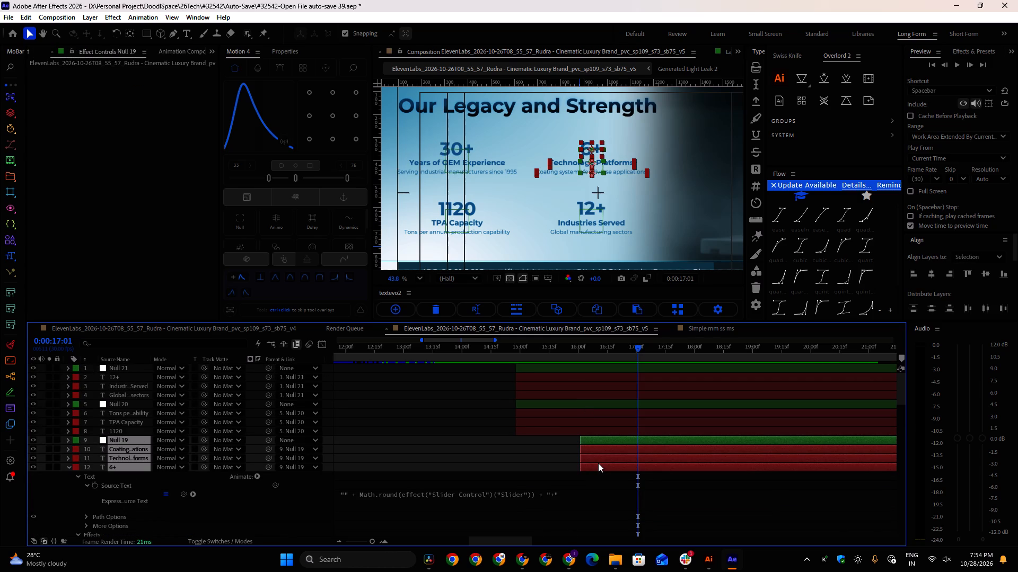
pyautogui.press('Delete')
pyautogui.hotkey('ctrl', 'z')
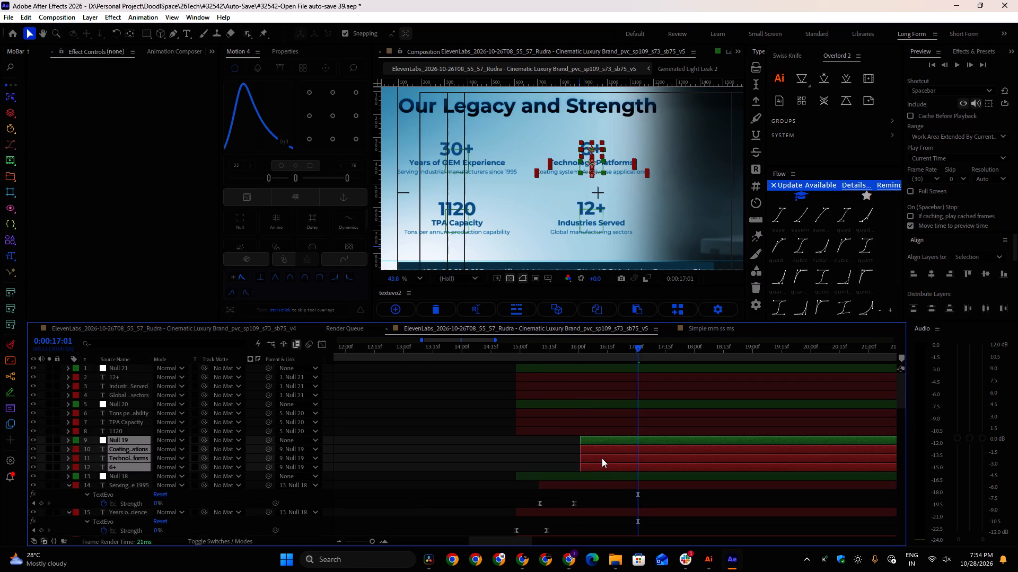
# Duplicate Null 18, its three text layers and the ISO 9001:2015 layer, stacking the copies directly above Null 19.
pyautogui.scroll(-1, 595, 472)
pyautogui.click(556, 400)
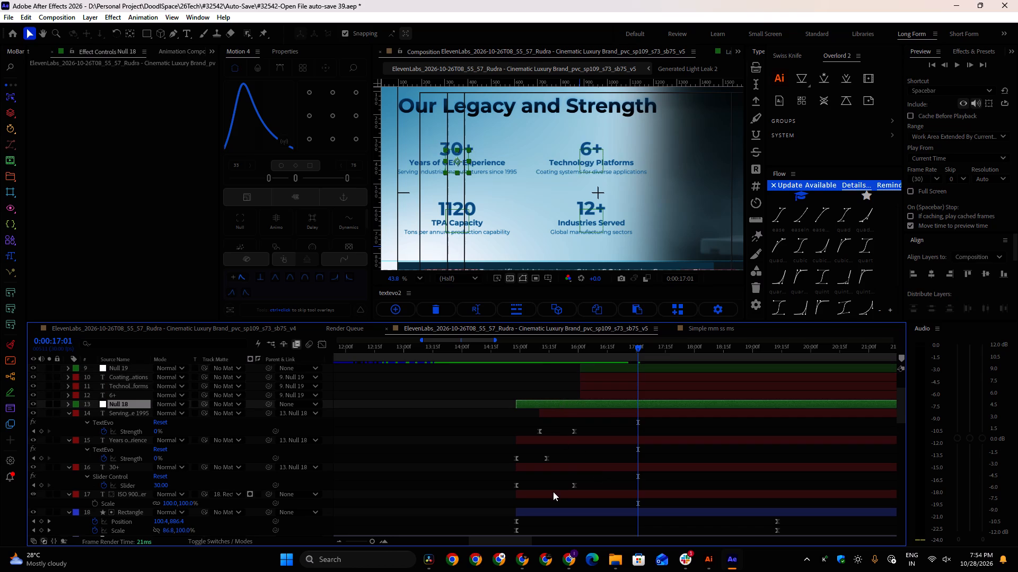
pyautogui.keyDown('shift'); pyautogui.click(553, 491); pyautogui.keyUp('shift')
pyautogui.hotkey('ctrl', 'd')
pyautogui.hotkey('ctrl', ']')
pyautogui.hotkey('ctrl', ']')
pyautogui.hotkey('ctrl', ']')
pyautogui.hotkey('ctrl', ']')
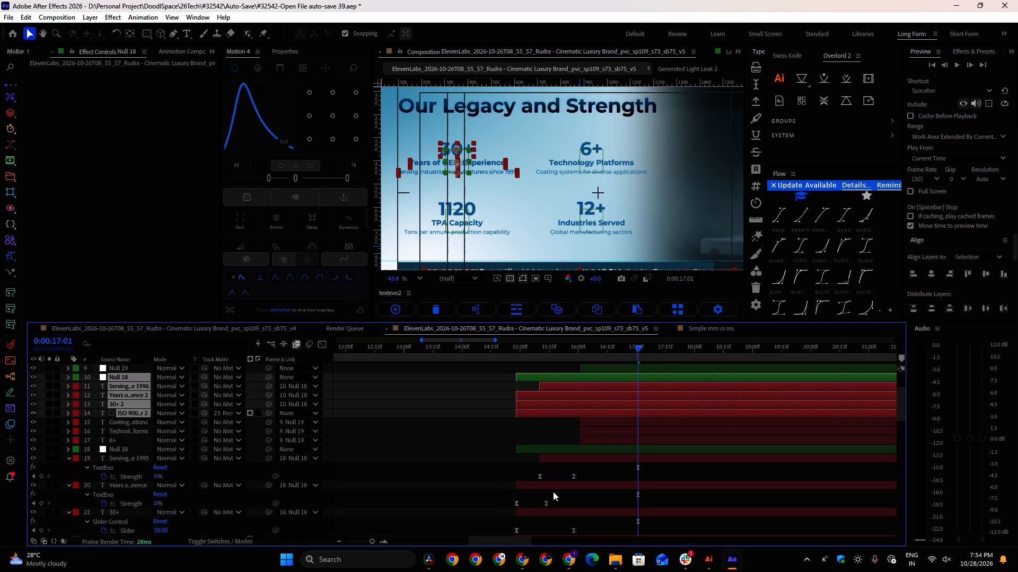
pyautogui.scroll(1, 602, 453)
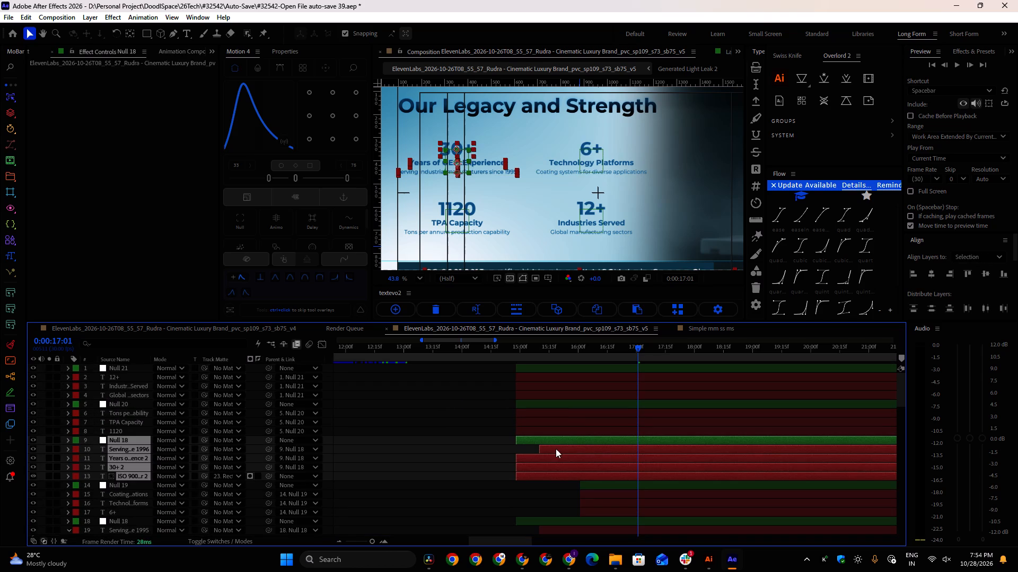
# Shift the duplicated Null 18 group in time so that it starts at 0:00:16:01, aligned with Null 19.
pyautogui.moveTo(545, 440); pyautogui.dragTo(606, 446)
pyautogui.keyDown('alt'); pyautogui.scroll(1, 604, 462); pyautogui.keyUp('alt')
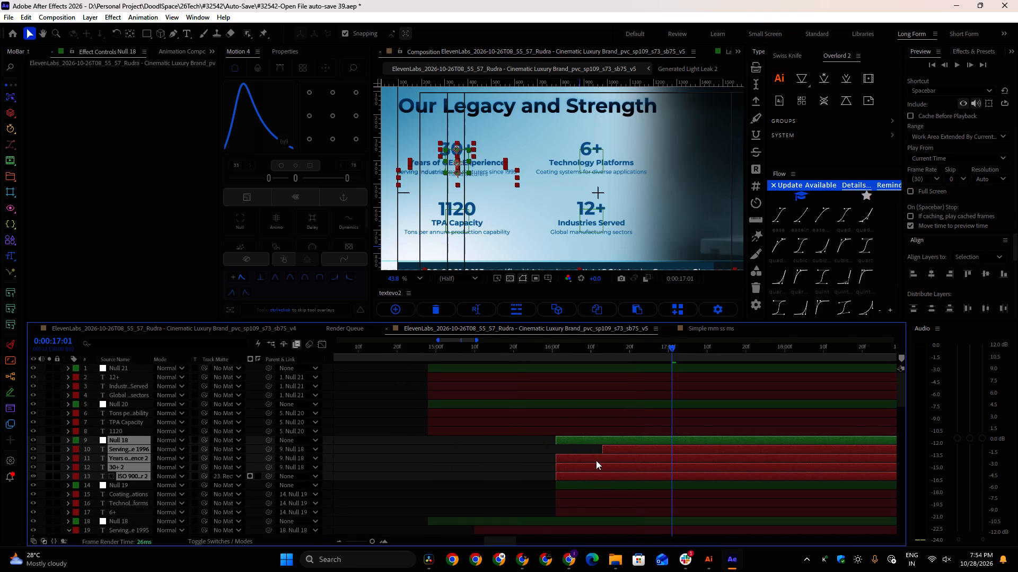
pyautogui.keyDown('shift'); pyautogui.scroll(-1, 595, 460); pyautogui.keyUp('shift')
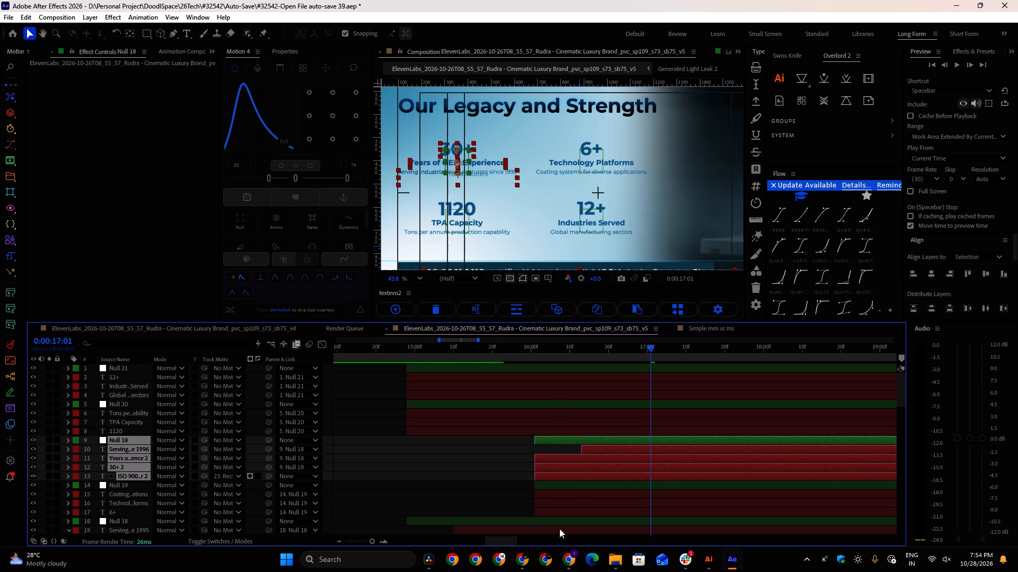
# Move the duplicated Null 18 across the slide so its text overlays the Technology Platforms block.
pyautogui.click(519, 448)
pyautogui.click(545, 442)
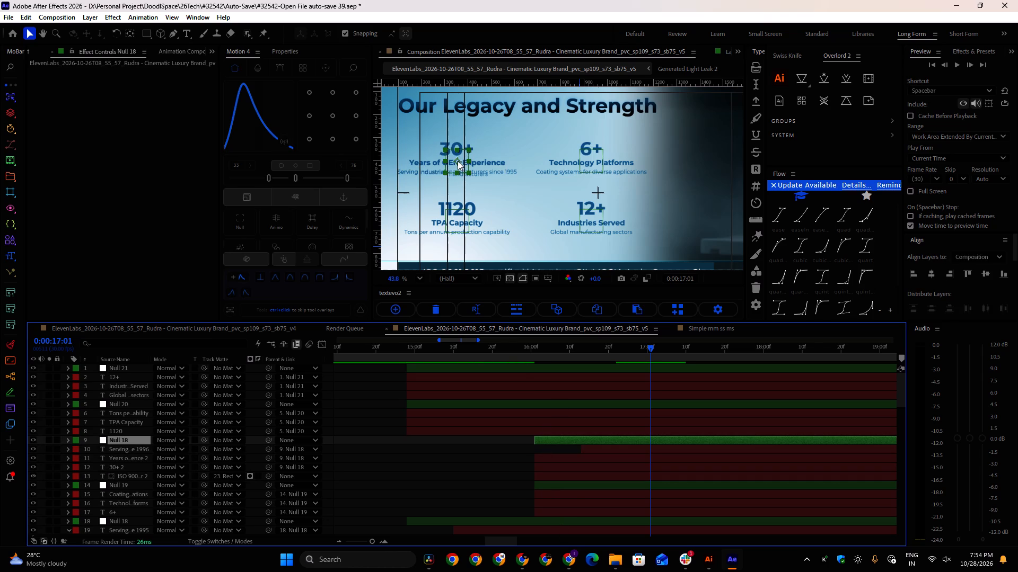
pyautogui.moveTo(458, 161); pyautogui.dragTo(596, 166)
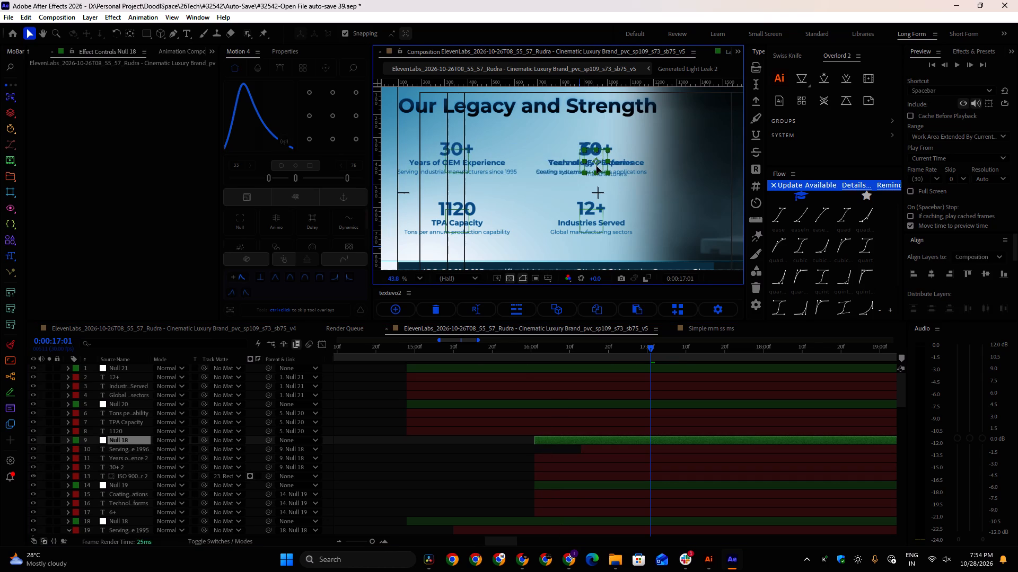
pyautogui.moveTo(596, 166); pyautogui.dragTo(597, 166)
pyautogui.scroll(3, 596, 166)
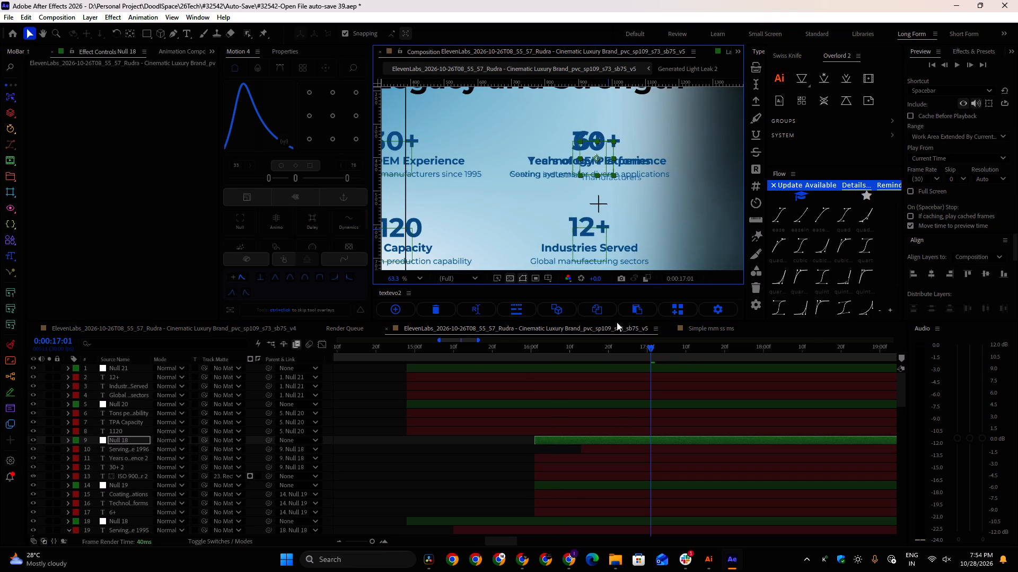
# Replace the duplicated "Serving industrial manufacturers" text with "Coating systems for diverse applications" copied from the Null 19 group.
pyautogui.click(604, 448)
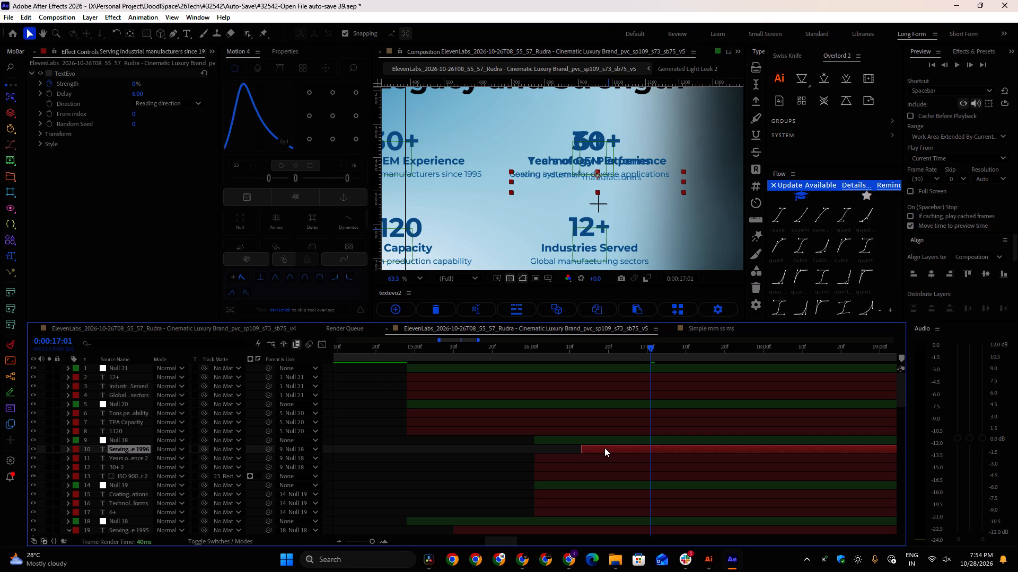
pyautogui.click(555, 492)
pyautogui.doubleClick(555, 492)
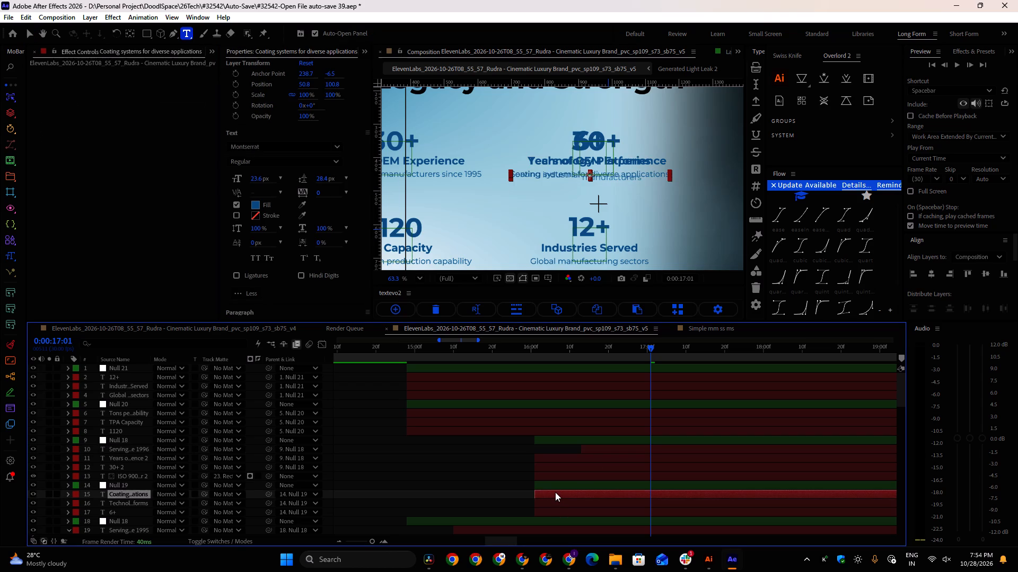
pyautogui.doubleClick(555, 492)
pyautogui.doubleClick(563, 492)
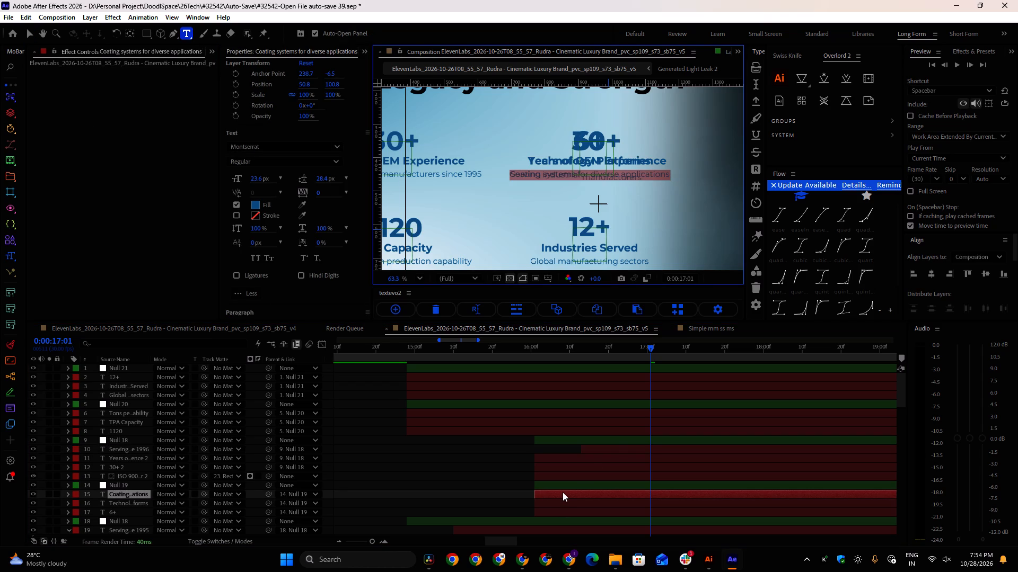
pyautogui.hotkey('ctrl', 'c')
pyautogui.doubleClick(613, 450)
pyautogui.hotkey('ctrl', 'v')
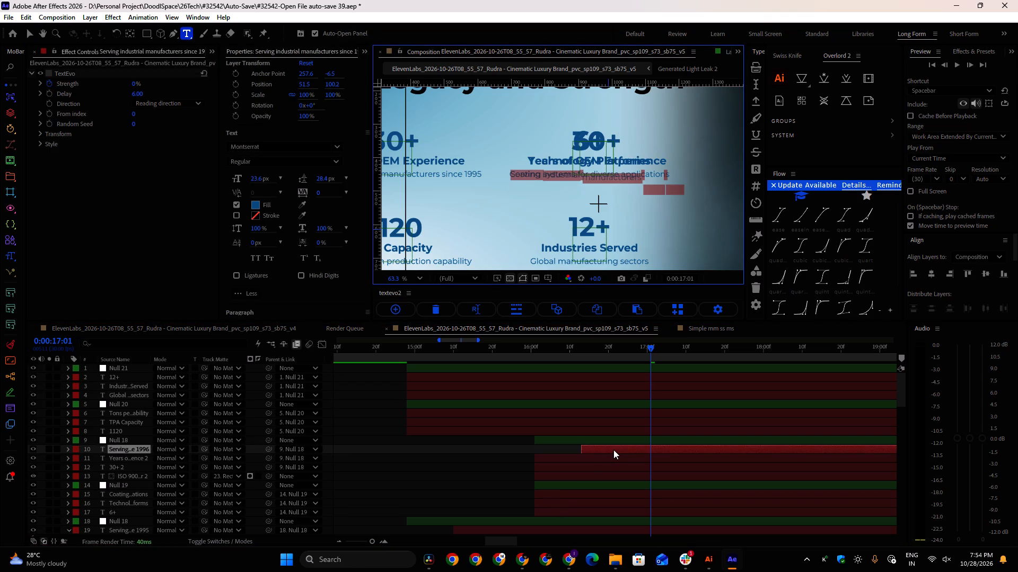
pyautogui.click(31, 33)
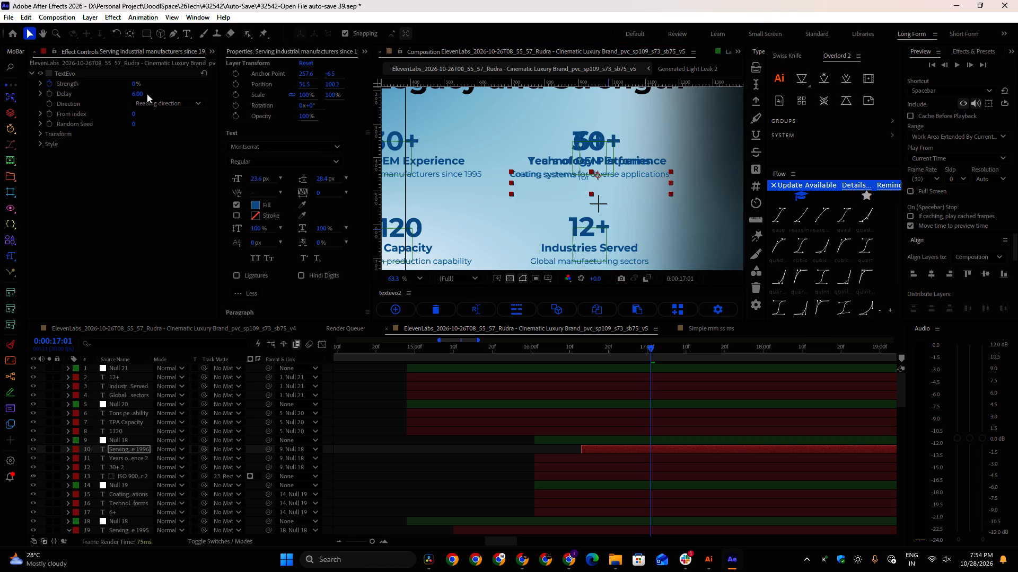
# Replace the text of the Years of OEM Experience 2 layer with the copied "Technology Platforms" text.
pyautogui.click(559, 504)
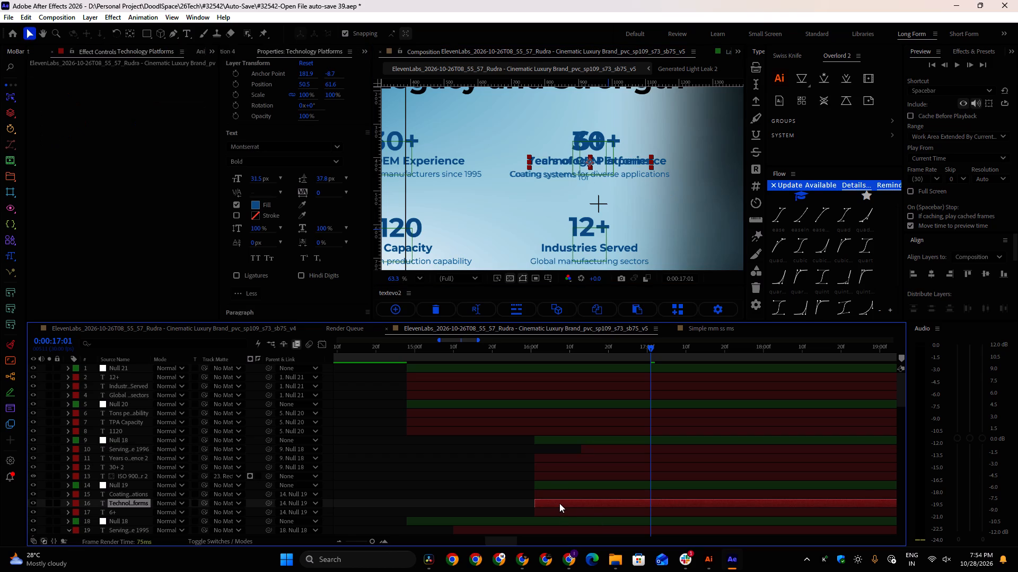
pyautogui.click(559, 503)
pyautogui.click(559, 503)
pyautogui.hotkey('ctrl', 'c')
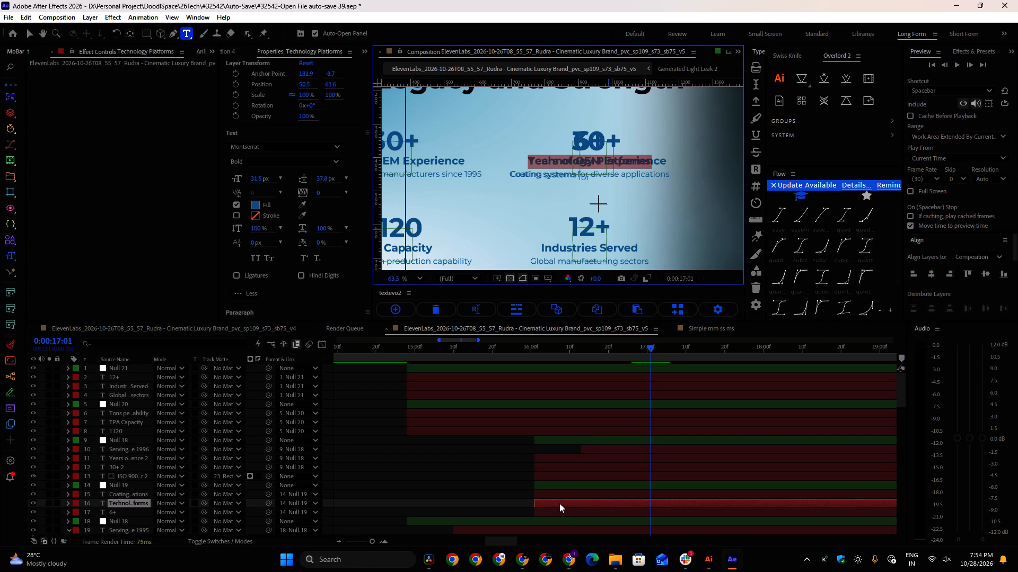
pyautogui.click(586, 459)
pyautogui.doubleClick(586, 459)
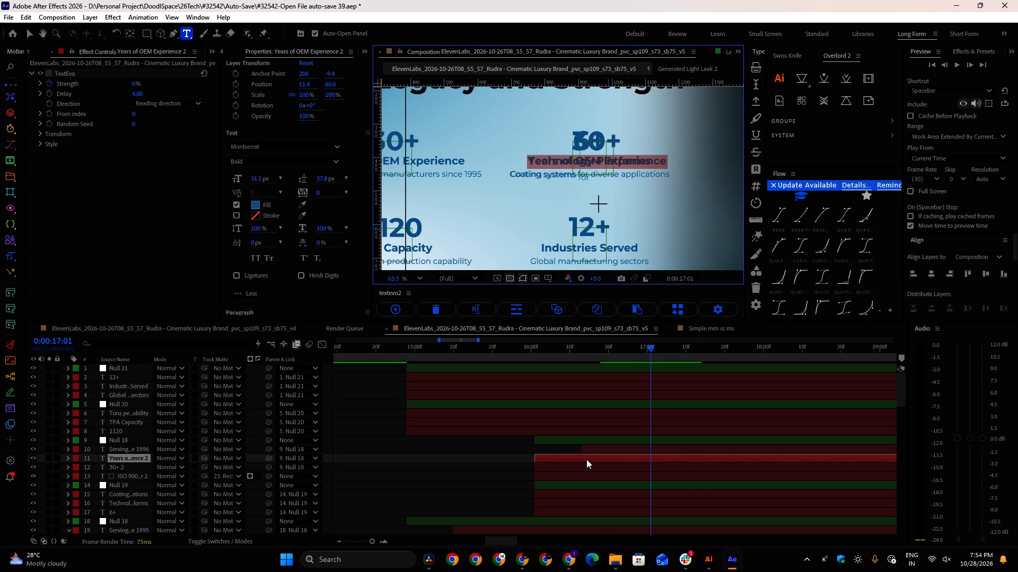
pyautogui.hotkey('ctrl', 'v')
# Delete the duplicated ISO 9001:2015 certified text layer.
pyautogui.click(598, 451)
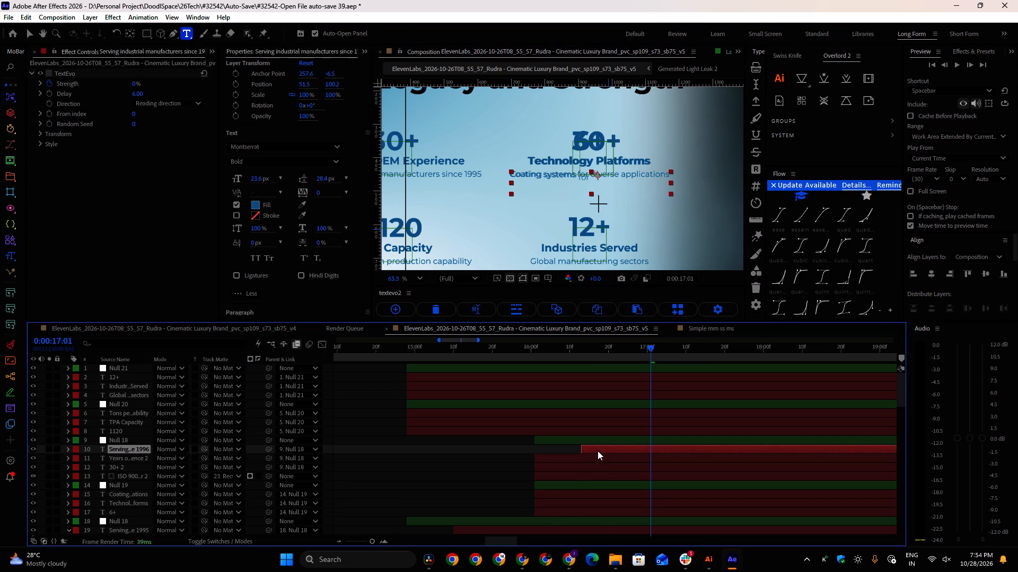
pyautogui.click(596, 459)
pyautogui.click(590, 468)
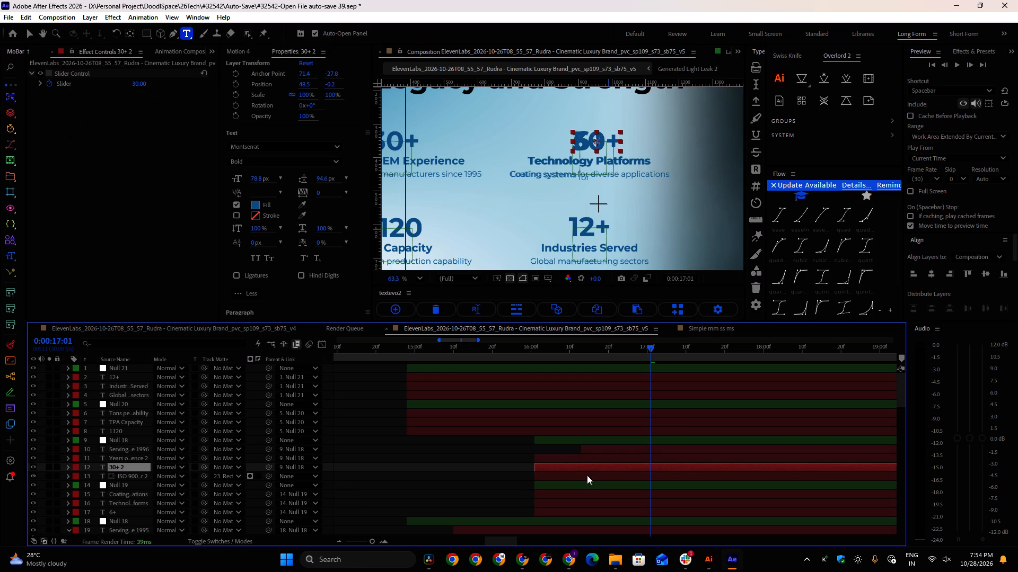
pyautogui.click(587, 475)
pyautogui.scroll(-4, 556, 196)
pyautogui.scroll(-2, 440, 216)
pyautogui.scroll(2, 437, 216)
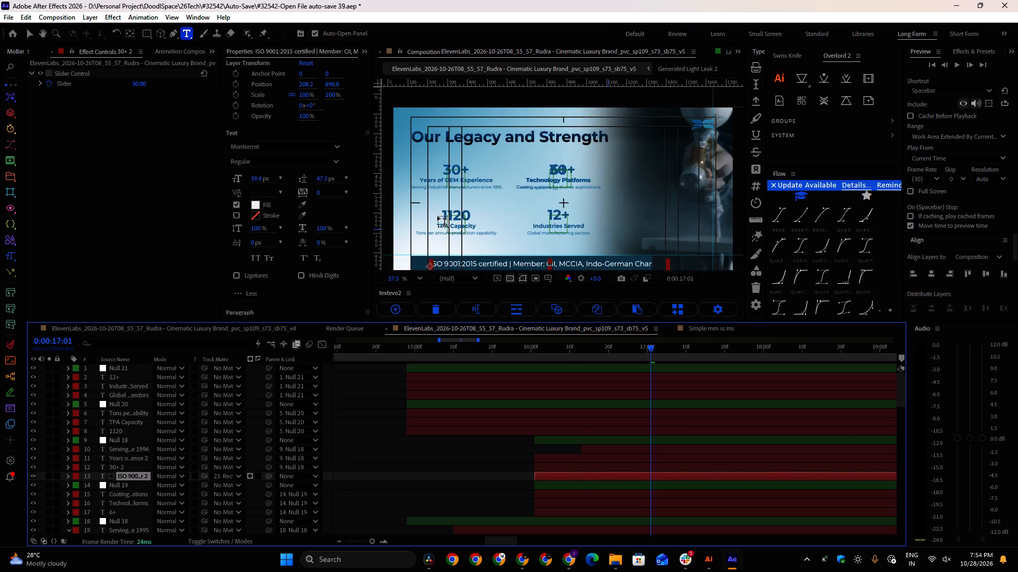
pyautogui.scroll(1, 437, 216)
pyautogui.press('Delete')
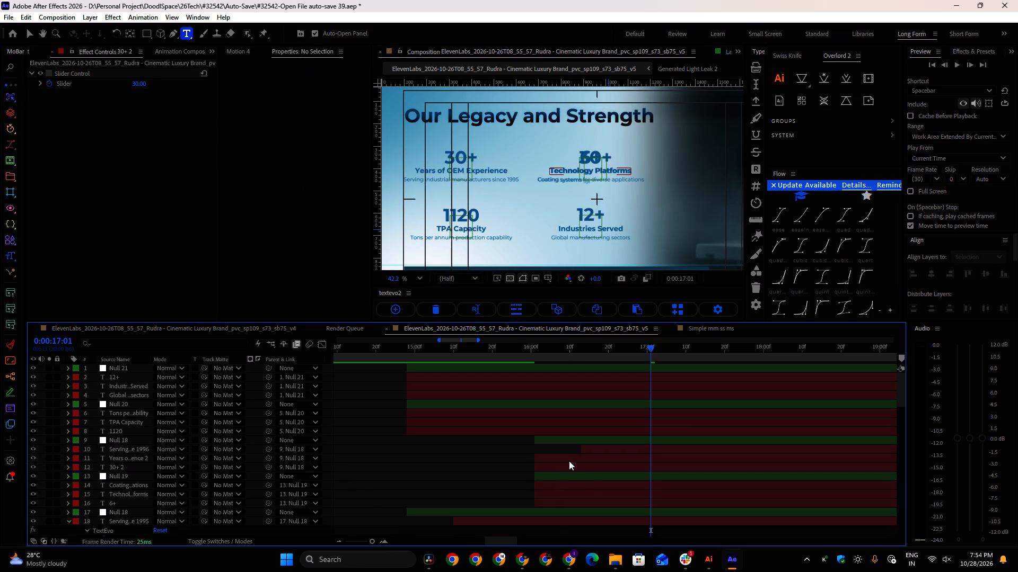
# Reveal the keyframes of the 30+ 2 layer and set its Slider to 6 at 0:00:17:01.
pyautogui.click(569, 461)
pyautogui.click(575, 469)
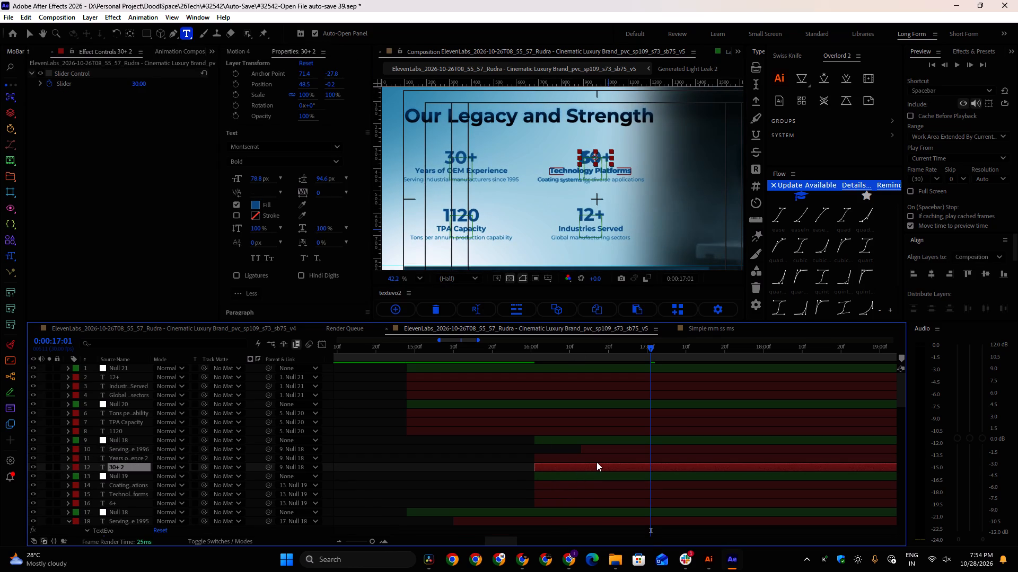
pyautogui.press('u')
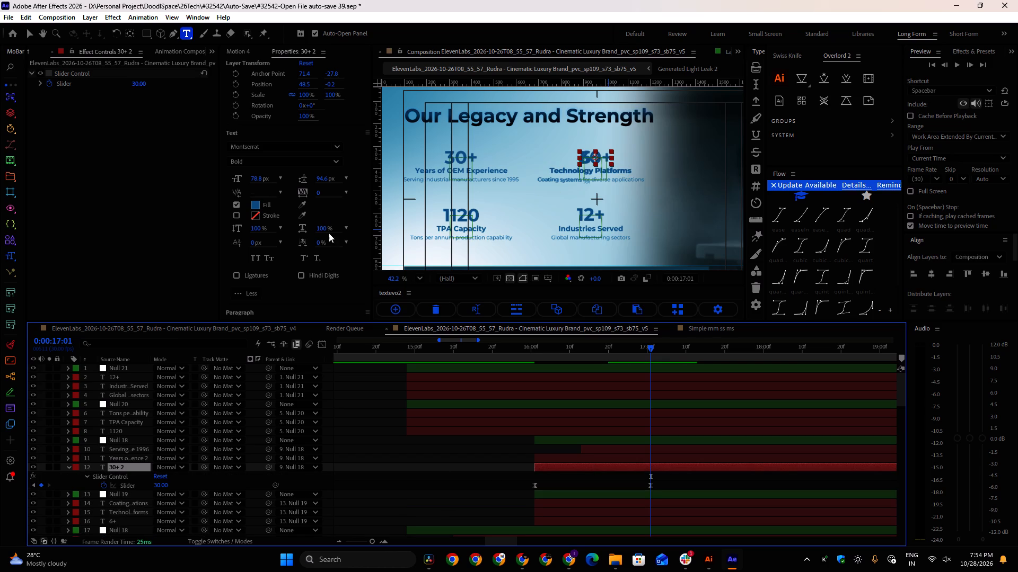
pyautogui.click(140, 80)
pyautogui.press('6')
pyautogui.press('Return')
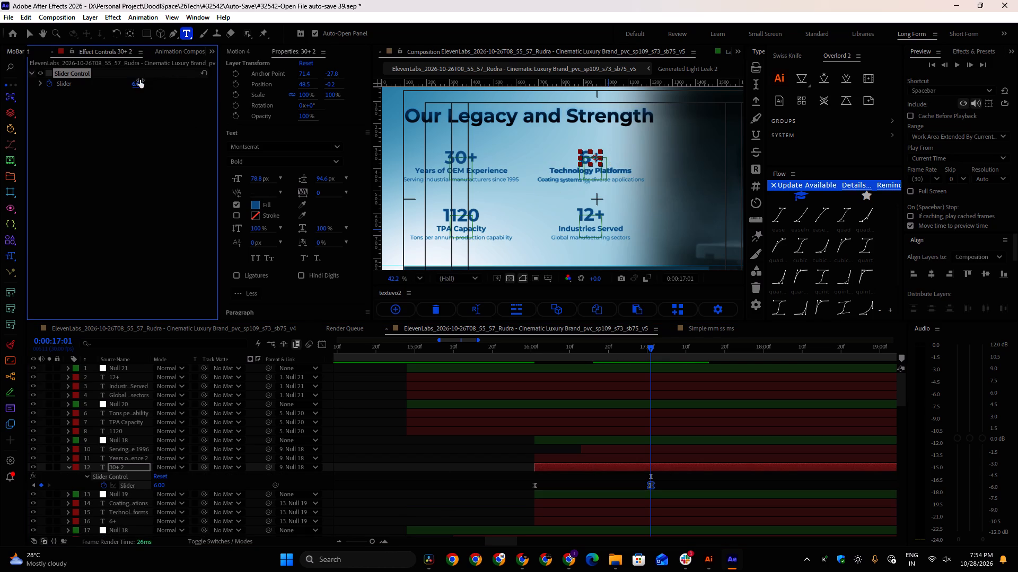
# Hide the original 6+ group: Null 19, the Coating systems text, Technology Platforms and the 6+ layer.
pyautogui.click(568, 497)
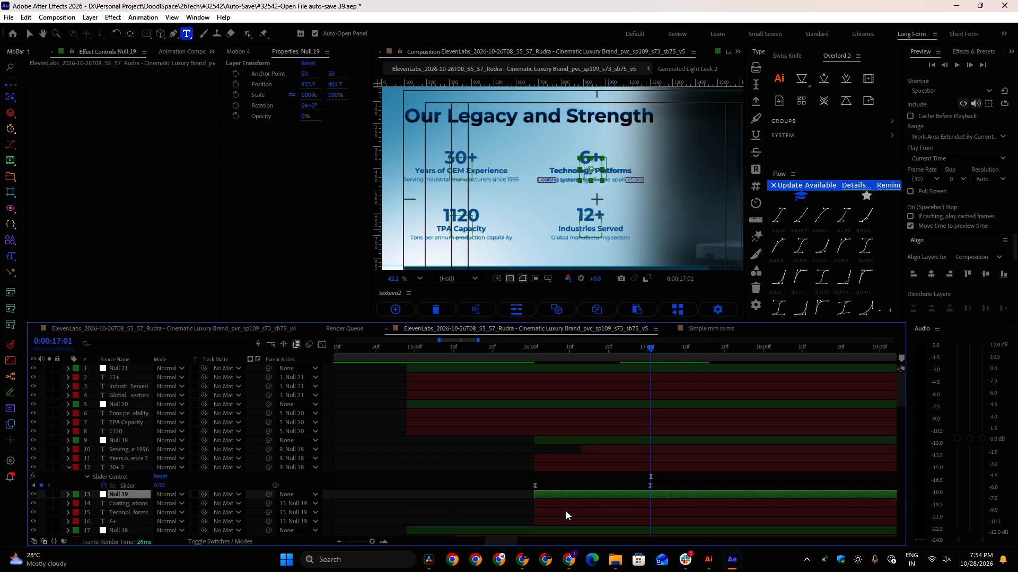
pyautogui.keyDown('shift'); pyautogui.click(564, 515); pyautogui.keyUp('shift')
pyautogui.keyDown('shift'); pyautogui.click(559, 519); pyautogui.keyUp('shift')
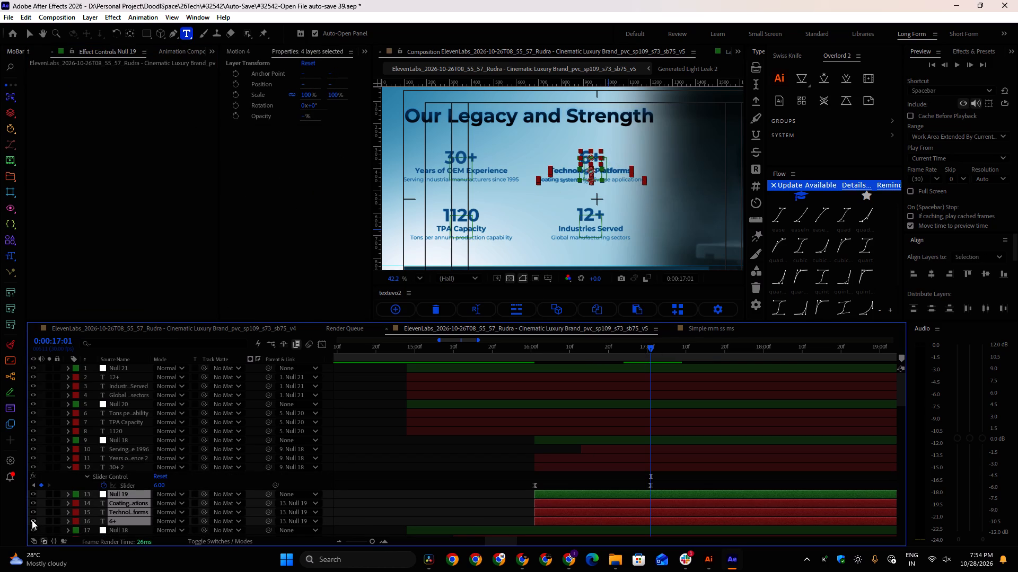
pyautogui.click(32, 520)
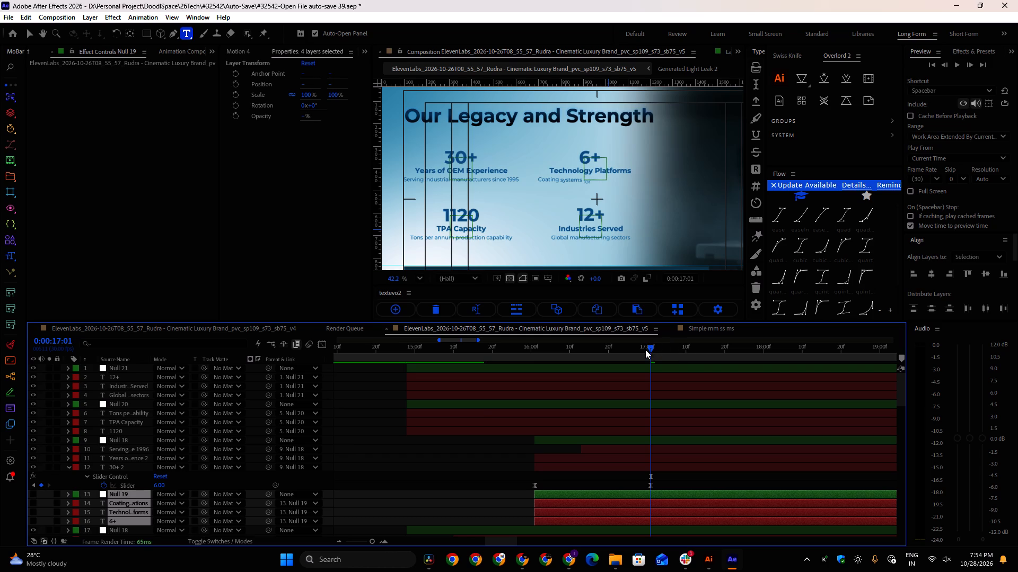
pyautogui.moveTo(650, 347); pyautogui.dragTo(508, 359)
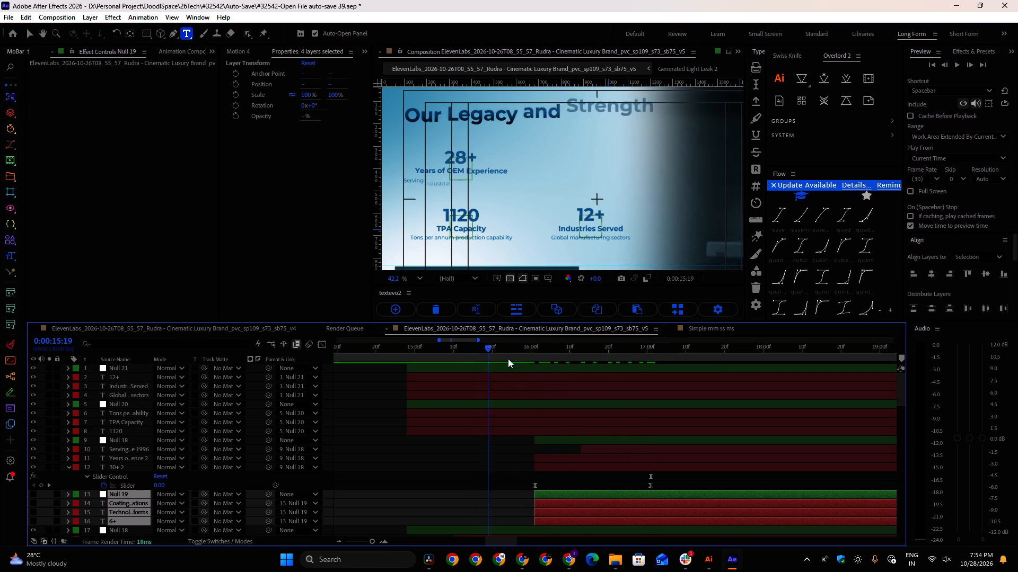
pyautogui.moveTo(508, 359); pyautogui.dragTo(667, 335)
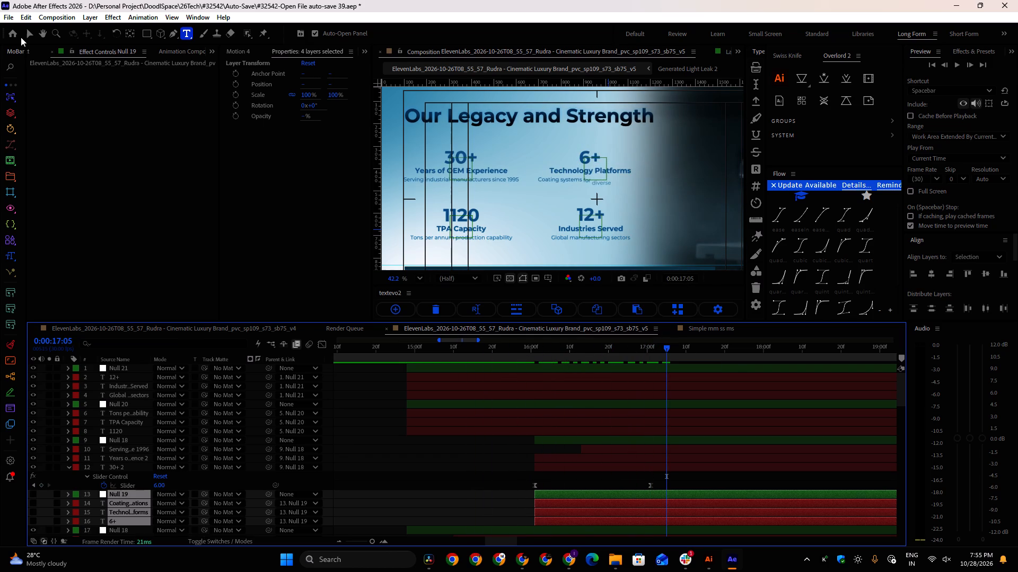
# Align the 6+ group's Null 18 with the 30+ group's Null 18 by their vertical centres.
pyautogui.click(27, 29)
pyautogui.click(602, 169)
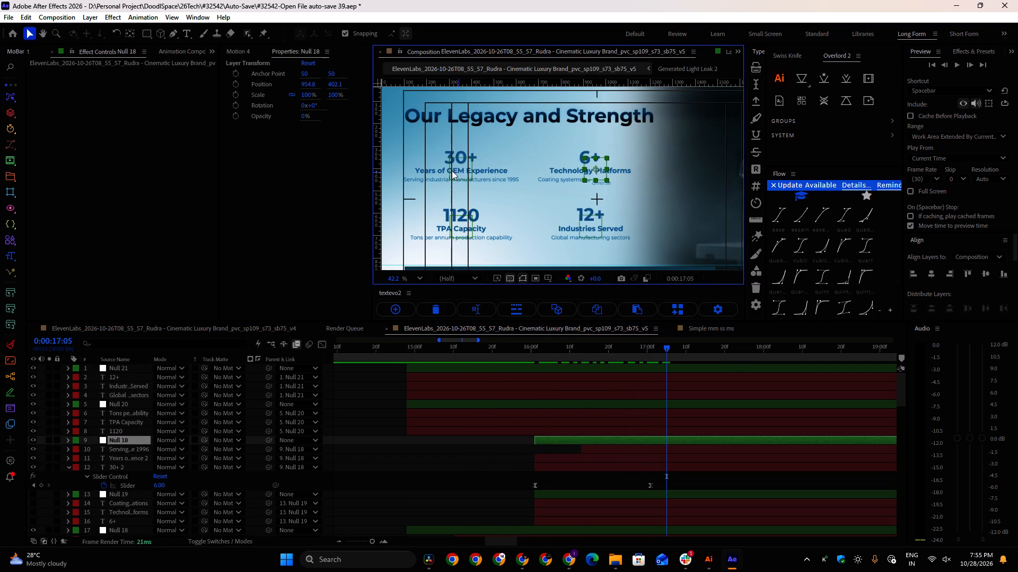
pyautogui.keyDown('shift'); pyautogui.click(461, 169); pyautogui.keyUp('shift')
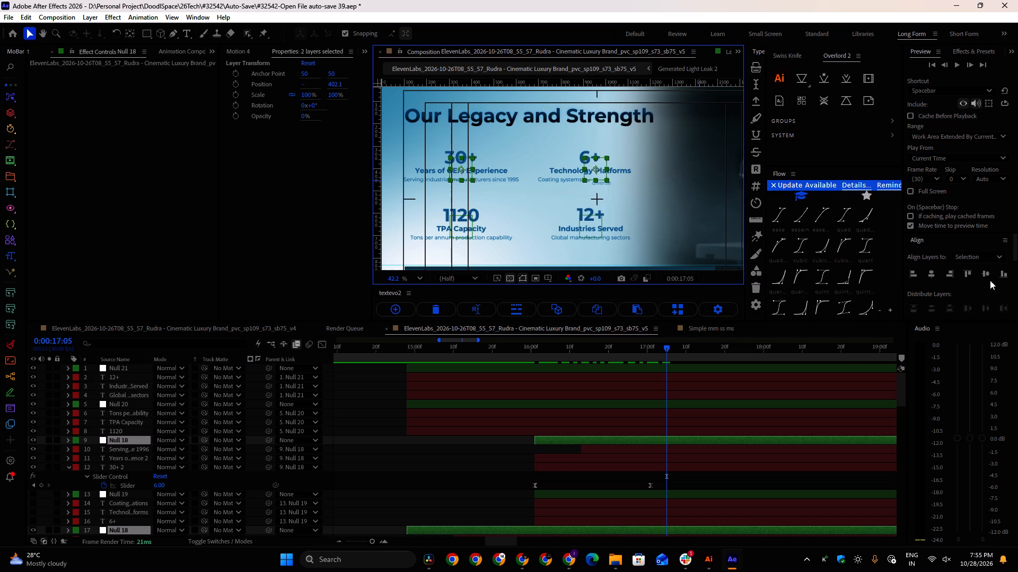
pyautogui.click(985, 274)
pyautogui.scroll(-1, 555, 165)
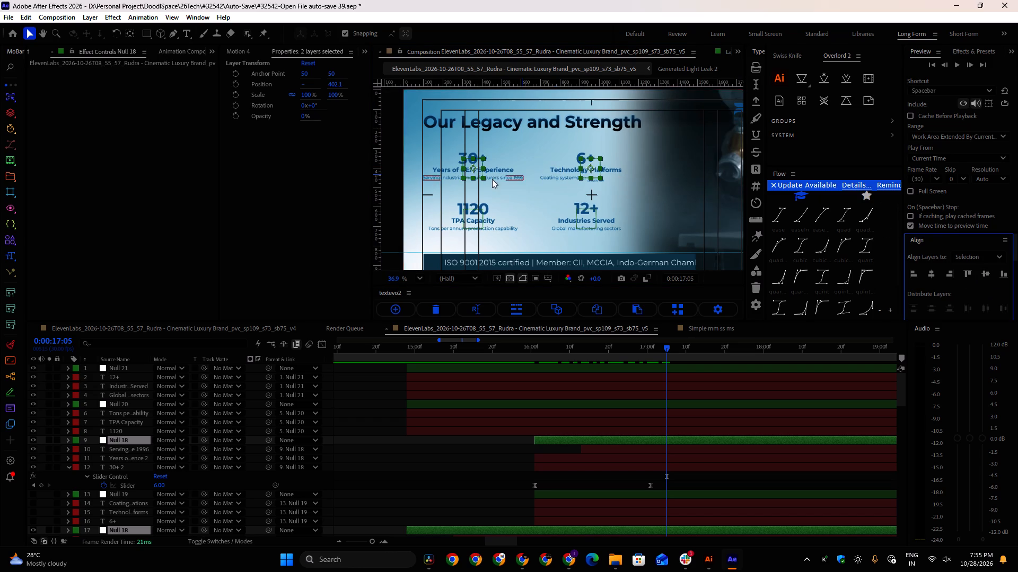
pyautogui.click(397, 177)
# Duplicate the animated 6+ group (Null 18 and its three text layers) and move the copies above the Null 20 group.
pyautogui.scroll(2, 489, 187)
pyautogui.scroll(-1, 500, 175)
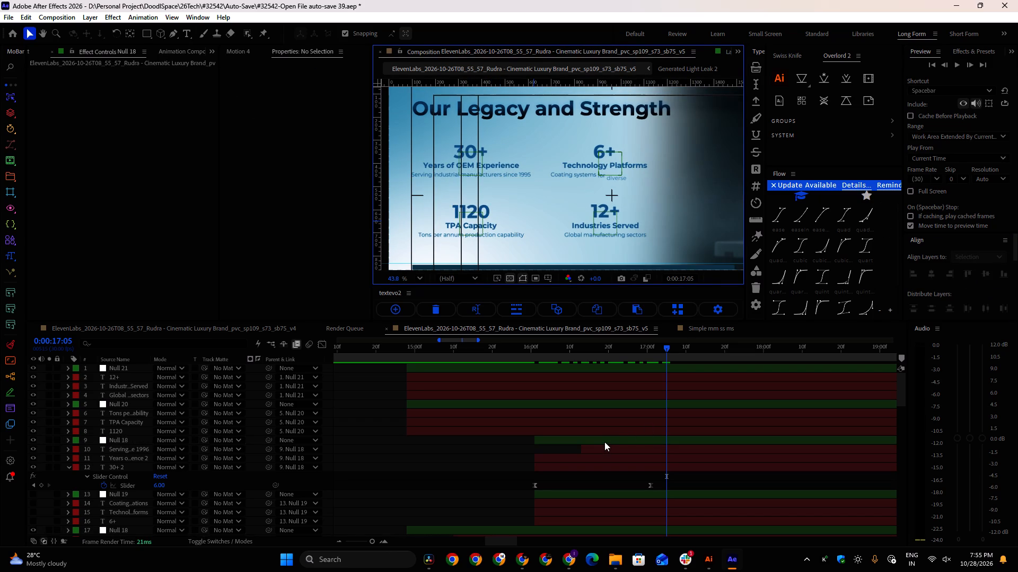
pyautogui.click(604, 442)
pyautogui.keyDown('shift'); pyautogui.click(603, 468); pyautogui.keyUp('shift')
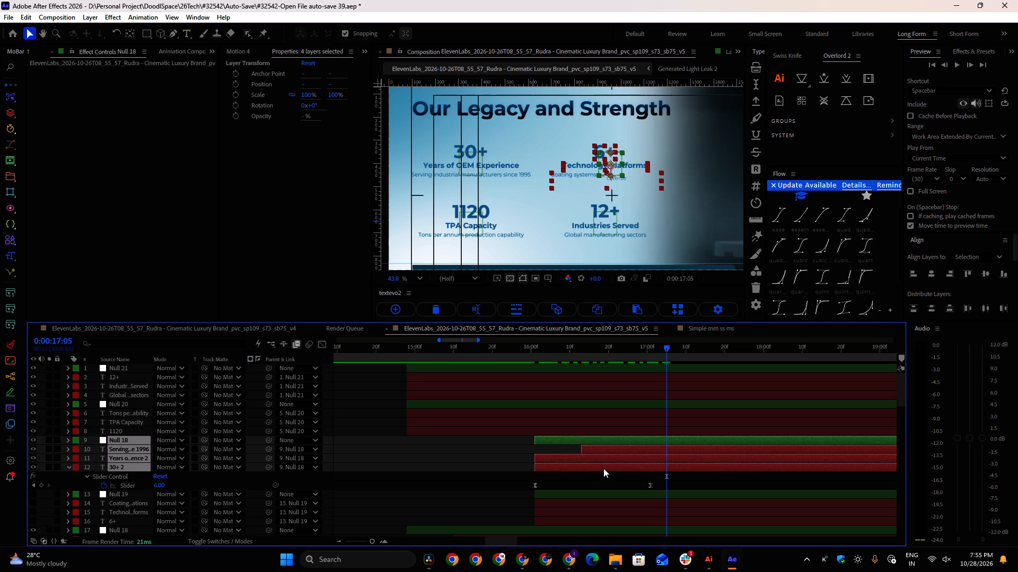
pyautogui.click(558, 406)
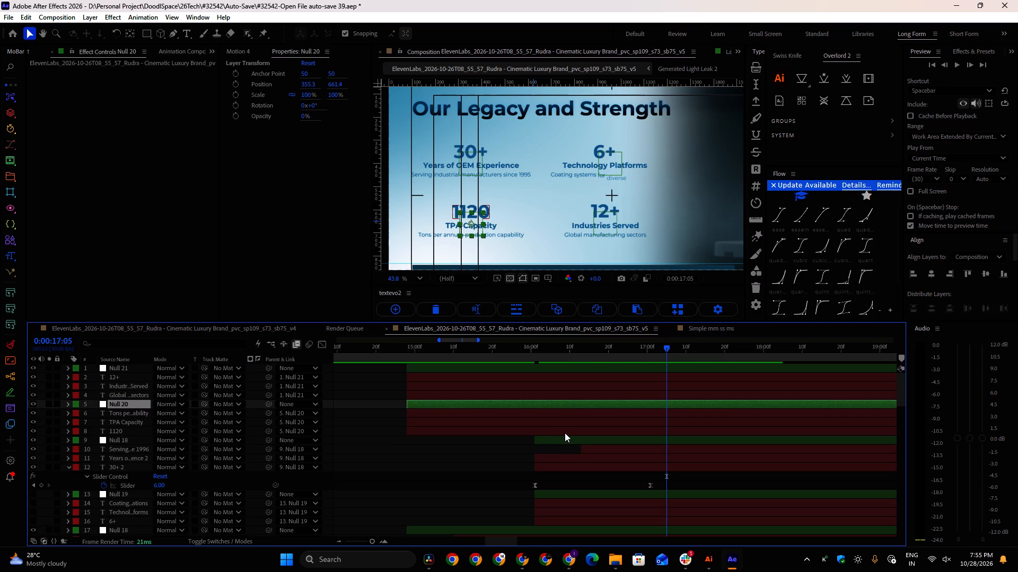
pyautogui.click(565, 433)
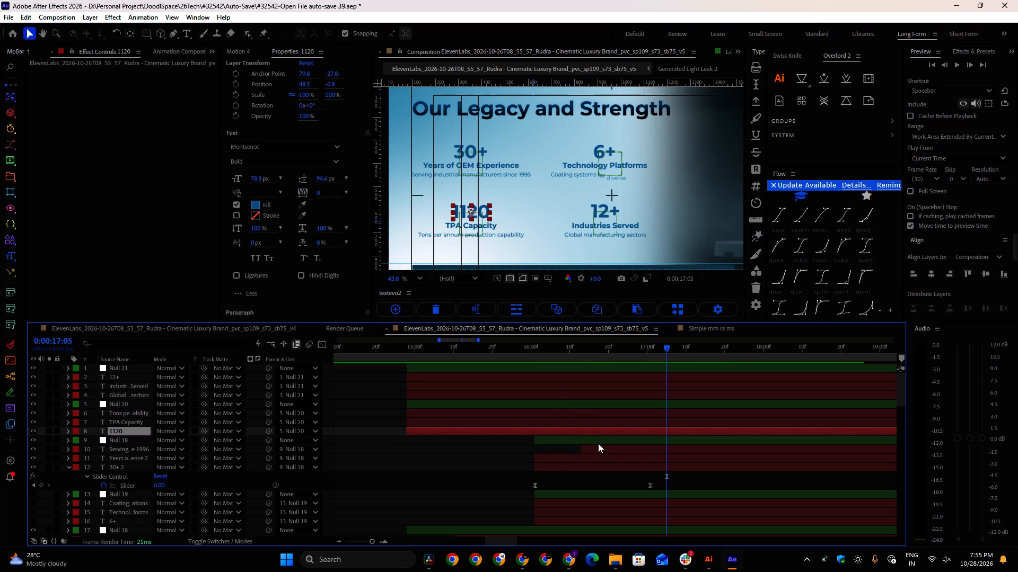
pyautogui.click(598, 438)
pyautogui.keyDown('shift'); pyautogui.click(598, 466); pyautogui.keyUp('shift')
pyautogui.hotkey('ctrl', 'd')
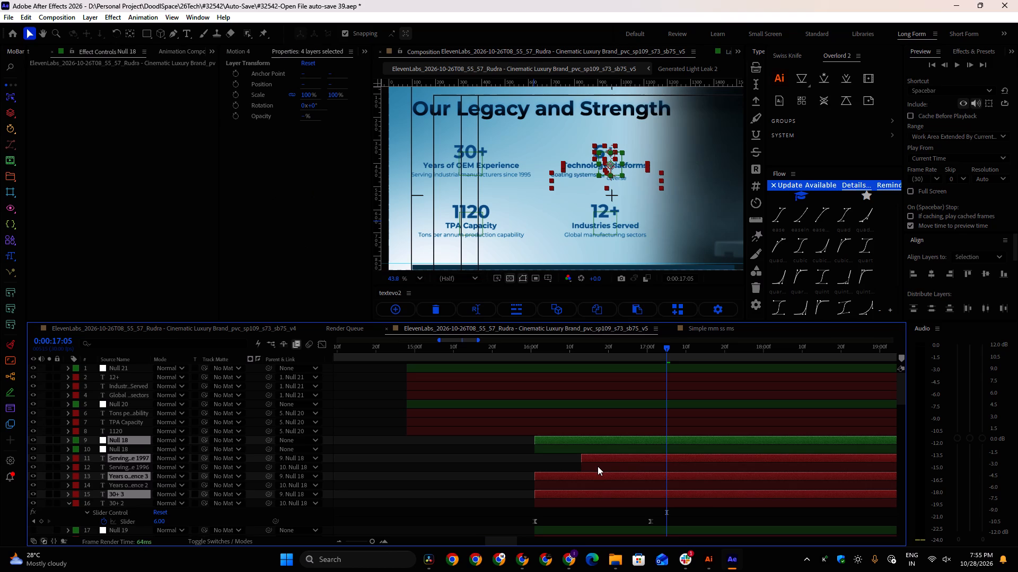
pyautogui.hotkey('ctrl', ']')
pyautogui.hotkey('ctrl', '[')
pyautogui.hotkey('ctrl', ']')
pyautogui.hotkey('ctrl', ']')
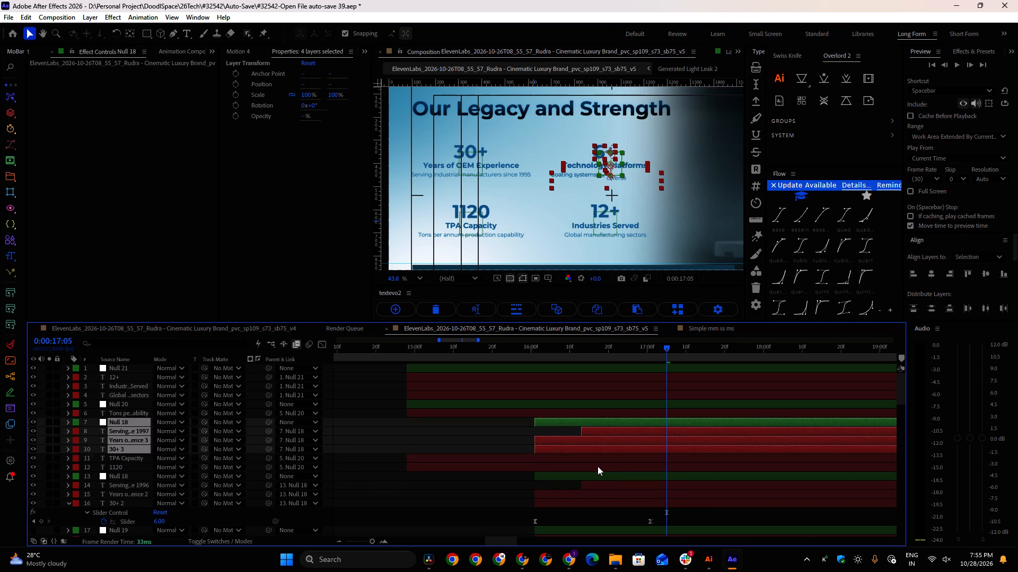
pyautogui.hotkey('ctrl', ']')
pyautogui.hotkey('ctrl', ']')
# Shift the four duplicated layers later in time so the group starts at about 0:00:16:25.
pyautogui.moveTo(547, 432); pyautogui.dragTo(601, 436)
pyautogui.scroll(-1, 601, 436)
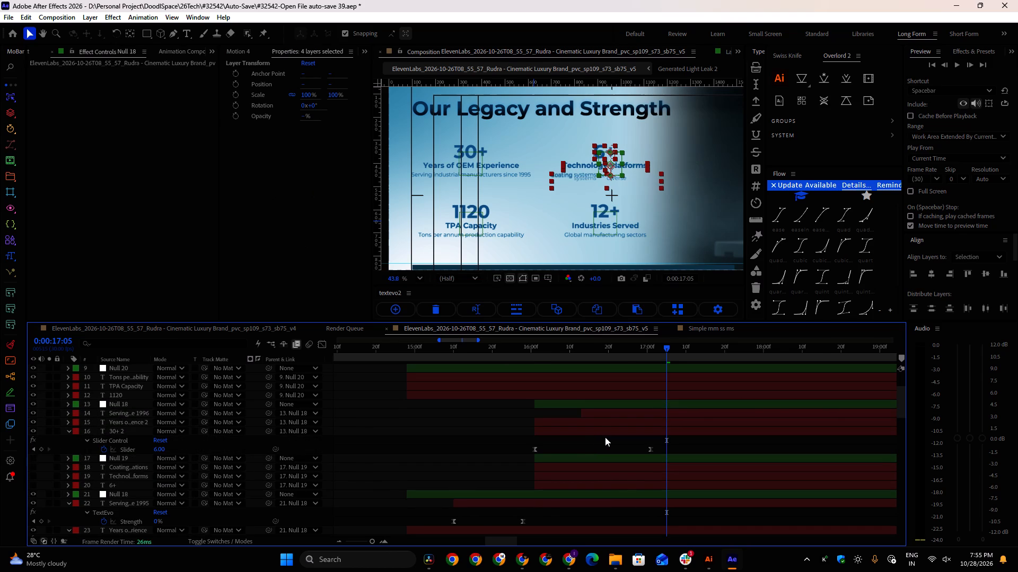
pyautogui.keyDown('shift'); pyautogui.scroll(-3, 604, 440); pyautogui.keyUp('shift')
pyautogui.keyDown('shift'); pyautogui.scroll(2, 439, 466); pyautogui.keyUp('shift')
pyautogui.scroll(-1, 439, 466)
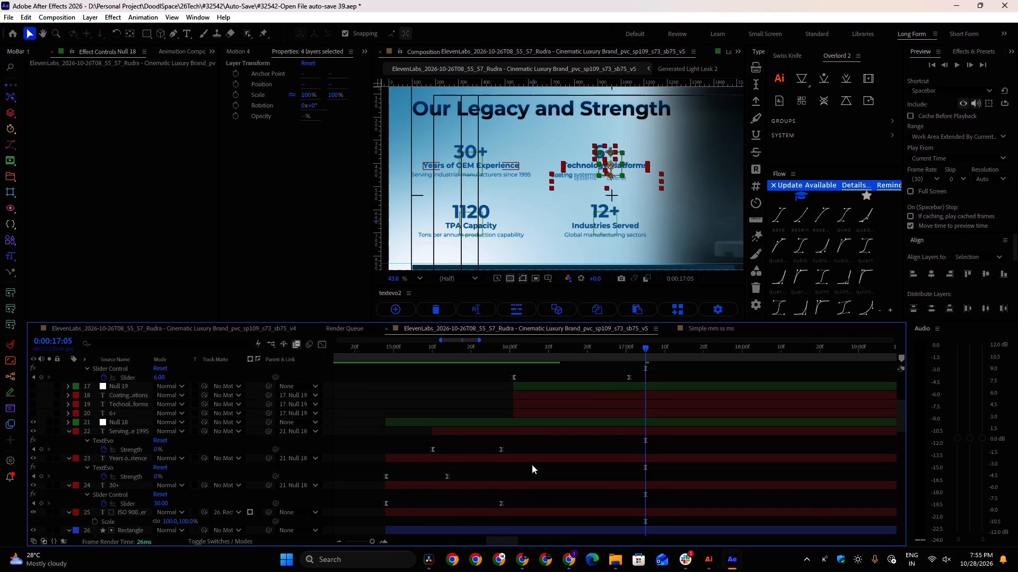
pyautogui.scroll(2, 537, 465)
pyautogui.moveTo(583, 432); pyautogui.dragTo(629, 436)
pyautogui.keyDown('shift'); pyautogui.scroll(-1, 625, 436); pyautogui.keyUp('shift')
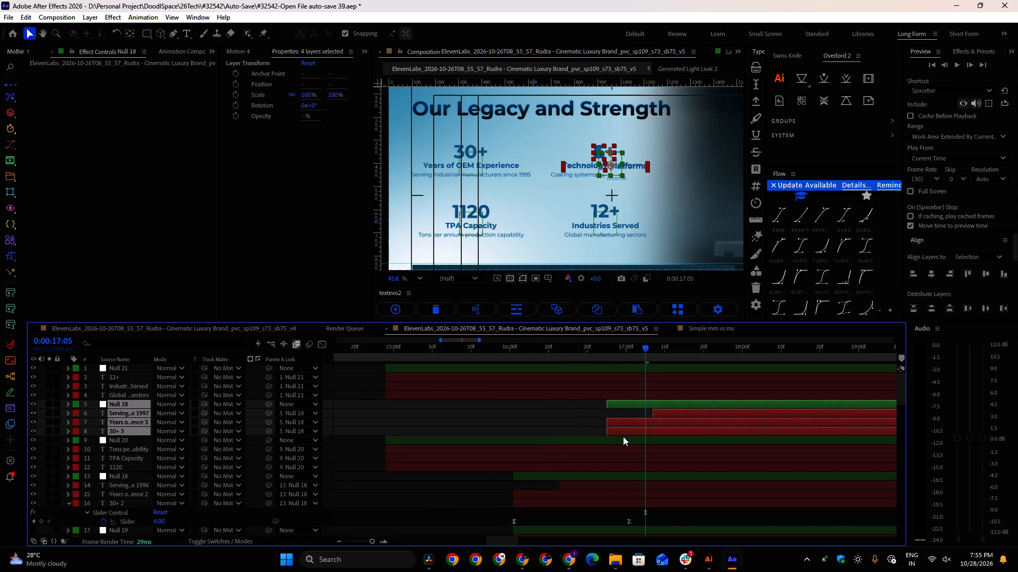
pyautogui.keyDown('shift'); pyautogui.scroll(-2, 623, 436); pyautogui.keyUp('shift')
pyautogui.scroll(-3, 603, 421)
pyautogui.scroll(3, 601, 423)
pyautogui.keyDown('alt'); pyautogui.scroll(-1, 595, 419); pyautogui.keyUp('alt')
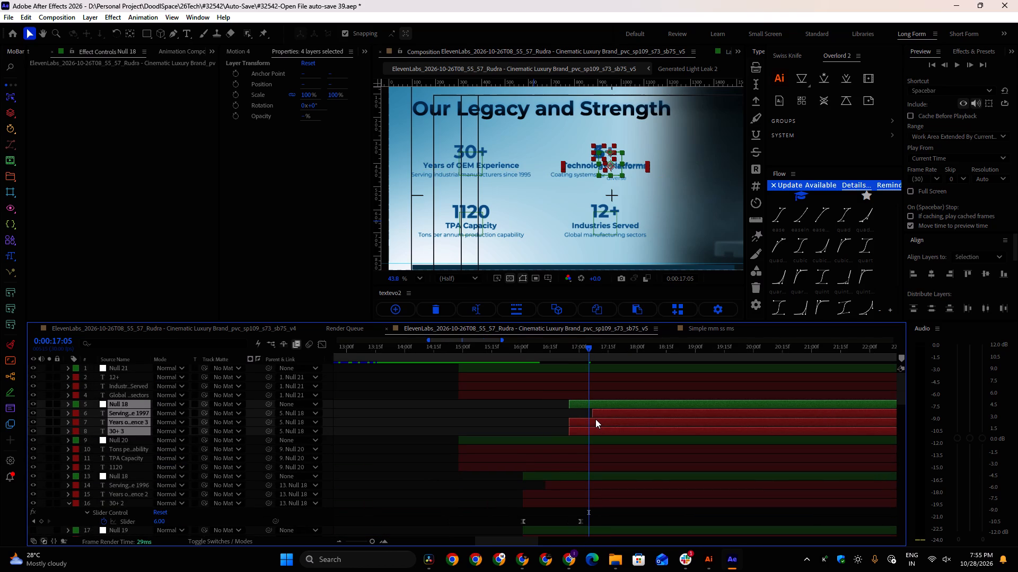
pyautogui.keyDown('alt'); pyautogui.scroll(2, 595, 419); pyautogui.keyUp('alt')
pyautogui.keyDown('alt'); pyautogui.scroll(-1, 565, 386); pyautogui.keyUp('alt')
pyautogui.keyDown('shift'); pyautogui.scroll(2, 546, 420); pyautogui.keyUp('shift')
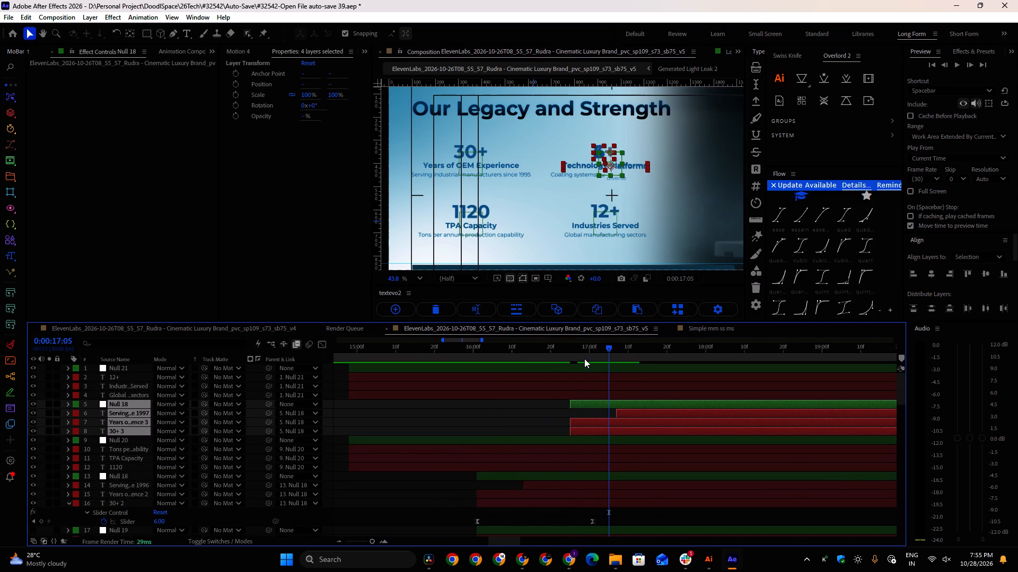
# Snap the duplicated Null 18 onto Null 20's position by parenting it to Null 20, and set its parent back to None.
pyautogui.moveTo(582, 353); pyautogui.dragTo(602, 354)
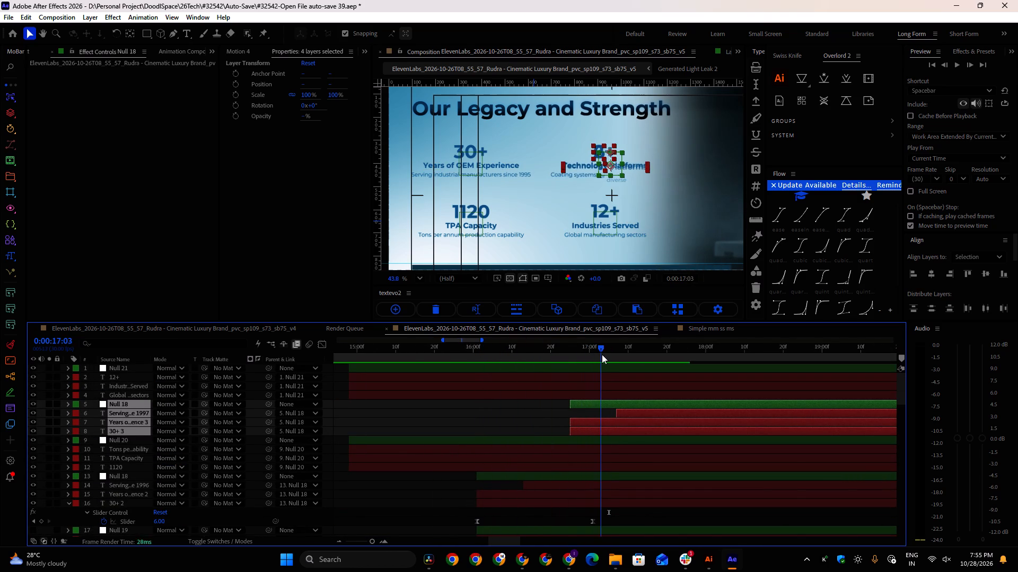
pyautogui.moveTo(602, 354); pyautogui.dragTo(608, 358)
pyautogui.click(559, 407)
pyautogui.click(586, 405)
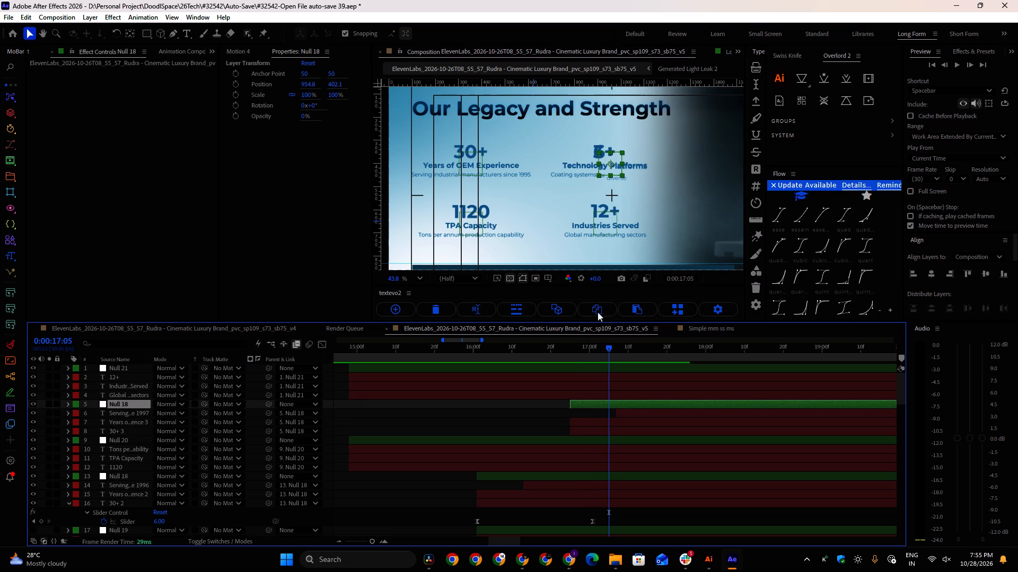
pyautogui.keyDown('shift'); pyautogui.moveTo(266, 405); pyautogui.dragTo(265, 405); pyautogui.keyUp('shift')
pyautogui.keyDown('shift'); pyautogui.moveTo(265, 405); pyautogui.dragTo(118, 442); pyautogui.keyUp('shift')
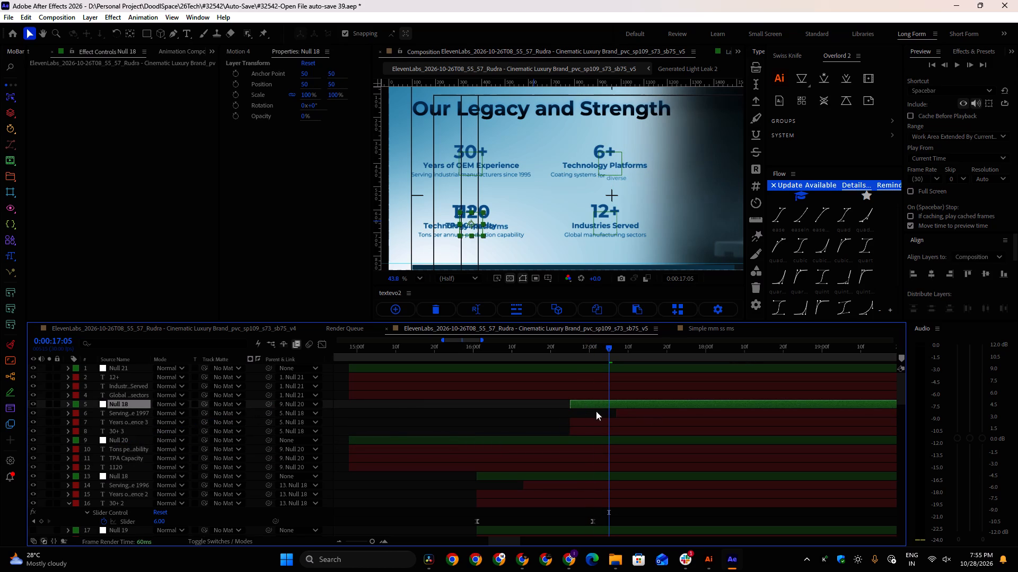
pyautogui.click(295, 405)
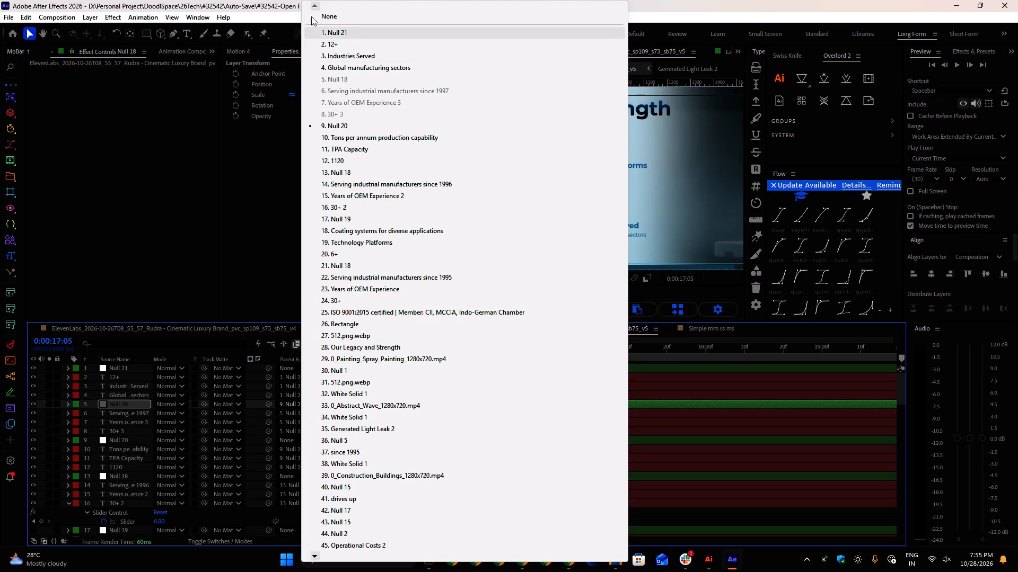
pyautogui.click(321, 14)
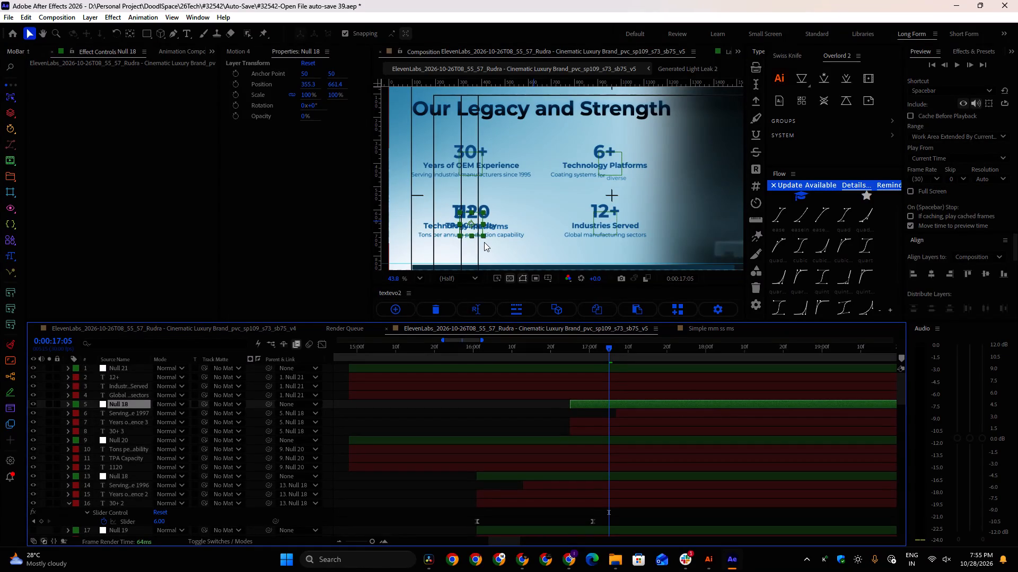
# Reveal the keyframes of the 30+ 3 layer and go to its second Slider keyframe at 0:00:17:25.
pyautogui.click(596, 422)
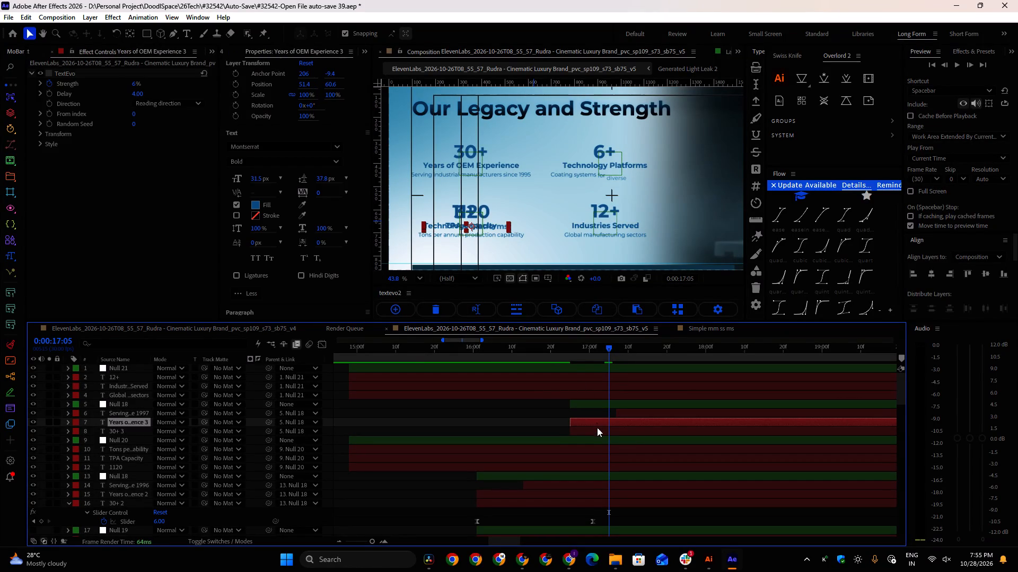
pyautogui.doubleClick(591, 432)
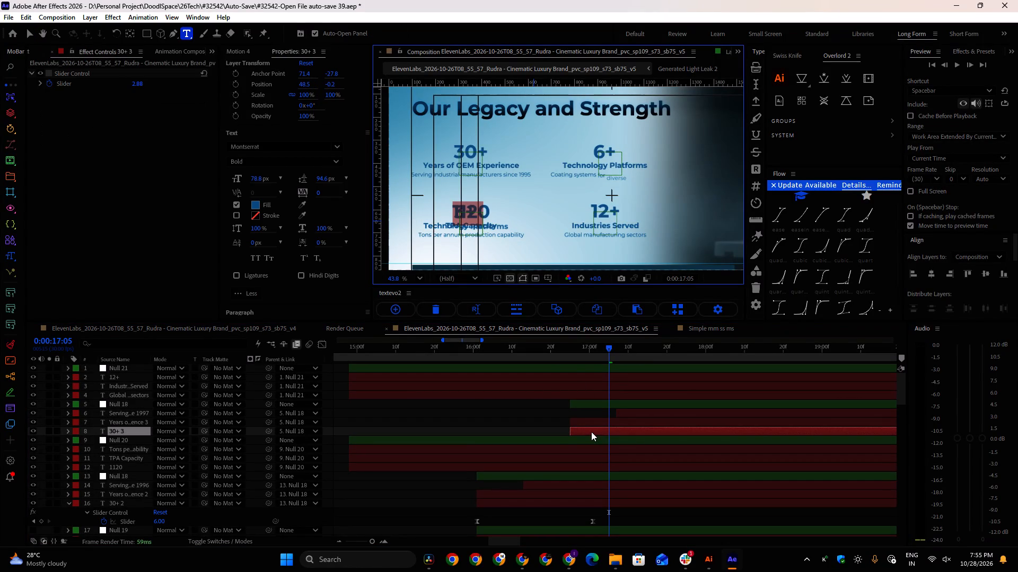
pyautogui.click(557, 431)
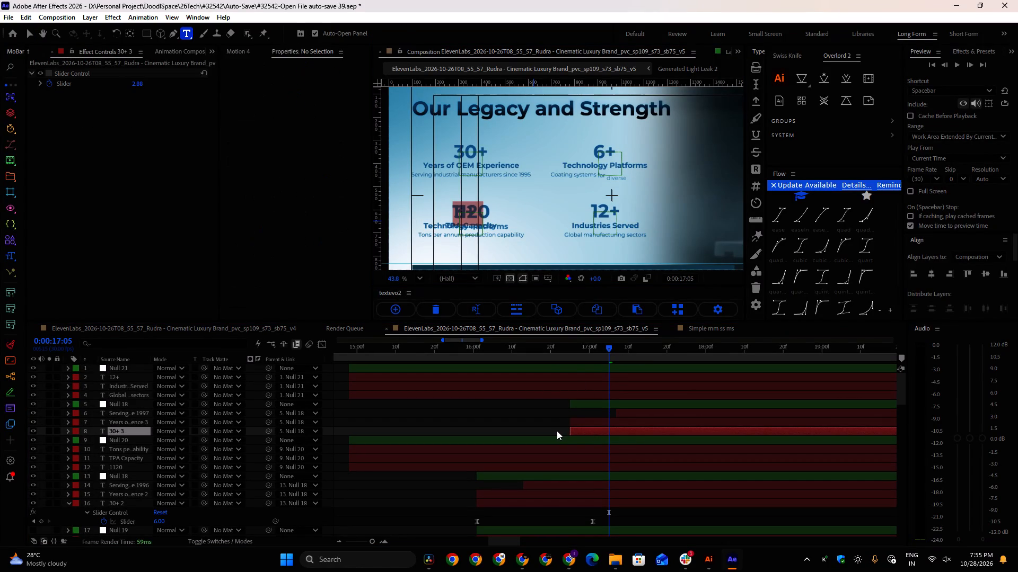
pyautogui.click(586, 432)
pyautogui.press('u')
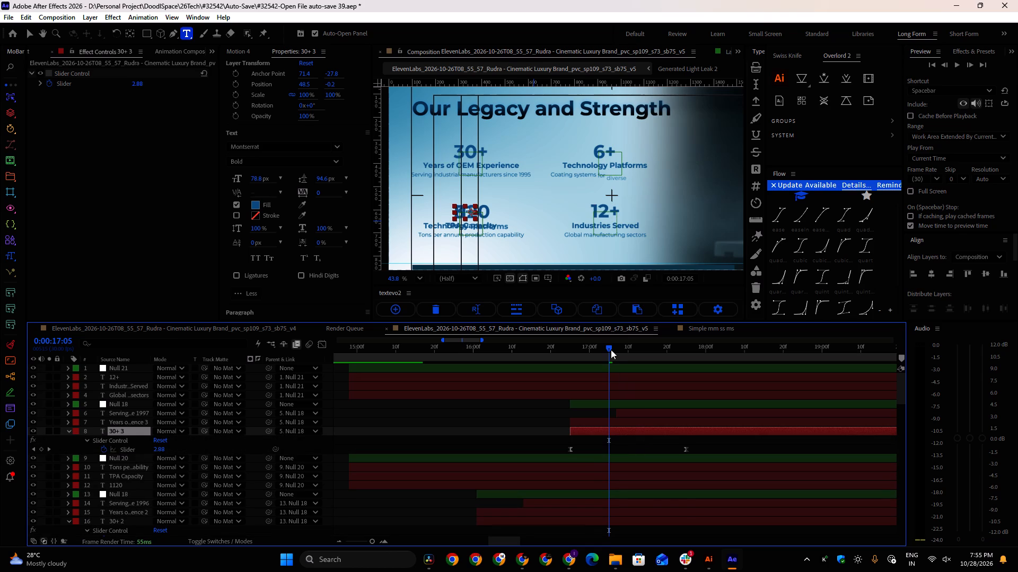
pyautogui.moveTo(610, 347); pyautogui.dragTo(690, 362)
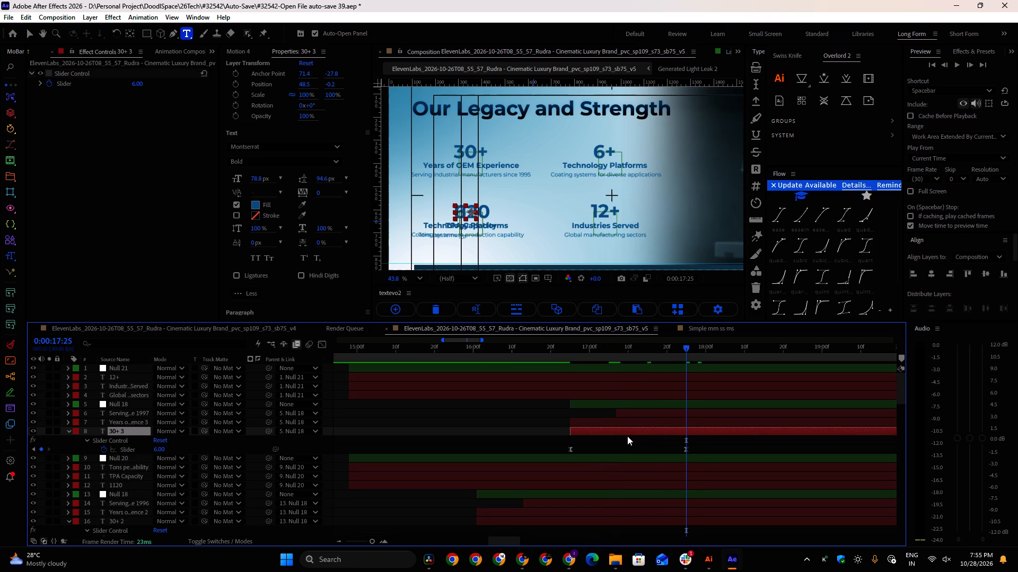
# Remove the plus sign from the end of the Source Text expression of the 30+ 3 layer.
pyautogui.doubleClick(67, 431)
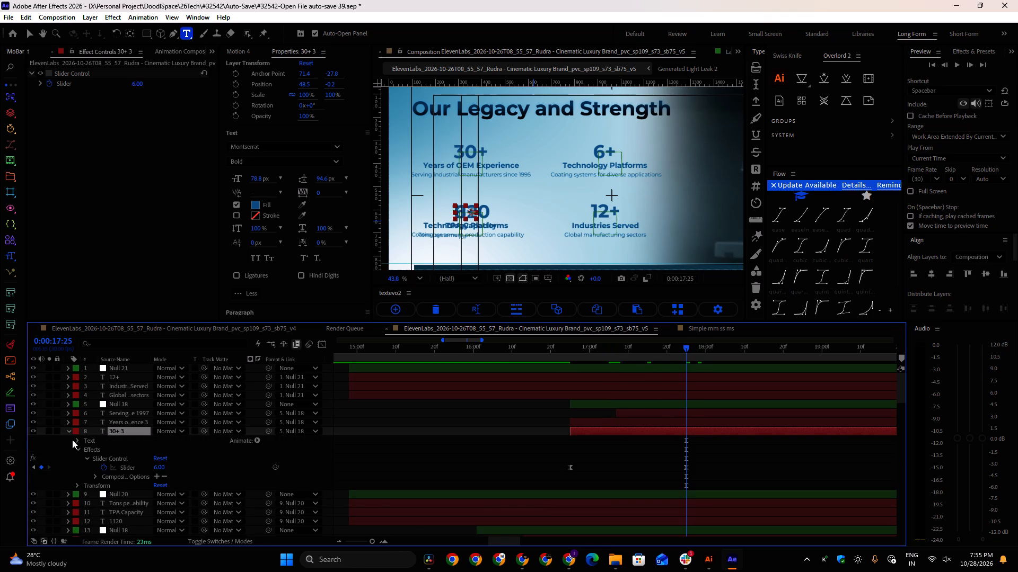
pyautogui.click(76, 440)
pyautogui.click(85, 450)
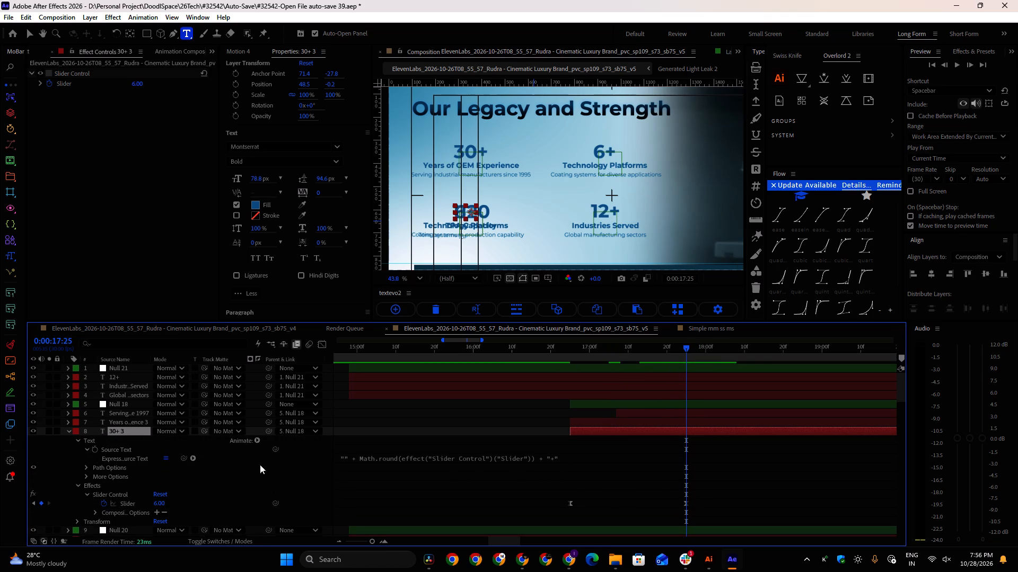
pyautogui.click(552, 461)
pyautogui.click(554, 457)
pyautogui.click(574, 458)
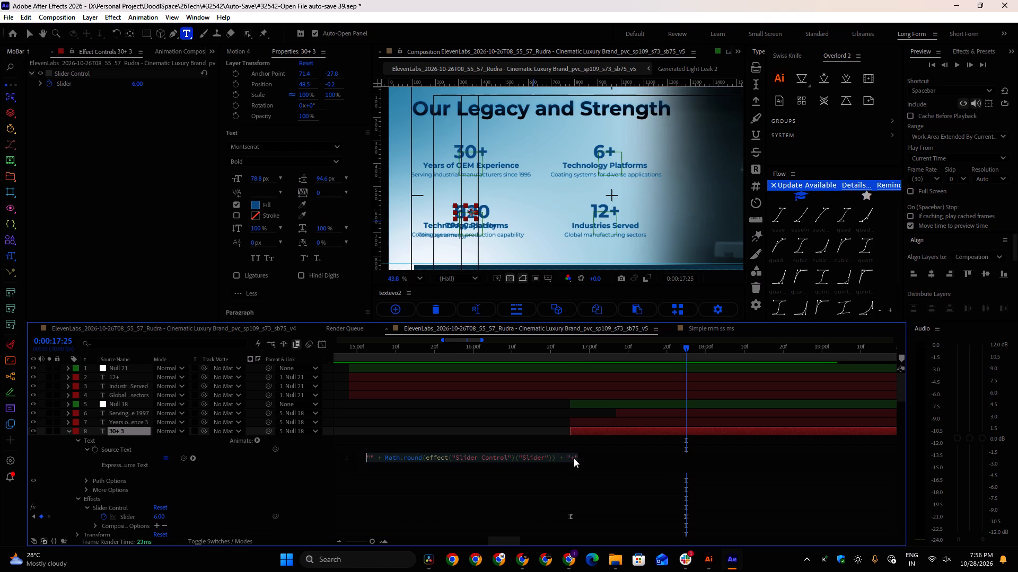
pyautogui.press('BackSpace')
pyautogui.click(623, 449)
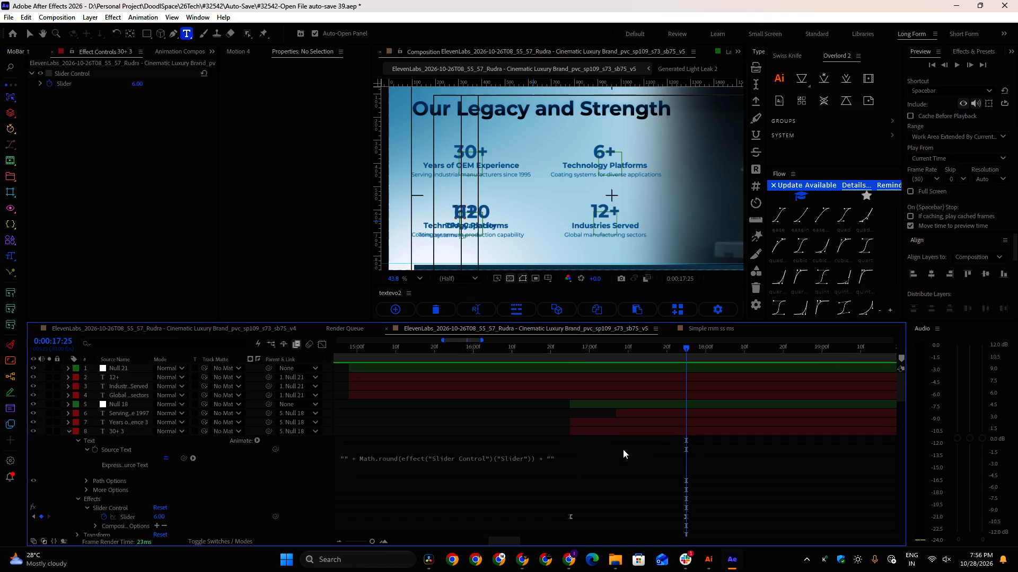
# Set the second Slider keyframe of the 30+ 3 counter layer to 1120.
pyautogui.click(631, 433)
pyautogui.click(137, 85)
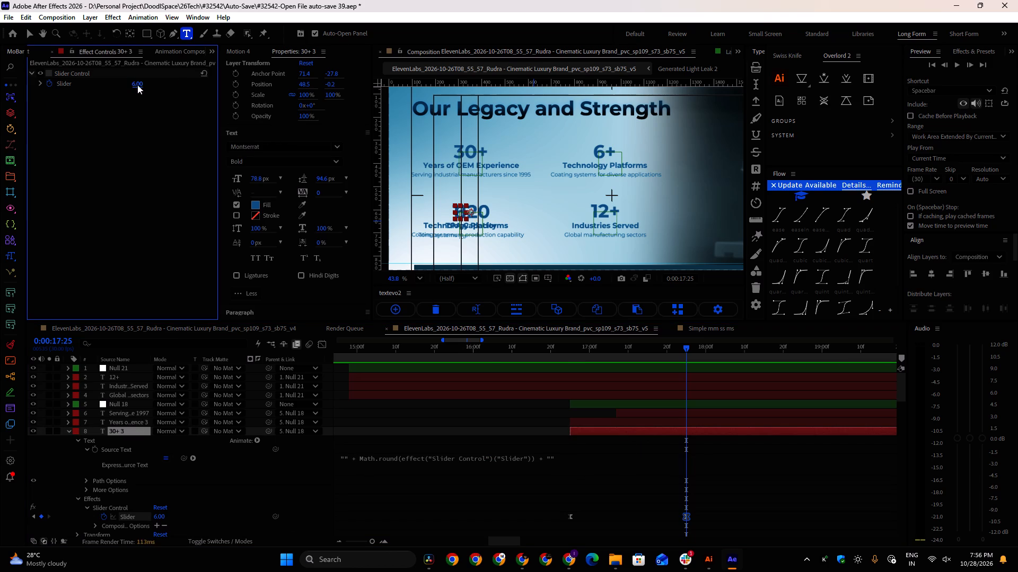
pyautogui.write('1120')
pyautogui.press('Return')
# Replace the text of the duplicated Serving industrial manufacturers layer under Null 18 with the copied "Tons per annum production capability" text.
pyautogui.scroll(7, 450, 212)
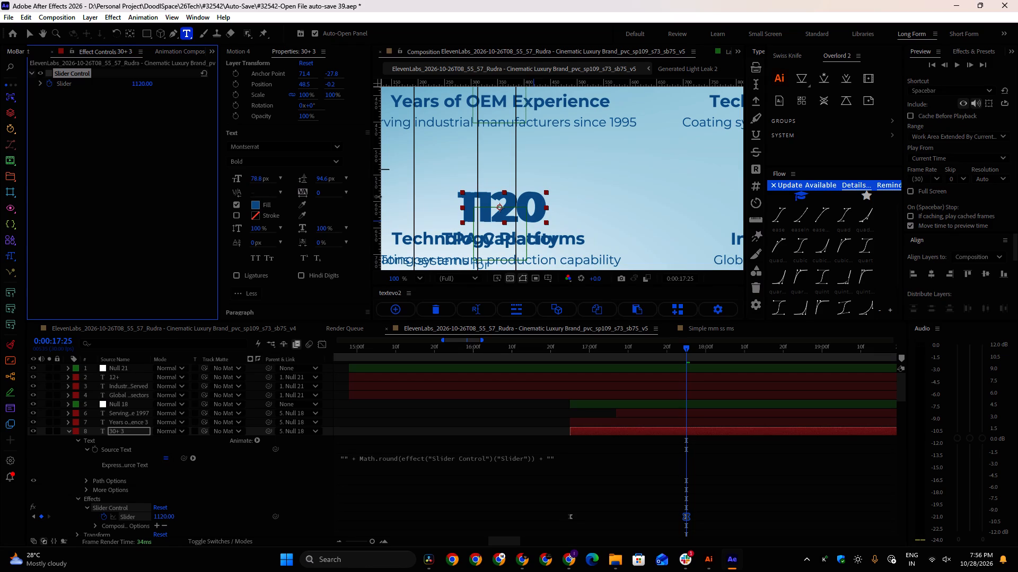
pyautogui.click(27, 34)
pyautogui.keyDown('alt'); pyautogui.scroll(-1, 623, 435); pyautogui.keyUp('alt')
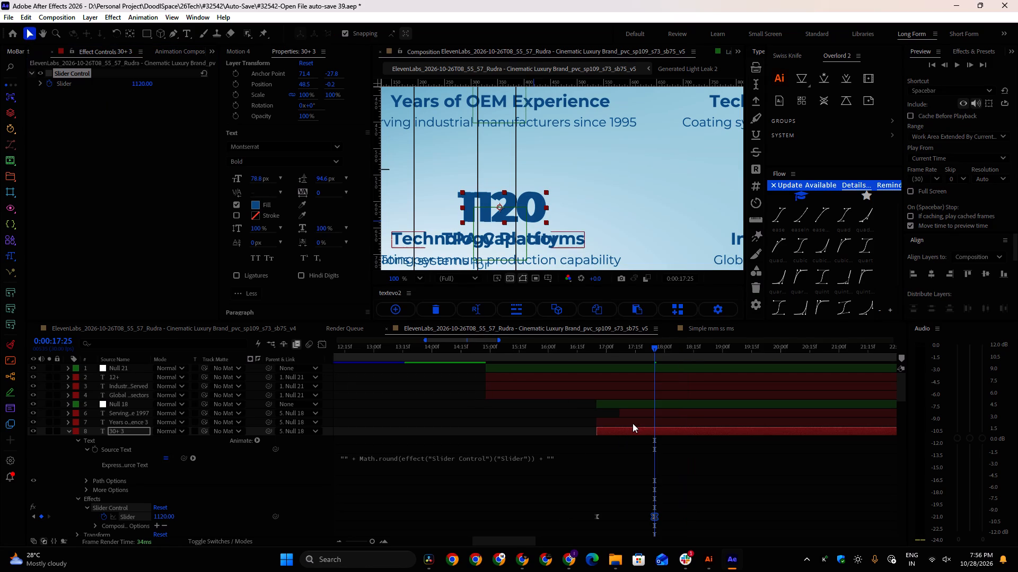
pyautogui.click(633, 423)
pyautogui.scroll(-1, 530, 247)
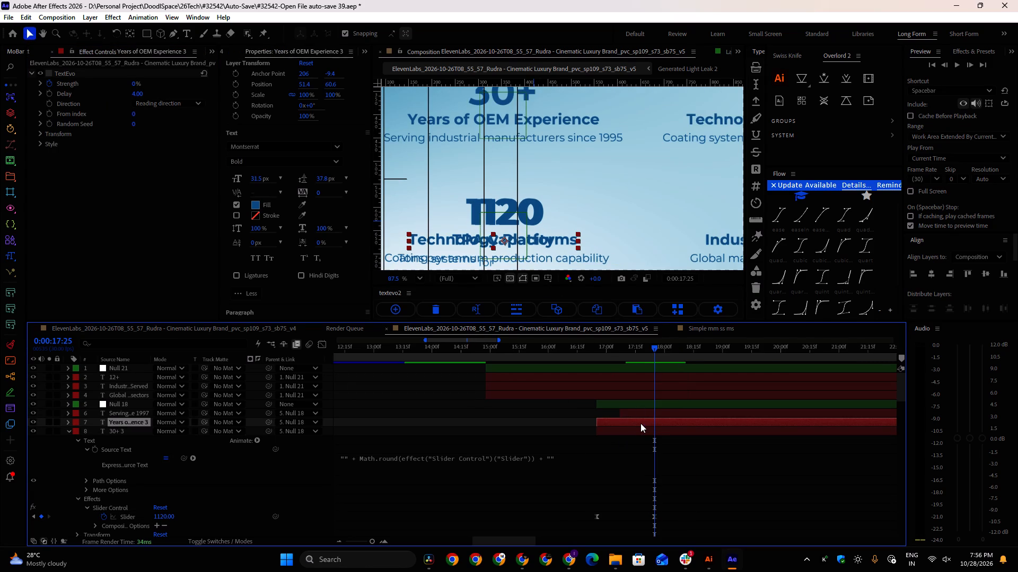
pyautogui.click(67, 430)
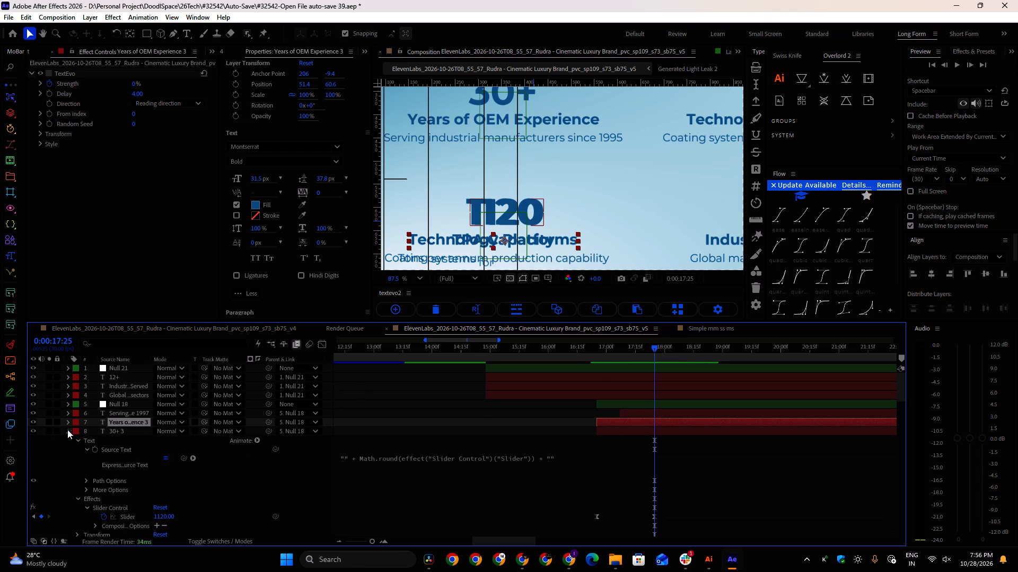
pyautogui.click(592, 449)
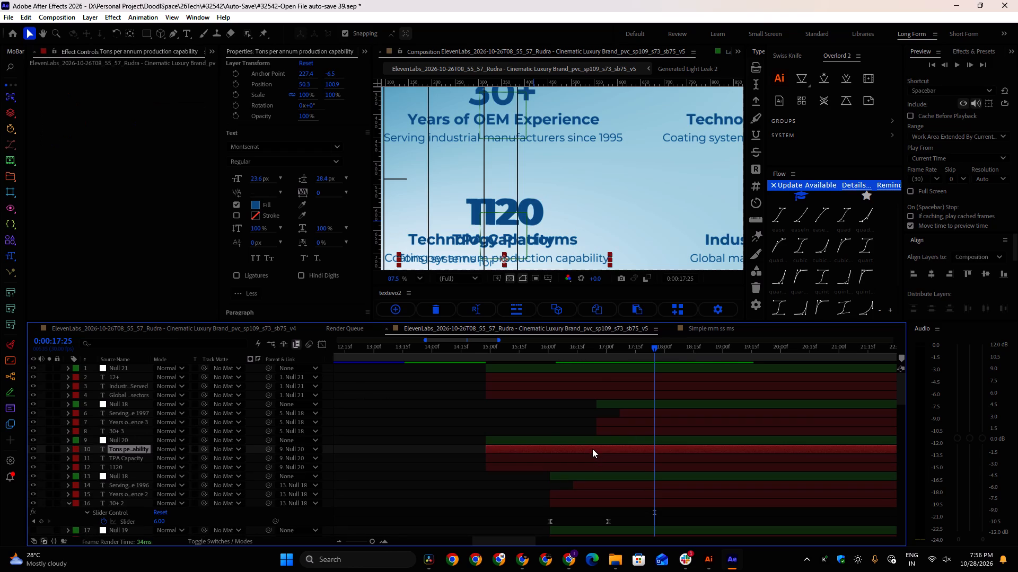
pyautogui.doubleClick(592, 449)
pyautogui.hotkey('ctrl', 'c')
pyautogui.hotkey('ctrl', 'c')
pyautogui.hotkey('ctrl', 'c')
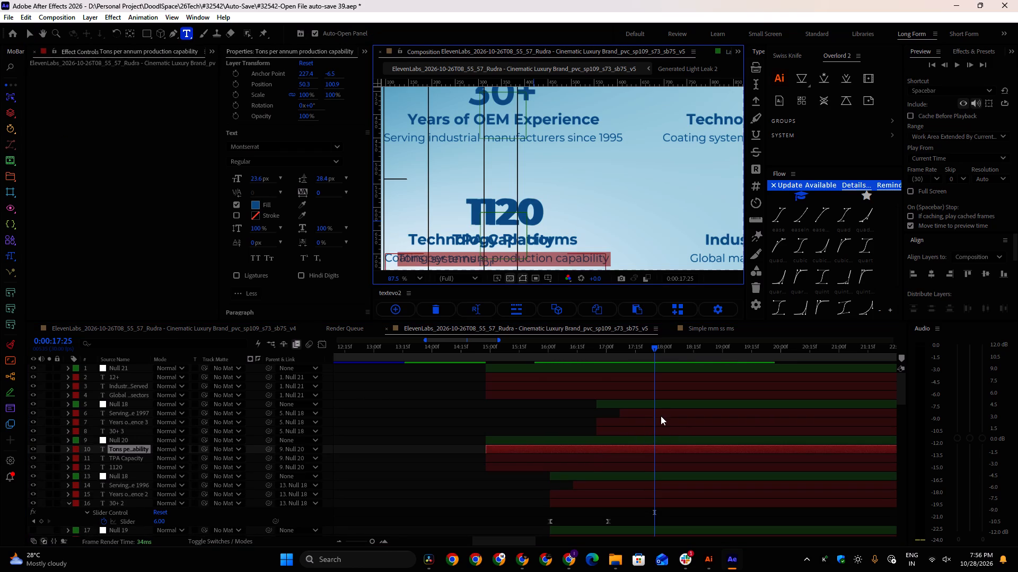
pyautogui.doubleClick(661, 411)
pyautogui.hotkey('ctrl', 'v')
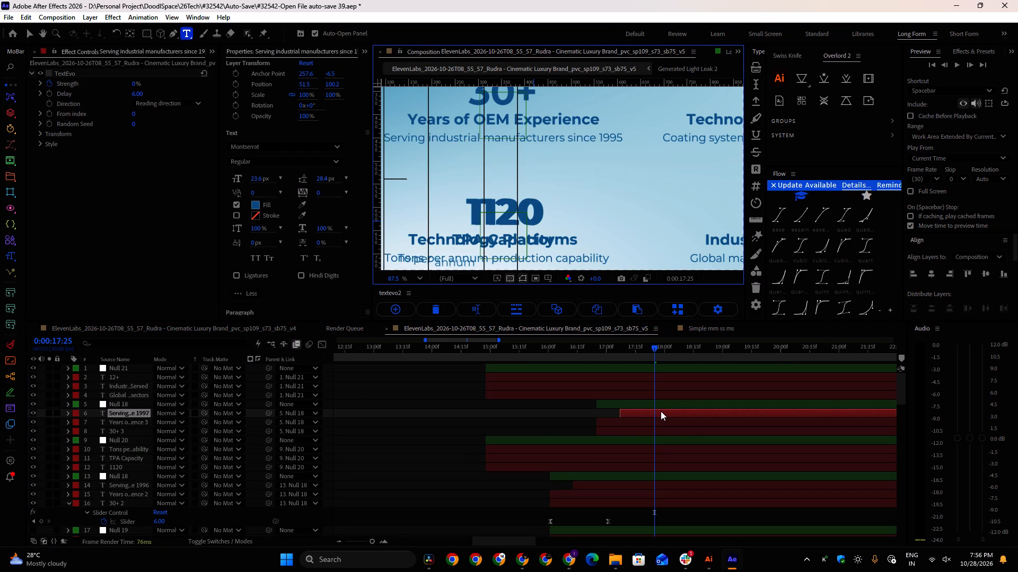
# Replace the text of the Years of OEM Experience 3 layer with the copied "TPA Capacity" text.
pyautogui.click(646, 423)
pyautogui.click(589, 457)
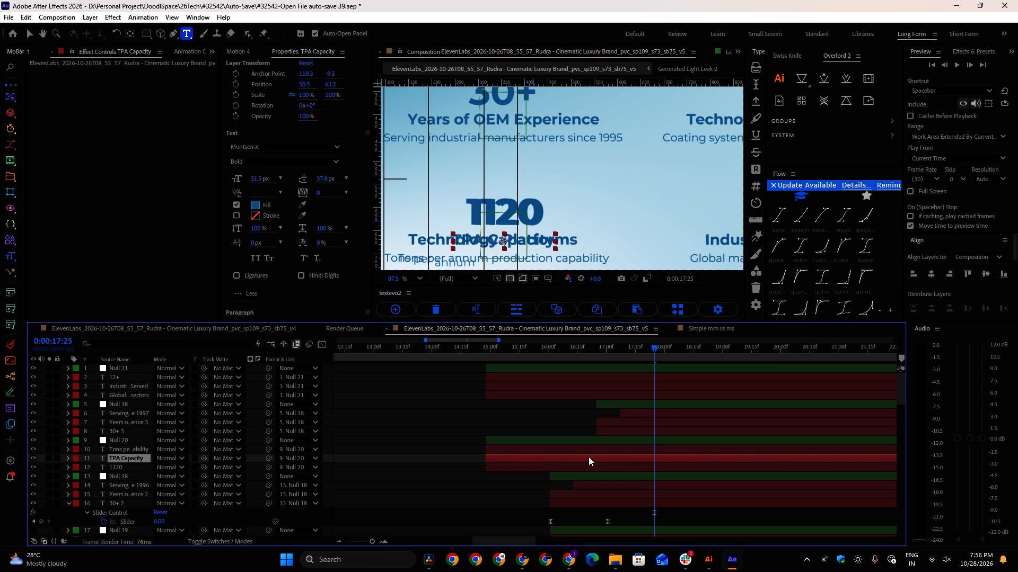
pyautogui.doubleClick(587, 457)
pyautogui.hotkey('ctrl', 'c')
pyautogui.hotkey('ctrl', 'c')
pyautogui.hotkey('ctrl', 'c')
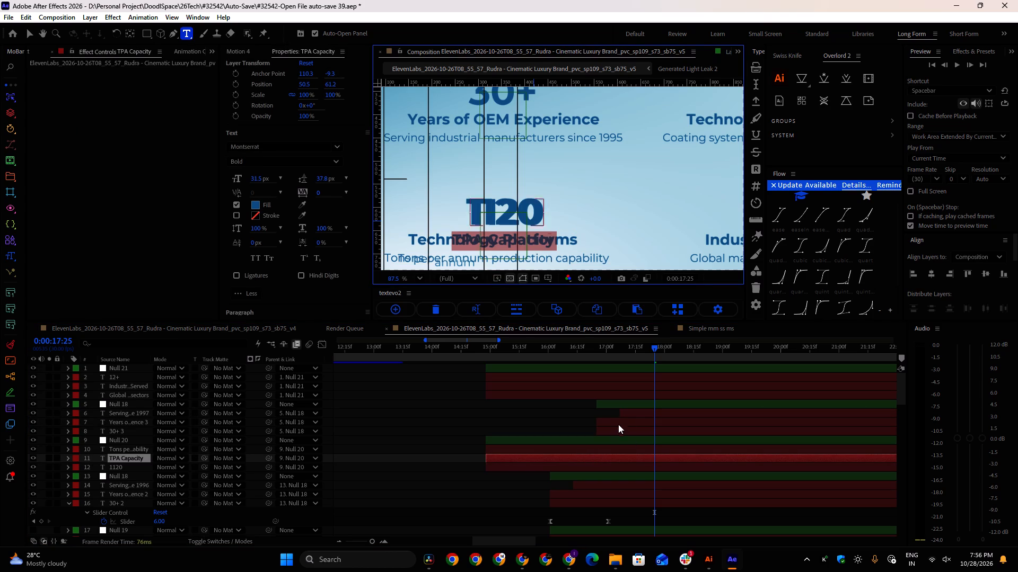
pyautogui.doubleClick(625, 419)
pyautogui.hotkey('ctrl', 'v')
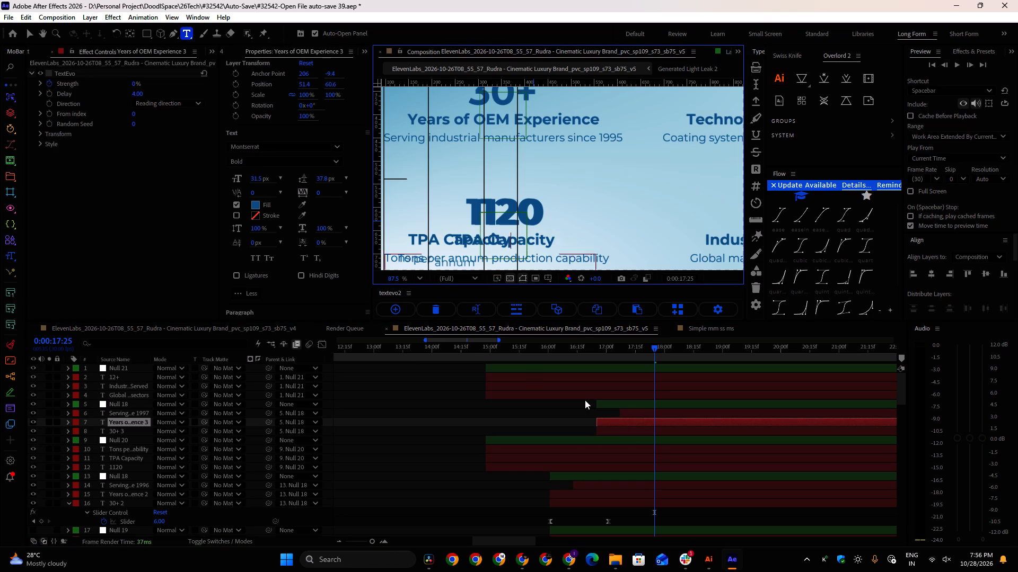
pyautogui.click(29, 35)
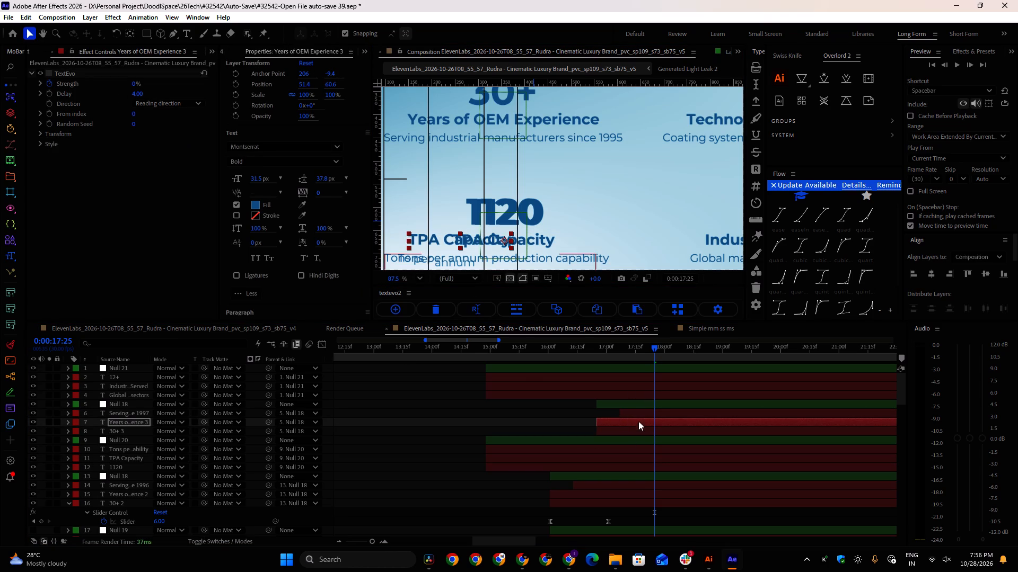
# Hide Null 20 and its three original text layers of the 1120 group.
pyautogui.click(609, 442)
pyautogui.keyDown('shift'); pyautogui.click(568, 466); pyautogui.keyUp('shift')
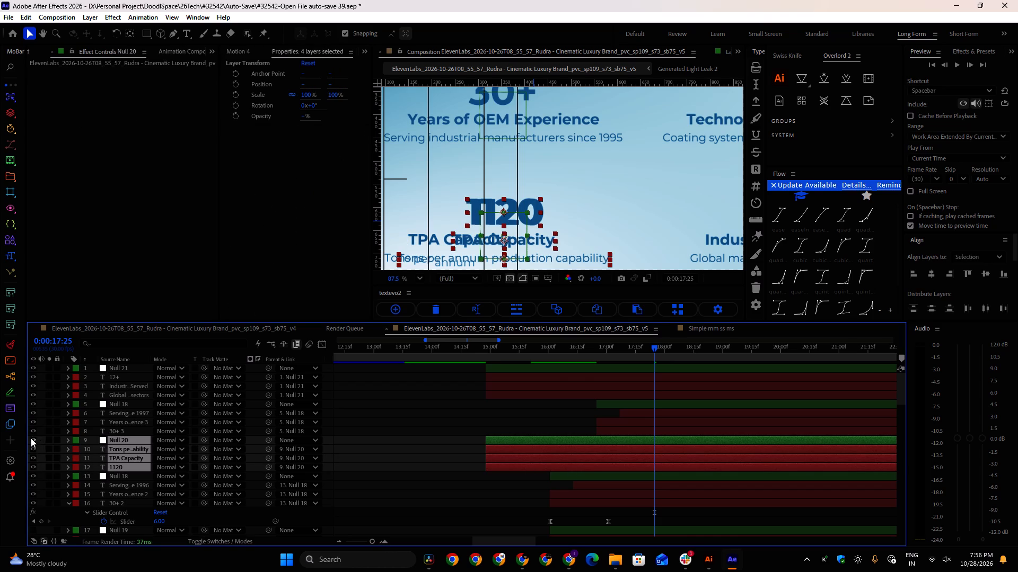
pyautogui.click(31, 438)
# Center the paragraph alignment of the duplicated TPA Capacity and Tons per annum text layers.
pyautogui.click(448, 237)
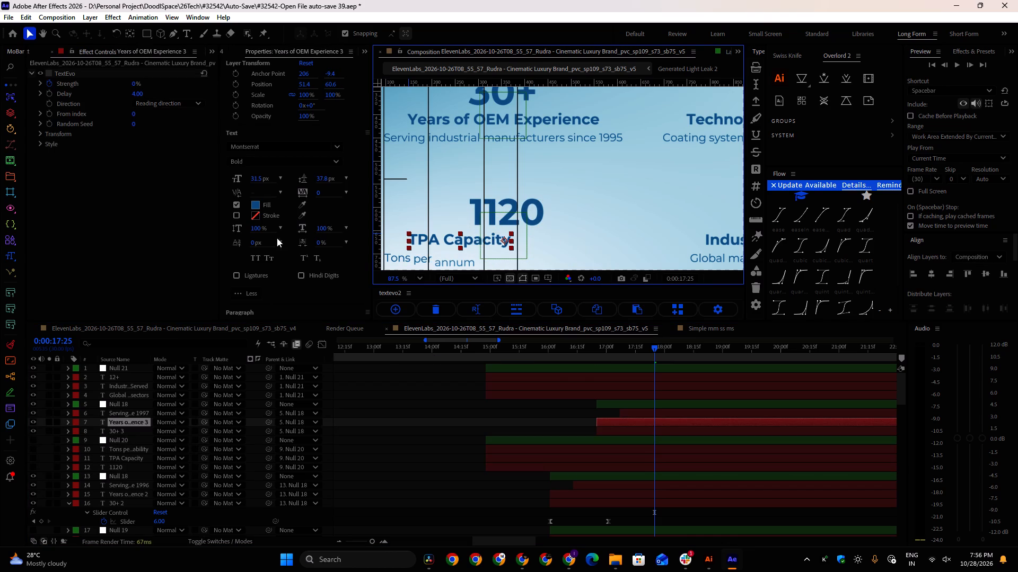
pyautogui.scroll(-2, 276, 288)
pyautogui.click(249, 275)
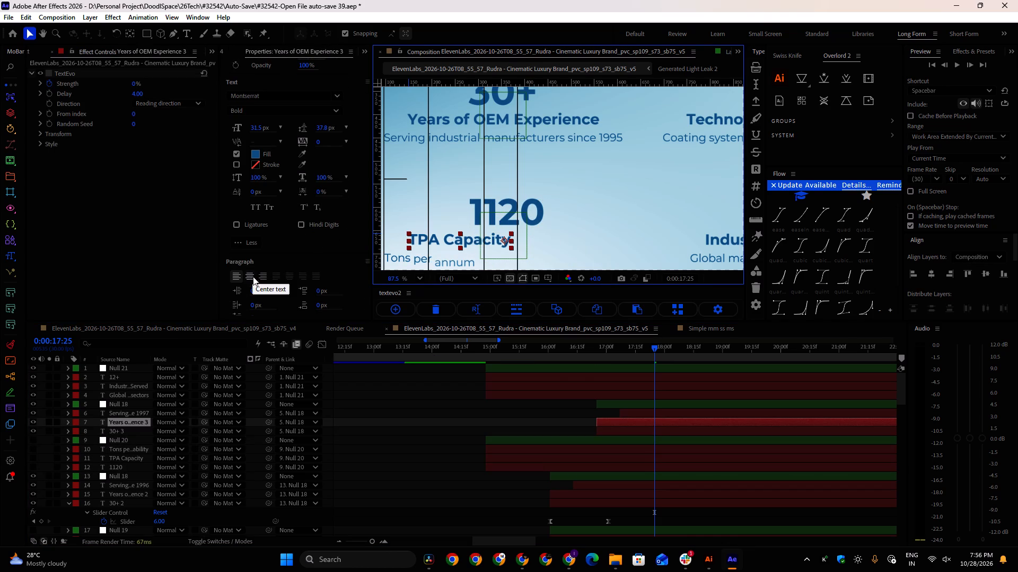
pyautogui.click(253, 273)
pyautogui.scroll(-2, 480, 231)
pyautogui.moveTo(480, 230); pyautogui.dragTo(513, 220, button='middle')
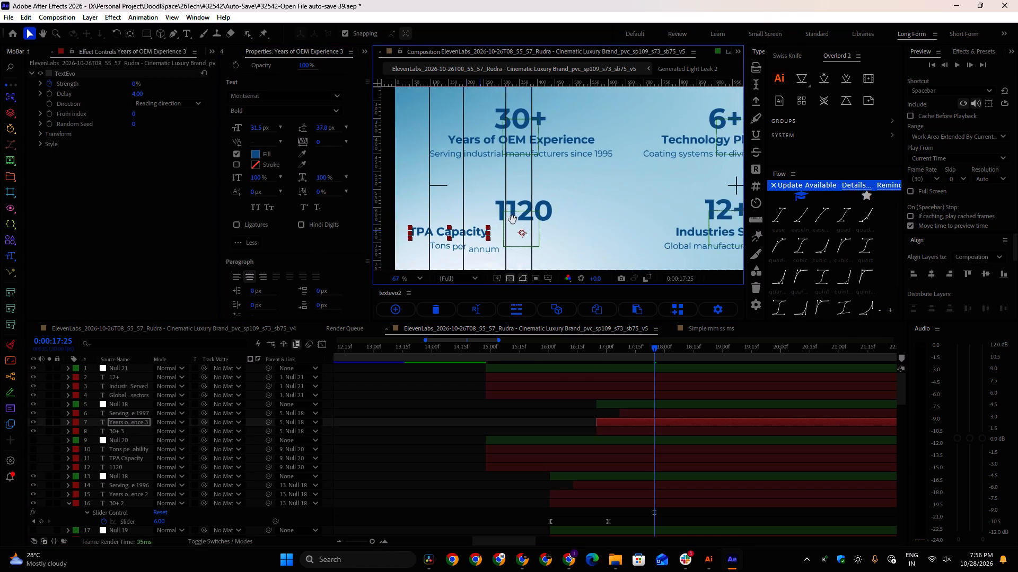
pyautogui.moveTo(513, 220); pyautogui.dragTo(523, 215, button='middle')
pyautogui.click(490, 238)
pyautogui.click(247, 275)
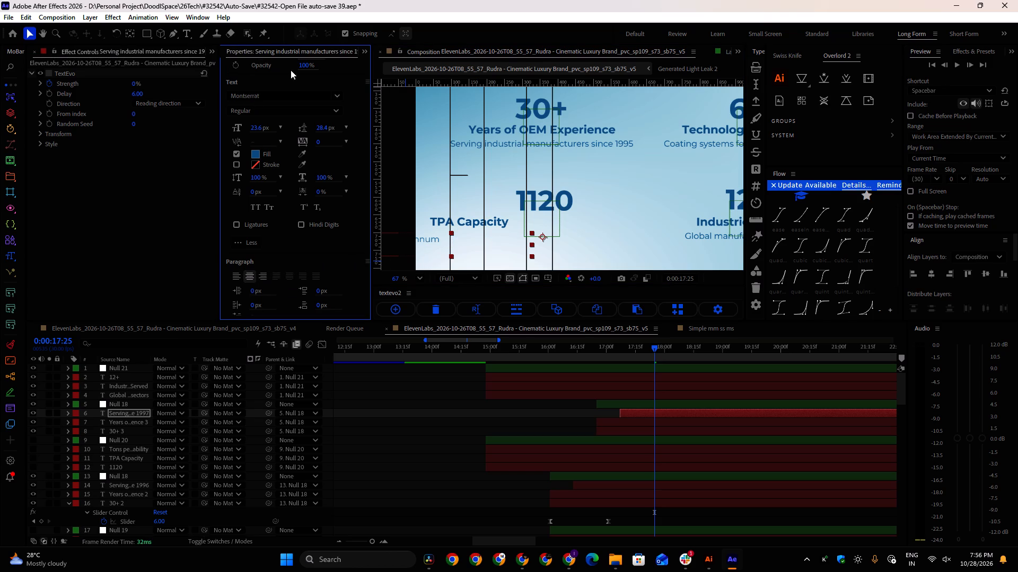
# Align the TPA Capacity and Tons per annum layers on a shared horizontal centre and place them centred beneath the 1120 counter.
pyautogui.keyDown('shift'); pyautogui.click(632, 423); pyautogui.keyUp('shift')
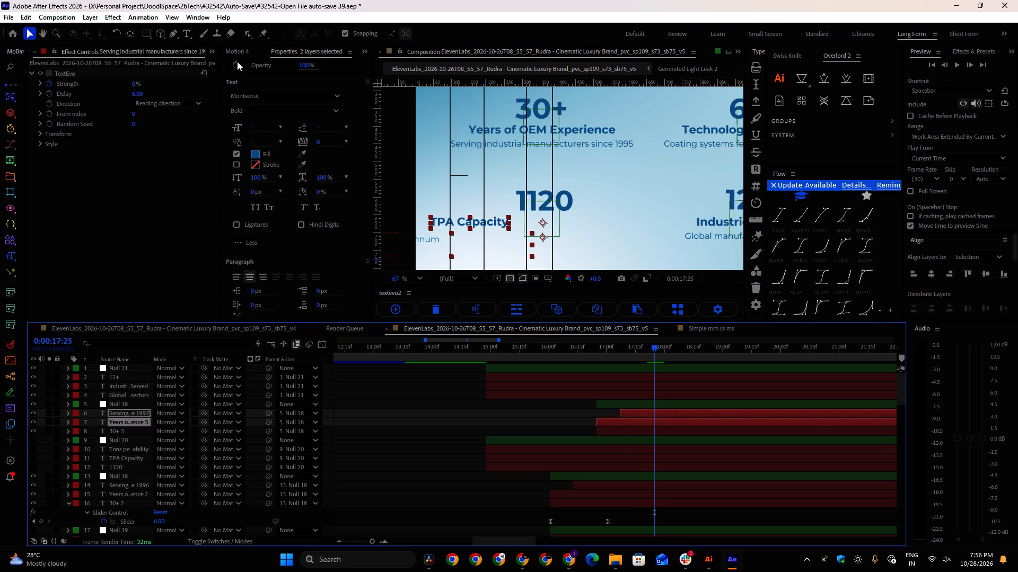
pyautogui.scroll(2, 259, 55)
pyautogui.click(334, 113)
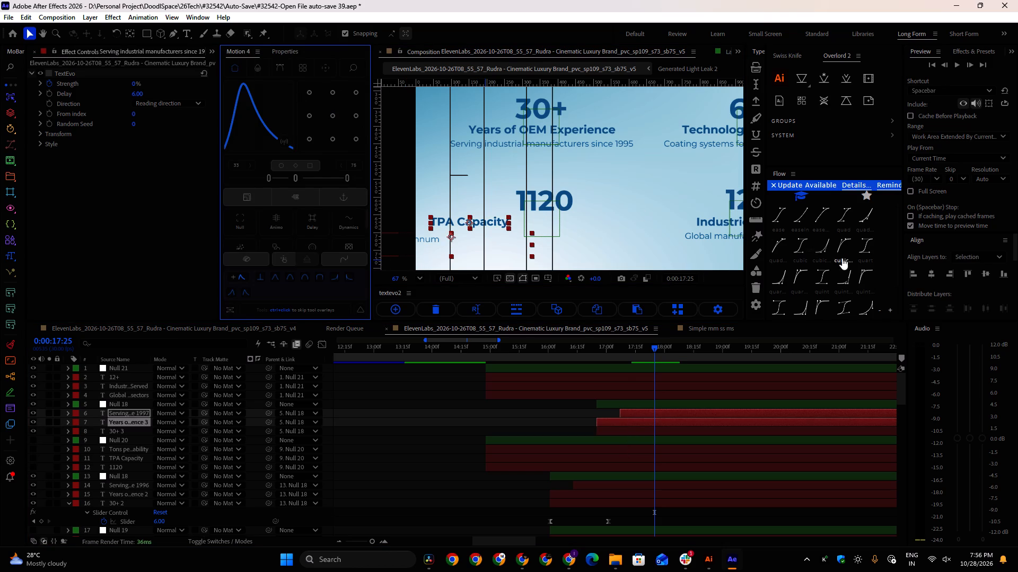
pyautogui.click(931, 270)
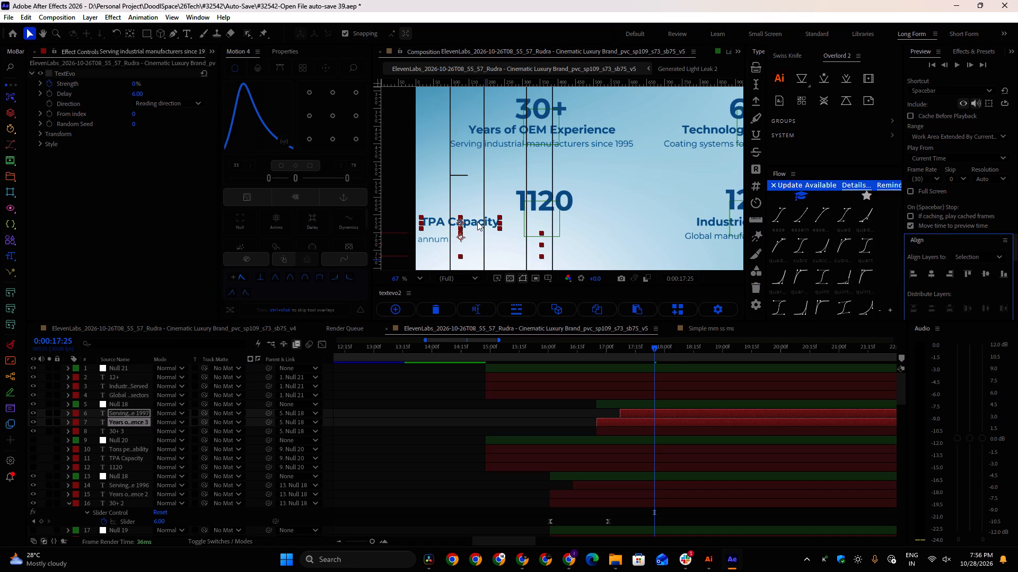
pyautogui.moveTo(477, 221); pyautogui.dragTo(561, 220)
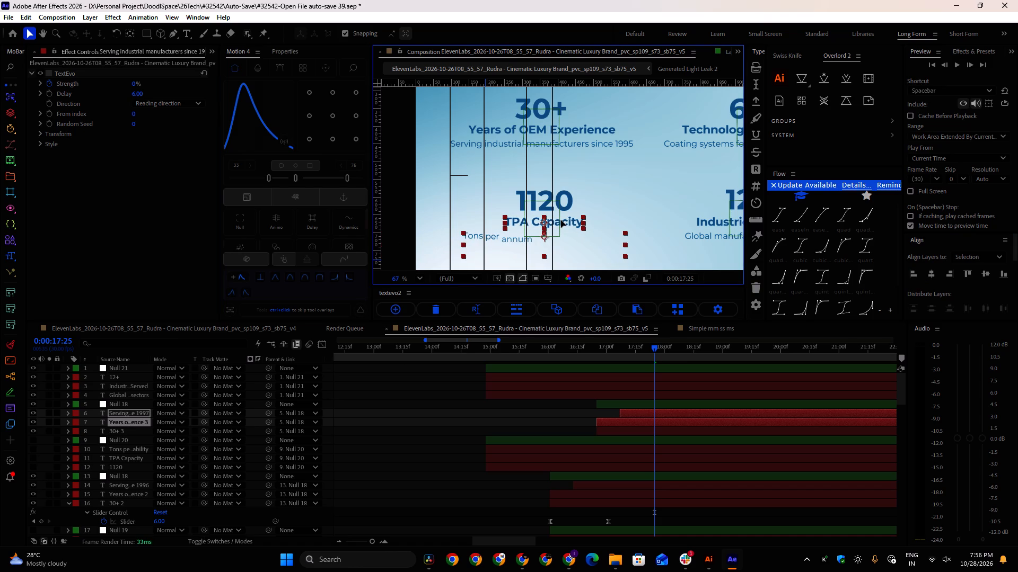
pyautogui.moveTo(561, 220); pyautogui.dragTo(559, 220)
# Align the 1120 group's Null 18 with Null 21 along their vertical centres, checking the layout at 0:00:19:22.
pyautogui.scroll(-2, 559, 220)
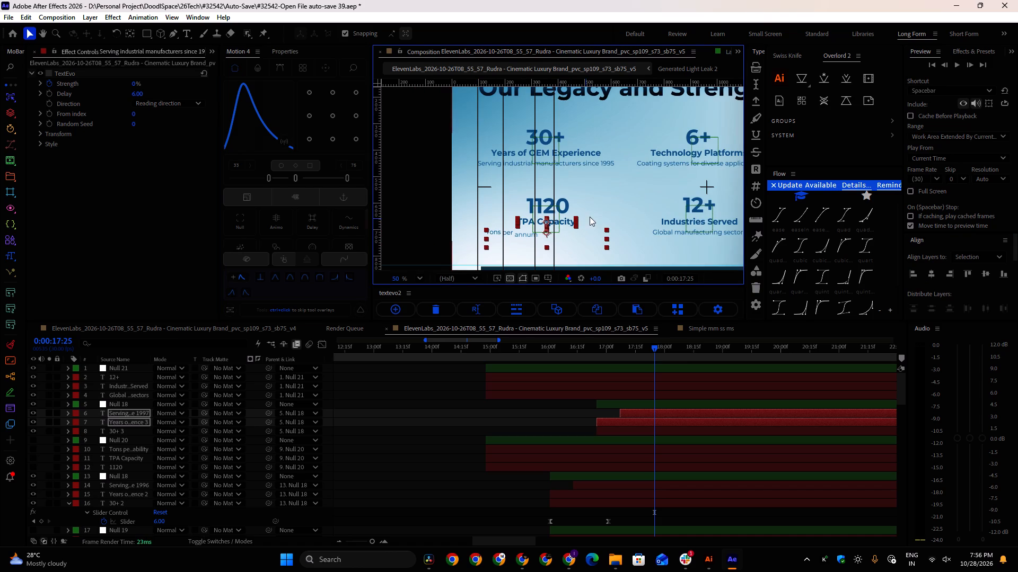
pyautogui.moveTo(653, 351); pyautogui.dragTo(765, 358)
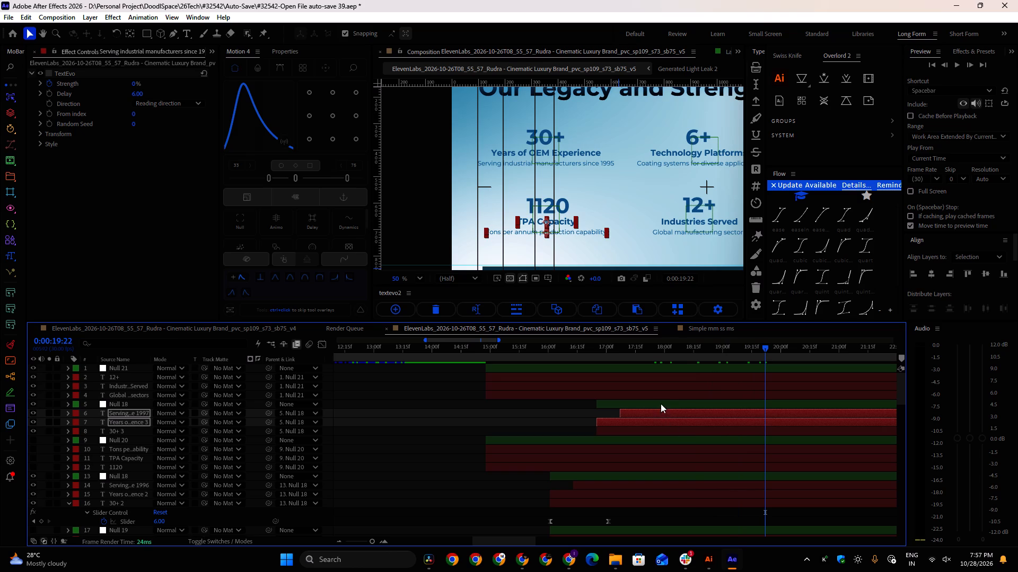
pyautogui.click(661, 404)
pyautogui.keyDown('shift'); pyautogui.click(707, 217); pyautogui.keyUp('shift')
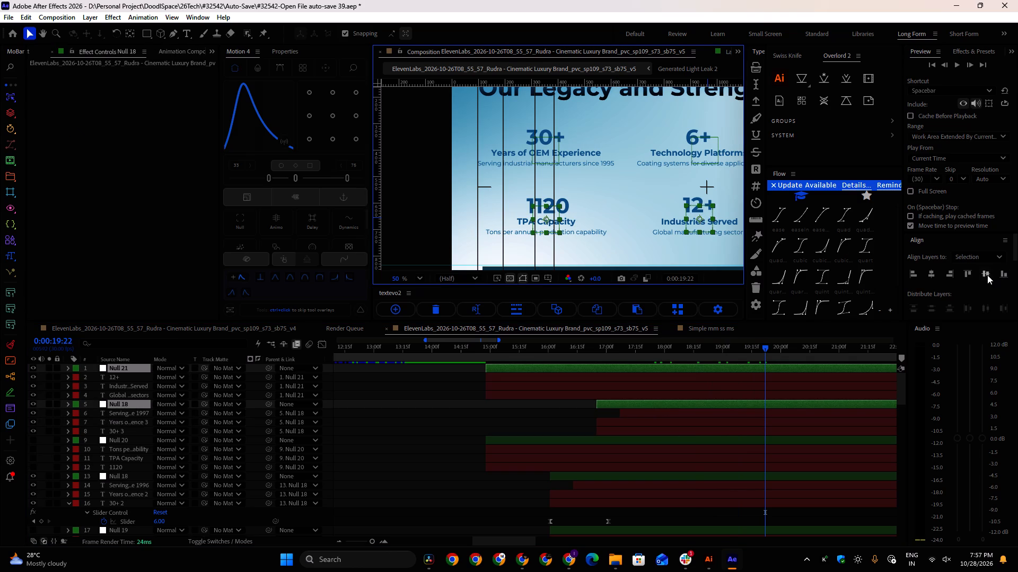
pyautogui.click(987, 275)
# Duplicate the 1120 group, Null 18 with its three text layers, and bring the copies to the top of the layer stack.
pyautogui.moveTo(646, 228); pyautogui.dragTo(544, 220, button='middle')
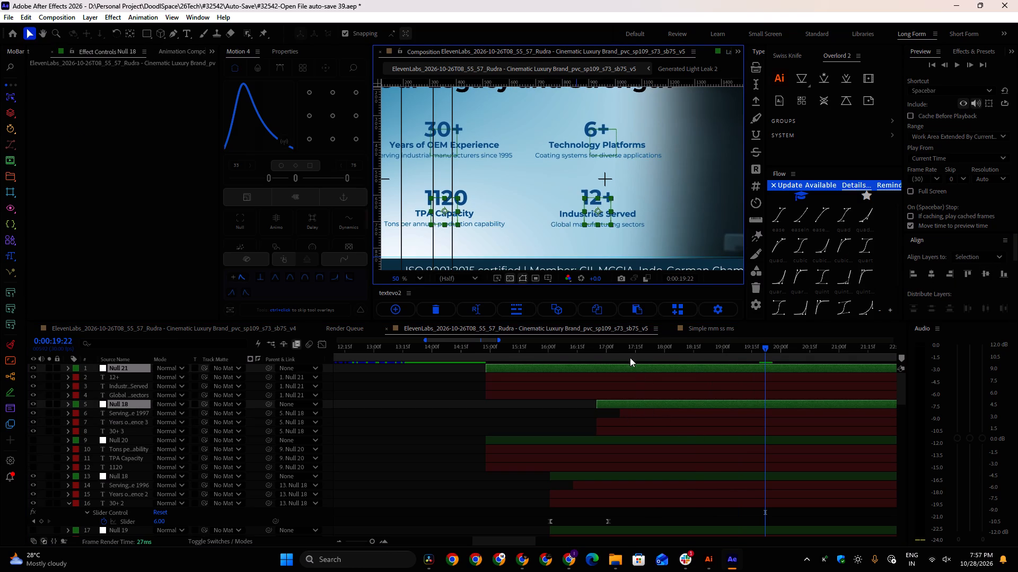
pyautogui.moveTo(621, 351); pyautogui.dragTo(701, 342)
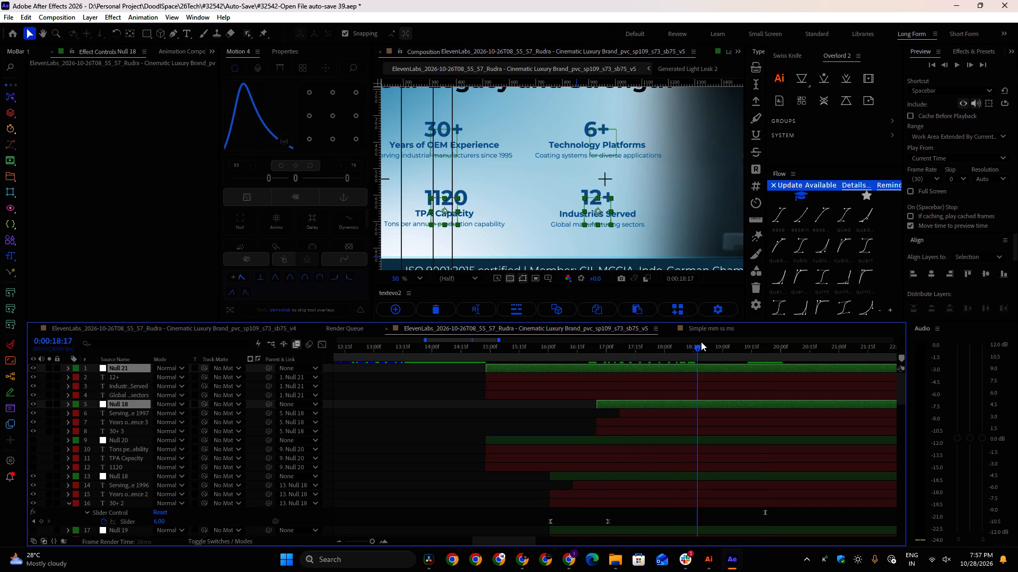
pyautogui.moveTo(701, 342); pyautogui.dragTo(695, 339)
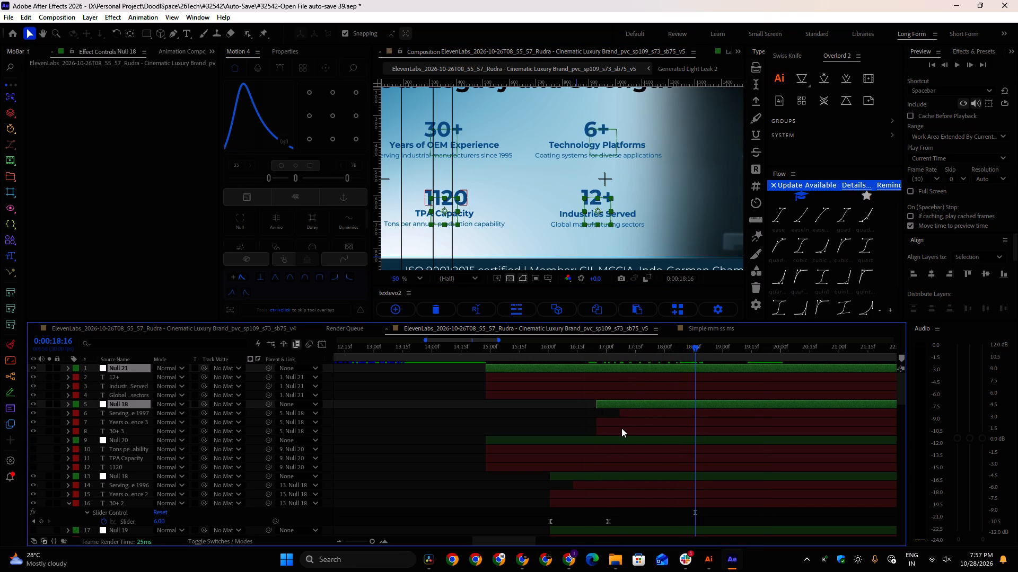
pyautogui.keyDown('shift'); pyautogui.click(620, 428); pyautogui.keyUp('shift')
pyautogui.click(567, 415)
pyautogui.click(635, 406)
pyautogui.keyDown('shift'); pyautogui.click(625, 433); pyautogui.keyUp('shift')
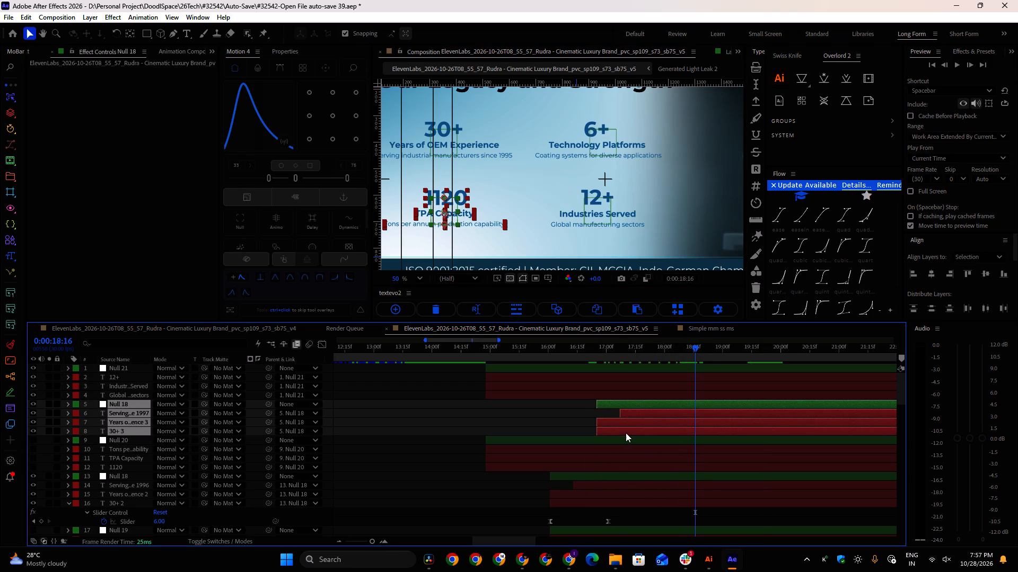
pyautogui.hotkey('ctrl', 'd')
pyautogui.hotkey('ctrl', ']')
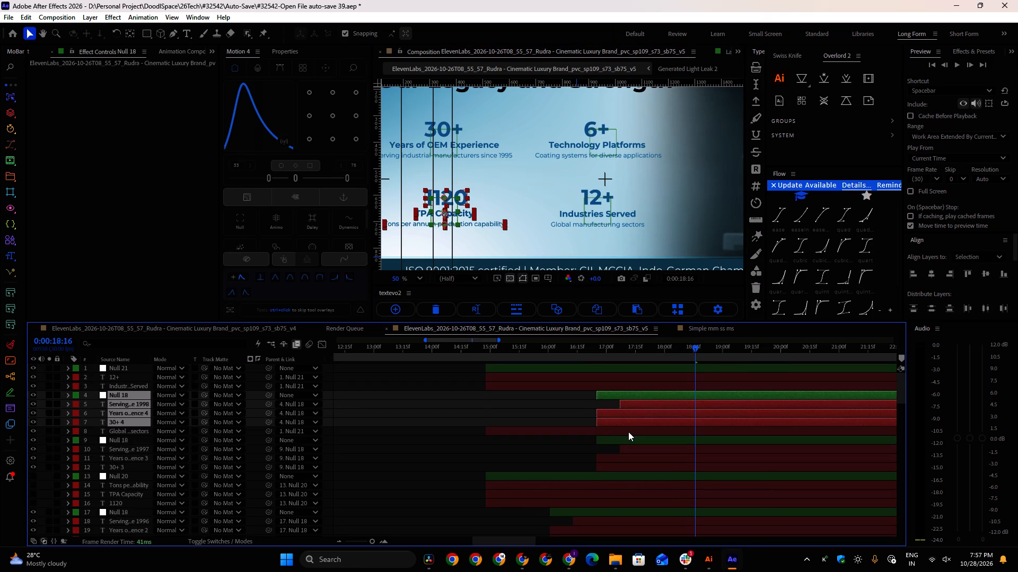
pyautogui.hotkey('ctrl', ']')
pyautogui.hotkey('ctrl', ']')
pyautogui.hotkey('ctrl', ']')
# Shift the four duplicated layers later in time so the group starts at about 0:00:17:17.
pyautogui.keyDown('shift'); pyautogui.scroll(-2, 643, 415); pyautogui.keyUp('shift')
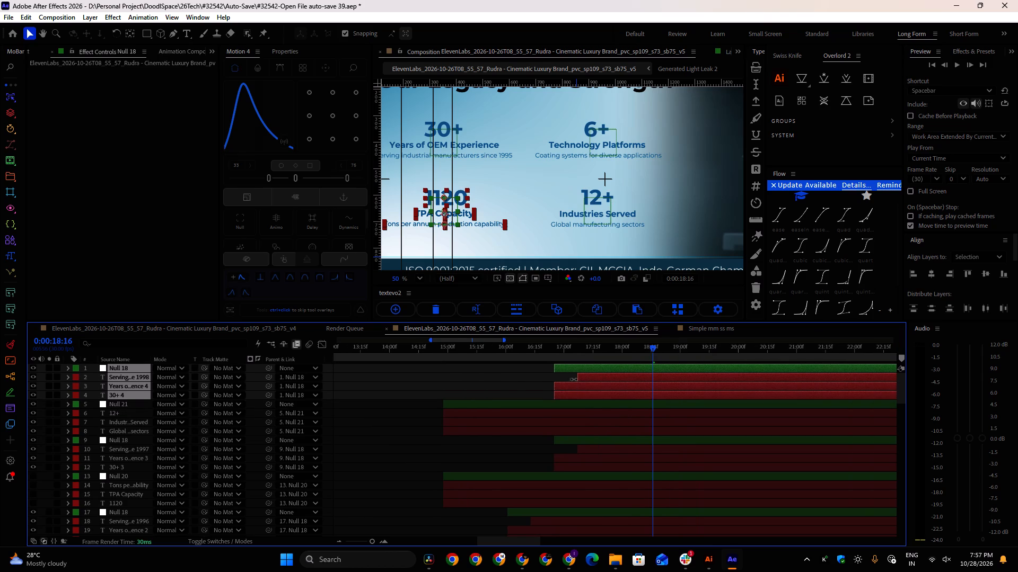
pyautogui.moveTo(585, 367); pyautogui.dragTo(628, 373)
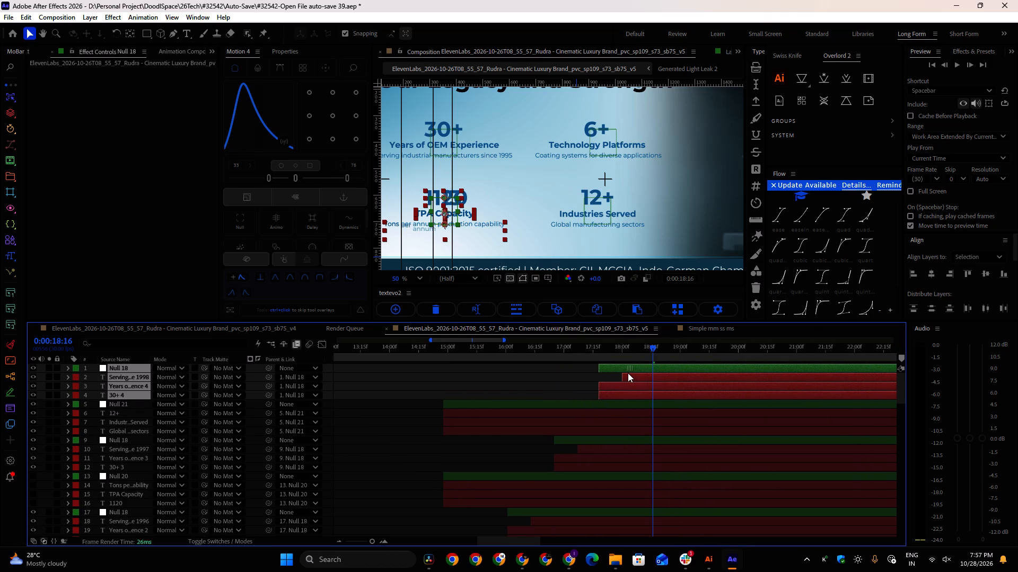
pyautogui.moveTo(628, 373); pyautogui.dragTo(627, 373)
pyautogui.click(545, 378)
# Snap the newly duplicated Null 18 onto Null 21's position by parenting it to Null 21.
pyautogui.click(610, 366)
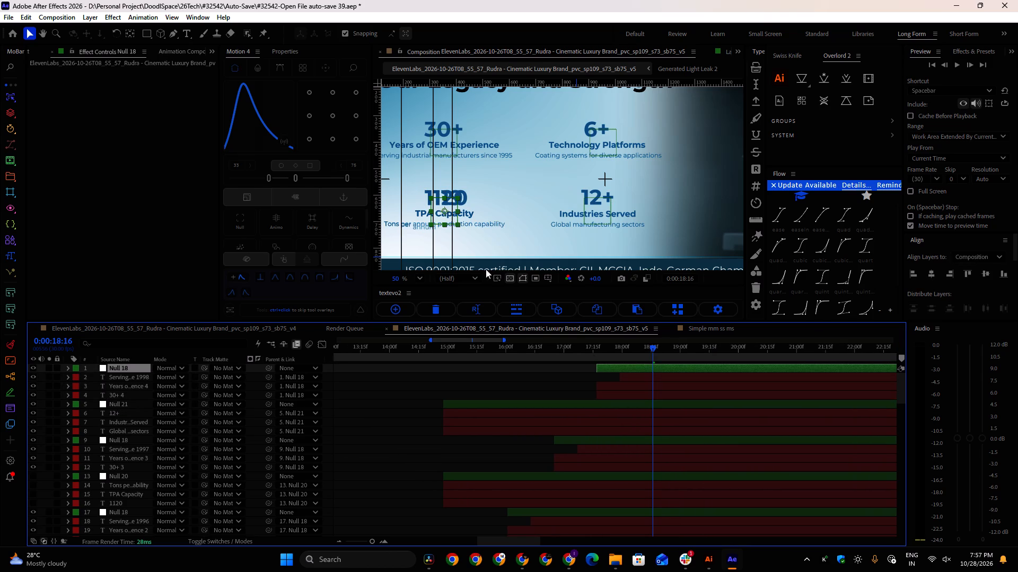
pyautogui.keyDown('shift'); pyautogui.moveTo(268, 367); pyautogui.dragTo(116, 404); pyautogui.keyUp('shift')
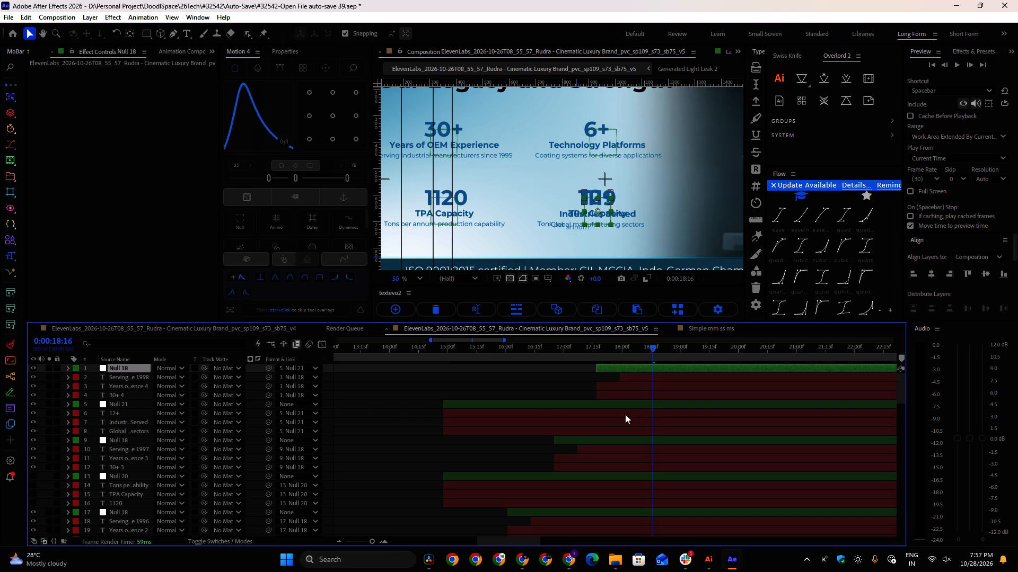
# Examine the overlapping copied Null 18 group and original Null 21 group to identify their matching layers.
pyautogui.click(598, 405)
pyautogui.keyDown('shift'); pyautogui.click(592, 428); pyautogui.keyUp('shift')
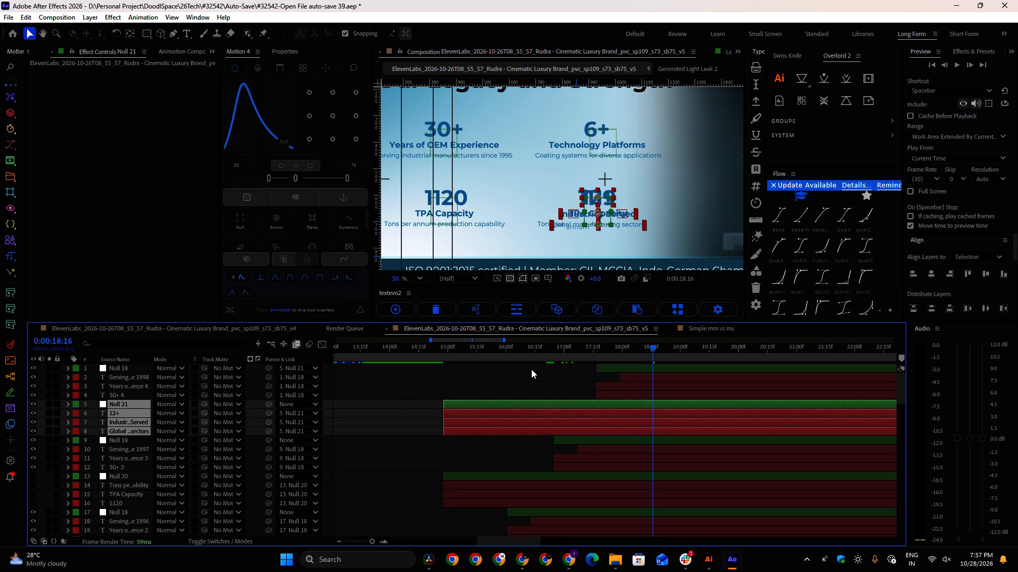
pyautogui.click(547, 383)
pyautogui.click(629, 366)
pyautogui.scroll(4, 589, 192)
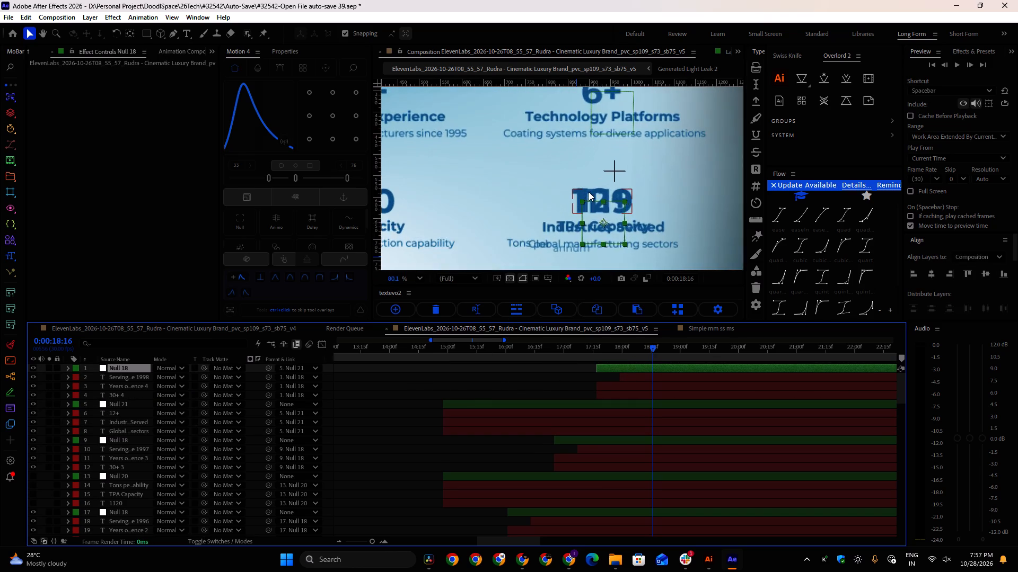
pyautogui.scroll(-2, 590, 193)
pyautogui.click(628, 377)
pyautogui.moveTo(489, 200); pyautogui.dragTo(522, 203, button='middle')
pyautogui.click(614, 386)
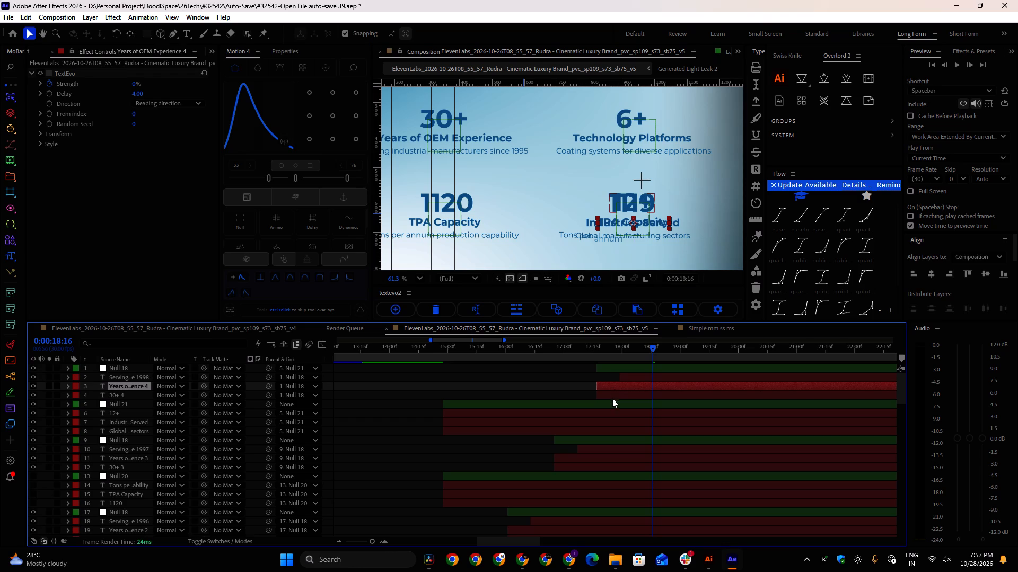
pyautogui.click(612, 395)
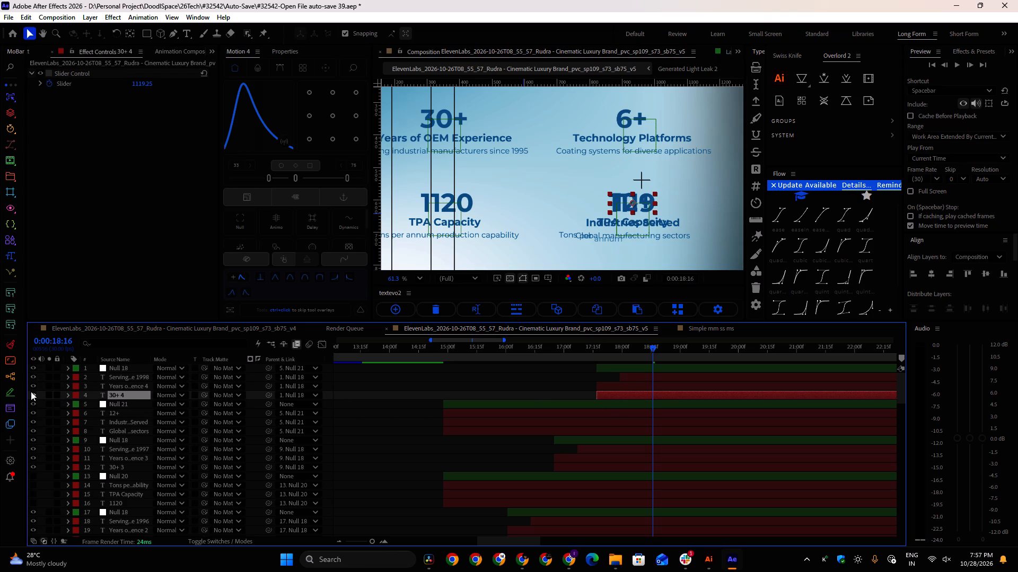
pyautogui.click(33, 394)
pyautogui.click(33, 394)
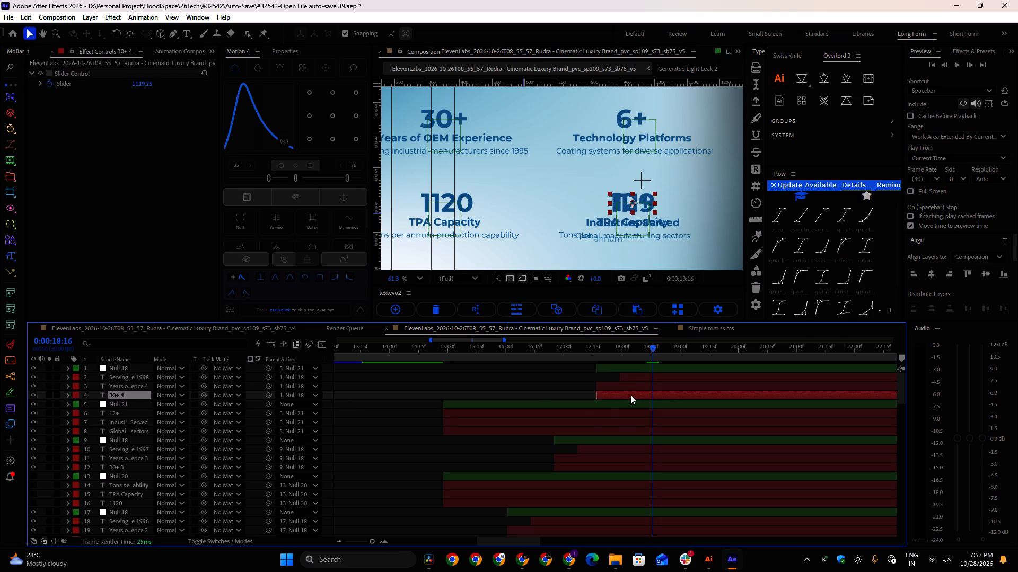
# Set the ending Slider keyframe of the 30+ 4 number layer to 12 at 0:00:18:17.
pyautogui.doubleClick(629, 393)
pyautogui.click(570, 393)
pyautogui.click(611, 392)
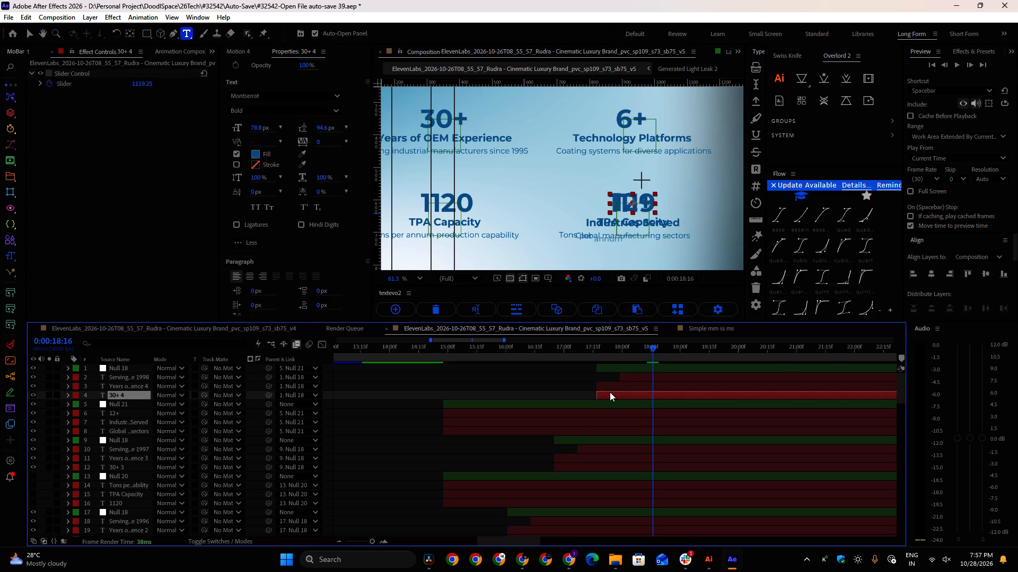
pyautogui.press('u')
pyautogui.click(651, 350)
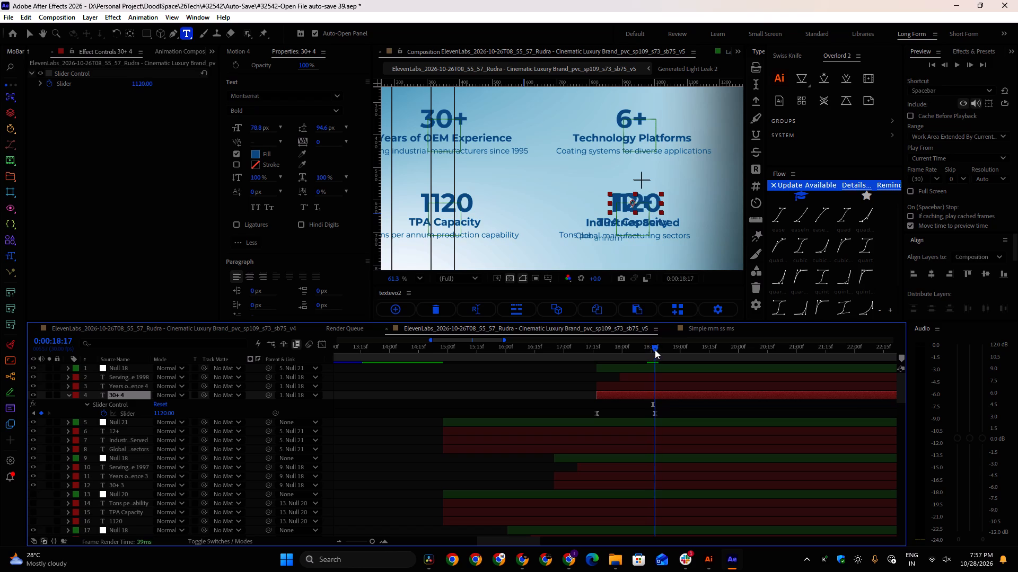
pyautogui.moveTo(568, 401); pyautogui.dragTo(663, 412)
pyautogui.click(666, 413)
pyautogui.click(654, 413)
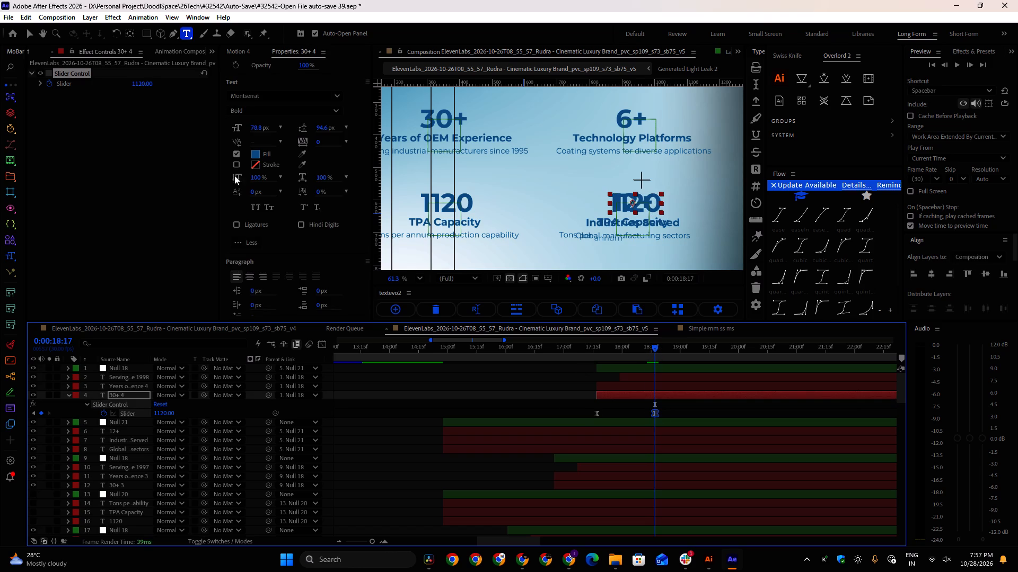
pyautogui.click(142, 83)
pyautogui.write('12')
pyautogui.press('Return')
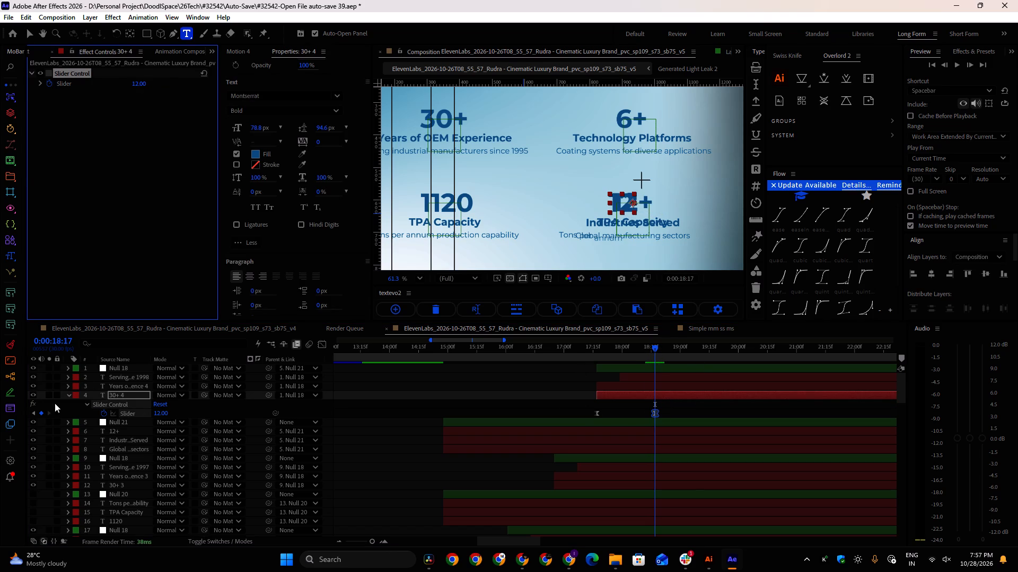
pyautogui.click(71, 395)
pyautogui.click(69, 395)
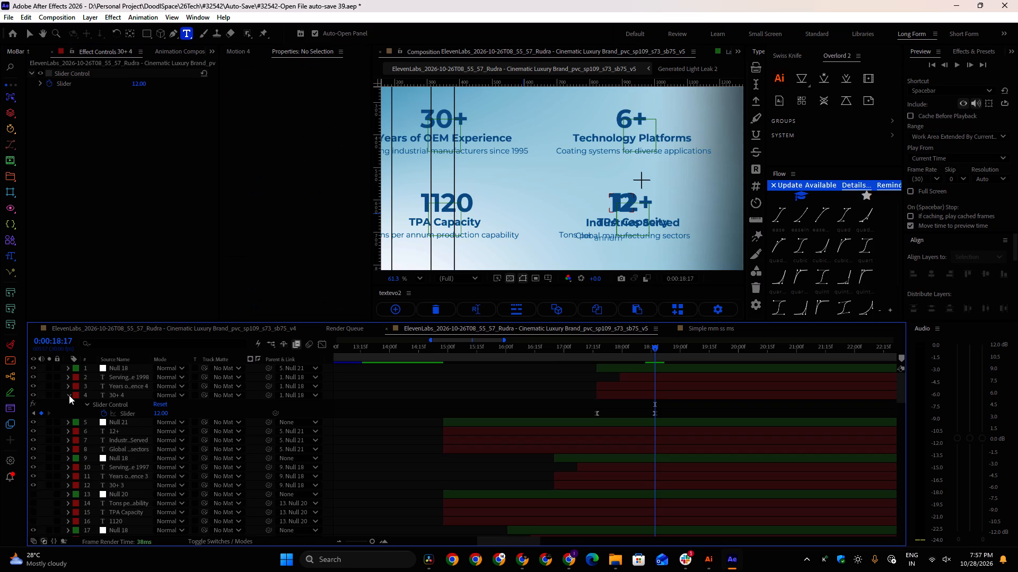
# Add a "+" suffix at the end of the Source Text expression on the 30+ 4 layer.
pyautogui.click(640, 397)
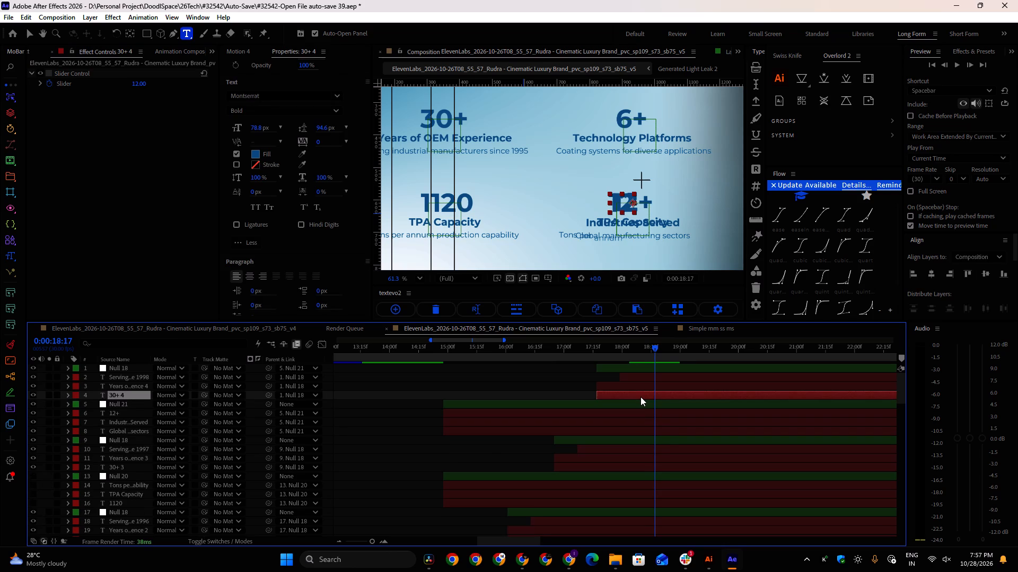
pyautogui.click(67, 396)
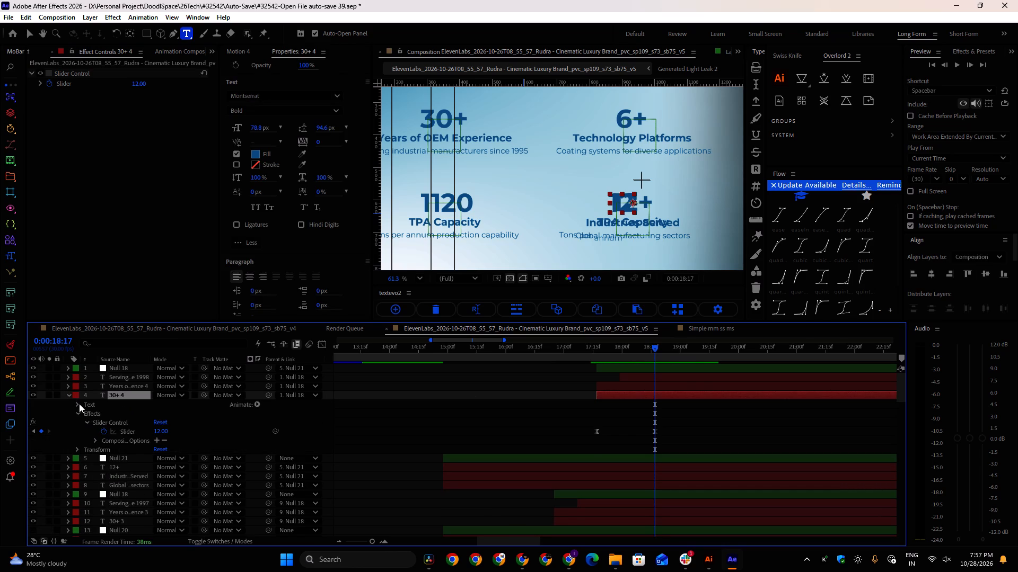
pyautogui.click(78, 403)
pyautogui.click(86, 414)
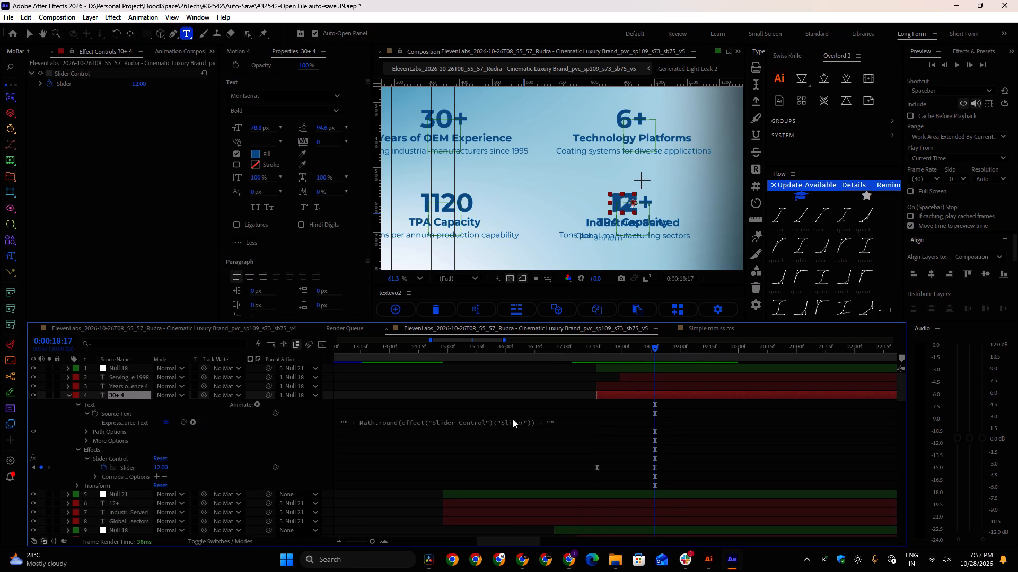
pyautogui.click(521, 419)
pyautogui.click(569, 421)
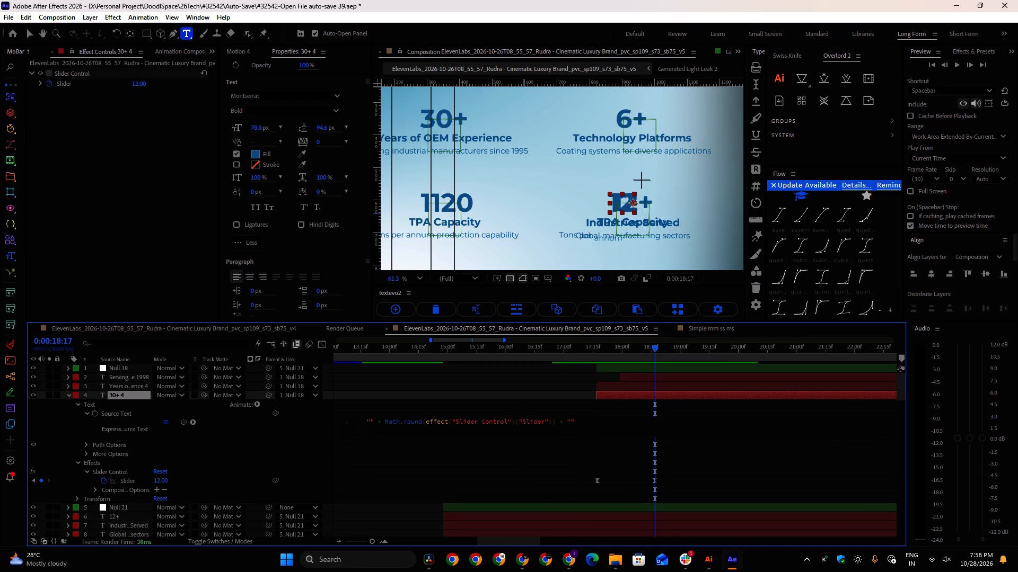
pyautogui.hotkey('shift', '+')
pyautogui.click(27, 30)
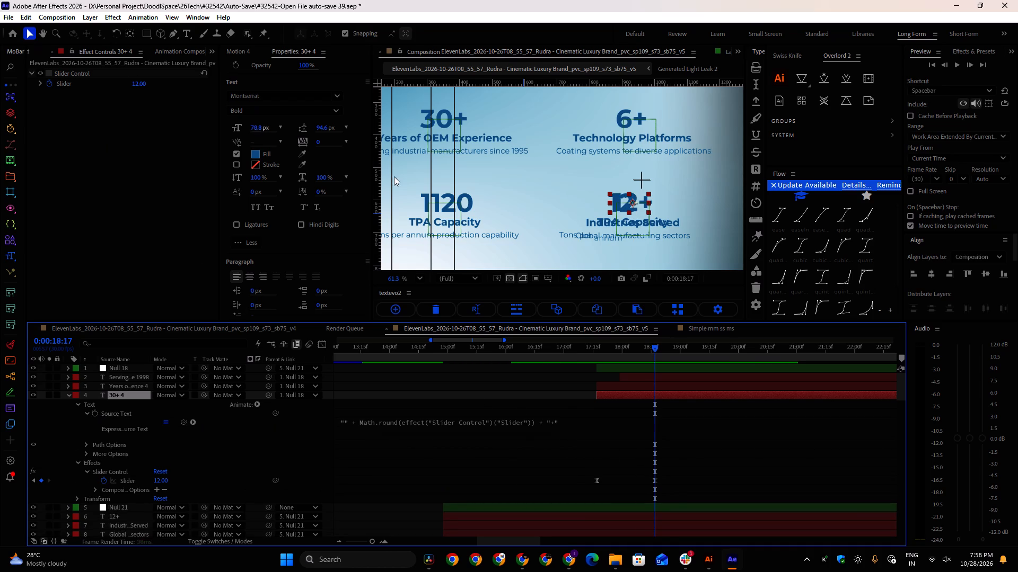
# Move the animated 12+ number of layer 30+ 4 exactly over the original 12+ text.
pyautogui.scroll(4, 648, 190)
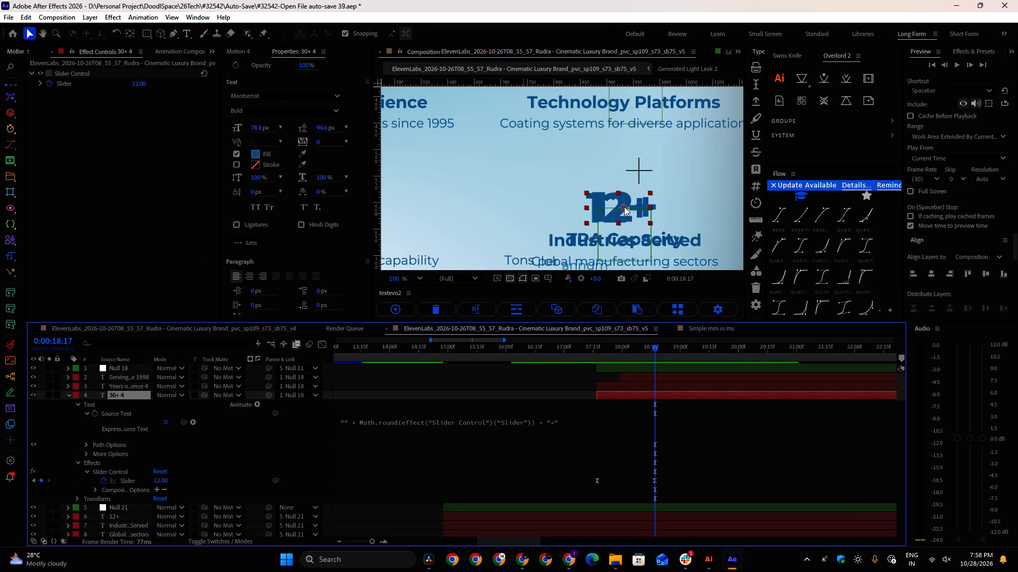
pyautogui.moveTo(624, 207); pyautogui.dragTo(631, 207)
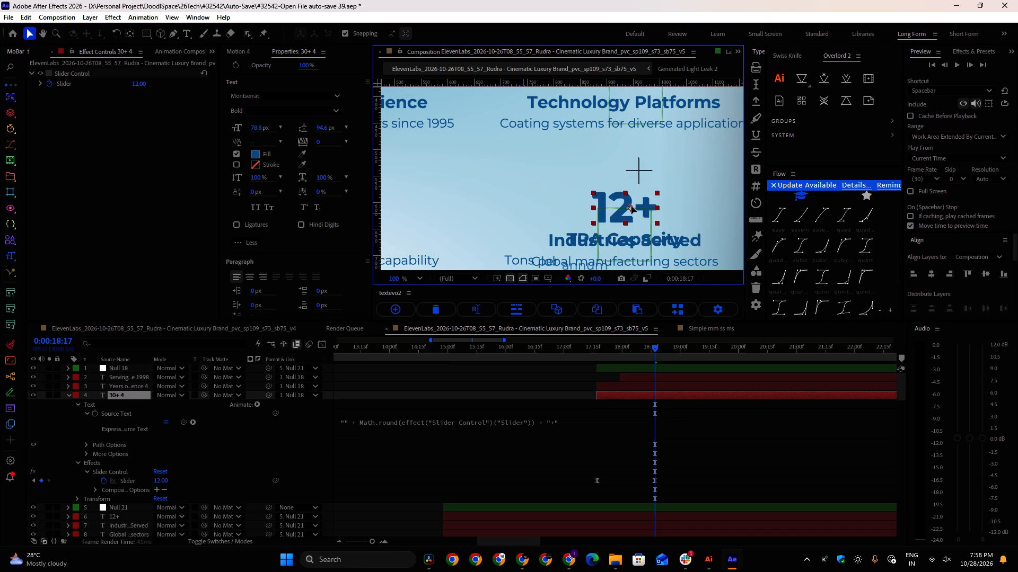
pyautogui.moveTo(631, 207); pyautogui.dragTo(631, 207)
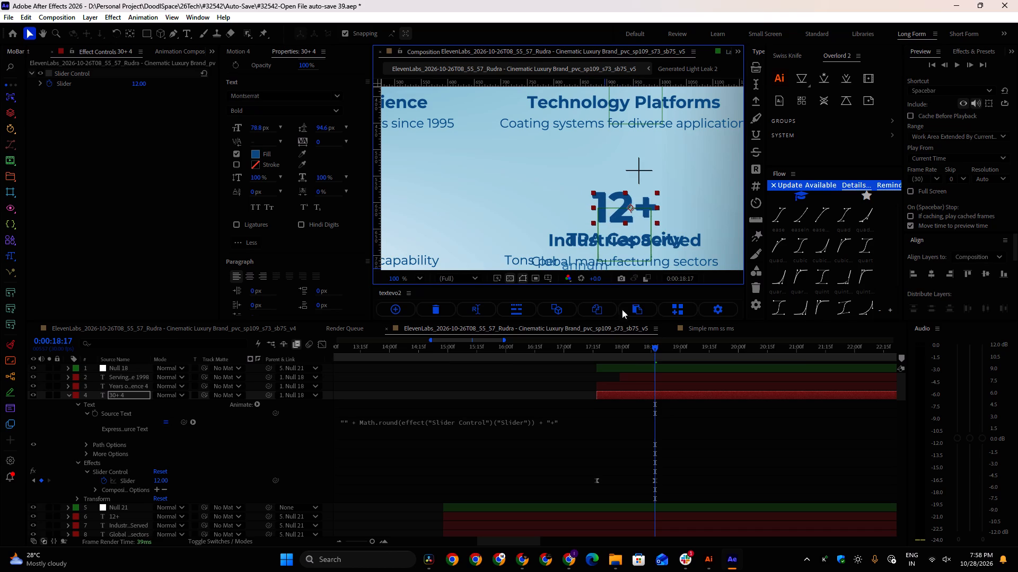
pyautogui.scroll(1, 645, 383)
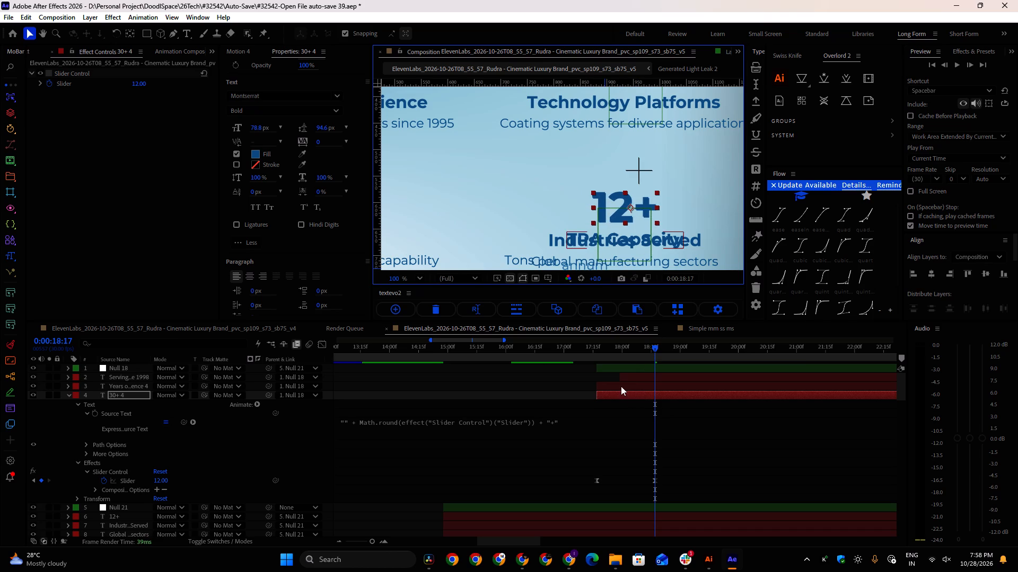
pyautogui.click(69, 397)
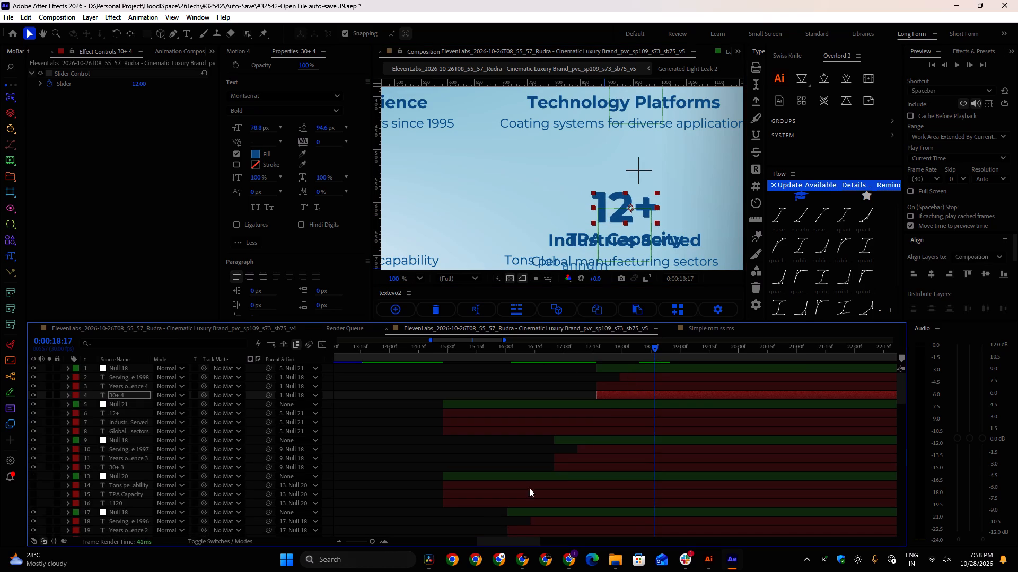
# Replace the duplicated TPA Capacity title with the text "Industries Served" copied from the original title layer.
pyautogui.click(601, 415)
pyautogui.click(603, 424)
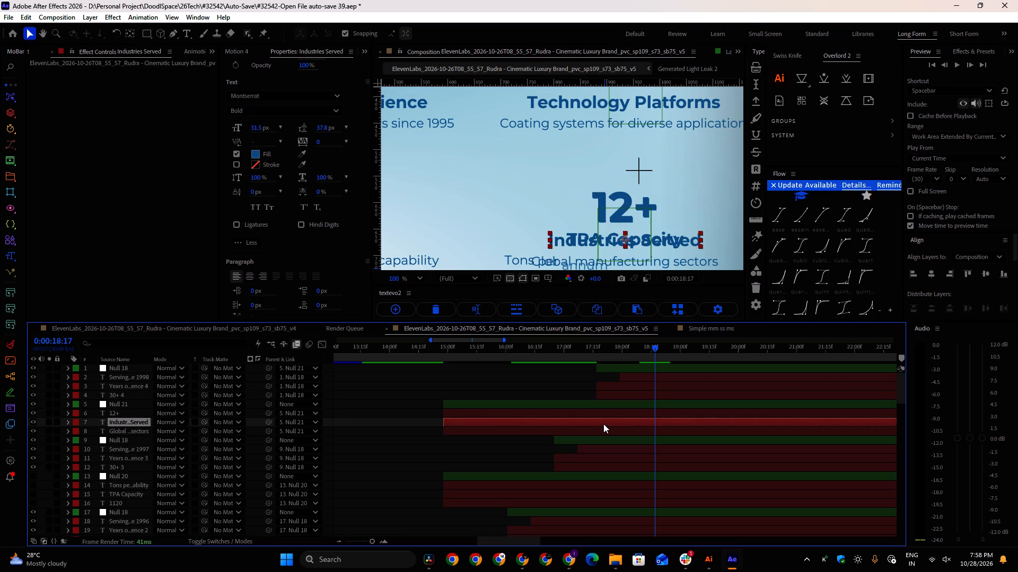
pyautogui.doubleClick(603, 424)
pyautogui.hotkey('ctrl', 'c')
pyautogui.hotkey('ctrl', 'c')
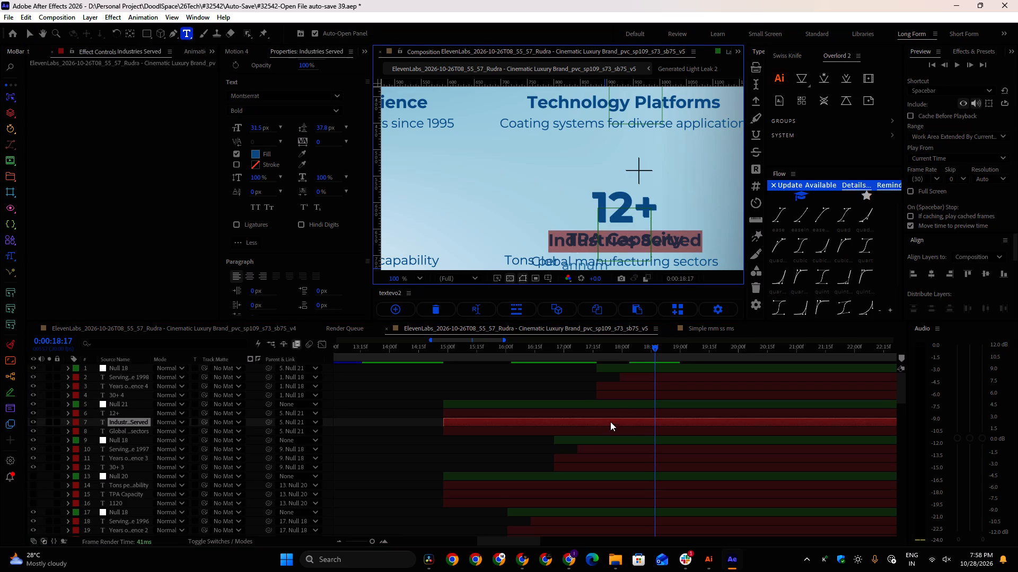
pyautogui.click(634, 385)
pyautogui.doubleClick(634, 385)
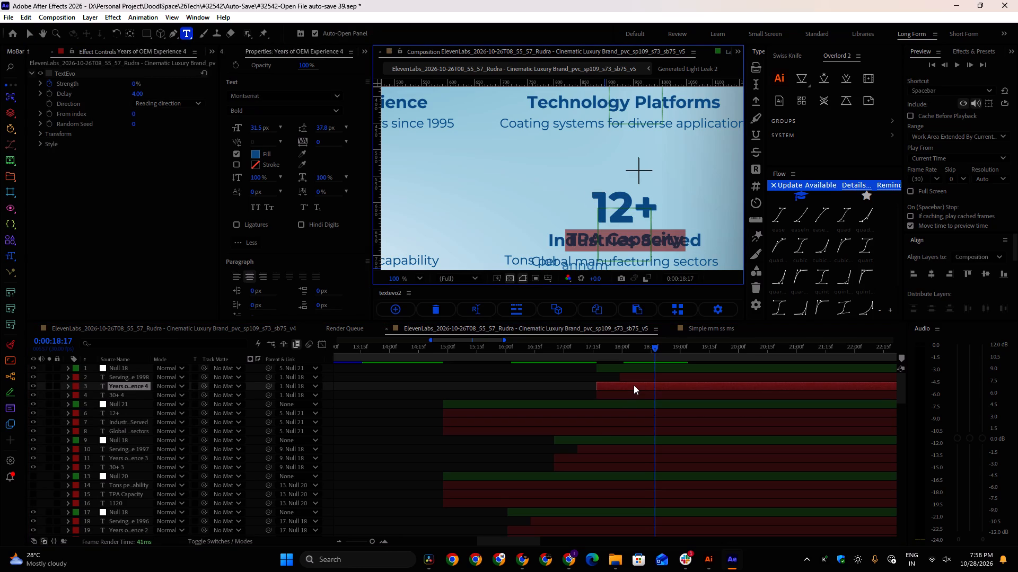
pyautogui.hotkey('ctrl', 'v')
pyautogui.click(28, 32)
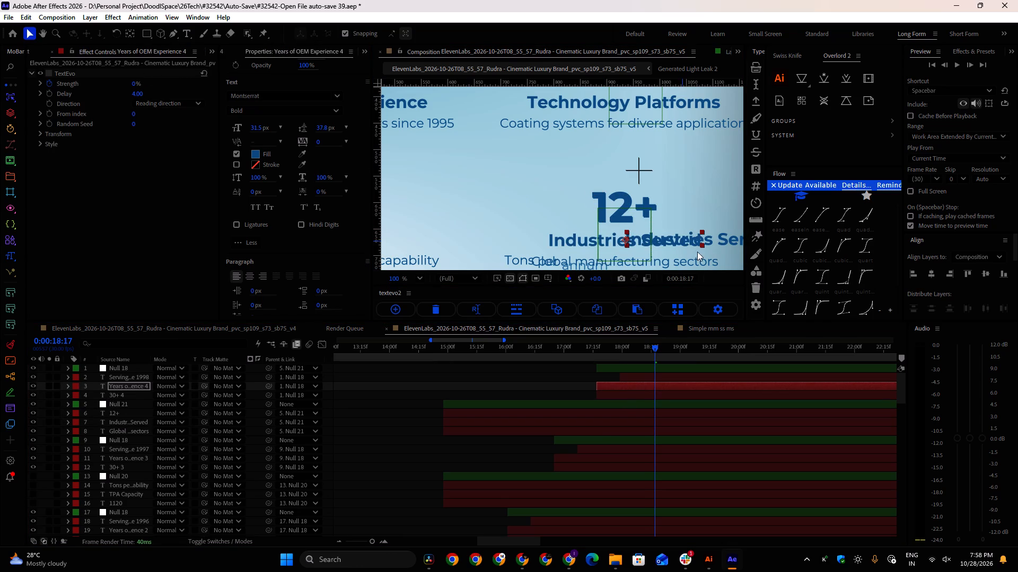
# Position the duplicated Industries Served title directly over the original title beneath 12+.
pyautogui.scroll(1, 256, 55)
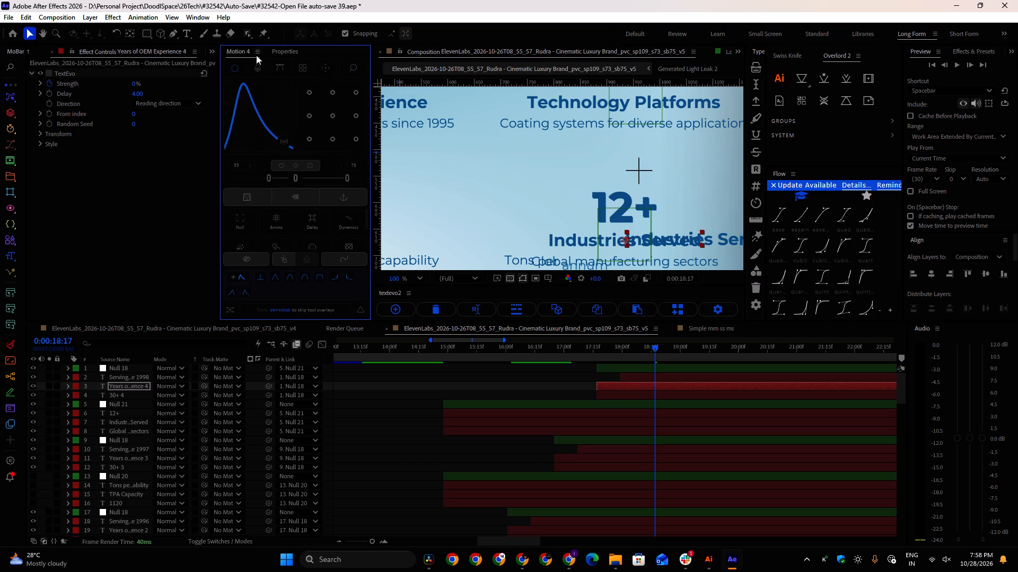
pyautogui.click(329, 117)
pyautogui.moveTo(692, 241); pyautogui.dragTo(635, 243)
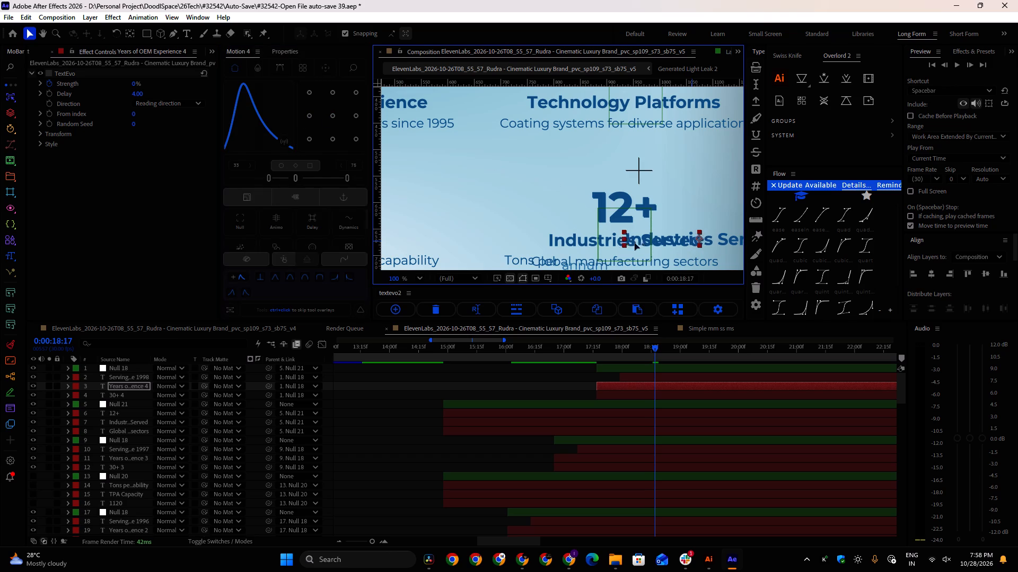
pyautogui.moveTo(635, 243); pyautogui.dragTo(615, 245)
pyautogui.press('Down')
pyautogui.press('Down')
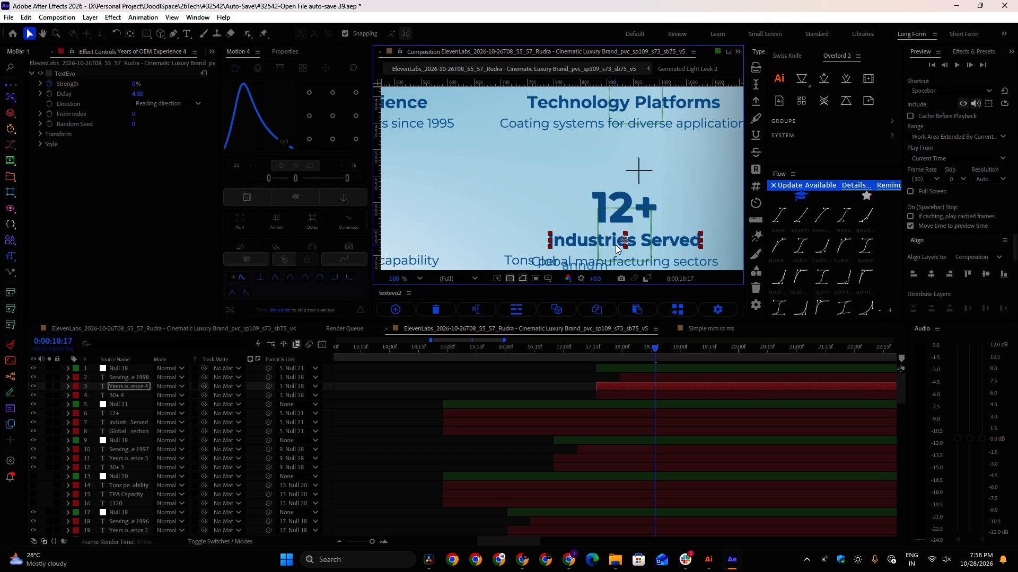
# Replace the duplicated tons-per-annum description with "Global manufacturing sectors" copied from the original description layer.
pyautogui.moveTo(626, 238); pyautogui.dragTo(590, 192, button='middle')
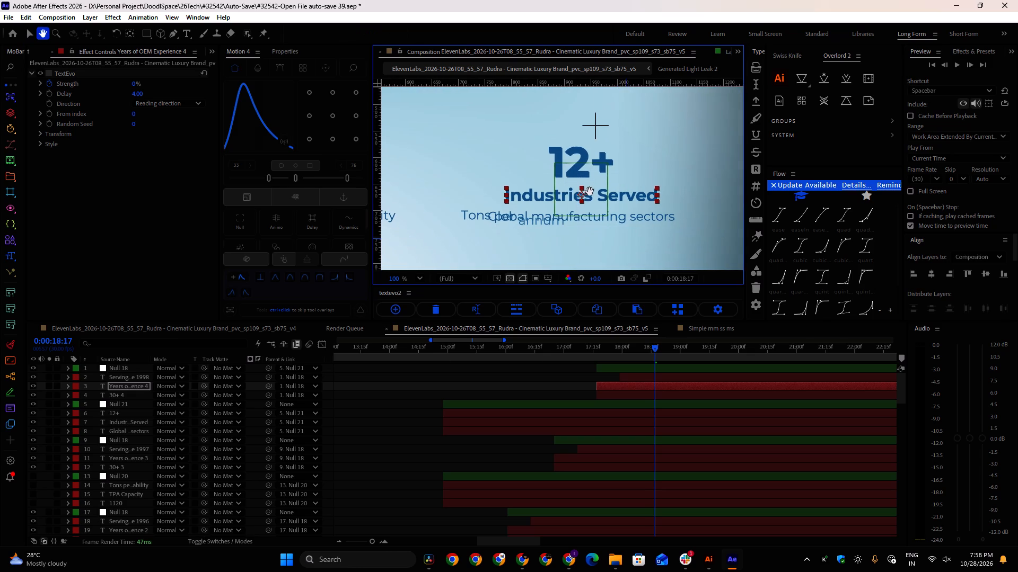
pyautogui.moveTo(590, 192); pyautogui.dragTo(592, 192, button='middle')
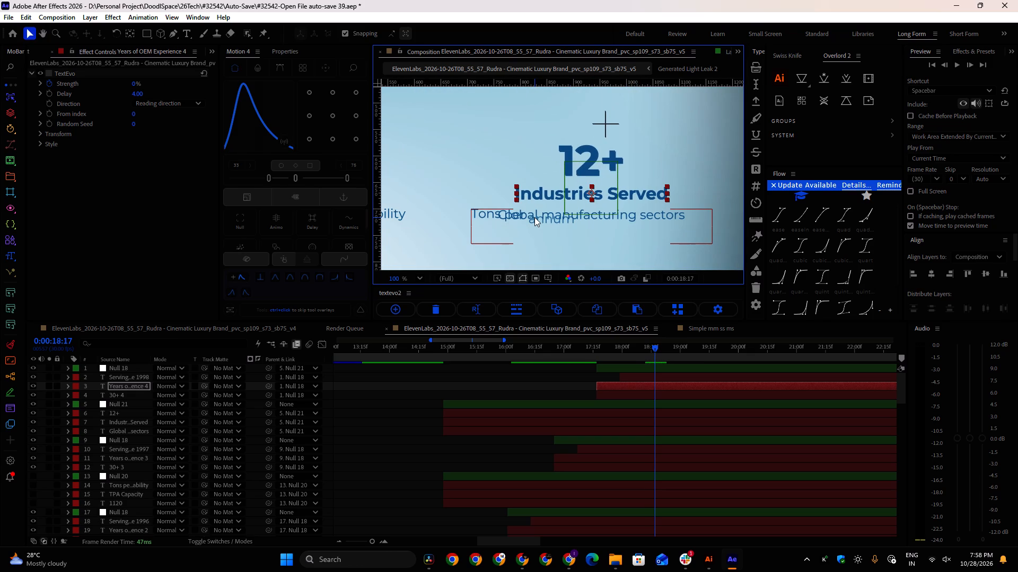
pyautogui.click(593, 433)
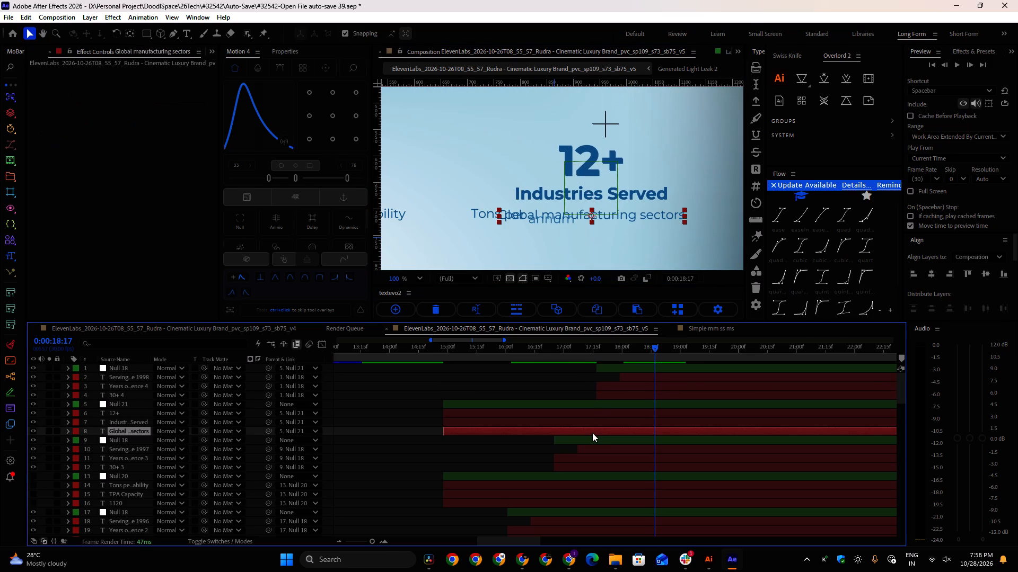
pyautogui.doubleClick(588, 432)
pyautogui.hotkey('ctrl', 'c')
pyautogui.hotkey('ctrl', 'c')
pyautogui.hotkey('ctrl', 'c')
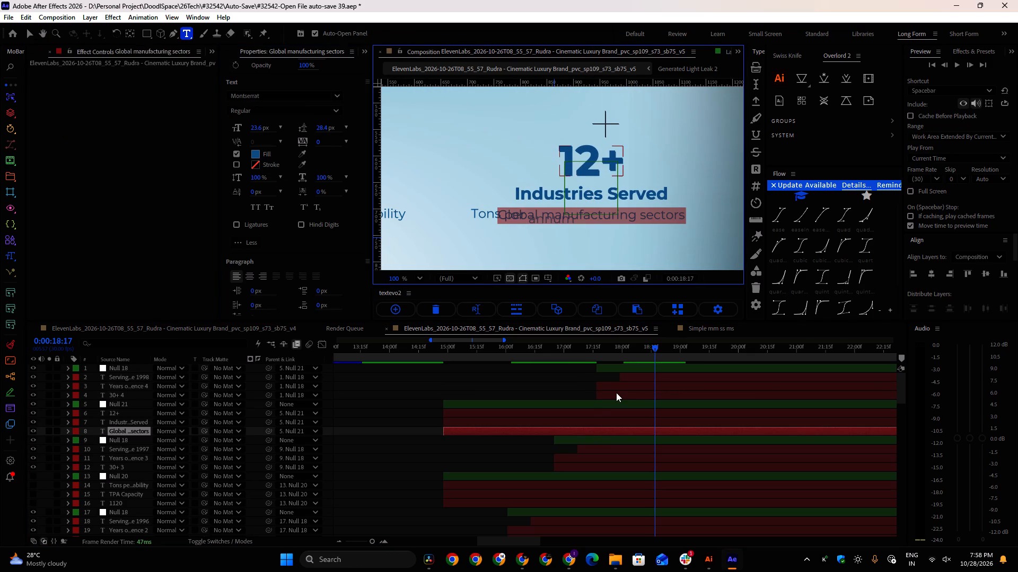
pyautogui.click(621, 392)
pyautogui.click(628, 379)
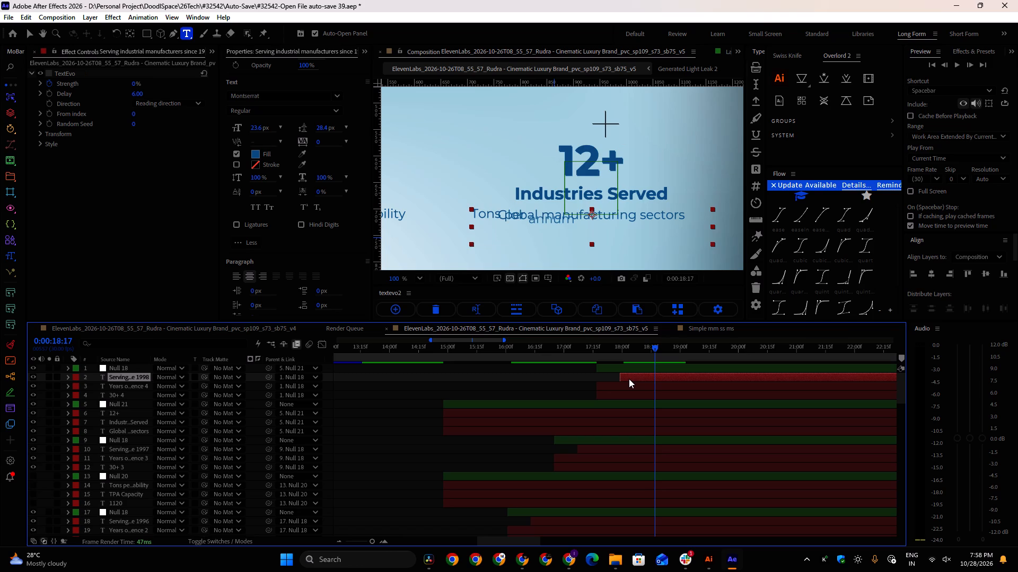
pyautogui.doubleClick(629, 379)
pyautogui.hotkey('ctrl', 'v')
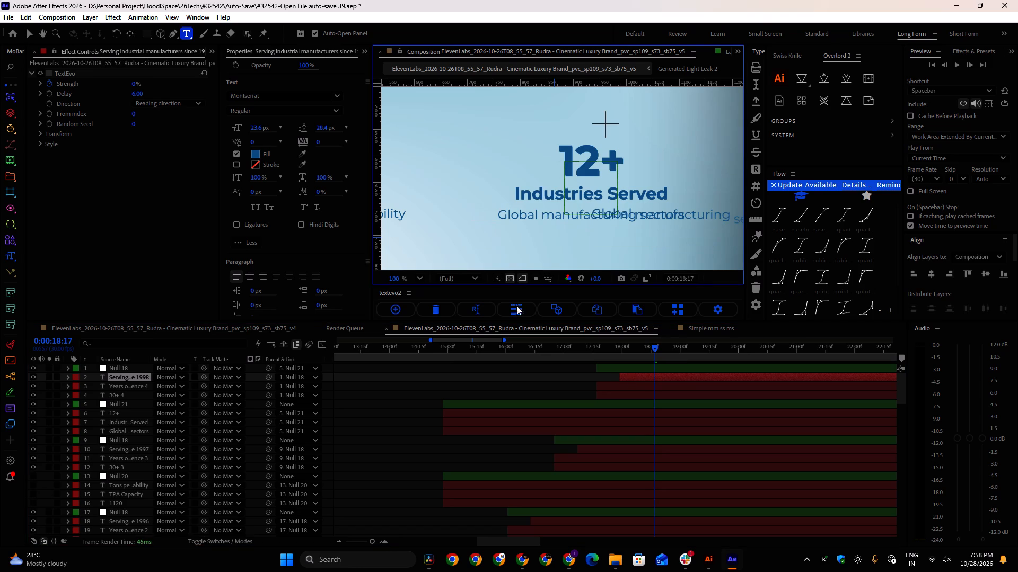
pyautogui.click(31, 30)
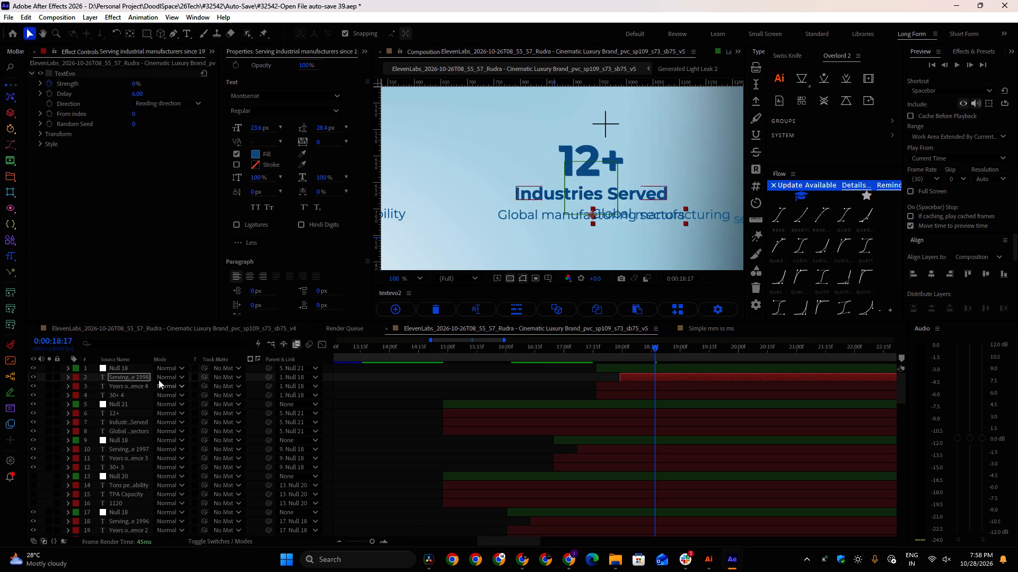
# Position the duplicated "Global manufacturing sectors" description directly over the original description beneath Industries Served.
pyautogui.scroll(1, 240, 51)
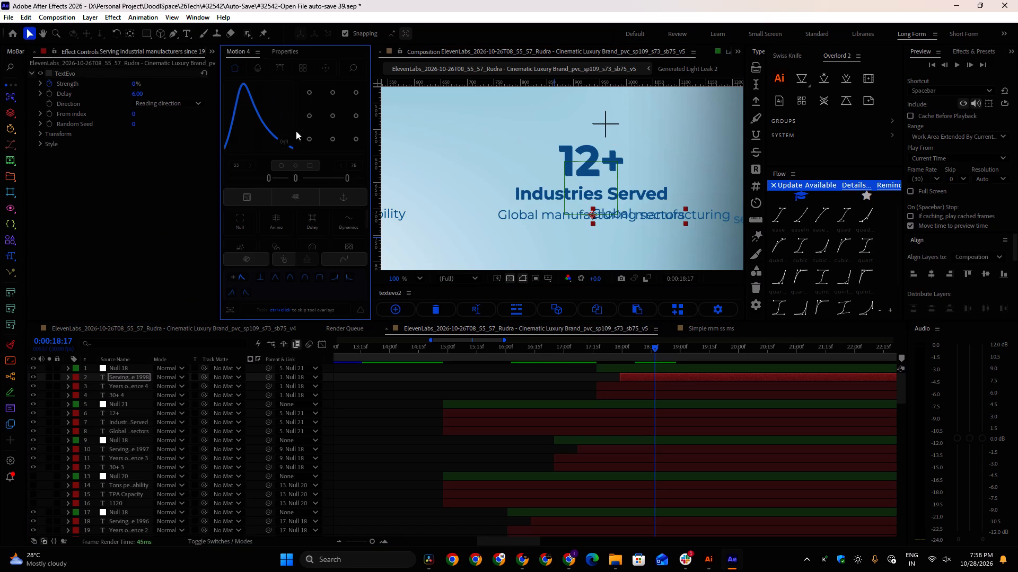
pyautogui.click(333, 115)
pyautogui.moveTo(686, 215); pyautogui.dragTo(680, 215)
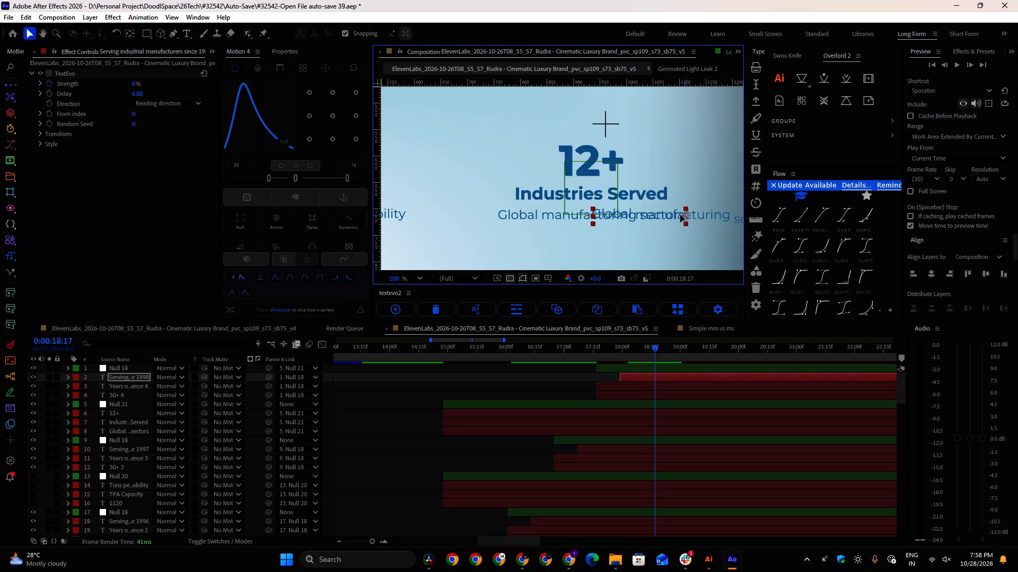
pyautogui.moveTo(680, 215); pyautogui.dragTo(590, 218)
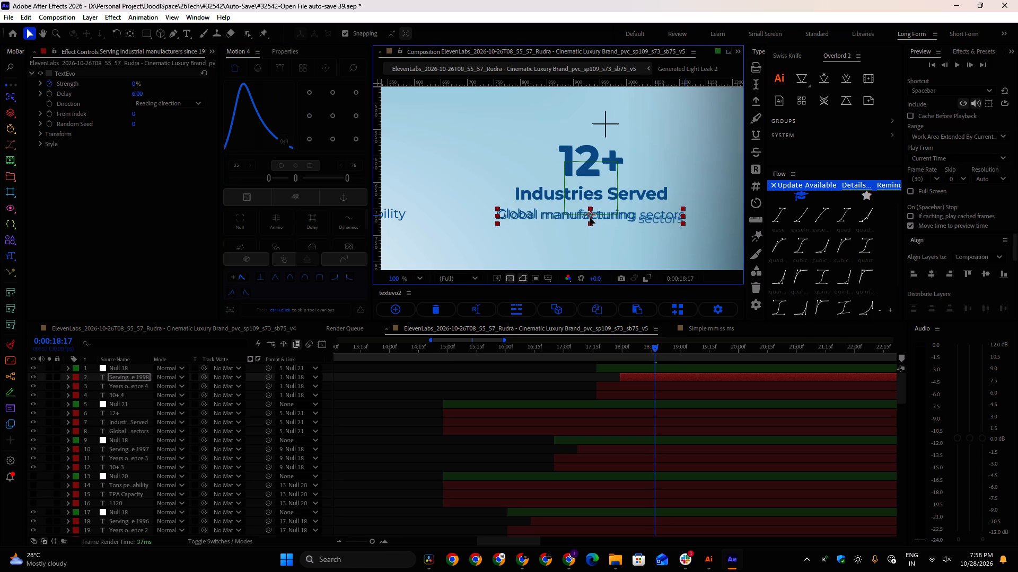
pyautogui.moveTo(590, 218); pyautogui.dragTo(592, 218)
pyautogui.press('Down')
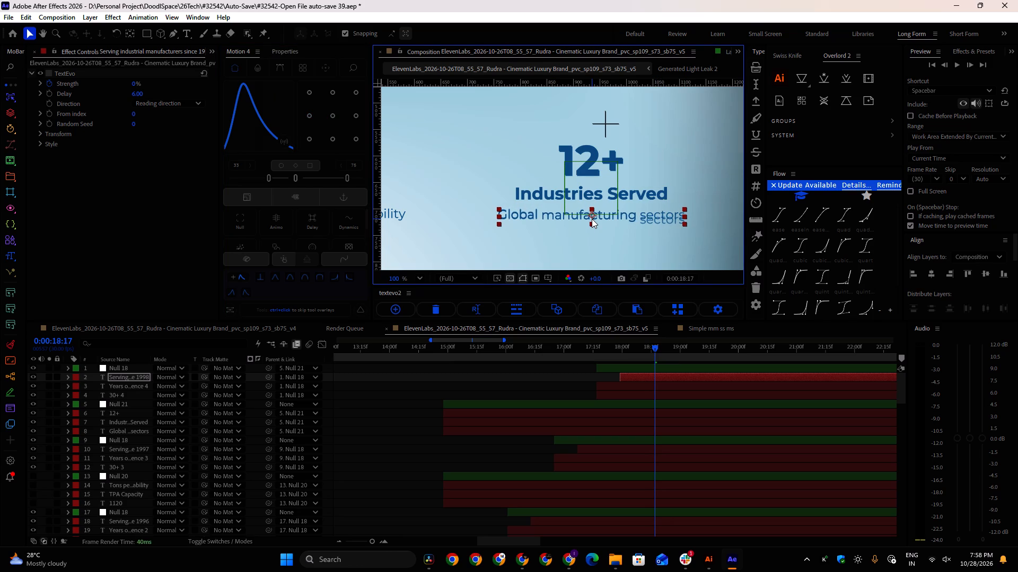
pyautogui.press('Down')
pyautogui.press('Up')
# Hide the original 12+ group: Null 21 with its 12+, Industries Served and Global manufacturing sectors layers.
pyautogui.click(528, 404)
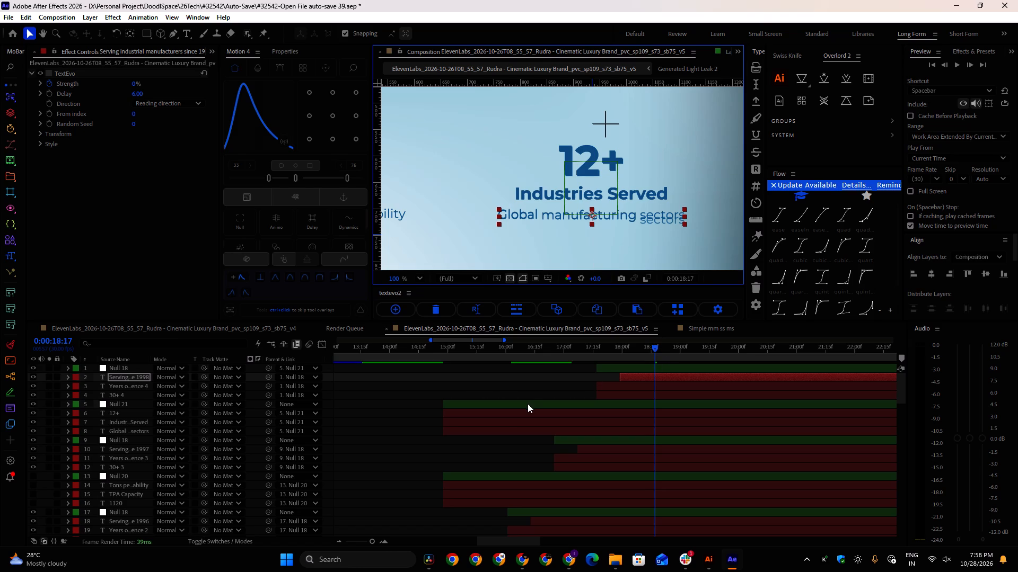
pyautogui.keyDown('shift'); pyautogui.click(514, 434); pyautogui.keyUp('shift')
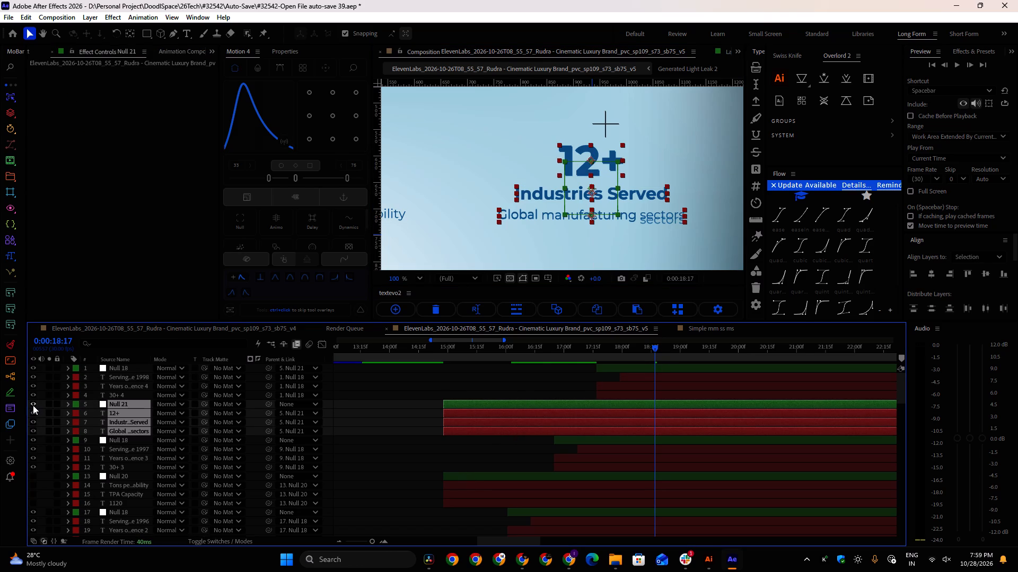
pyautogui.click(33, 405)
# Scrub through the statistics slide between about 15 and 18 seconds to check the counters' staggered animation.
pyautogui.keyDown('alt'); pyautogui.scroll(-3, 577, 384); pyautogui.keyUp('alt')
pyautogui.scroll(-7, 567, 210)
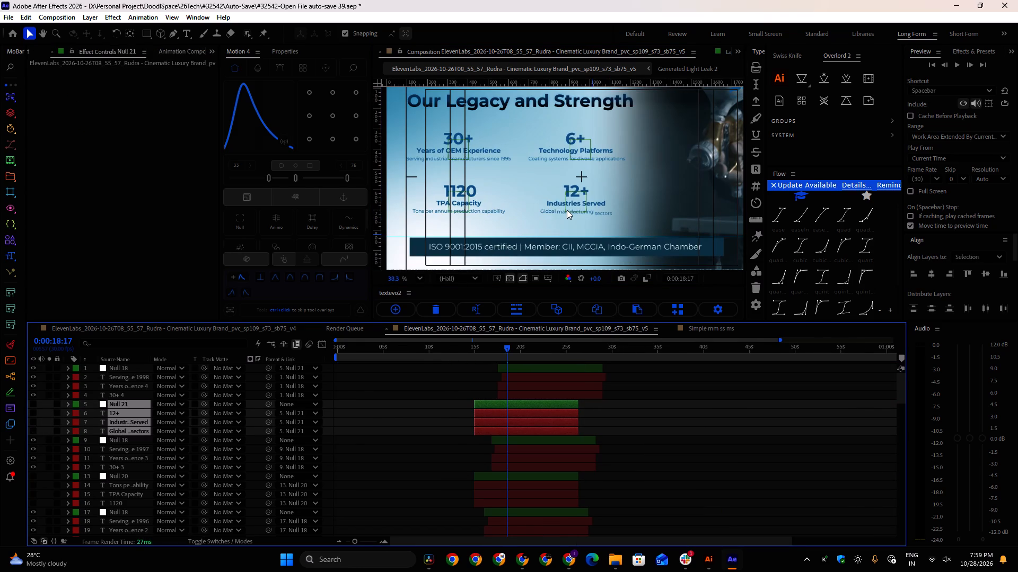
pyautogui.moveTo(506, 348); pyautogui.dragTo(496, 356)
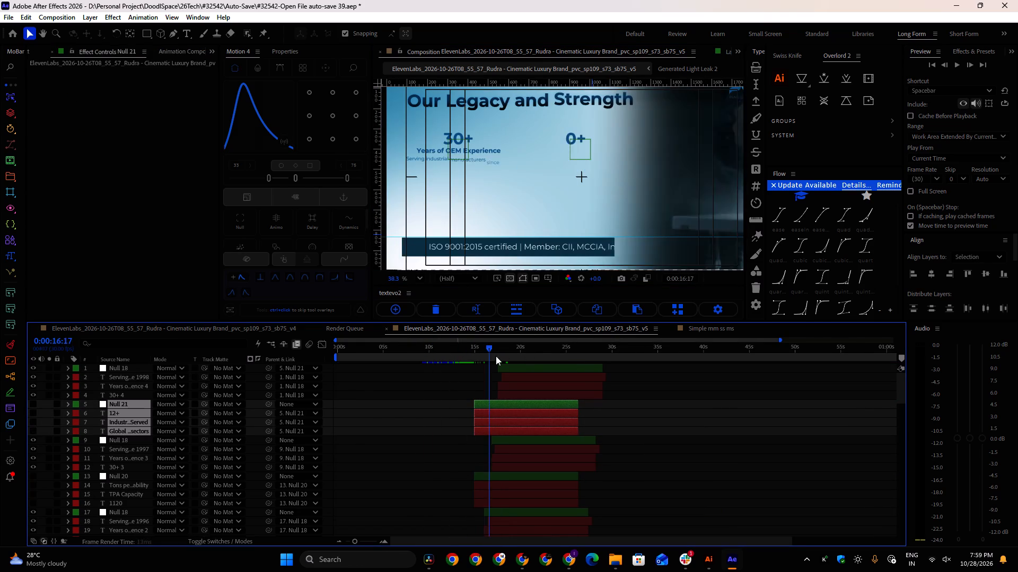
pyautogui.moveTo(496, 356); pyautogui.dragTo(477, 368)
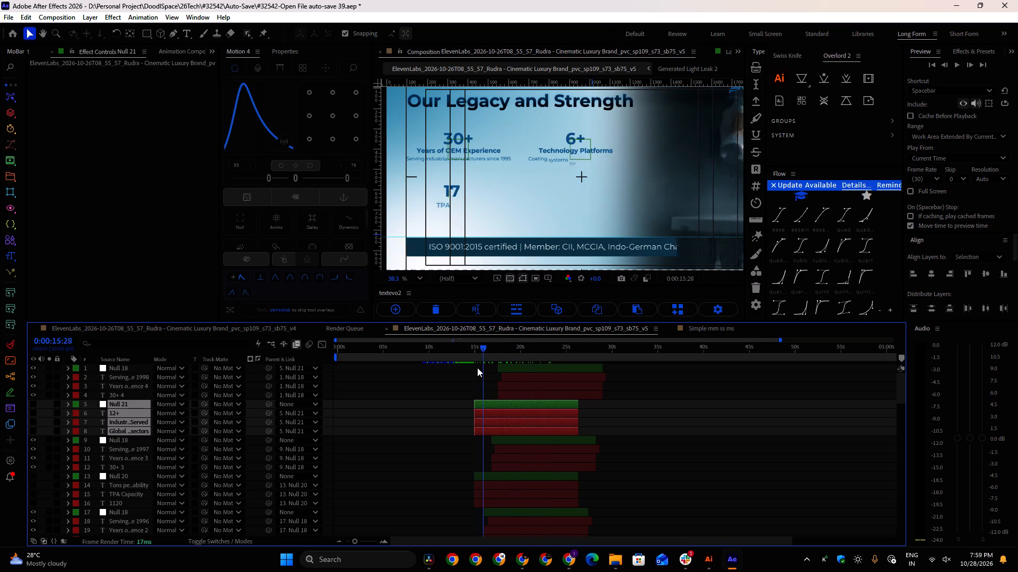
pyautogui.moveTo(477, 368); pyautogui.dragTo(488, 368)
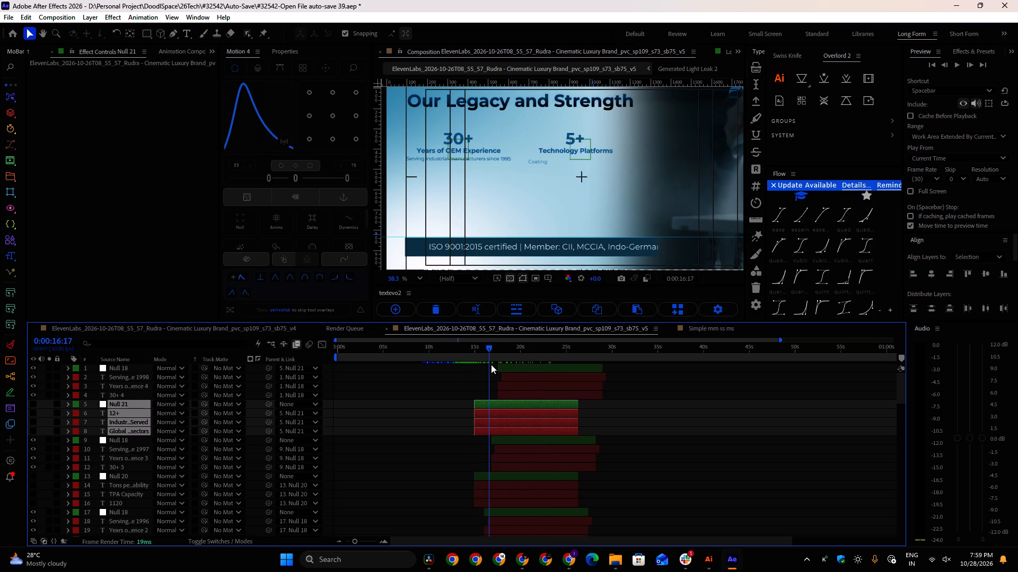
# Reveal the audio waveform of the ElevenLabs mp3 voice-over layer around the statistics section.
pyautogui.scroll(-13, 520, 442)
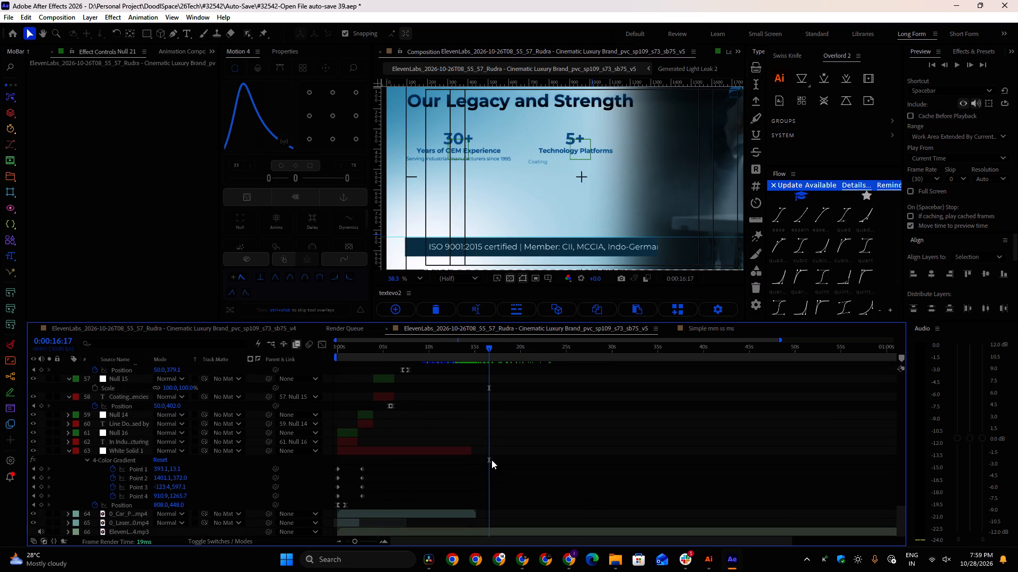
pyautogui.scroll(-1, 487, 467)
pyautogui.click(478, 532)
pyautogui.write('ll')
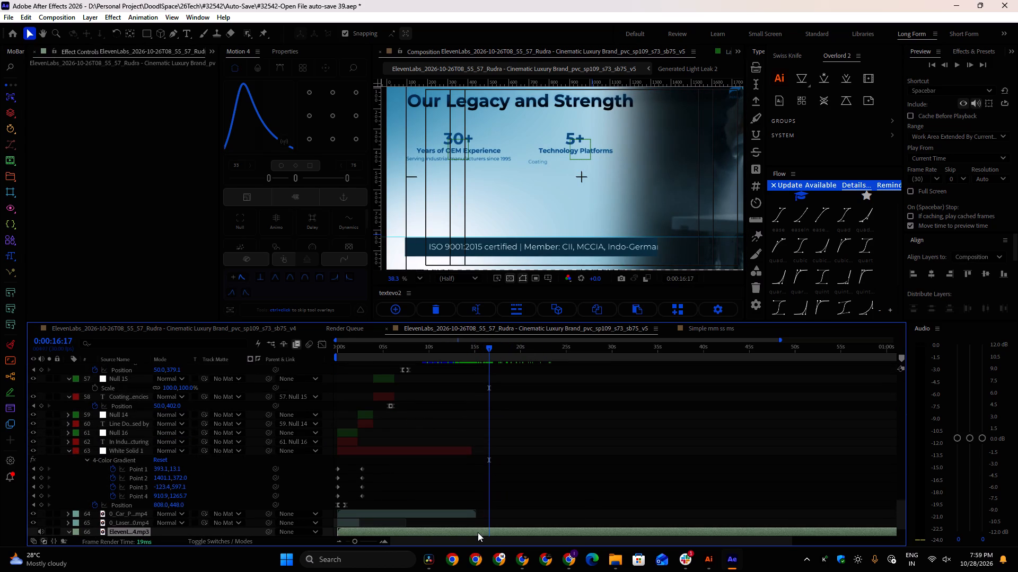
pyautogui.scroll(-3, 518, 442)
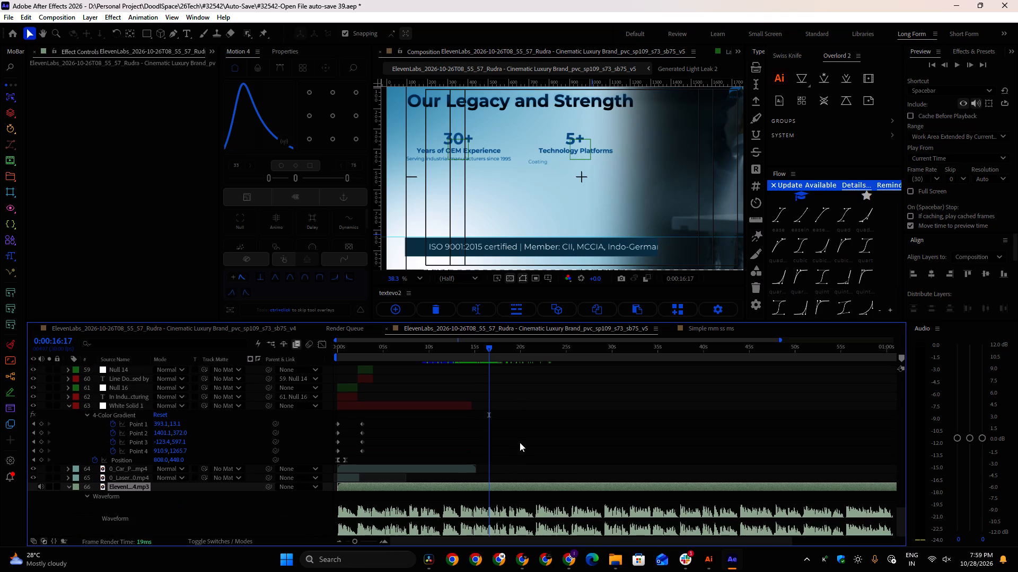
pyautogui.keyDown('alt'); pyautogui.scroll(2, 460, 480); pyautogui.keyUp('alt')
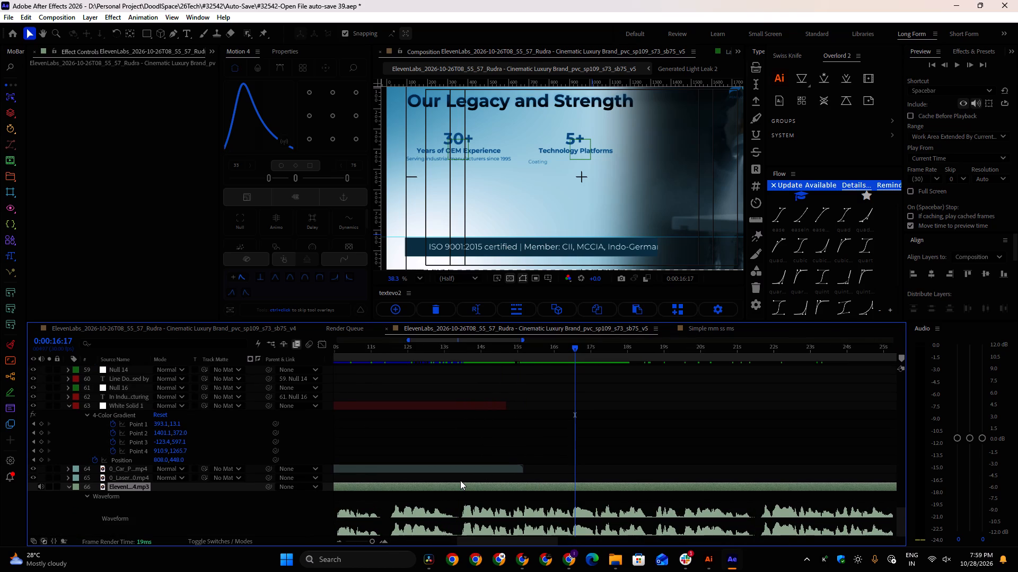
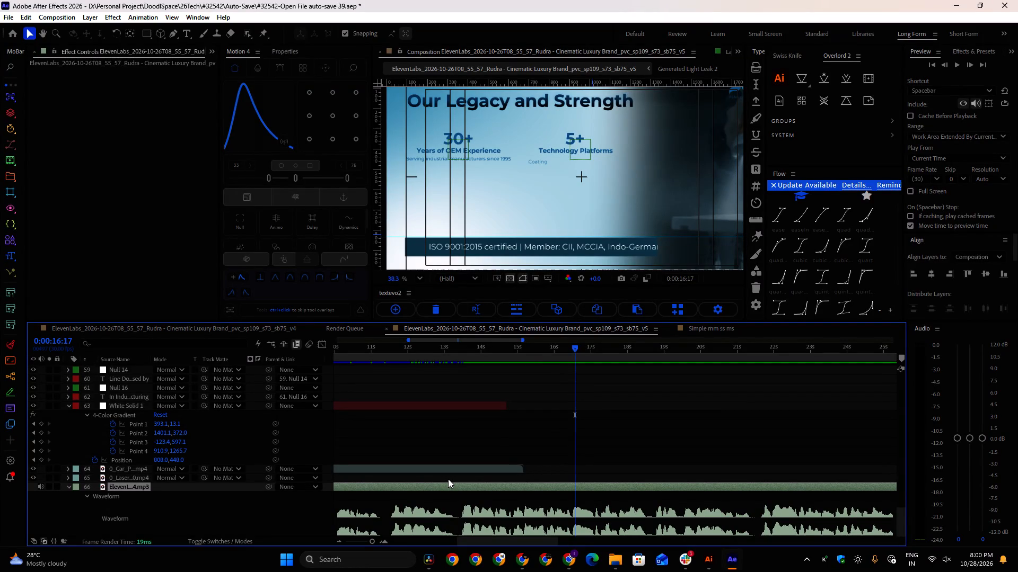
# Delete the hidden original 12+, 1120 and 6+ groups: Null 21, Null 20 and Null 19 with their text layers.
pyautogui.click(32, 35)
pyautogui.scroll(-1, 576, 177)
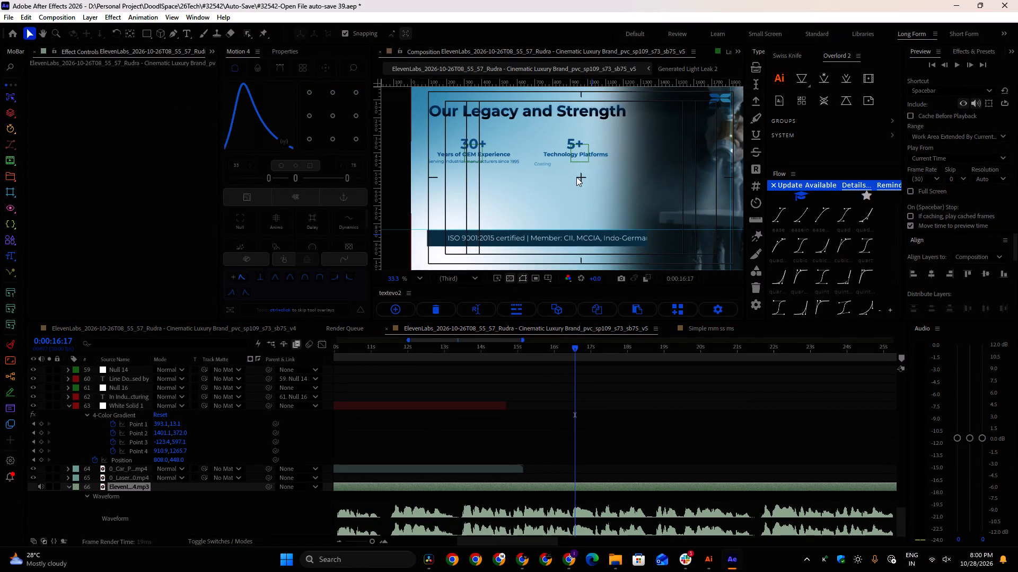
pyautogui.scroll(-2, 576, 177)
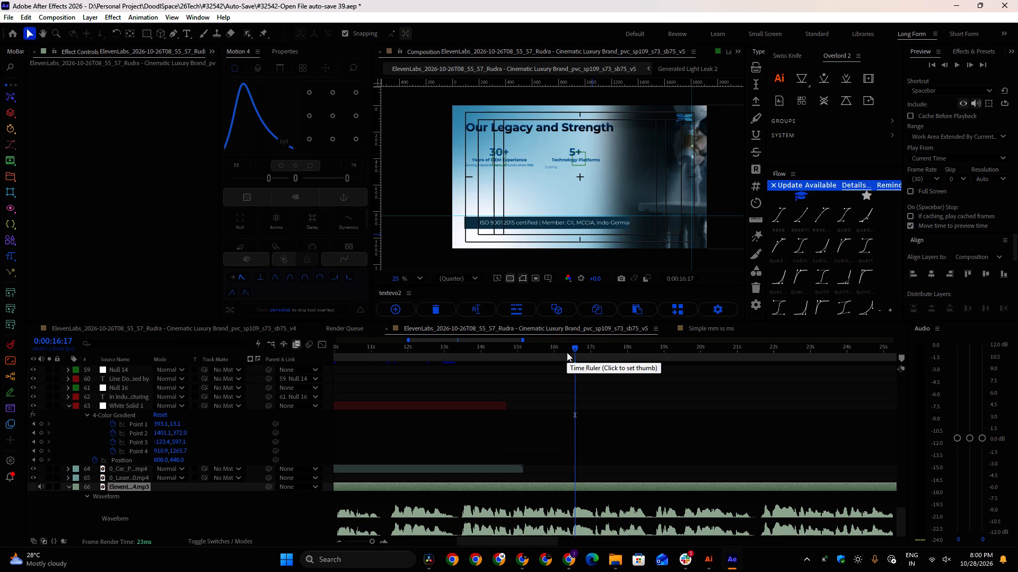
pyautogui.scroll(14, 589, 439)
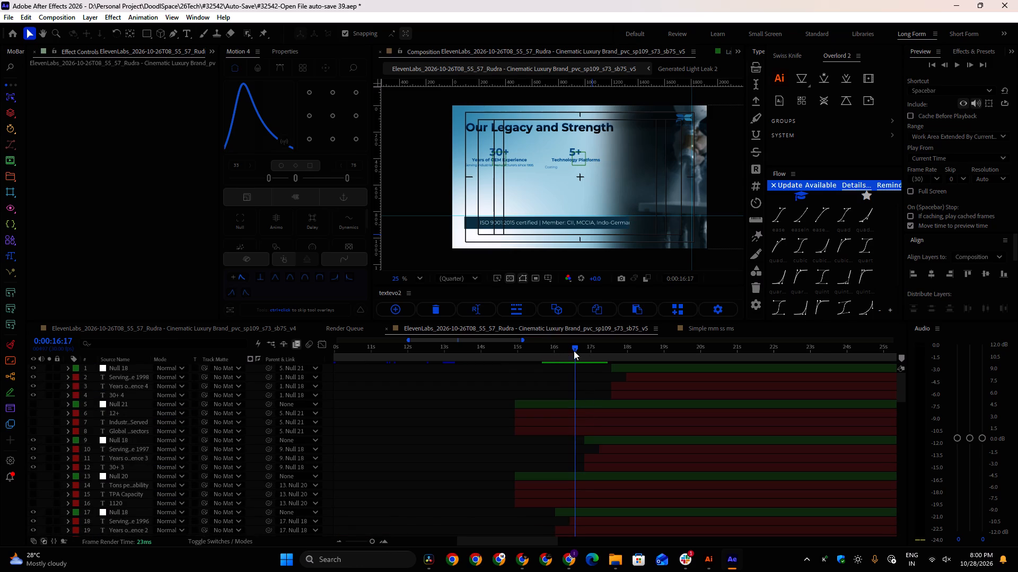
pyautogui.click(563, 405)
pyautogui.keyDown('shift'); pyautogui.click(555, 427); pyautogui.keyUp('shift')
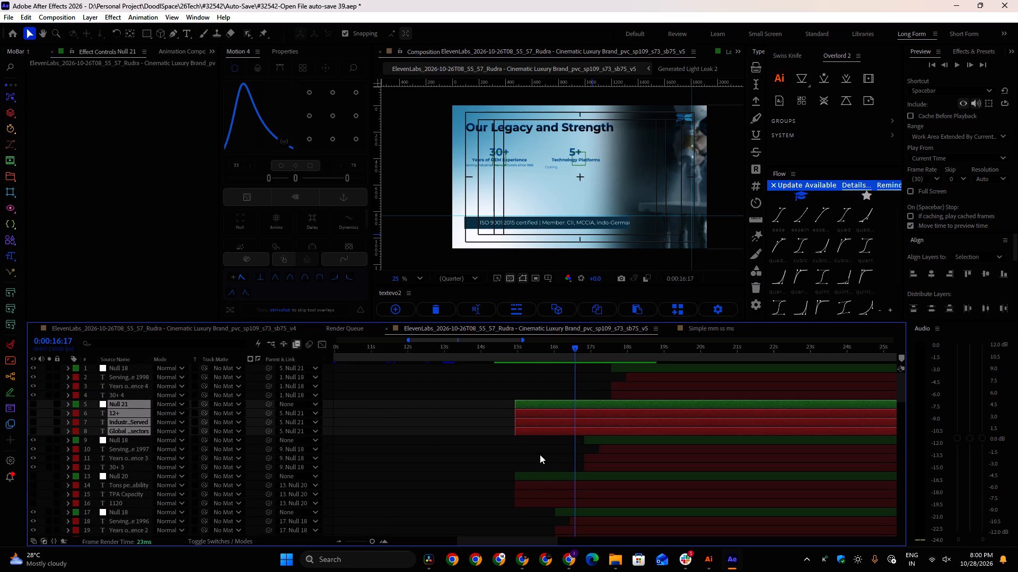
pyautogui.keyDown('ctrl'); pyautogui.click(529, 479); pyautogui.keyUp('ctrl')
pyautogui.keyDown('ctrl'); pyautogui.click(532, 487); pyautogui.keyUp('ctrl')
pyautogui.keyDown('ctrl'); pyautogui.click(533, 492); pyautogui.keyUp('ctrl')
pyautogui.keyDown('ctrl'); pyautogui.click(534, 503); pyautogui.keyUp('ctrl')
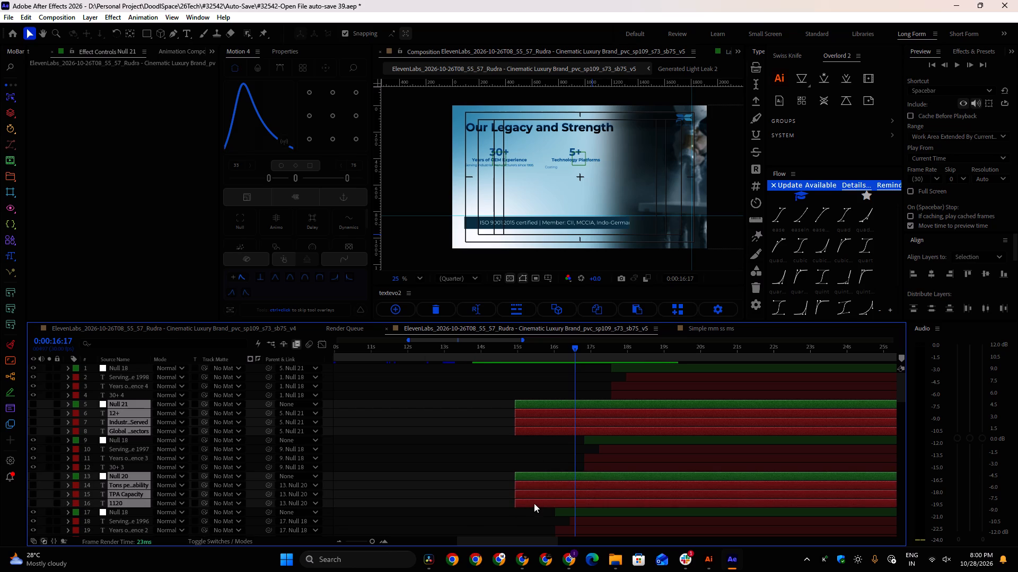
pyautogui.scroll(-2, 538, 487)
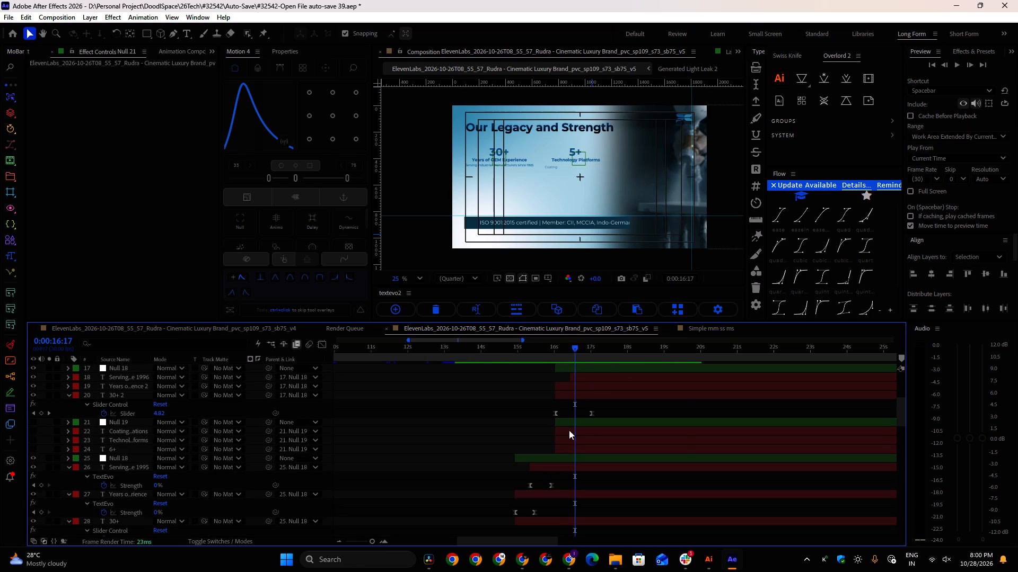
pyautogui.keyDown('ctrl'); pyautogui.click(569, 423); pyautogui.keyUp('ctrl')
pyautogui.keyDown('ctrl'); pyautogui.click(571, 434); pyautogui.keyUp('ctrl')
pyautogui.keyDown('ctrl'); pyautogui.click(570, 445); pyautogui.keyUp('ctrl')
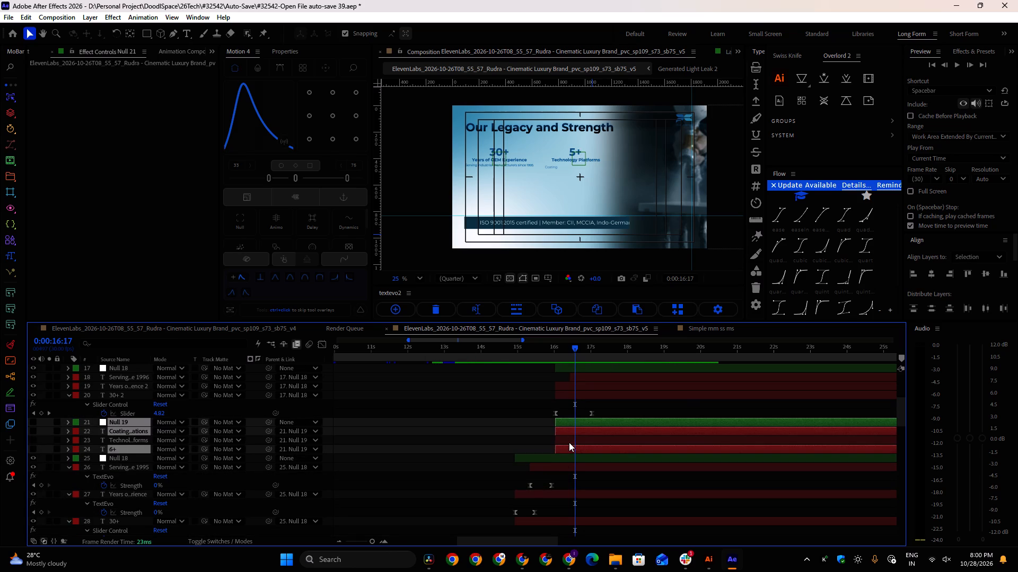
pyautogui.keyDown('ctrl'); pyautogui.click(569, 442); pyautogui.keyUp('ctrl')
pyautogui.press('Delete')
# Collapse the expanded properties and keyframes of all layers in the composition.
pyautogui.scroll(3, 574, 433)
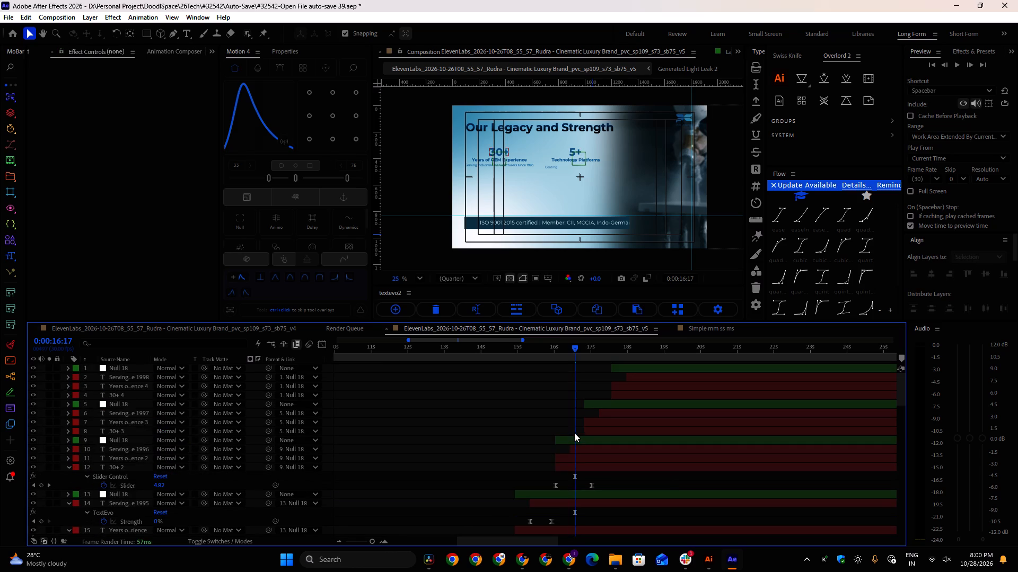
pyautogui.hotkey('ctrl', 'a')
pyautogui.press('u')
pyautogui.press('u')
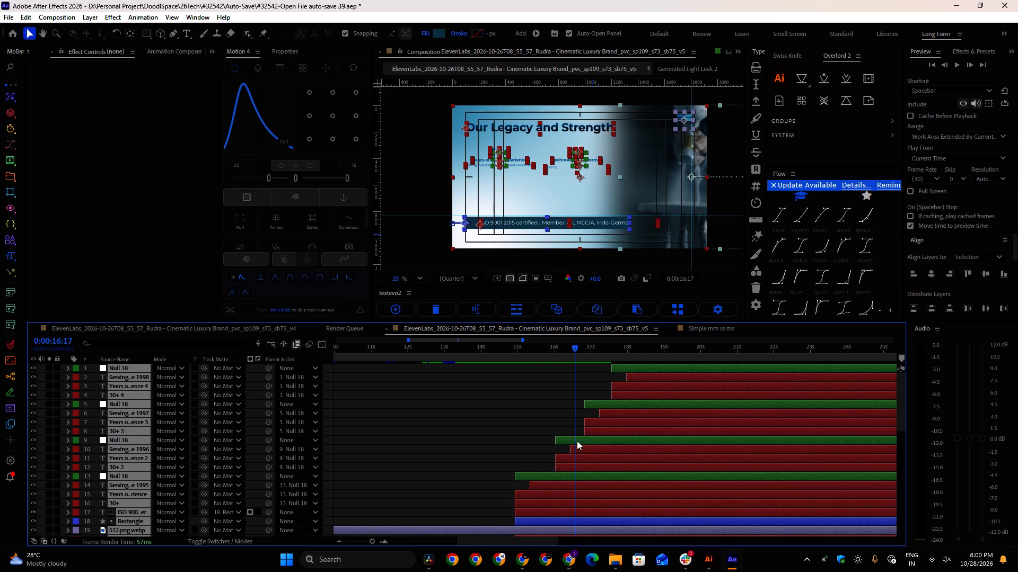
# Scrub through the statistics slide between about 15 and 20 seconds to check the four counters' staggered animation.
pyautogui.moveTo(559, 353); pyautogui.dragTo(517, 355)
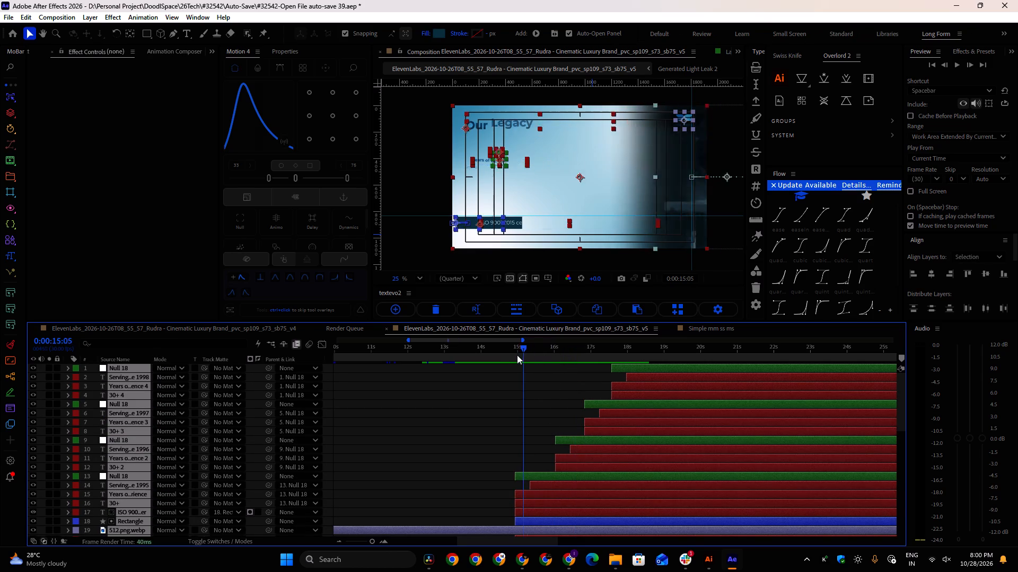
pyautogui.moveTo(517, 355); pyautogui.dragTo(628, 351)
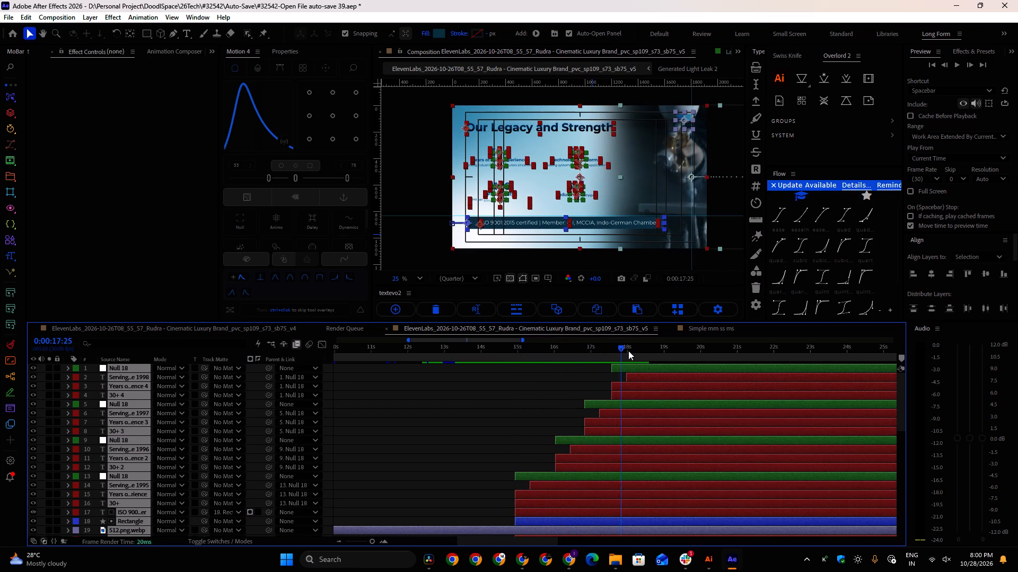
pyautogui.moveTo(628, 351); pyautogui.dragTo(716, 341)
pyautogui.click(530, 378)
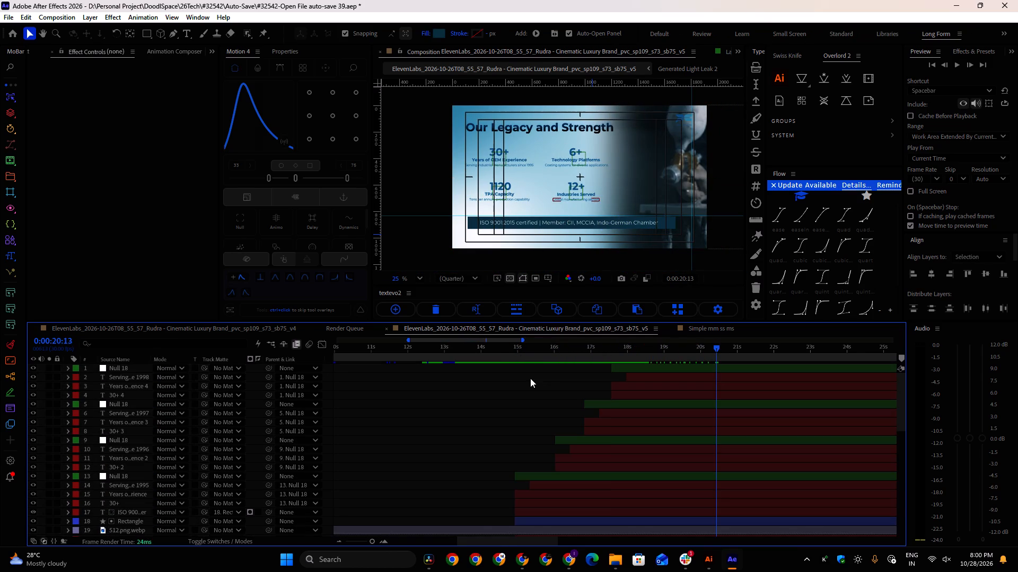
pyautogui.keyDown('shift'); pyautogui.scroll(-5, 554, 383); pyautogui.keyUp('shift')
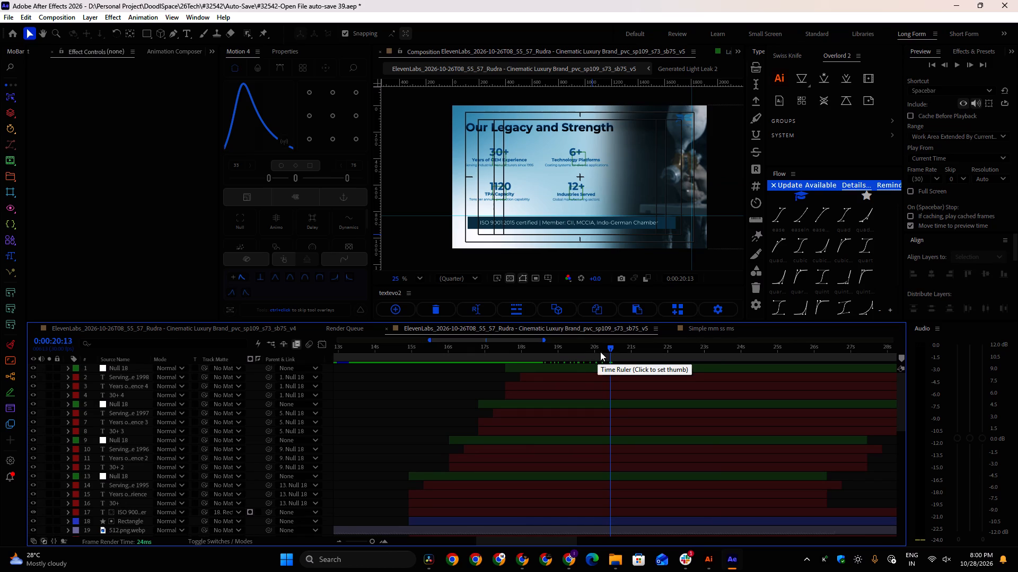
pyautogui.moveTo(611, 350); pyautogui.dragTo(456, 363)
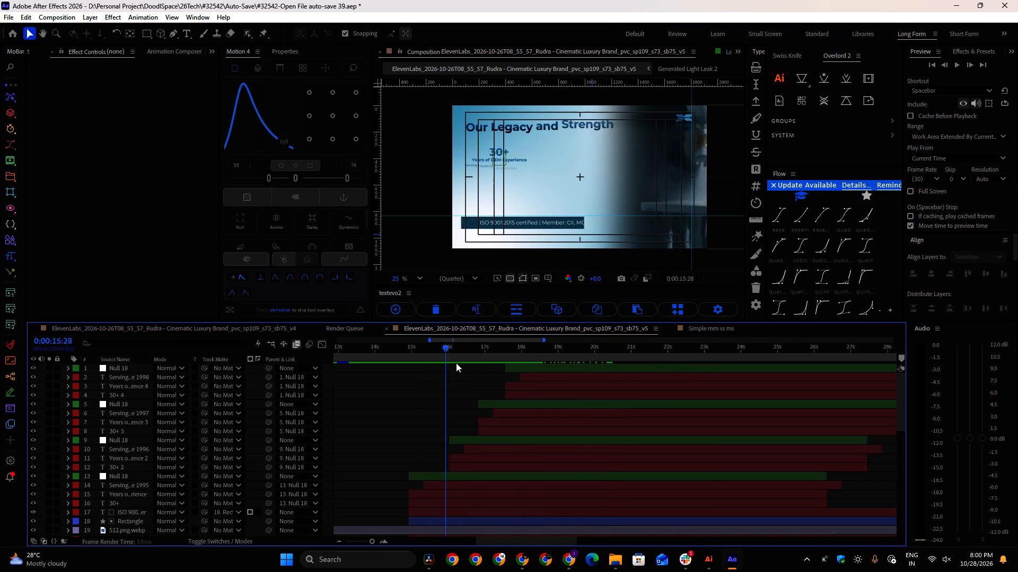
pyautogui.moveTo(456, 363); pyautogui.dragTo(542, 340)
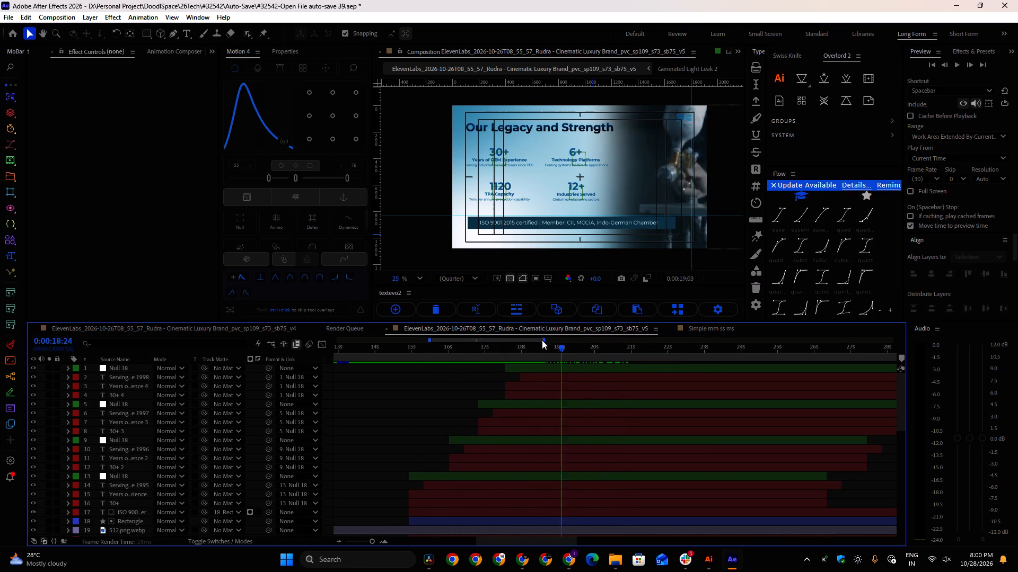
pyautogui.moveTo(542, 340); pyautogui.dragTo(569, 321)
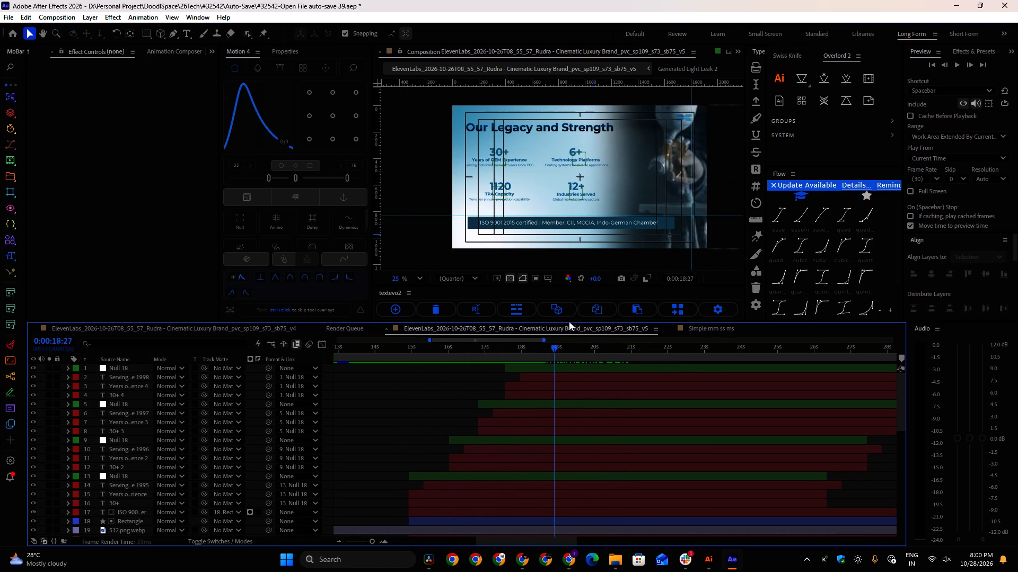
pyautogui.moveTo(569, 321); pyautogui.dragTo(614, 351)
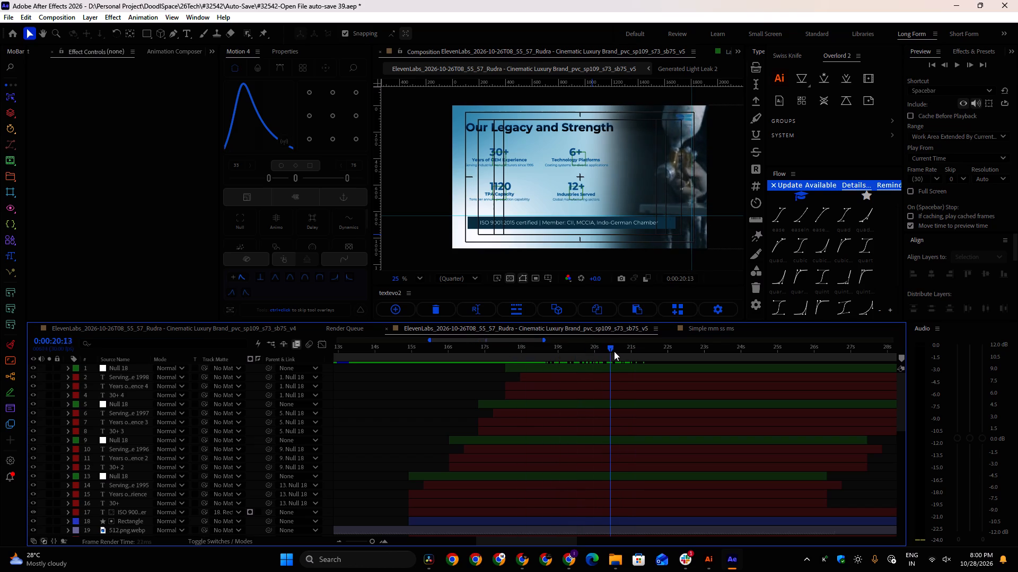
pyautogui.moveTo(614, 351); pyautogui.dragTo(443, 365)
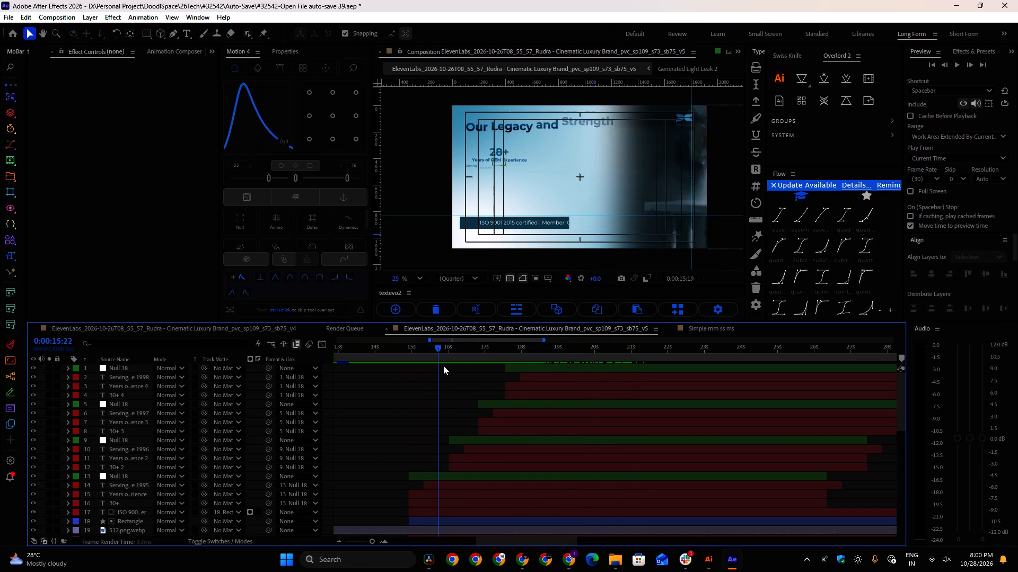
pyautogui.moveTo(443, 365); pyautogui.dragTo(466, 361)
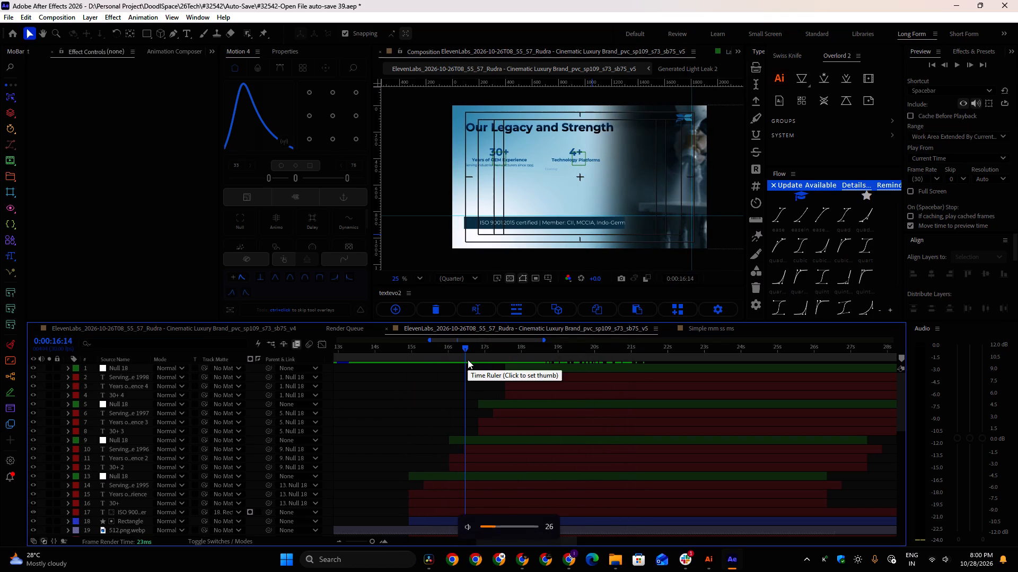
# Play back the statistics slide from about 16:14 and again from 17:18 to check the counters against the voice-over.
pyautogui.press('space')
pyautogui.press('space')
pyautogui.press('space')
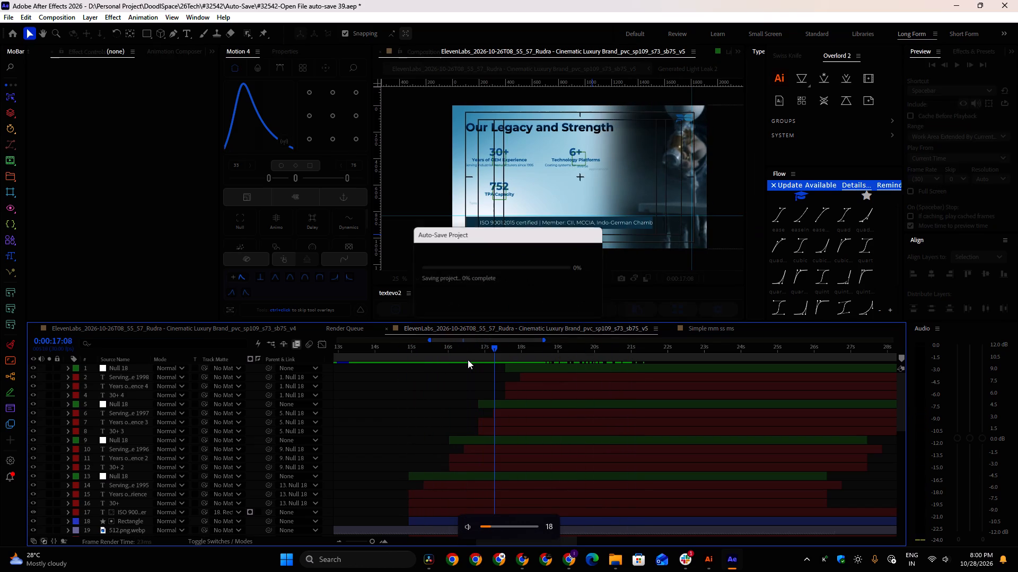
pyautogui.moveTo(498, 347); pyautogui.dragTo(507, 349)
pyautogui.press('space')
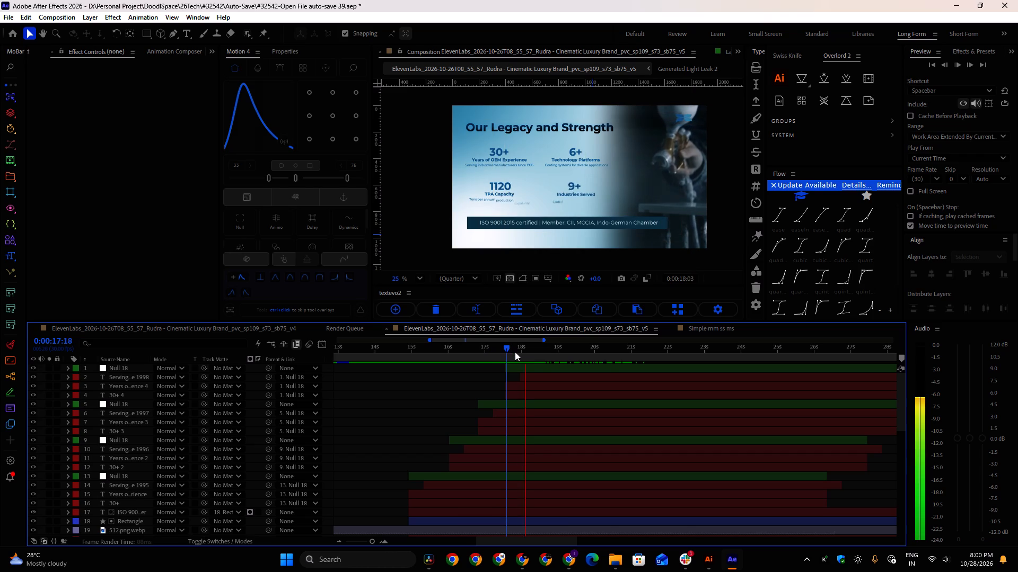
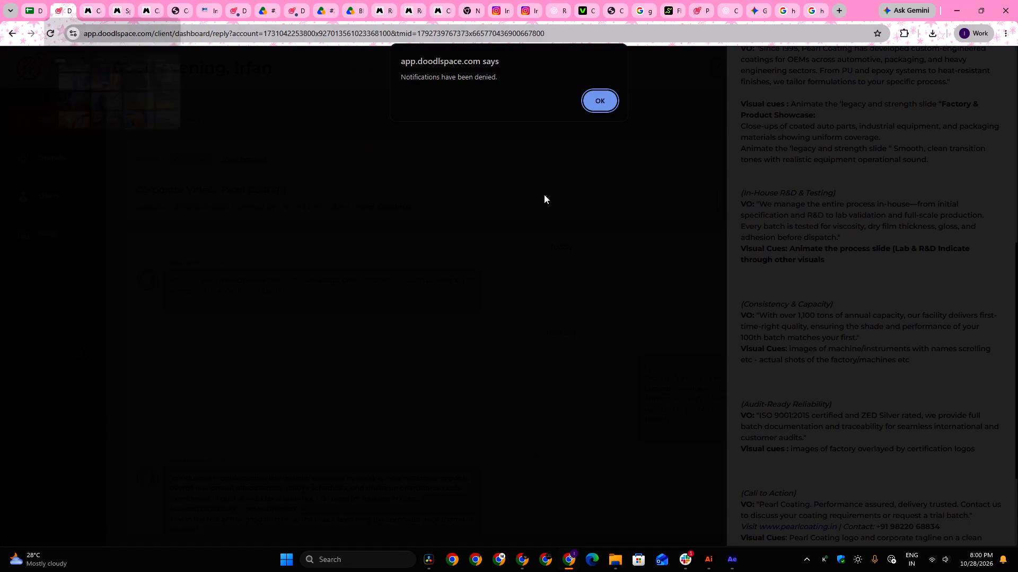
# Check the brief's Formulation & Solutions voice-over text and play the statistics slide from 0:00:21:02 against it.
pyautogui.click(608, 107)
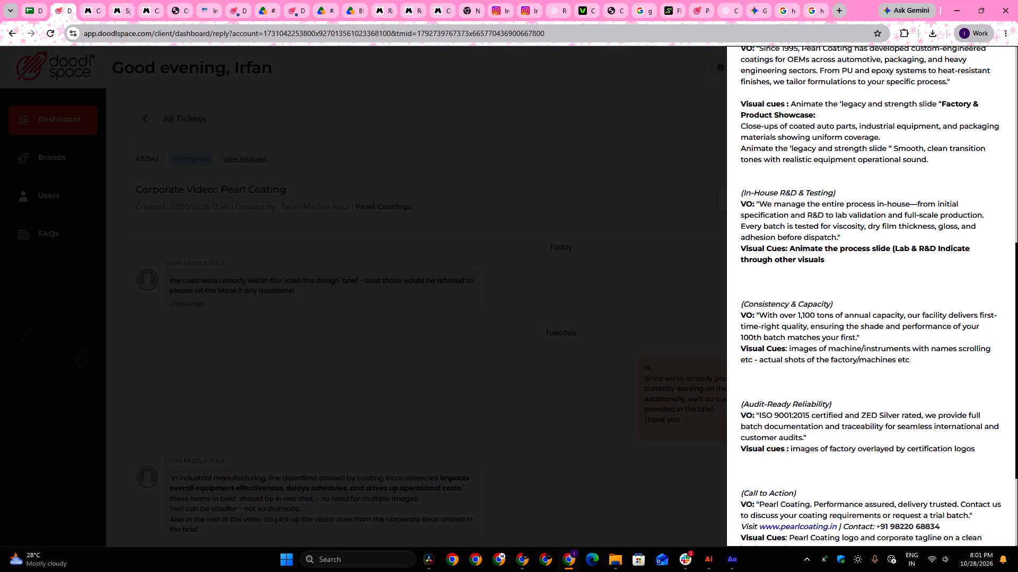
pyautogui.scroll(1, 827, 145)
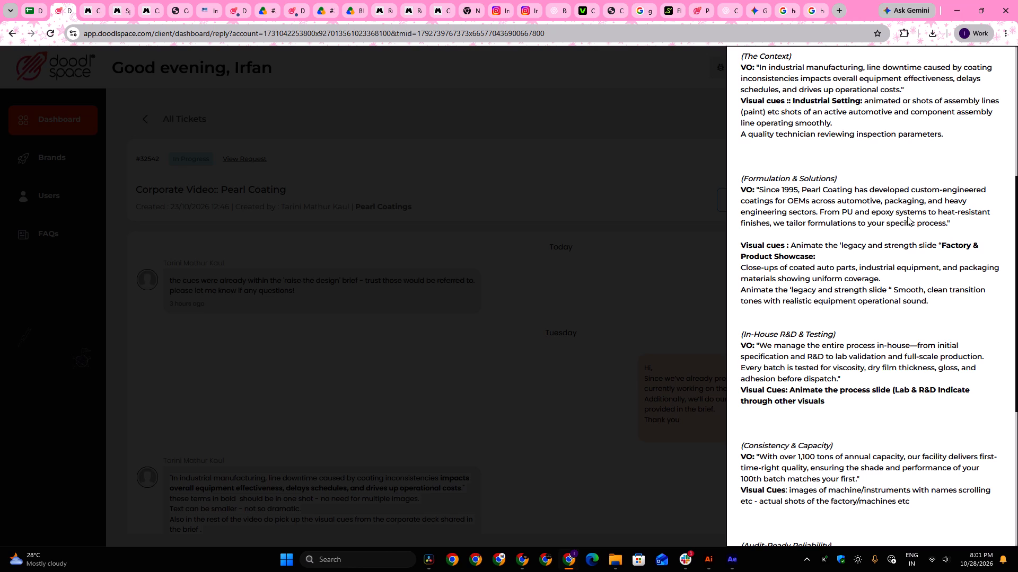
pyautogui.hotkey('alt', 'Tab')
pyautogui.press('space')
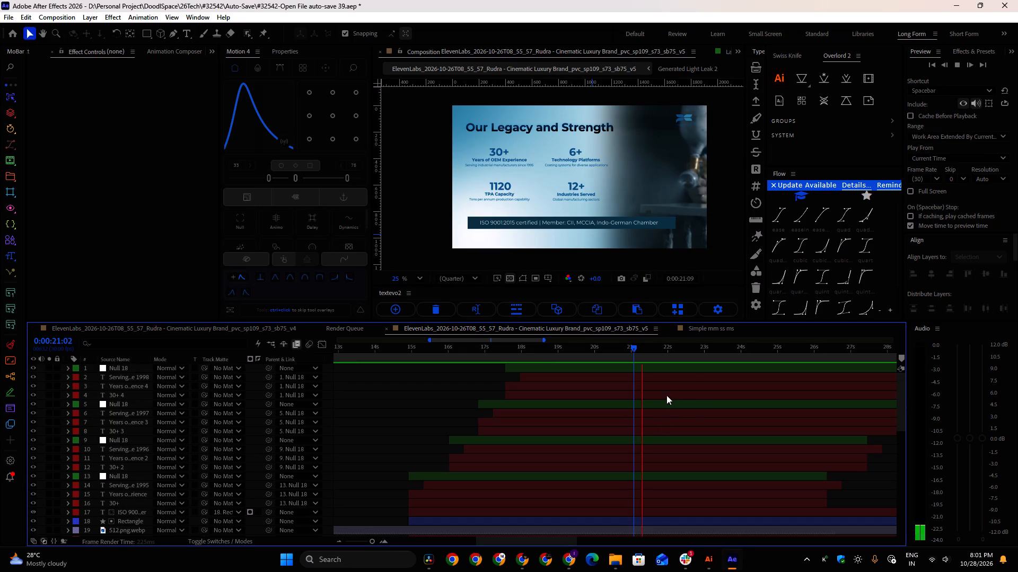
pyautogui.keyDown('alt'); pyautogui.scroll(-2, 683, 365); pyautogui.keyUp('alt')
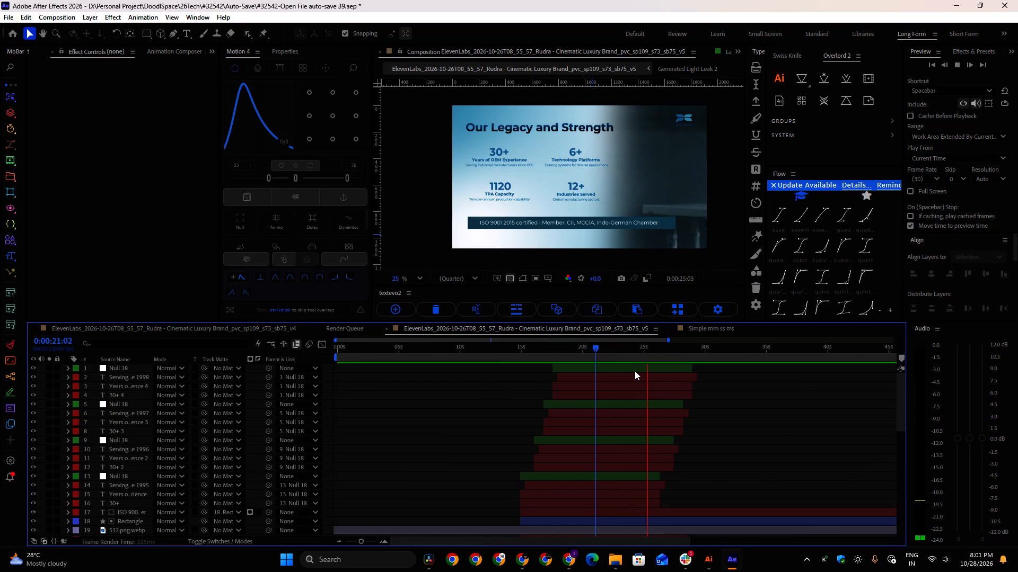
pyautogui.press('space')
pyautogui.moveTo(654, 349); pyautogui.dragTo(645, 349)
pyautogui.hotkey('alt', 'Tab')
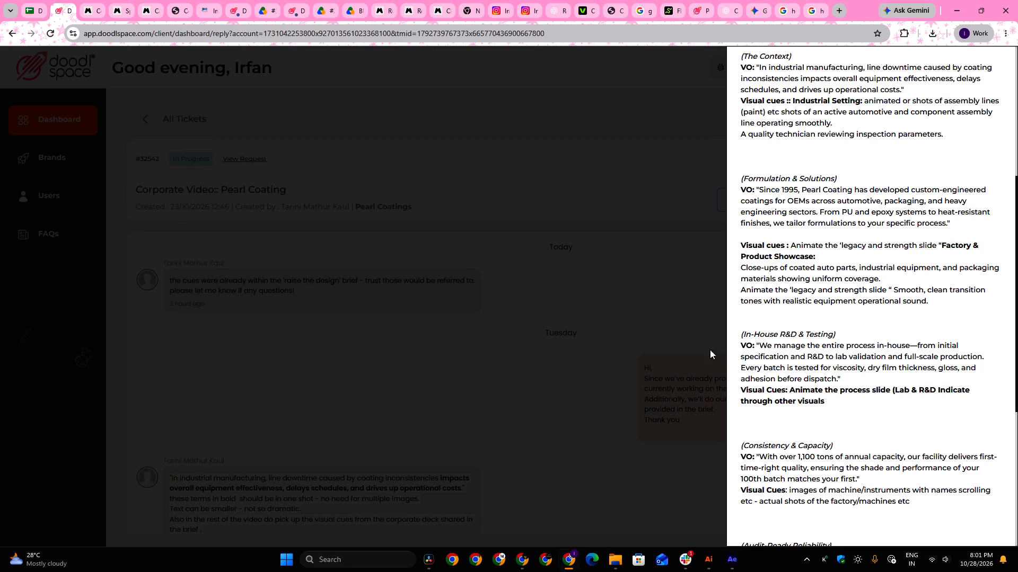
pyautogui.hotkey('alt', 'Tab')
# Replay the end of the voice-over line from 0:00:23:19 and 0:00:24:12, and set the work area end at 0:00:25:13.
pyautogui.keyDown('alt'); pyautogui.scroll(1, 618, 378); pyautogui.keyUp('alt')
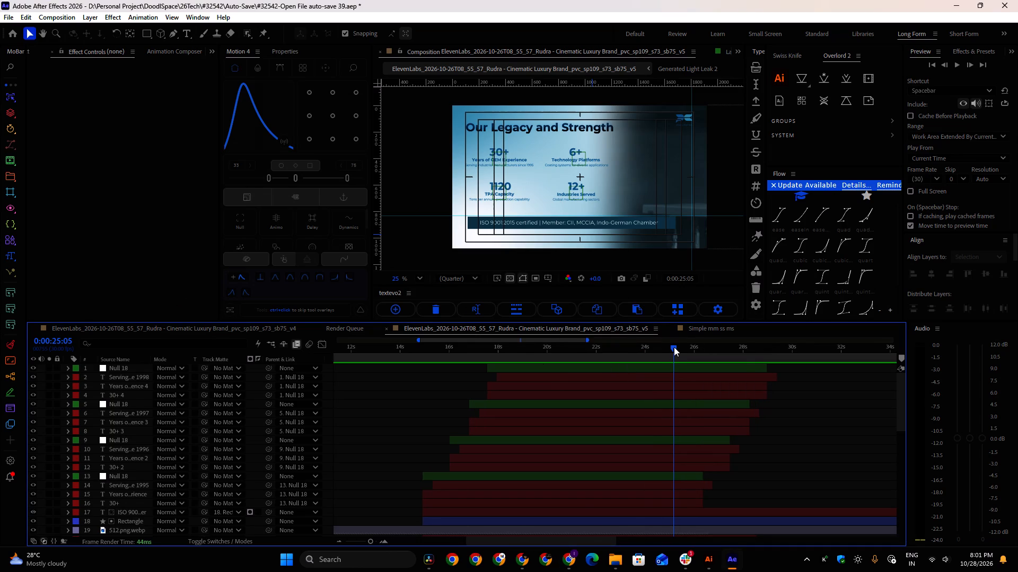
pyautogui.moveTo(673, 347); pyautogui.dragTo(636, 349)
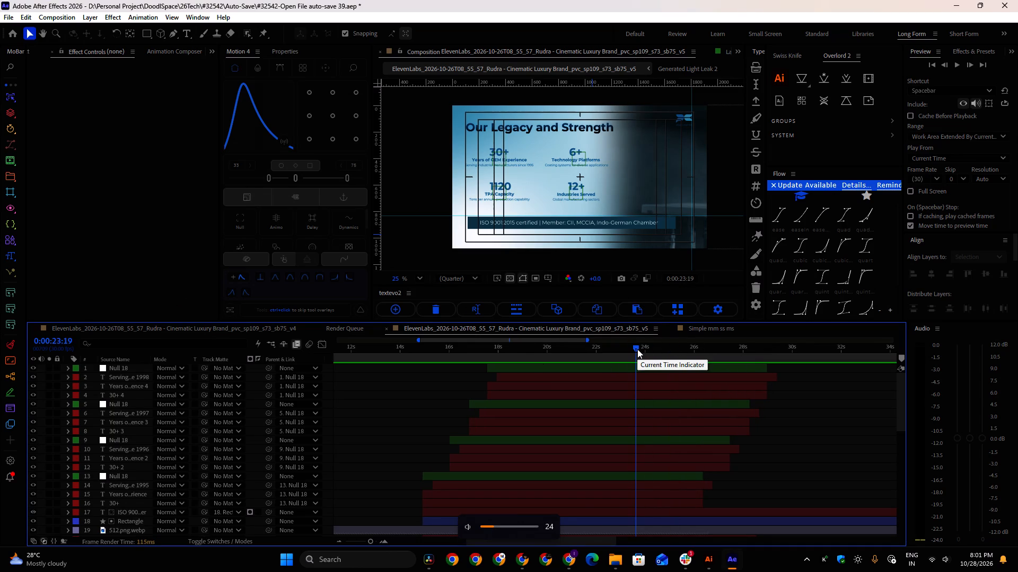
pyautogui.keyDown('alt'); pyautogui.scroll(-1, 635, 350); pyautogui.keyUp('alt')
pyautogui.press('space')
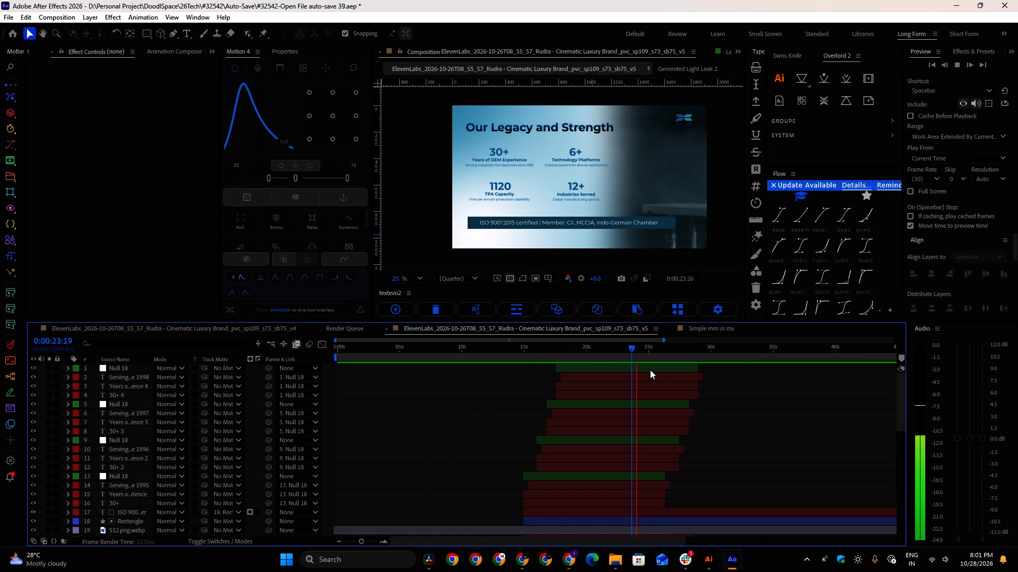
pyautogui.press('space')
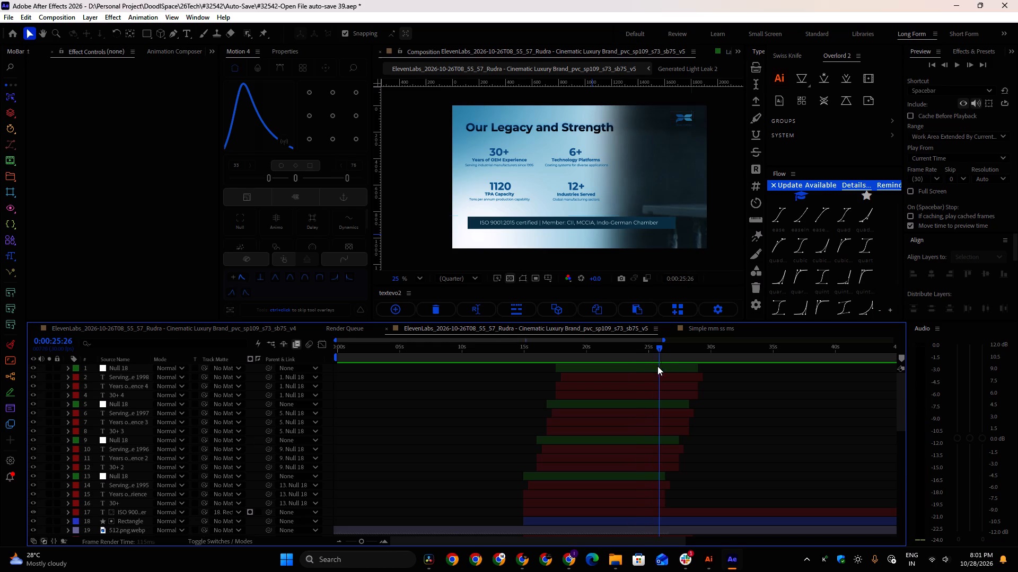
pyautogui.moveTo(656, 349); pyautogui.dragTo(638, 351)
pyautogui.press('space')
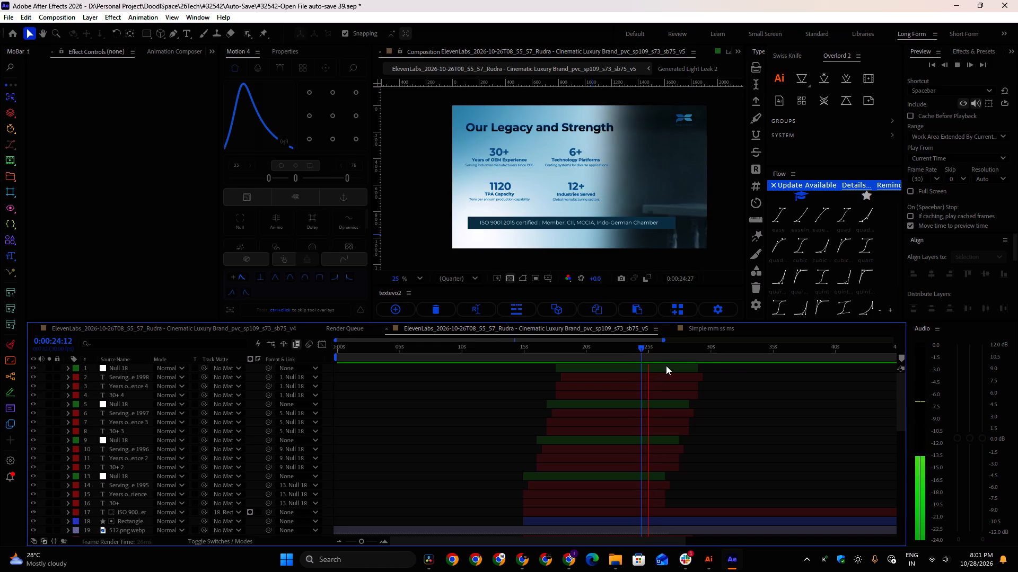
pyautogui.press('space')
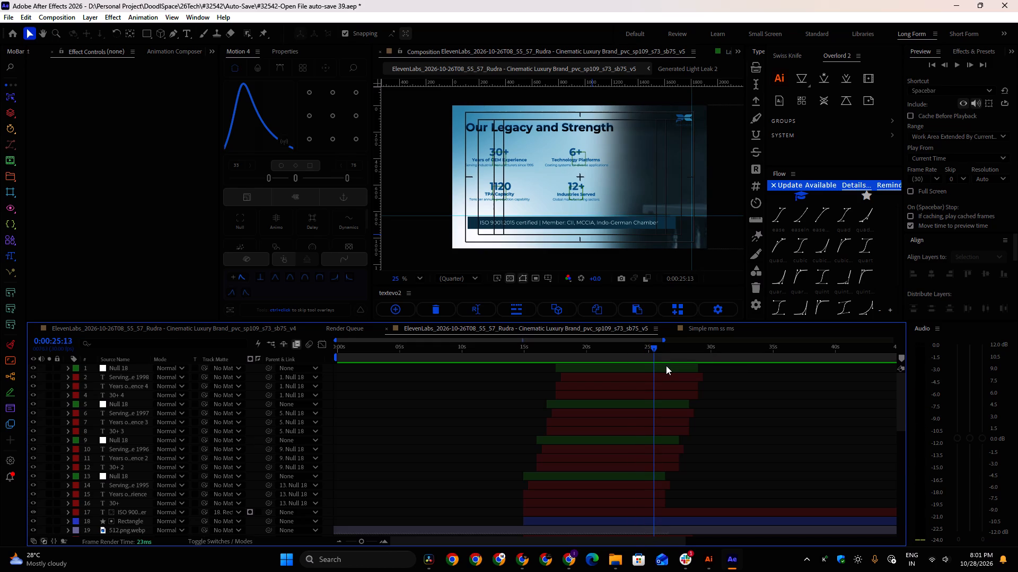
pyautogui.press('n')
# Scrub through the shortened work area and add the v5 composition to the render queue.
pyautogui.keyDown('alt'); pyautogui.scroll(-2, 640, 370); pyautogui.keyUp('alt')
pyautogui.scroll(-2, 542, 158)
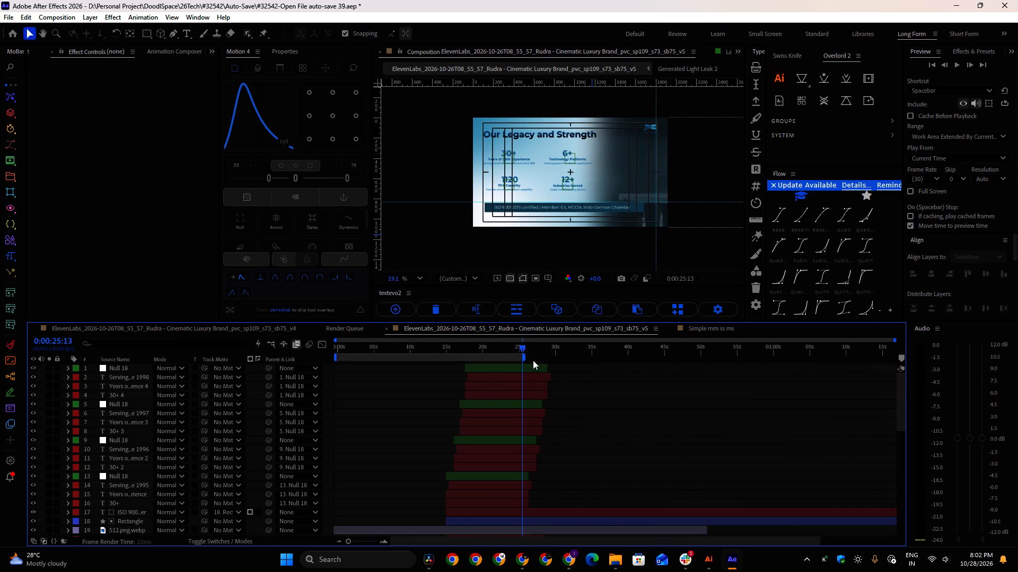
pyautogui.moveTo(520, 347); pyautogui.dragTo(376, 381)
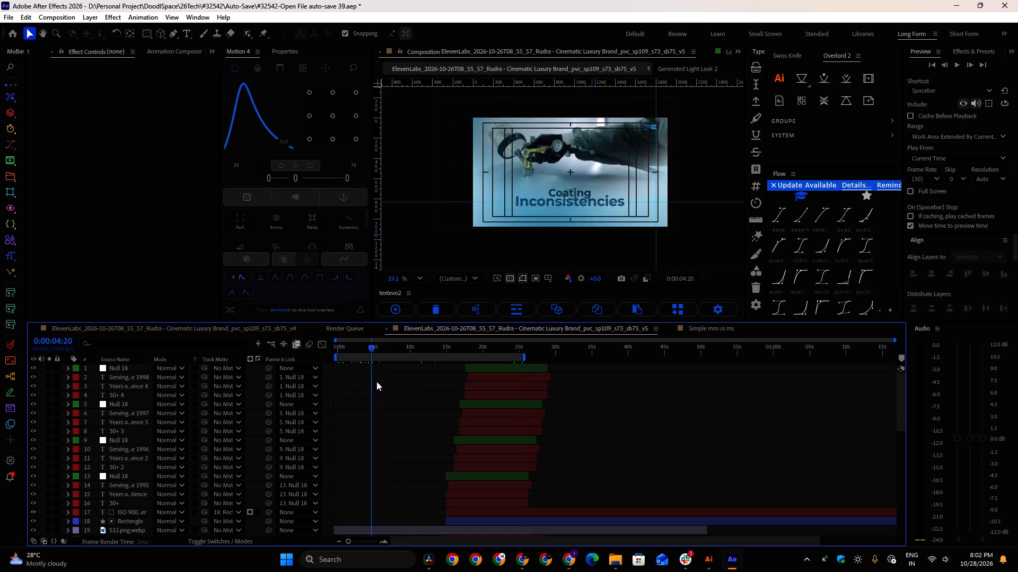
pyautogui.moveTo(376, 381); pyautogui.dragTo(483, 380)
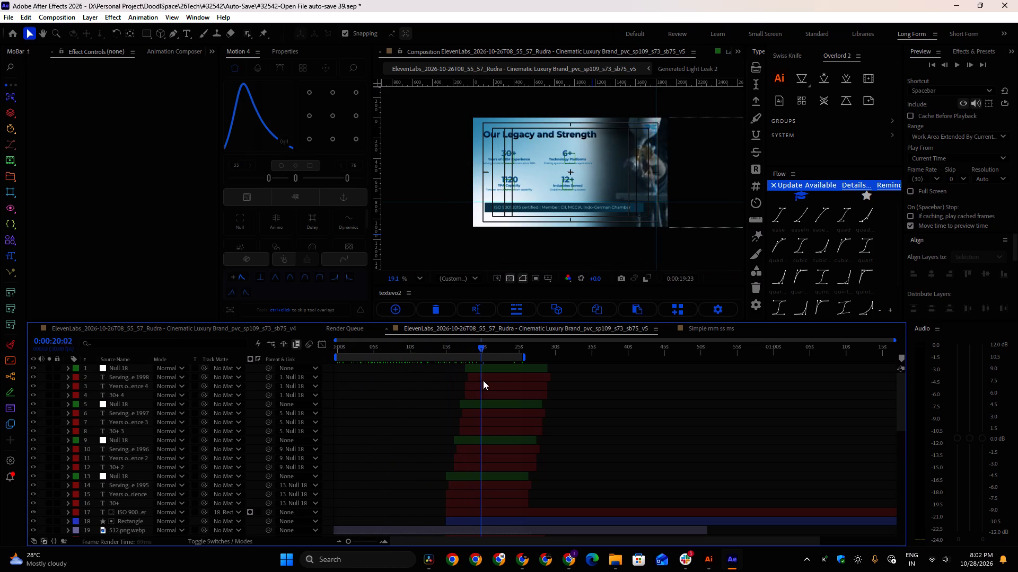
pyautogui.moveTo(483, 380); pyautogui.dragTo(513, 383)
pyautogui.hotkey('ctrl', 'm')
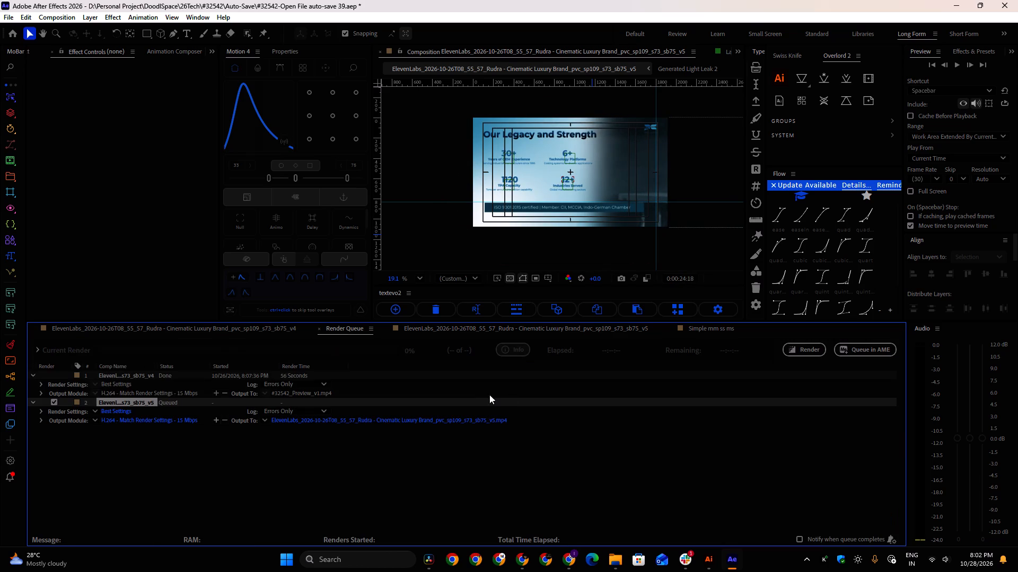
# Set the v5 render's output file to #32542_Preview_v2.mp4 in the 26Tech project's #32542 folder.
pyautogui.click(418, 425)
pyautogui.click(424, 419)
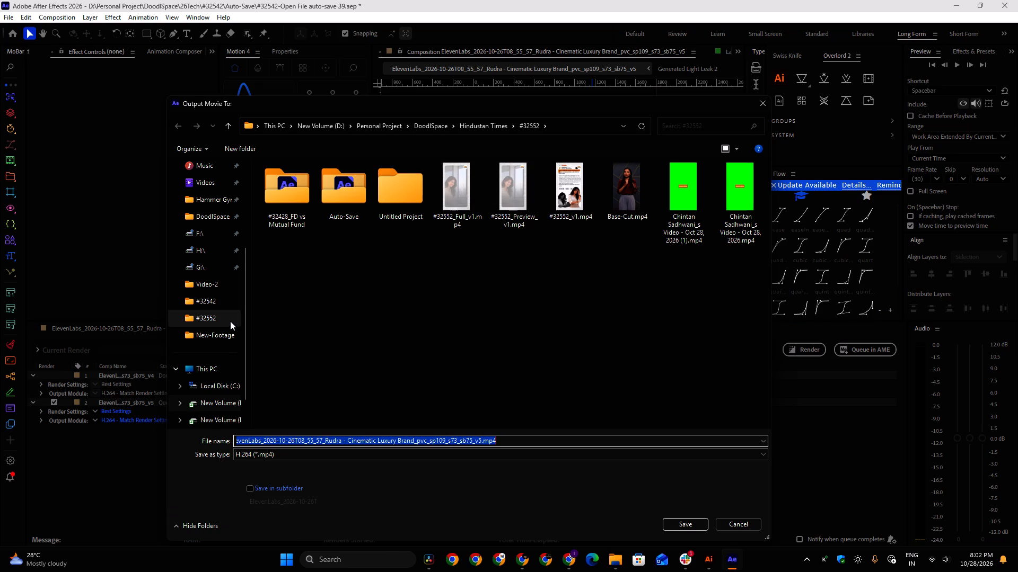
pyautogui.click(203, 321)
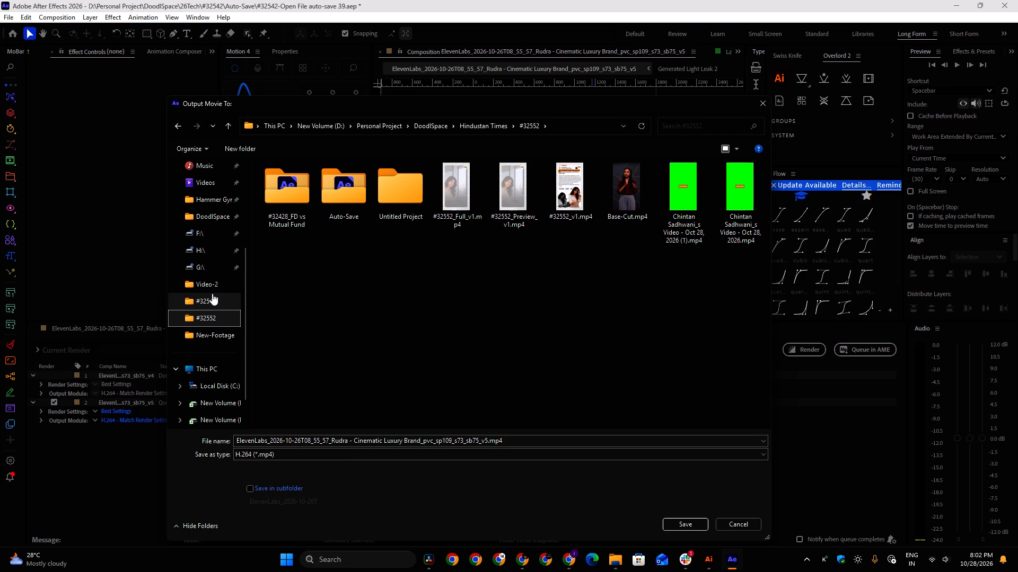
pyautogui.click(215, 299)
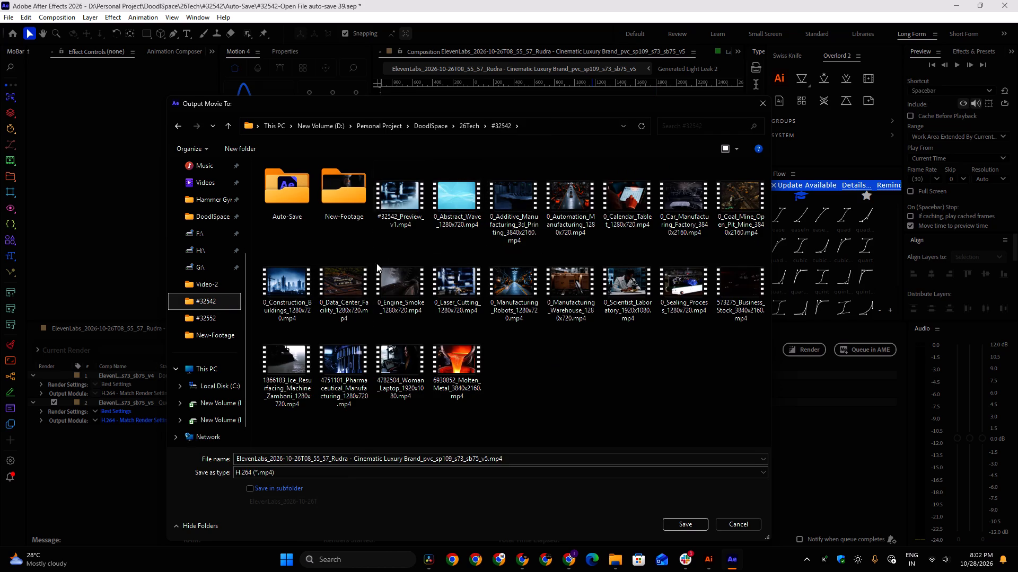
pyautogui.click(385, 209)
pyautogui.click(279, 459)
pyautogui.click(287, 461)
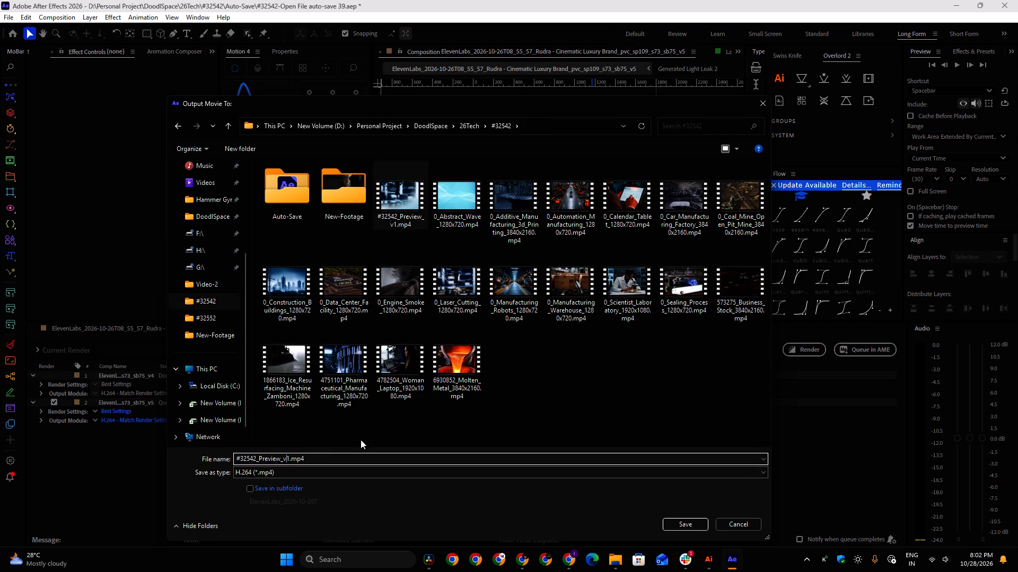
pyautogui.press('Delete')
pyautogui.press('2')
pyautogui.click(396, 430)
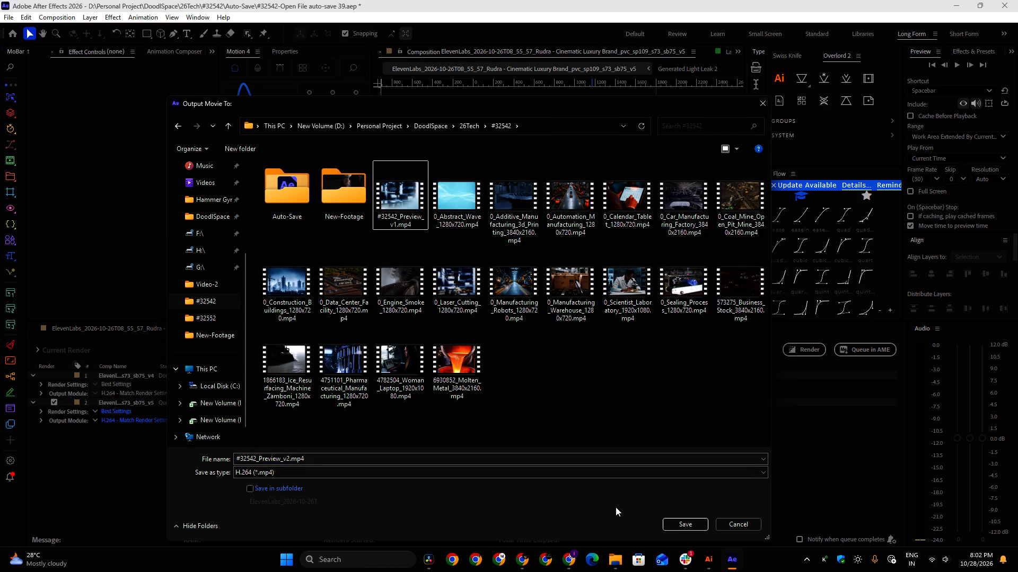
pyautogui.click(674, 525)
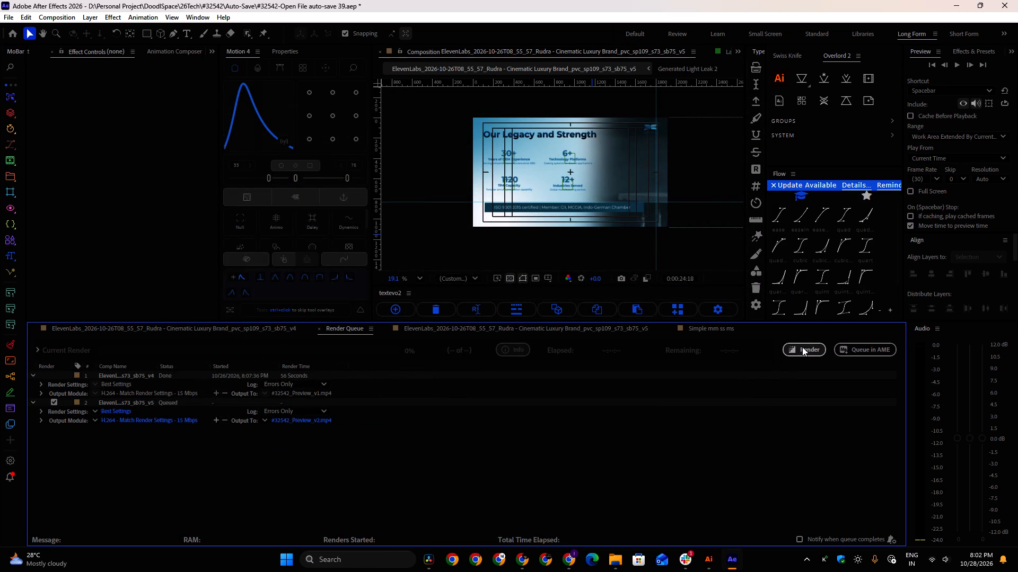
# Render the queued v5 composition.
pyautogui.click(802, 347)
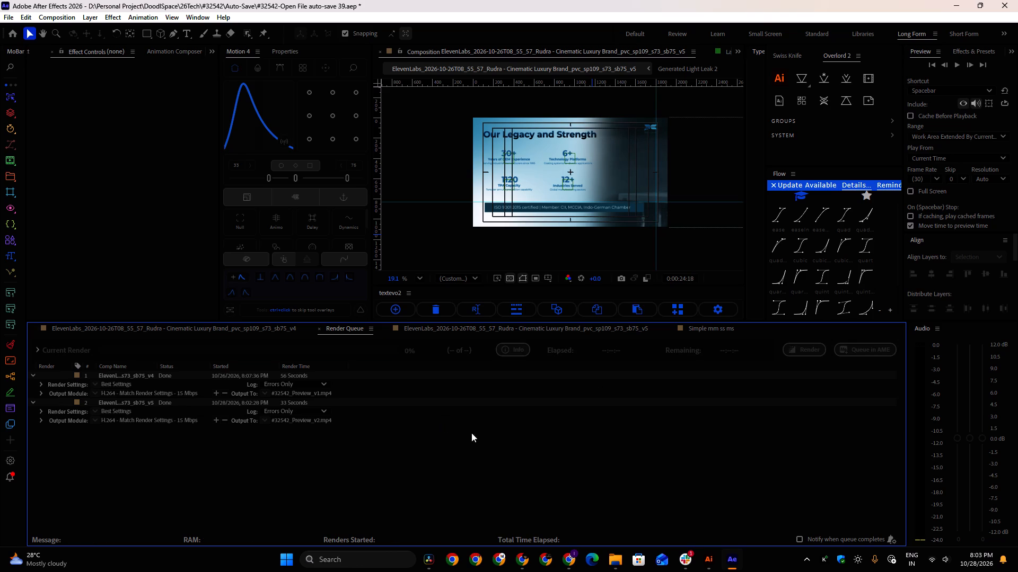
# Return to the v5 composition and save the project as #32542-Open File.aep in the #32542 folder, replacing the existing file.
pyautogui.click(447, 66)
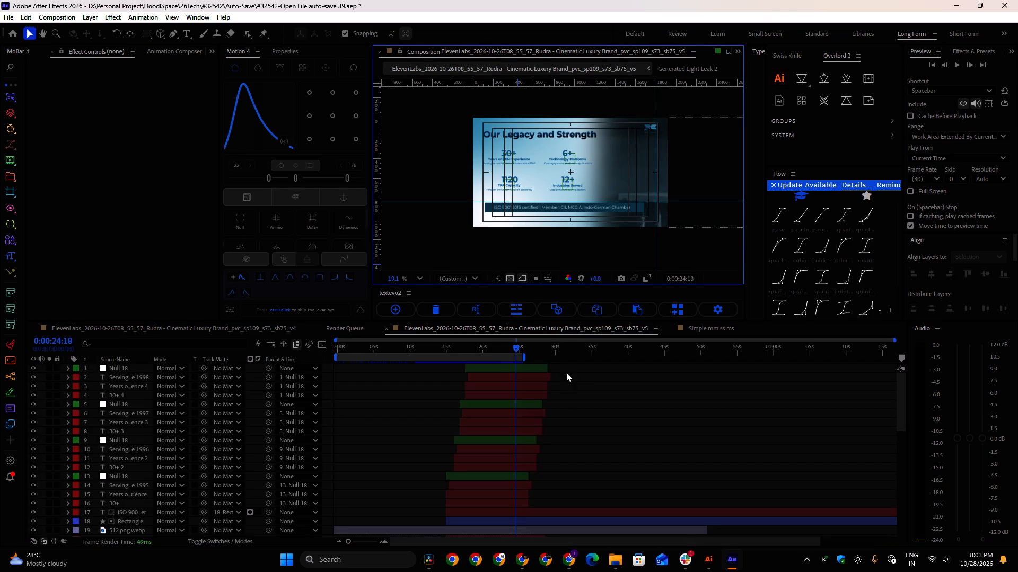
pyautogui.moveTo(496, 349); pyautogui.dragTo(304, 380)
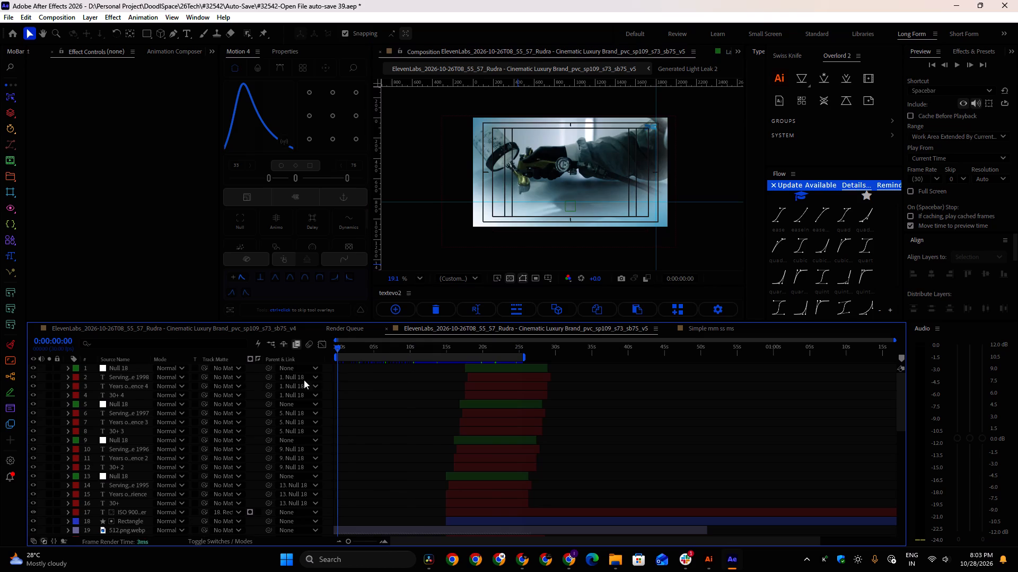
pyautogui.moveTo(304, 380); pyautogui.dragTo(391, 377)
pyautogui.hotkey('ctrl', 'shift', 's')
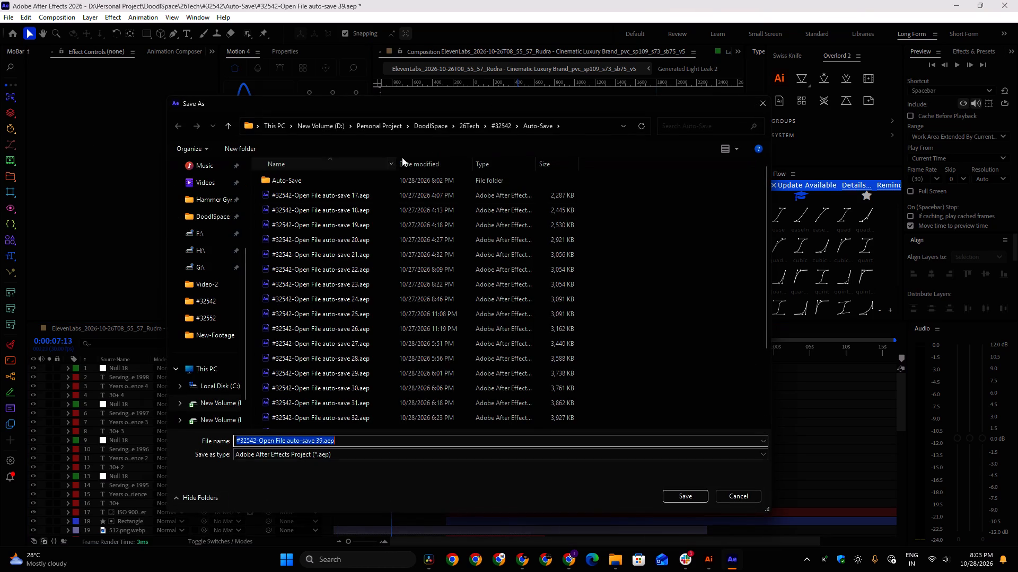
pyautogui.click(503, 126)
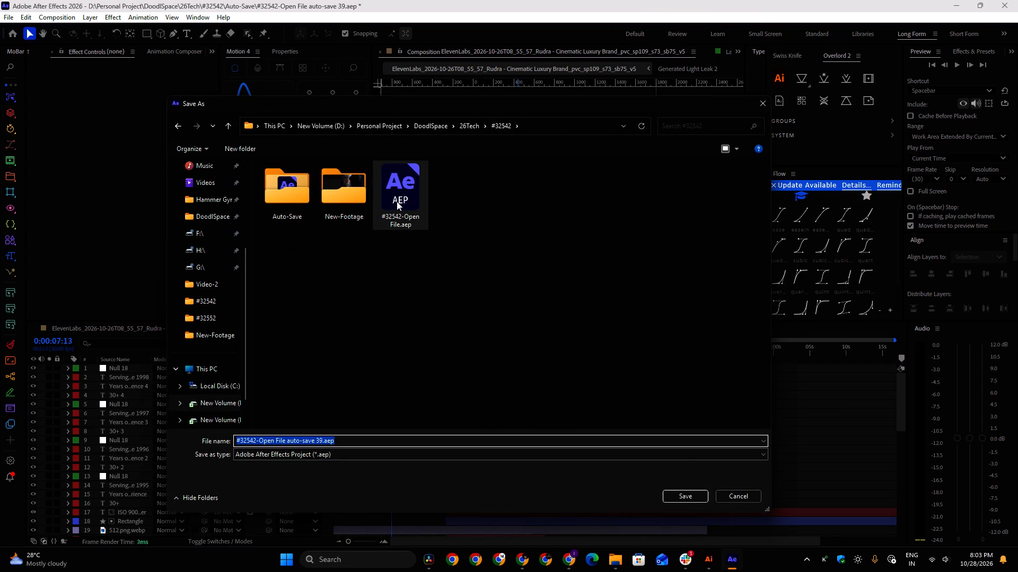
pyautogui.doubleClick(397, 200)
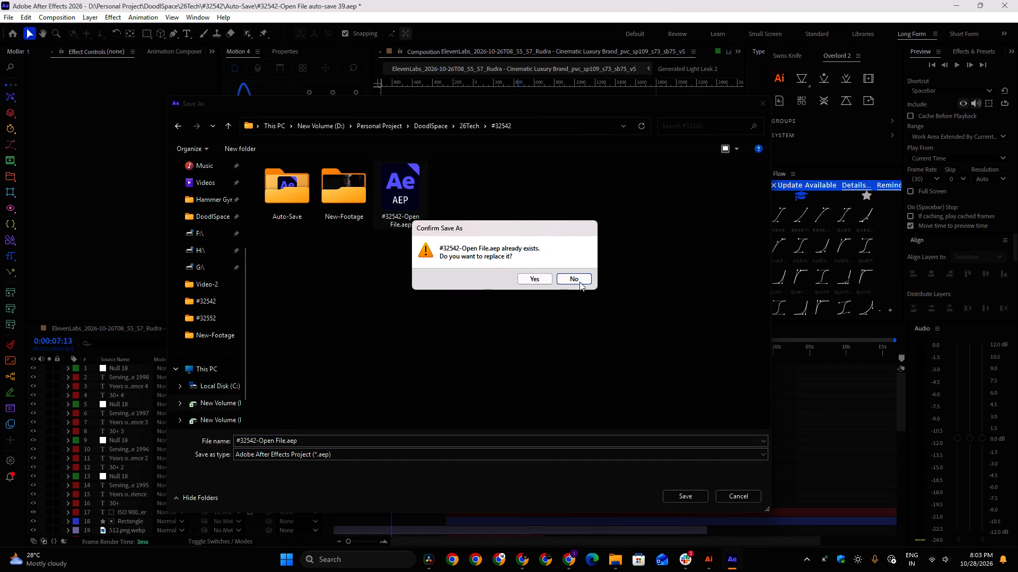
pyautogui.click(540, 278)
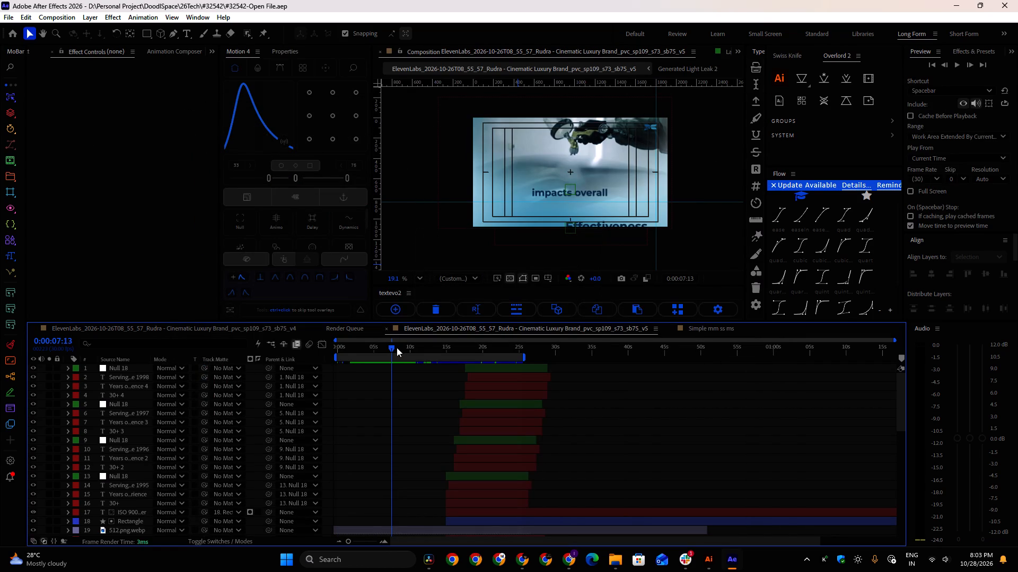
# Scrub through the statistics slide between about 15 and 23 seconds and save the project again.
pyautogui.moveTo(395, 347); pyautogui.dragTo(511, 337)
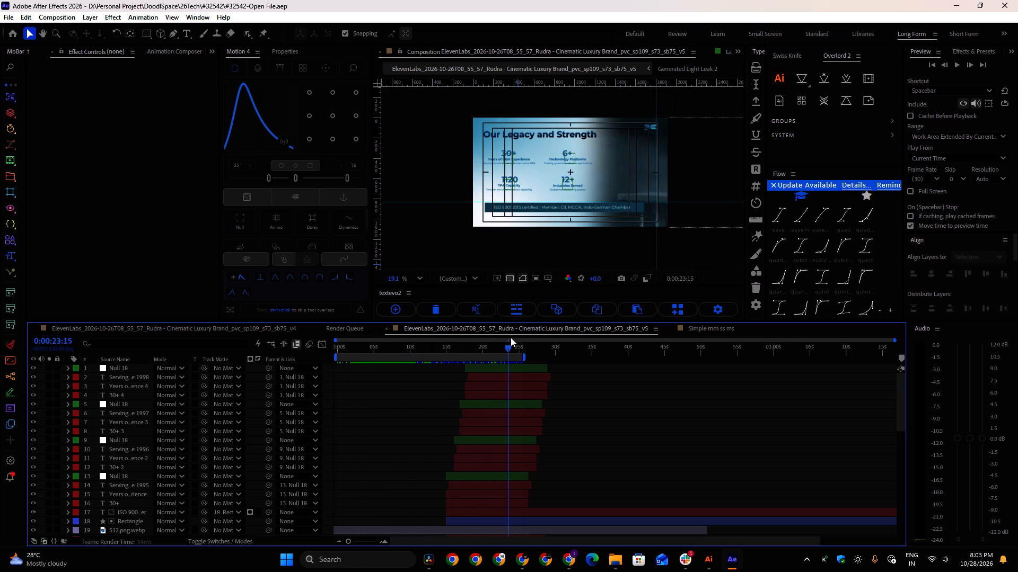
pyautogui.moveTo(511, 337); pyautogui.dragTo(451, 348)
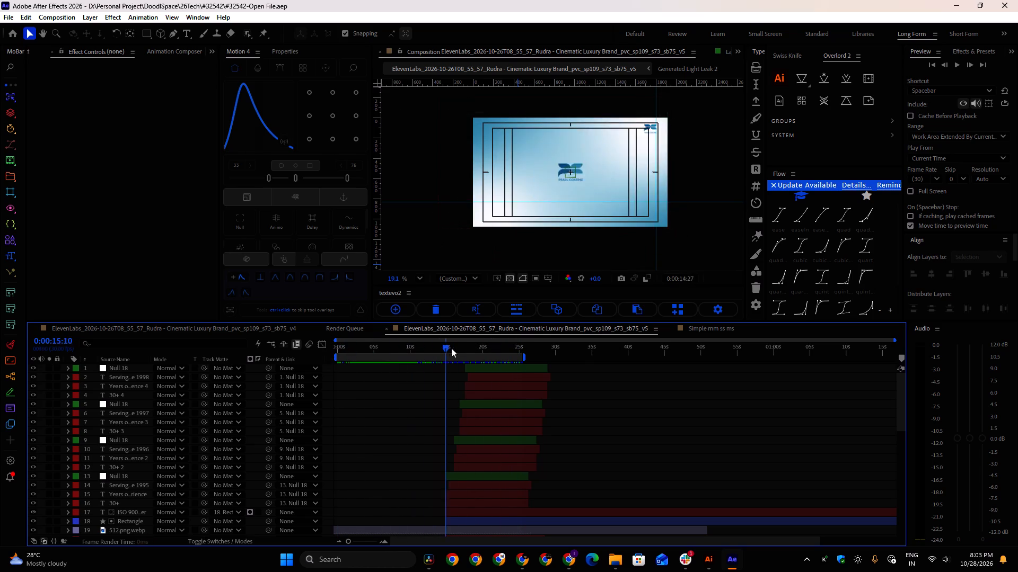
pyautogui.moveTo(451, 348); pyautogui.dragTo(477, 347)
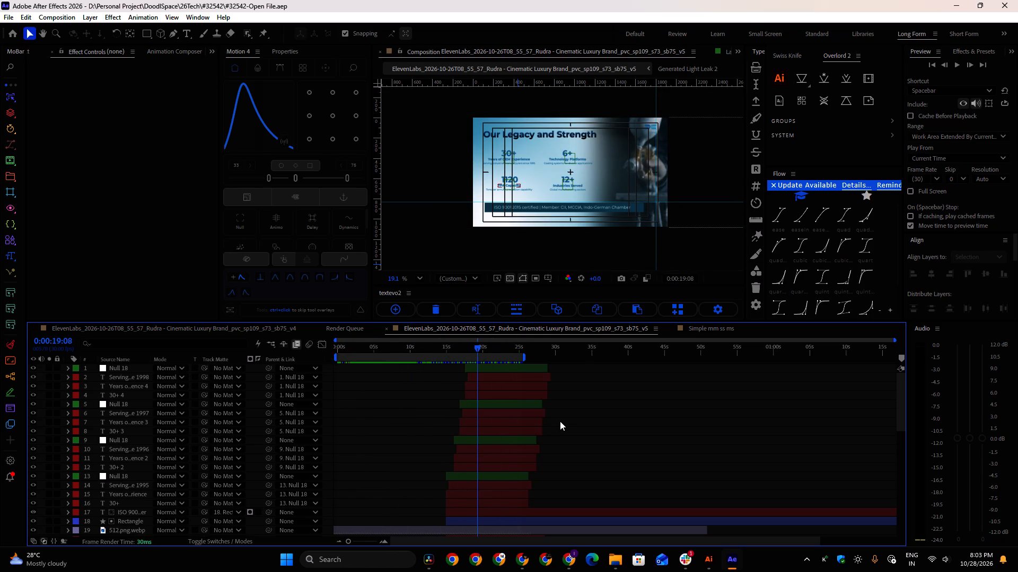
pyautogui.hotkey('ctrl', 's')
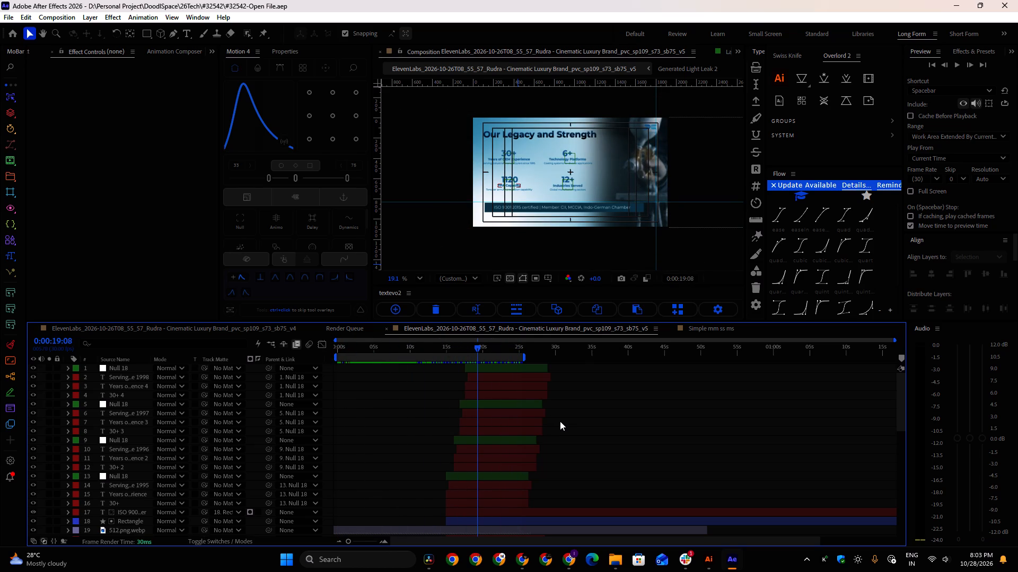